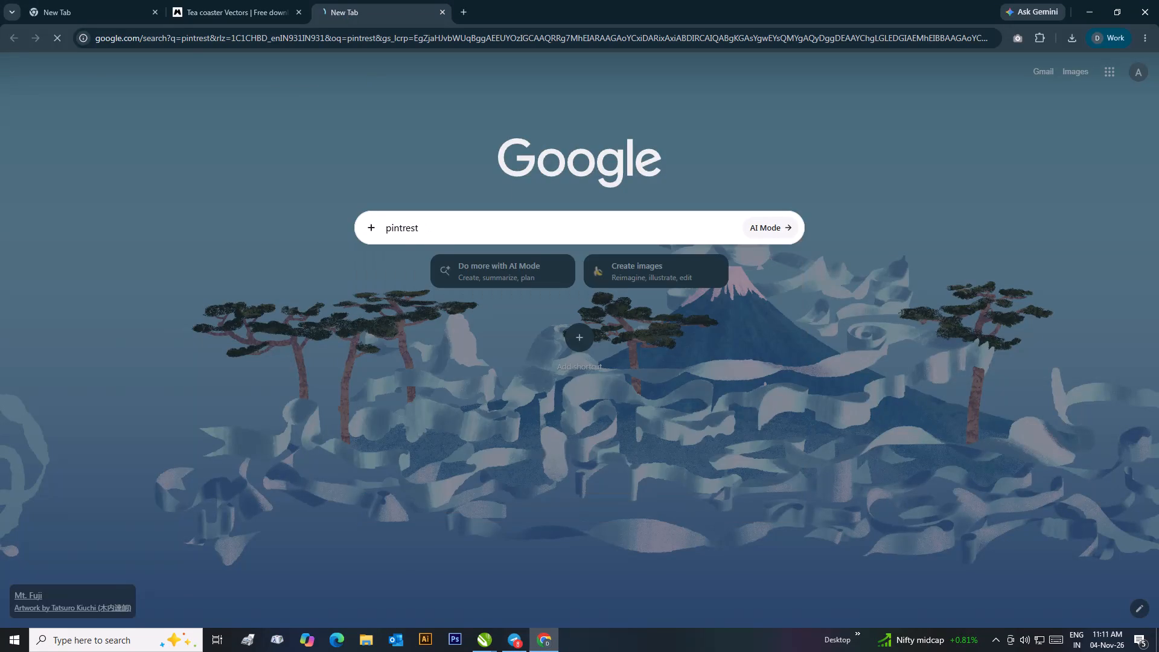
Open the Pinterest site from the web search results and search its pins for "tea coaster".
left_click(194, 223)
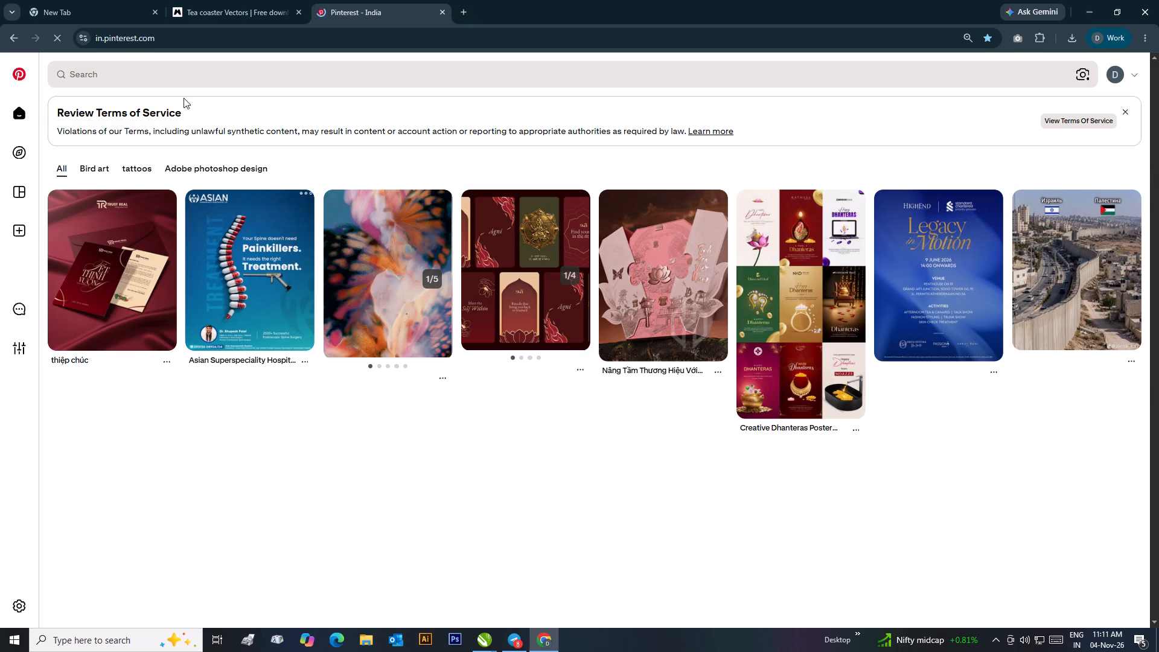
left_click(124, 79)
left_click(123, 69)
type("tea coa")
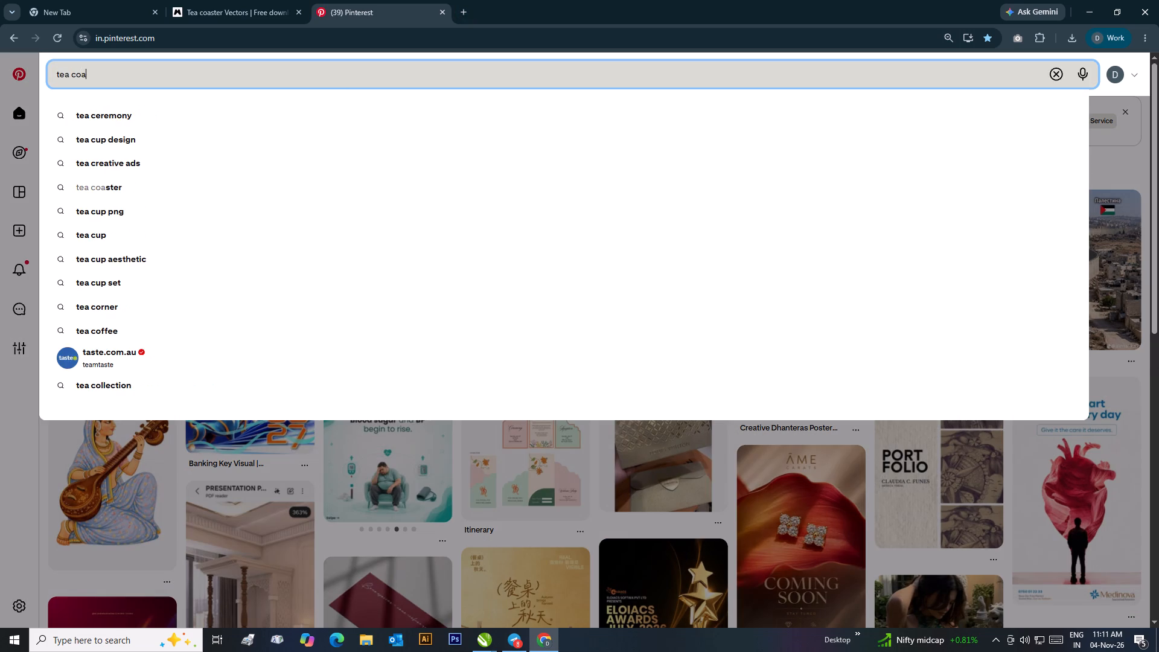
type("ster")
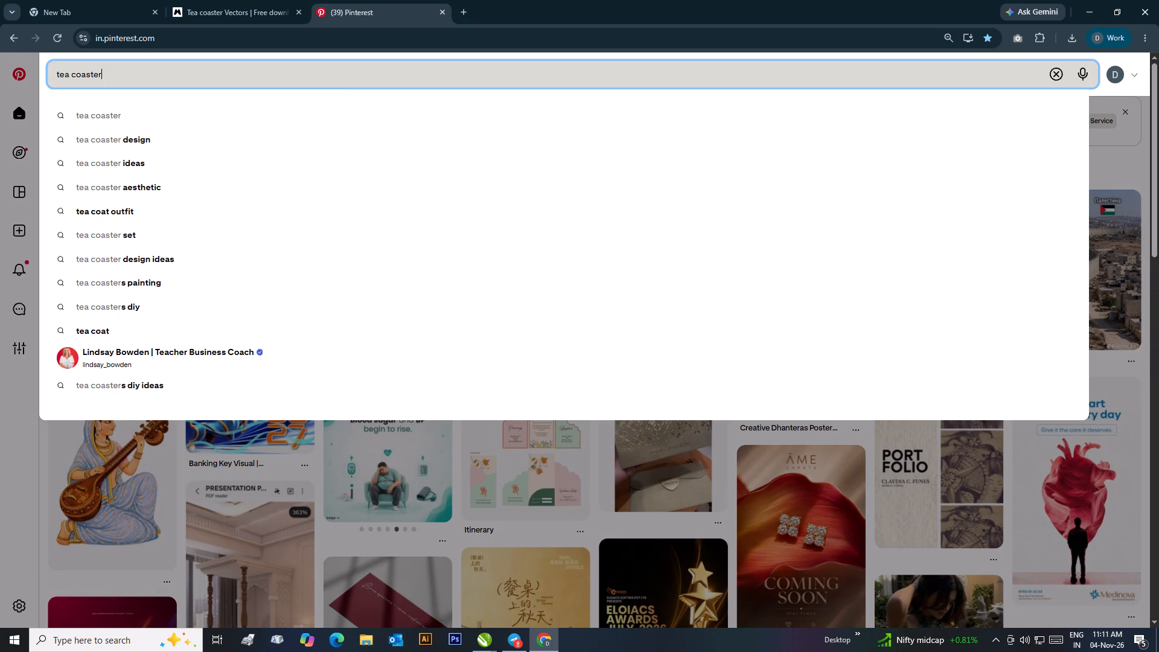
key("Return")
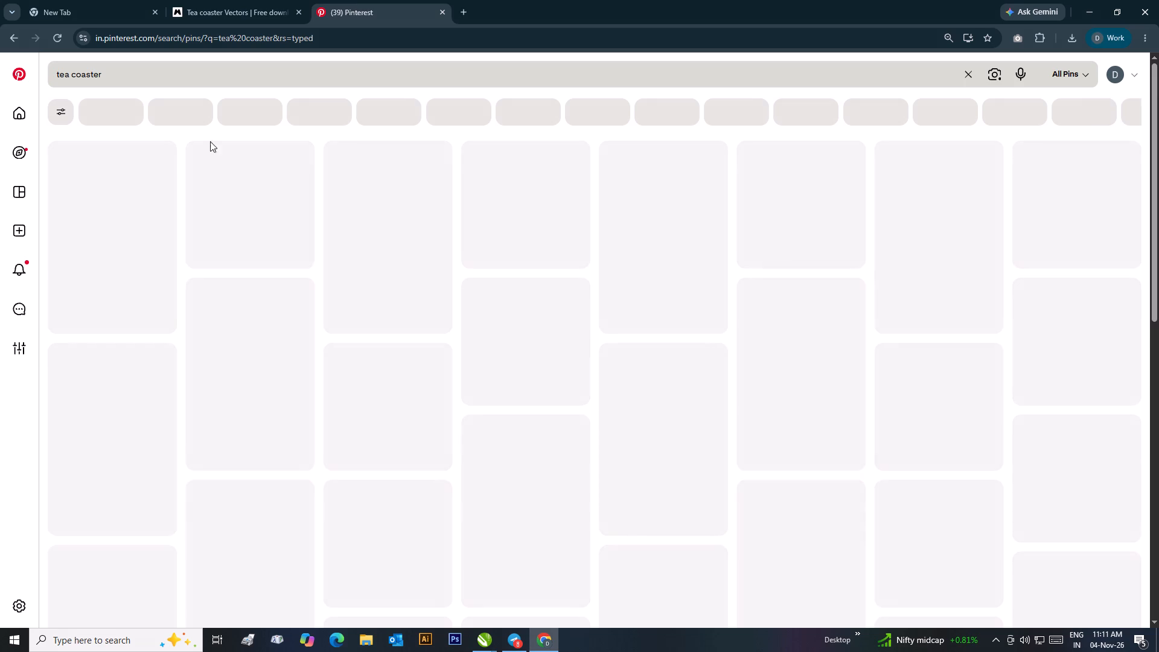
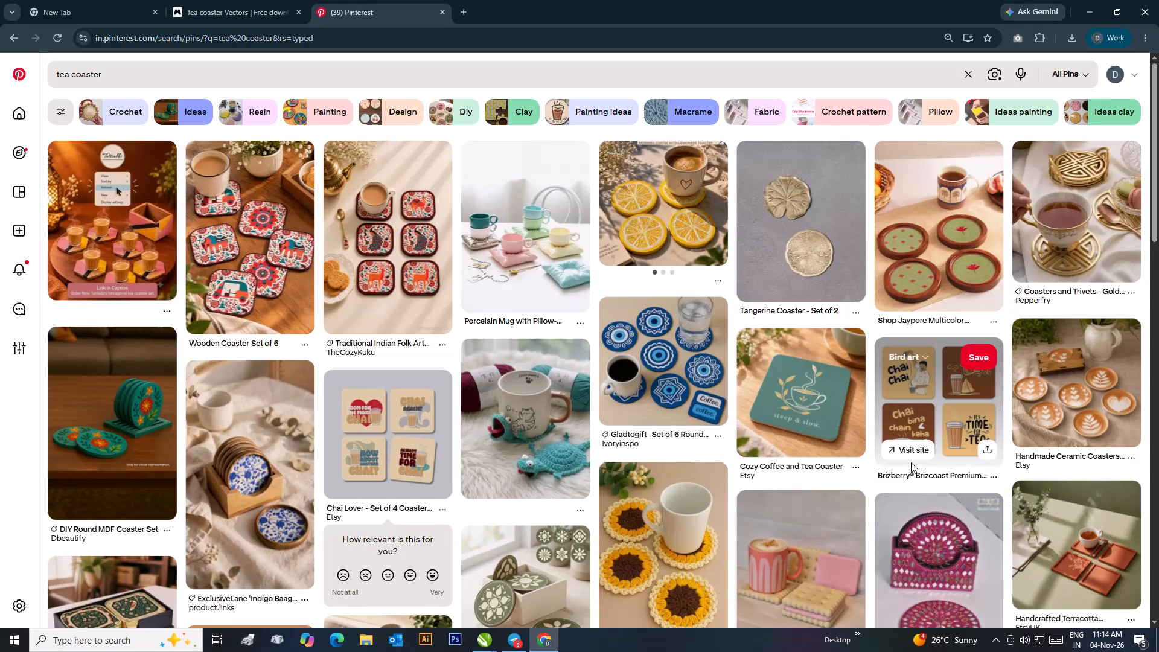
Browse the Pinterest "tea coaster" search results to examine coaster shapes, patterns and set designs for reference.
scroll(911, 462, "down", 6)
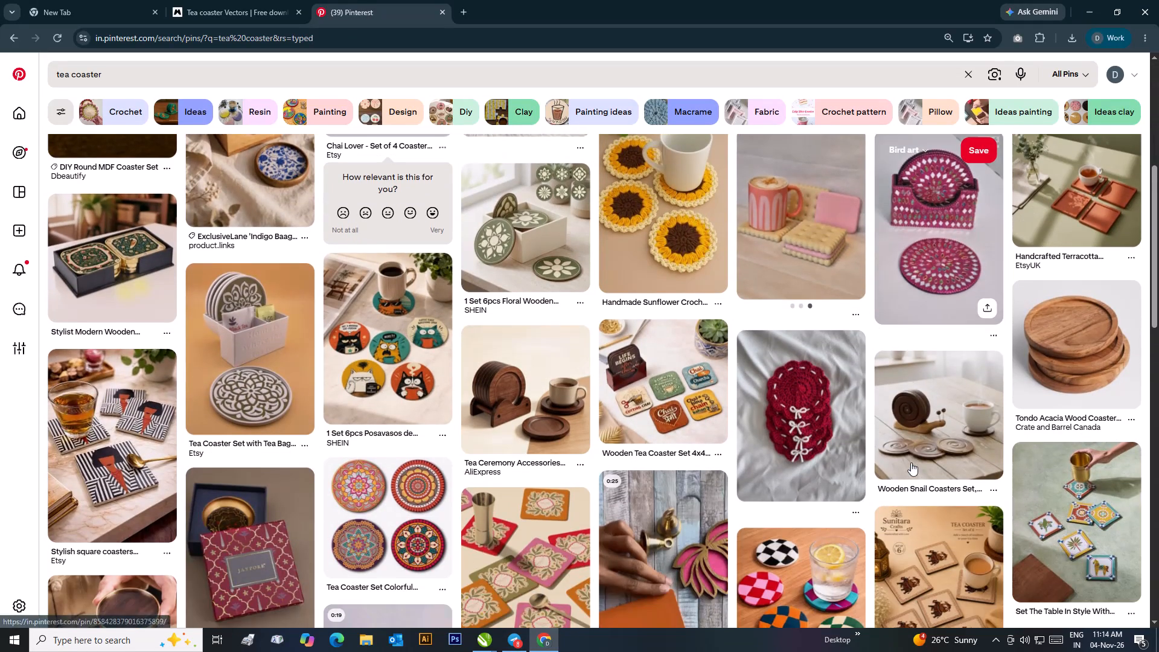
scroll(911, 462, "down", 5)
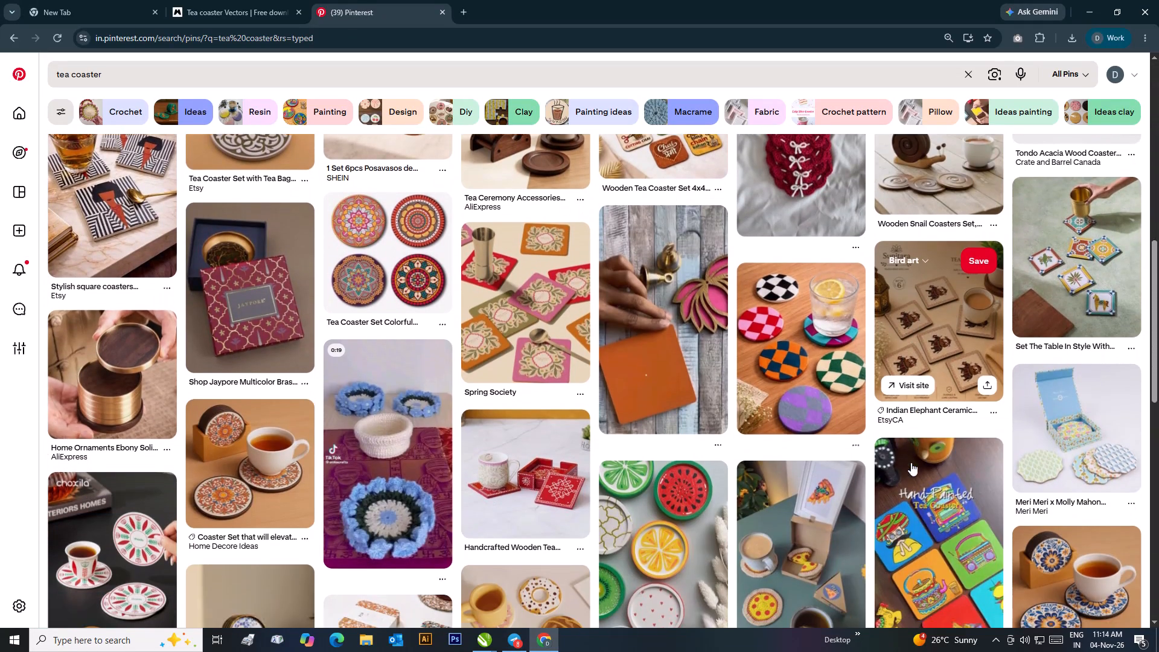
scroll(911, 462, "down", 2)
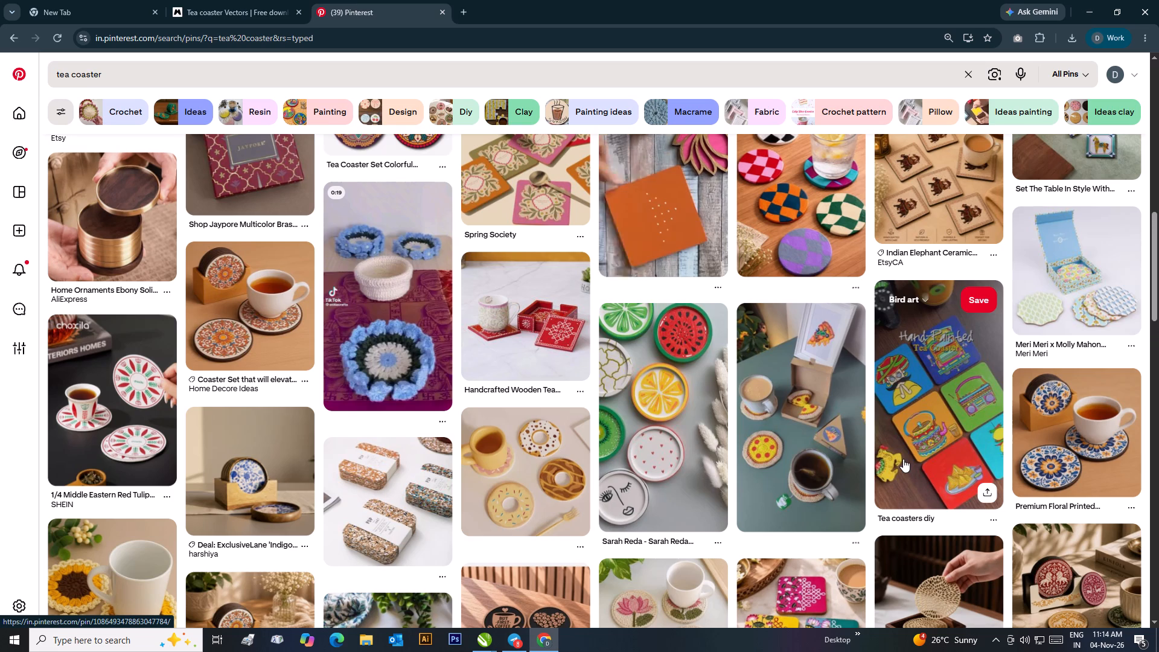
Browse the Pinterest tea coaster results for coaster design ideas.
scroll(898, 460, "down", 4)
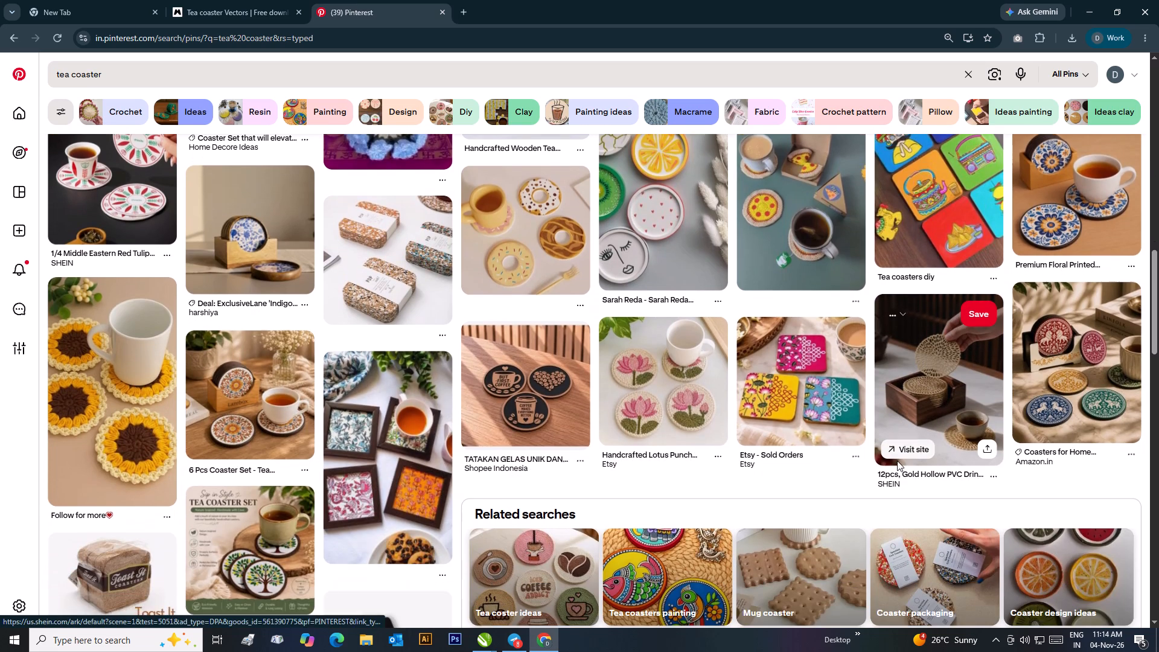
scroll(897, 461, "down", 3)
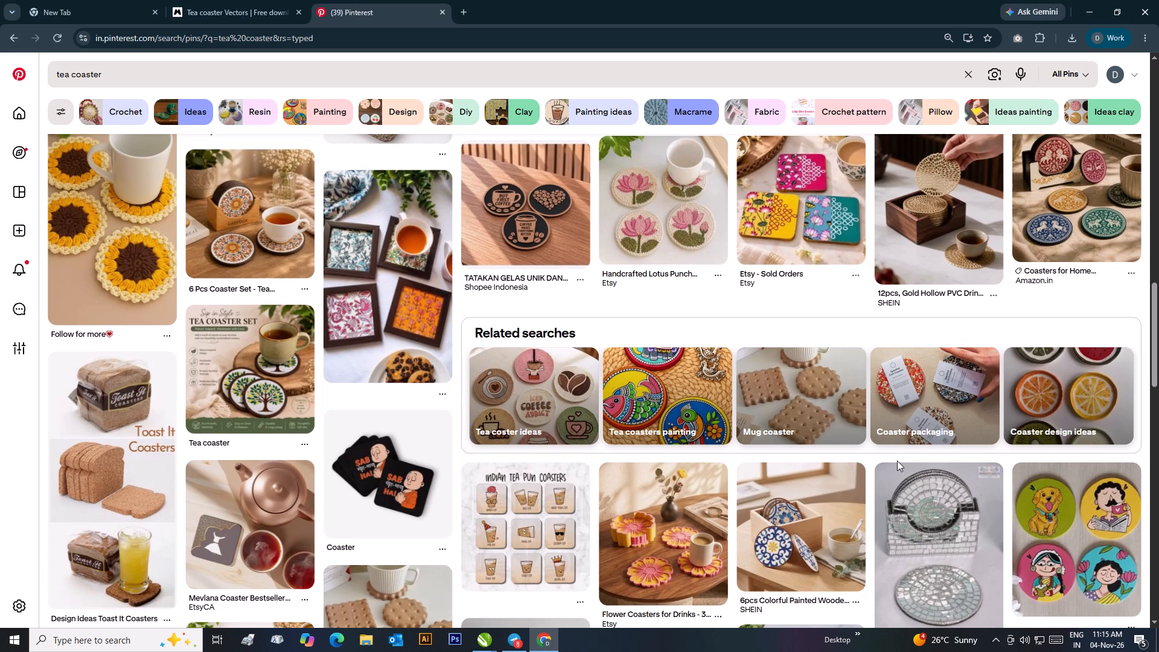
Switch to CorelDRAW with the 7 TEMPLATE PERFORMER document.
left_click(486, 641)
left_click(546, 596)
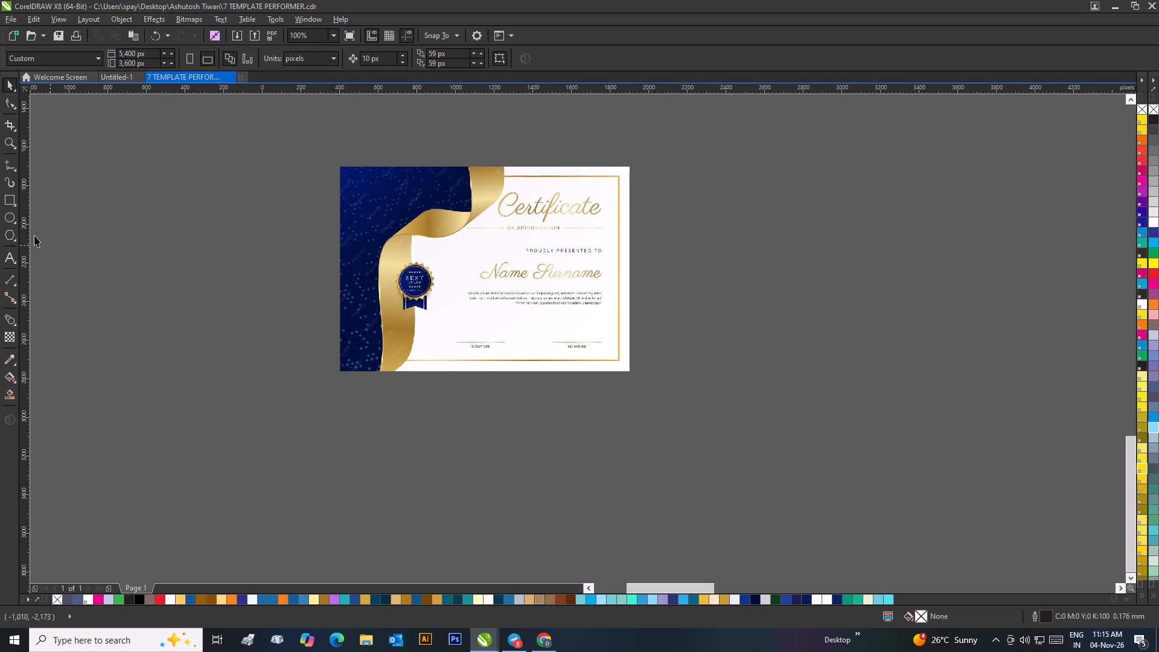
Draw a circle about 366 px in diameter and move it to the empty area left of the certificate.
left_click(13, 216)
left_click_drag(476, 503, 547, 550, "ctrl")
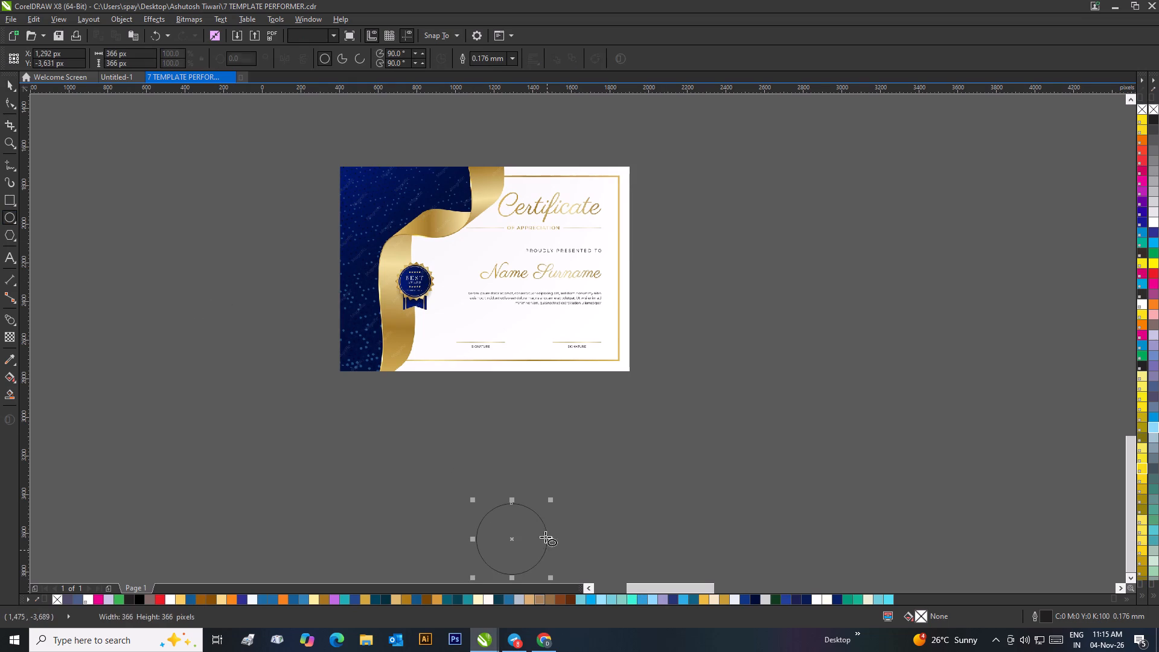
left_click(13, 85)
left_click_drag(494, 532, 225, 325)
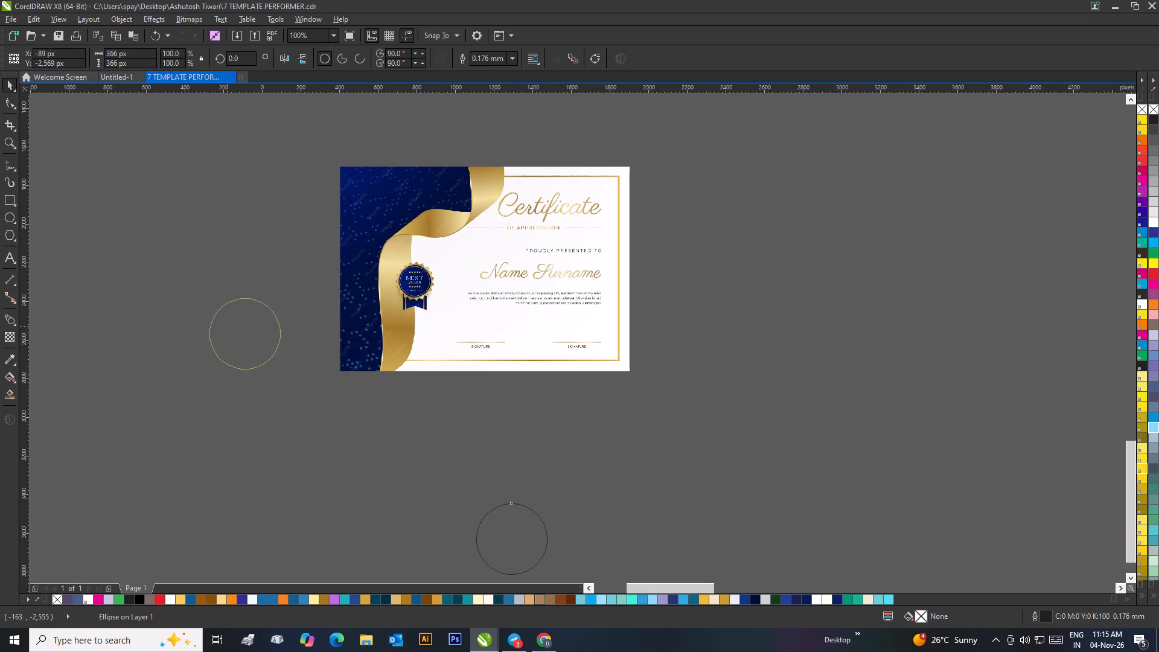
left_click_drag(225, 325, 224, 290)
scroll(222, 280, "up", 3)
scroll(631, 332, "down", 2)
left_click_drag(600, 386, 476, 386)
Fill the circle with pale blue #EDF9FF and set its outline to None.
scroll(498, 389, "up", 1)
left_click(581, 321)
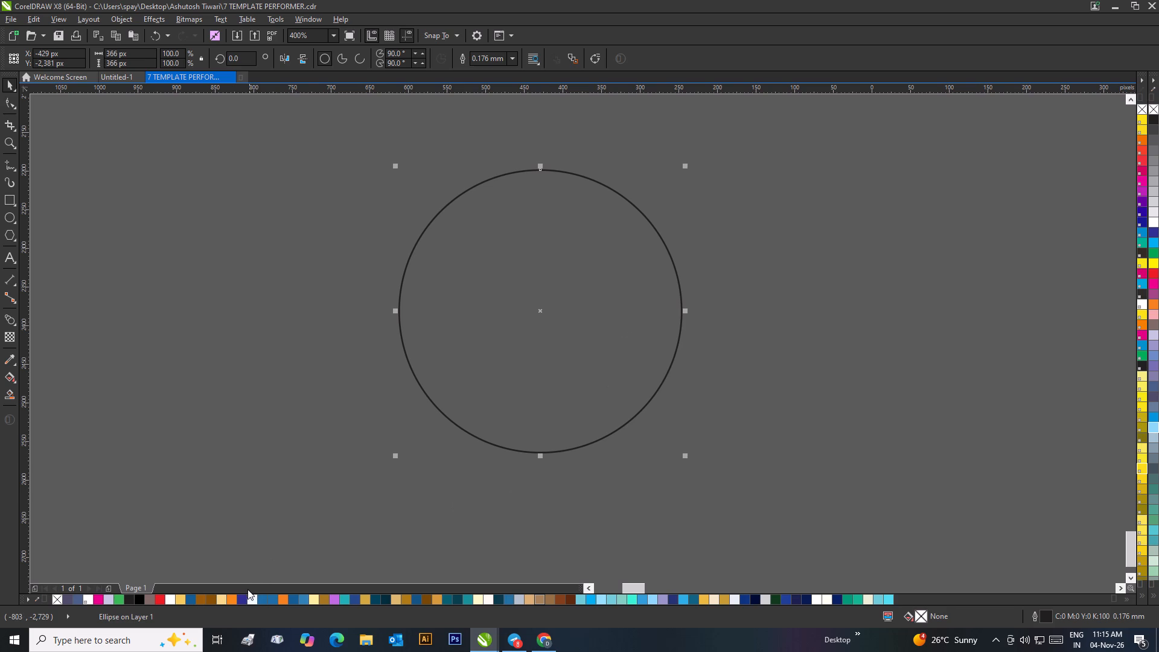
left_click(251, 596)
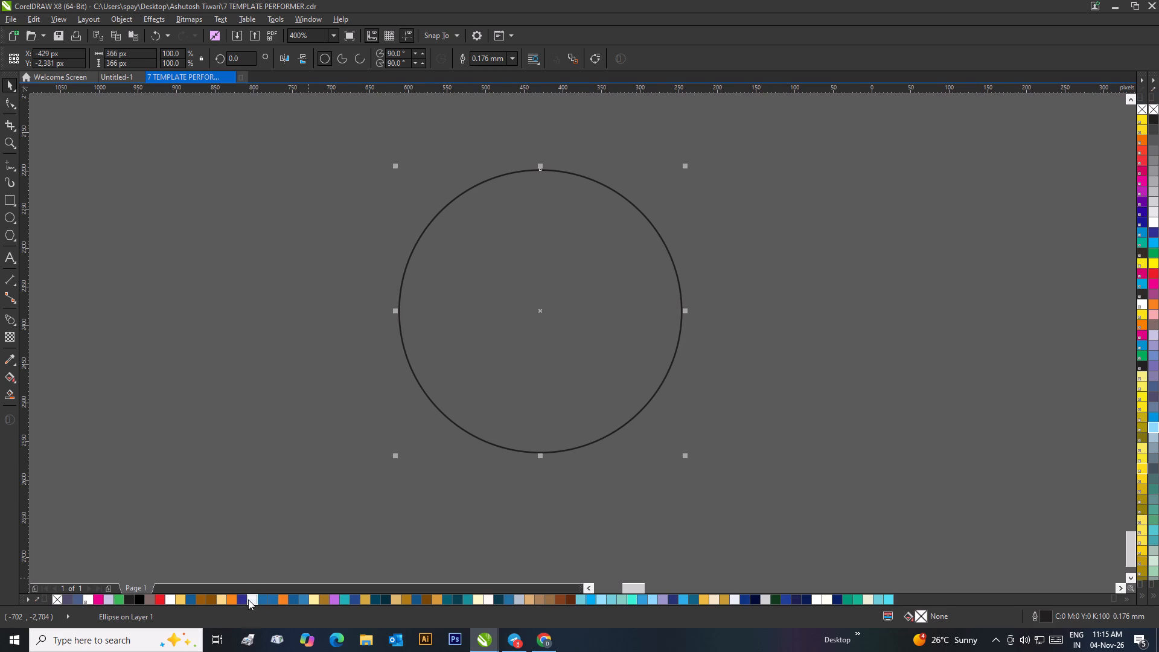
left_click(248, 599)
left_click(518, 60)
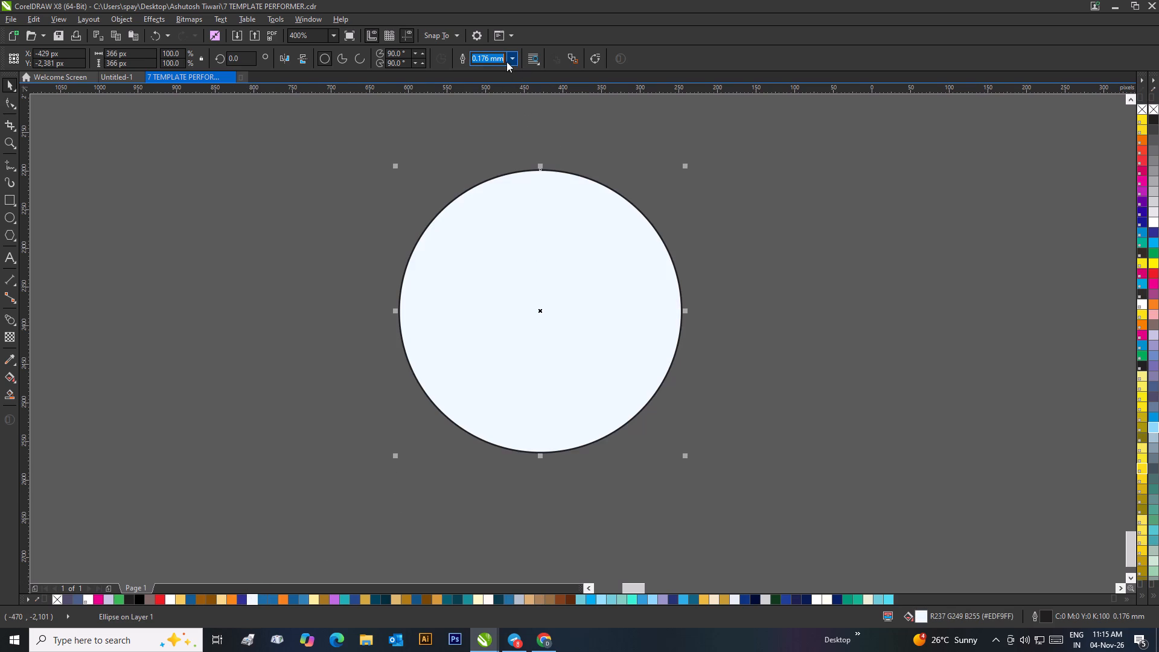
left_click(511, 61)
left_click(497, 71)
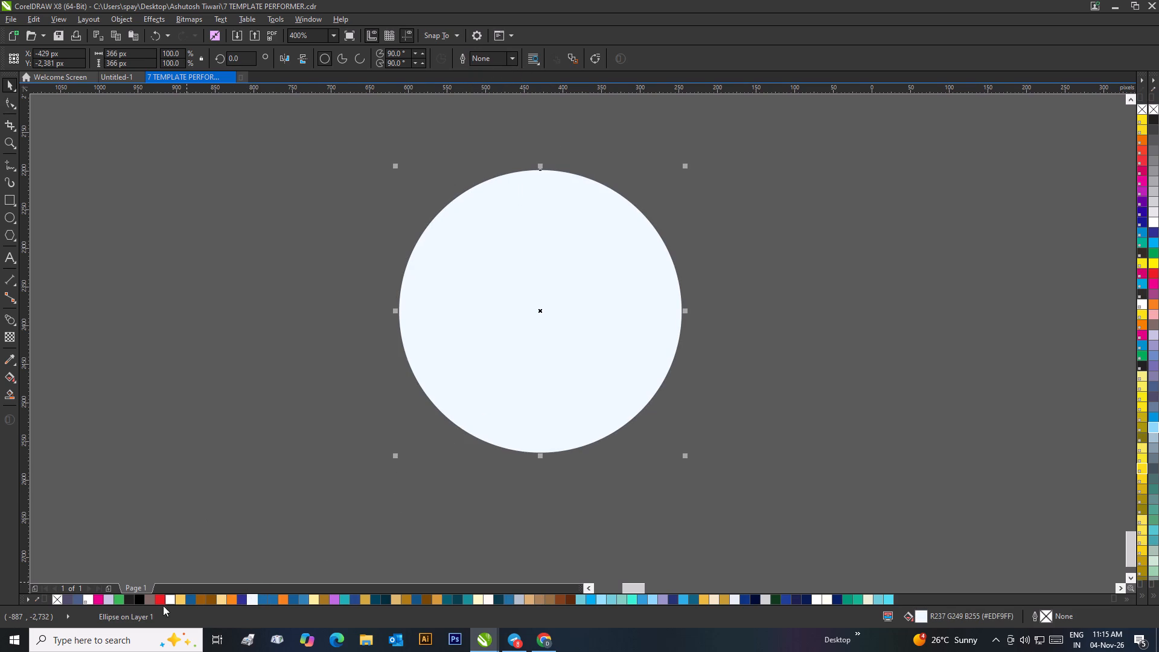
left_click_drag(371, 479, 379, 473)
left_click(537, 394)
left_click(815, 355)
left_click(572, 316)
Draw a rectangle about 209 by 190 px slightly overlapping the circle's left edge.
left_click(15, 198)
left_click_drag(243, 215, 302, 294)
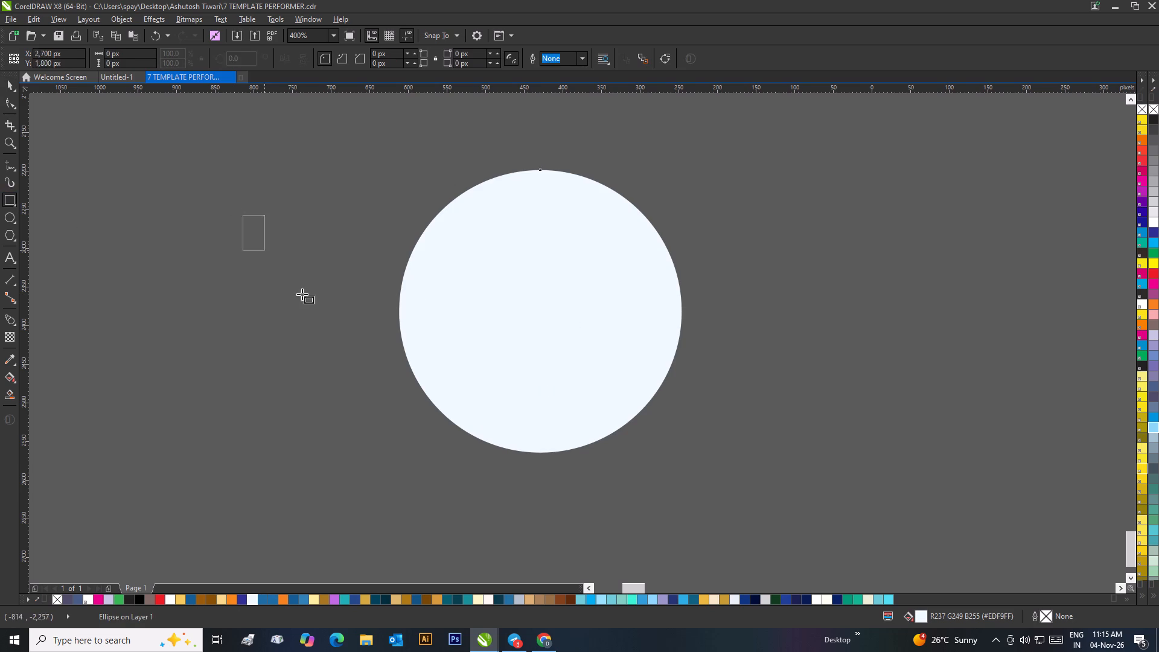
left_click_drag(302, 294, 404, 362)
left_click(8, 86)
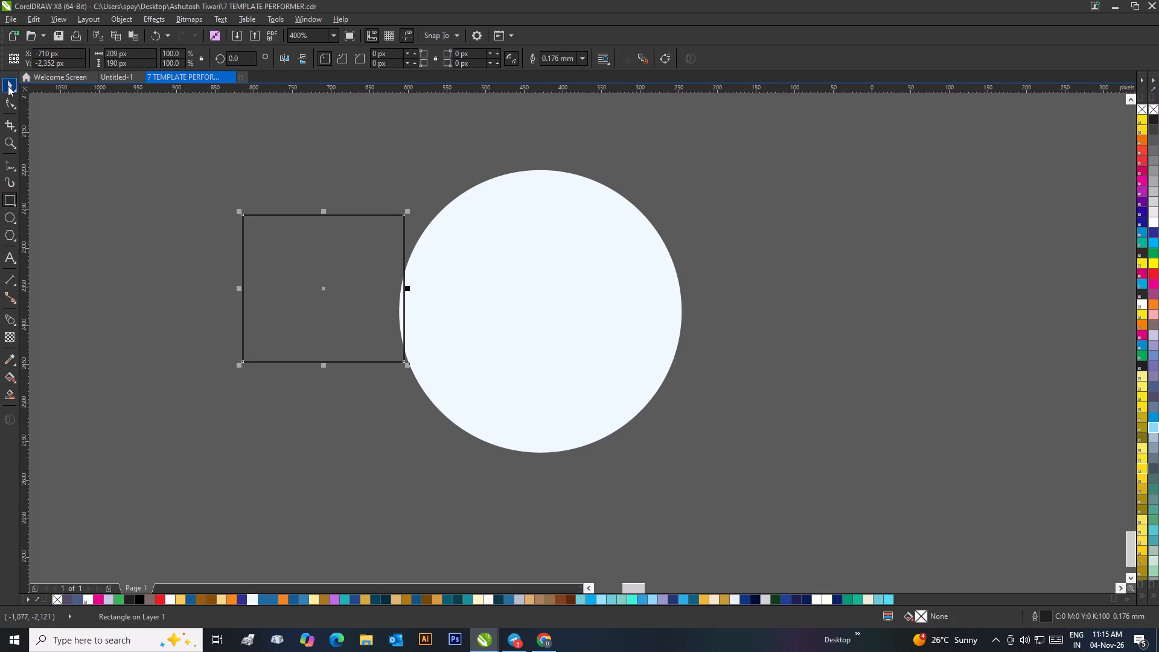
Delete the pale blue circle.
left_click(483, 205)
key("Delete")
Fill the rectangle with white and set its outline to None.
left_click_drag(513, 170, 190, 406)
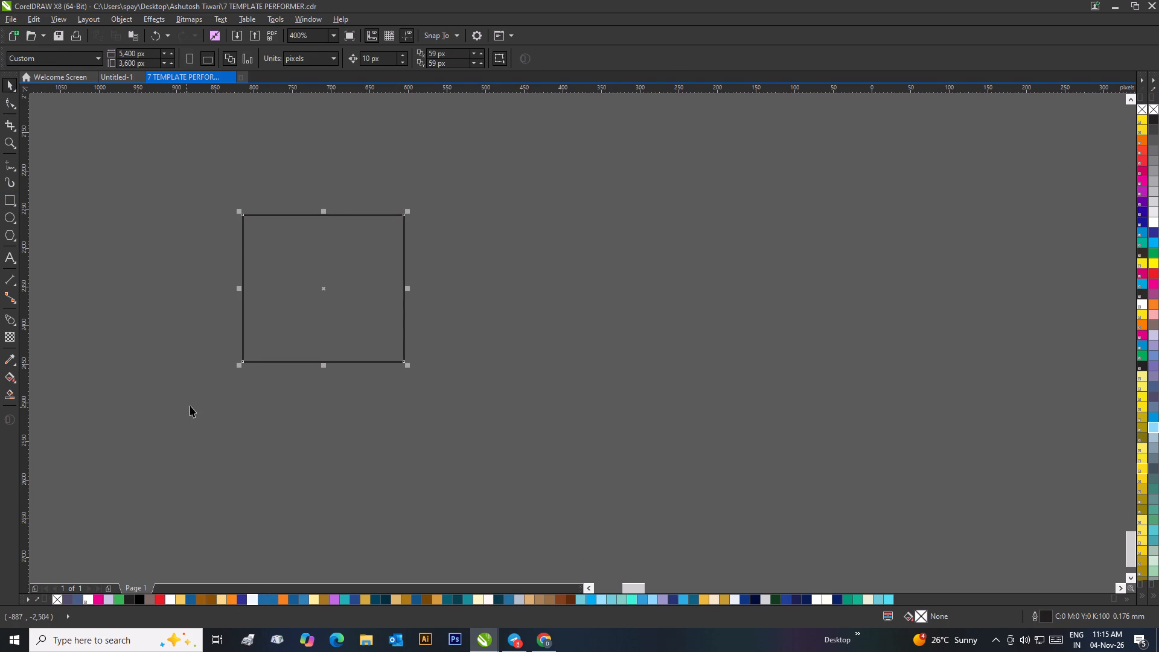
left_click_drag(190, 406, 187, 407)
left_click(165, 598)
left_click_drag(269, 487, 273, 482)
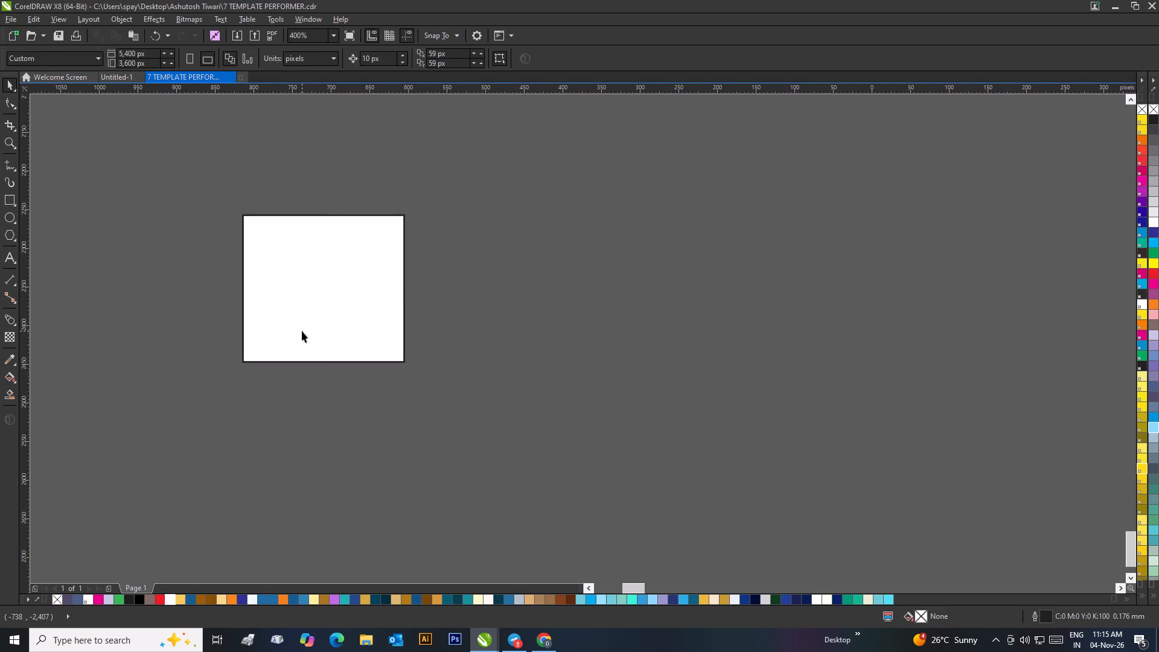
left_click(302, 331)
left_click(586, 59)
left_click(568, 70)
left_click_drag(593, 189, 585, 202)
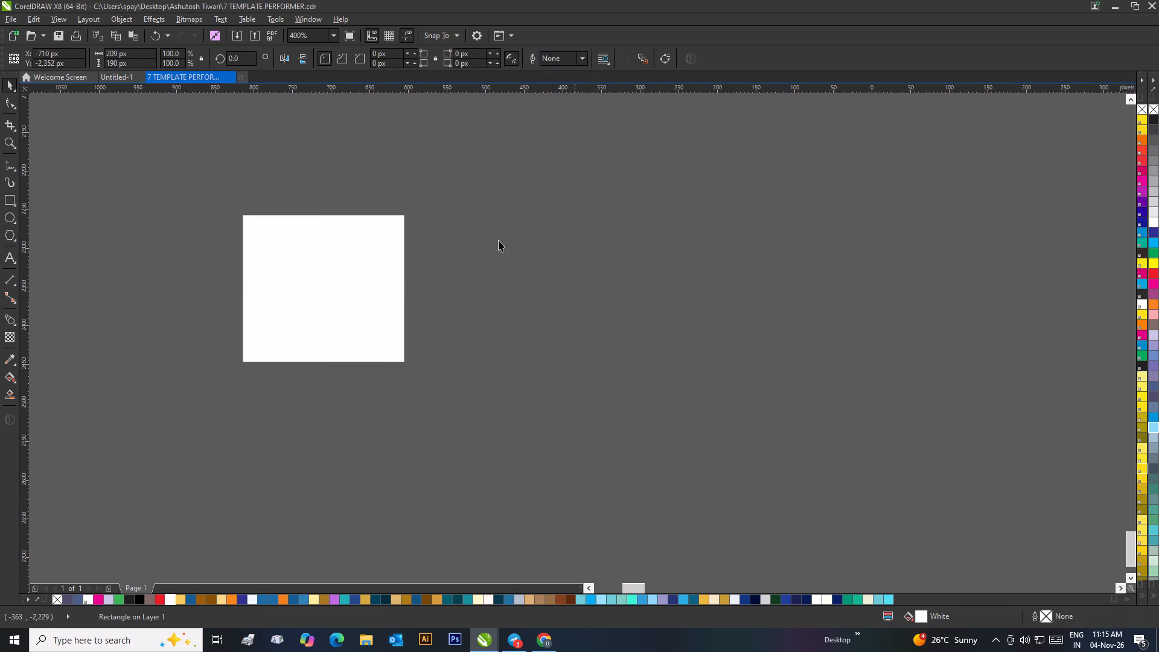
Move the white rectangle to the right and slightly down, to about X -570 px, Y -2,371 px.
left_click_drag(332, 273, 440, 288)
left_click(722, 347)
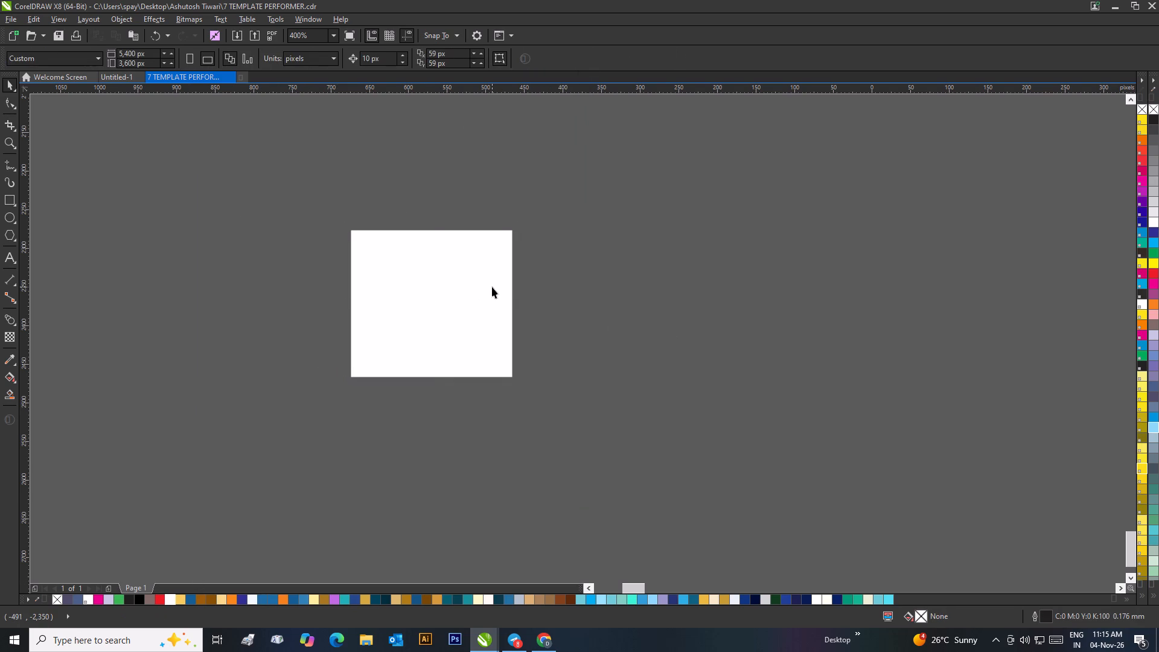
left_click(491, 287)
left_click(590, 302)
Slightly round all four corners of the white rectangle with the Shape tool.
left_click(399, 282)
left_click(2, 103)
scroll(364, 236, "up", 1)
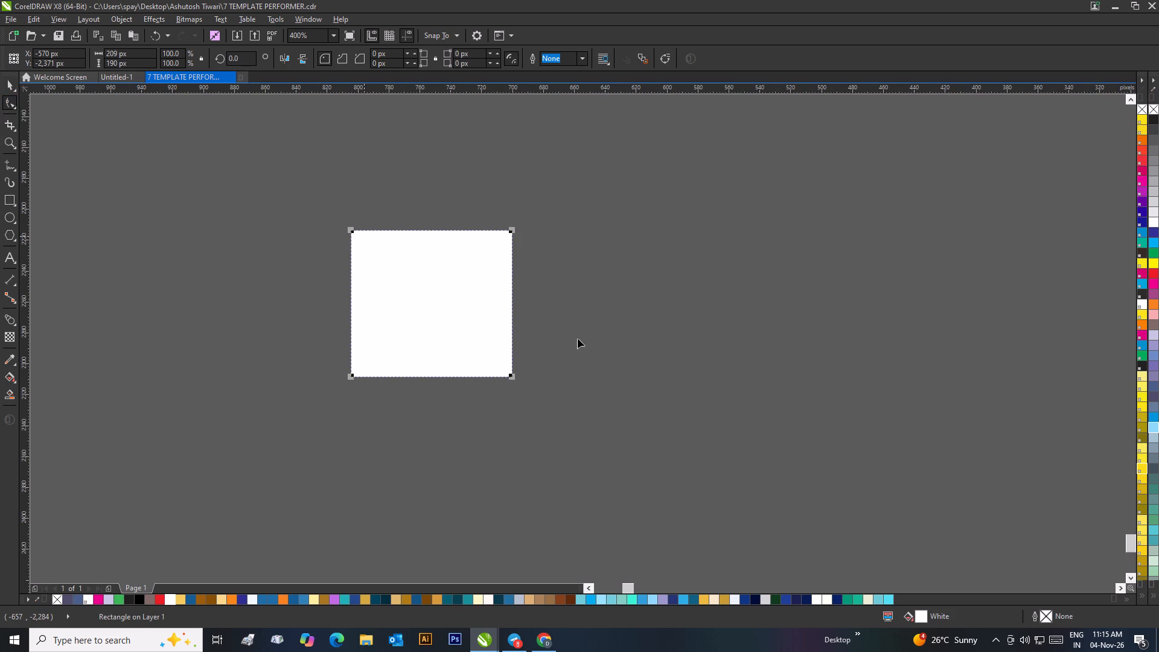
left_click_drag(554, 328, 552, 342)
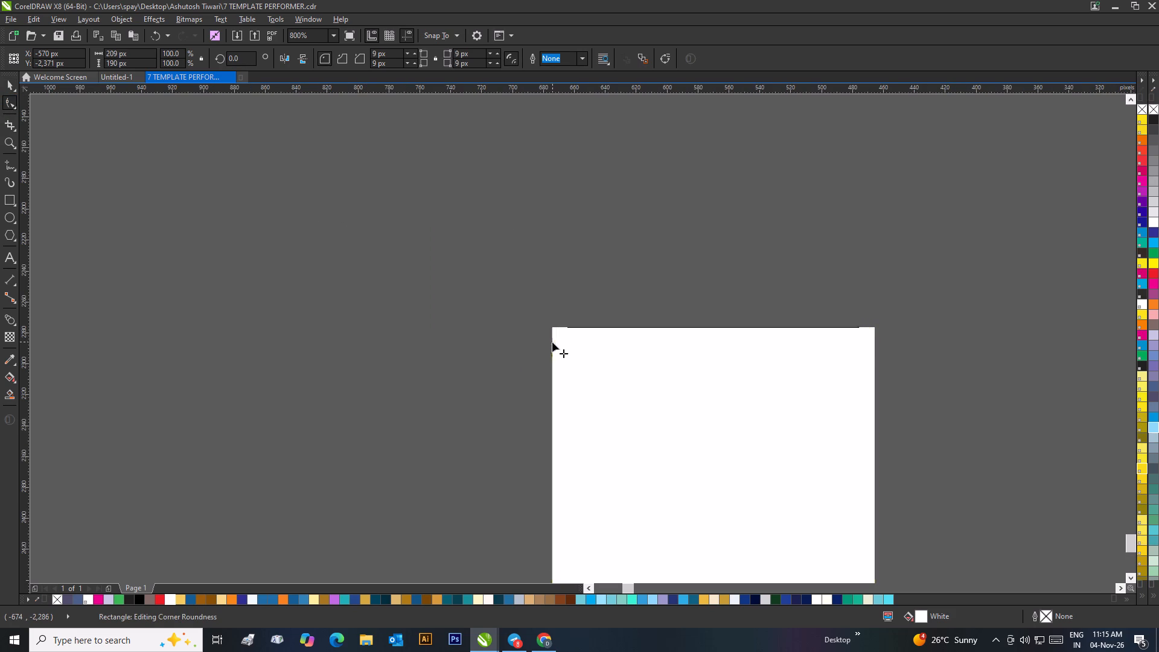
left_click_drag(552, 342, 552, 345)
left_click(10, 86)
left_click(228, 185)
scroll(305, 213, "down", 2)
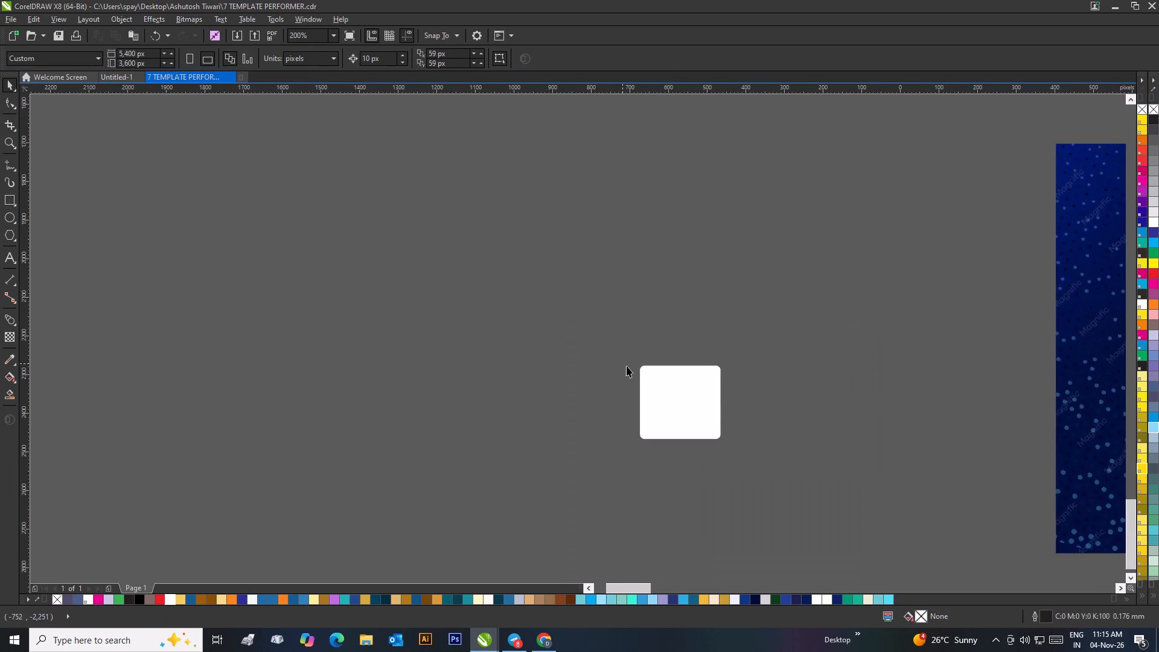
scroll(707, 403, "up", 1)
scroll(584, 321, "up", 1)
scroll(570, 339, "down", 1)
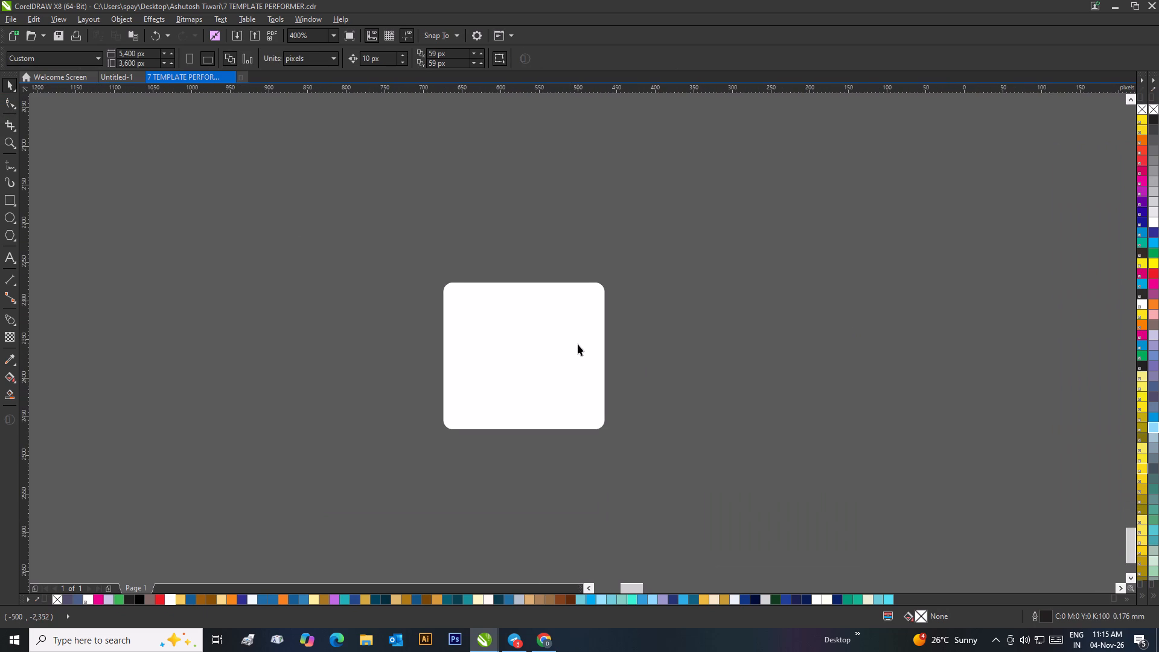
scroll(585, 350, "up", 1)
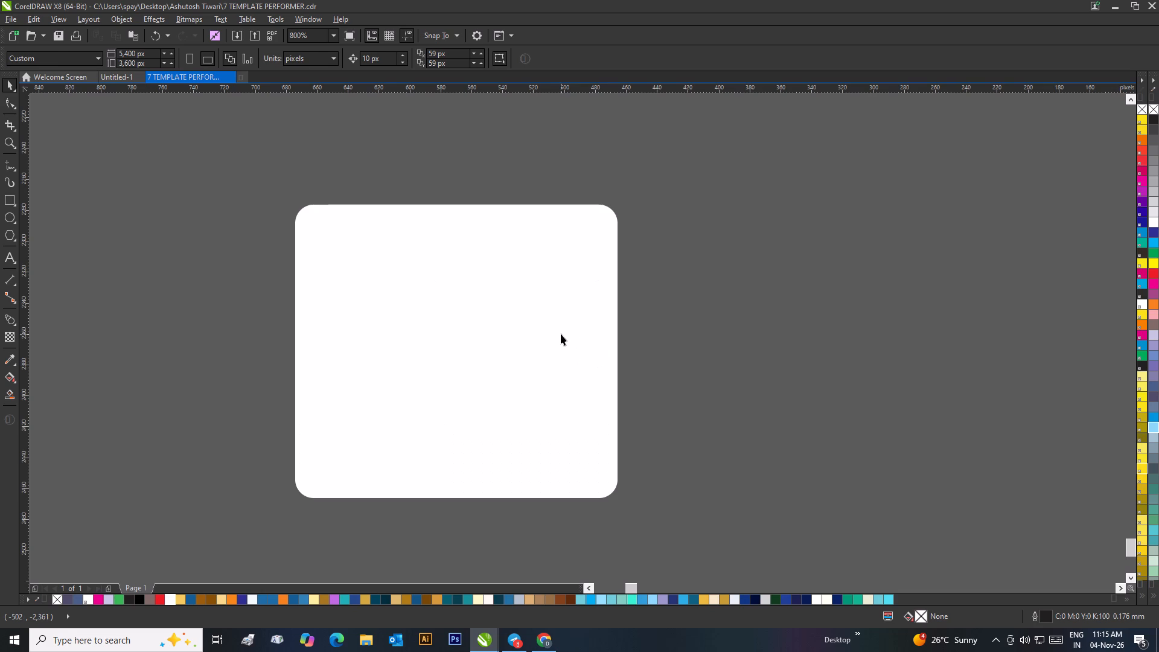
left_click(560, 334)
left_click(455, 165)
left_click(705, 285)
Open the drawing Backup_of_dhanteras creatives.
key("ctrl+o")
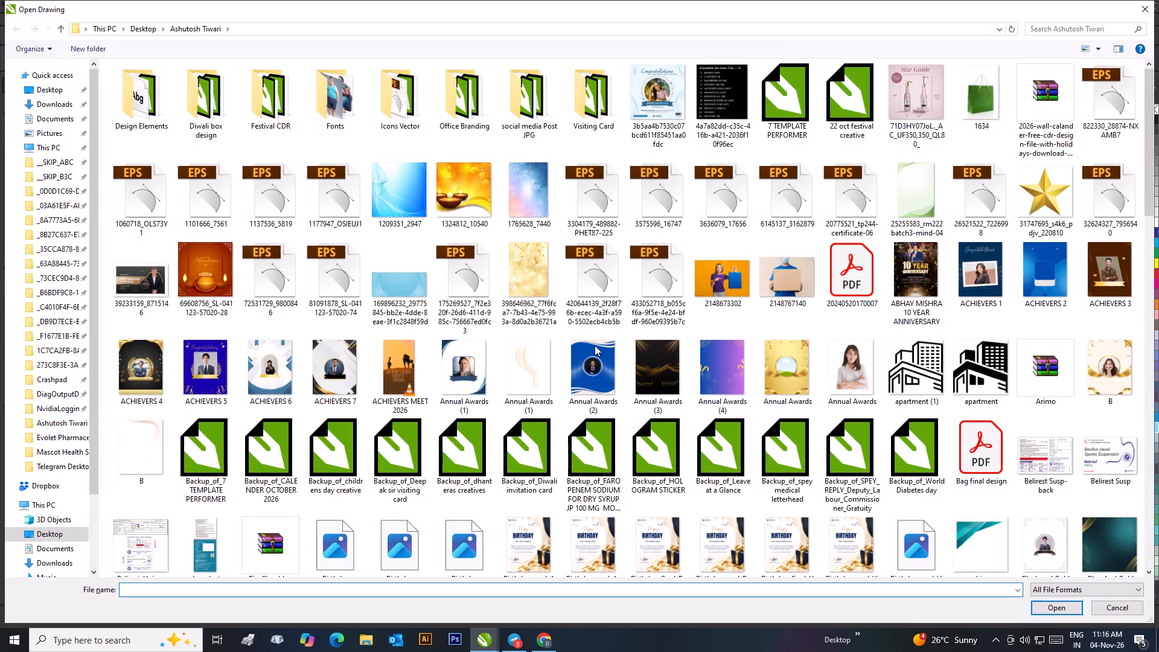
scroll(218, 218, "up", 5)
scroll(420, 294, "down", 4)
scroll(392, 295, "up", 5)
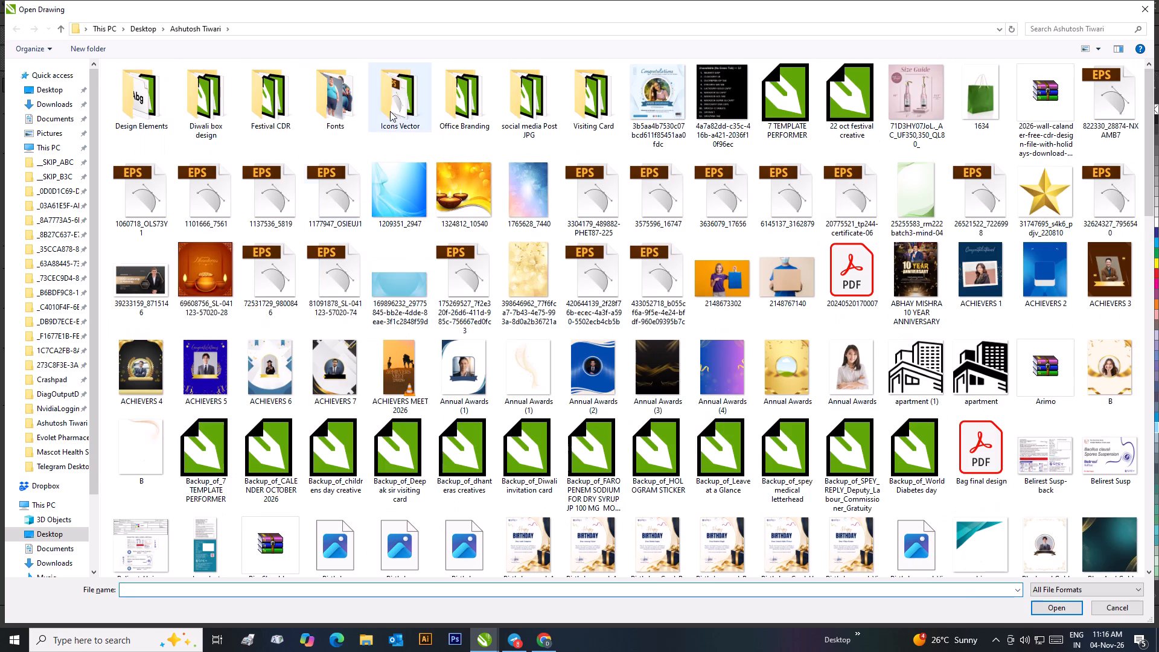
scroll(619, 477, "down", 4)
scroll(624, 475, "up", 4)
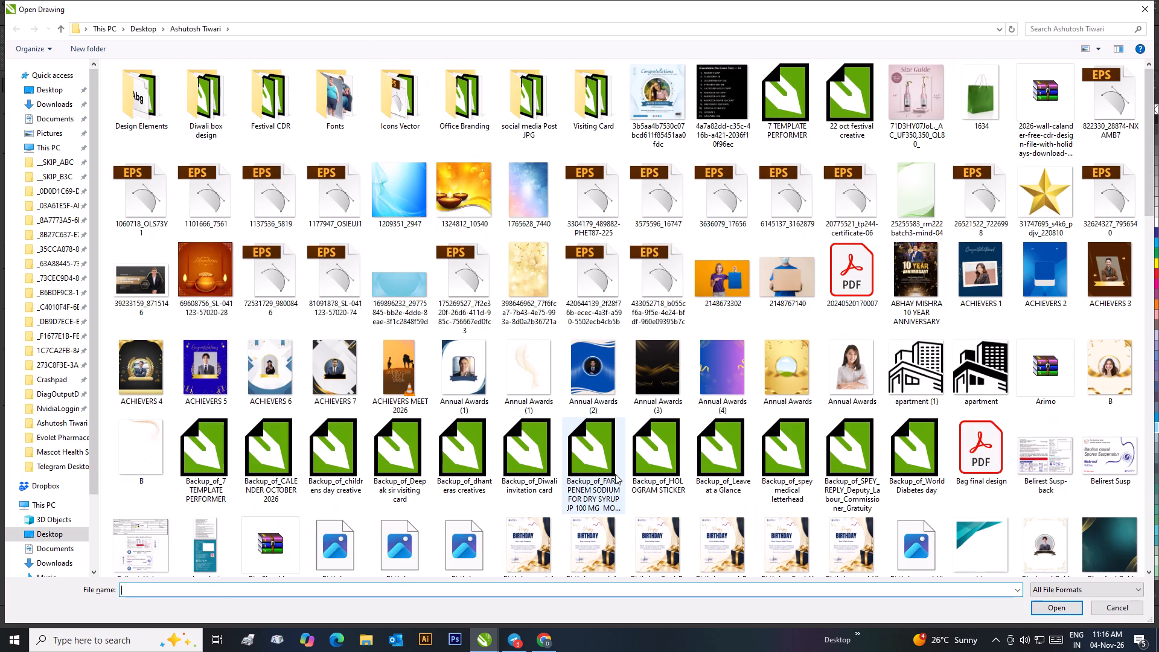
double_click(456, 464)
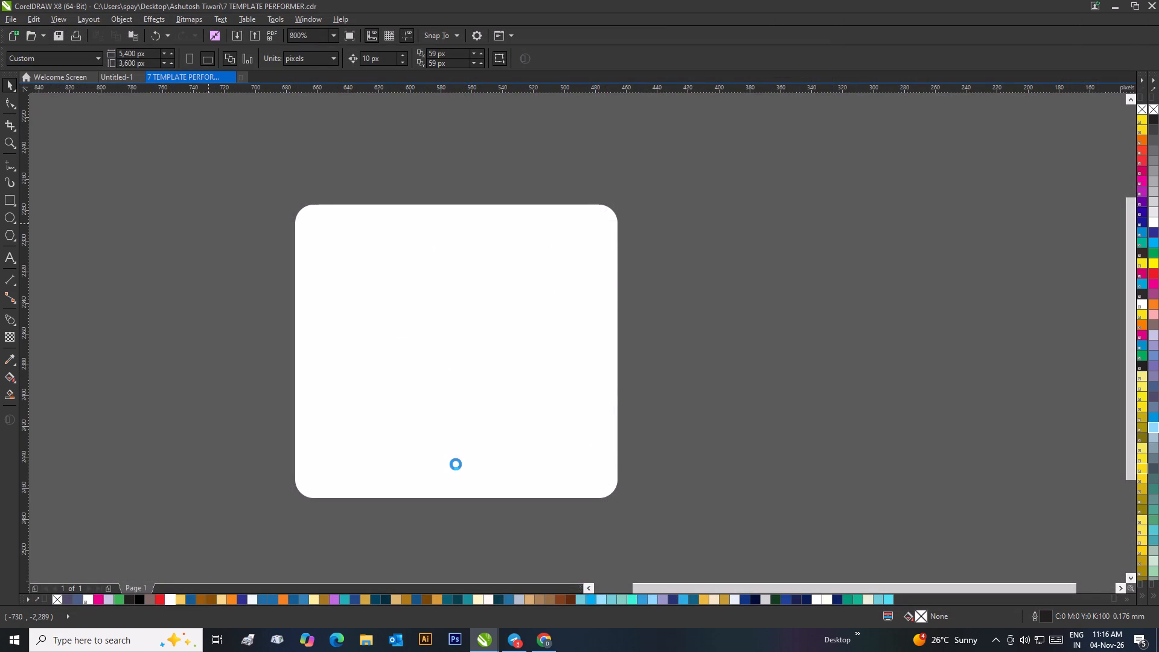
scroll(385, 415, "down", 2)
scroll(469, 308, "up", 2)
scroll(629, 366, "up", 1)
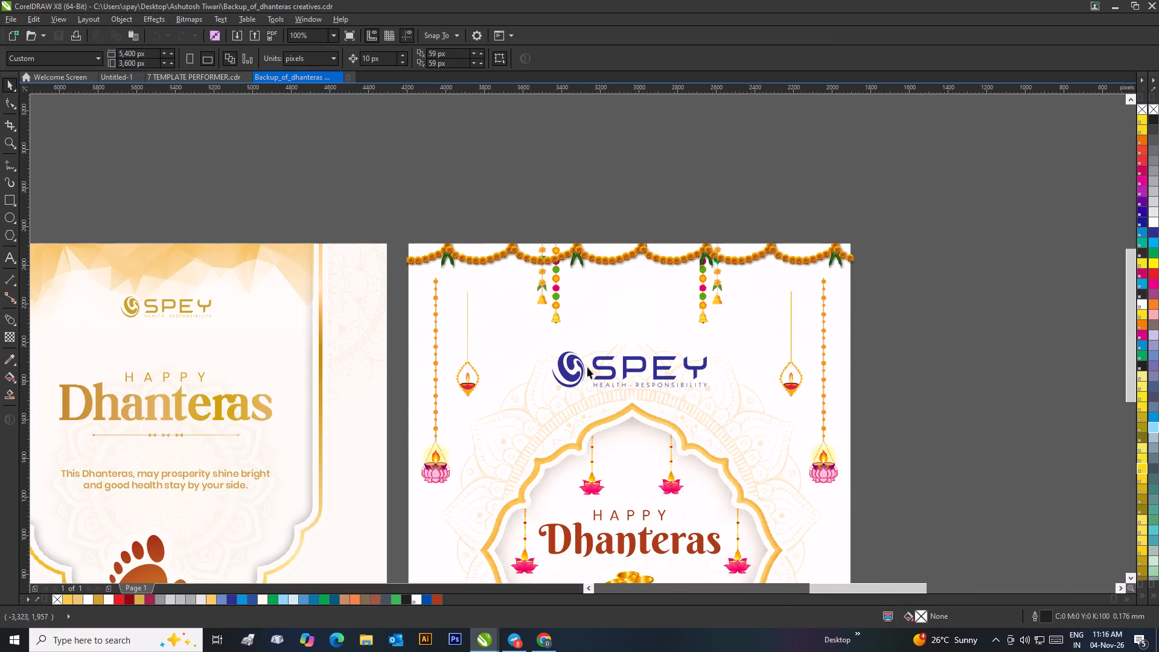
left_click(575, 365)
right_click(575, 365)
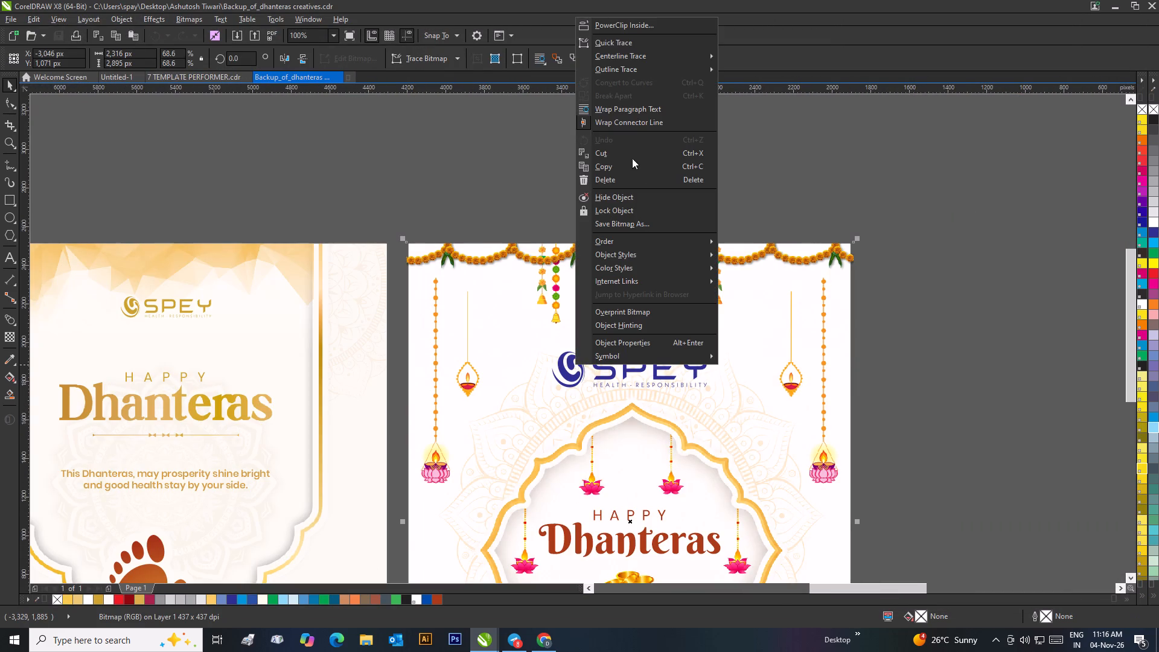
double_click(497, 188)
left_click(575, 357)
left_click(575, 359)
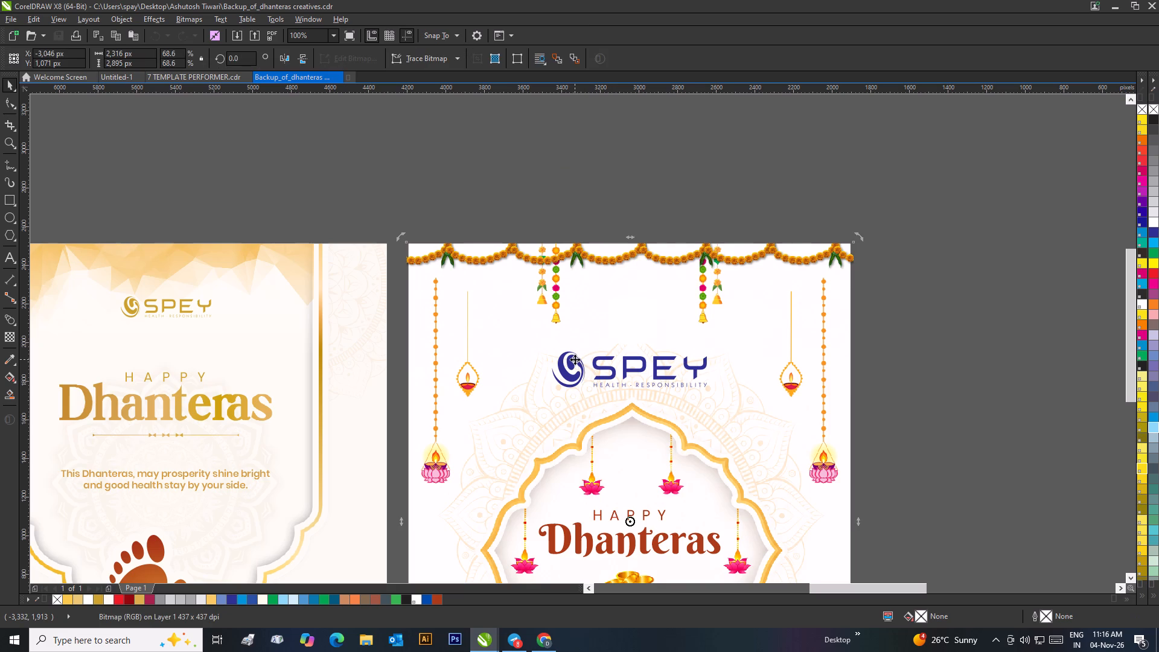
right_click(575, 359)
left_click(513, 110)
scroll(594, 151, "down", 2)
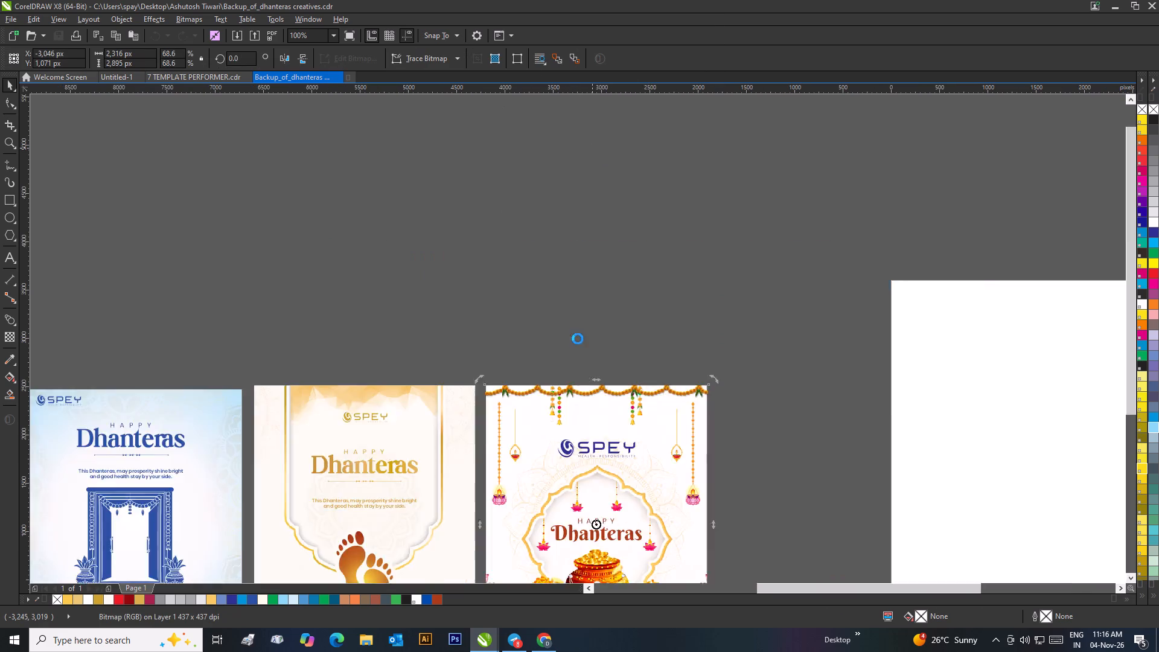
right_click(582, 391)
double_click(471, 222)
Copy the blue SPEY logo from the pale blue Dhanteras creative with the blue doorway and paste it into 7 TEMPLATE PERFORMER.
scroll(327, 371, "up", 2)
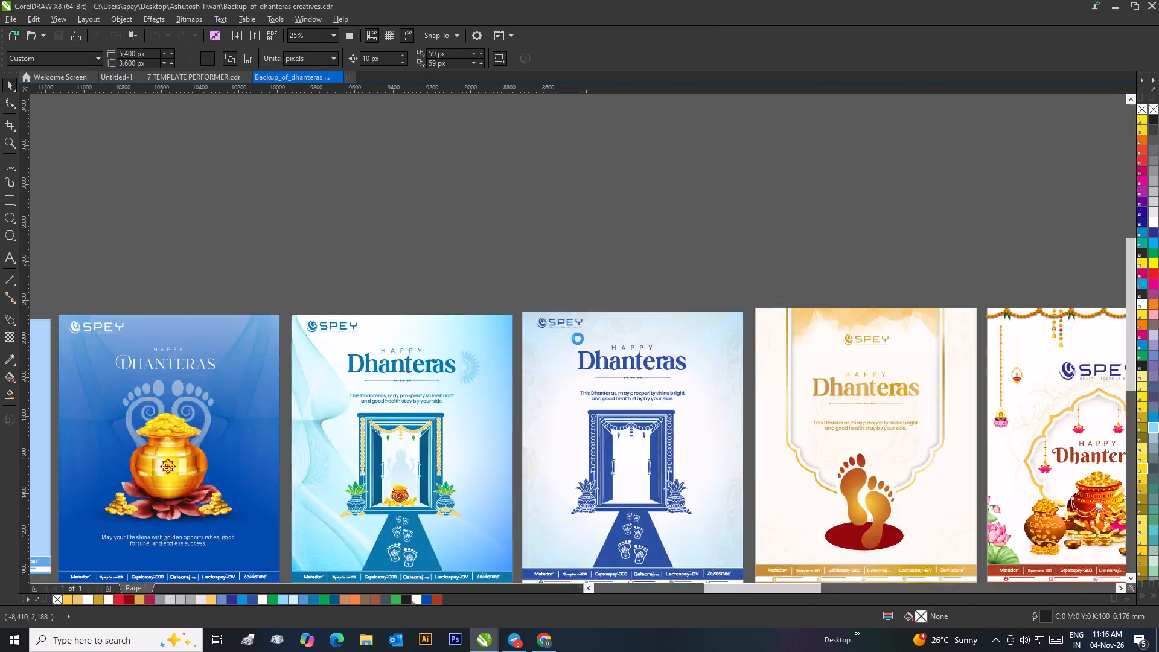
scroll(578, 339, "up", 1)
left_click(434, 275)
right_click(434, 275)
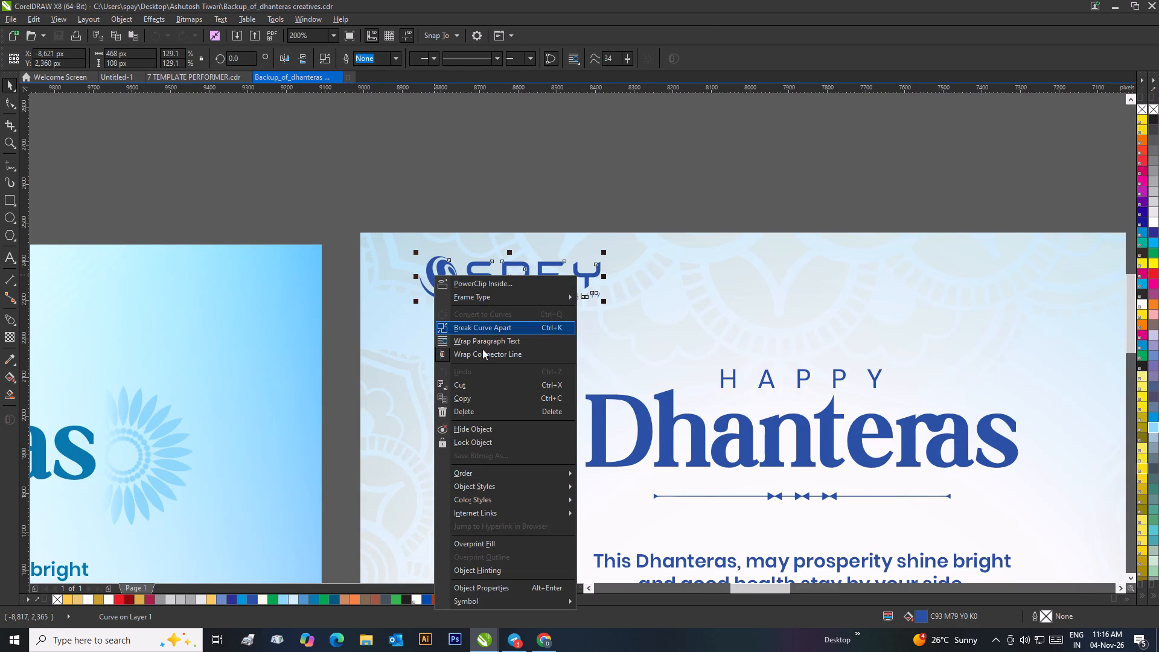
left_click_drag(474, 405, 477, 399)
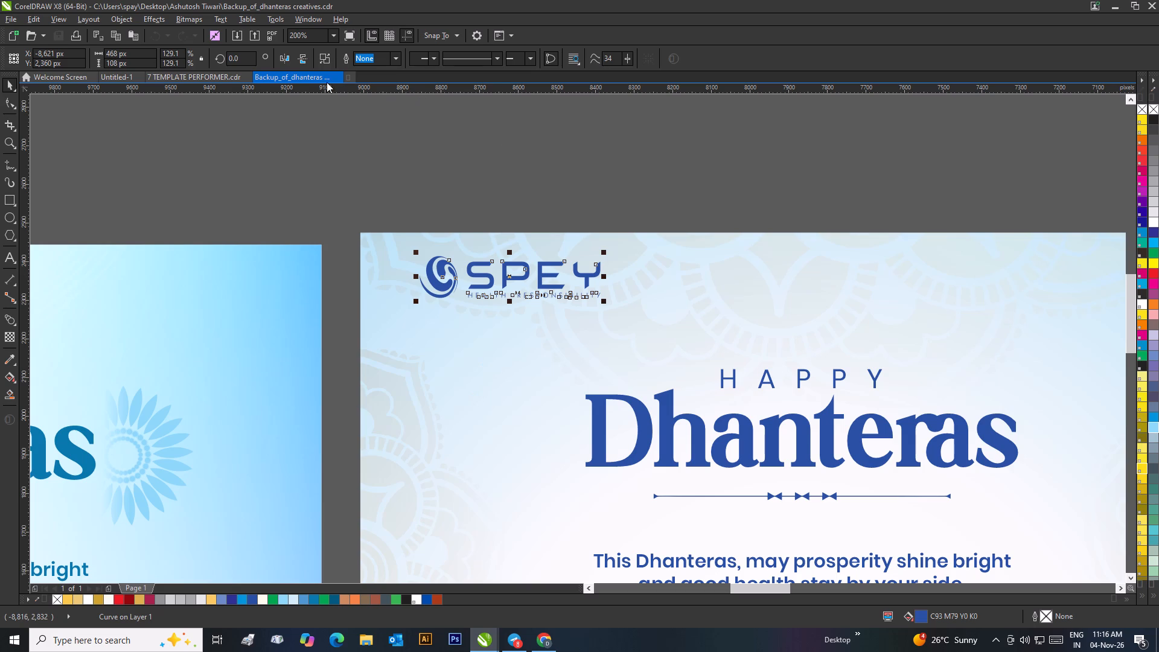
left_click(224, 74)
key("ctrl+v")
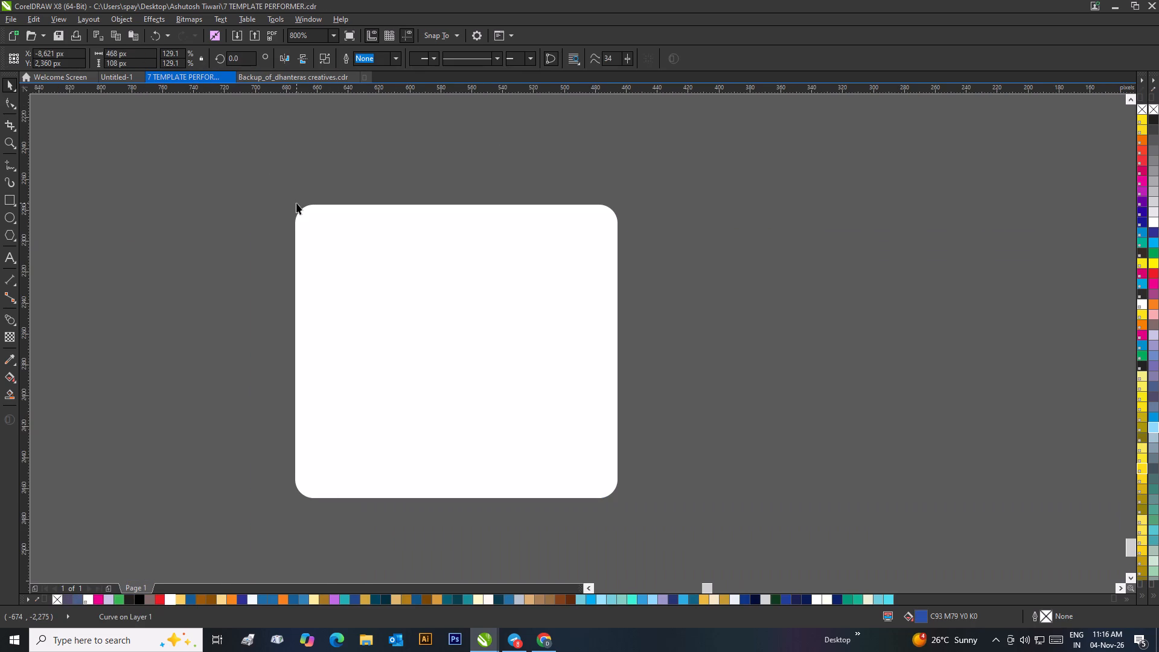
Centre the blue SPEY logo horizontally and vertically on the white rounded rectangle.
left_click(379, 305, "shift")
type("ce")
left_click(703, 295)
scroll(703, 294, "down", 2)
scroll(562, 356, "up", 1)
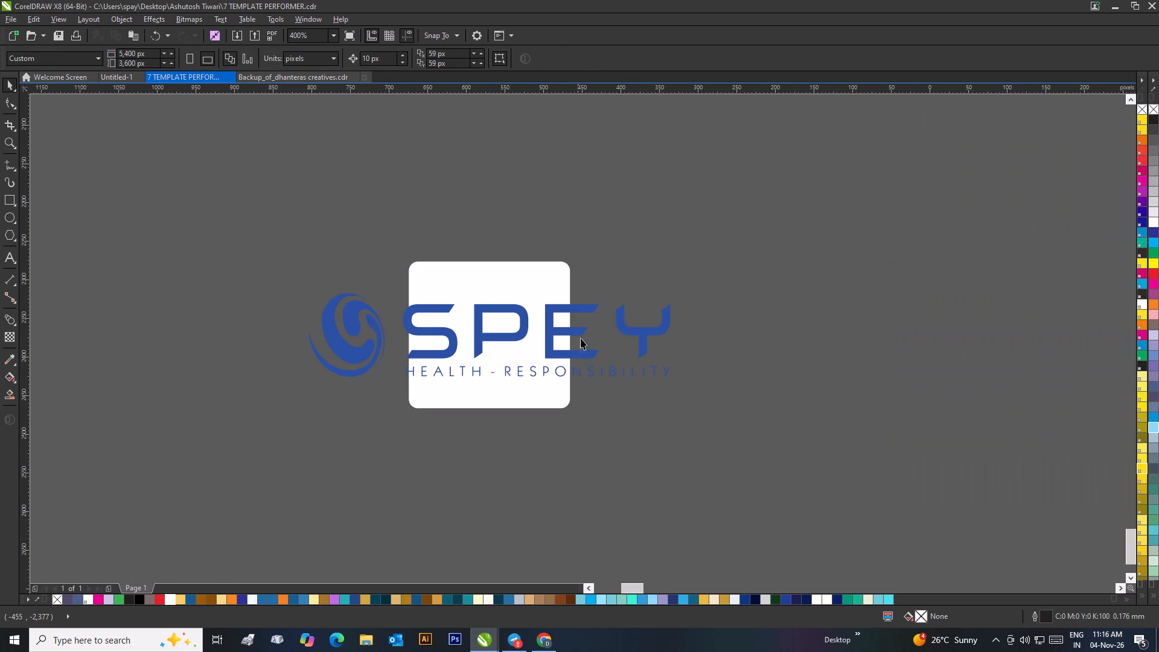
Scale the SPEY logo down to about 145 x 33 px and place it just inside the rectangle's top edge, around X -591, Y -2,302 px.
left_click(632, 327)
left_click_drag(673, 382, 478, 404)
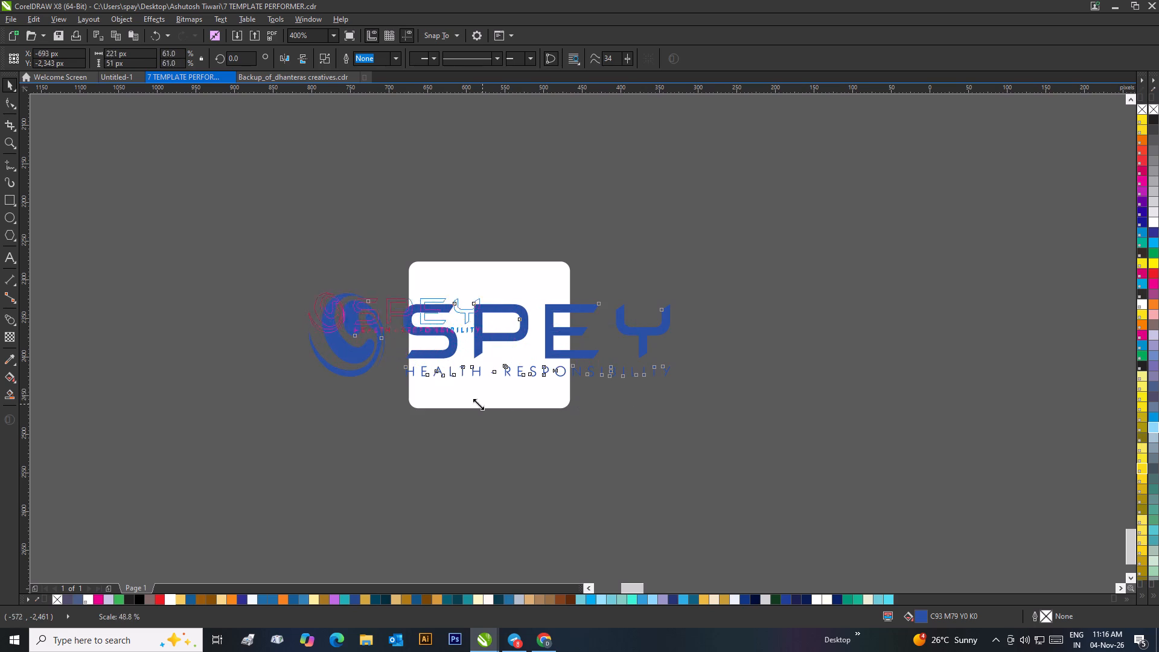
left_click_drag(478, 404, 423, 403)
left_click_drag(380, 310, 476, 217)
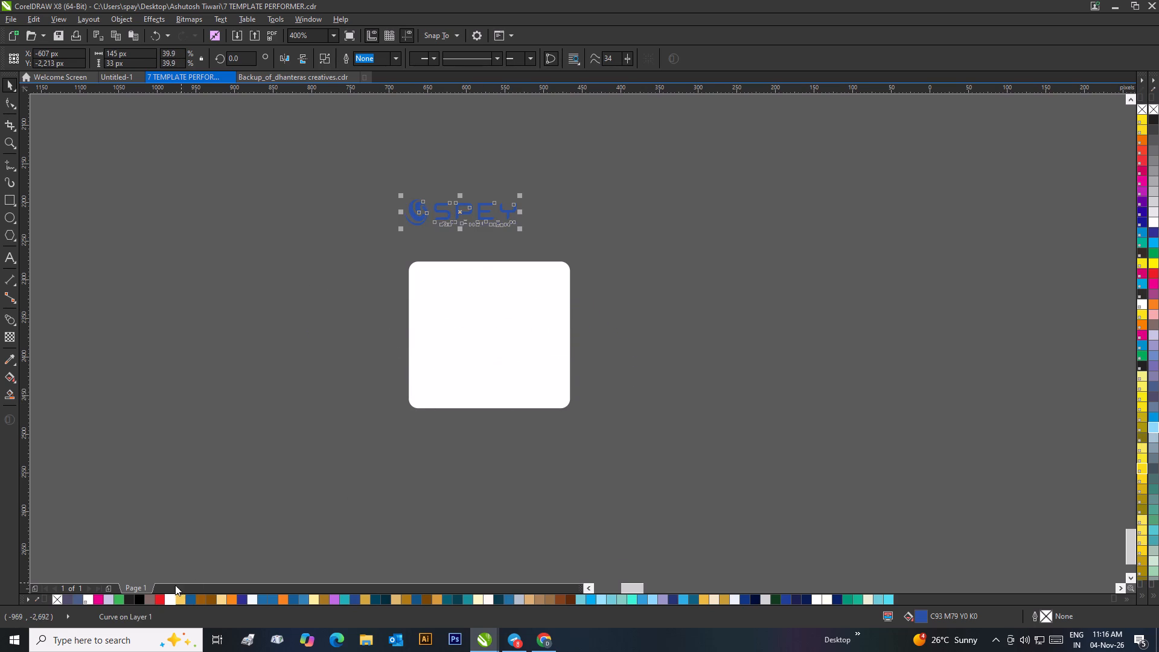
left_click_drag(462, 215, 475, 284)
scroll(475, 286, "up", 2)
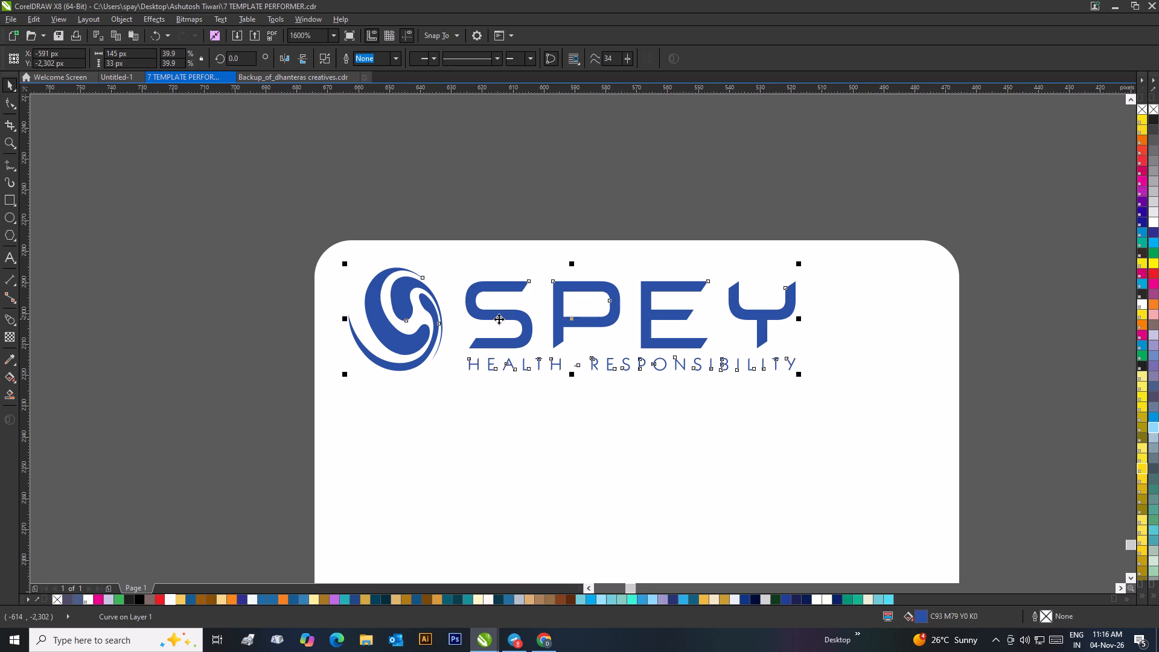
Break the SPEY logo apart and delete its wordmark and tagline, keeping only the swirl symbol.
key("ctrl+k")
left_click(505, 183)
left_click_drag(449, 199, 915, 385)
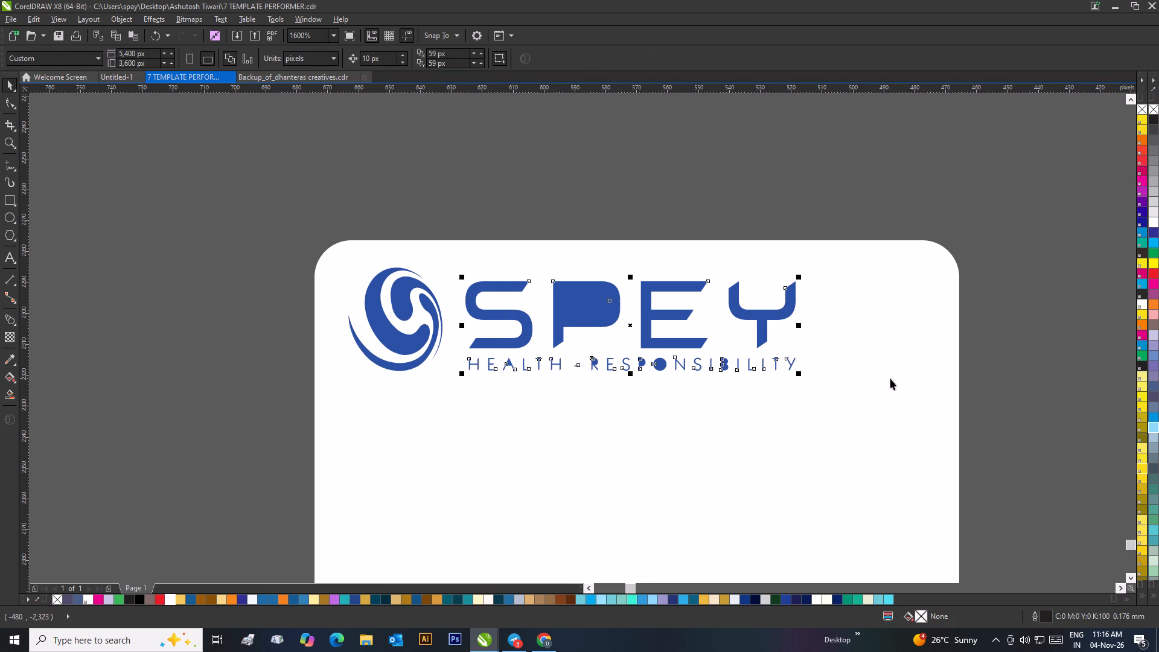
key("Delete")
Weld the three pieces of the swirl symbol into a single curve.
left_click_drag(558, 203, 289, 421)
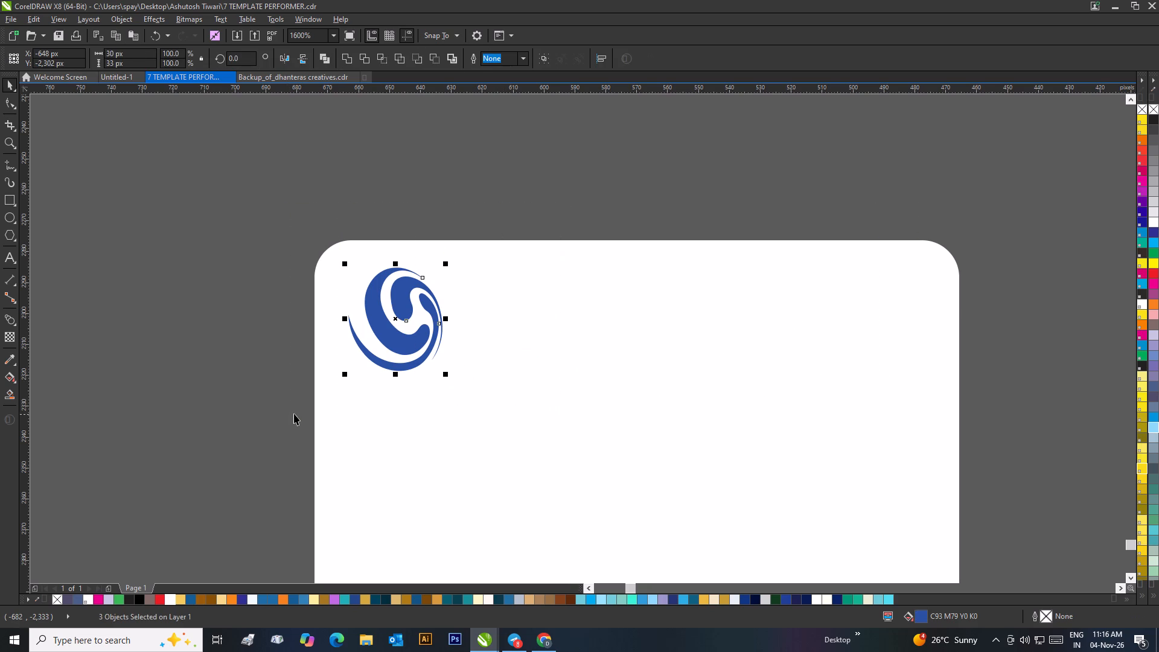
key("ctrl+g")
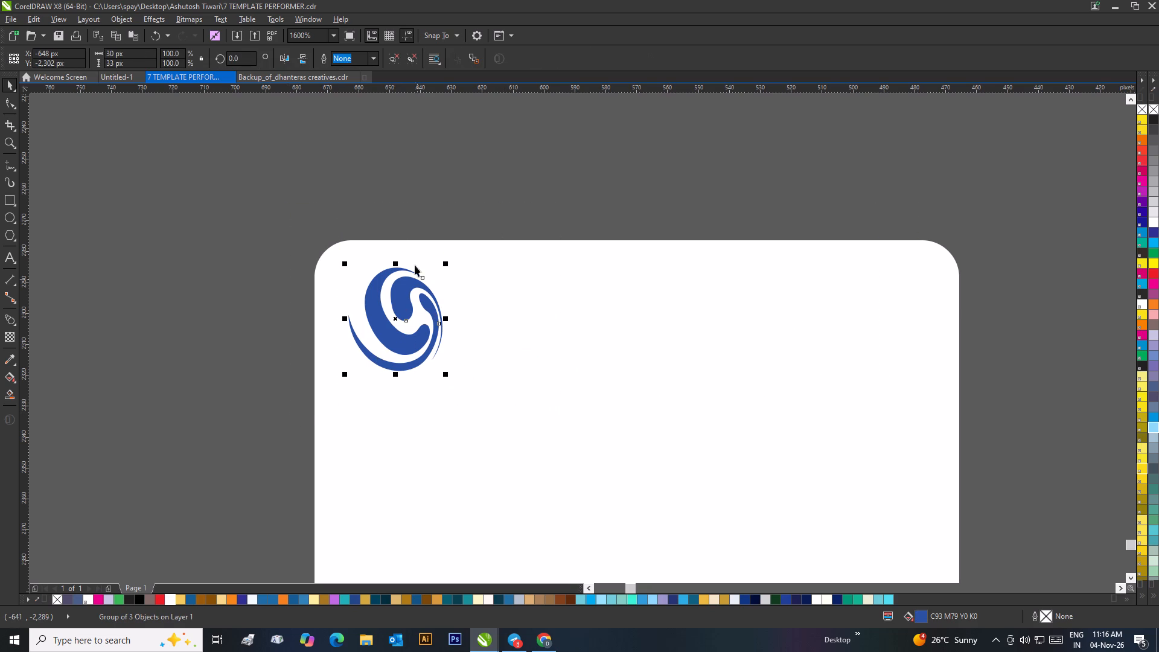
right_click(401, 296)
left_click(439, 361)
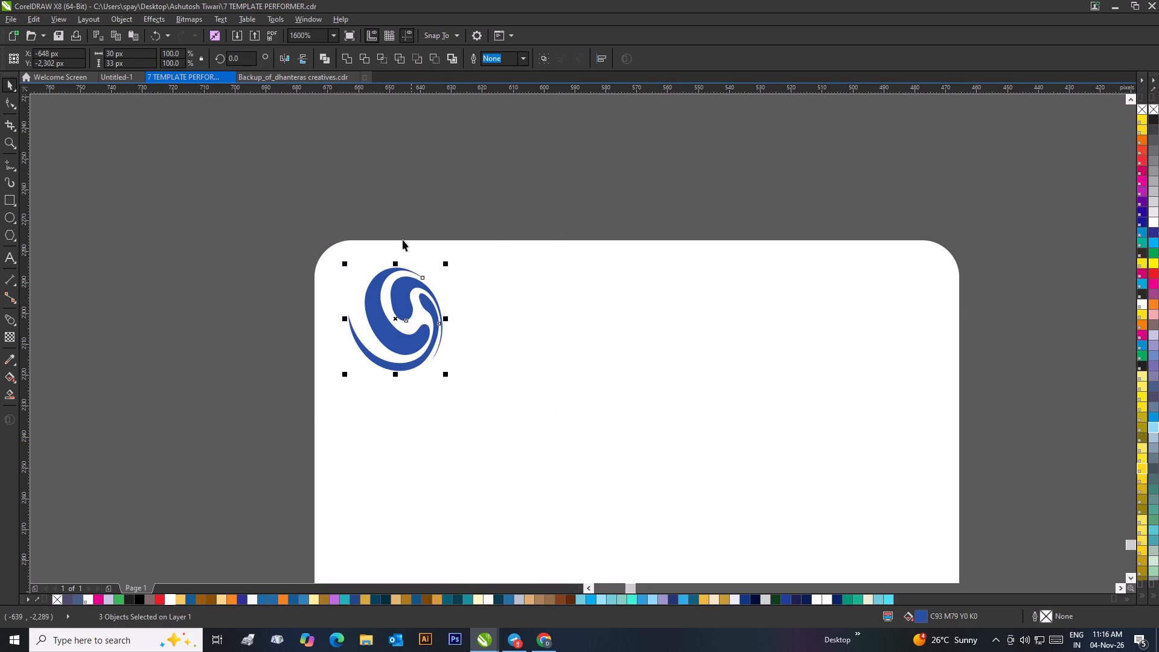
left_click_drag(335, 206, 565, 470)
left_click(340, 57)
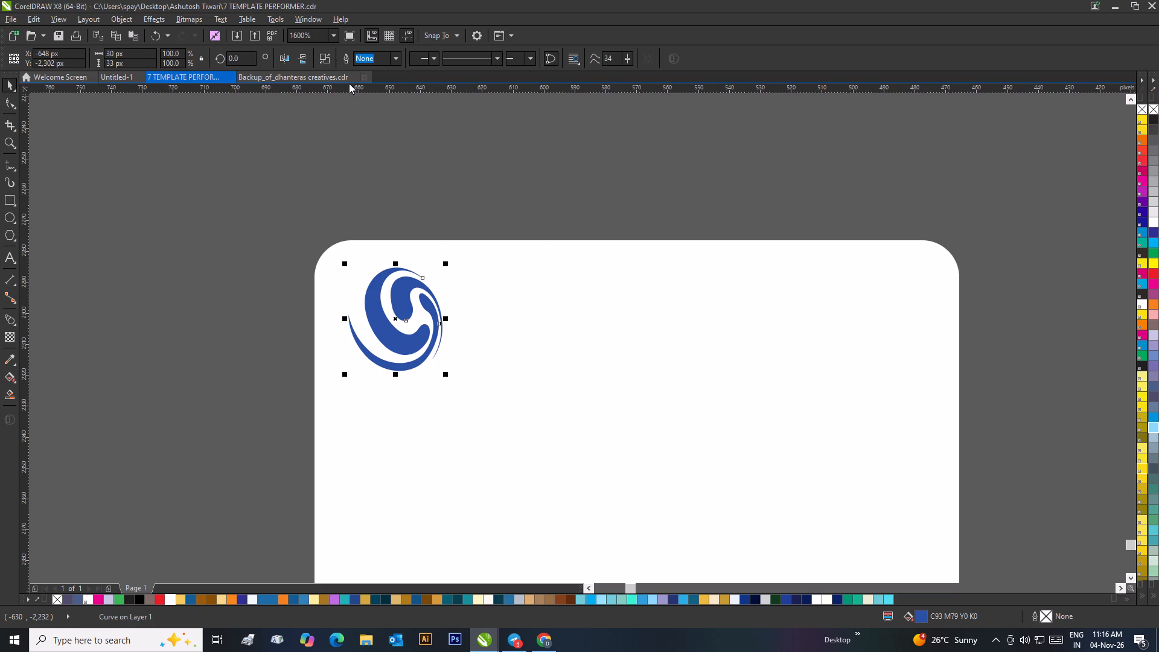
left_click(377, 141)
Shrink the swirl symbol to about 9 x 10 px and place it inside the rectangle's top-left corner, around X -657, Y -2,283 px.
left_click_drag(404, 293, 442, 287)
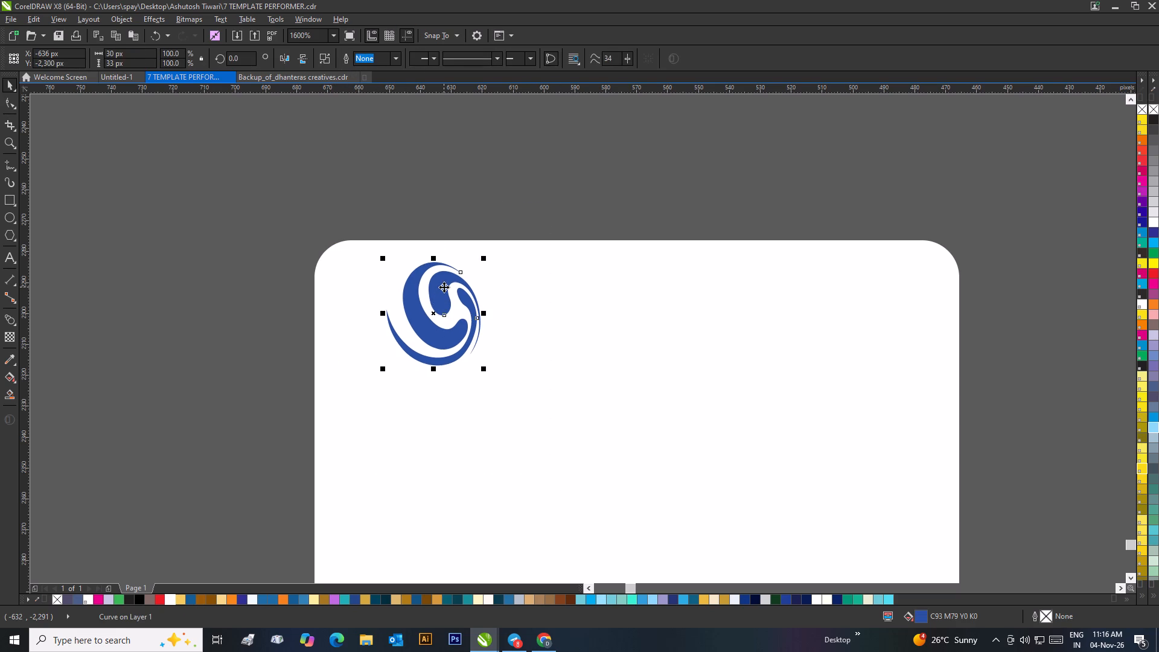
left_click_drag(487, 372, 431, 399)
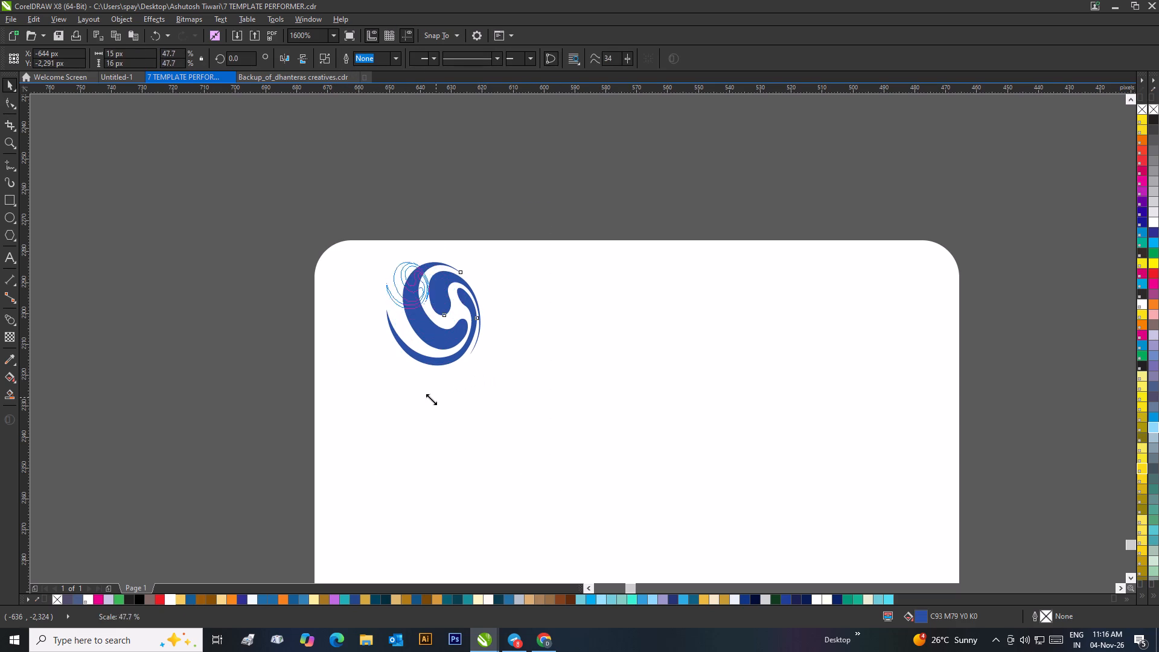
left_click_drag(431, 399, 421, 404)
left_click_drag(403, 287, 372, 271)
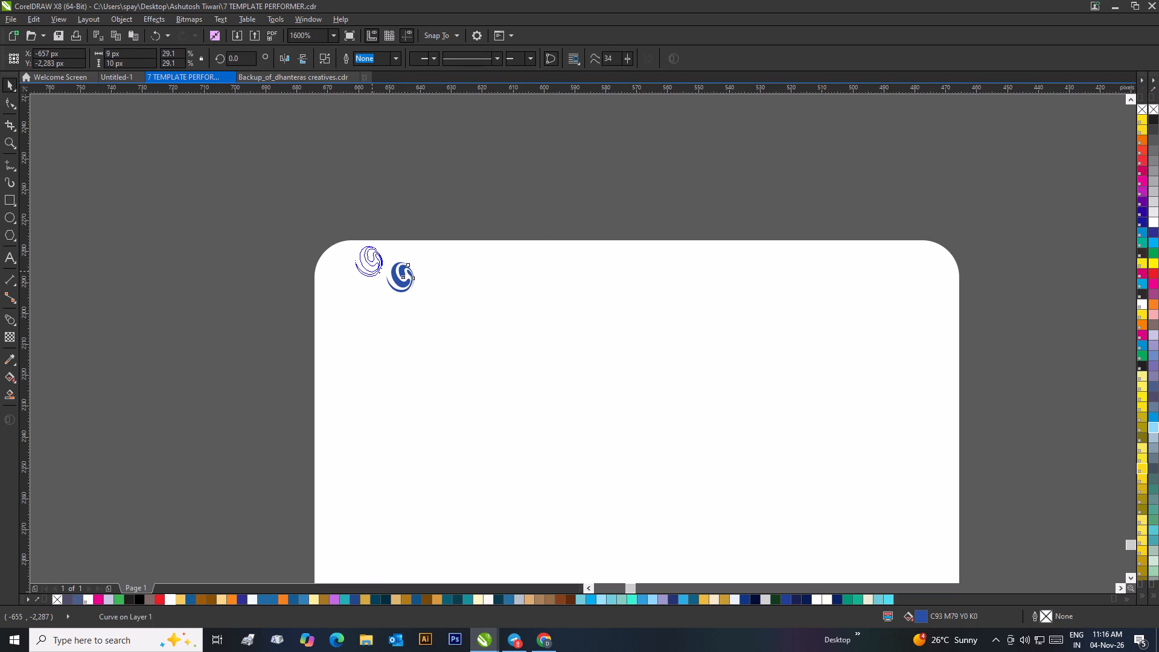
left_click_drag(372, 271, 371, 270)
Copy the swirl about 10 px to its right and repeat the duplication until 21 swirls span the top of the rectangle.
left_click_drag(373, 267, 400, 267)
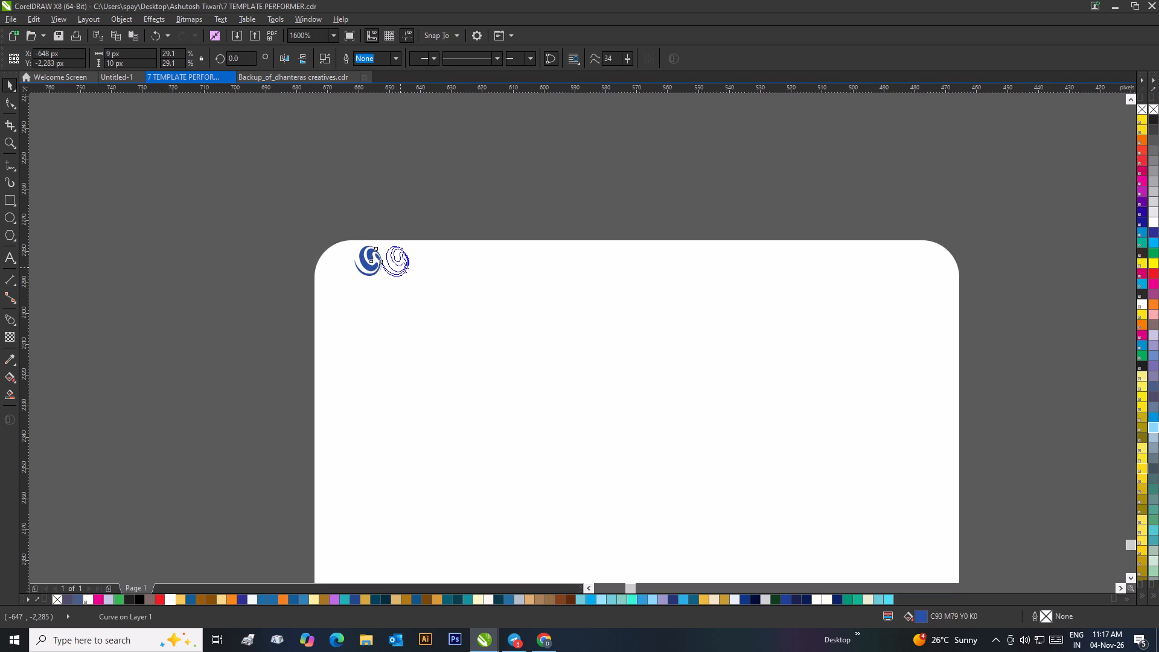
left_click_drag(400, 267, 403, 269)
right_click(403, 269)
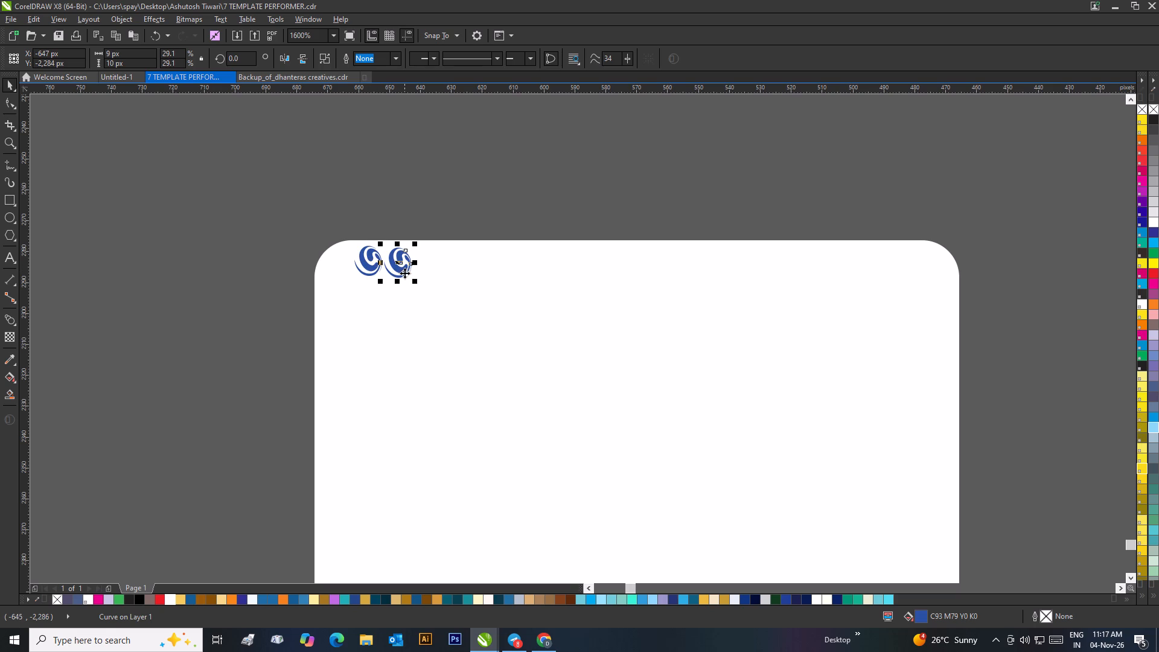
key("ctrl+d")
key("ctrl+d")
key("ctrl+d")
key("ctrl+d")
key("ctrl+d")
key("ctrl+d")
key("ctrl+d")
key("ctrl+d")
key("ctrl+d")
key("ctrl+d")
key("ctrl+d")
key("ctrl+d")
key("ctrl+d")
key("ctrl+d")
key("ctrl+d")
key("ctrl+d")
key("ctrl+d")
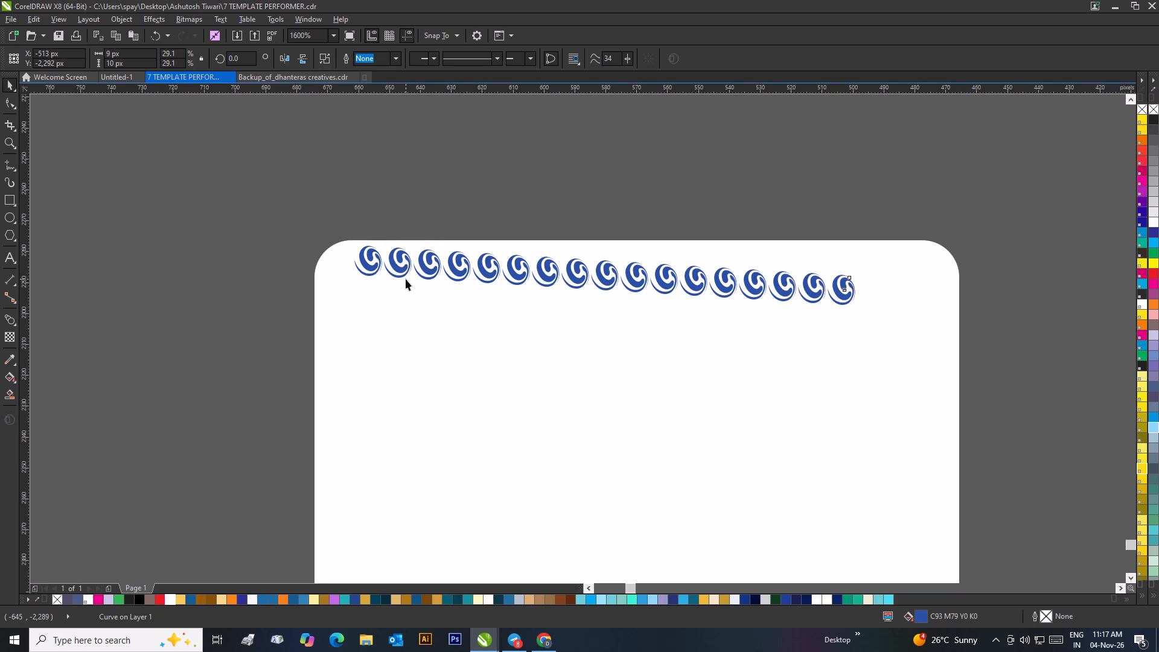
key("ctrl+d")
key("ctrl+d")
key("ctrl+d")
key("ctrl+d")
Align the tops of all 21 swirls to level the row and group them.
left_click_drag(1038, 200, 324, 417)
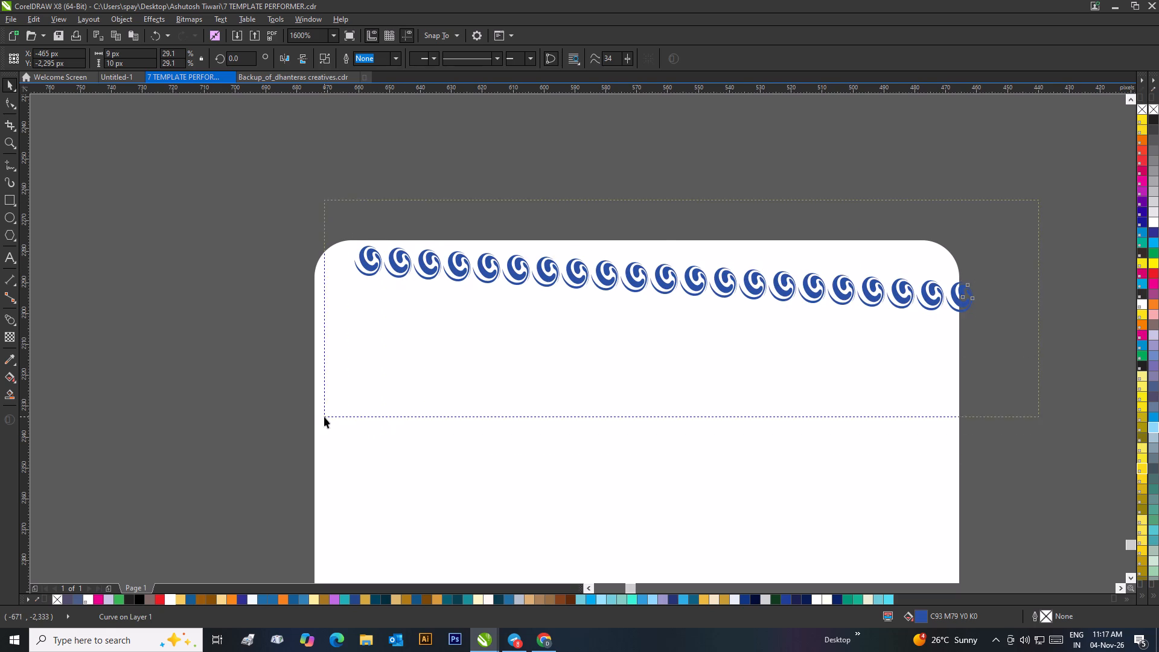
left_click_drag(324, 417, 315, 408)
key("t")
left_click(756, 214)
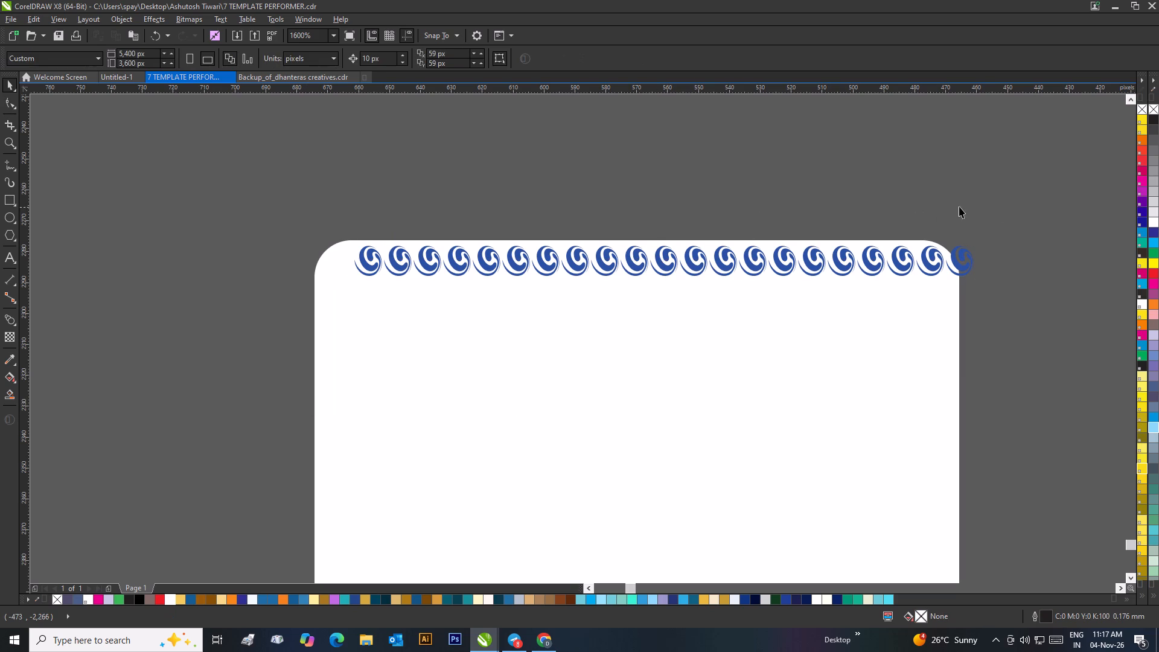
left_click_drag(1001, 208, 291, 348)
key("ctrl+g")
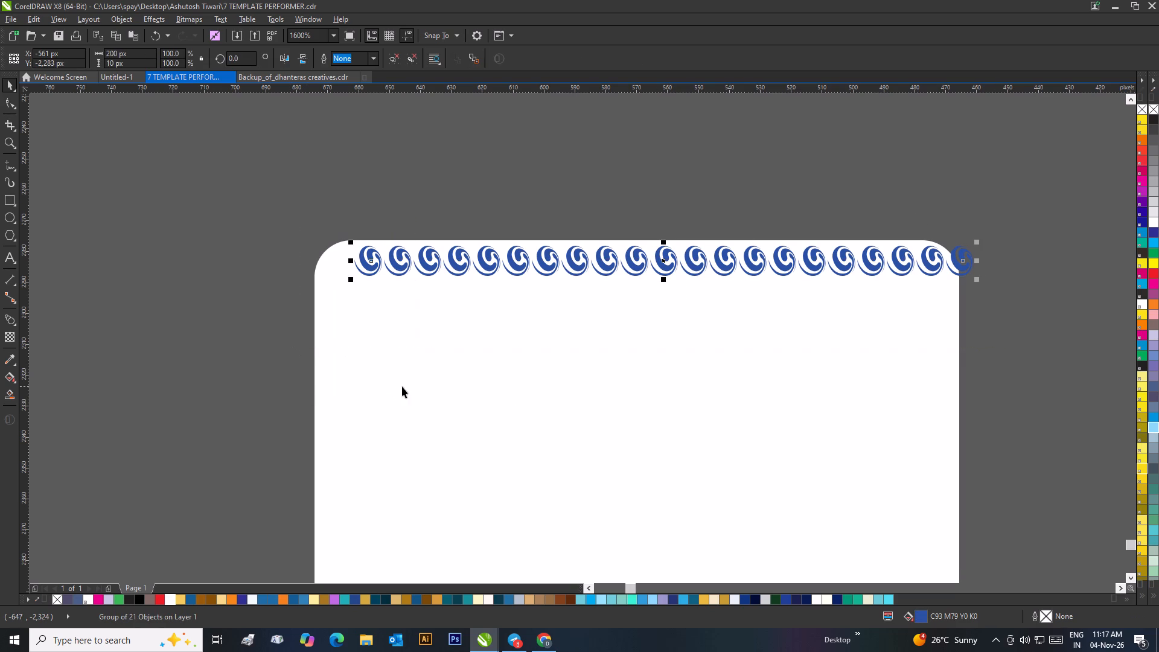
Centre the grouped swirl row horizontally on the white rectangle.
left_click(406, 387, "shift")
key("c")
left_click(486, 168)
scroll(516, 194, "down", 2)
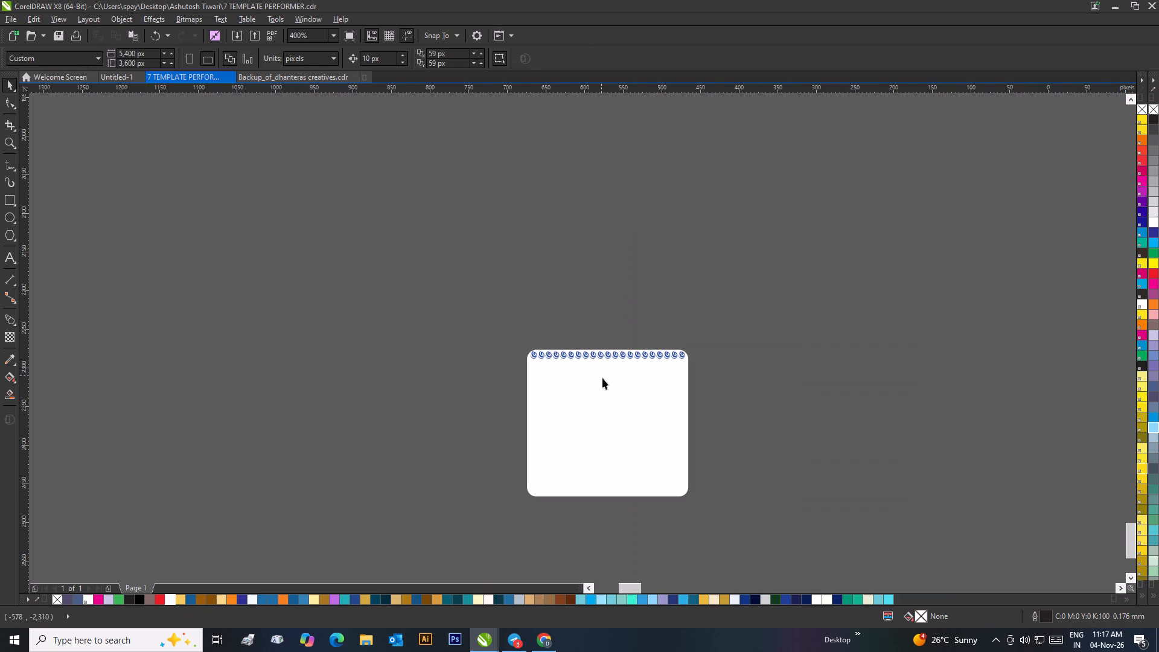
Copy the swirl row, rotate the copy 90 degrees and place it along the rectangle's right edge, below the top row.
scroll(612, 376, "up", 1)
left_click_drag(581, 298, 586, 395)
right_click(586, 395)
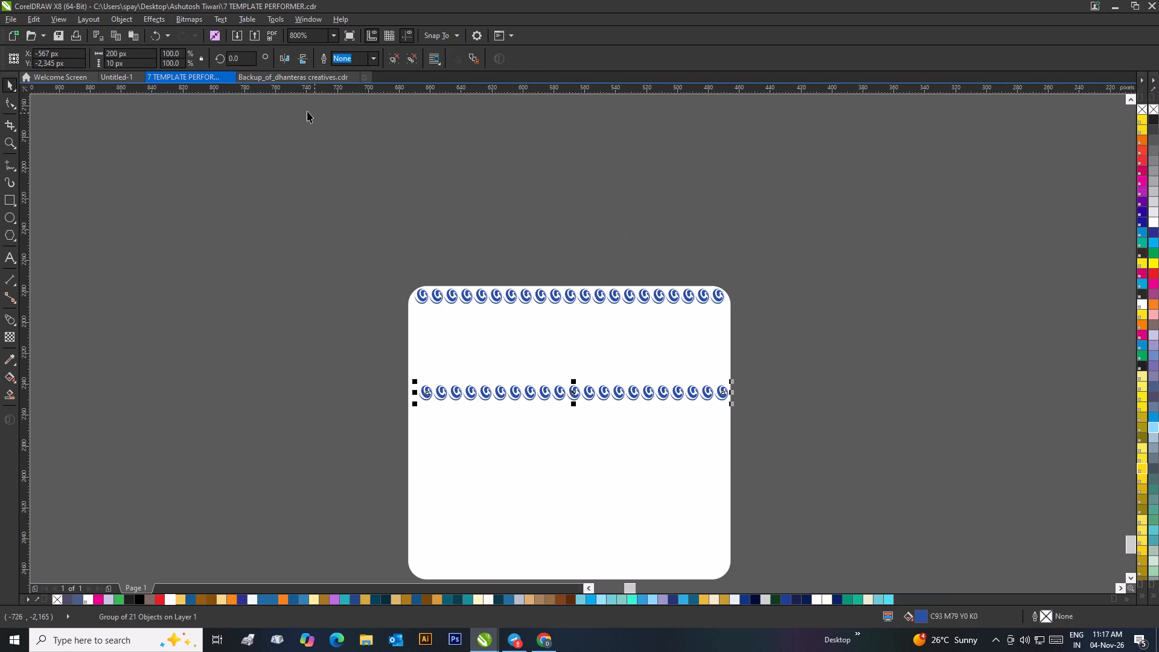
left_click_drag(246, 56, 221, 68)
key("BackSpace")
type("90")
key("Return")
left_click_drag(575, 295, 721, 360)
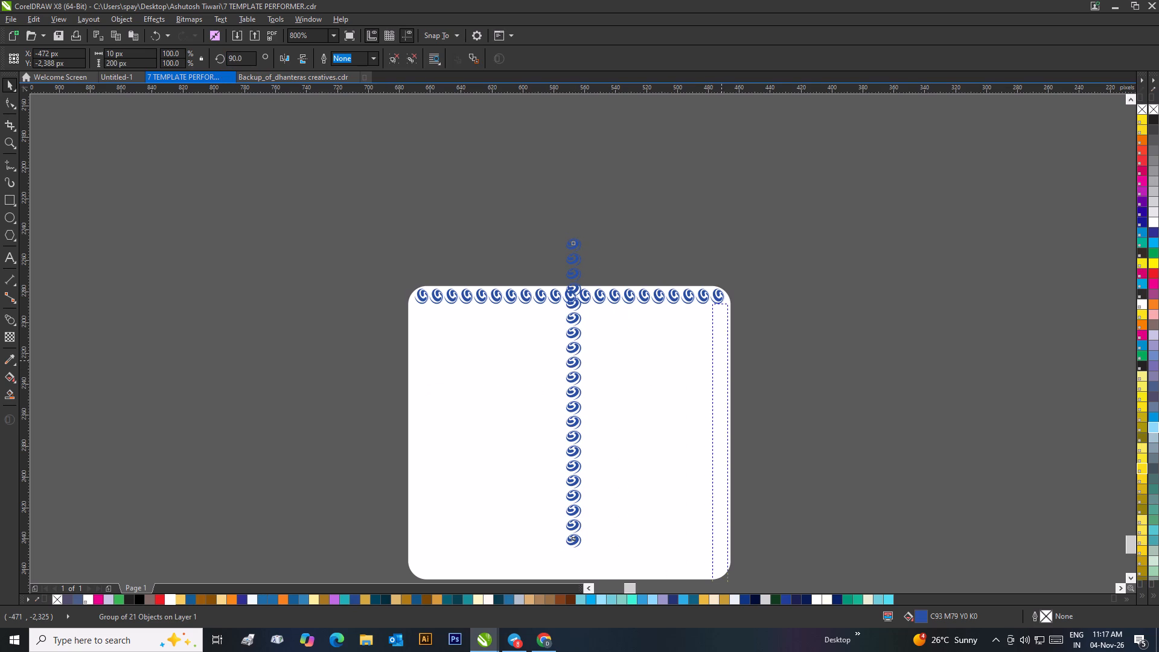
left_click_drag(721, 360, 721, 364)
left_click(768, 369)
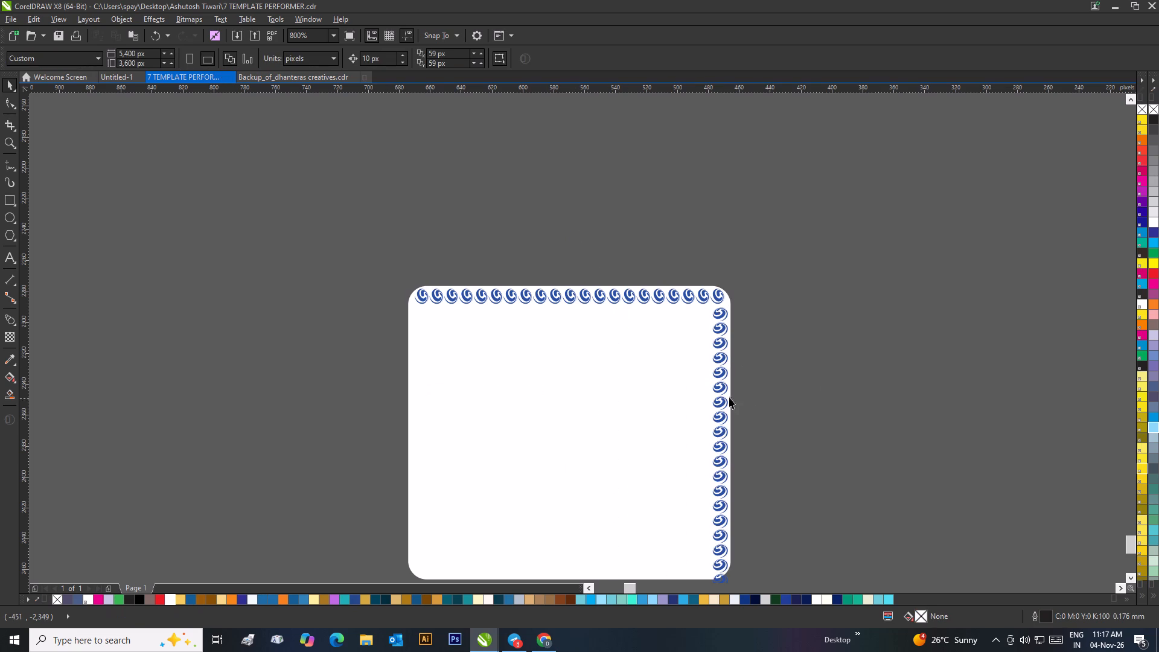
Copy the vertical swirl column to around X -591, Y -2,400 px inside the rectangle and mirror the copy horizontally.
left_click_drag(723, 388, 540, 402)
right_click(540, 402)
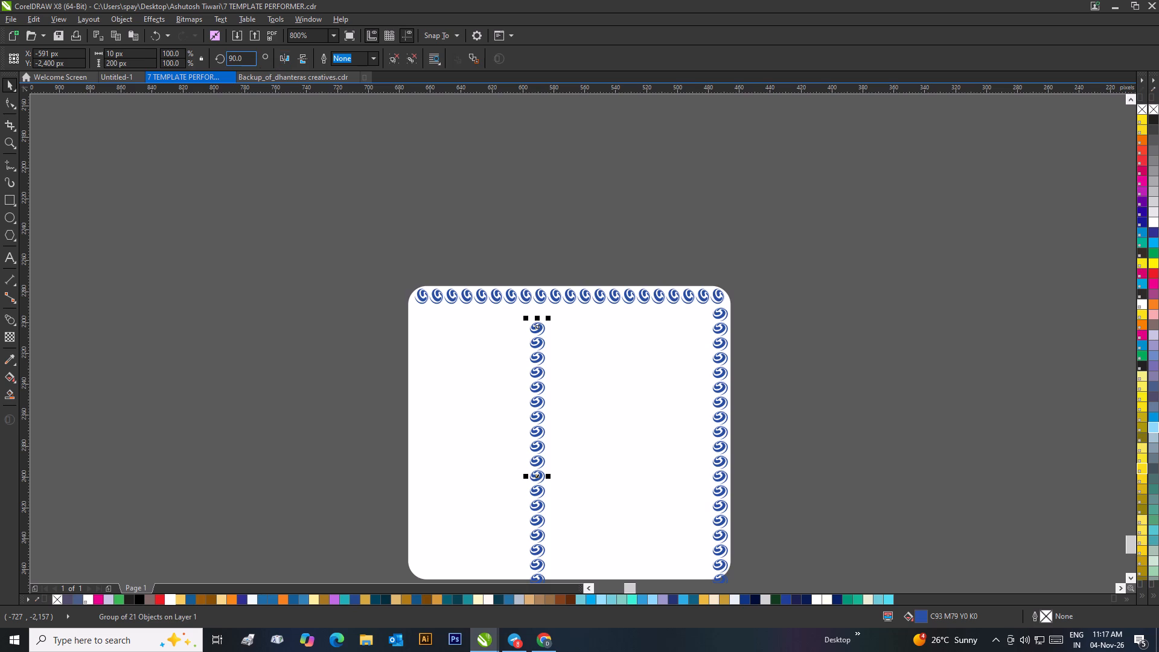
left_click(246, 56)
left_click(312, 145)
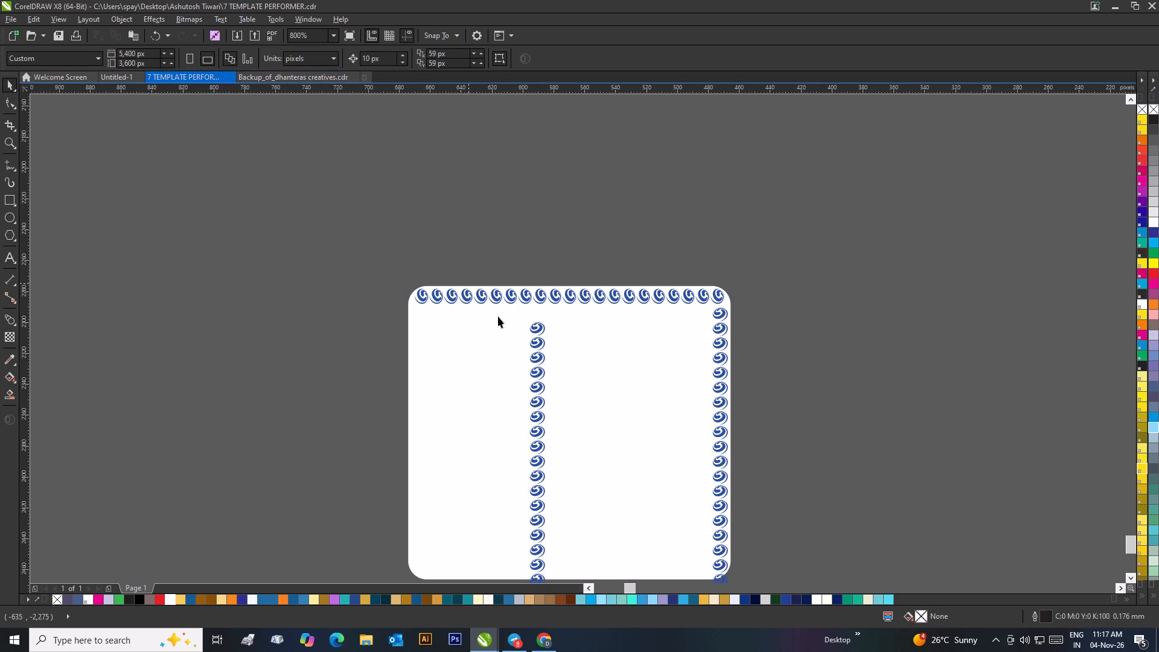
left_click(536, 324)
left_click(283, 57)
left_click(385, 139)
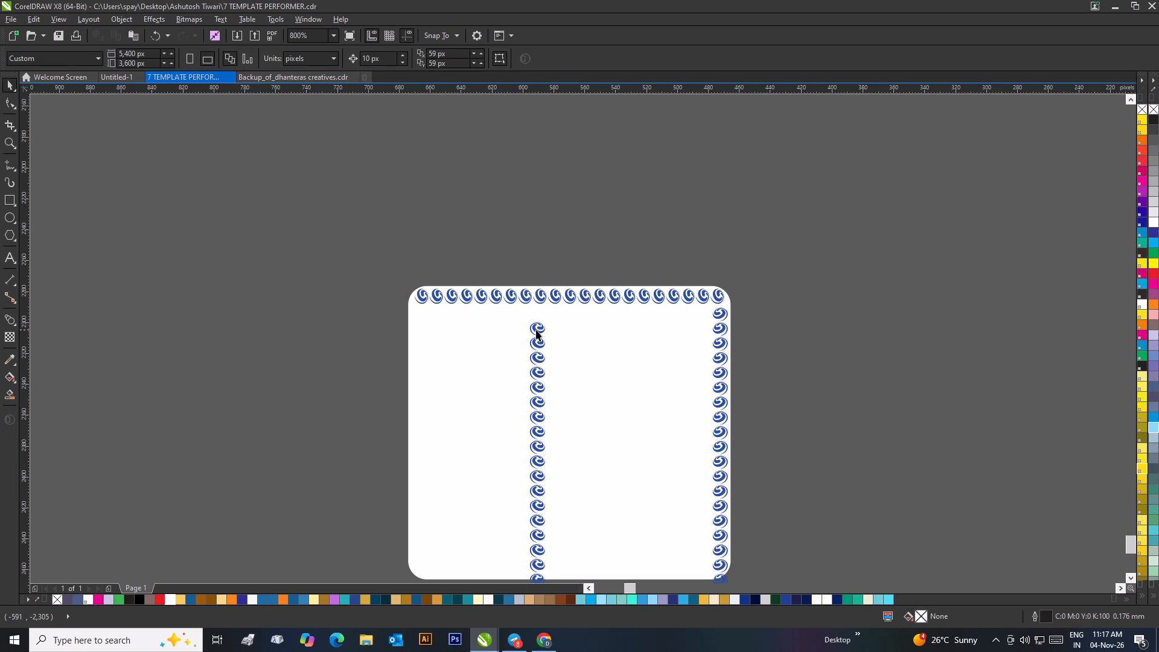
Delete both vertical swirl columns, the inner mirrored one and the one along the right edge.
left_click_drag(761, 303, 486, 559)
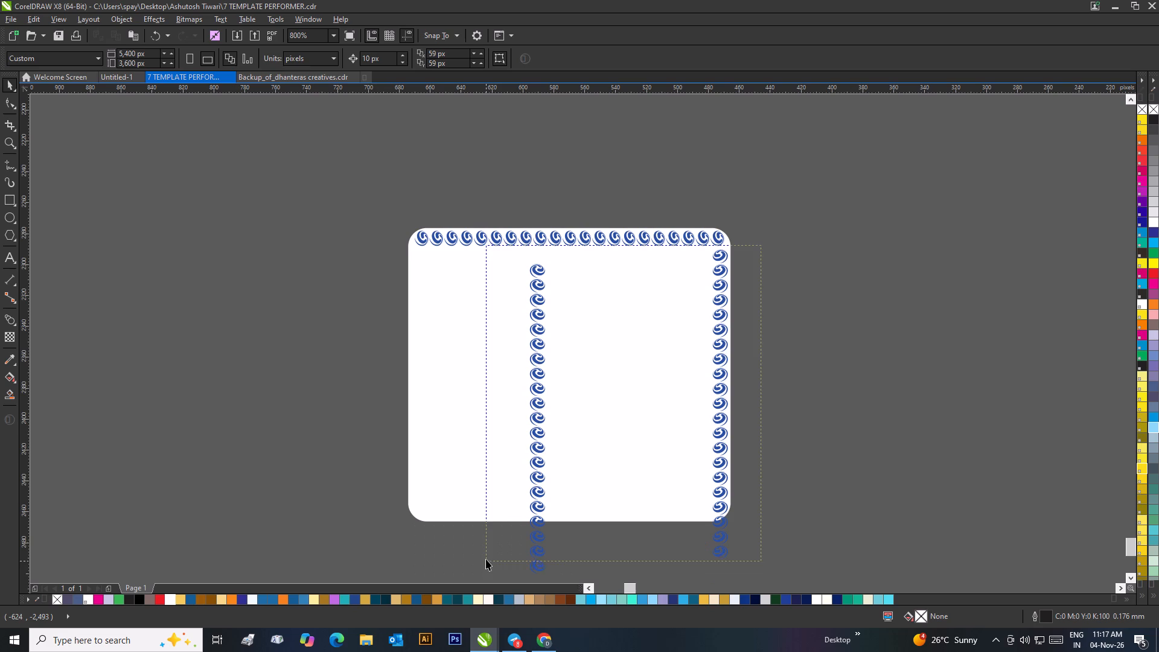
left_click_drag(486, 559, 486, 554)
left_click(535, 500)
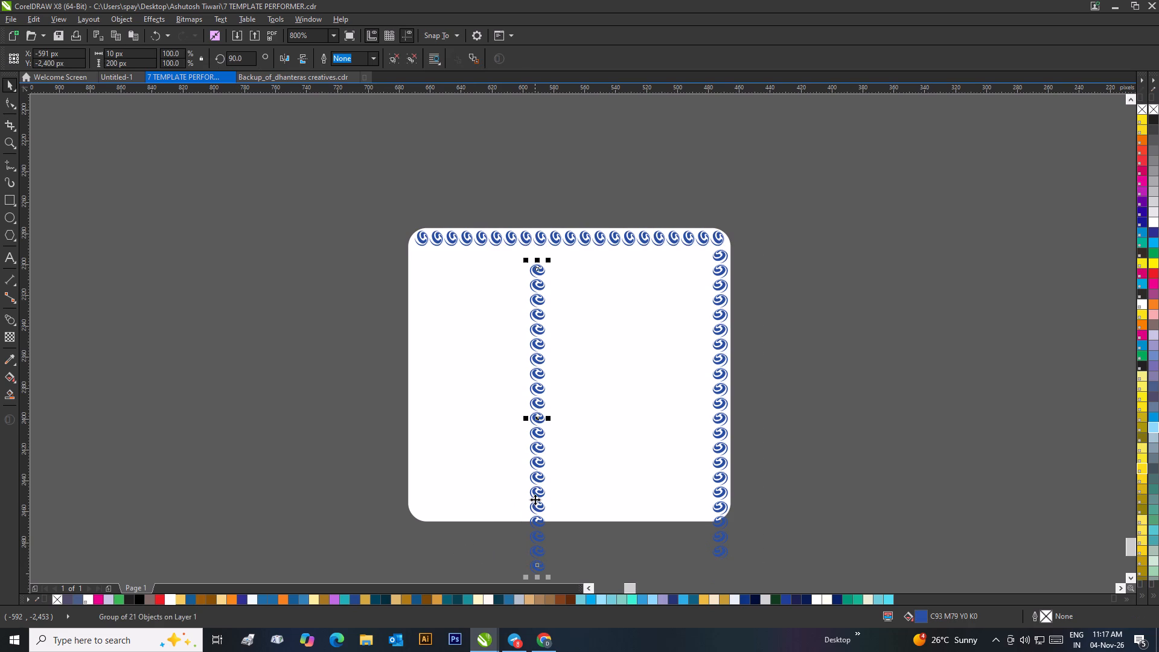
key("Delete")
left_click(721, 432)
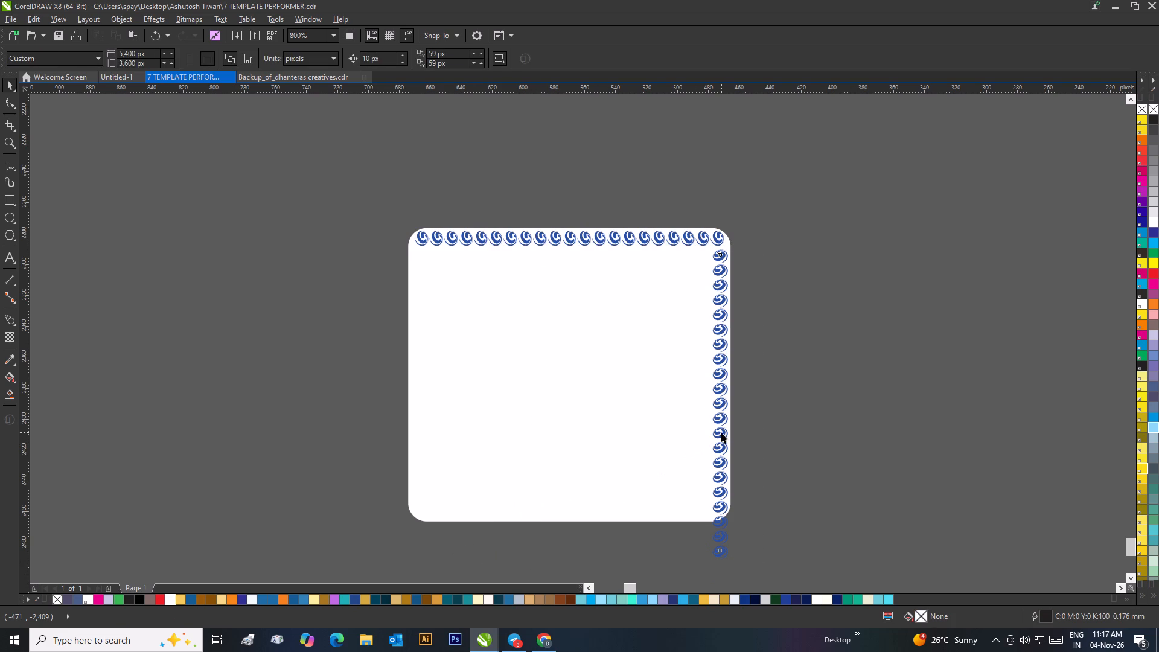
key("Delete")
Ungroup all objects in the swirl row along the rectangle's top edge.
left_click(715, 241)
right_click(715, 241)
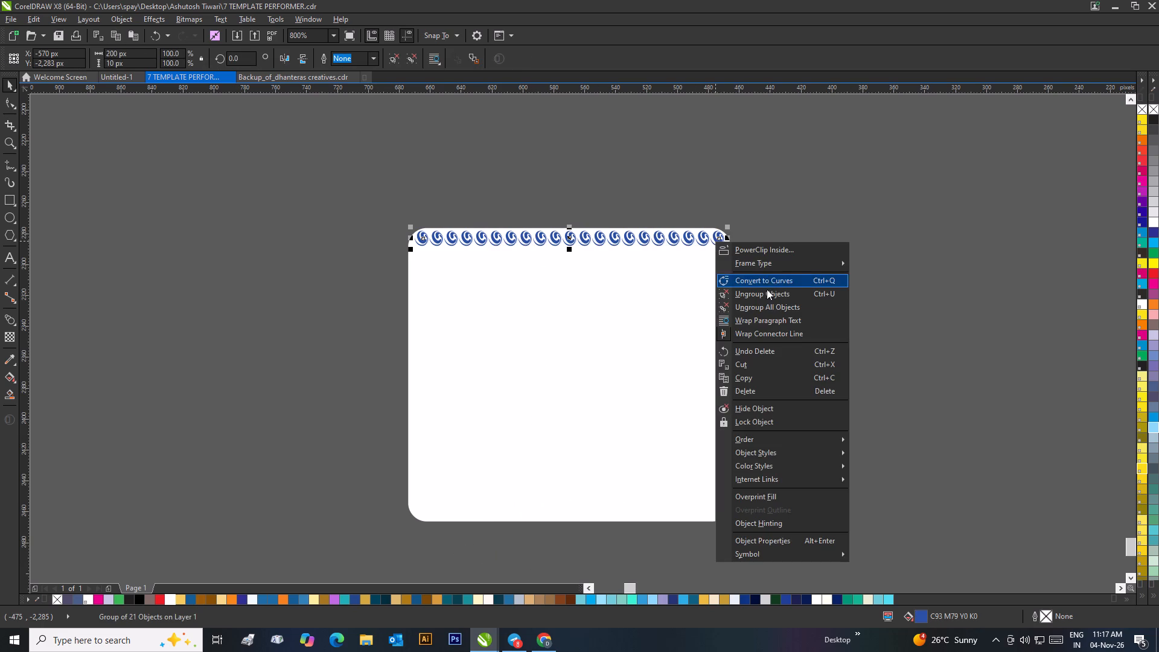
left_click(762, 306)
left_click(782, 252)
Copy the last swirl of the top row to just below it at about X -473, Y -2,294 px.
left_click_drag(738, 209, 711, 266)
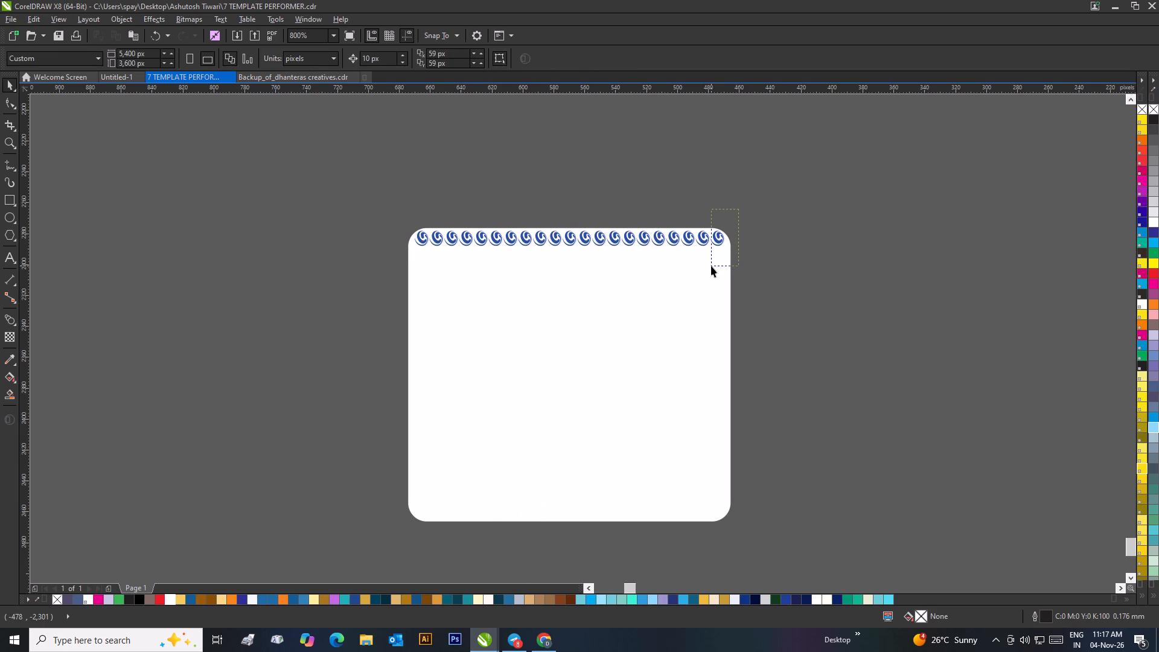
left_click_drag(711, 266, 715, 272)
left_click_drag(715, 272, 709, 276)
key("ctrl+g")
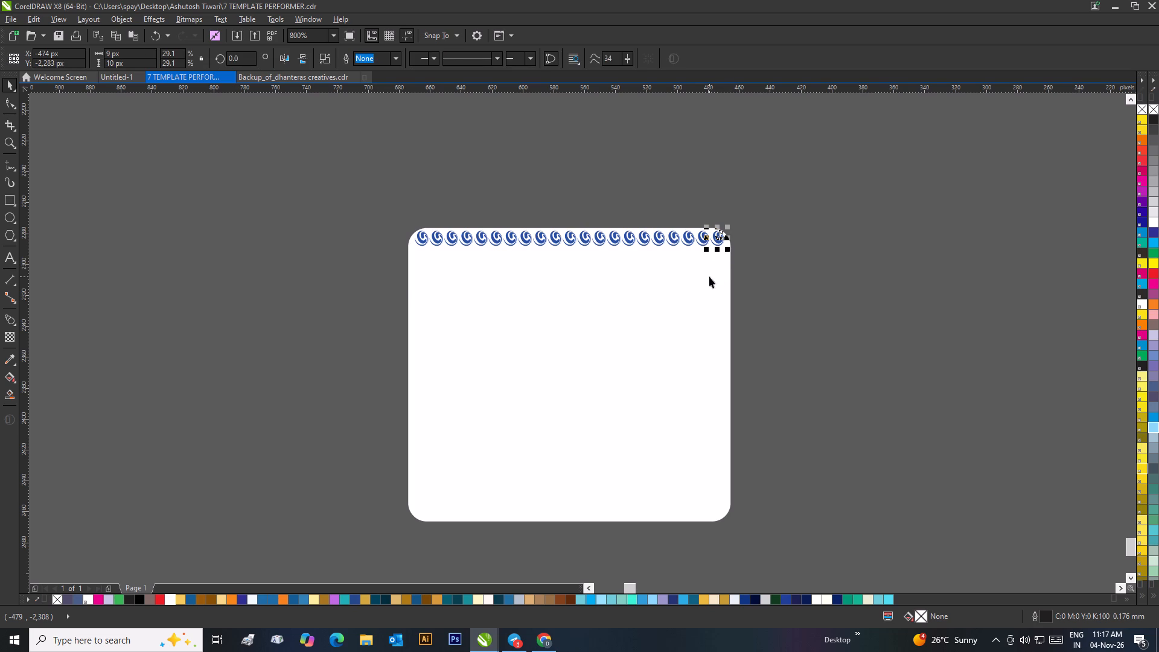
scroll(736, 254, "up", 1)
scroll(549, 321, "up", 1)
left_click_drag(568, 333, 572, 415)
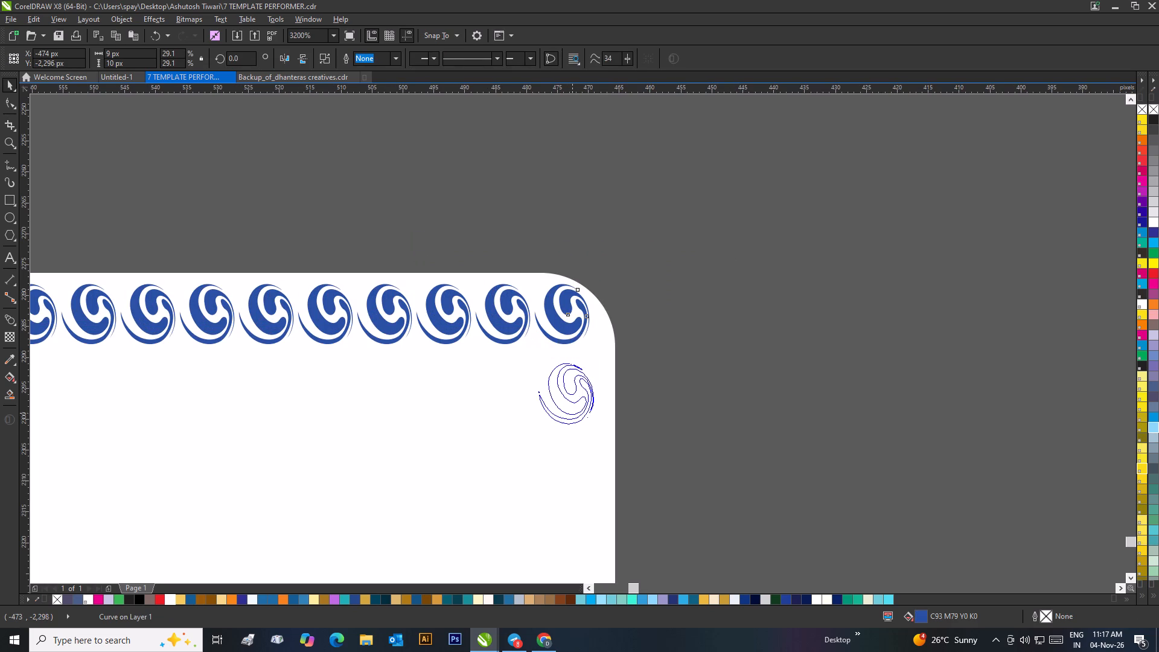
left_click_drag(572, 415, 571, 402)
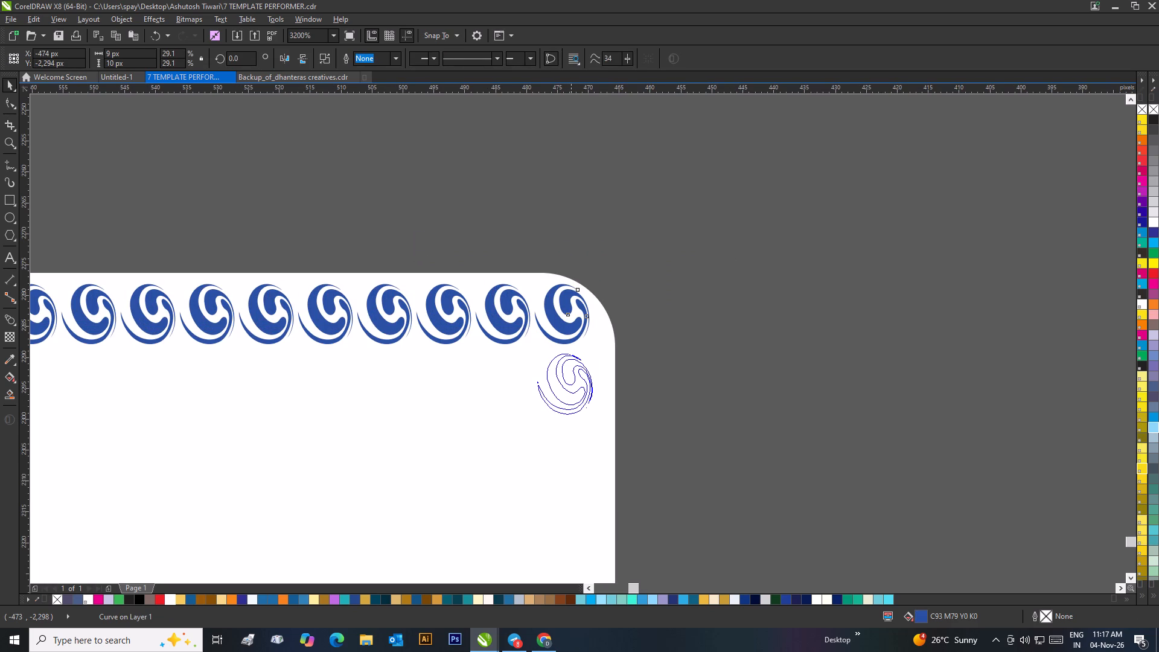
left_click_drag(571, 402, 573, 398)
right_click(573, 398)
Repeat the swirl duplicate downward at the same spacing until the column reaches the rectangle's bottom-right corner.
scroll(573, 399, "down", 2)
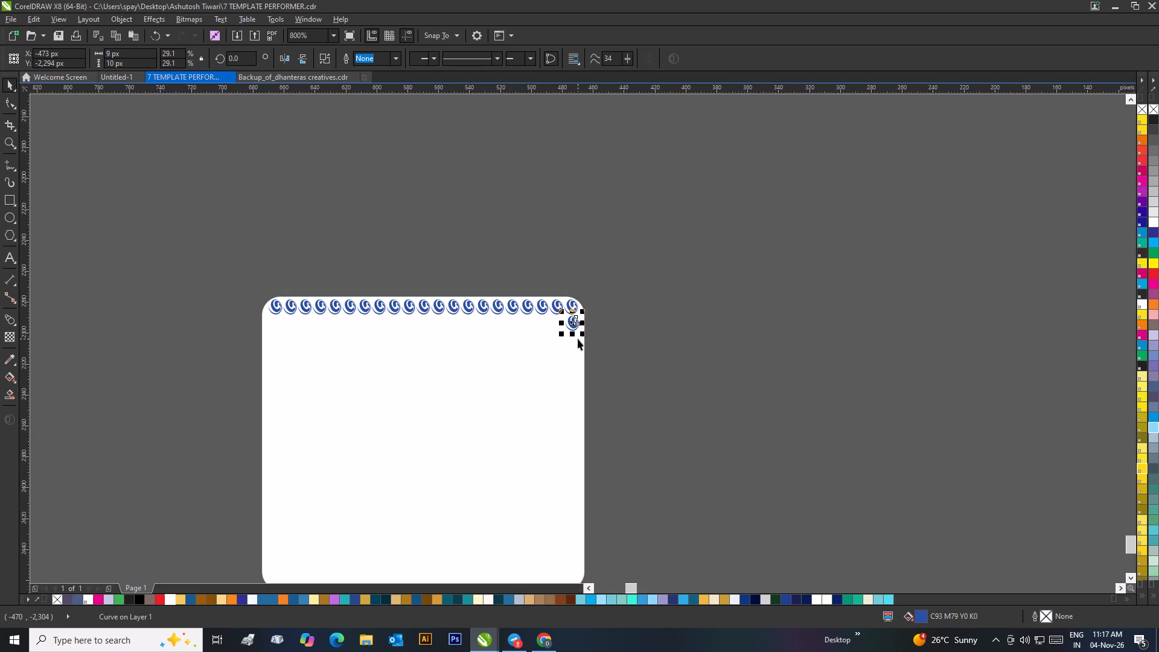
key("ctrl+d")
key("ctrl+d")
key("ctrl+d")
key("ctrl+d")
key("ctrl+d")
key("ctrl+d")
key("ctrl+d")
key("ctrl+d")
key("ctrl+d")
key("ctrl+d")
key("ctrl+d")
key("ctrl+d")
key("ctrl+d")
key("ctrl+d")
key("ctrl+d")
key("ctrl+d")
key("ctrl+d")
scroll(578, 349, "down", 2)
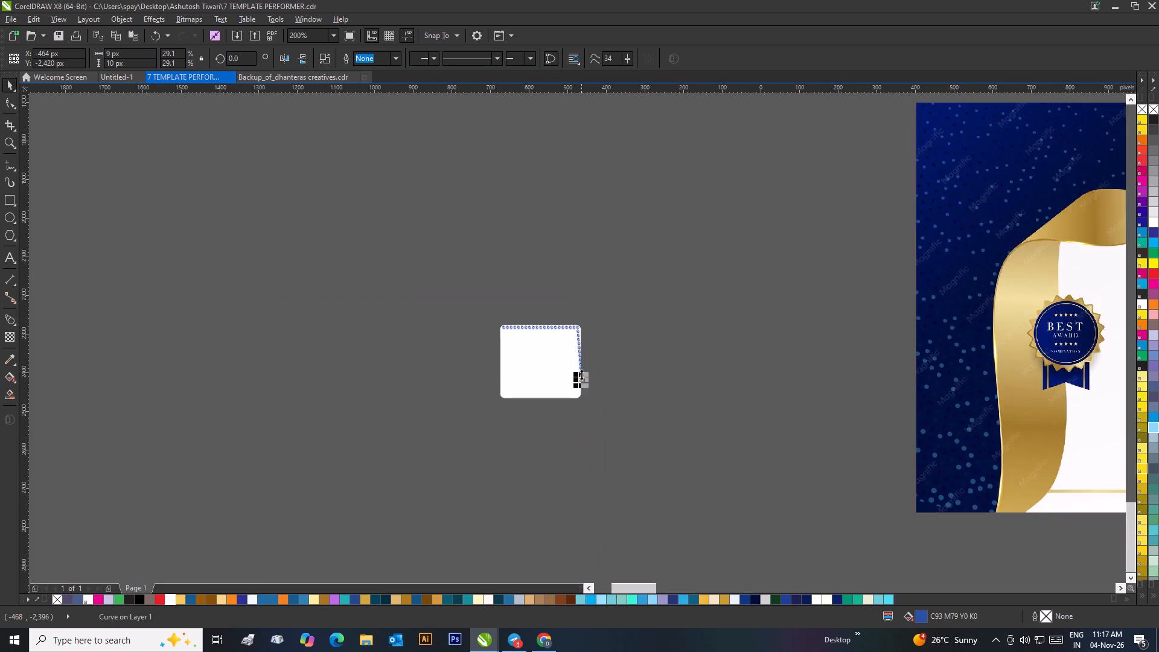
scroll(581, 374, "up", 2)
key("ctrl+d")
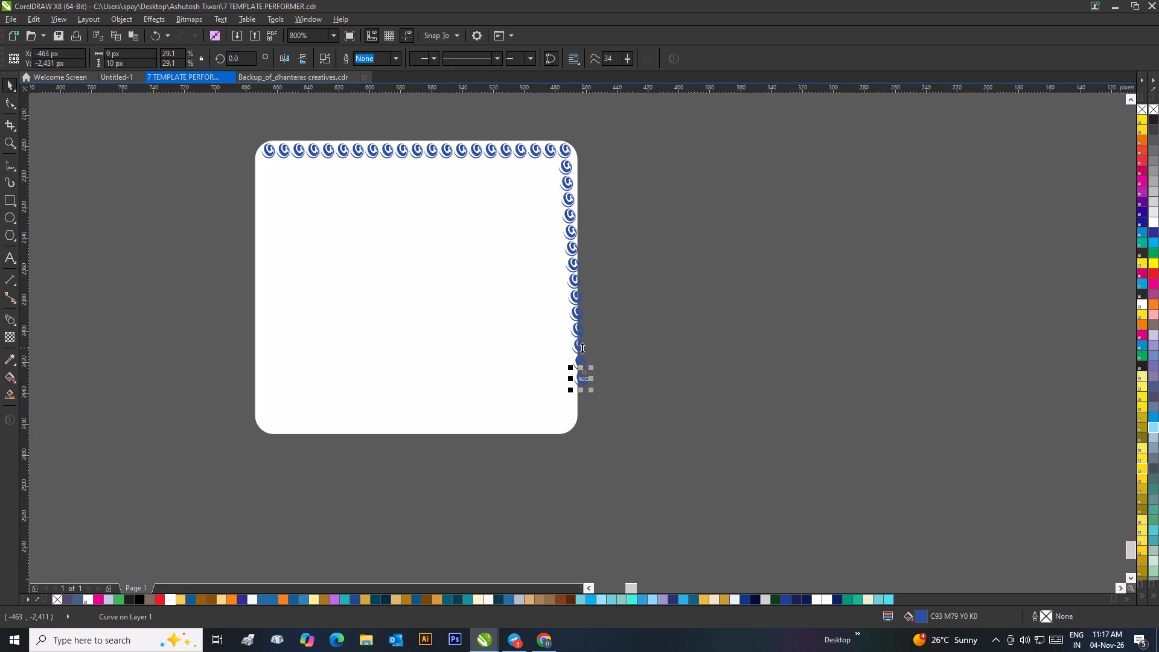
key("ctrl+d")
key("ctrl+d")
key("ctrl+d")
Align the swirls of the slanting column below the top row on a common vertical centre line.
left_click_drag(552, 471, 627, 149)
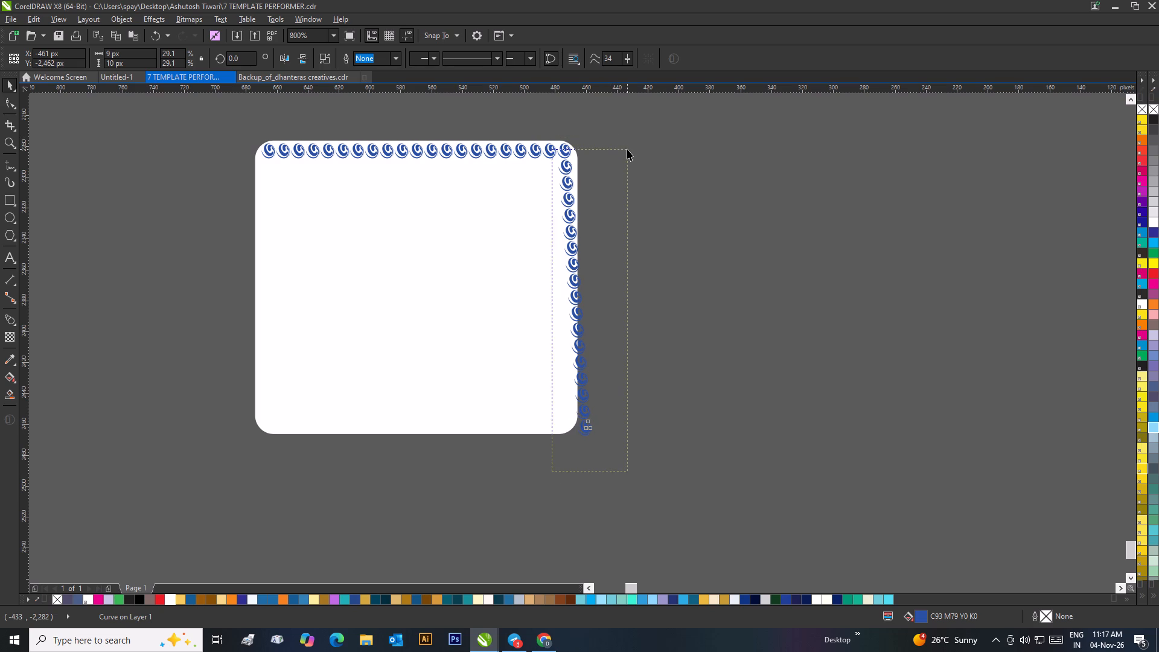
left_click_drag(627, 149, 627, 150)
key("c")
left_click(639, 249)
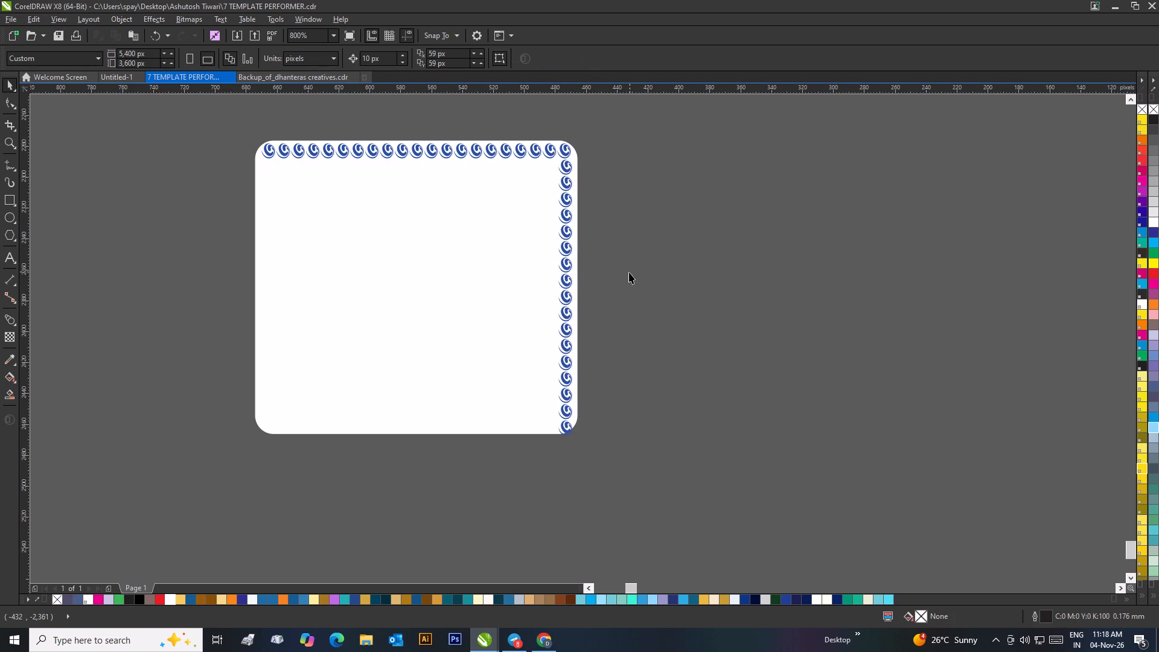
Group the 17 swirls of the column along the rectangle's right edge.
scroll(624, 278, "down", 1)
scroll(550, 354, "up", 1)
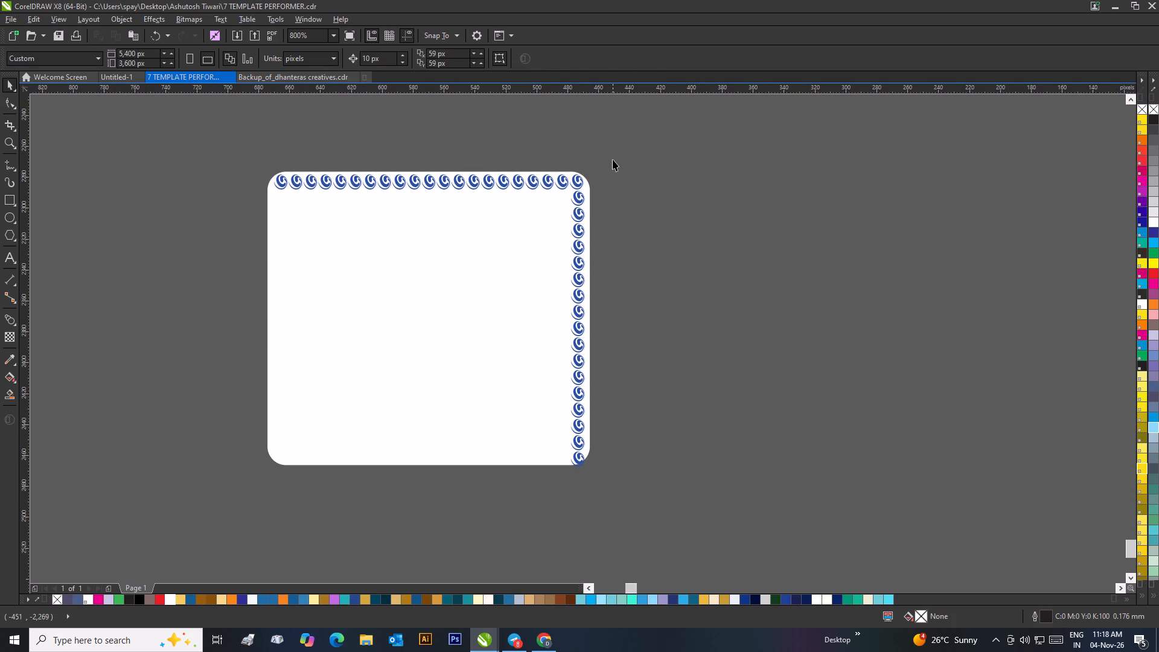
left_click_drag(614, 198, 549, 276)
left_click_drag(608, 184, 532, 381)
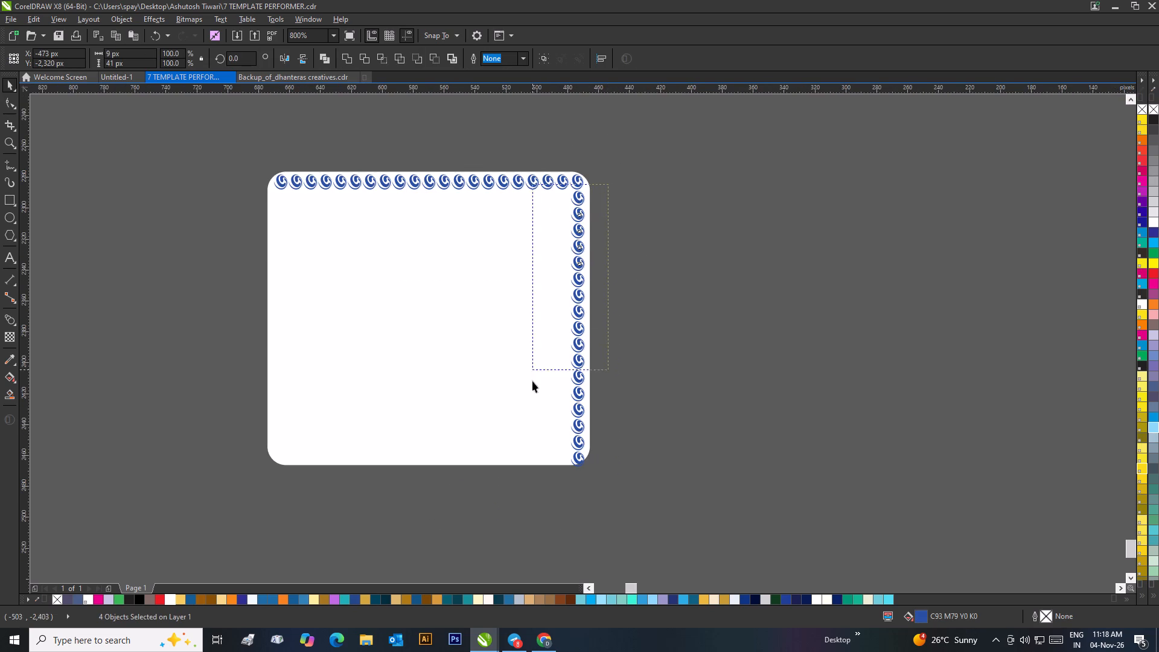
left_click_drag(532, 381, 513, 476)
key("ctrl+g")
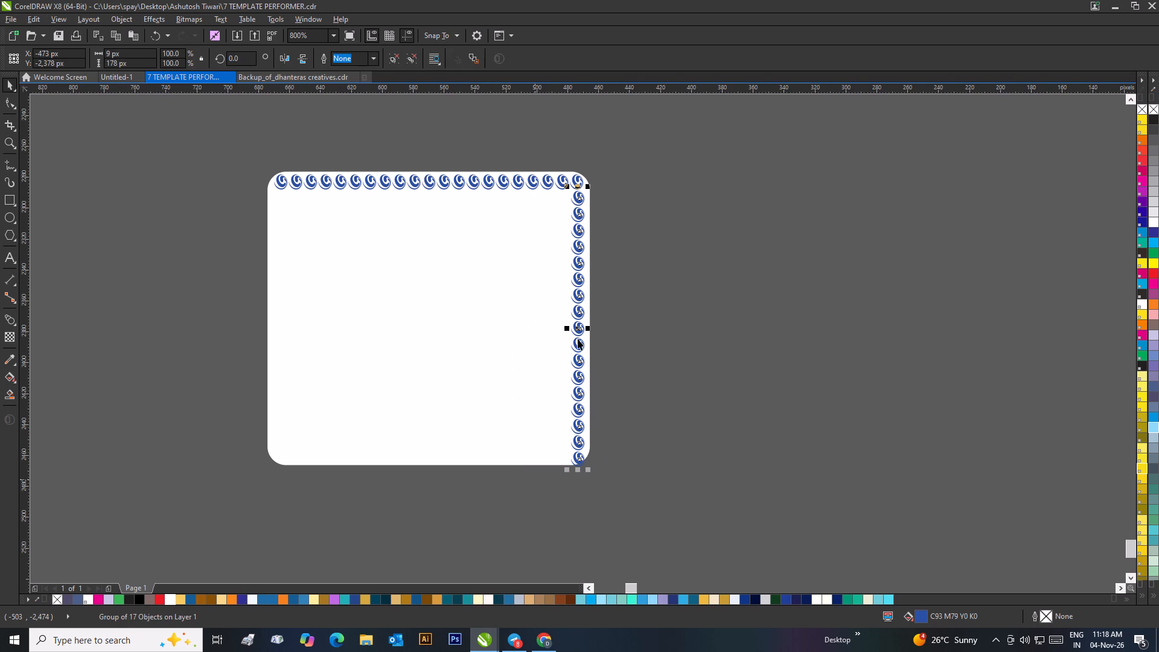
Scale the grouped swirl column to about 96.4% and move it closer to the right edge, around X -472, Y -2,376 px.
scroll(538, 480, "up", 2)
left_click_drag(770, 289, 759, 297)
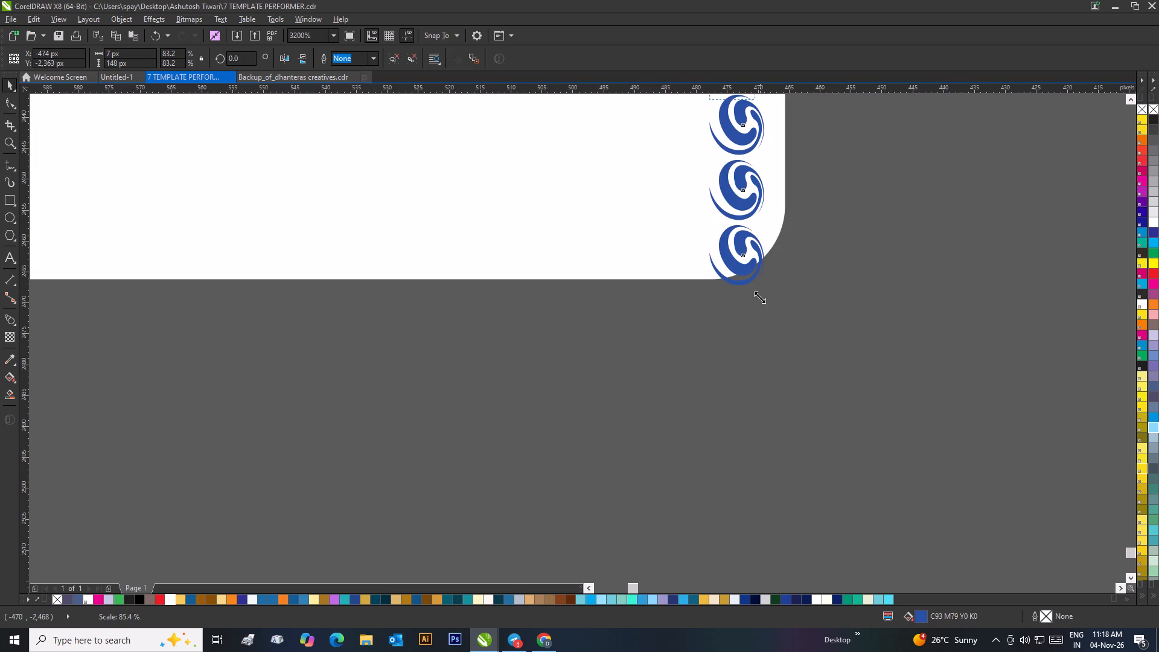
left_click_drag(759, 297, 768, 299)
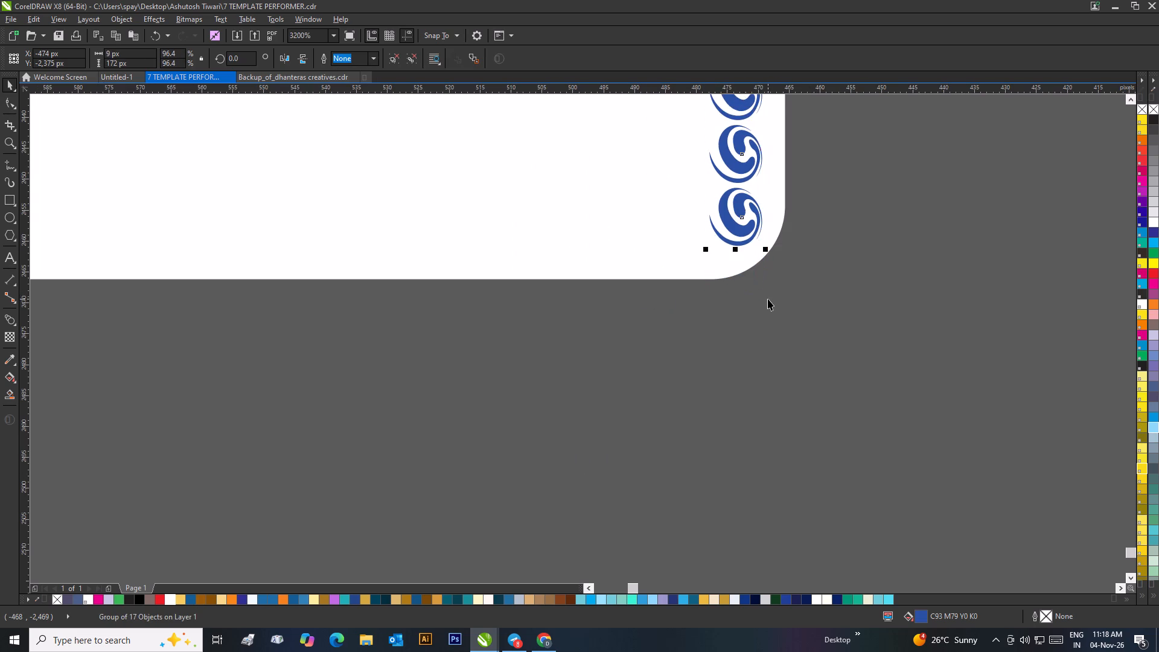
scroll(768, 299, "down", 2)
left_click(632, 272)
scroll(634, 273, "down", 2)
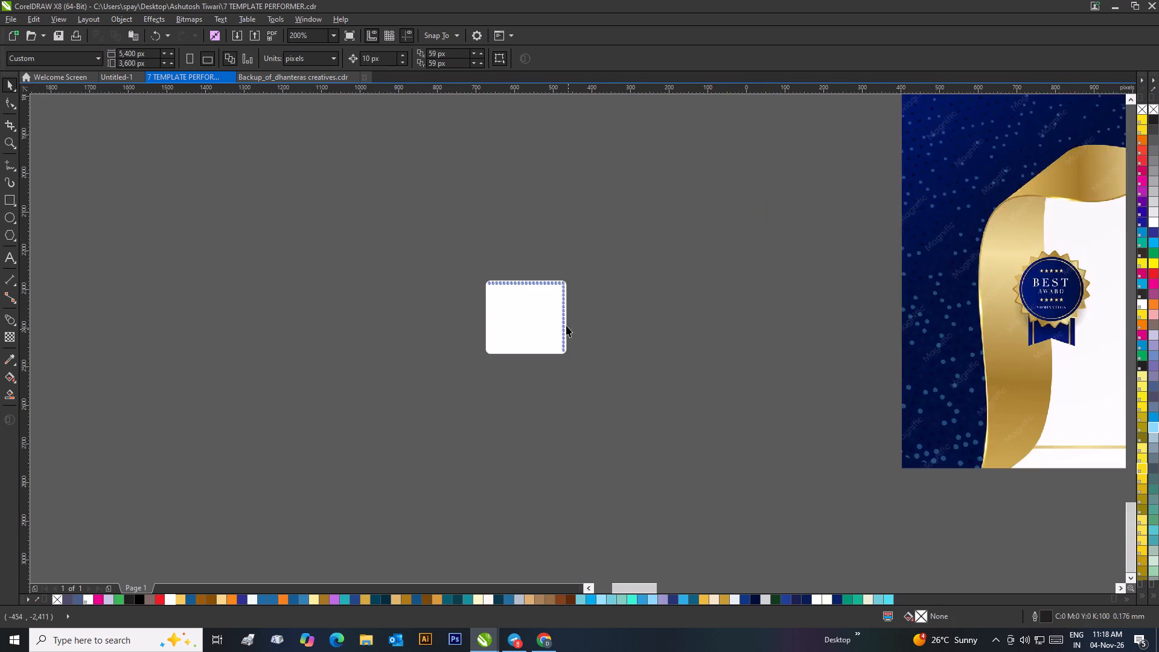
scroll(558, 302, "up", 3)
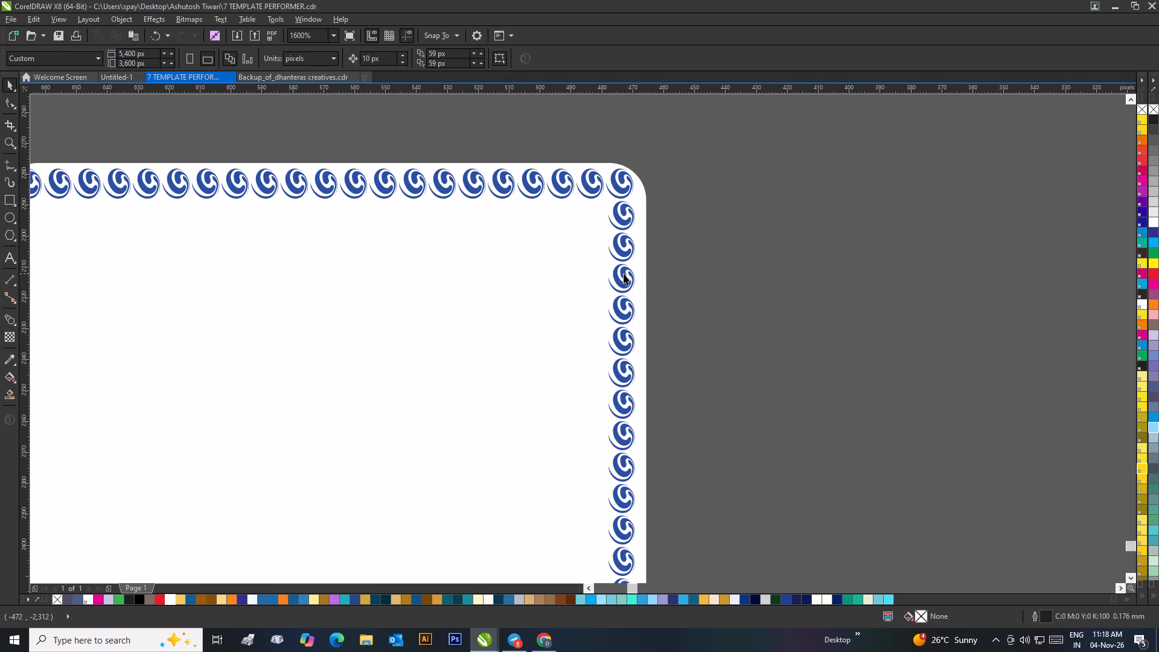
left_click_drag(624, 273, 630, 276)
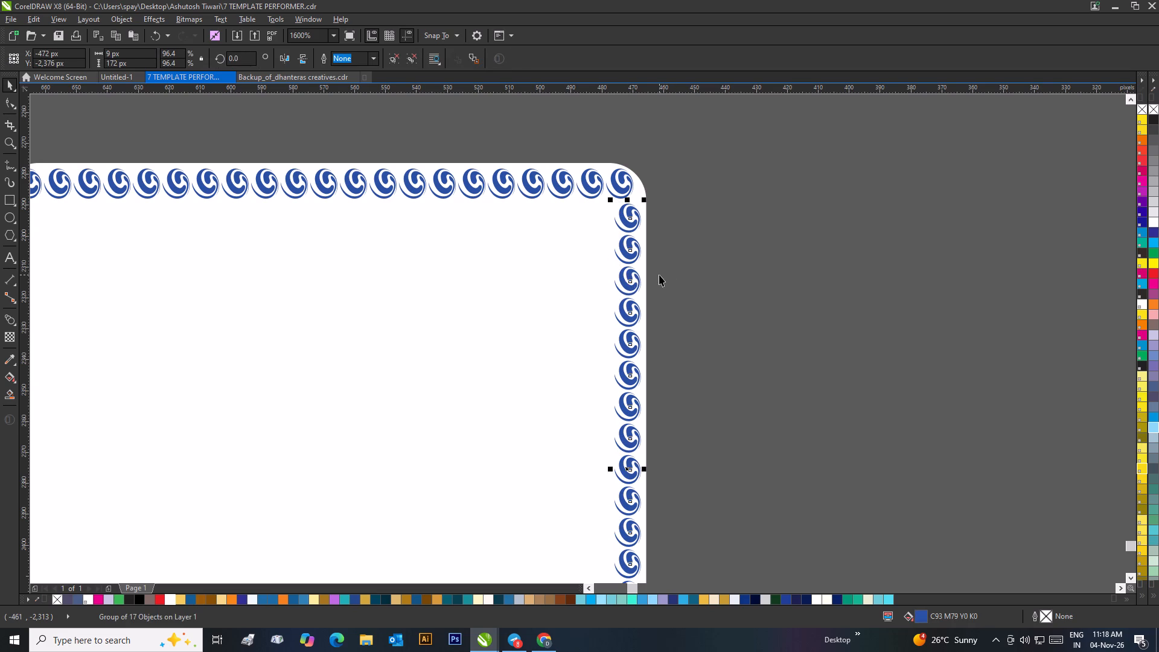
left_click(677, 272)
Copy the swirl column to the rectangle's left edge and align its top with the right-hand column.
scroll(678, 272, "down", 2)
left_click_drag(564, 350, 501, 363)
right_click(501, 363)
left_click(528, 234)
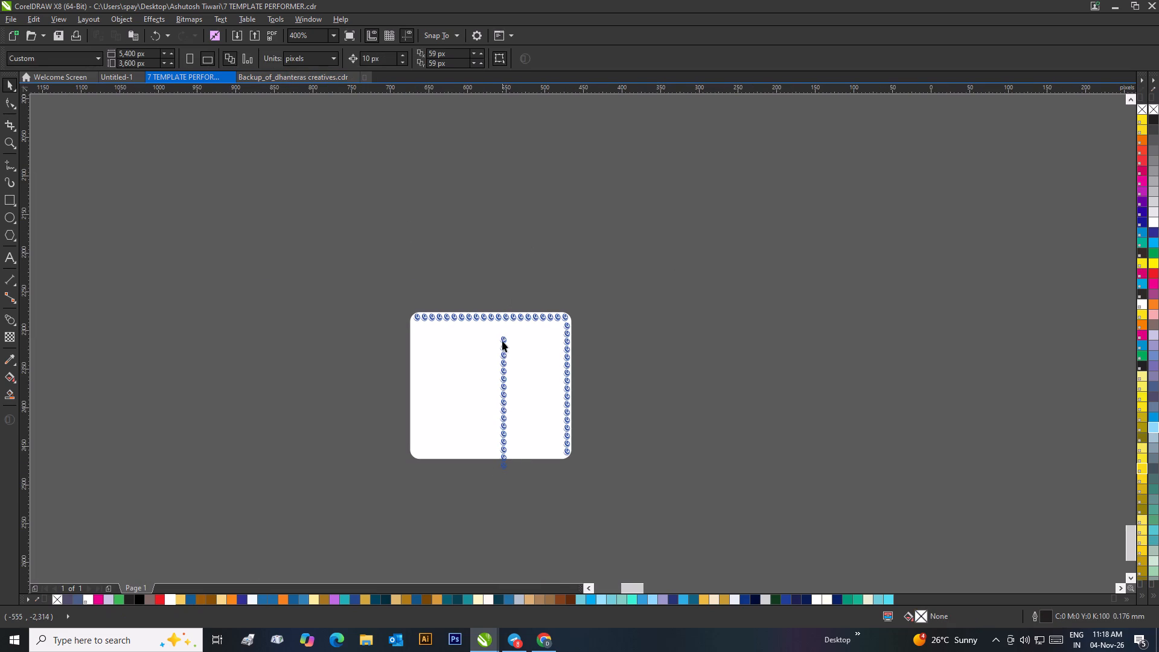
left_click_drag(502, 340, 415, 328)
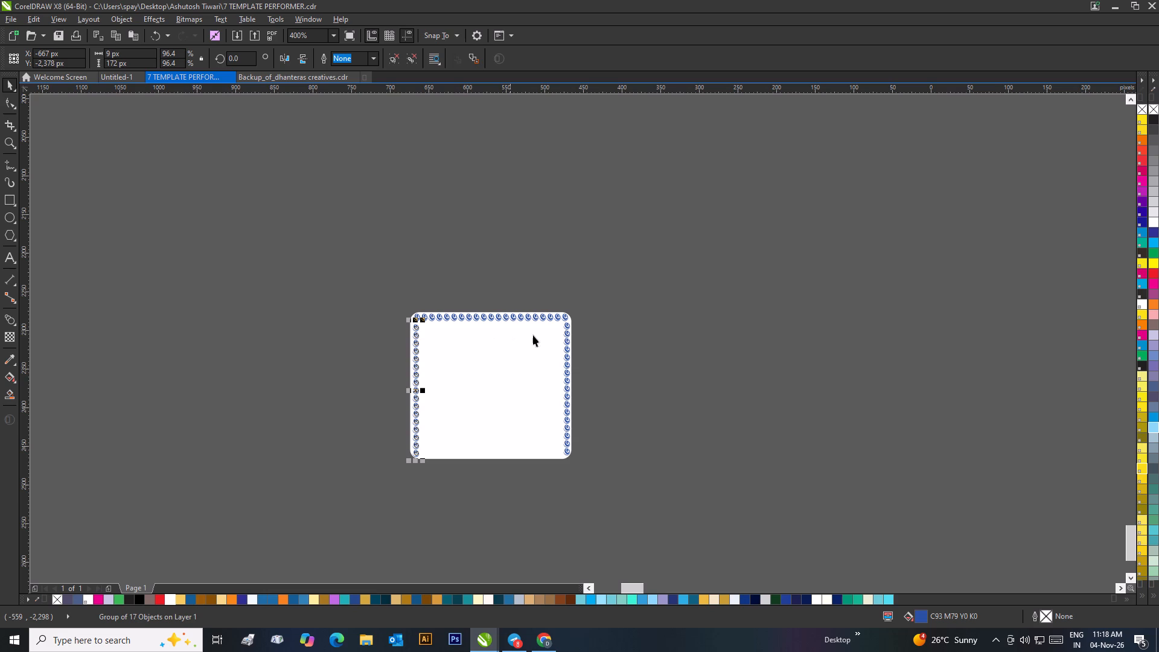
left_click(566, 334, "shift")
key("t")
left_click(641, 319)
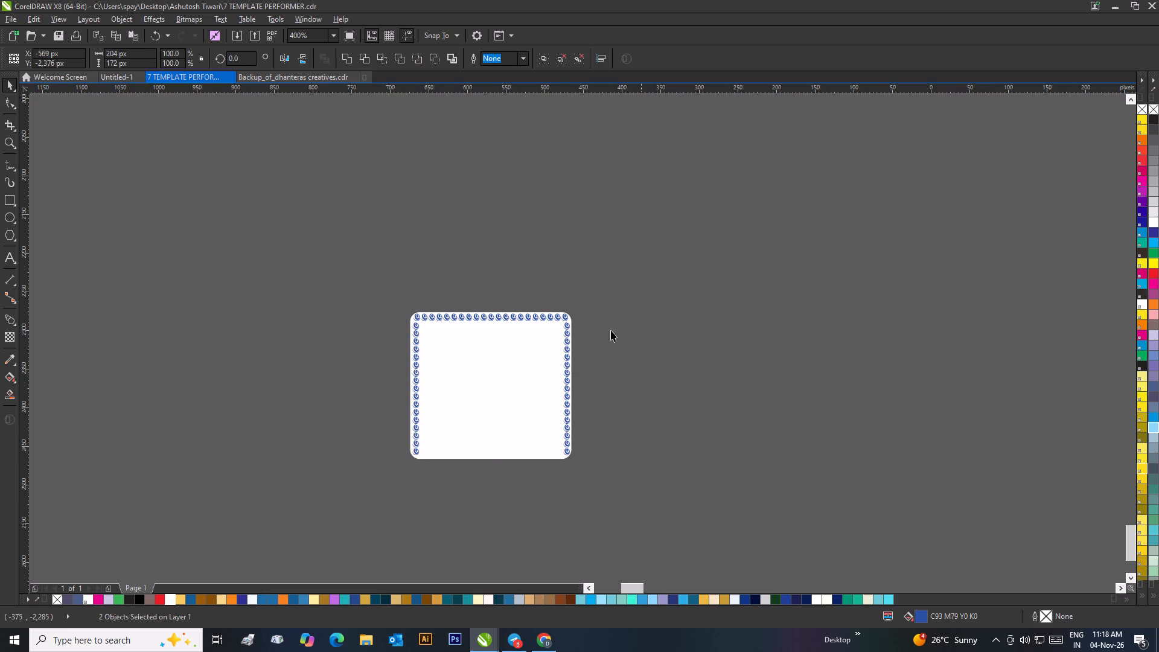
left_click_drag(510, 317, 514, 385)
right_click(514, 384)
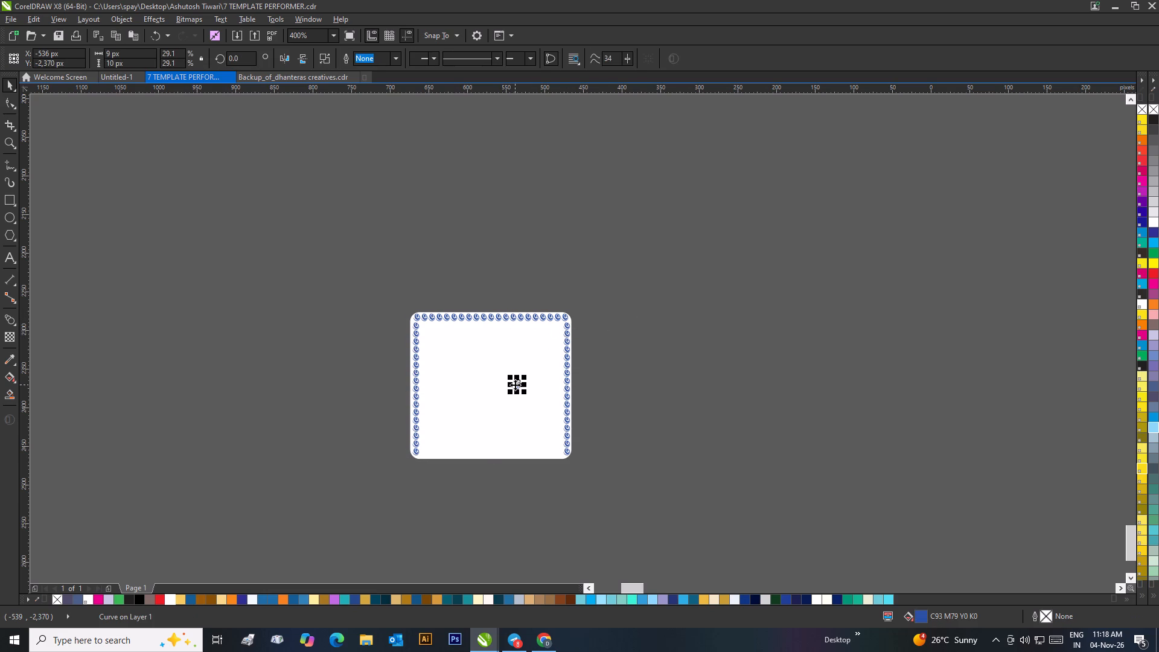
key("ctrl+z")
Group the 21 swirls of the row along the rectangle's top edge.
left_click_drag(638, 289, 388, 363)
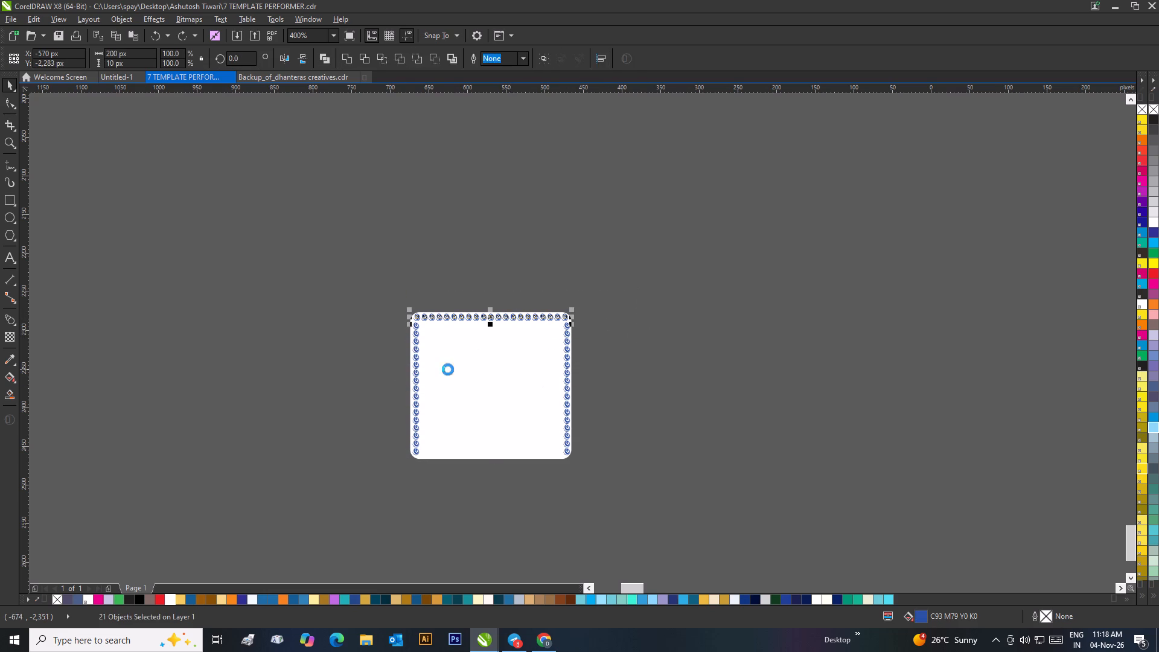
key("ctrl+g")
Copy the top swirl row to just inside the rectangle's bottom edge, at about X -567, Y -2,459 px.
left_click_drag(491, 318, 493, 459)
right_click(493, 459)
scroll(494, 460, "up", 3)
left_click_drag(578, 323, 580, 295)
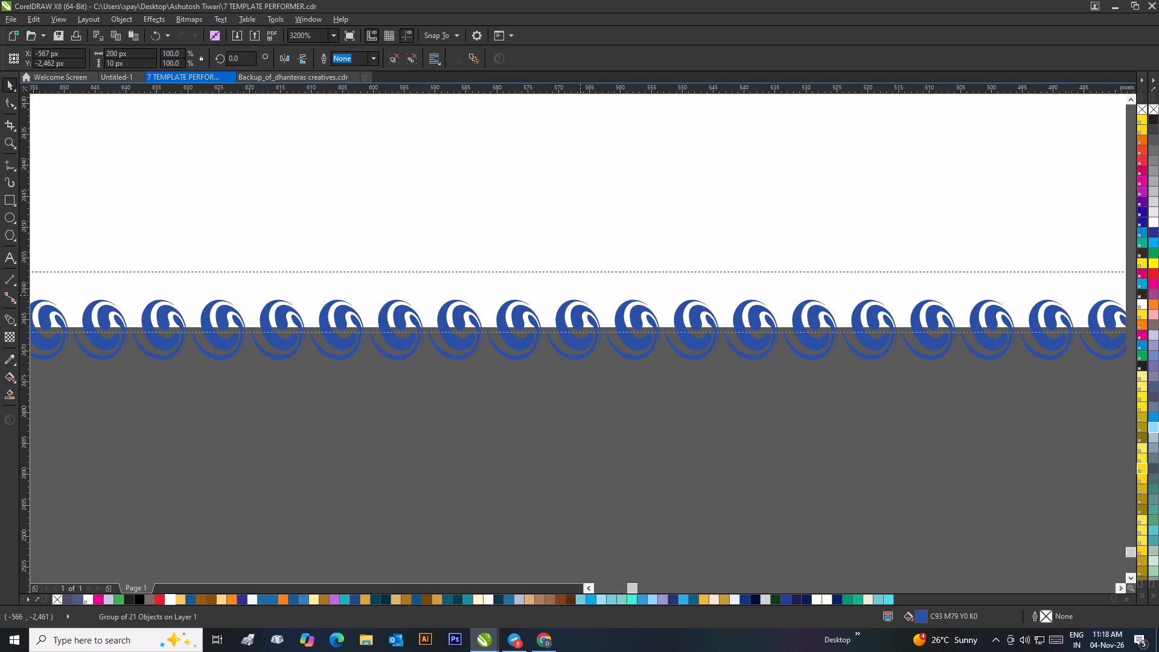
left_click_drag(580, 295, 583, 279)
left_click(570, 288)
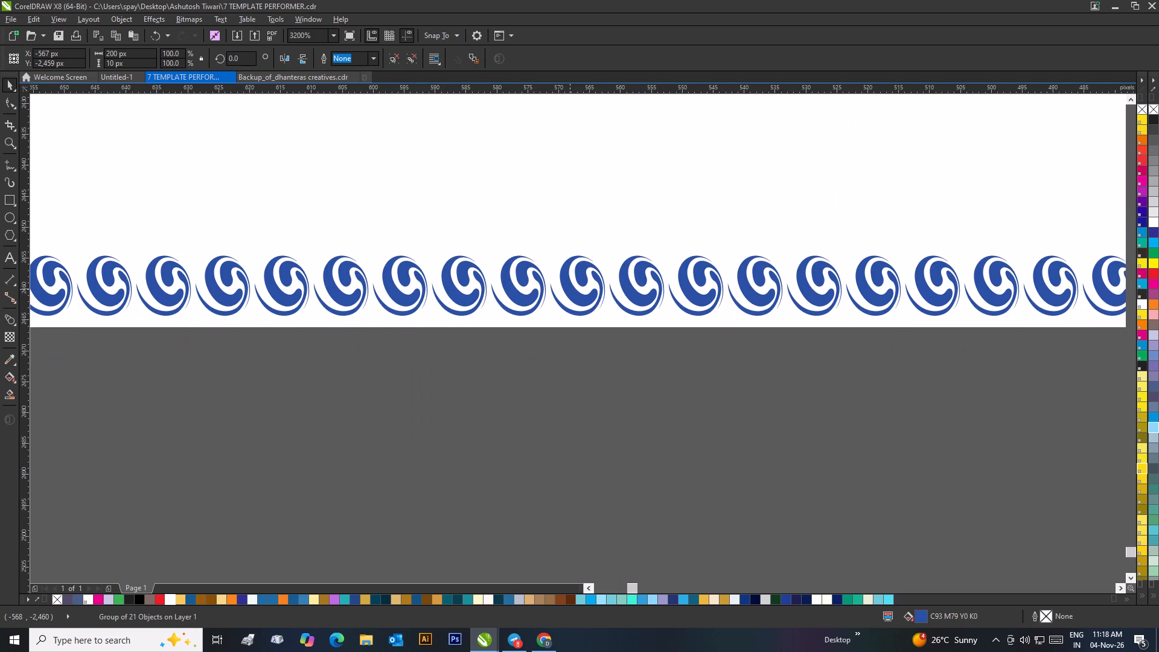
Centre the bottom swirl row horizontally on the white rounded rectangle.
scroll(543, 353, "down", 2)
left_click(577, 290)
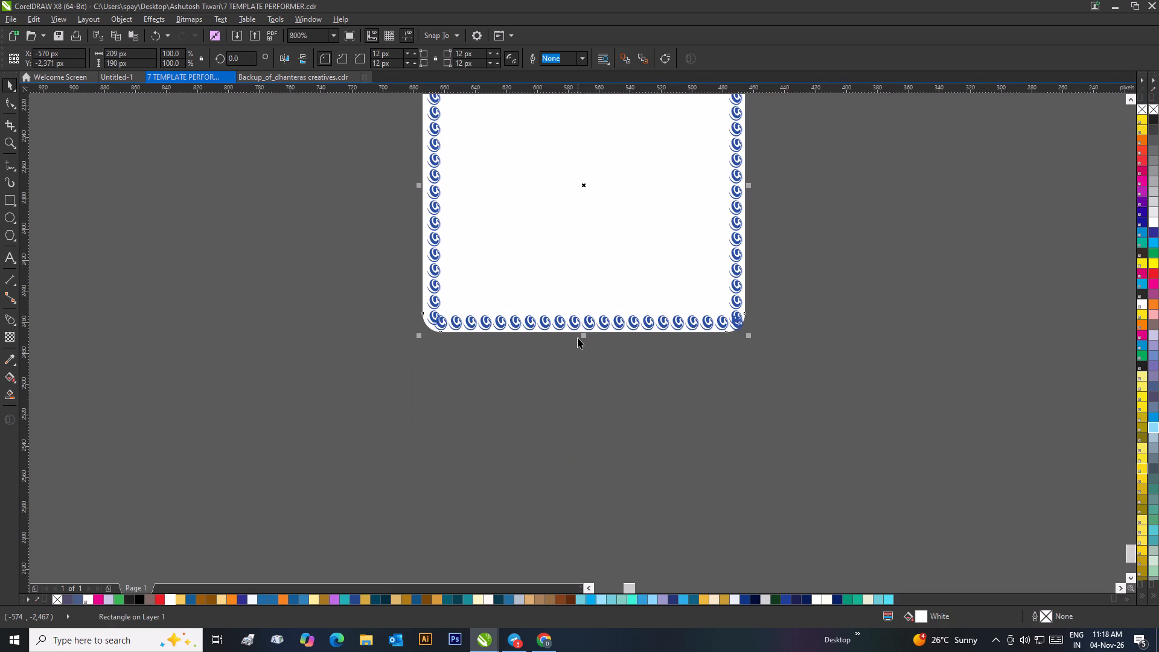
left_click(577, 338)
left_click(578, 322)
left_click(584, 281, "shift")
key("c")
left_click(621, 363)
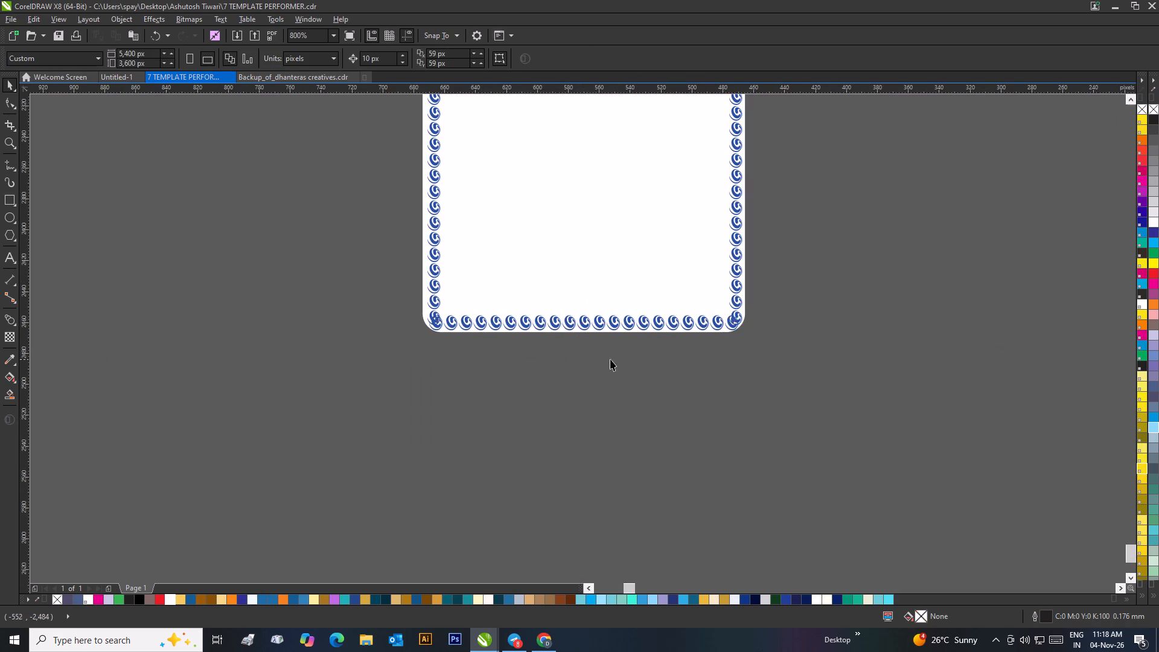
scroll(609, 359, "down", 1)
scroll(606, 246, "up", 1)
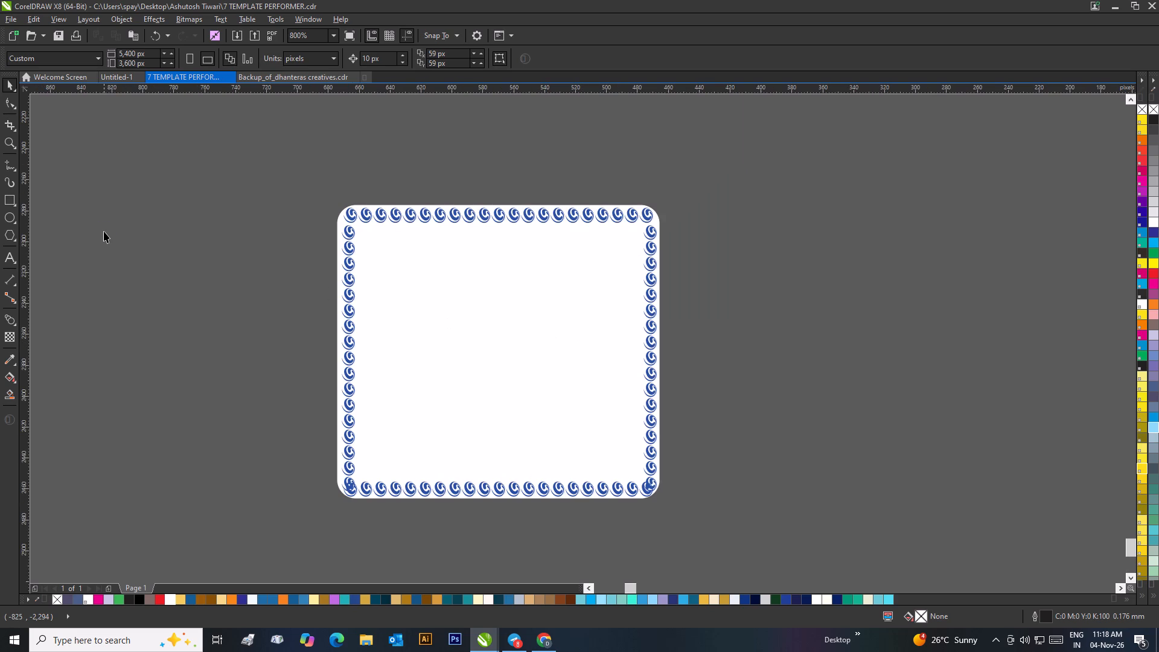
Search the 2025-2026 work folder on drive D for "speyfaro" and open the cover page speyfaro drawing from the speyfaro VA folder.
key("ctrl+o")
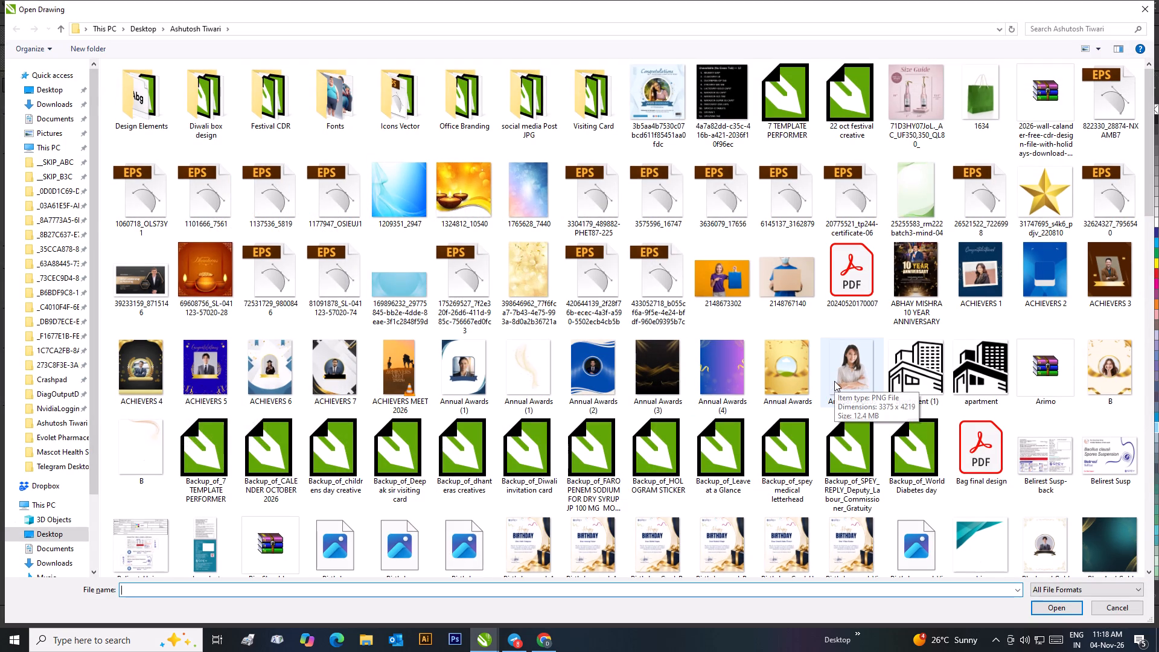
scroll(77, 497, "down", 6)
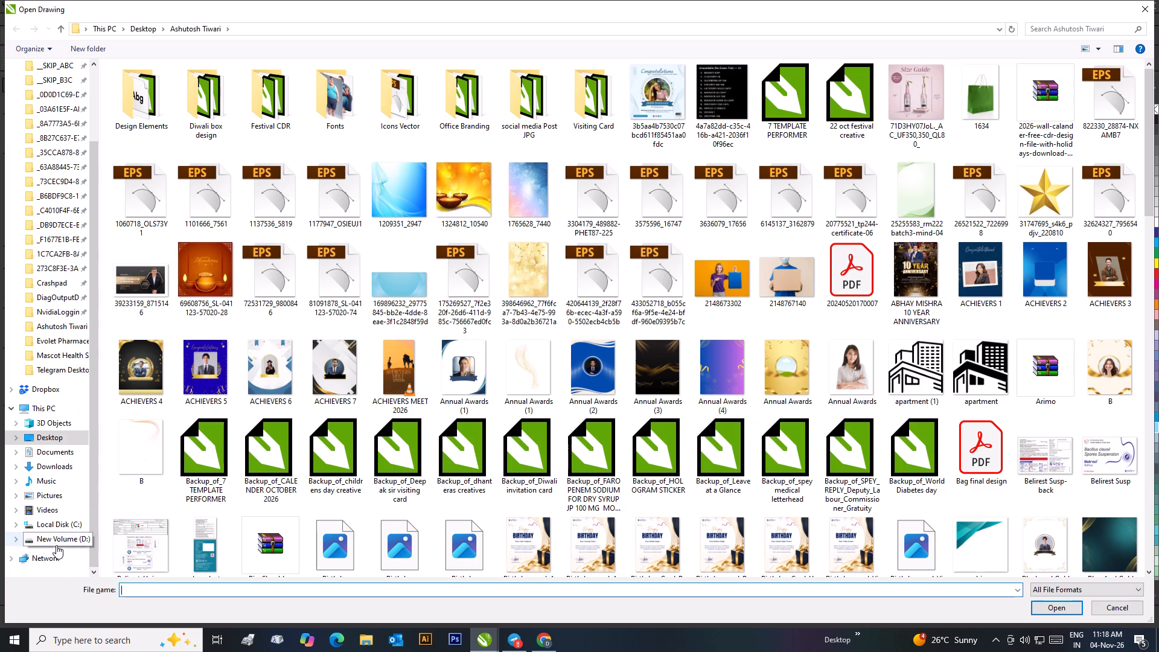
left_click(56, 543)
scroll(178, 414, "down", 2)
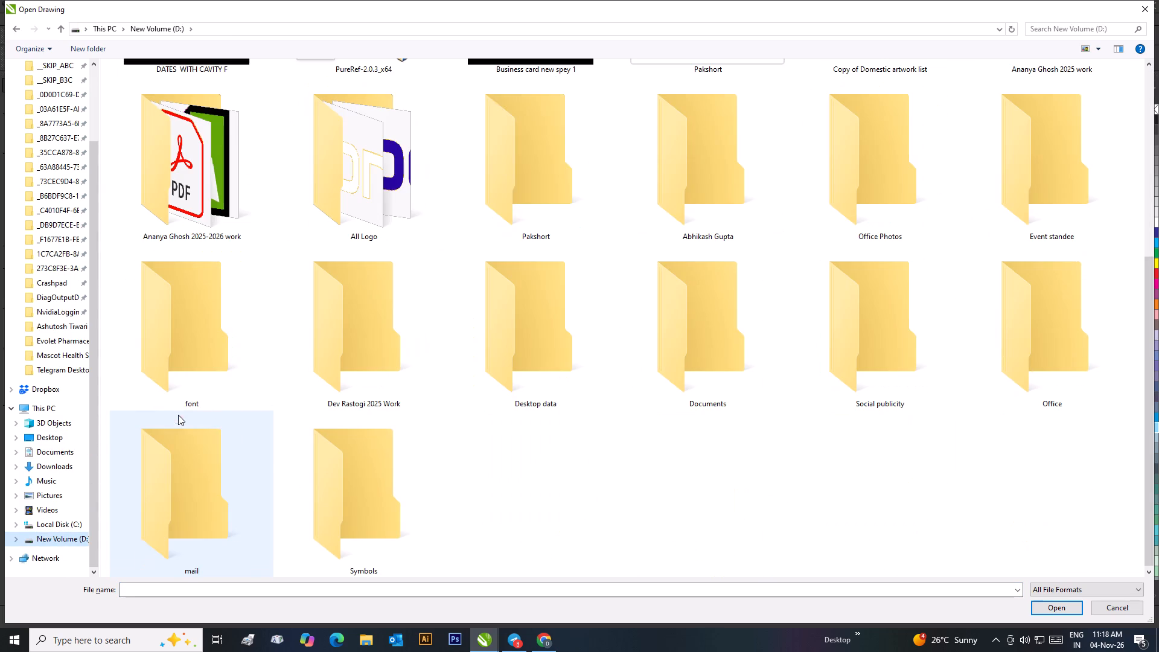
double_click(185, 184)
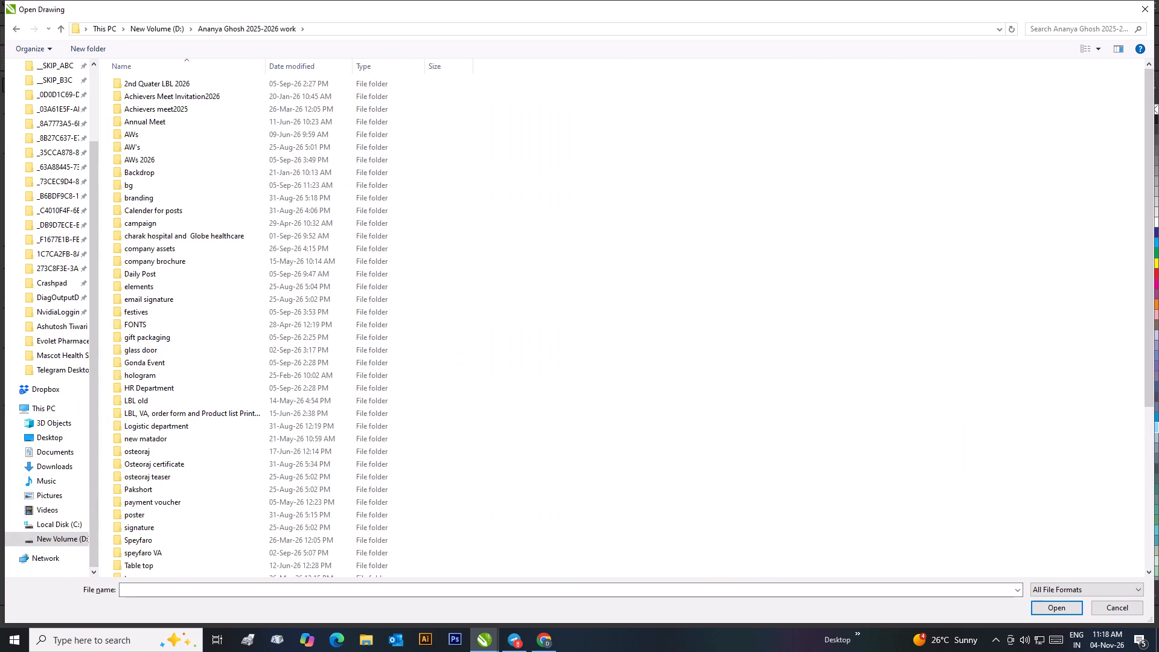
left_click(1065, 31)
type("speyfaro")
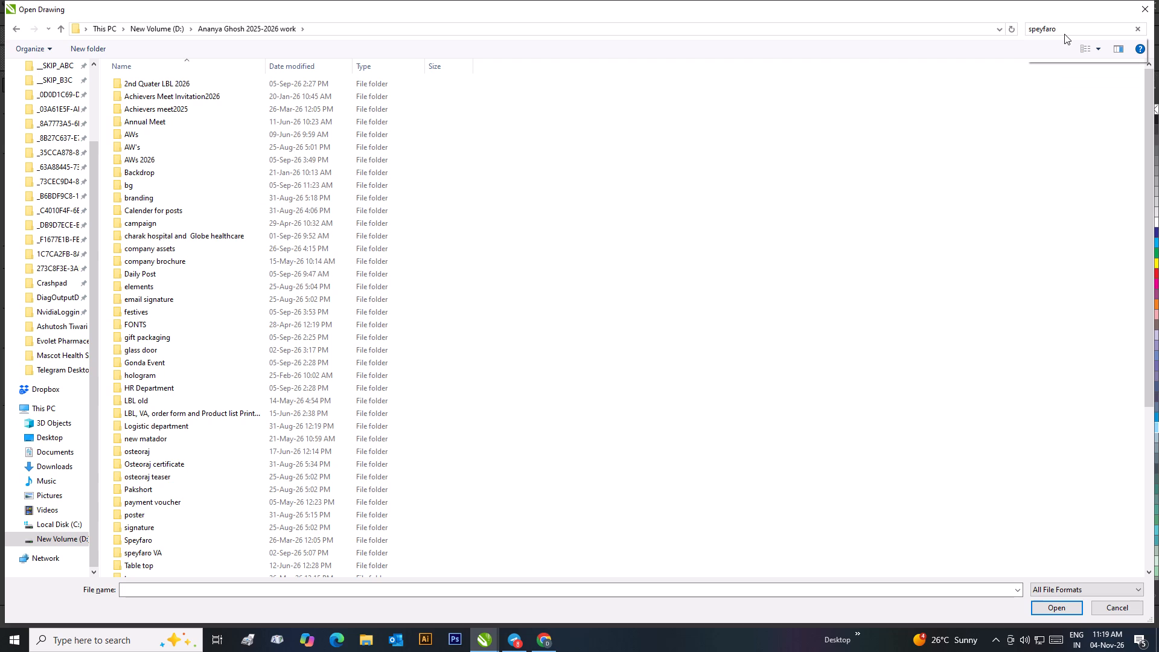
double_click(188, 71)
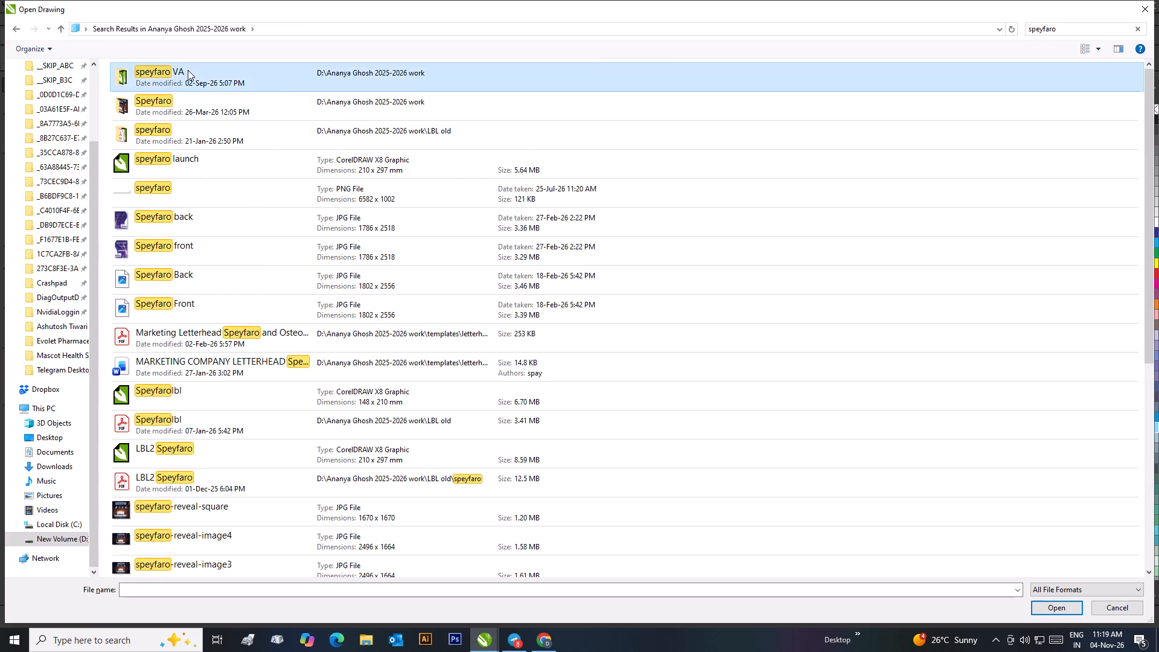
double_click(160, 92)
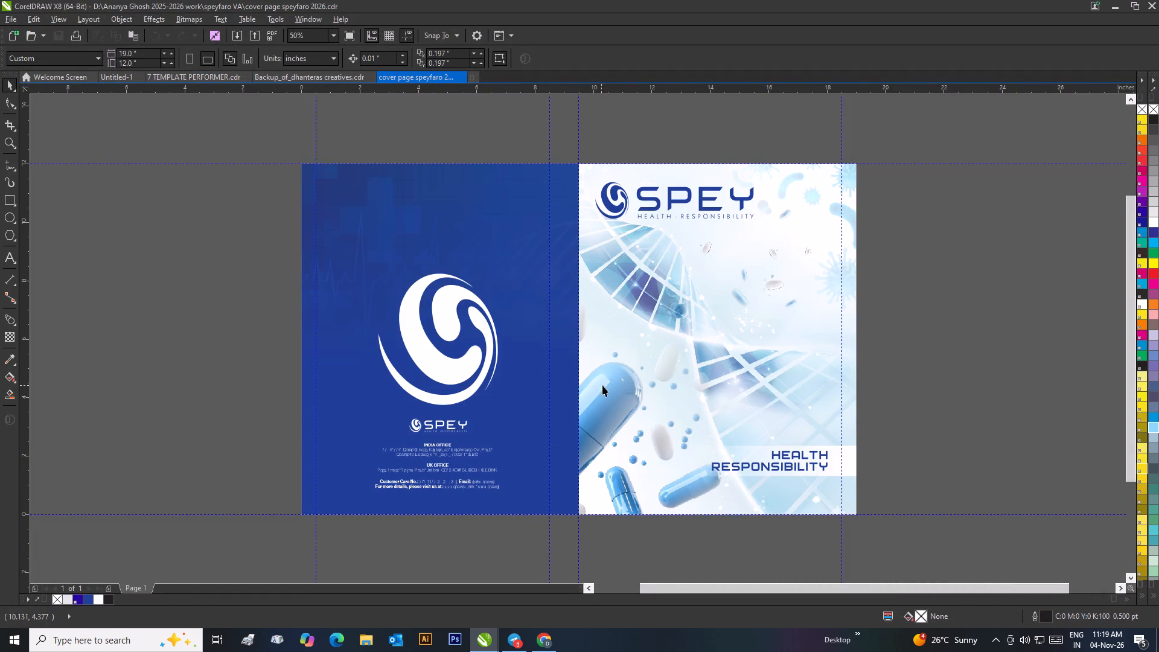
Examine the cover page speyfaro artwork and the surrounding canvas for reusable Speyfaro branding.
scroll(567, 408, "down", 1)
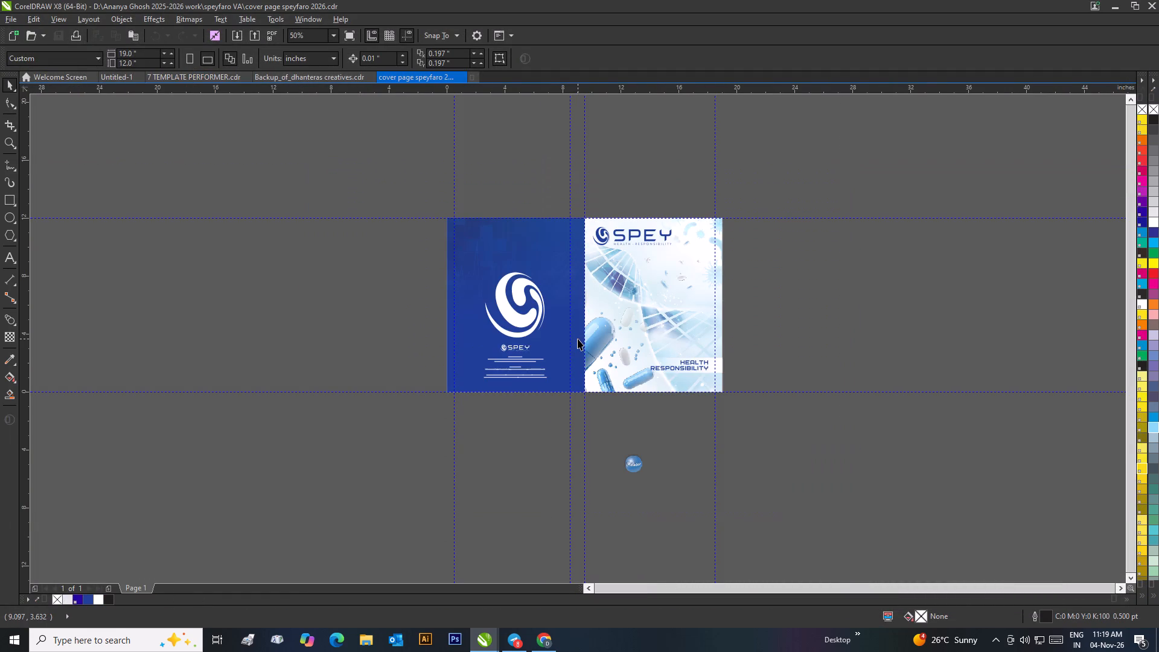
scroll(640, 436, "up", 2)
scroll(568, 427, "down", 7)
scroll(581, 325, "down", 2)
scroll(578, 339, "up", 9)
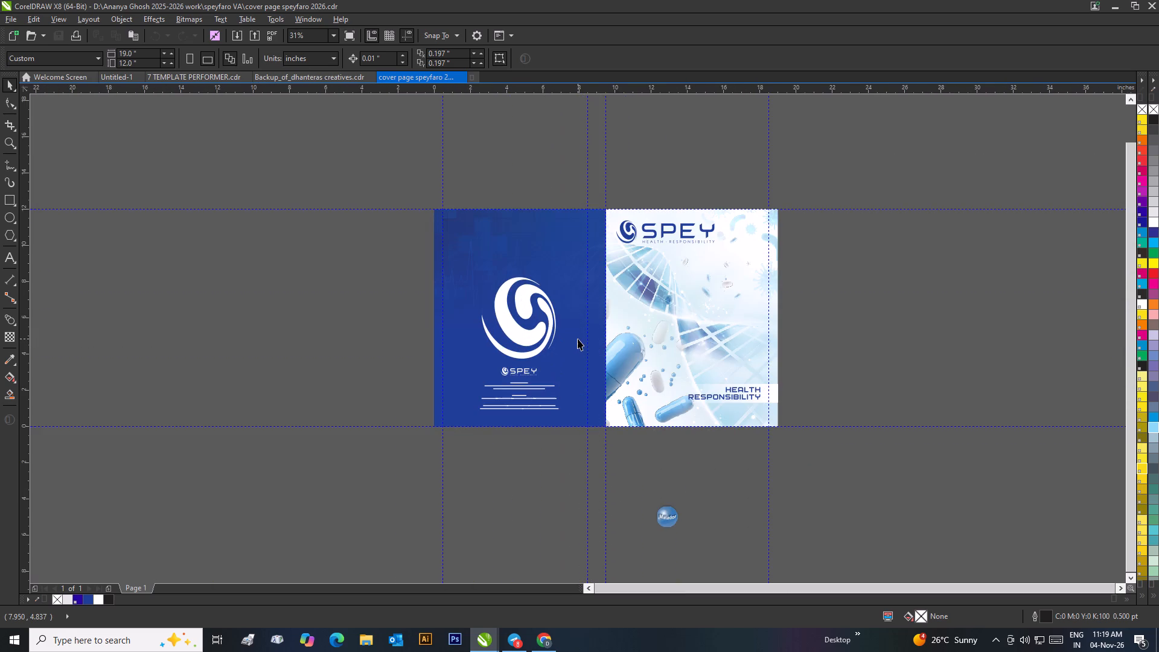
scroll(616, 348, "up", 3)
scroll(547, 317, "down", 3)
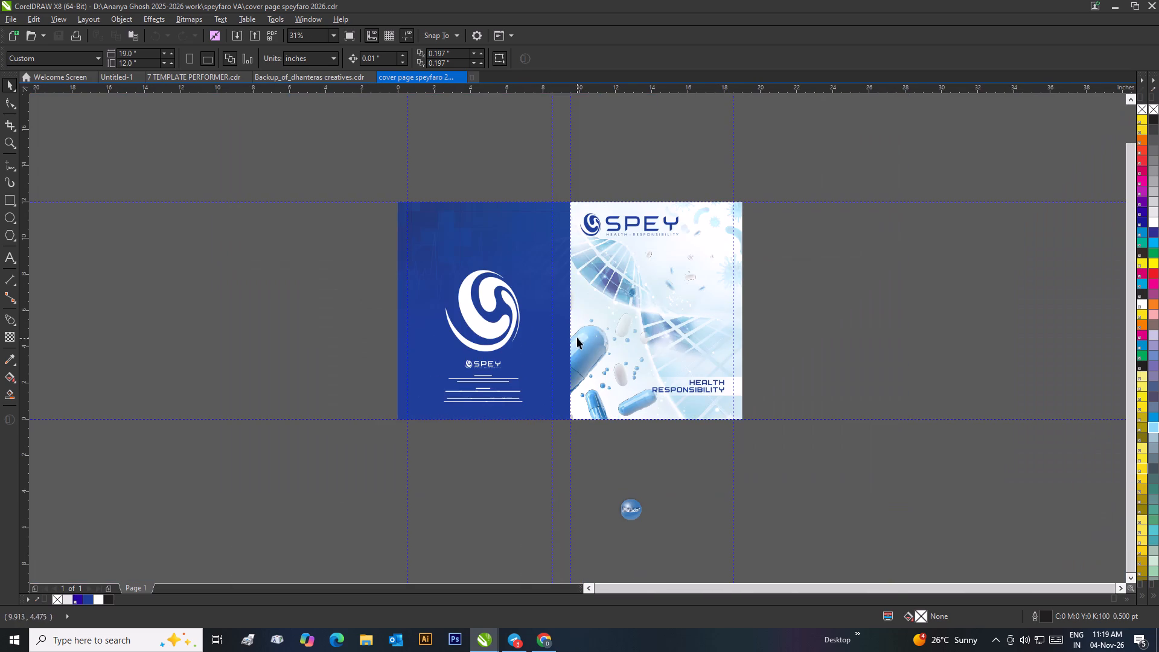
scroll(654, 288, "up", 1)
left_click_drag(873, 255, 380, 479)
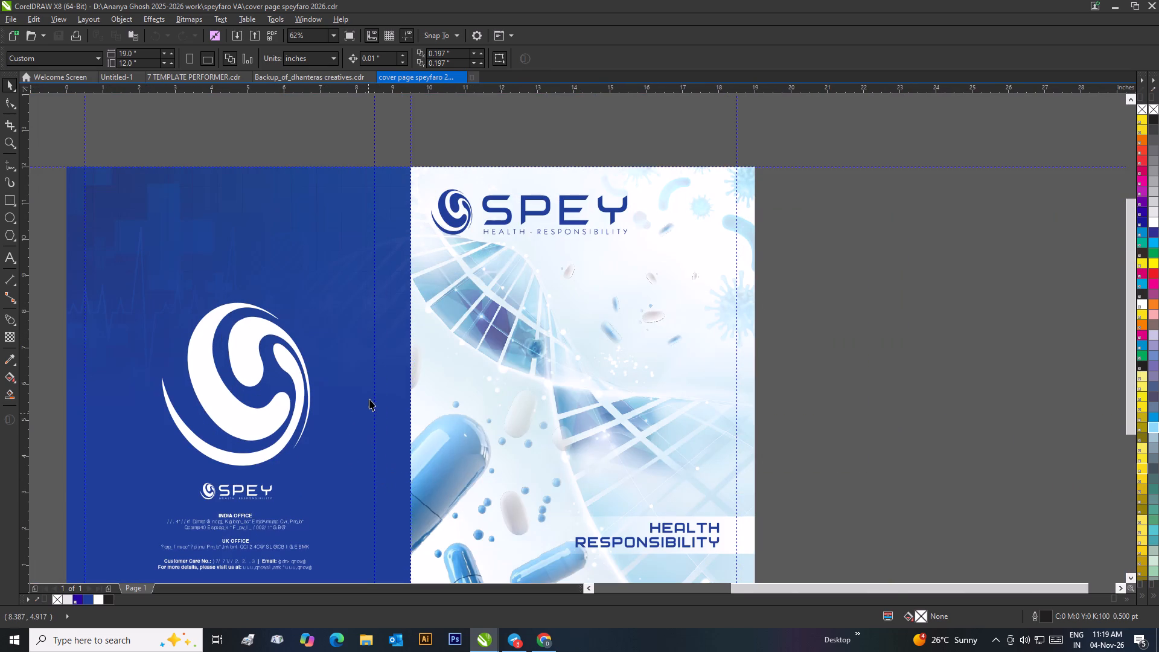
Open the speyfaro launch drawing from the speyfaro VA folder and check both of its pages.
key("ctrl+o")
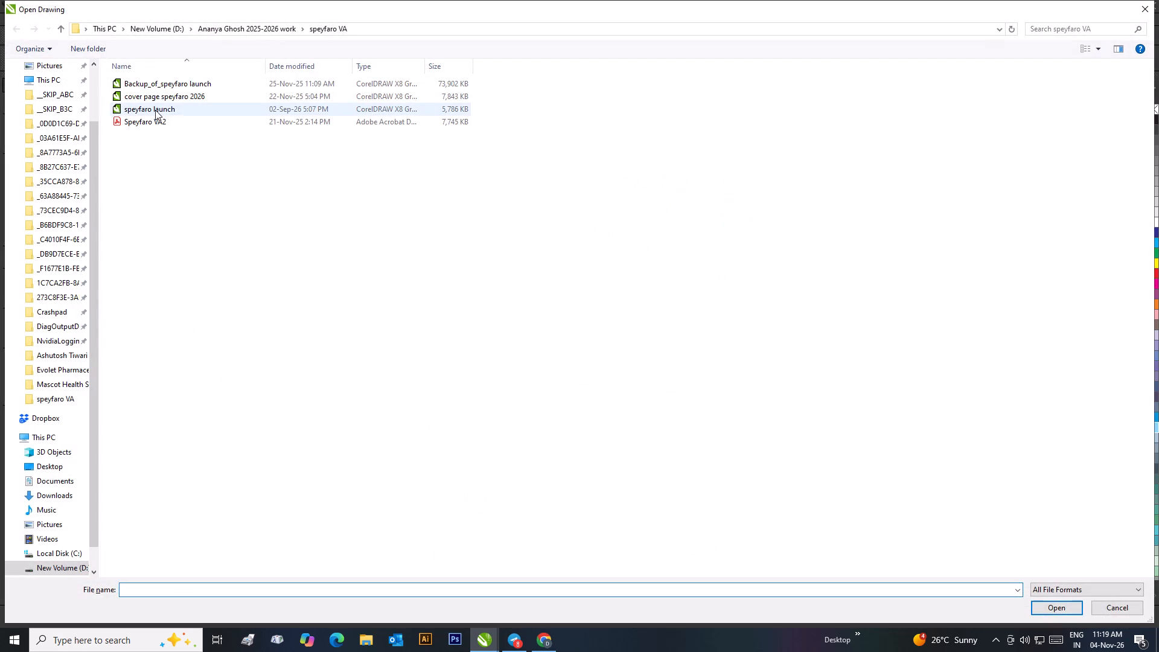
double_click(155, 110)
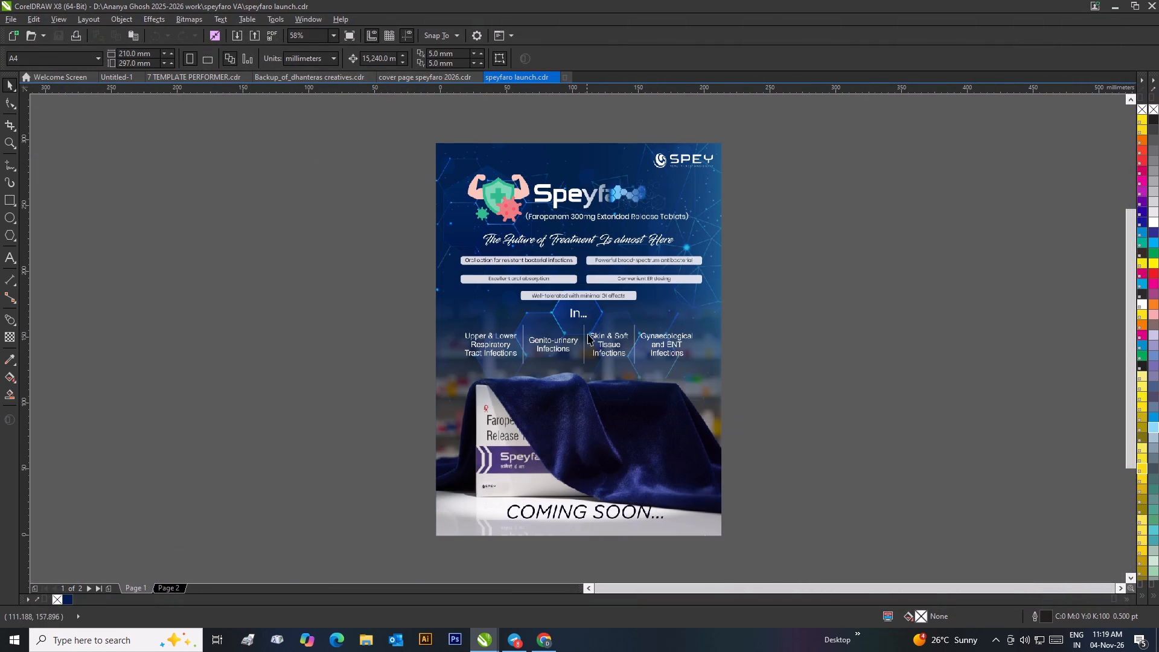
scroll(608, 228, "down", 2)
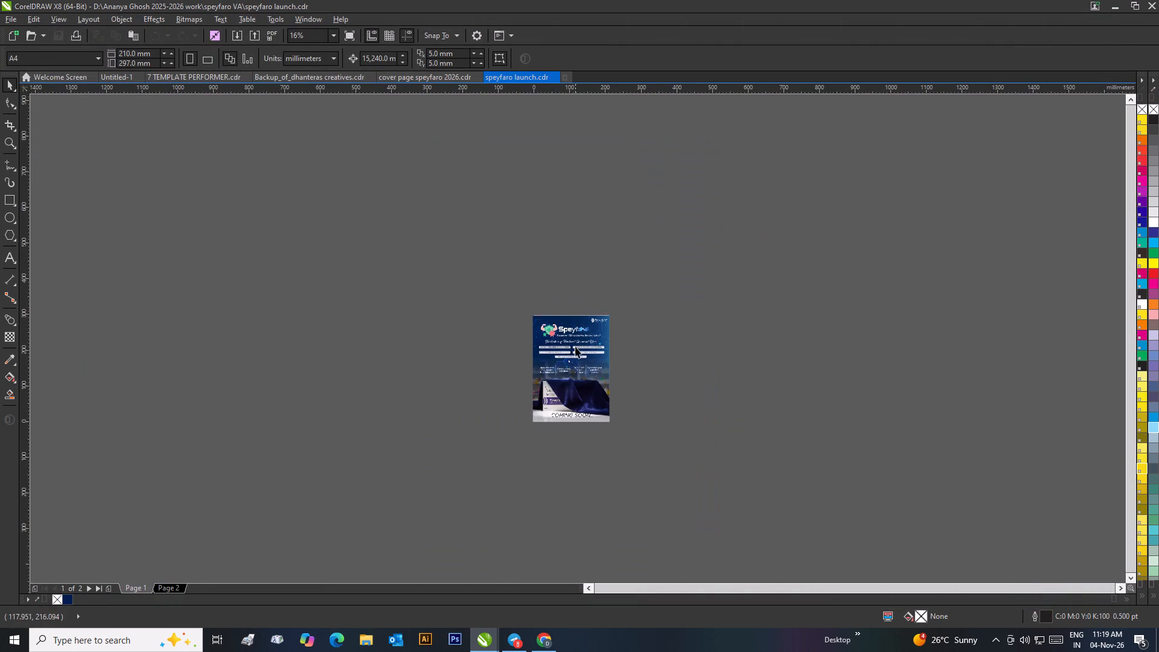
left_click(168, 587)
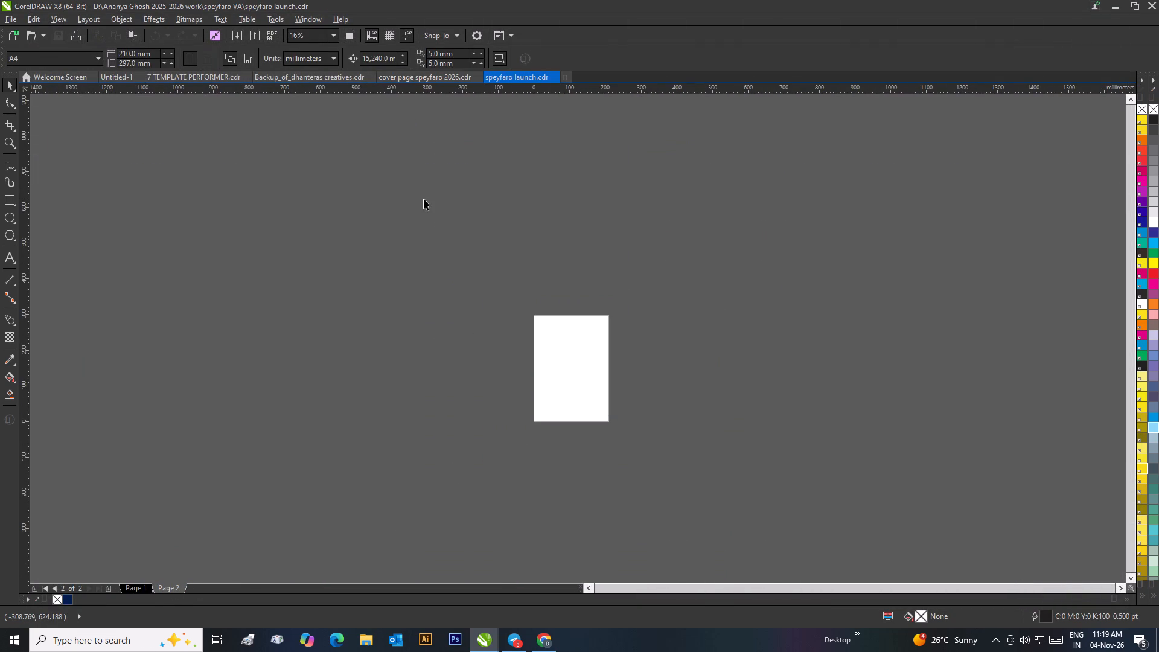
Open the flyer drawing from the LBL subfolder of the Speyfaro folder, within the 2025-2026 work folder.
key("ctrl+o")
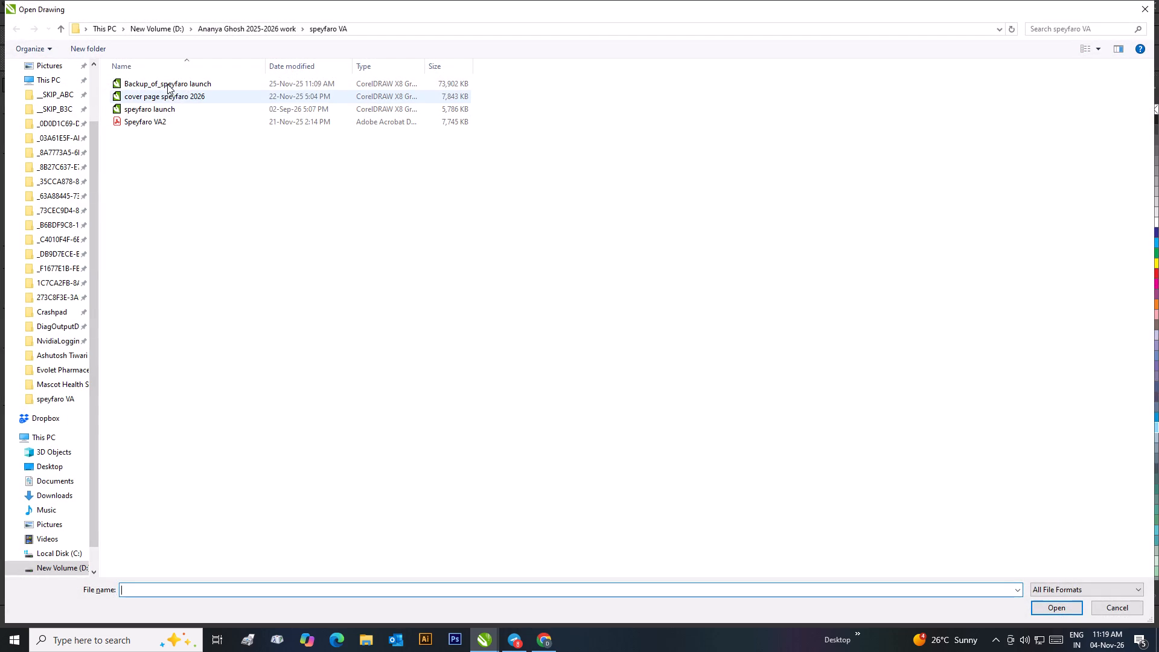
left_click(58, 31)
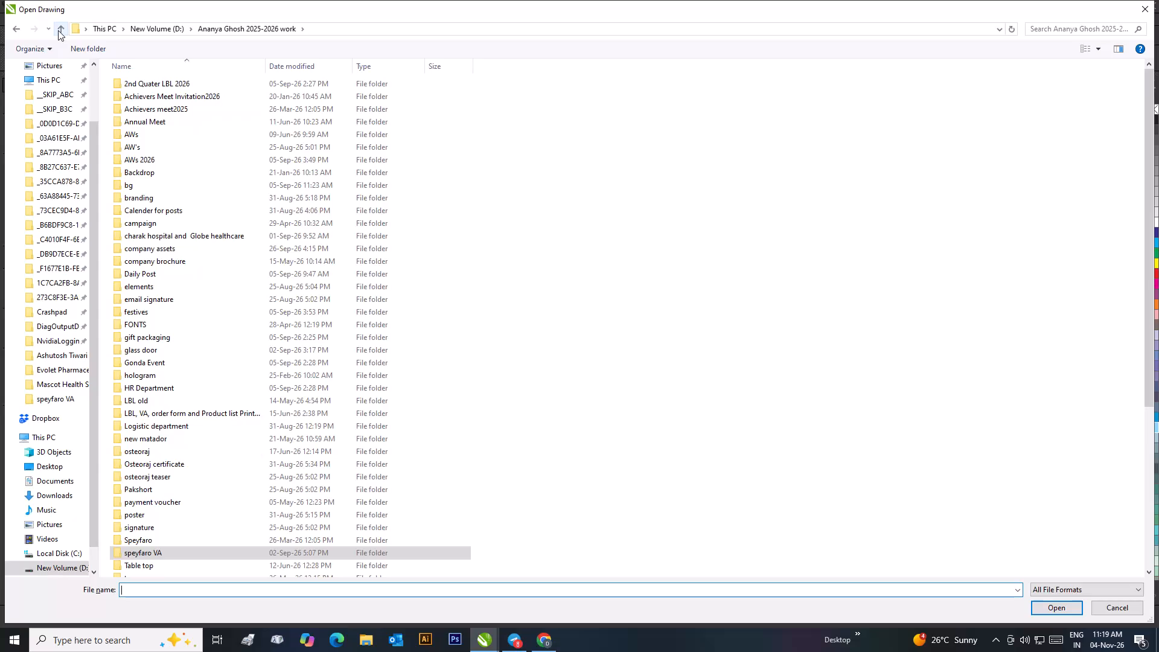
double_click(139, 541)
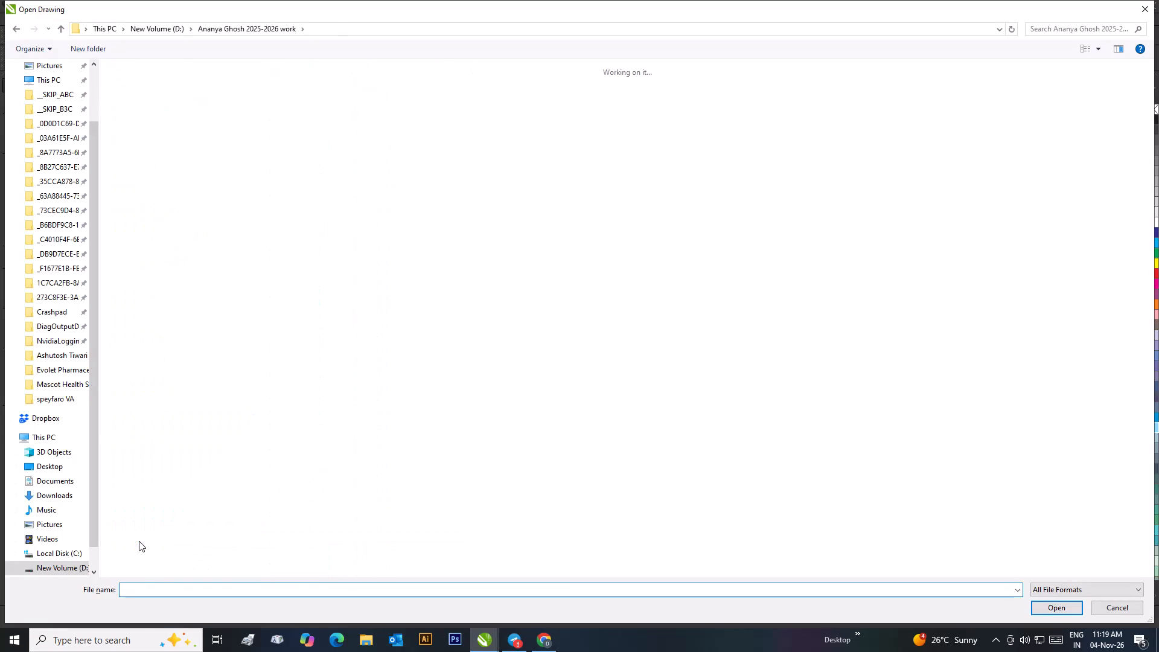
left_click(195, 113)
double_click(158, 110)
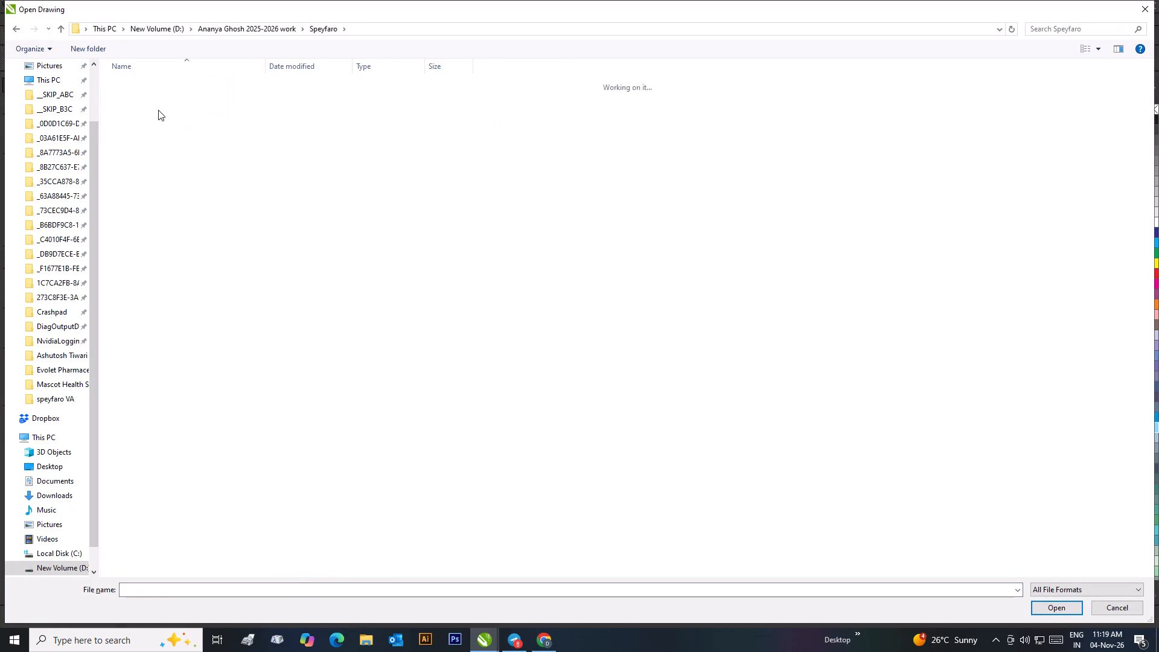
double_click(152, 93)
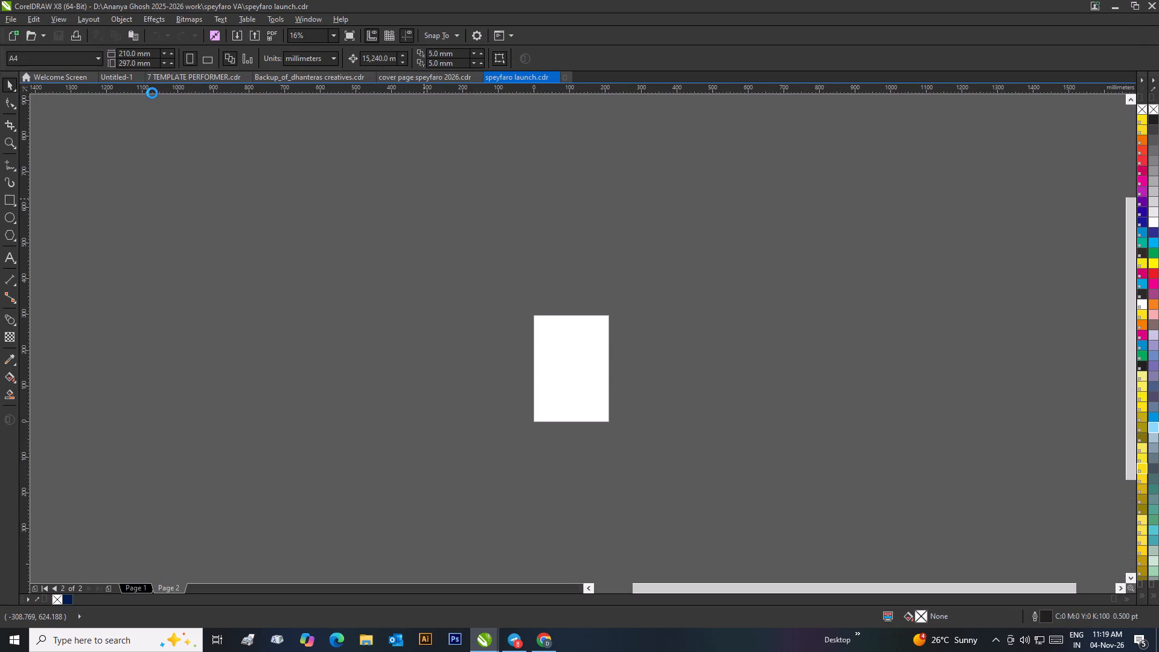
Ungroup the flyer's heading of shield graphic, title and subtitle, and copy only the white Speyfaro-ER title text.
scroll(640, 200, "up", 2)
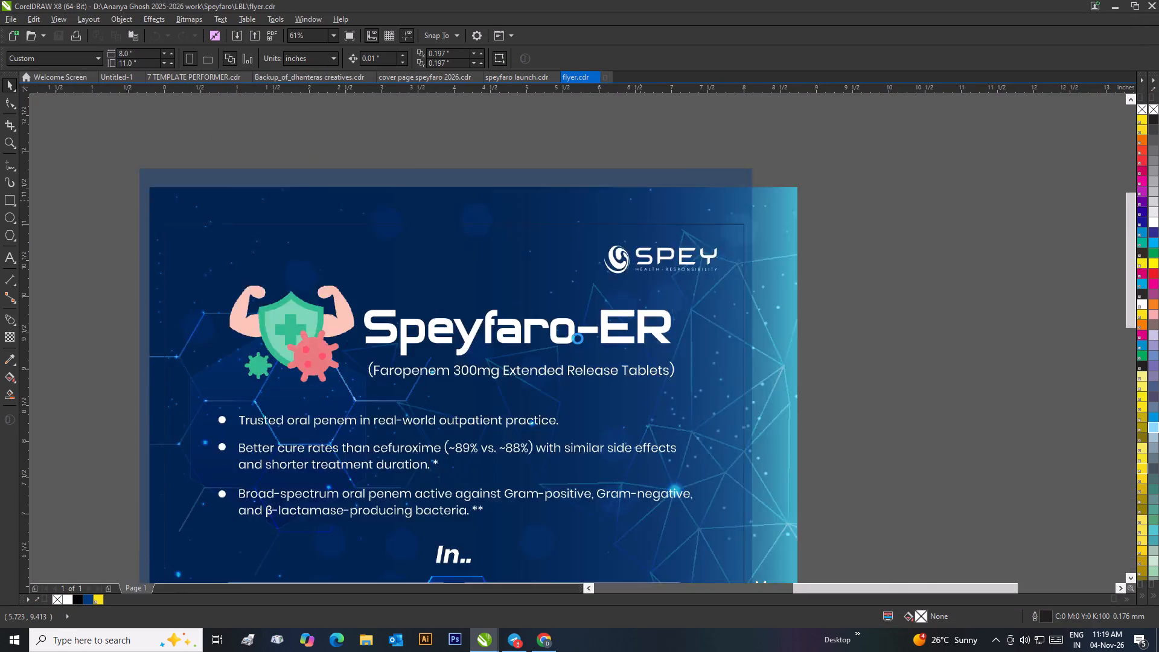
scroll(671, 319, "down", 1)
left_click_drag(796, 293, 358, 353)
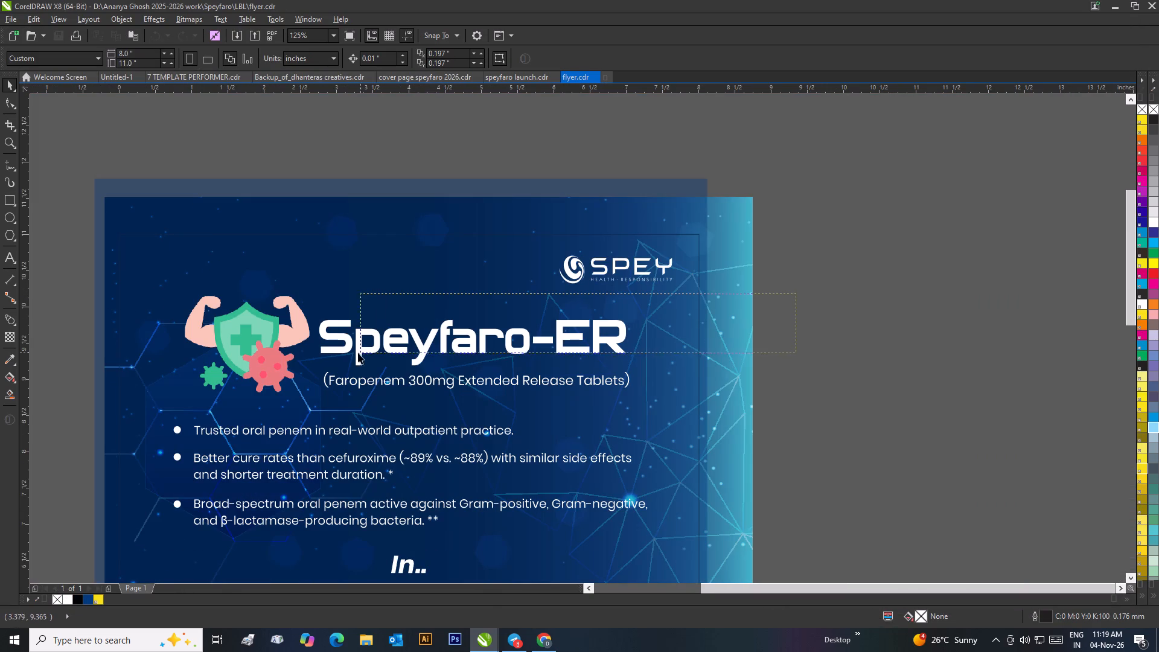
left_click_drag(358, 353, 309, 374)
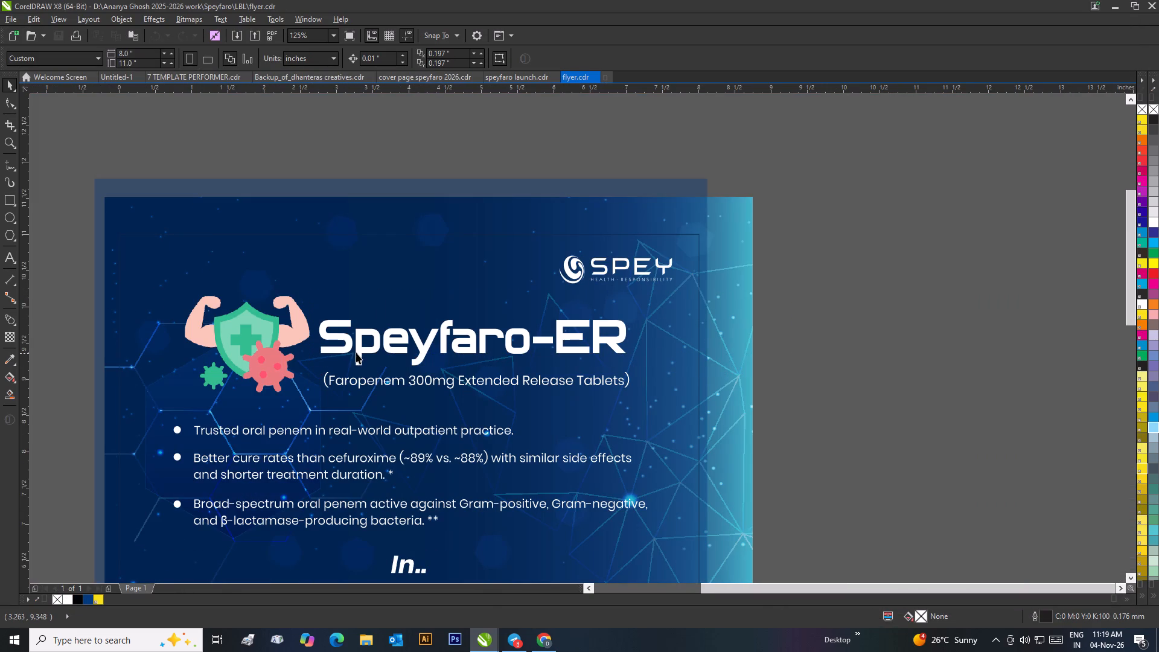
left_click(356, 353)
right_click(356, 353)
left_click_drag(397, 95, 398, 103)
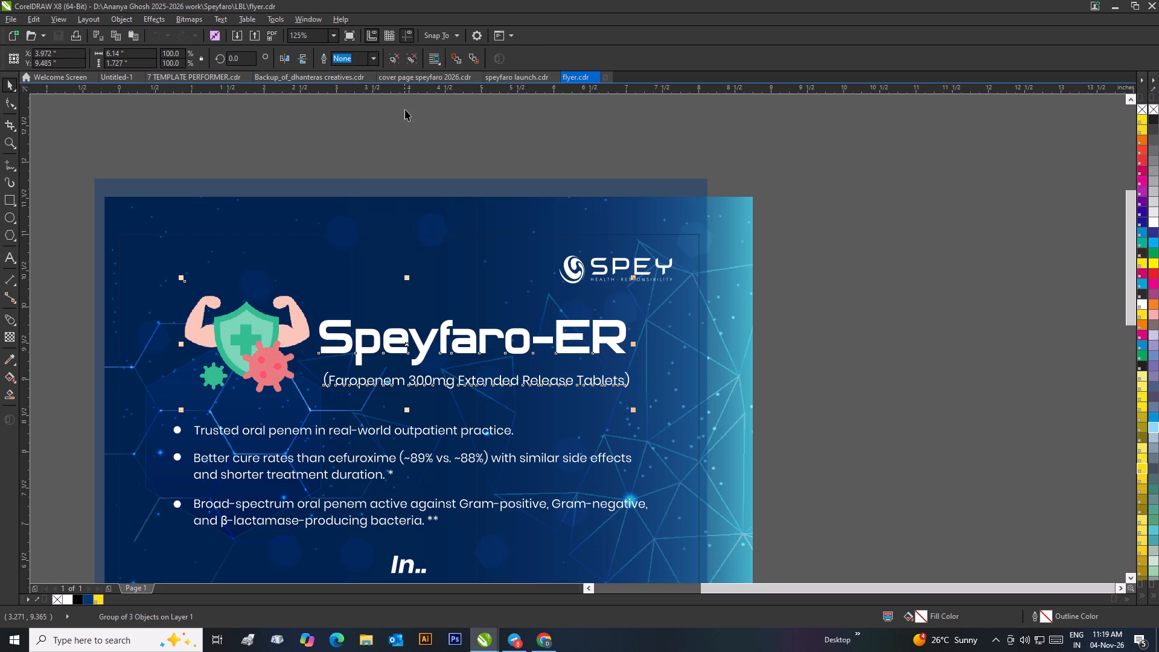
left_click_drag(405, 113, 406, 121)
left_click_drag(781, 304, 296, 370)
key("ctrl+g")
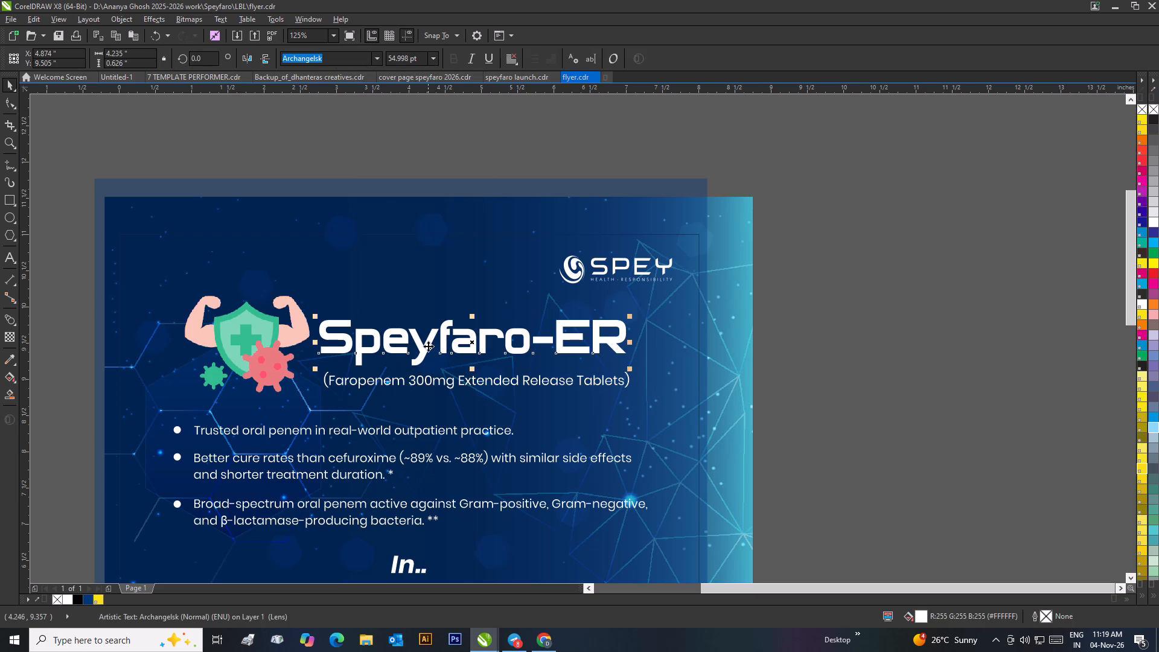
right_click(428, 346)
left_click(465, 450)
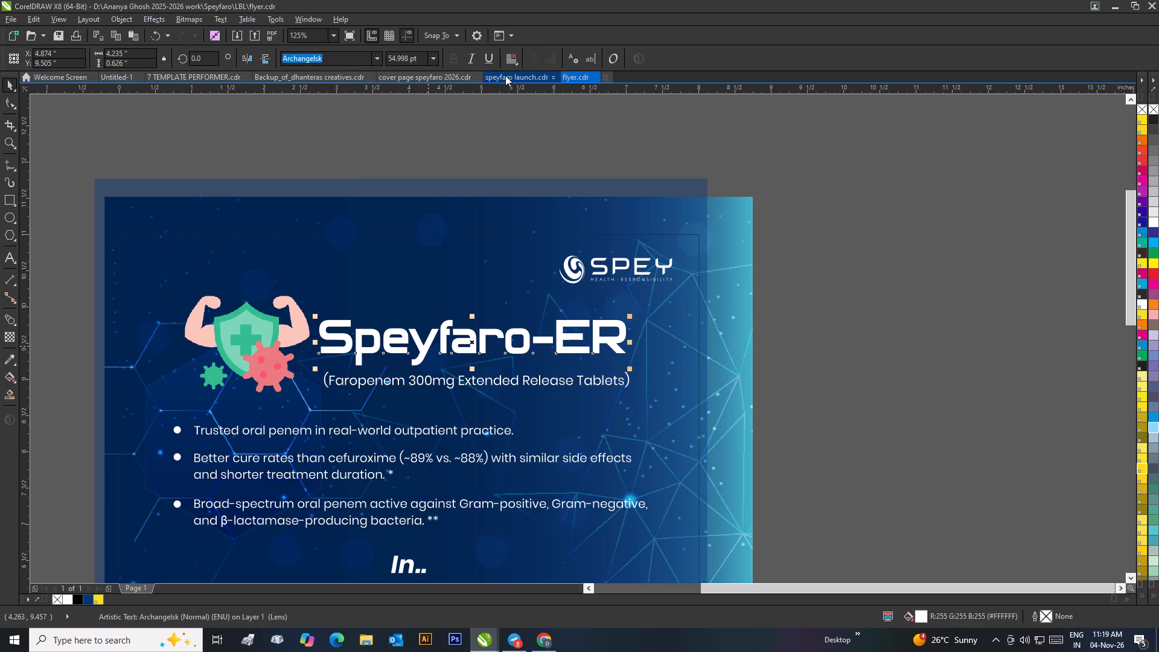
Return to the 7 TEMPLATE PERFORMER drawing, paste the Speyfaro-ER text and centre it on the white rounded rectangle.
left_click(505, 75)
left_click(324, 77)
scroll(398, 234, "down", 3)
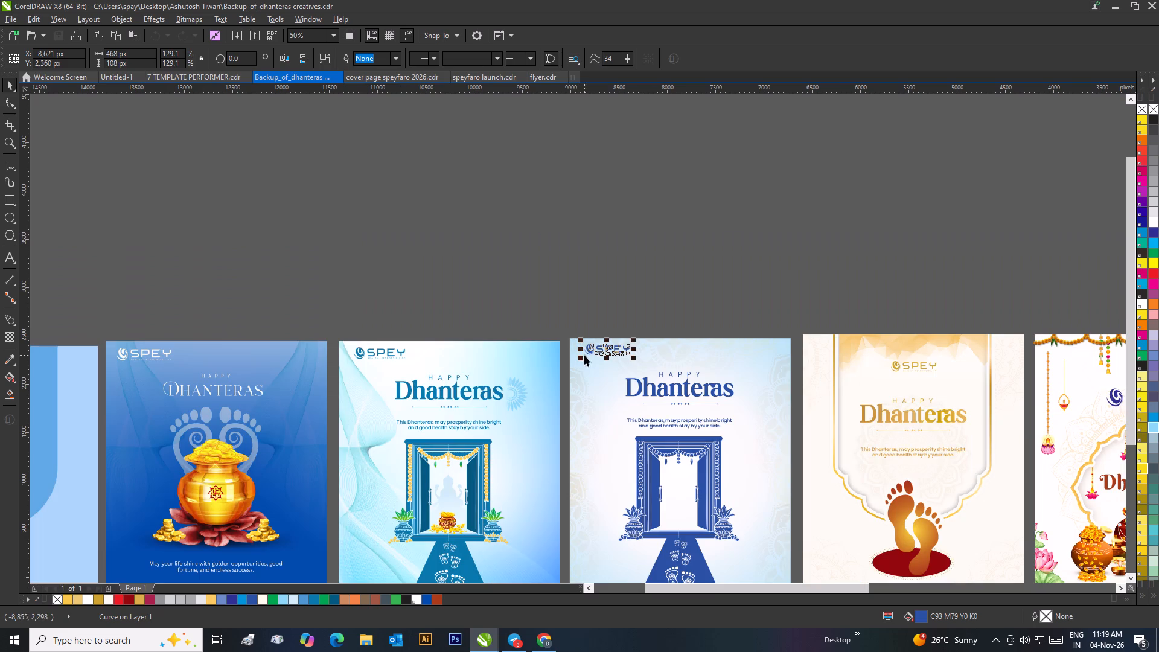
left_click(401, 77)
scroll(511, 227, "down", 2)
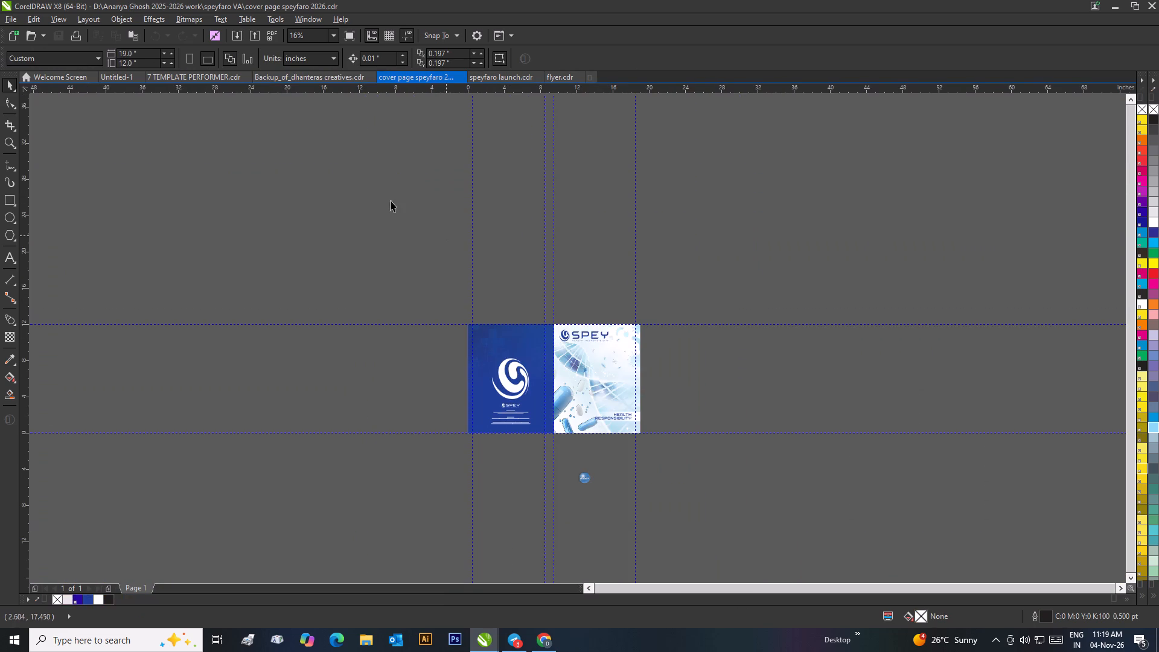
left_click(118, 77)
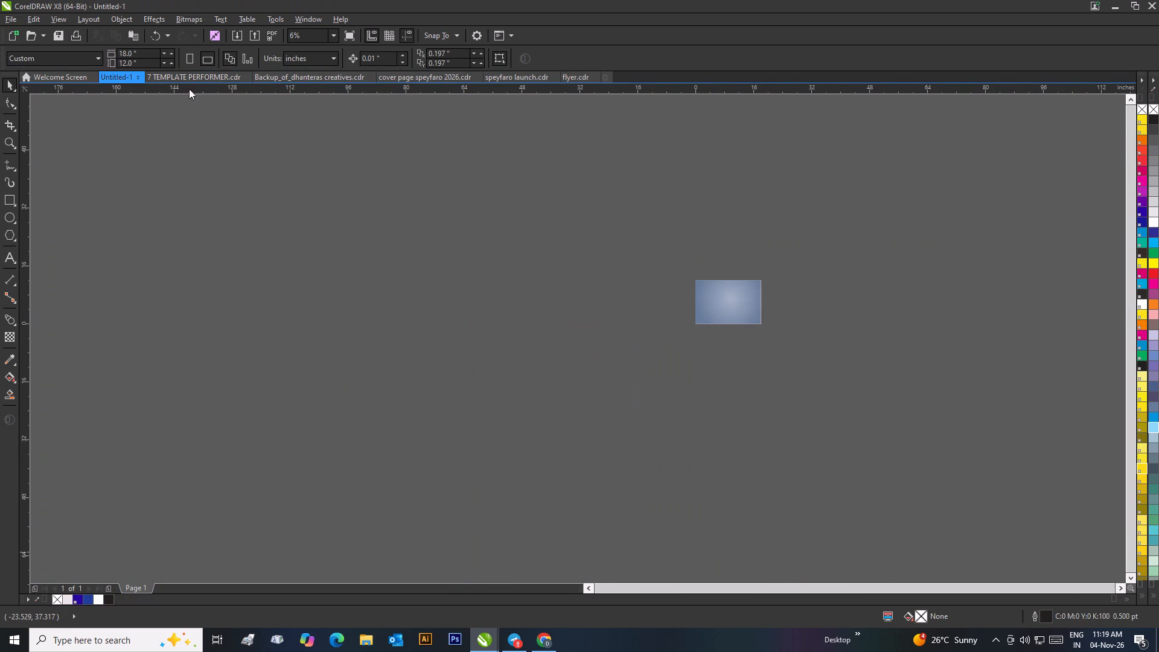
left_click(187, 77)
scroll(442, 212, "down", 2)
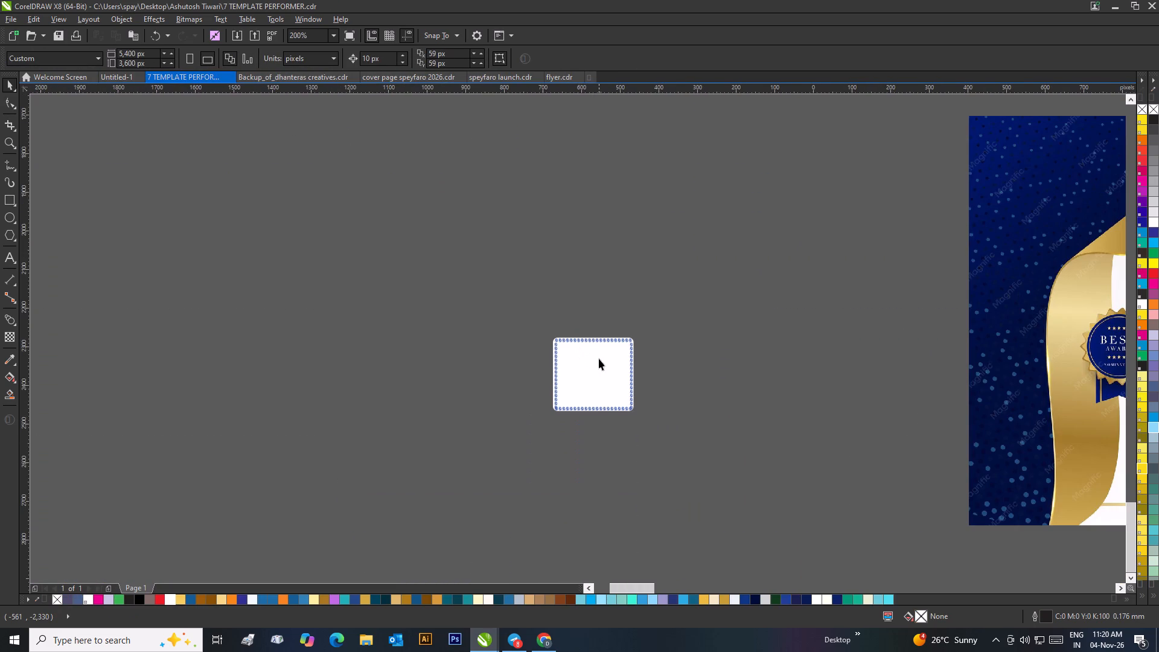
key("ctrl+v")
left_click(604, 385, "shift")
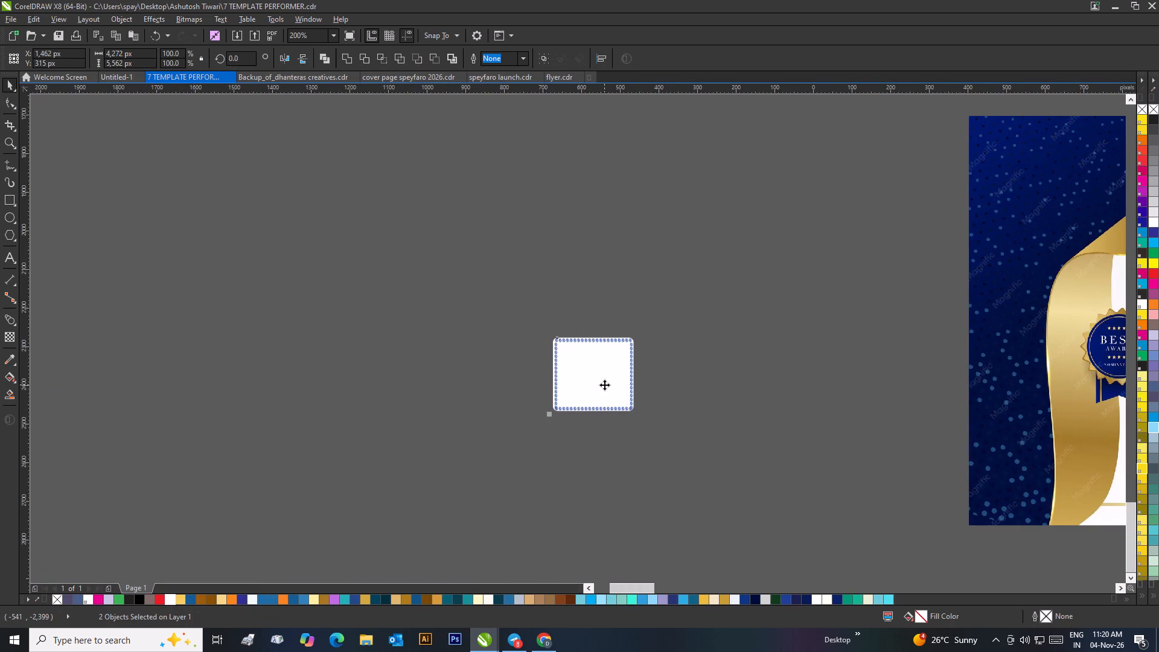
type("ce")
left_click(747, 447)
left_click(752, 362)
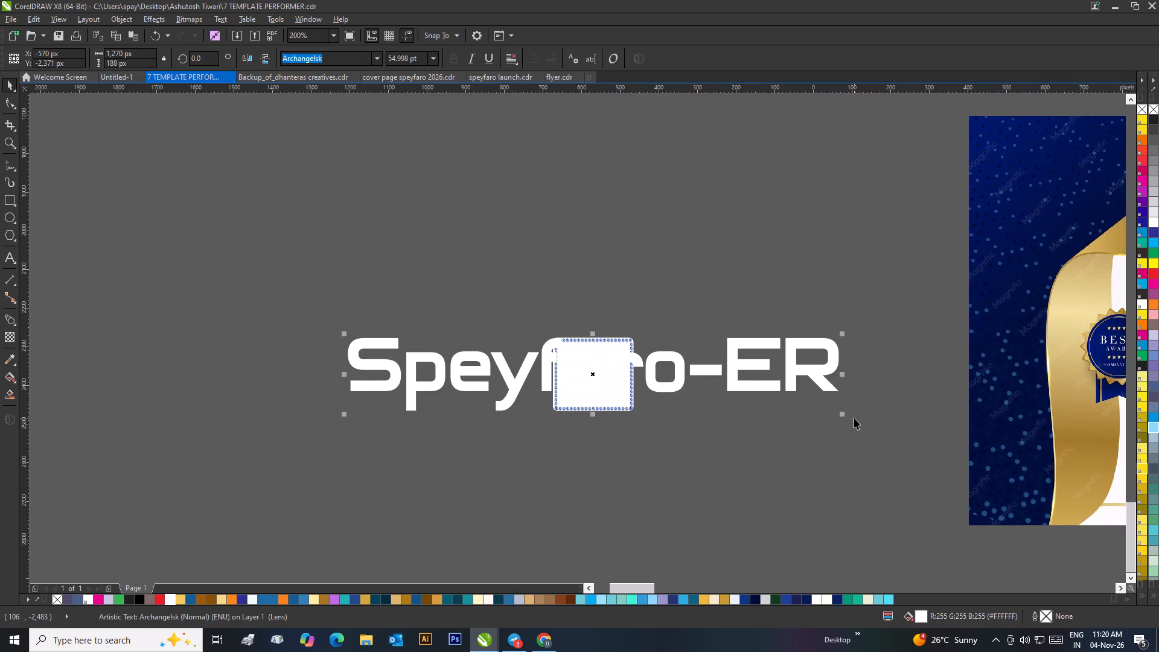
Scale the Speyfaro-ER text down to about 163 px wide and fill it with blue.
left_click_drag(843, 417, 415, 465)
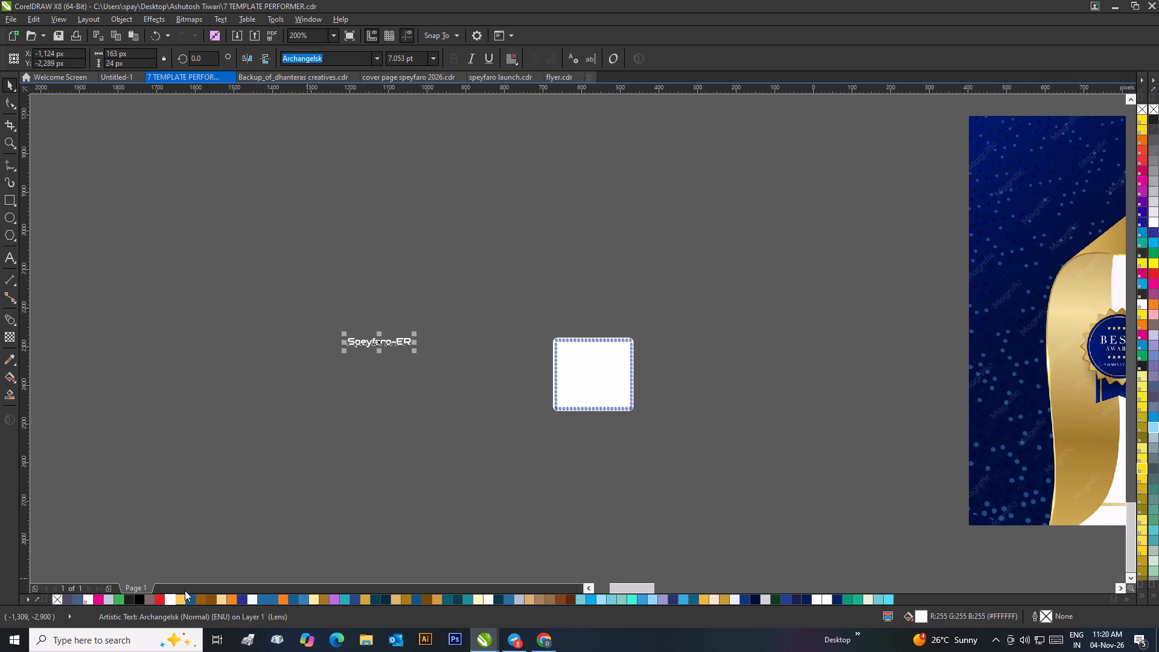
left_click(243, 599)
Move the Speyfaro-ER text inside the swirl border and resize it to about 131 px wide.
left_click_drag(378, 345, 535, 382)
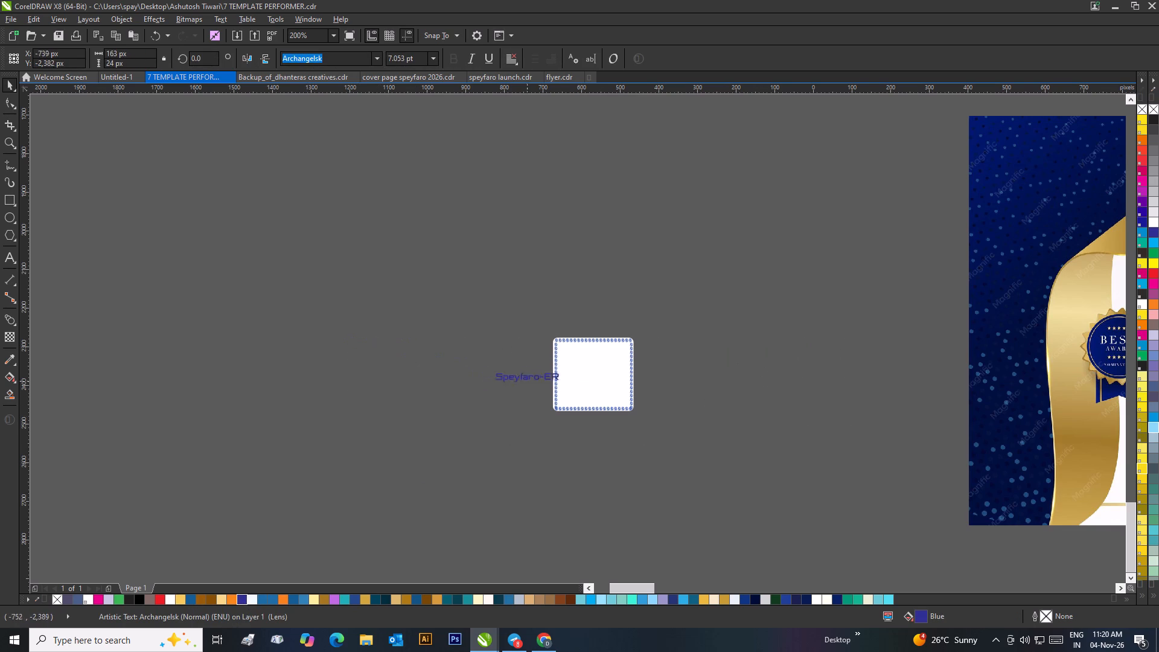
left_click_drag(535, 382, 579, 386)
scroll(596, 390, "up", 2)
left_click_drag(647, 336, 585, 370)
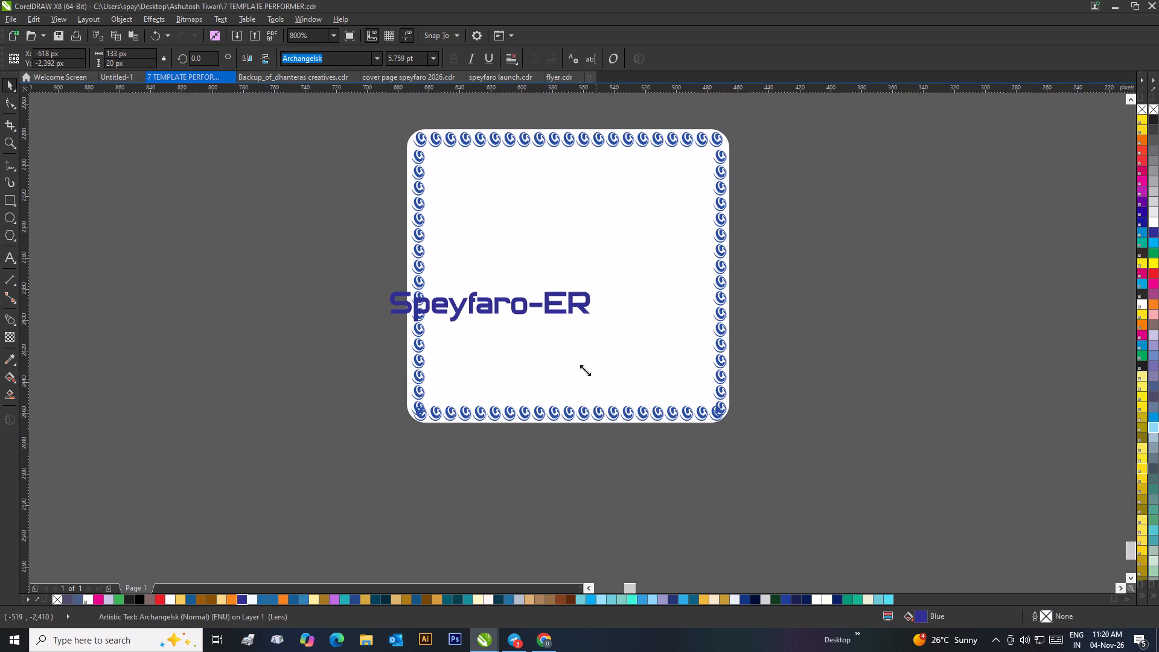
left_click_drag(585, 370, 584, 371)
left_click_drag(517, 301, 596, 292)
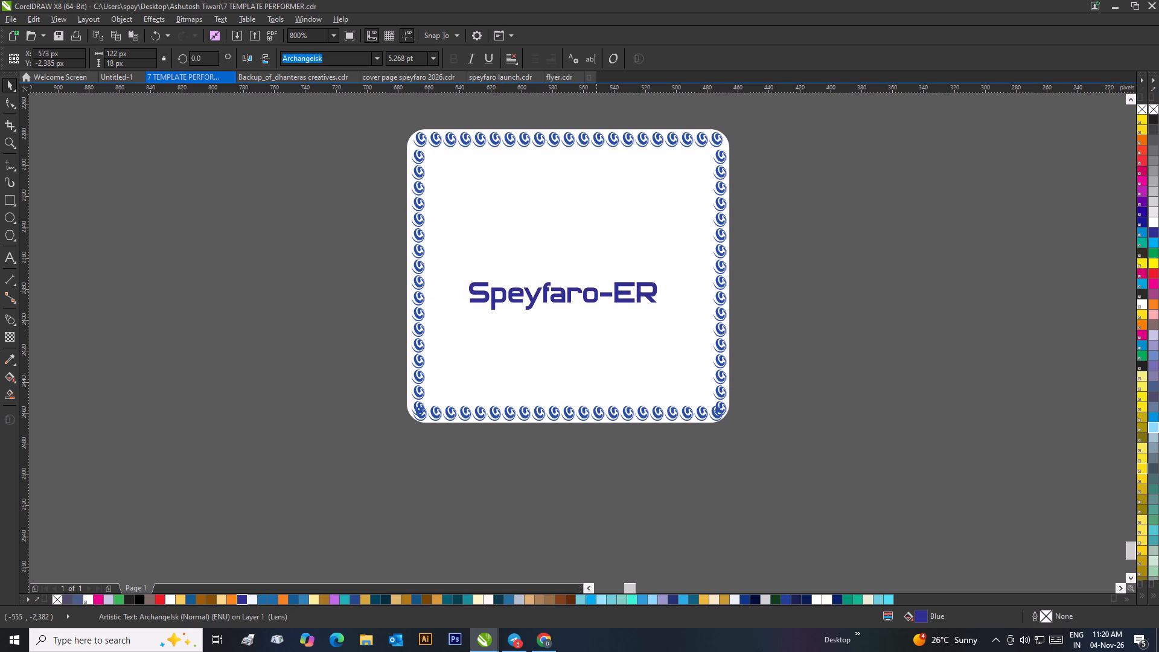
left_click_drag(596, 292, 595, 283)
left_click_drag(662, 307, 677, 319)
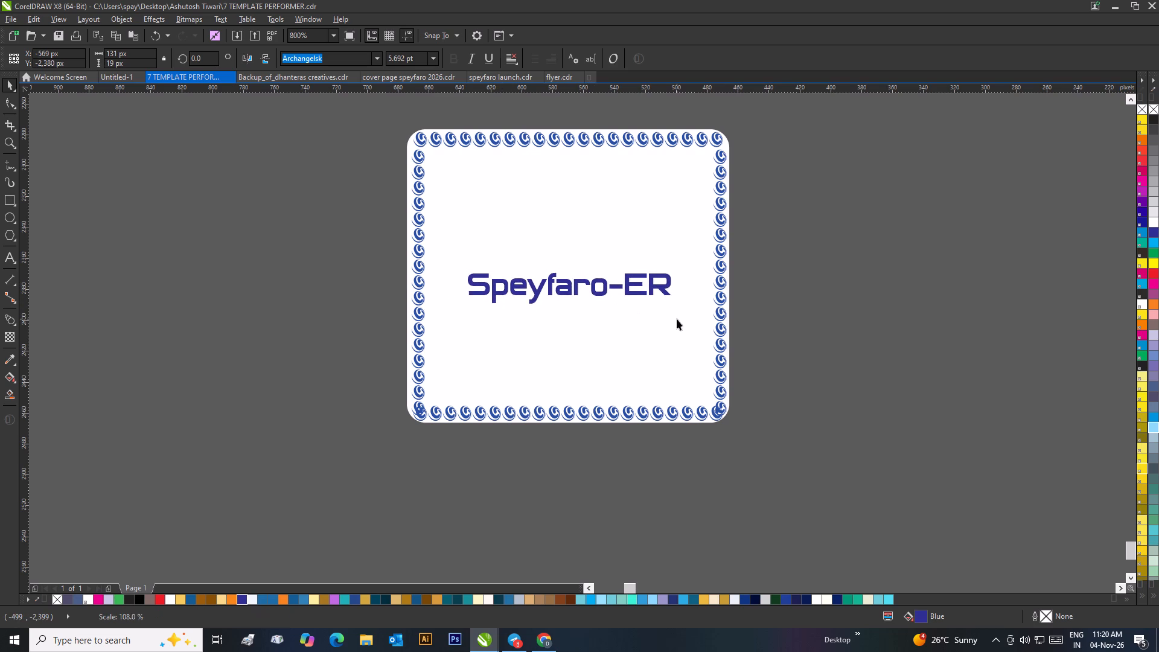
Centre the Speyfaro-ER text horizontally and vertically on the white rounded rectangle.
left_click(658, 329, "shift")
type("ce")
left_click(796, 319)
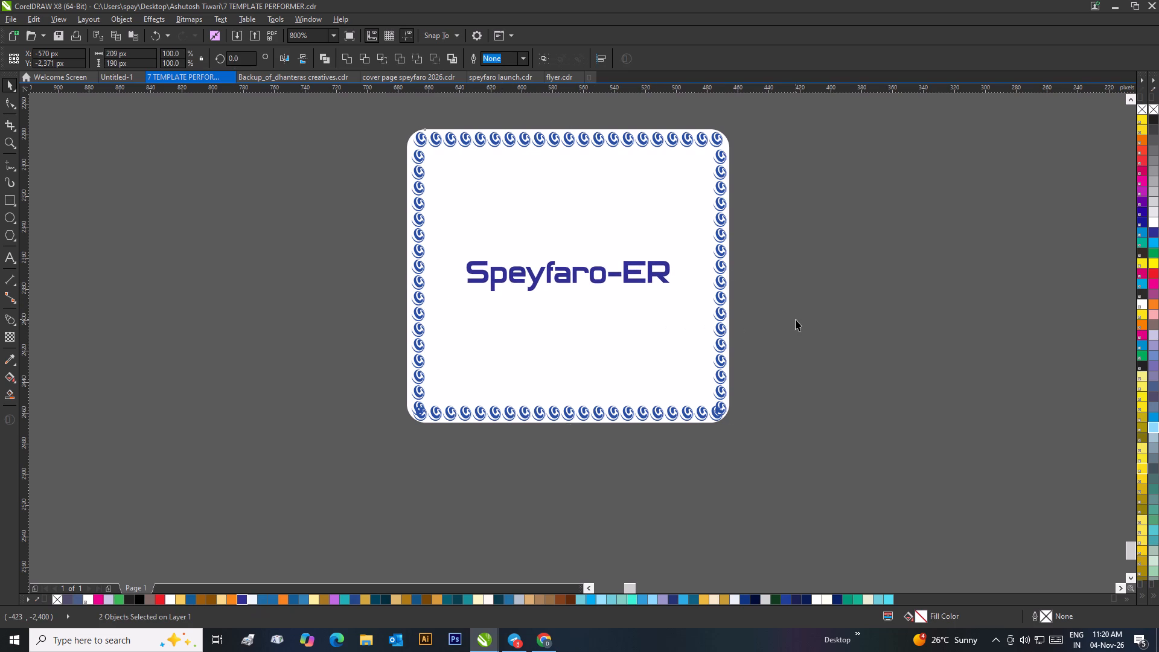
Delete the grouped row of 21 swirls along the rectangle's top edge.
scroll(774, 326, "down", 1)
left_click(602, 333)
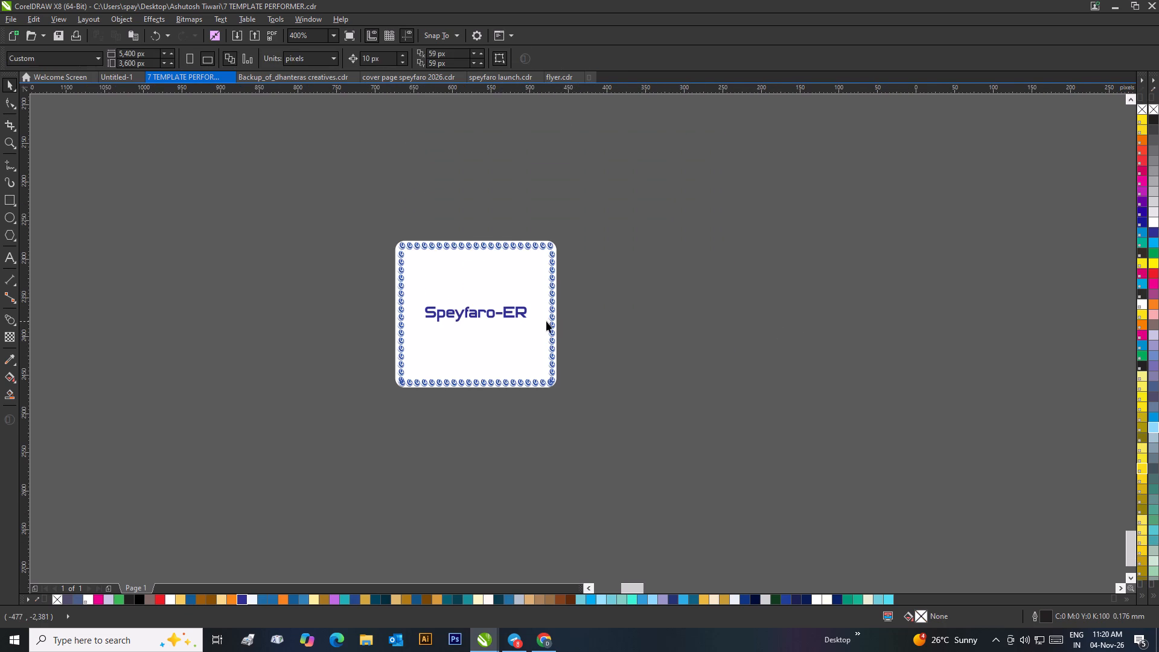
scroll(546, 321, "up", 1)
left_click(660, 342)
scroll(471, 312, "up", 1)
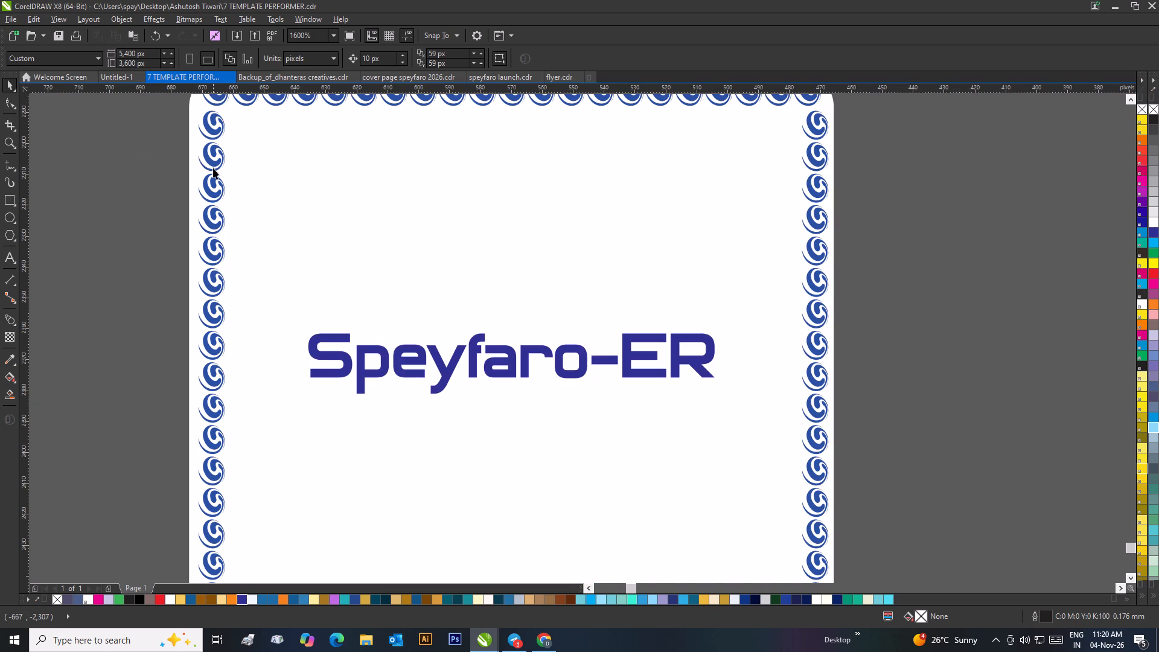
scroll(217, 168, "down", 1)
left_click_drag(925, 257, 532, 359)
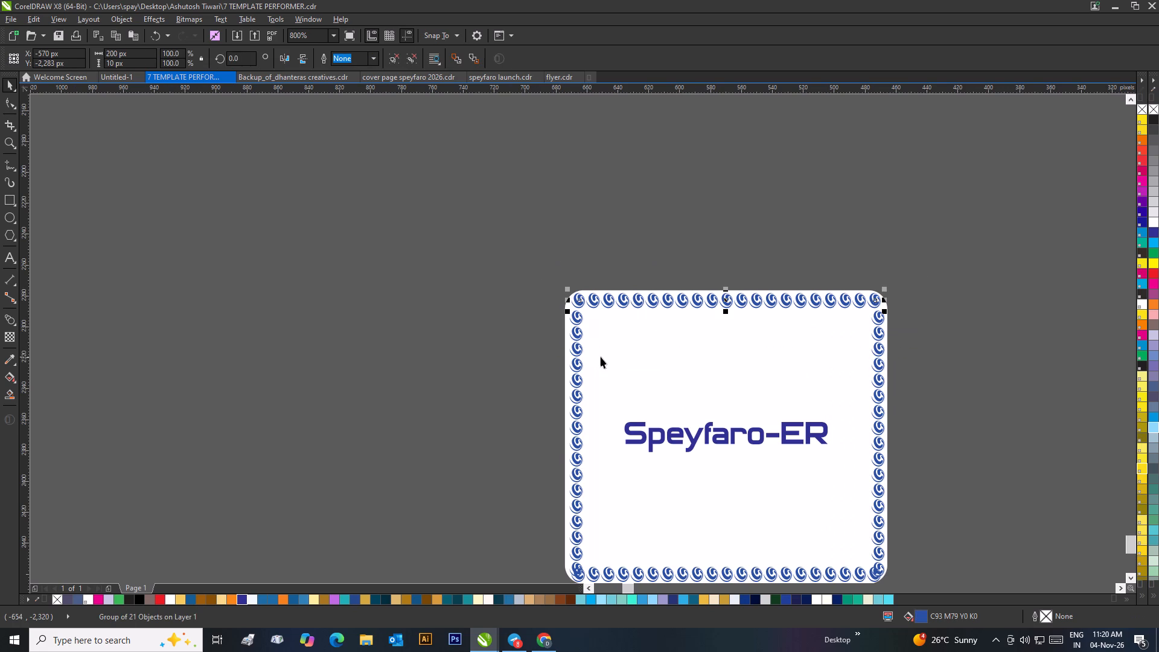
key("Delete")
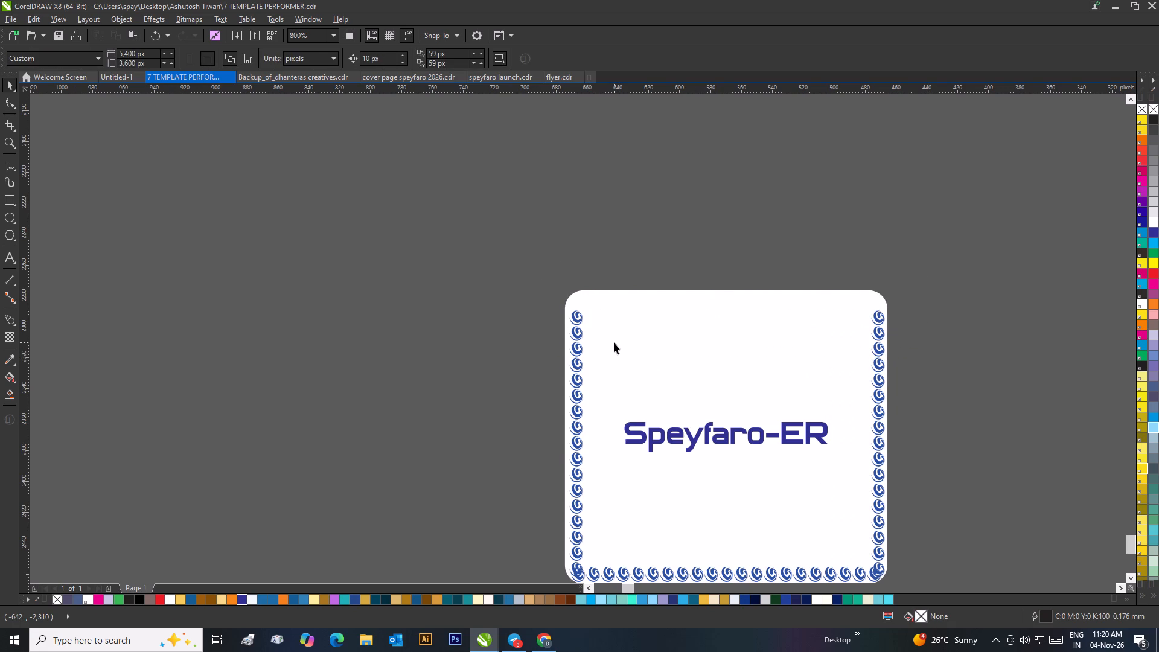
Undo the deletion of the top swirl row, ungroup it, and delete all its swirls except the two nearest the upper-left corner.
key("ctrl+z")
right_click(657, 302)
left_click(710, 368)
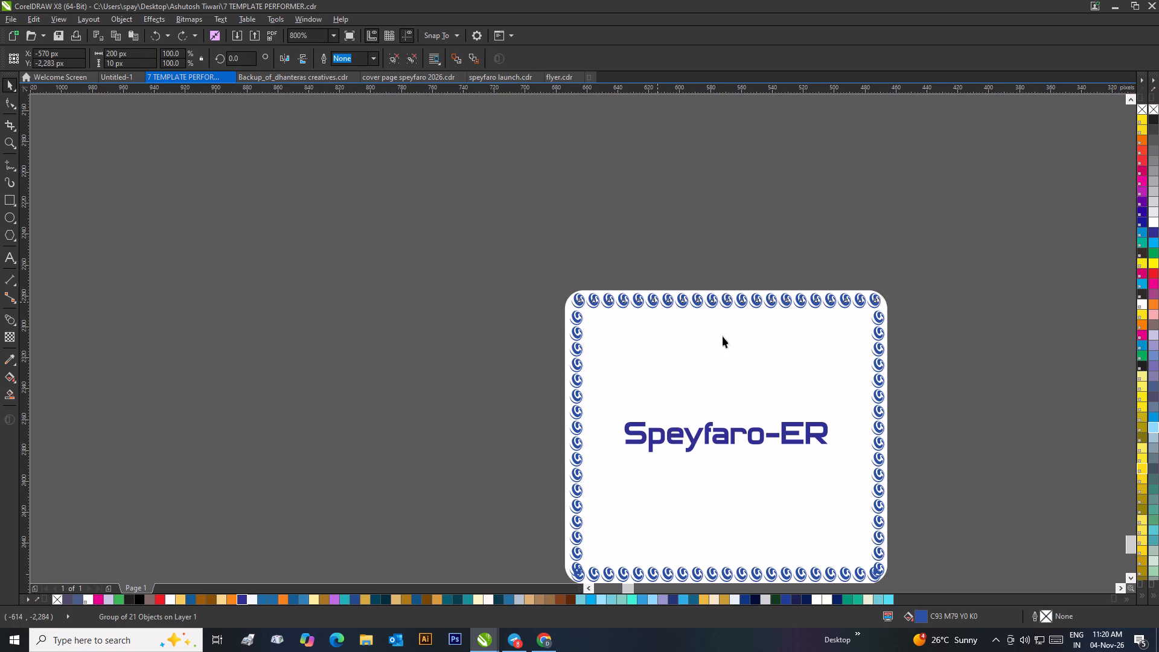
left_click(600, 260)
left_click_drag(586, 270, 878, 328)
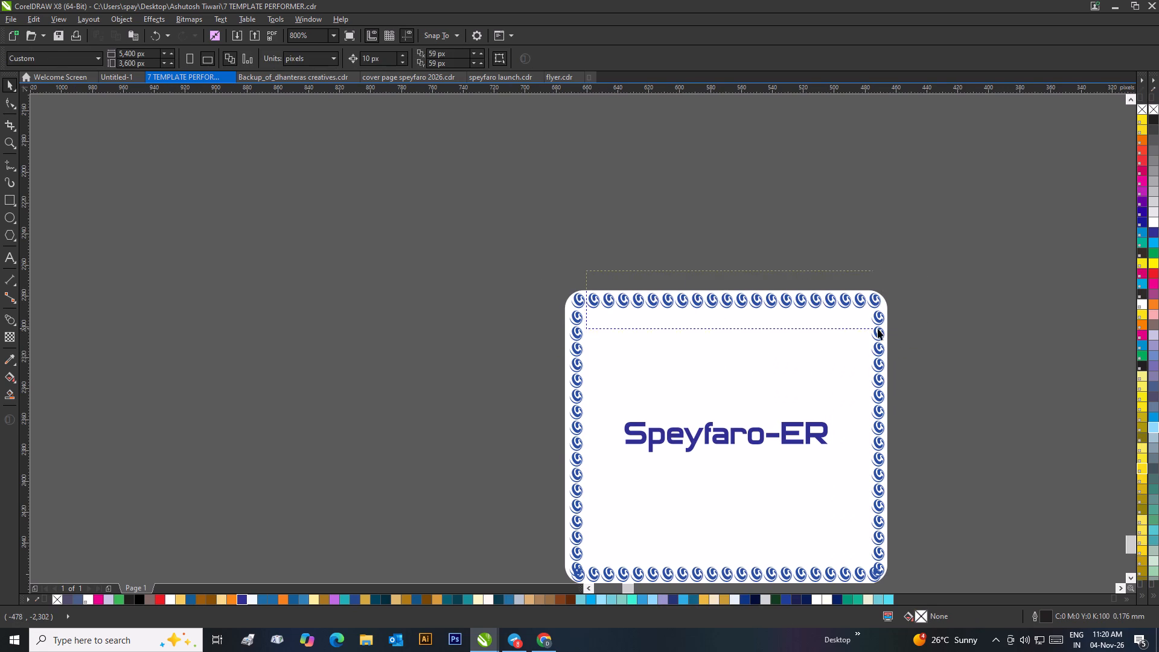
left_click_drag(878, 328, 890, 326)
key("Delete")
Delete the swirl columns and row along the right, bottom and left edges of the white rounded rectangle.
left_click_drag(896, 304, 843, 540)
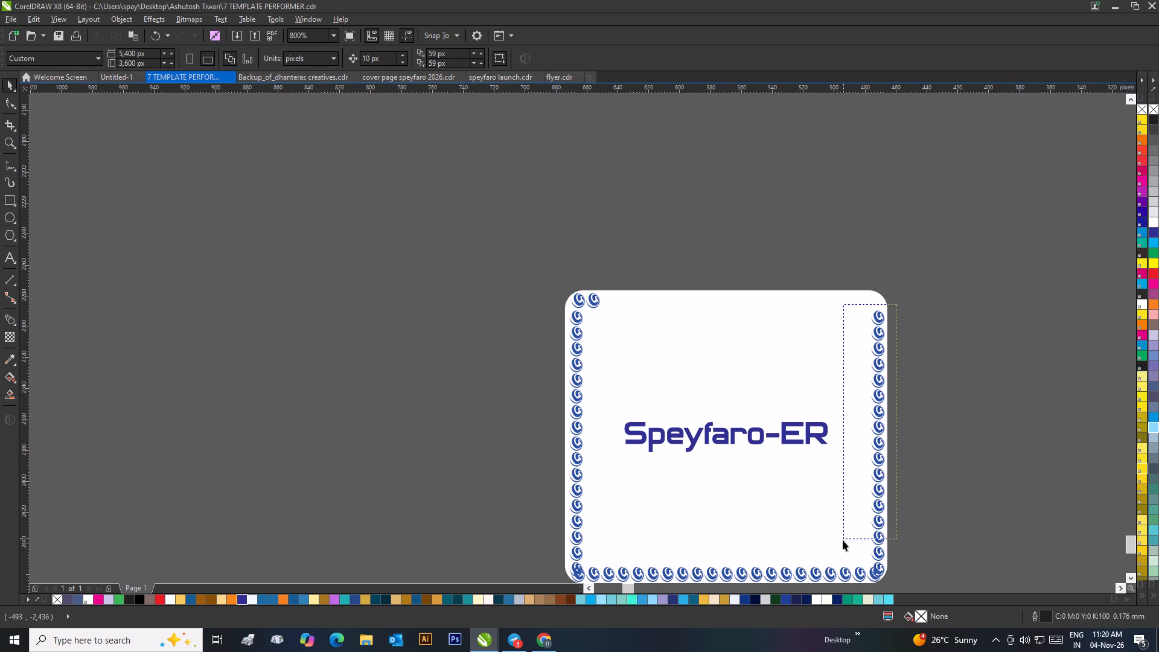
left_click_drag(843, 540, 827, 566)
key("Delete")
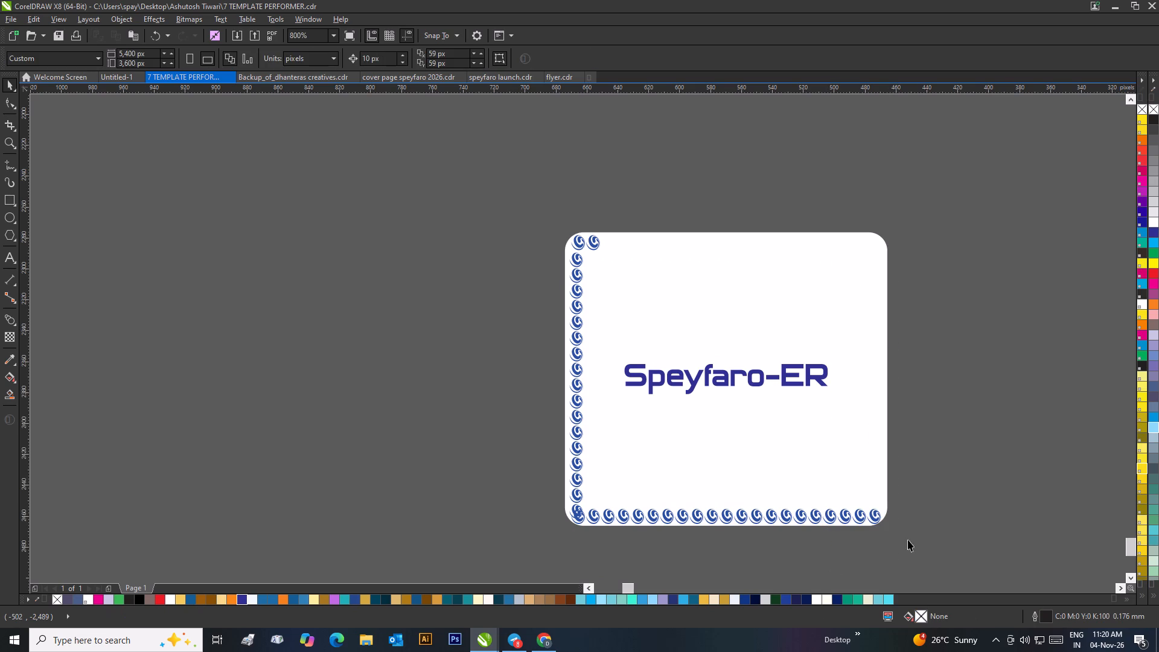
left_click_drag(948, 493, 421, 540)
key("Delete")
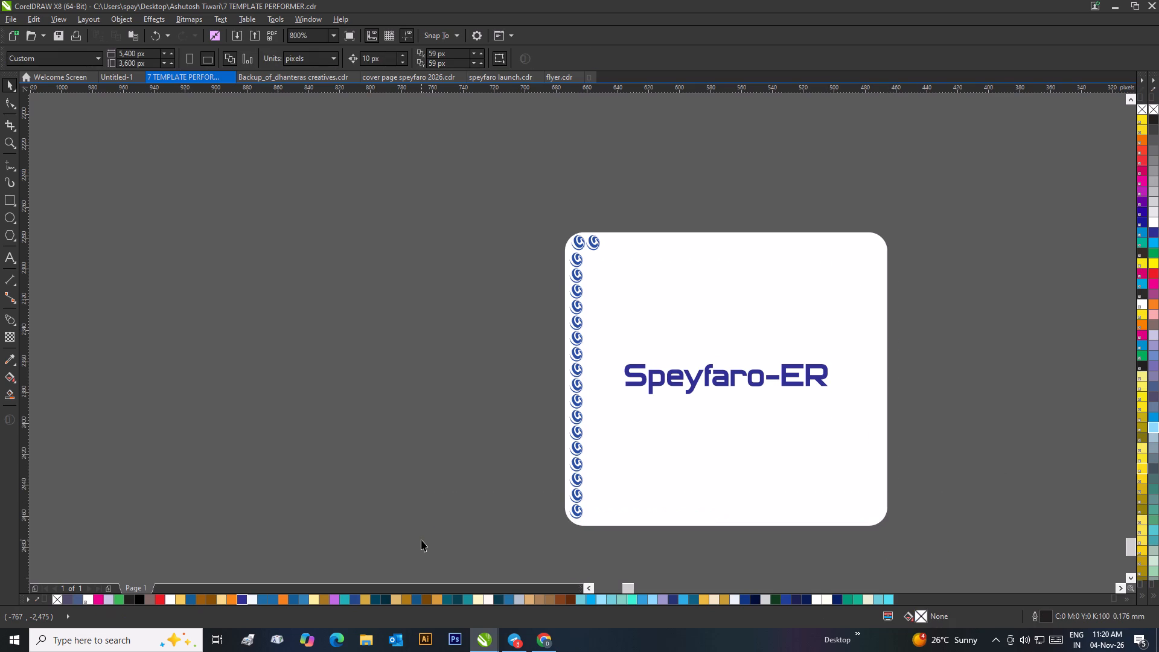
left_click_drag(522, 255, 605, 540)
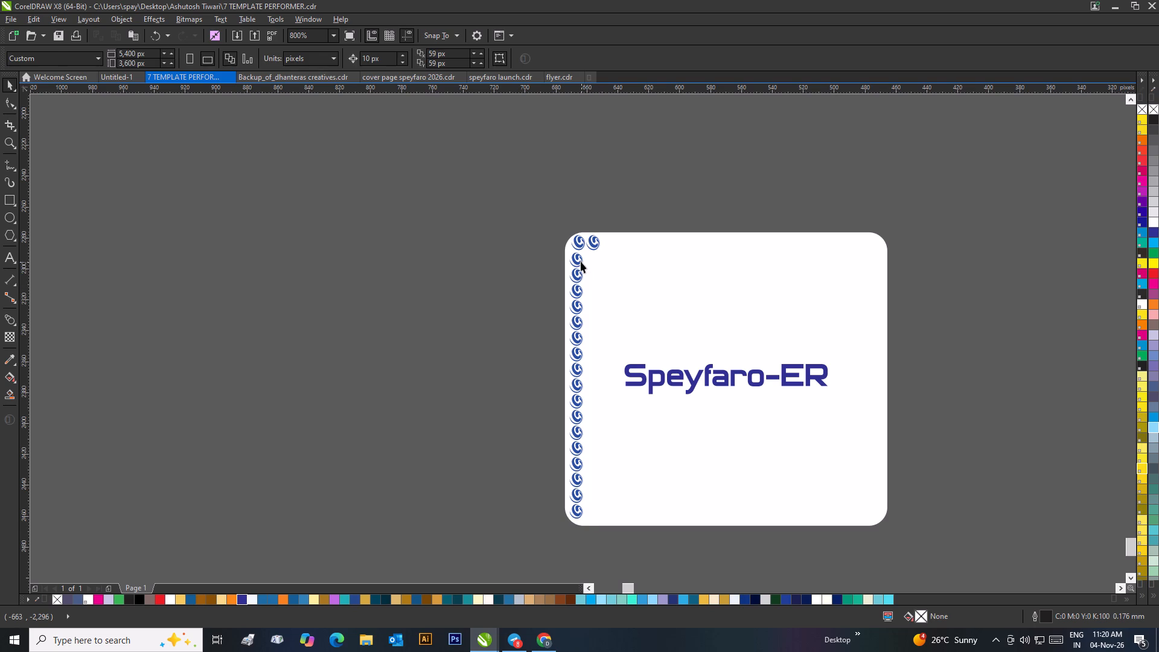
left_click(580, 261)
key("Delete")
Delete the second swirl and move the remaining one slightly inward from the rectangle's rounded upper-left corner.
scroll(598, 229, "up", 1)
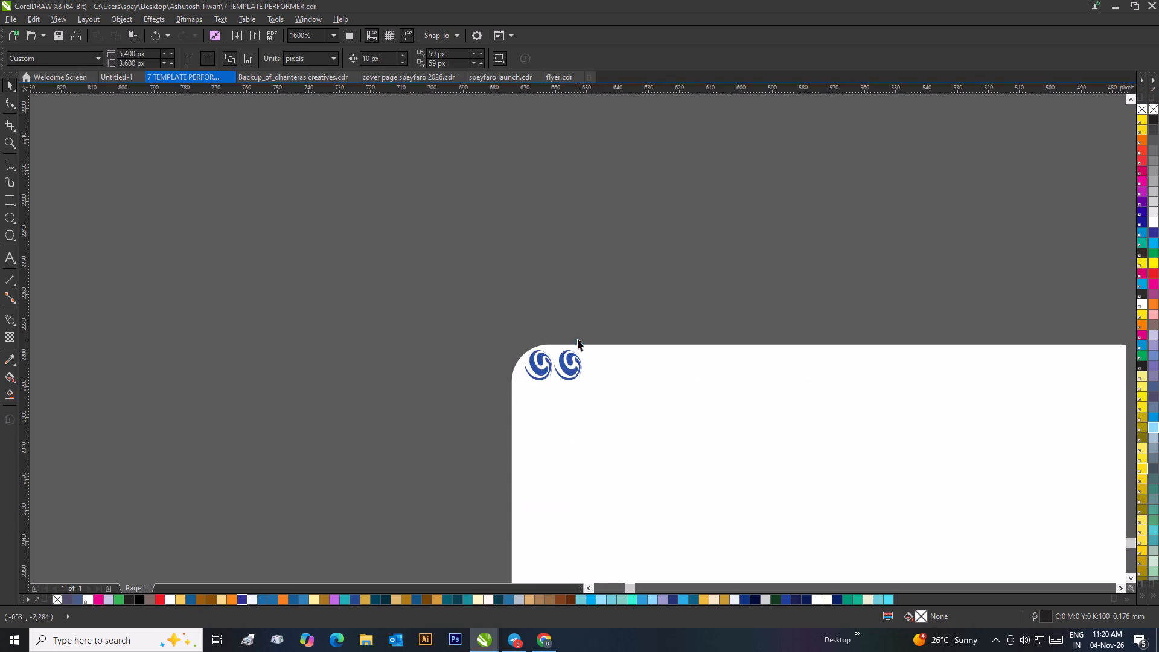
scroll(578, 339, "up", 1)
left_click_drag(614, 254, 526, 393)
key("Delete")
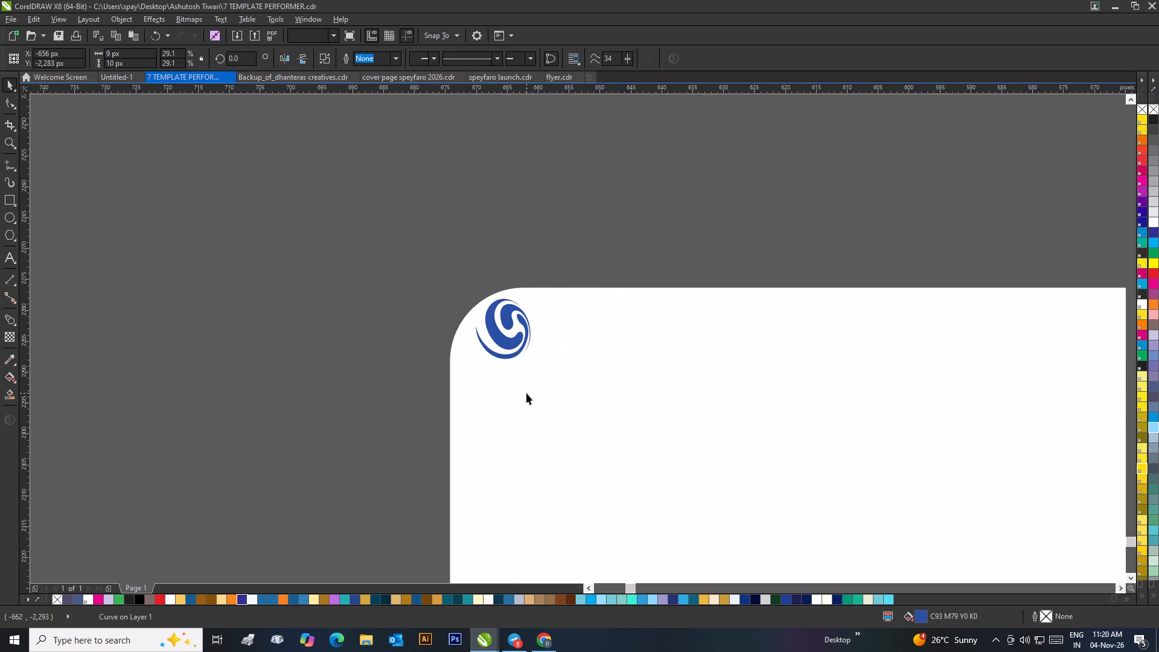
left_click_drag(453, 259, 592, 416)
left_click_drag(508, 322, 514, 342)
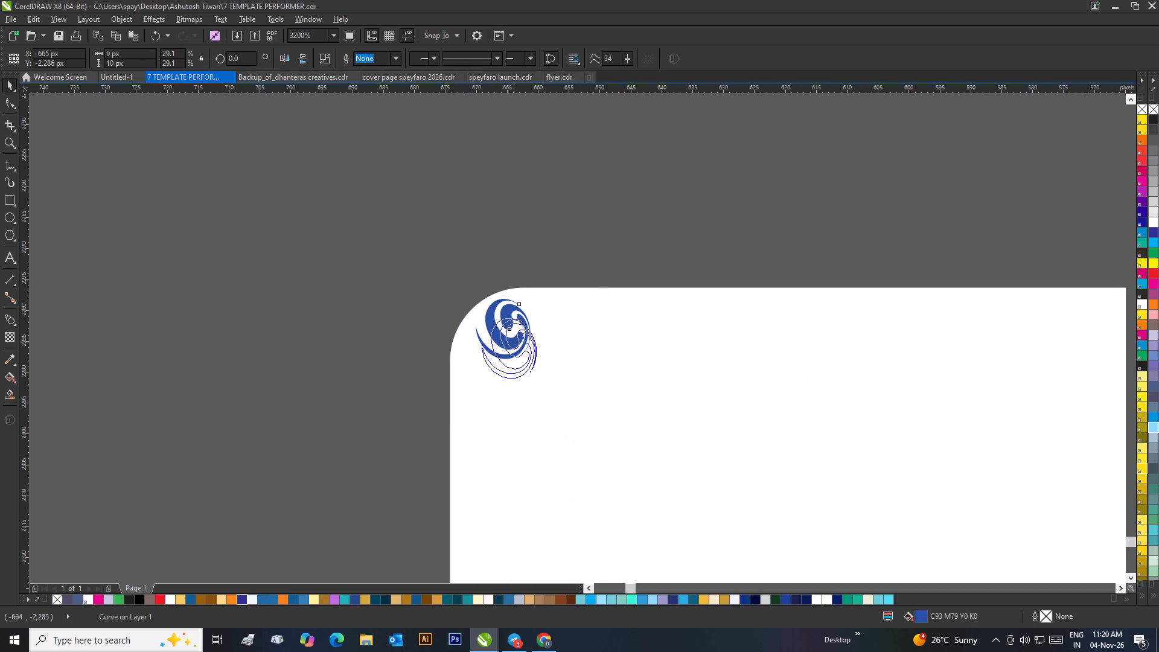
left_click_drag(514, 342, 519, 343)
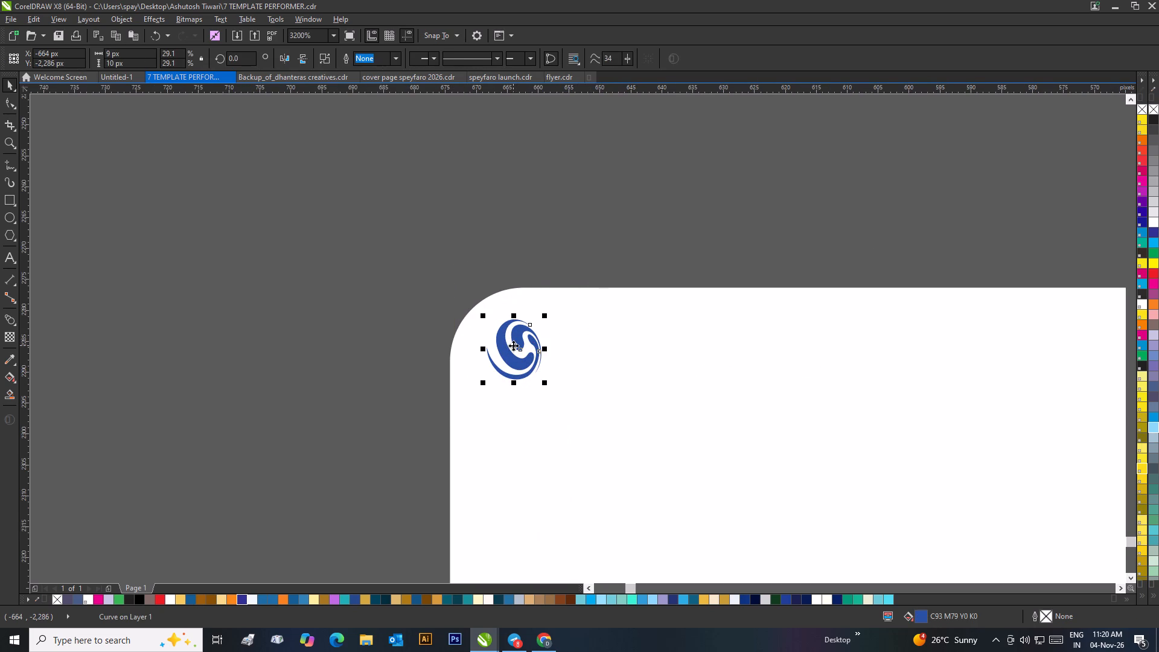
Copy the corner swirl a short distance to its right and repeat the duplicate to make a row of 14 across the top.
left_click_drag(514, 346, 594, 351)
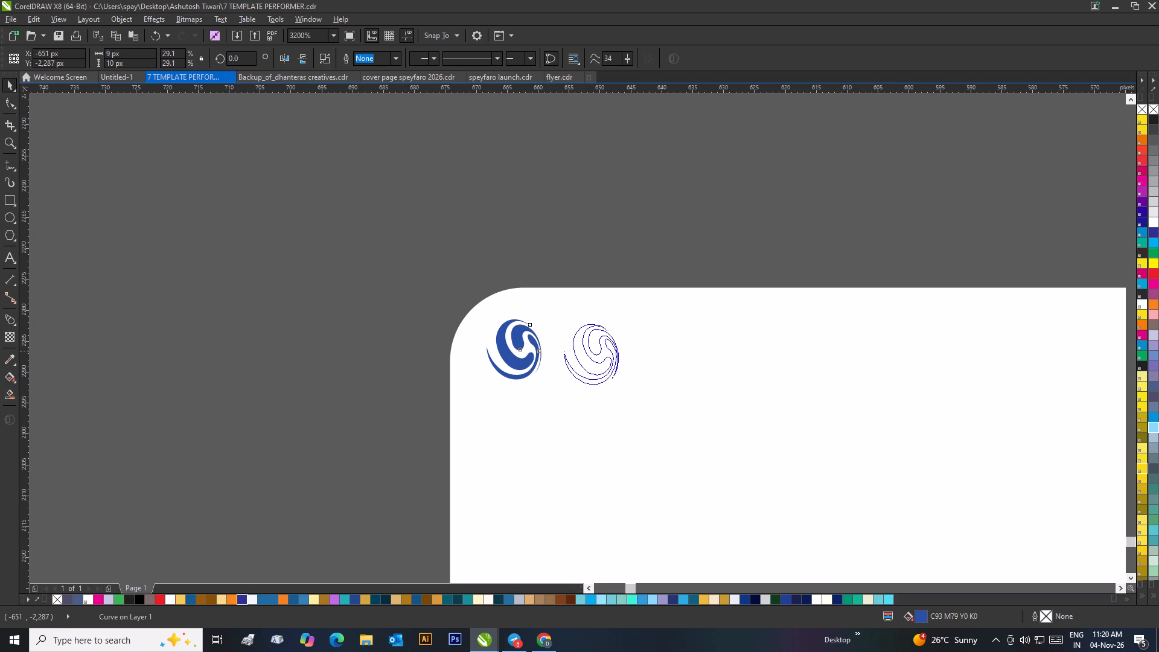
left_click_drag(594, 351, 604, 349)
right_click(604, 349)
scroll(592, 362, "down", 3)
scroll(601, 349, "up", 1)
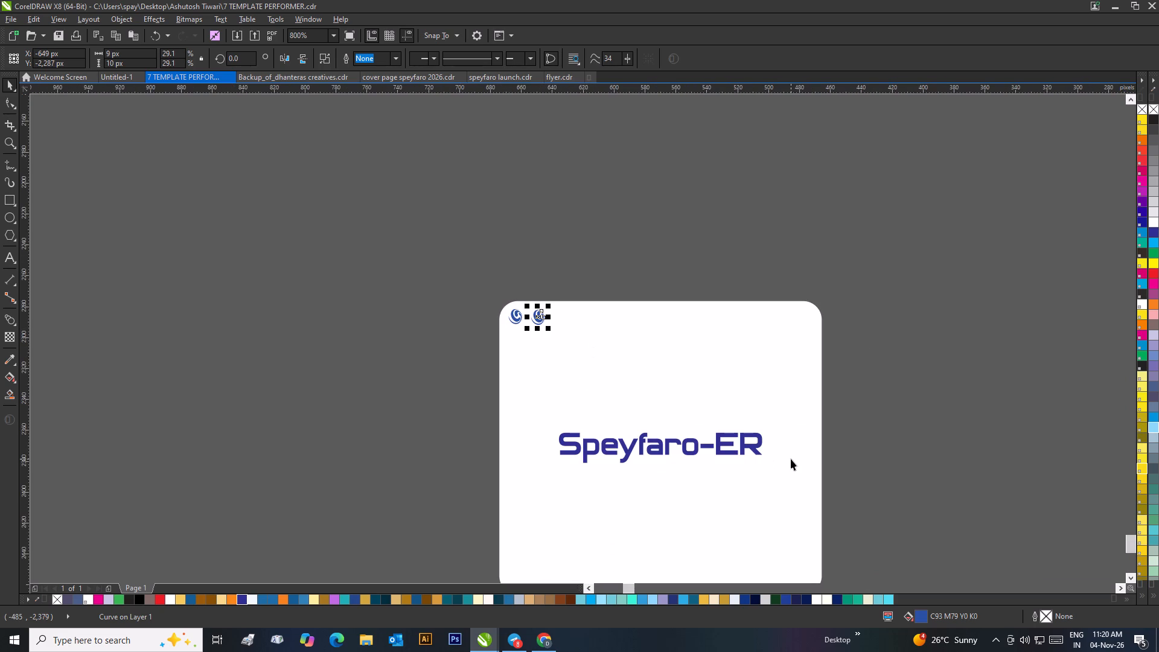
key("ctrl+d")
key("ctrl+d")
key("ctrl+d")
key("ctrl+d")
key("ctrl+d")
key("ctrl+d")
key("ctrl+d")
key("ctrl+d")
key("ctrl+d")
key("ctrl+d")
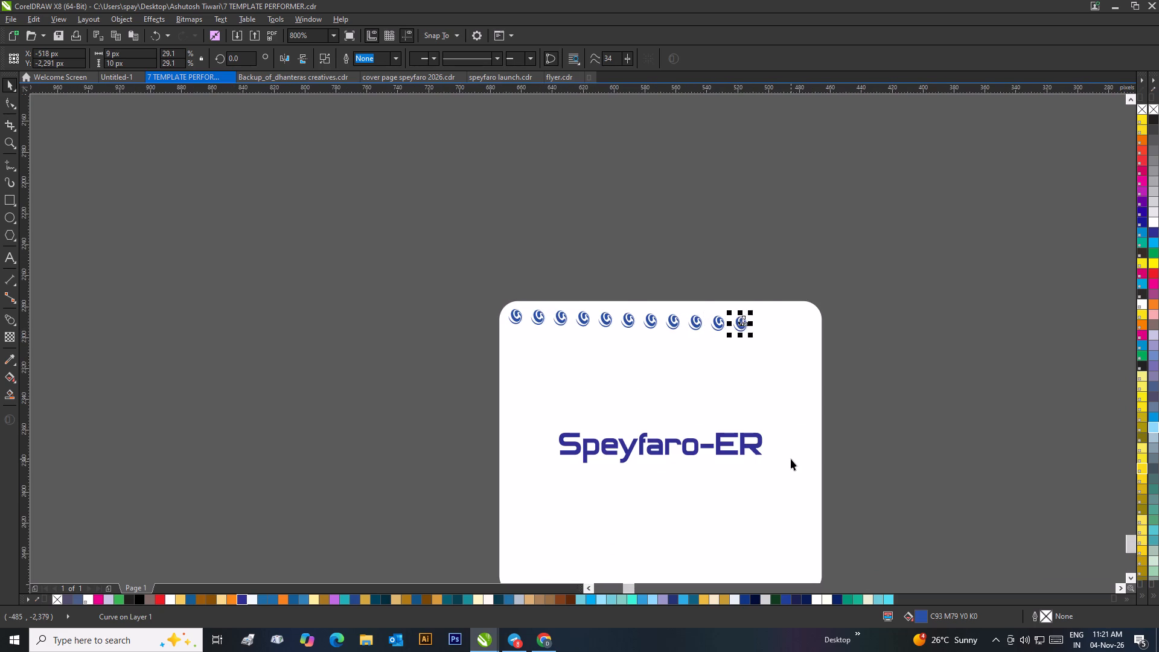
key("ctrl+d")
key("ctrl+d")
key("ctrl+d")
Align all 14 swirls of the new row by their top edges.
left_click_drag(841, 281, 449, 379)
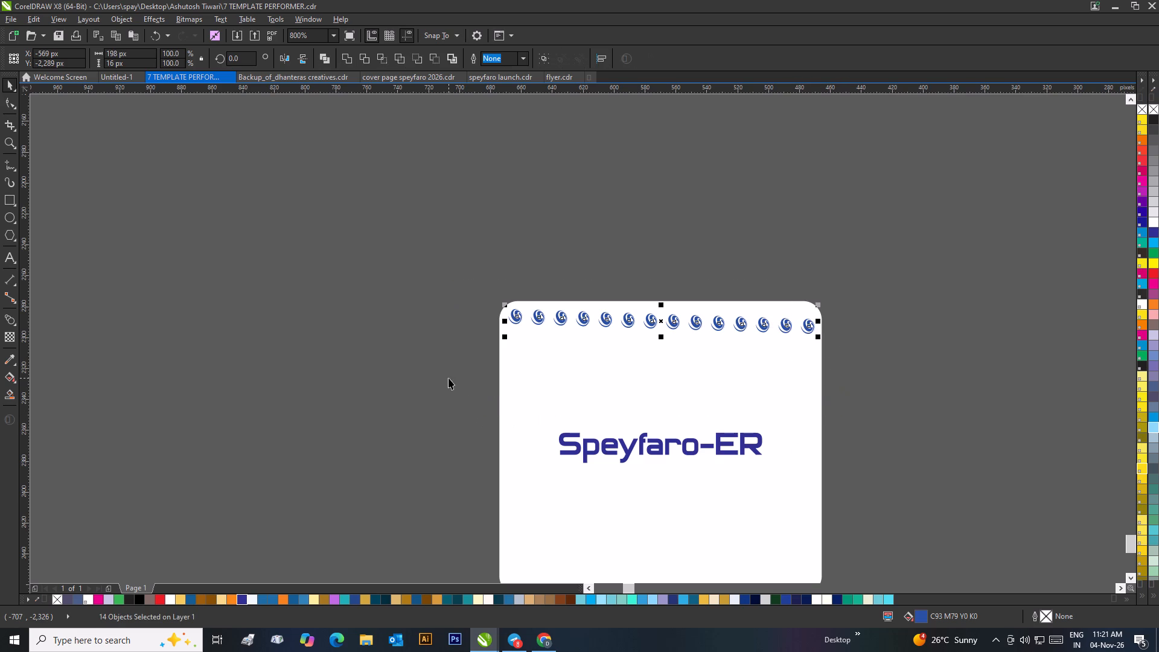
key("t")
left_click(897, 333)
scroll(824, 316, "down", 1)
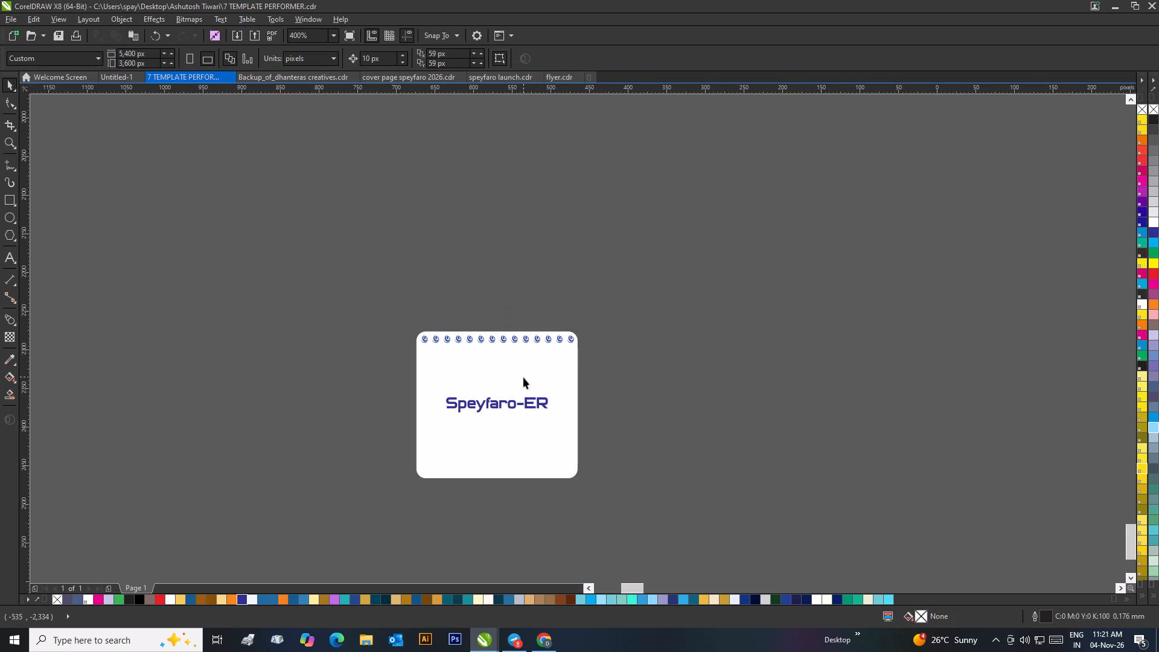
scroll(495, 347, "up", 1)
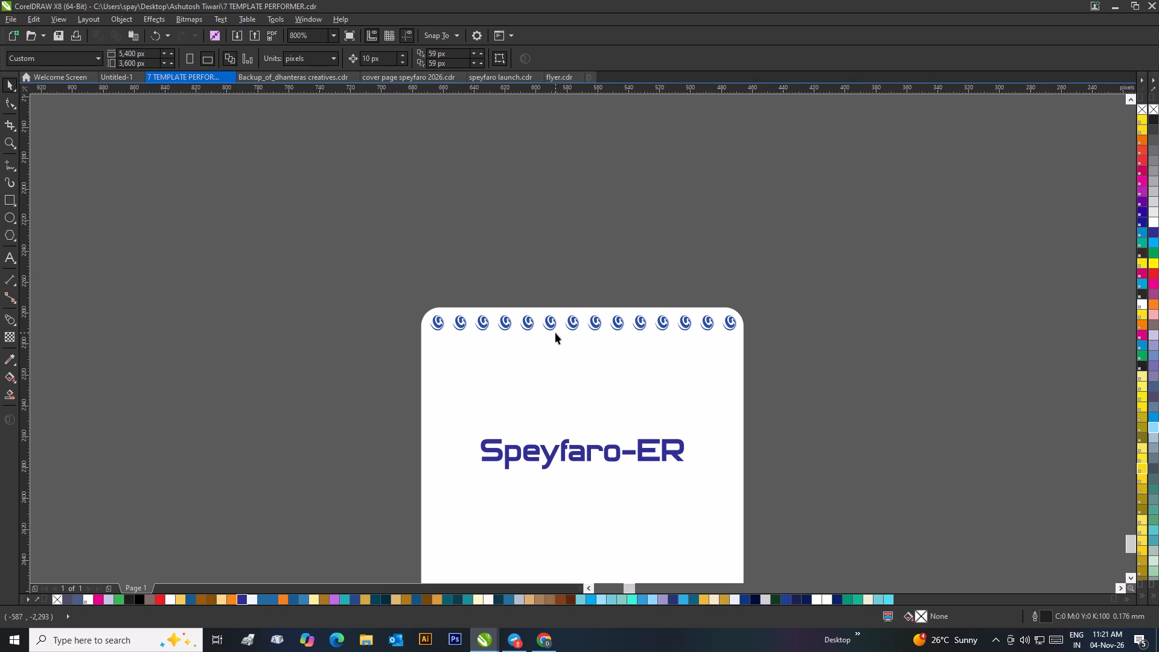
Switch to Pinterest in Chrome and search for "tea coaster brand name".
left_click(547, 641)
scroll(555, 500, "down", 3)
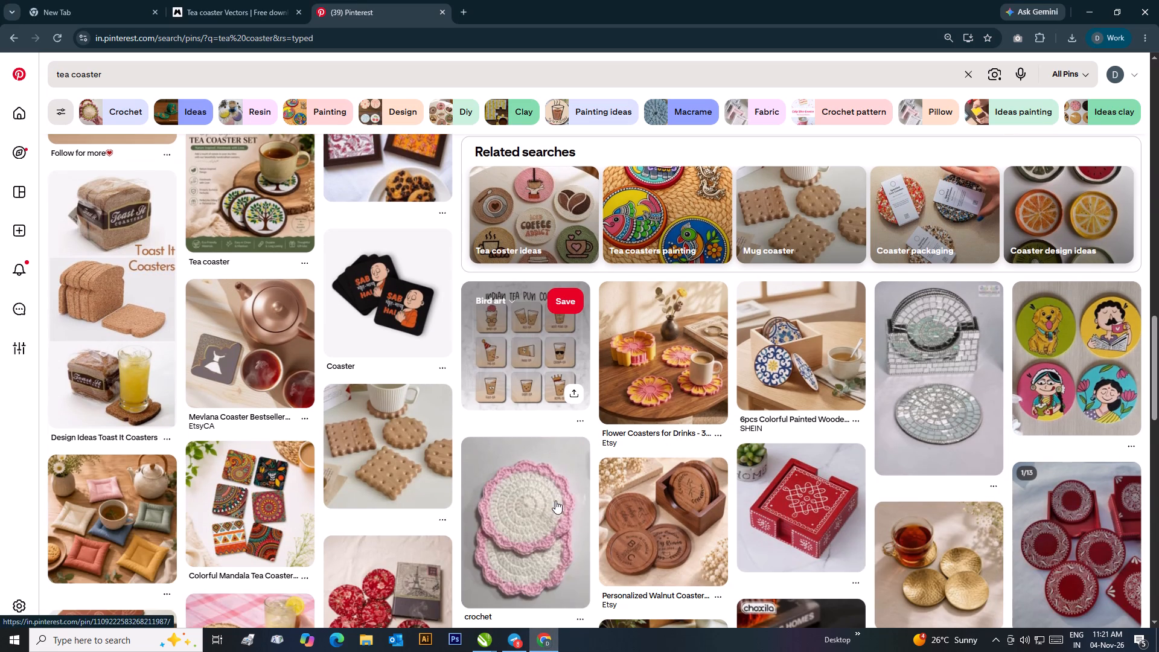
scroll(555, 500, "down", 3)
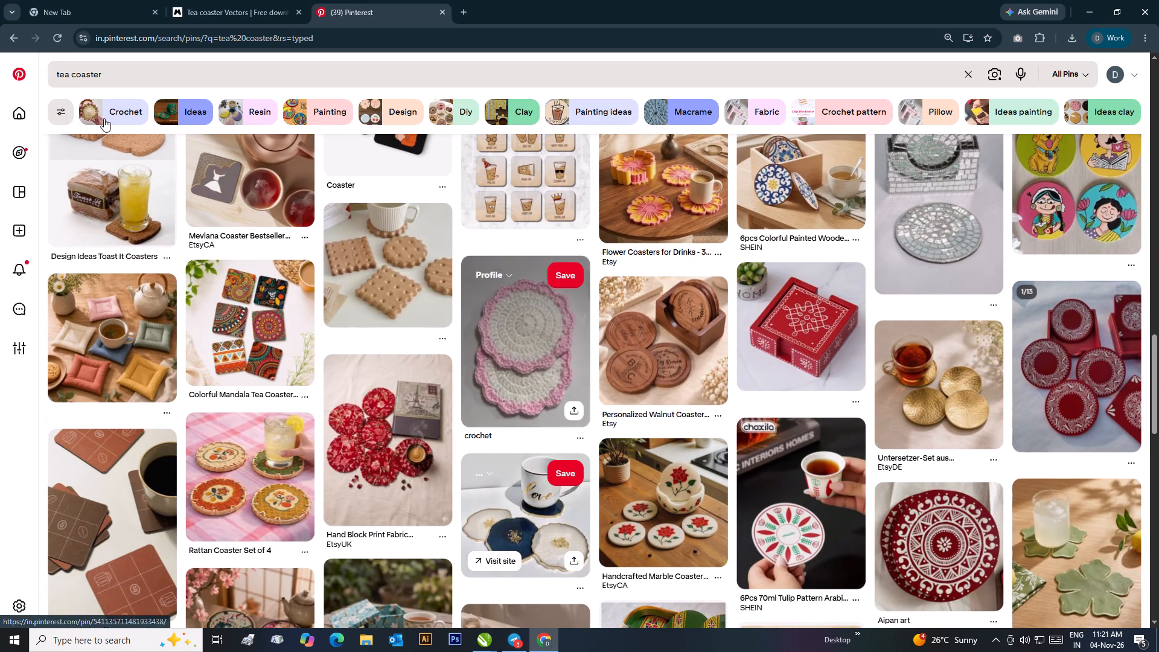
left_click(112, 74)
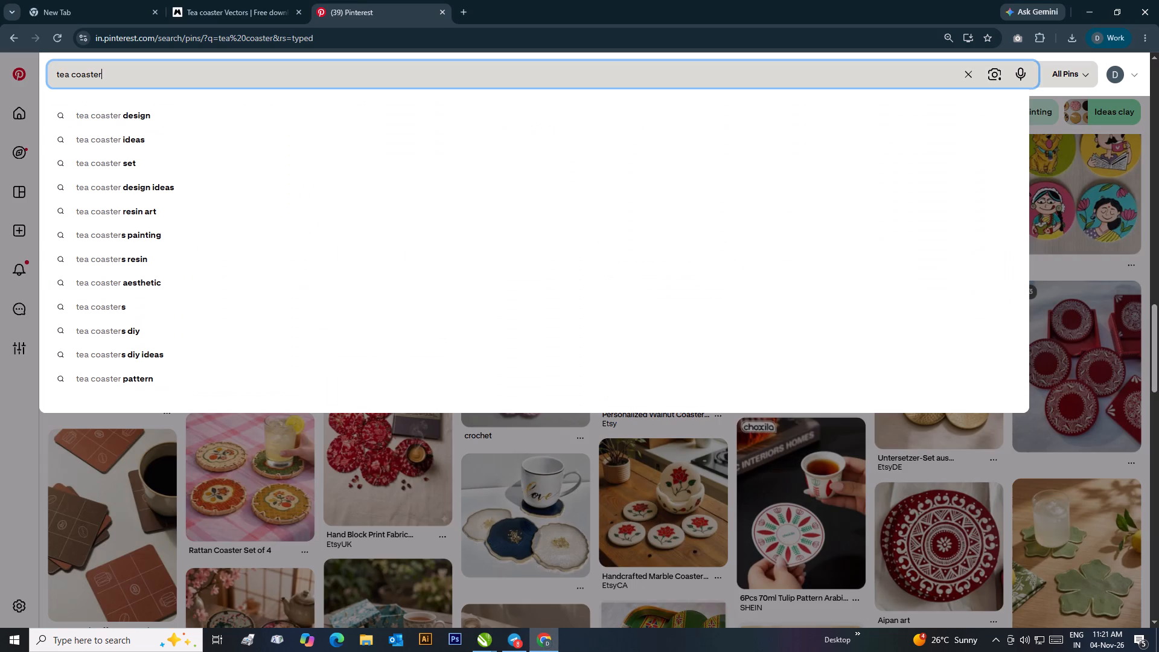
key("space")
type("brand")
key("space")
type("name")
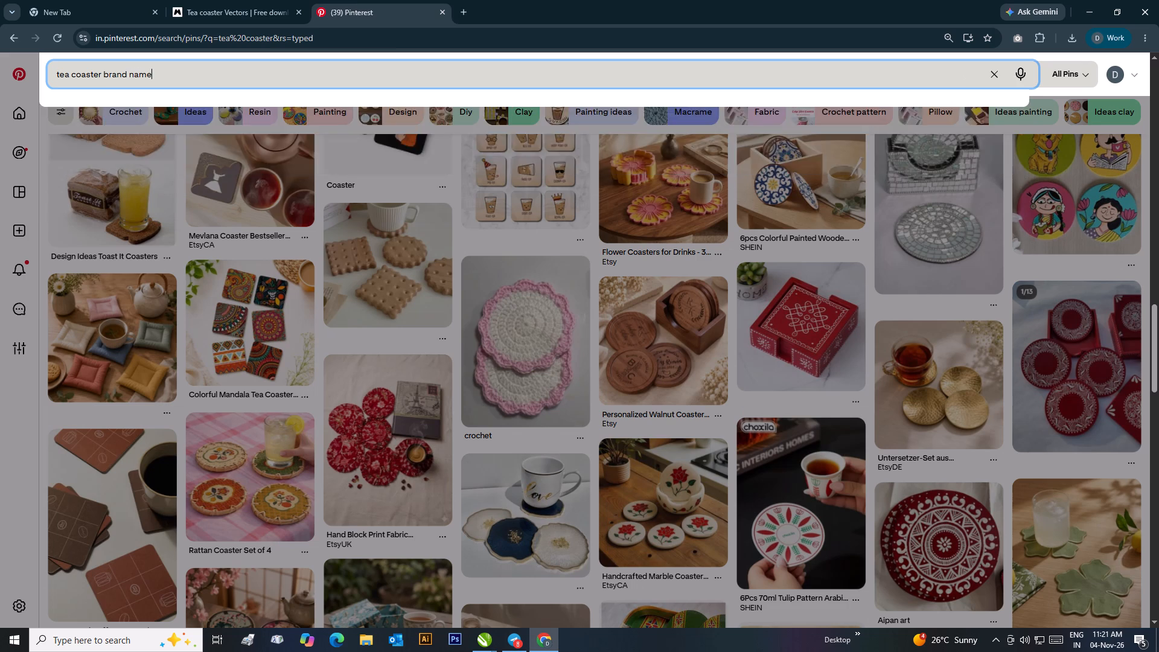
key("Return")
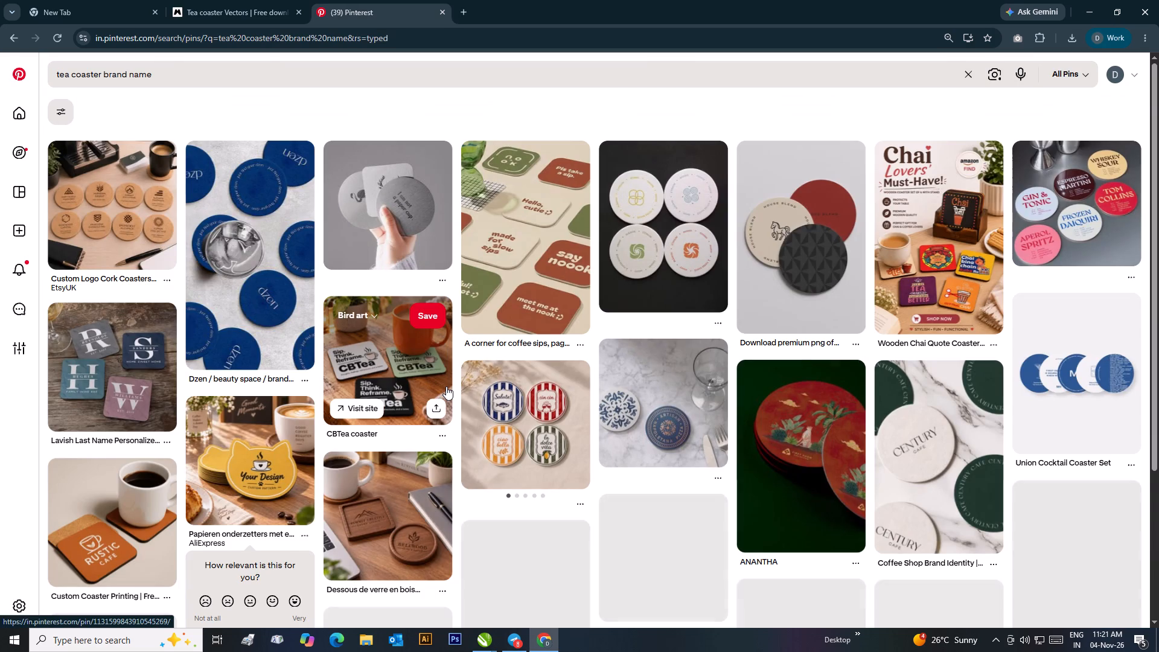
Browse the branded coaster results and examine the blue-and-white Union, Leemo and LAUR designs for layout ideas.
scroll(446, 386, "down", 1)
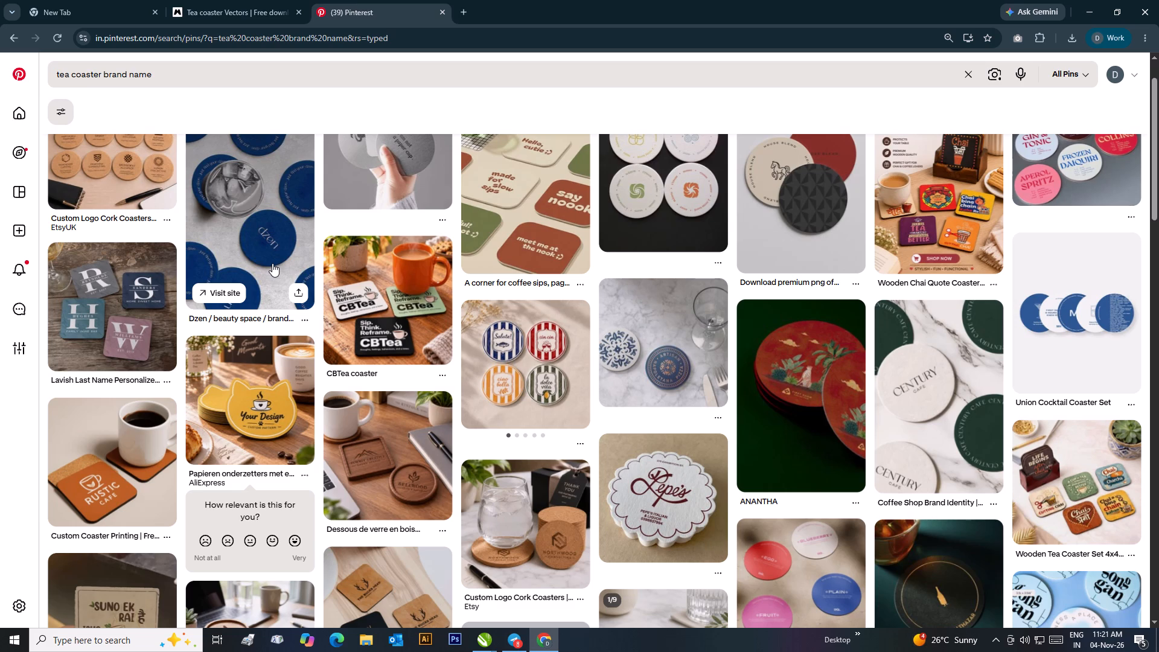
left_click(1081, 322)
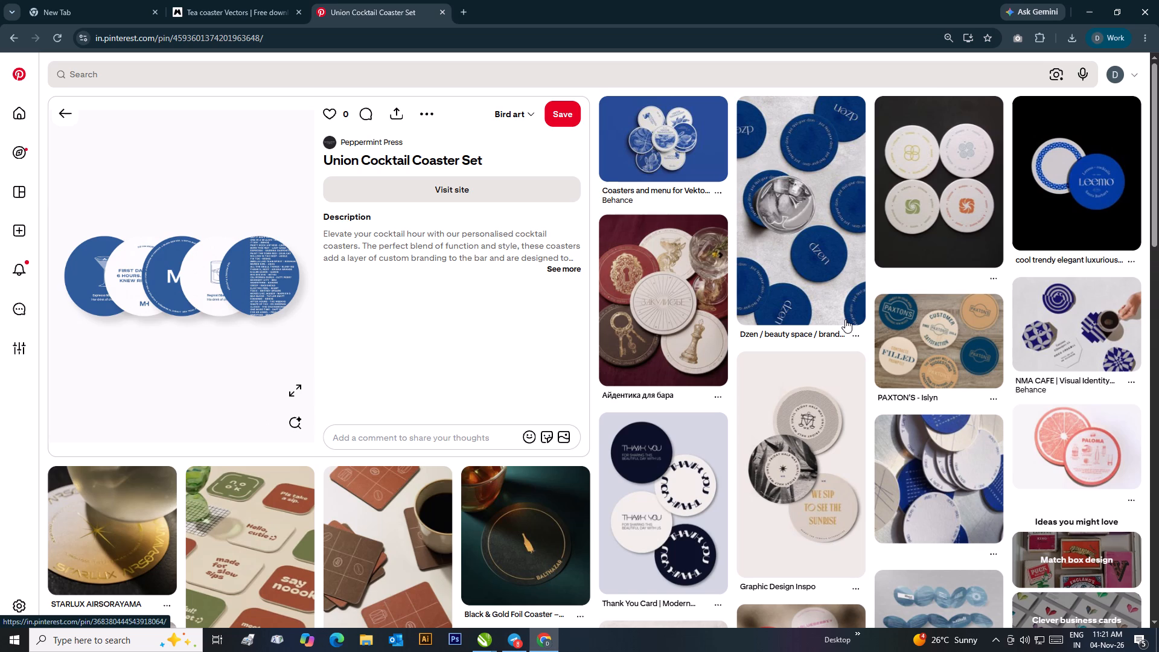
left_click(1062, 187)
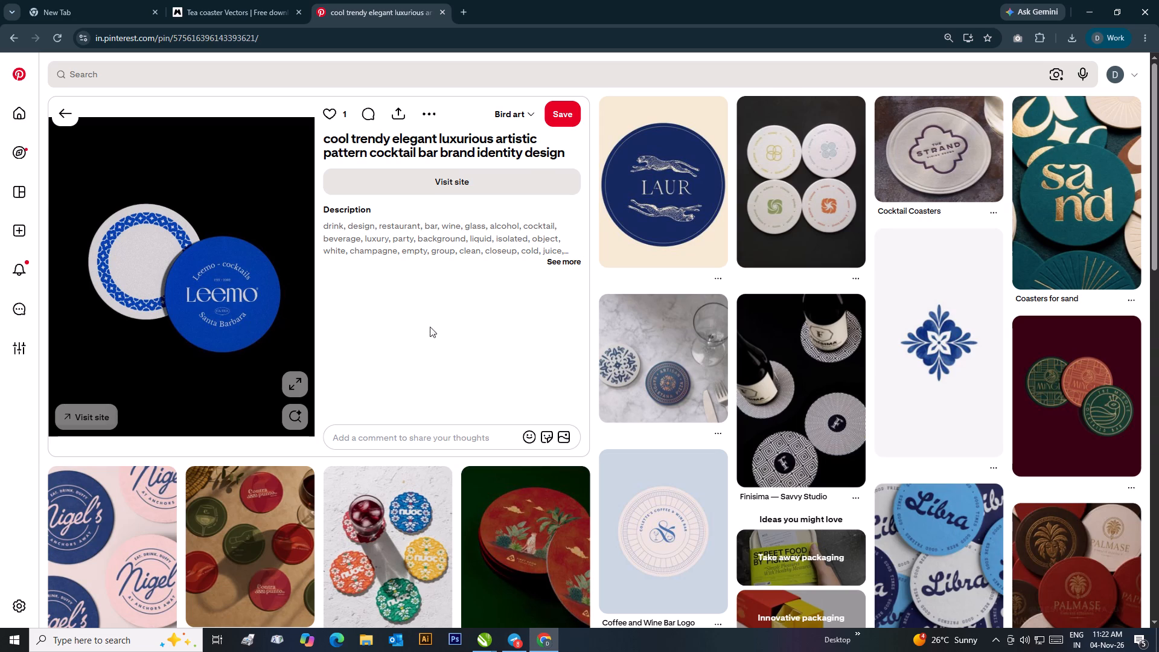
scroll(654, 299, "down", 6)
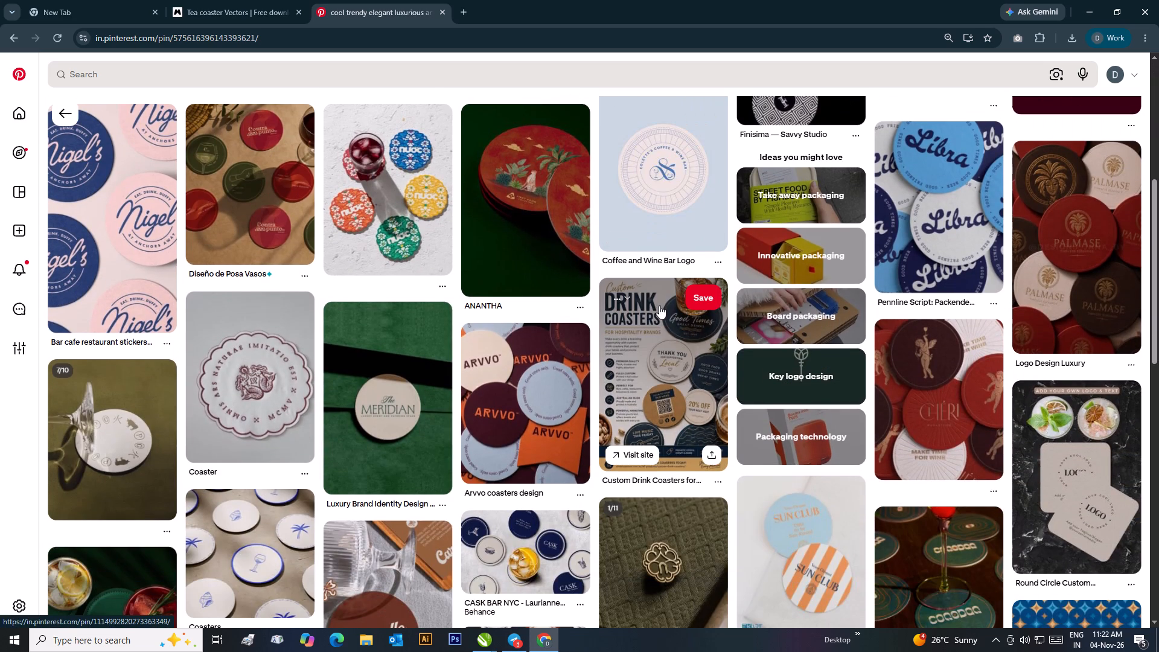
scroll(410, 344, "up", 4)
scroll(474, 336, "up", 3)
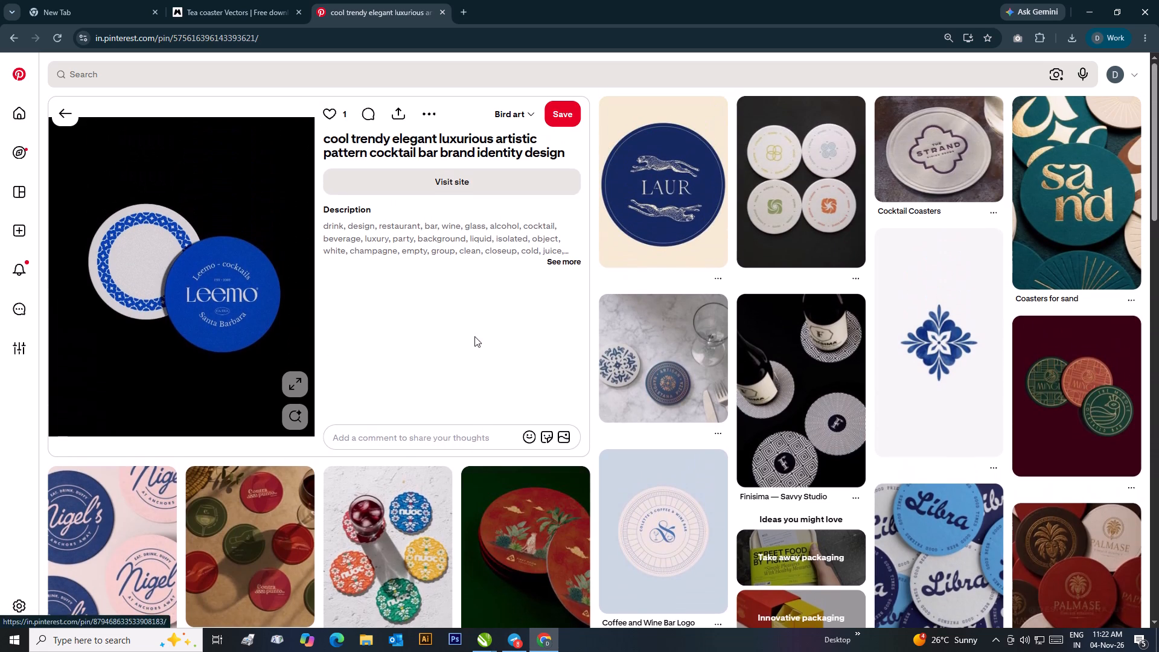
left_click(674, 161)
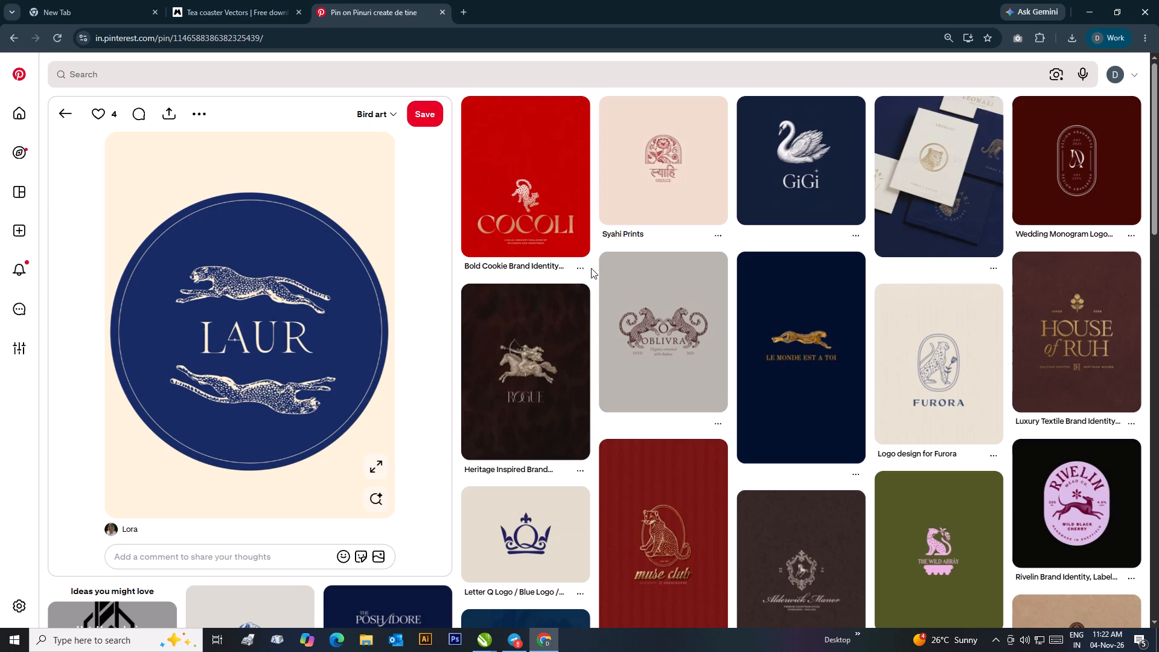
scroll(590, 268, "down", 3)
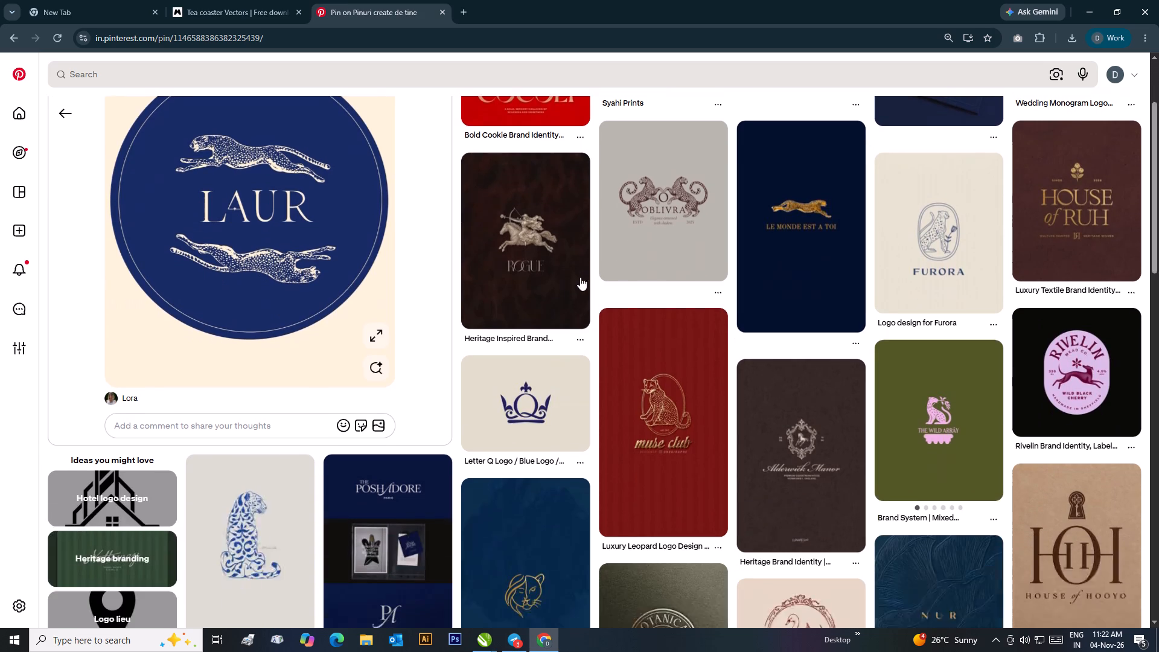
scroll(266, 203, "up", 3)
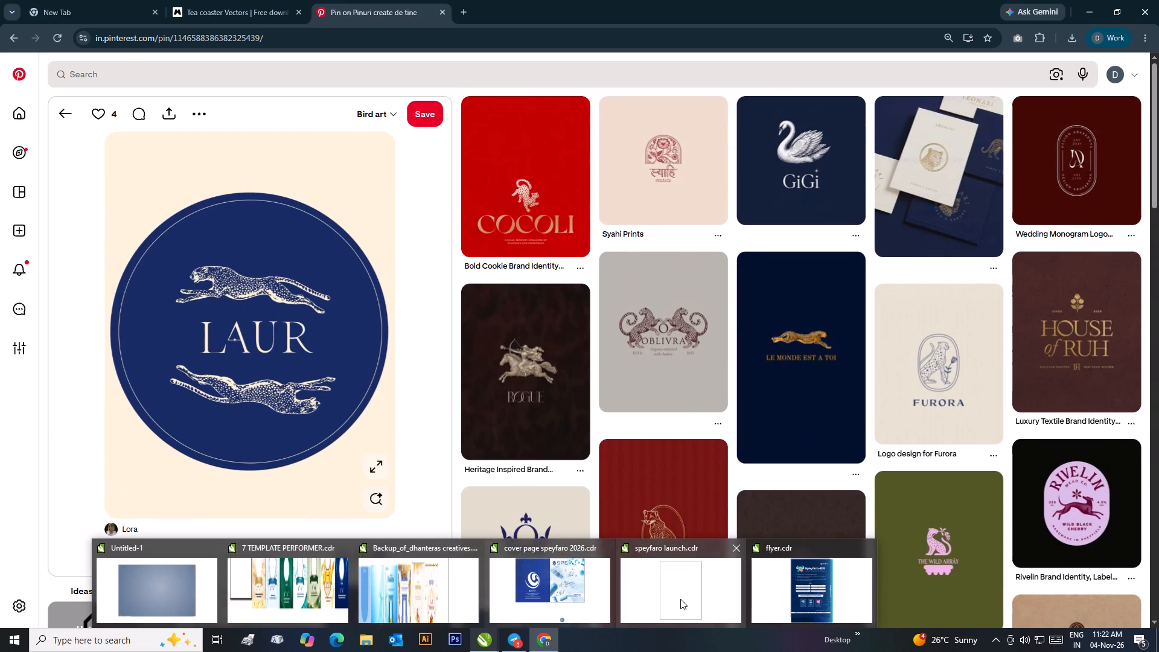
Switch to speyfaro launch.cdr in CorelDRAW and draw a circle about 87 mm in diameter on the blank A4 page.
left_click(682, 599)
scroll(565, 457, "down", 1)
scroll(595, 301, "up", 2)
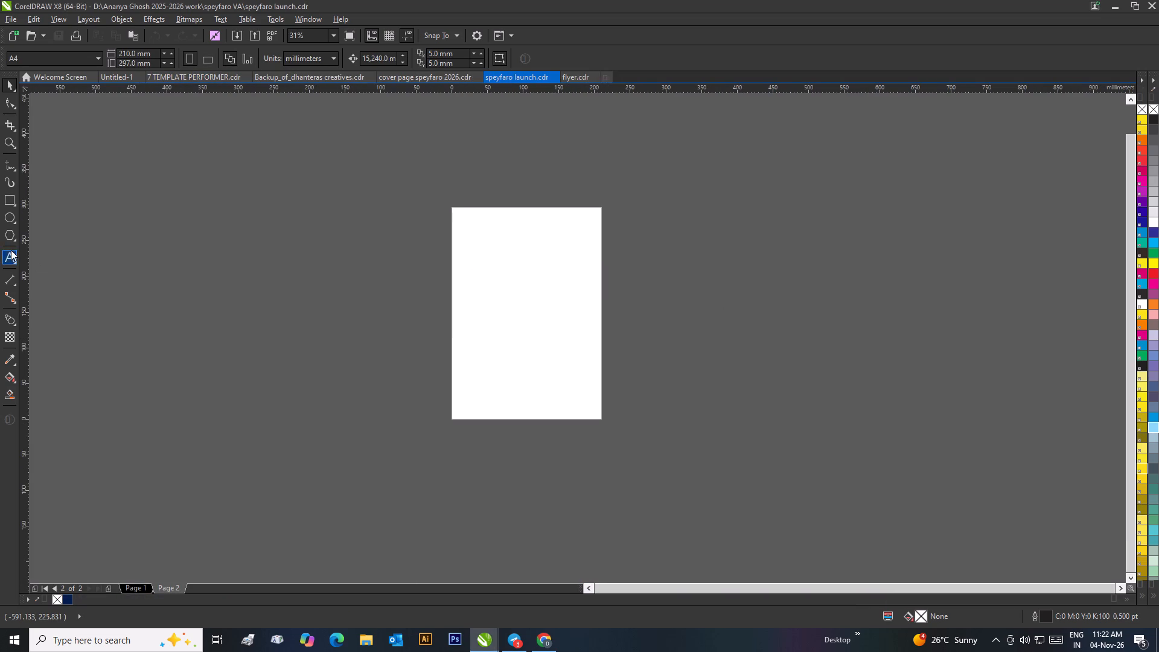
left_click(5, 223)
scroll(546, 325, "up", 2)
scroll(568, 342, "down", 1)
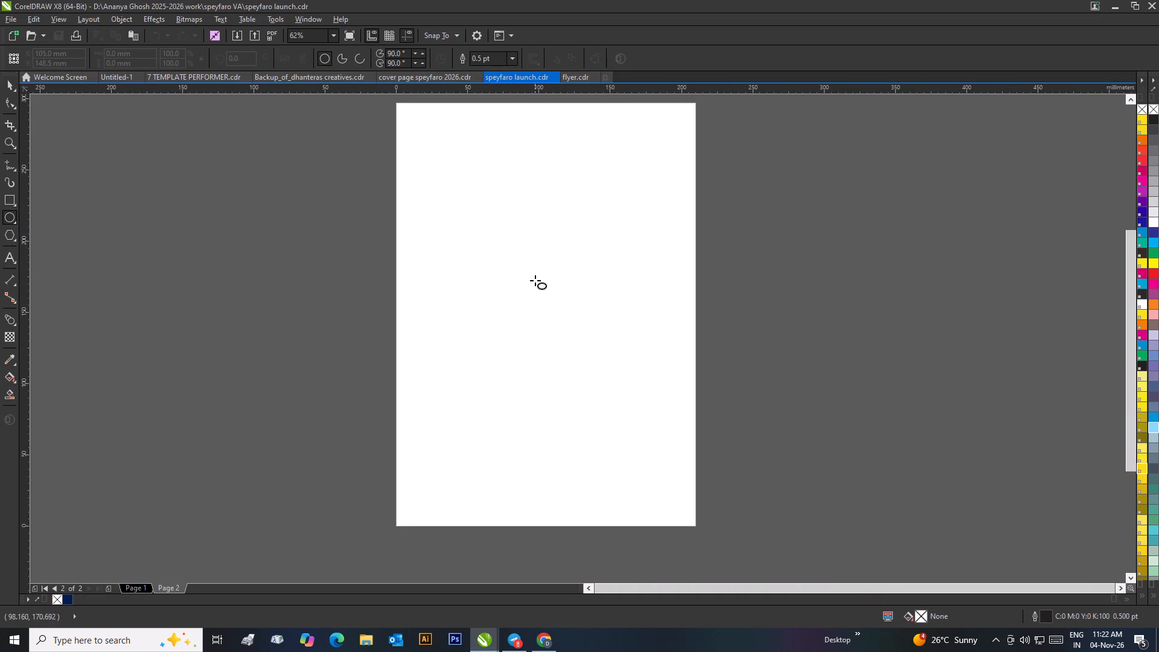
left_click_drag(477, 230, 585, 354, "ctrl")
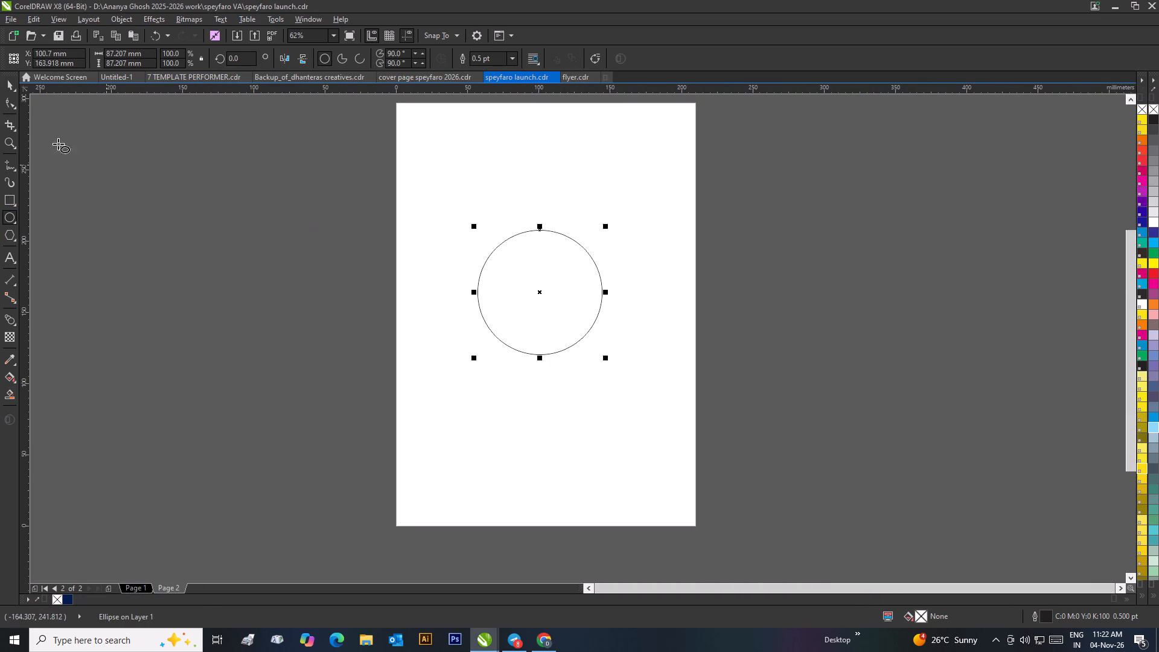
Fill the circle with blue (C100 M100 Y0 K0) and set its outline to None.
left_click(10, 84)
left_click(1151, 228)
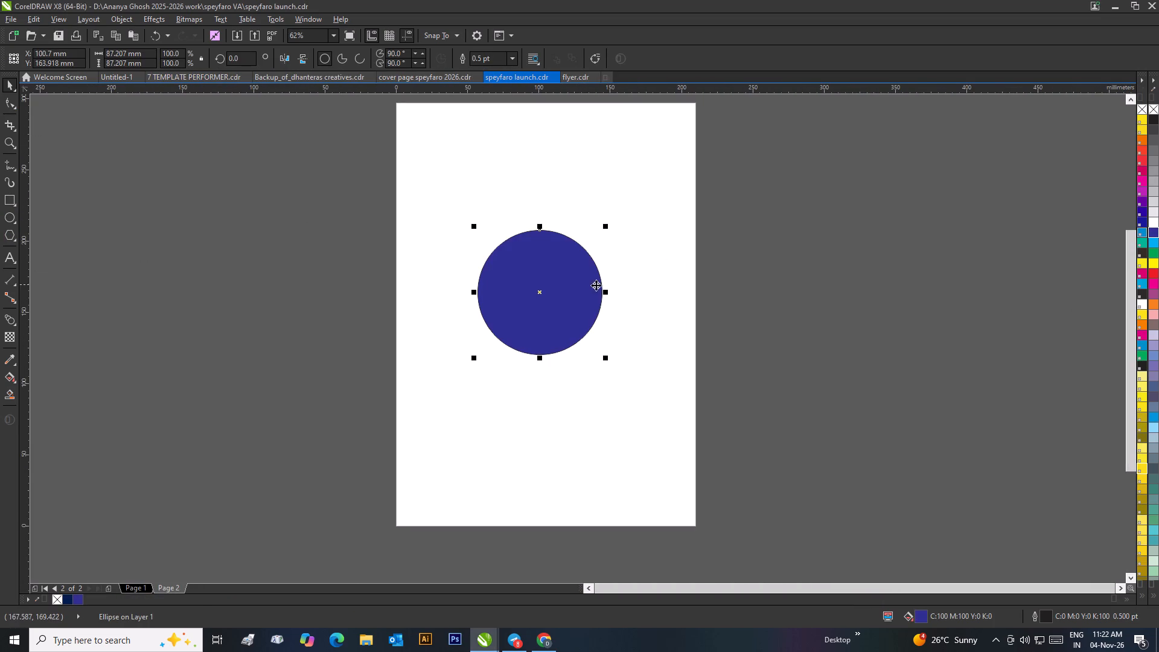
left_click(512, 59)
left_click(490, 70)
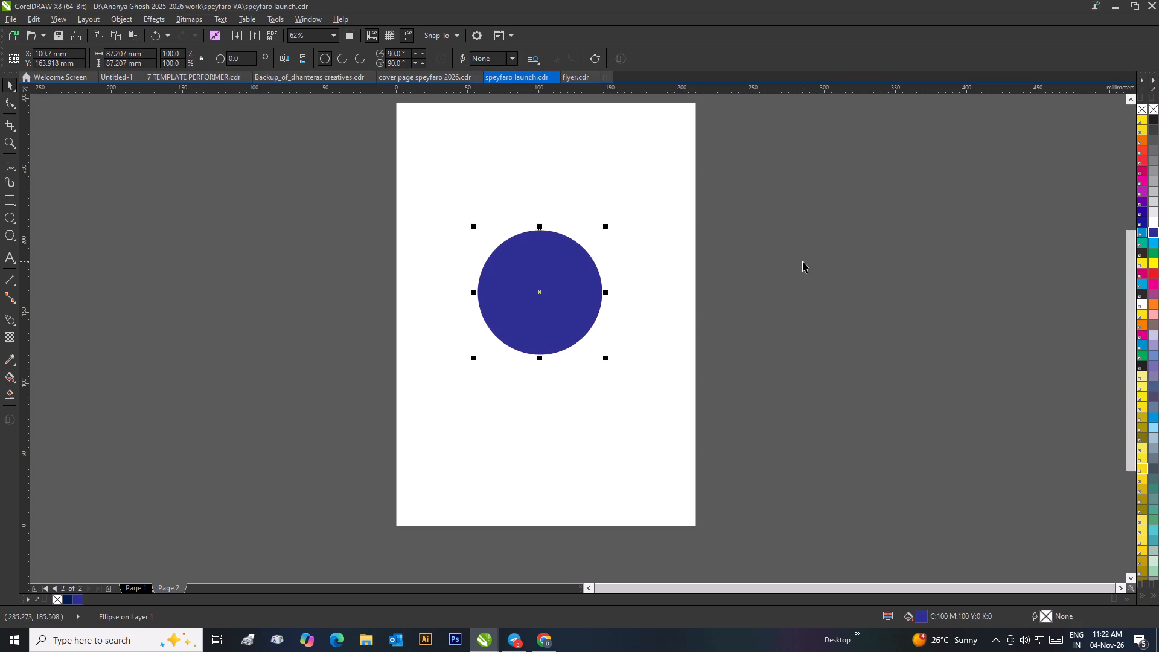
left_click(803, 261)
left_click(573, 263)
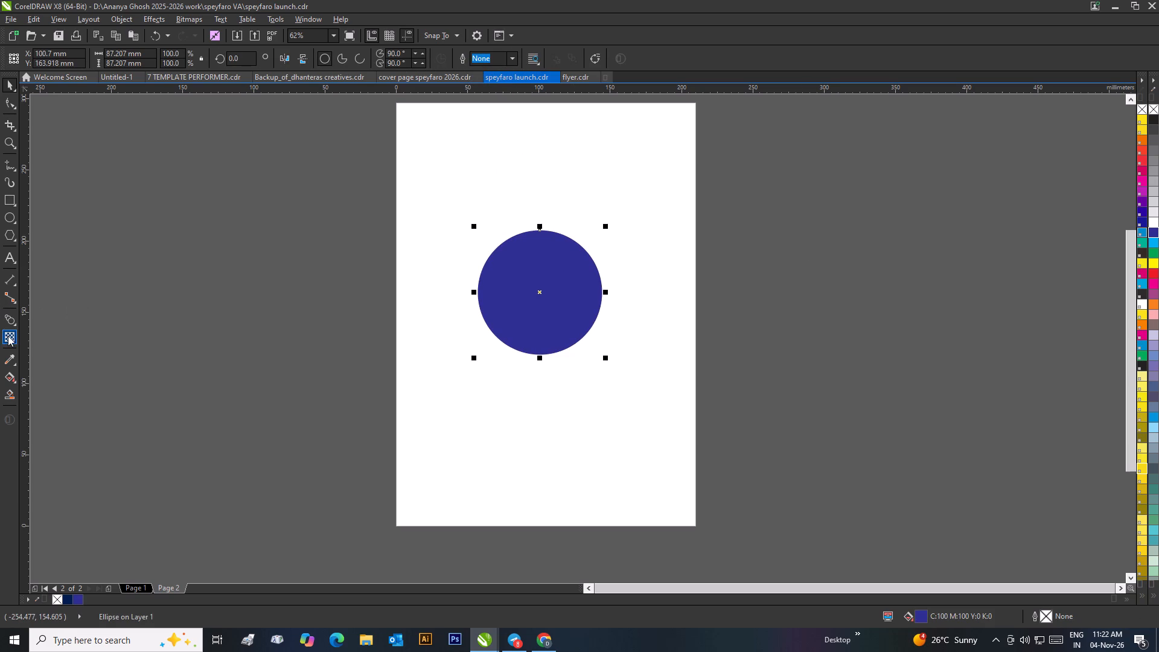
Add a one-step inside contour of about 3.4 mm to the blue circle and break the contour group apart.
left_click(7, 321)
left_click(41, 334)
left_click_drag(499, 181, 522, 208)
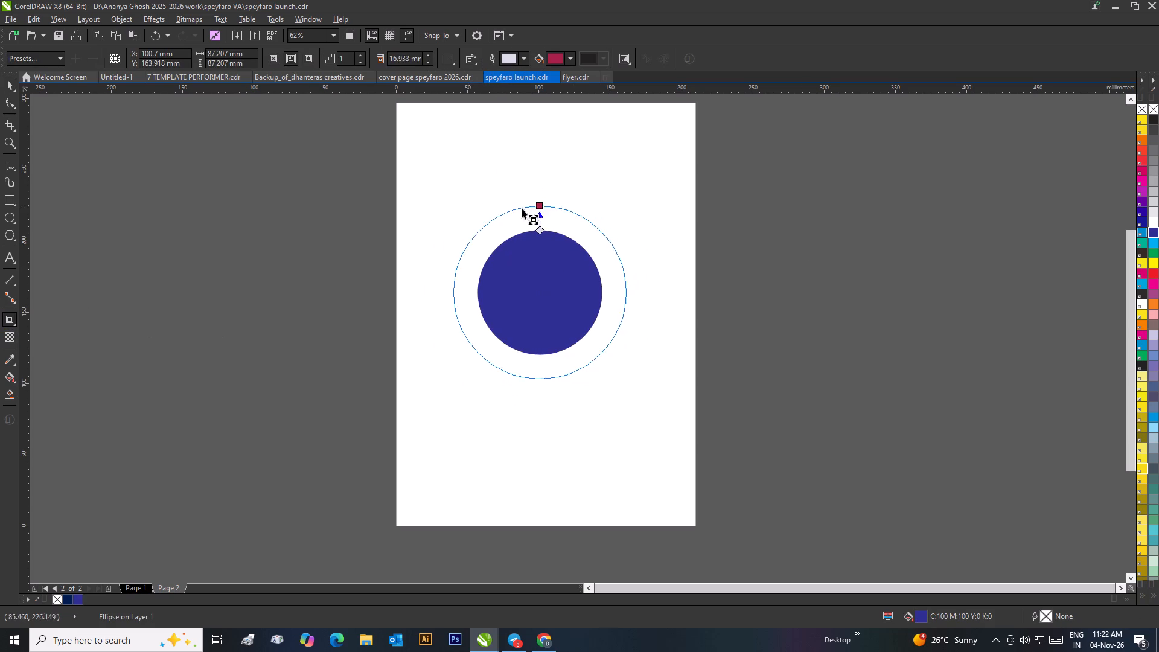
left_click_drag(522, 208, 529, 238)
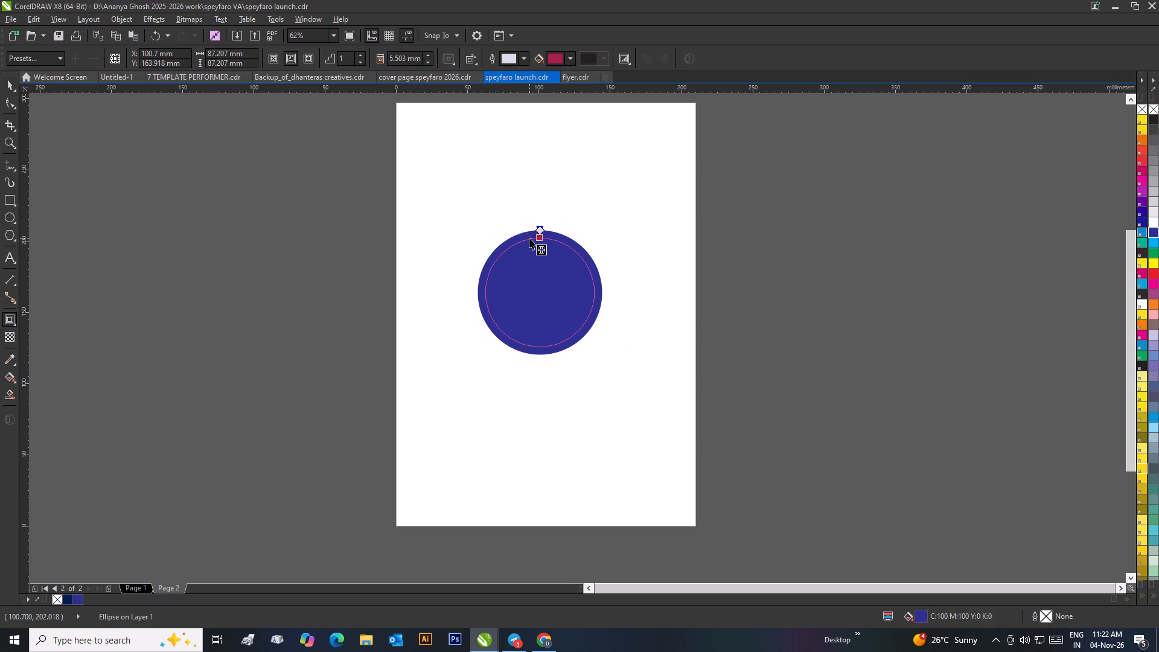
left_click_drag(529, 238, 528, 235)
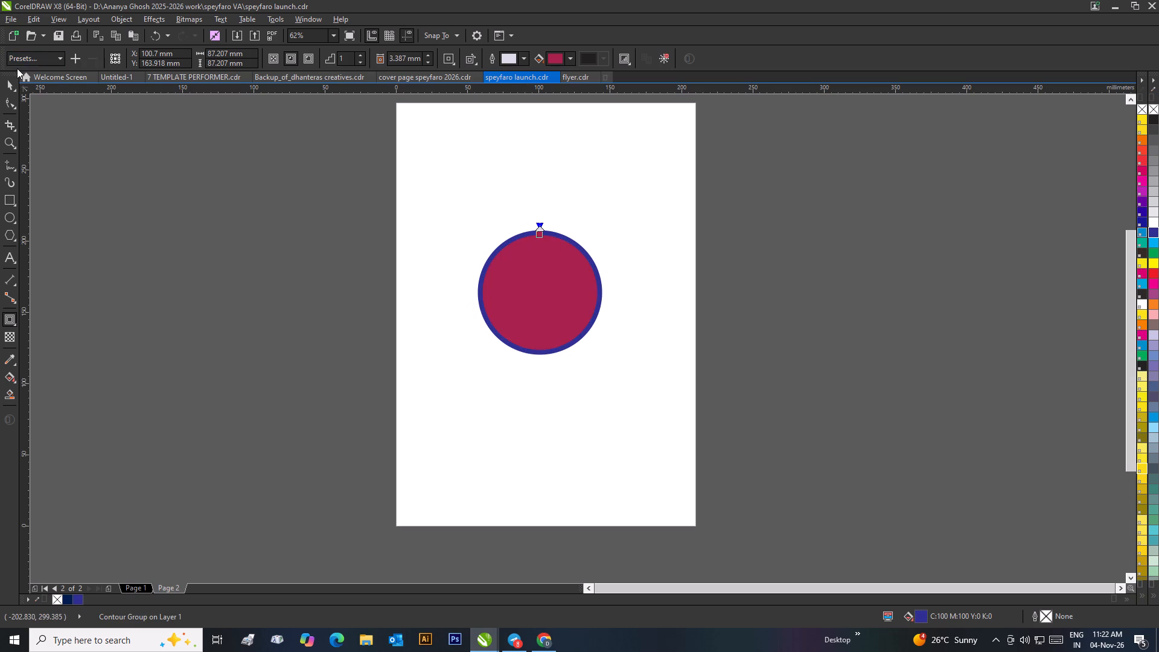
left_click(5, 80)
left_click(113, 153)
right_click(523, 247)
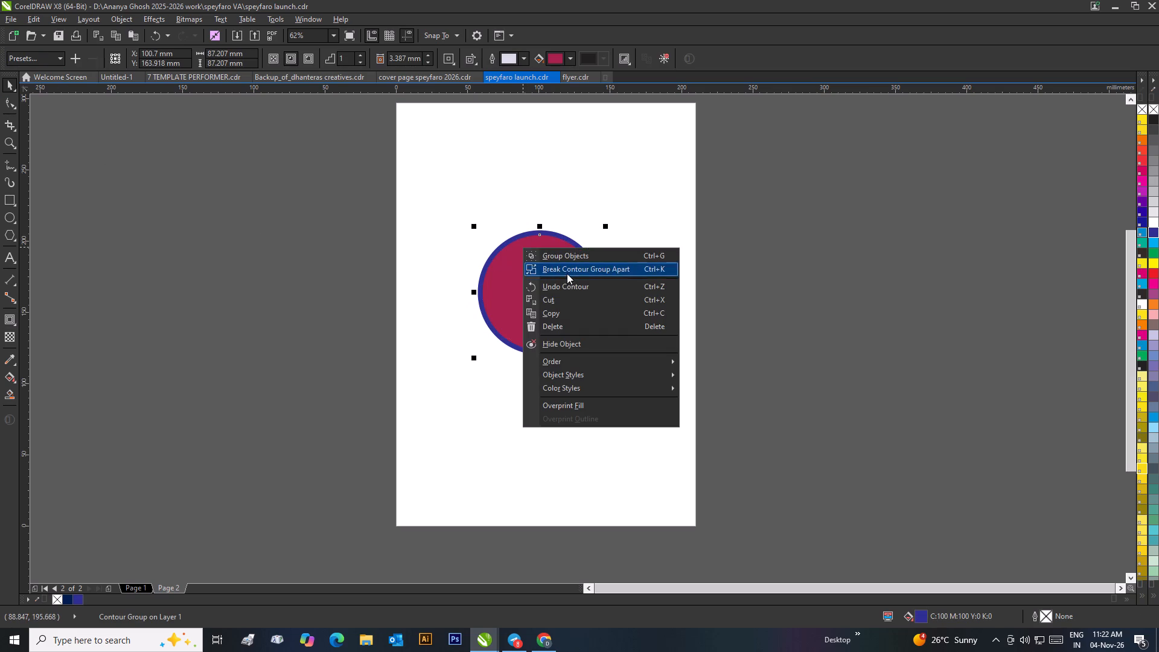
left_click(567, 273)
left_click(832, 266)
Scale the inner red circle to about 82.4 mm in diameter and centre it on the blue circle.
scroll(544, 263, "up", 1)
left_click(587, 333)
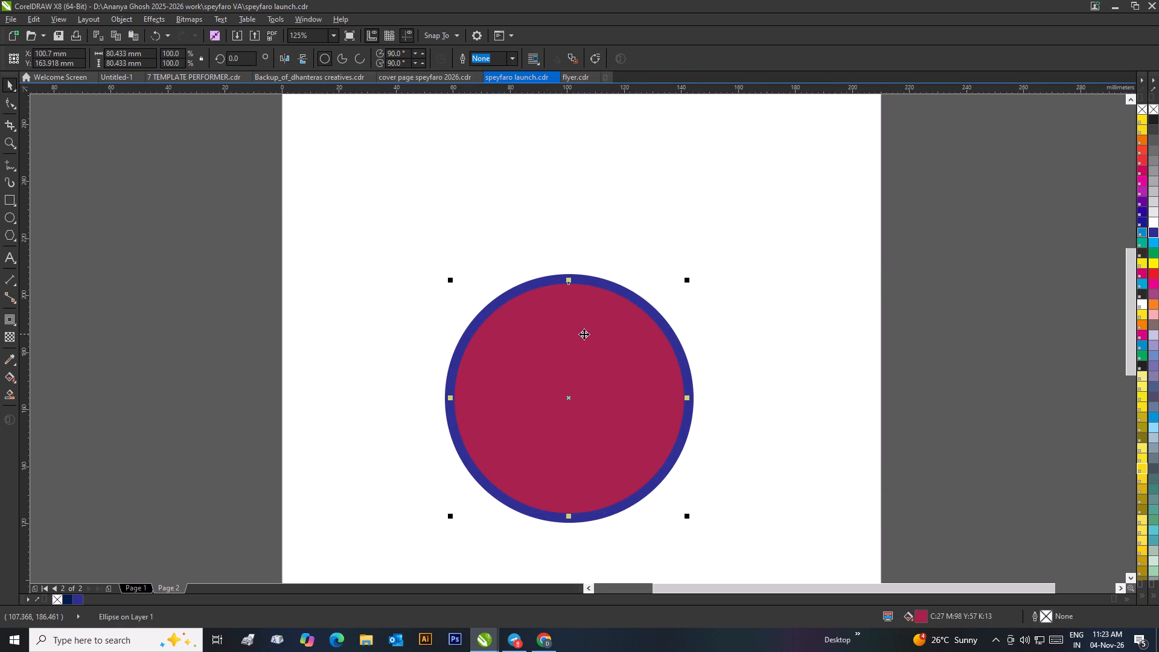
left_click_drag(689, 519, 695, 529)
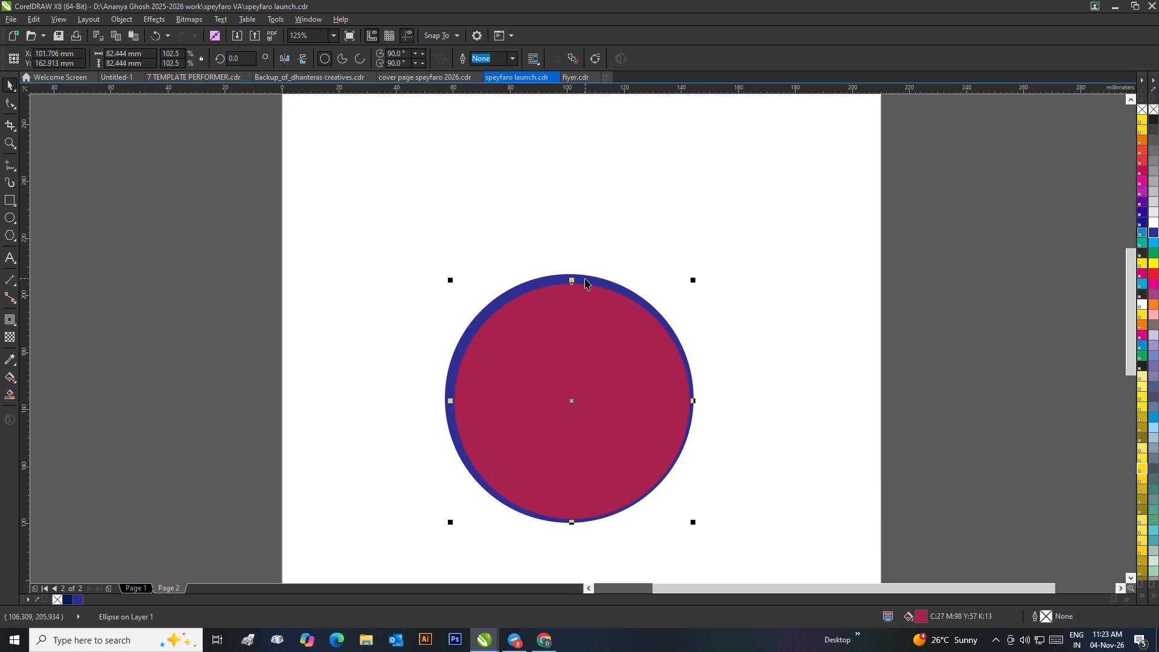
left_click(585, 278, "shift")
type("ce")
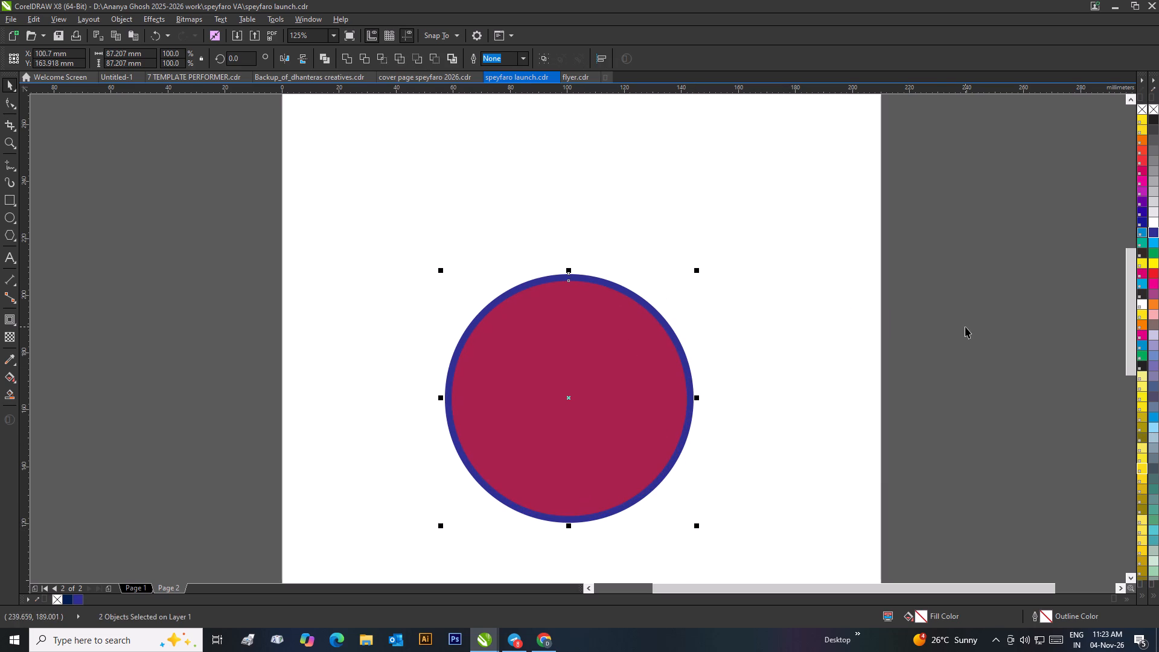
left_click(965, 327)
Add a 0.9 mm inside contour to the red circle and break the contour group apart.
left_click(608, 389)
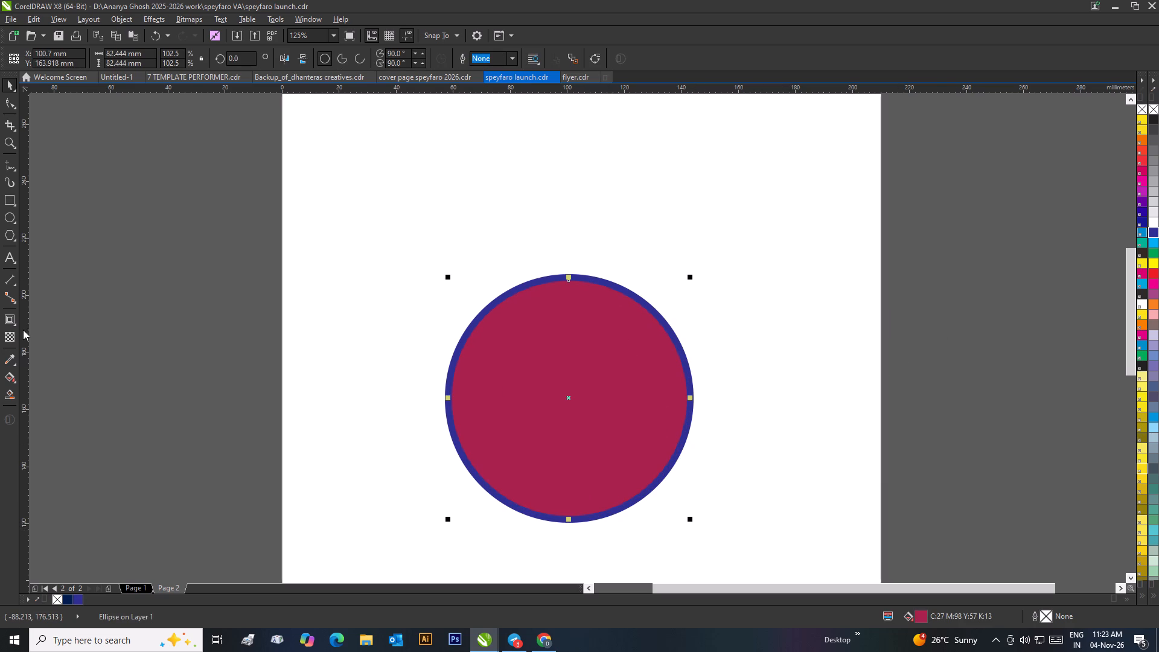
left_click(10, 319)
left_click_drag(501, 318, 506, 327)
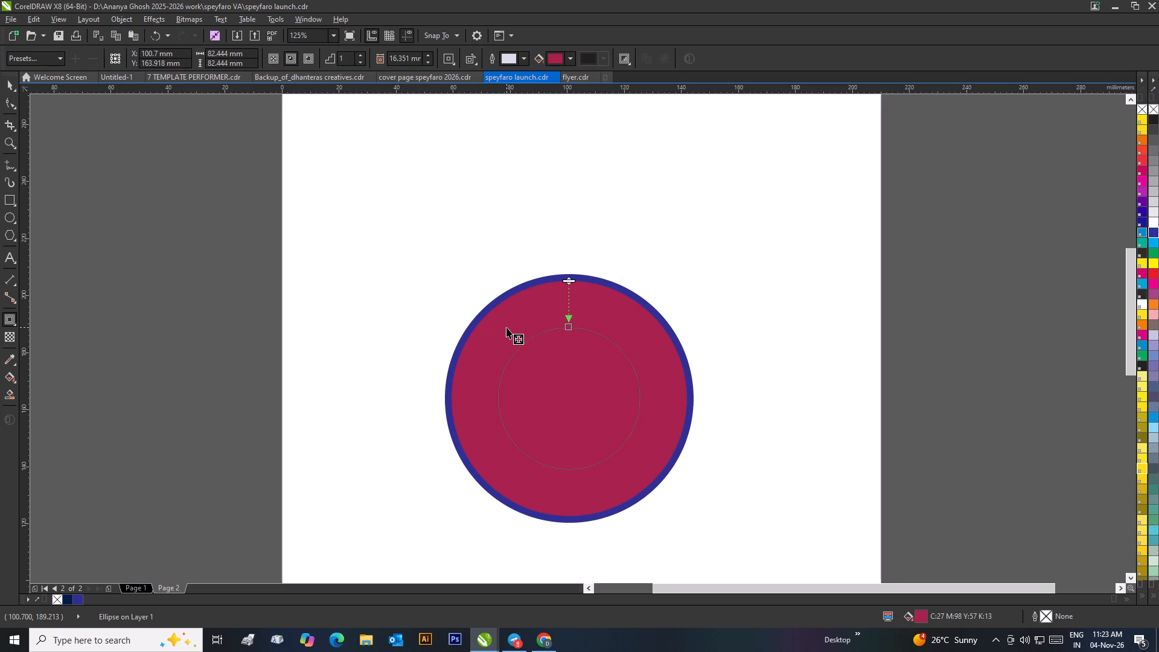
left_click_drag(506, 327, 487, 283)
left_click(7, 78)
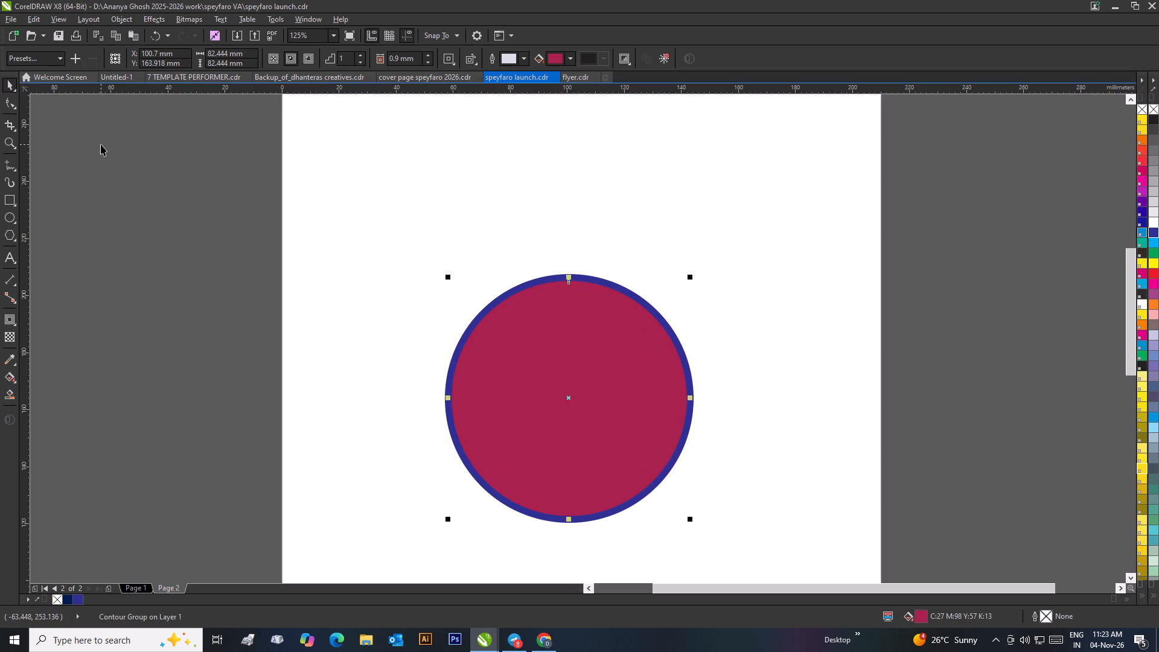
left_click(101, 144)
right_click(532, 299)
left_click(561, 319)
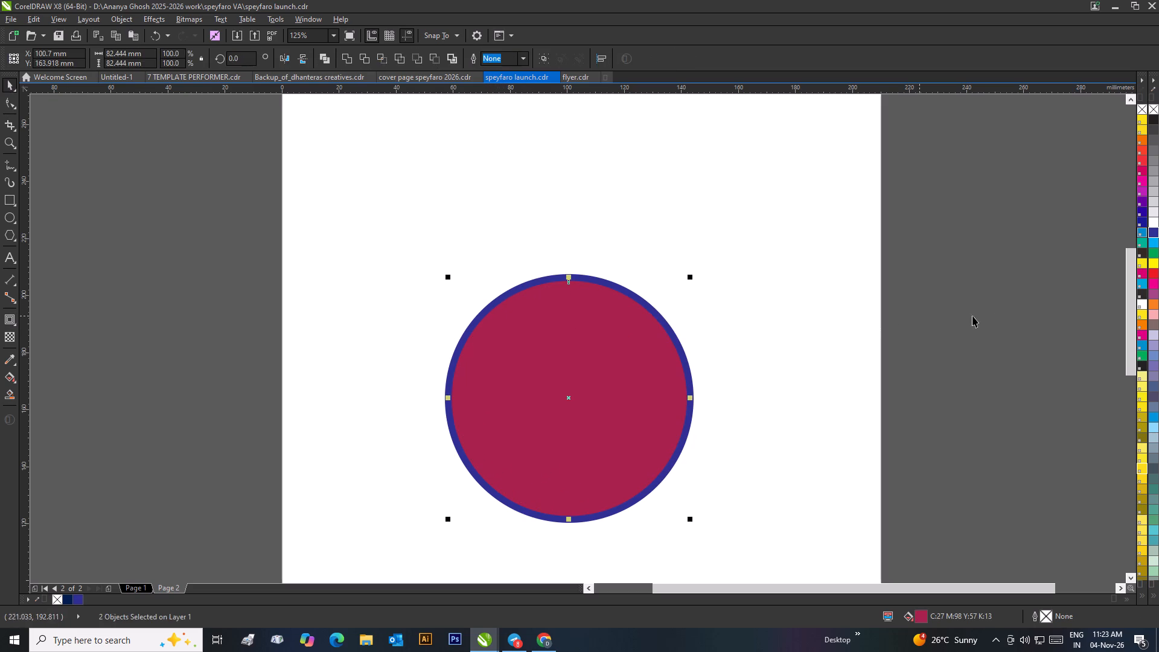
left_click_drag(1011, 310, 960, 310)
Trim the larger red circle with the innermost red circle to form a thin ring.
left_click(477, 364)
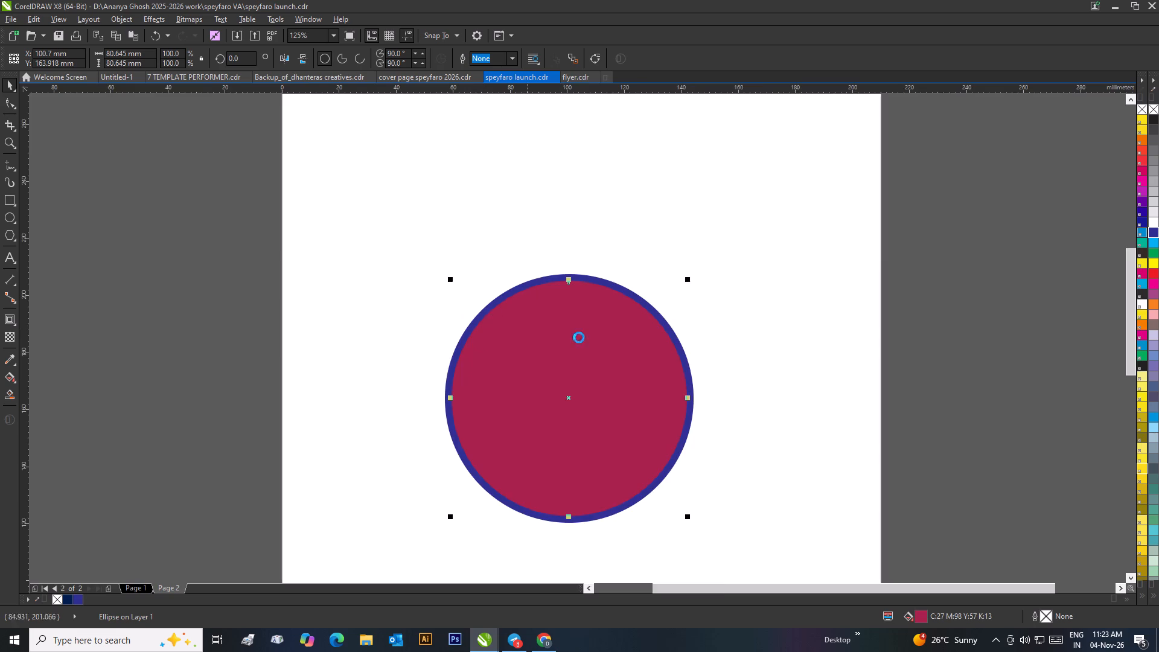
scroll(535, 286, "up", 3)
left_click(680, 318, "shift")
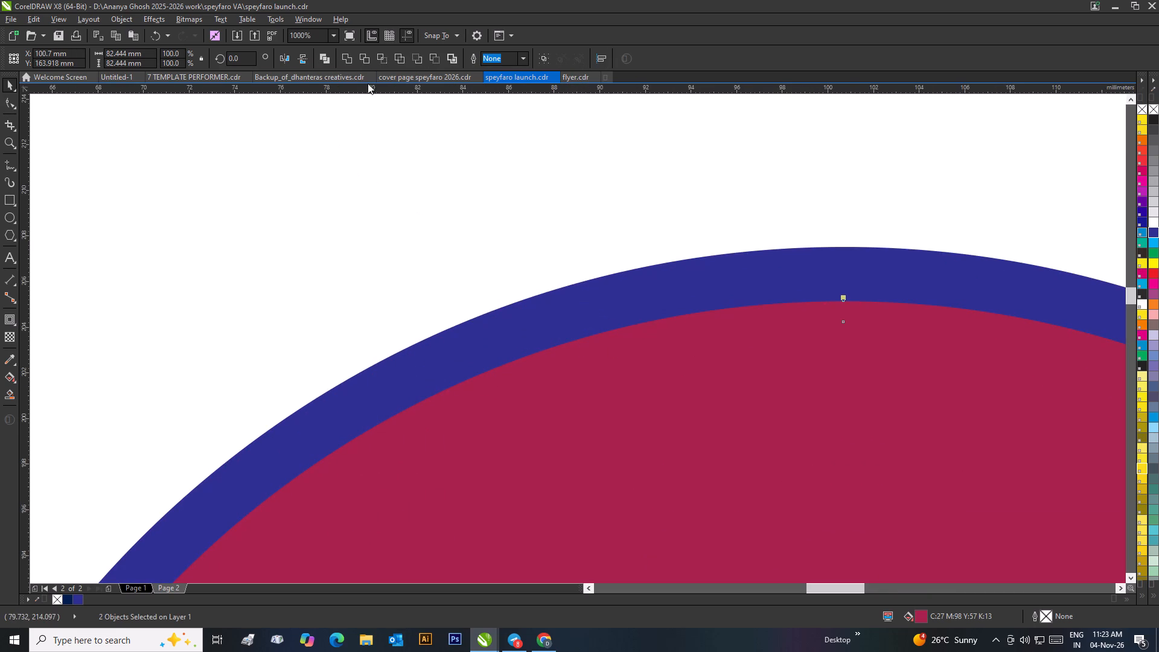
left_click(362, 58)
scroll(430, 148, "down", 3)
left_click(1032, 398)
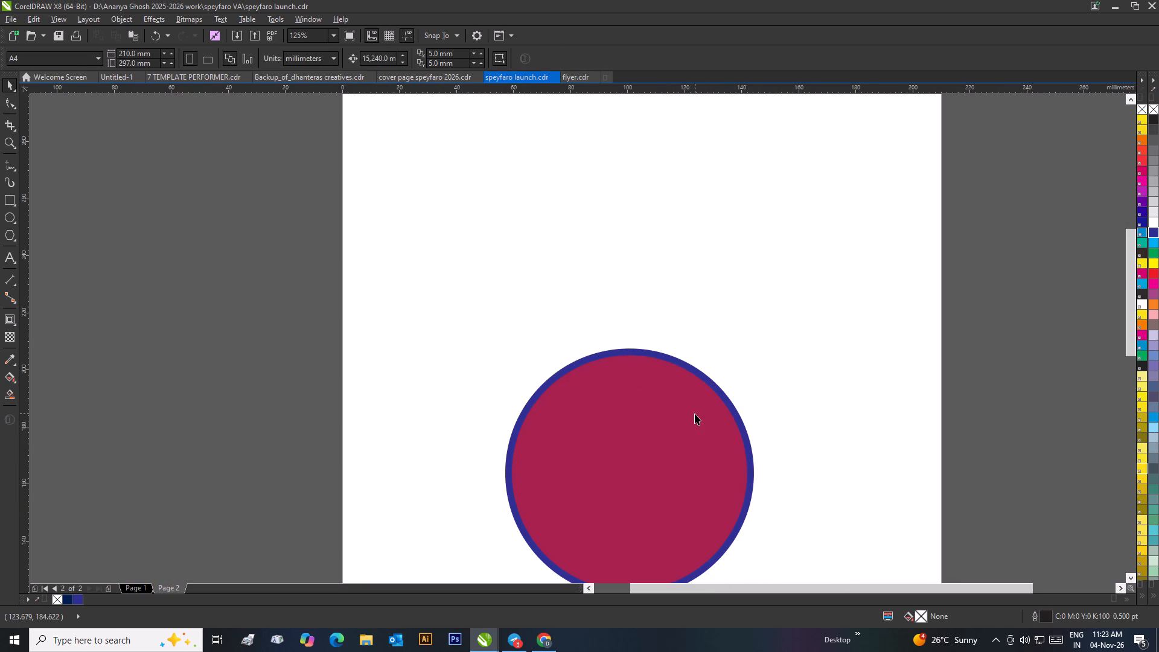
Scale the innermost red circle down to about 79.5 mm in diameter and centre it within the thin ring.
scroll(677, 418, "up", 1)
left_click(556, 328)
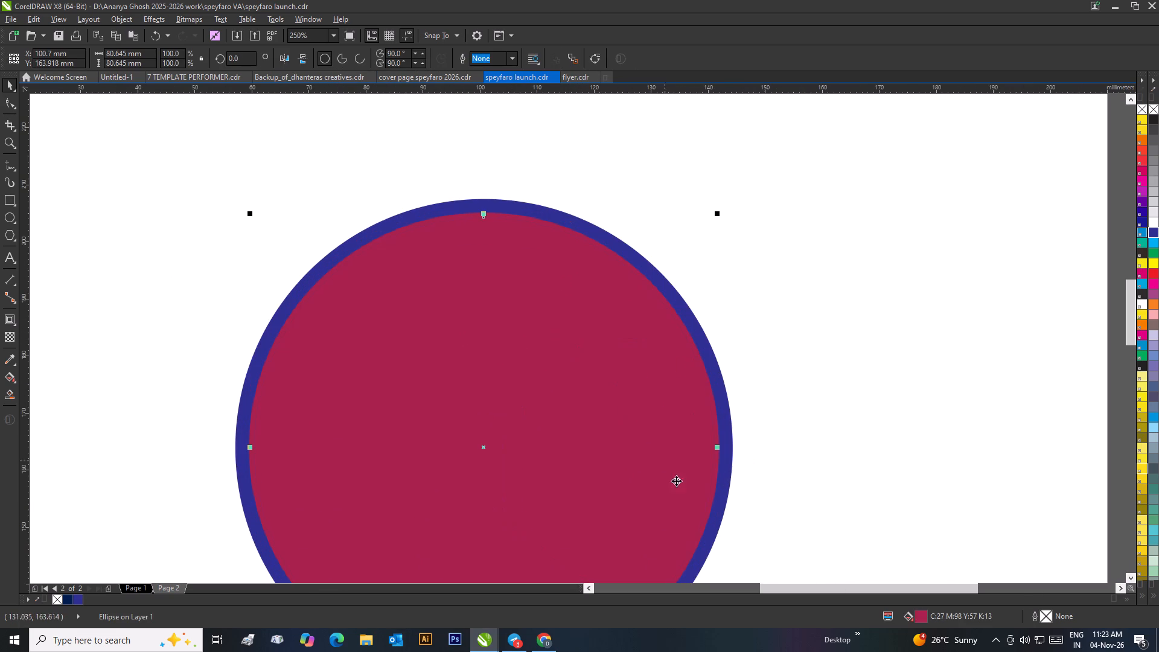
scroll(660, 470, "down", 1)
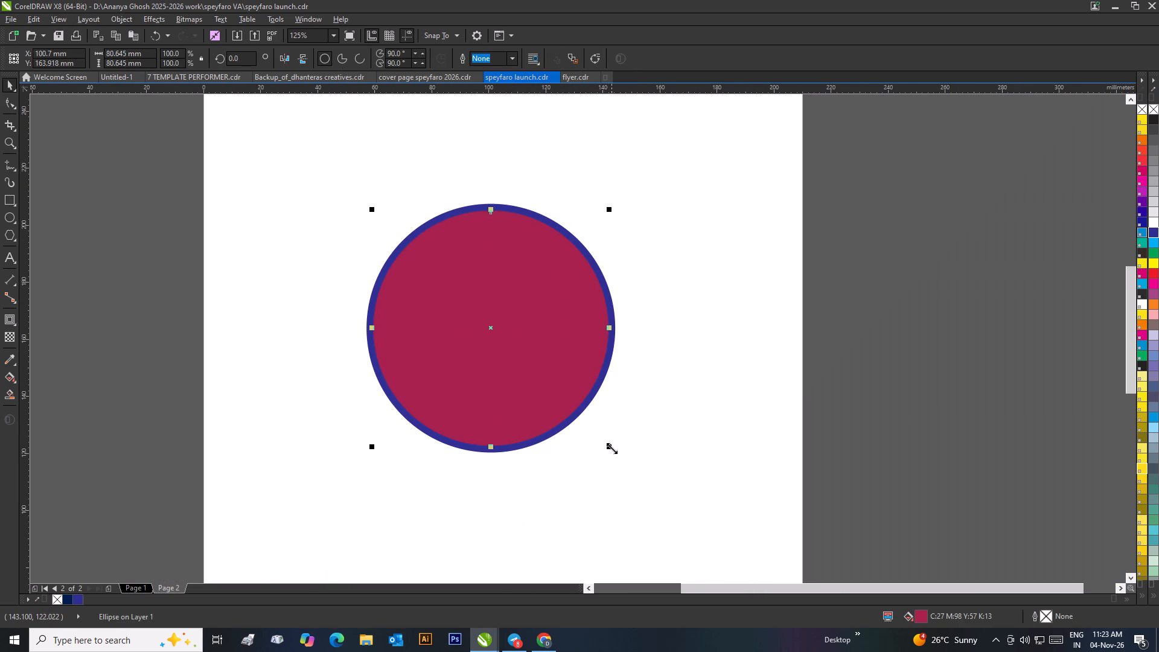
left_click_drag(611, 449, 600, 453)
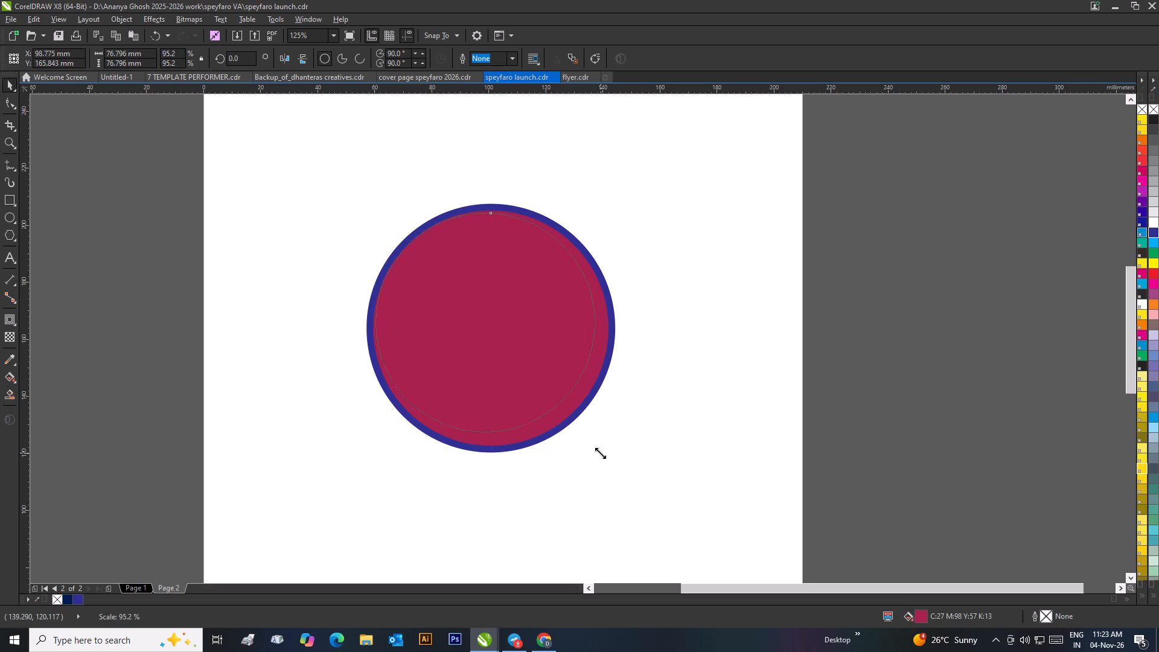
left_click_drag(600, 453, 592, 455)
left_click_drag(590, 429, 600, 441)
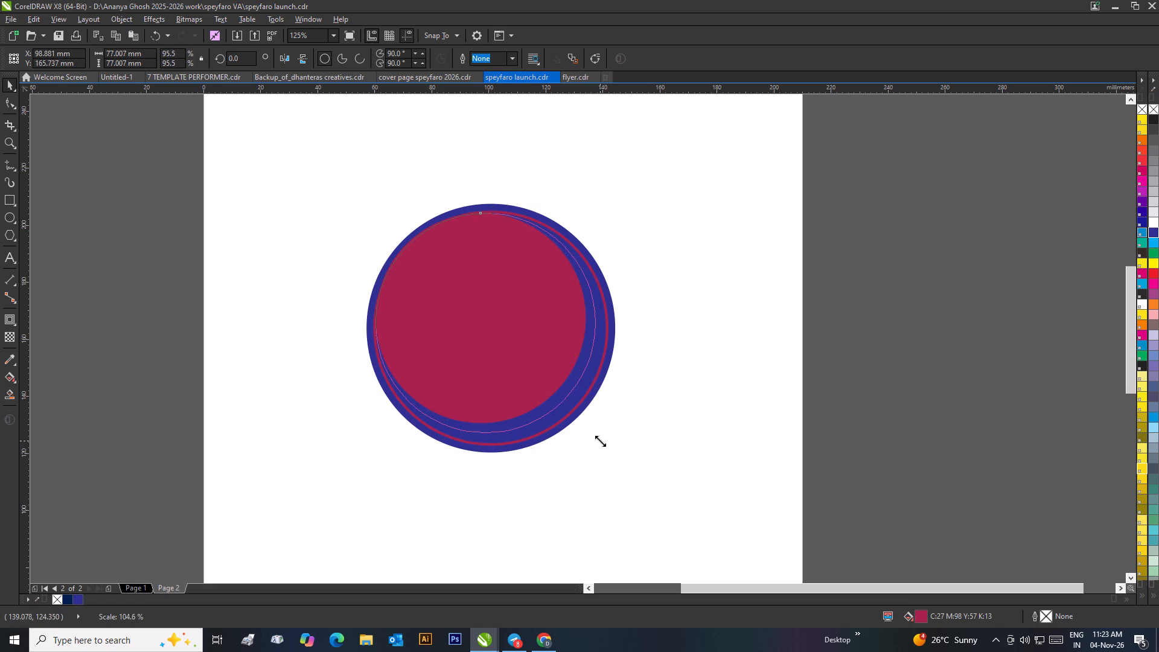
left_click_drag(600, 441, 607, 453)
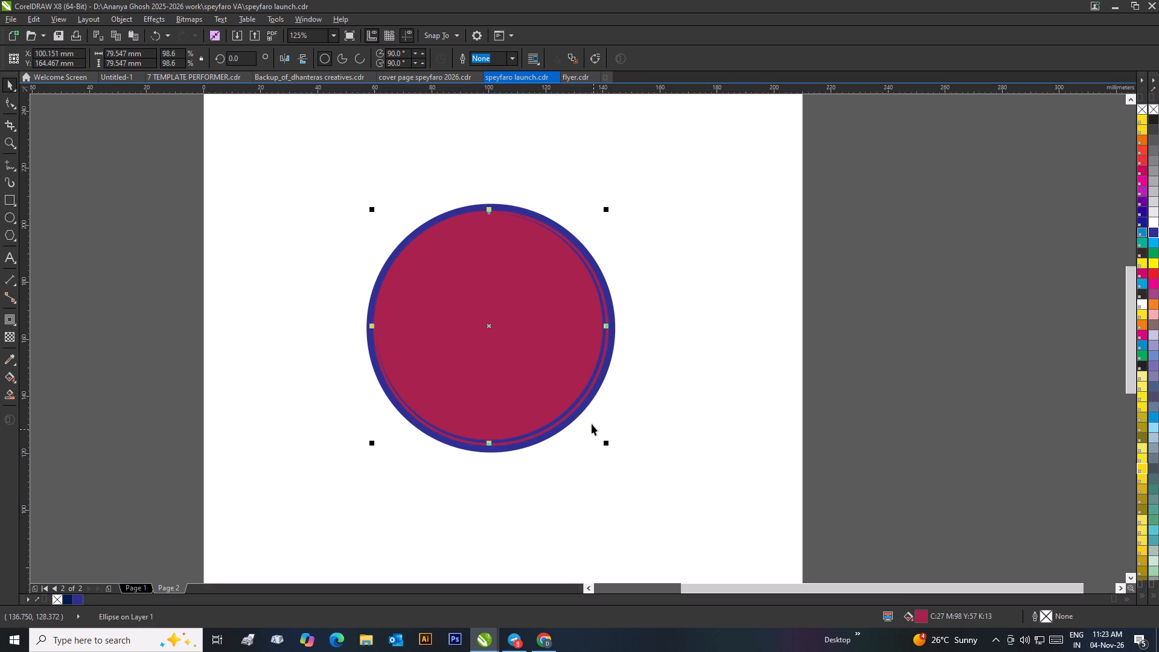
left_click(586, 397, "shift")
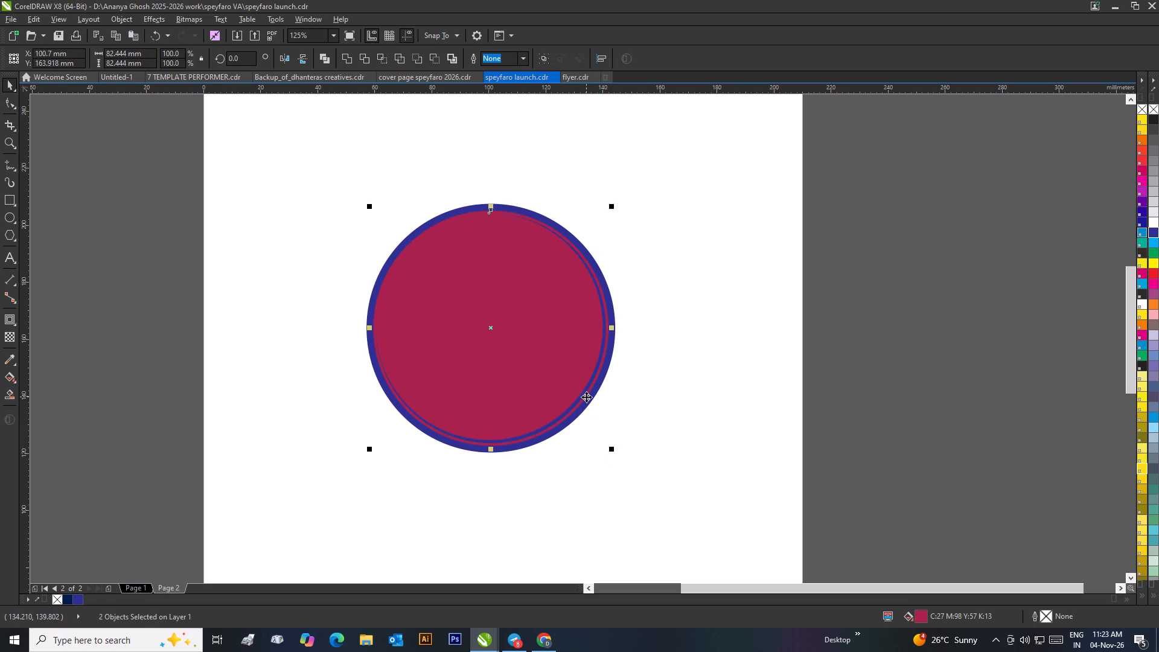
type("ce")
left_click(869, 351)
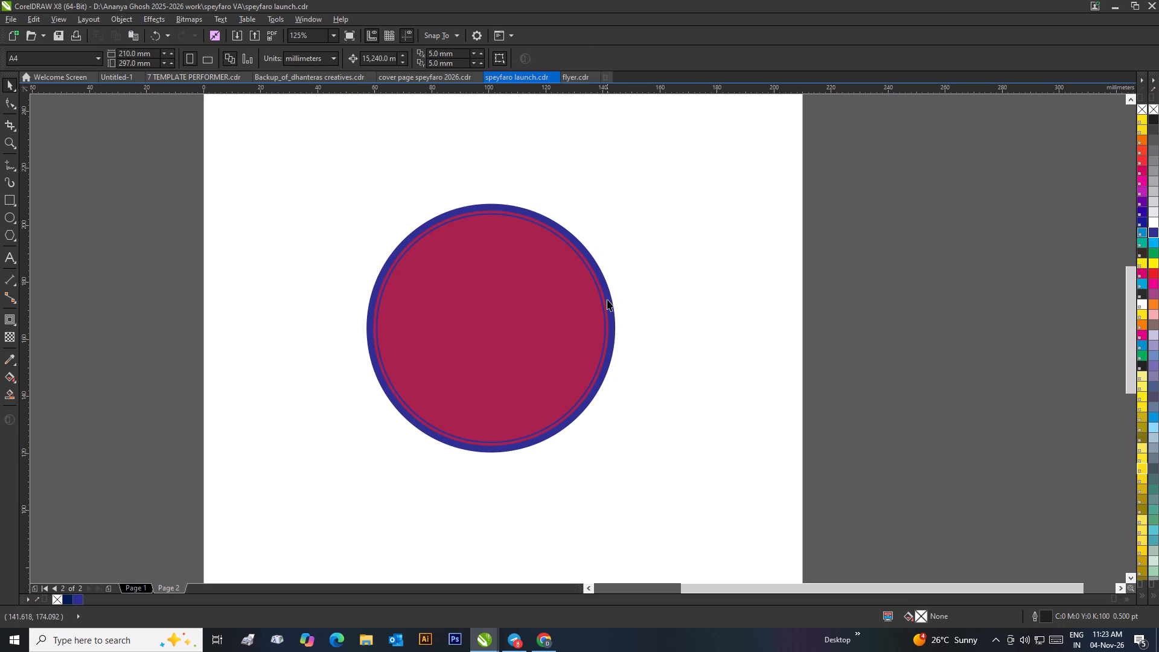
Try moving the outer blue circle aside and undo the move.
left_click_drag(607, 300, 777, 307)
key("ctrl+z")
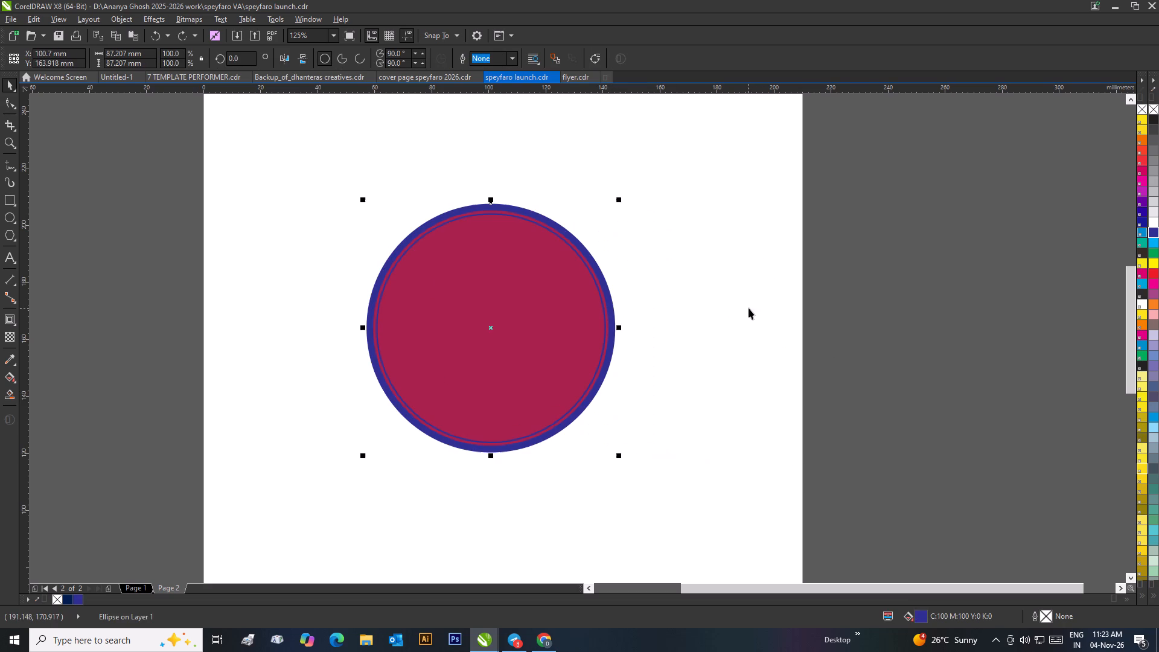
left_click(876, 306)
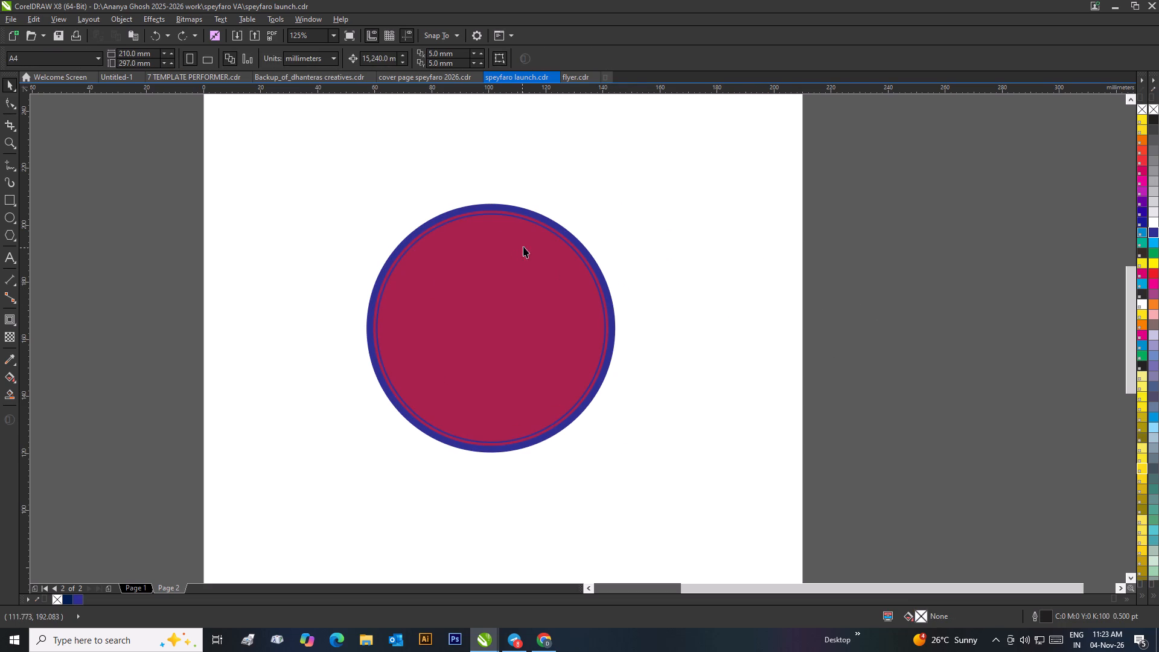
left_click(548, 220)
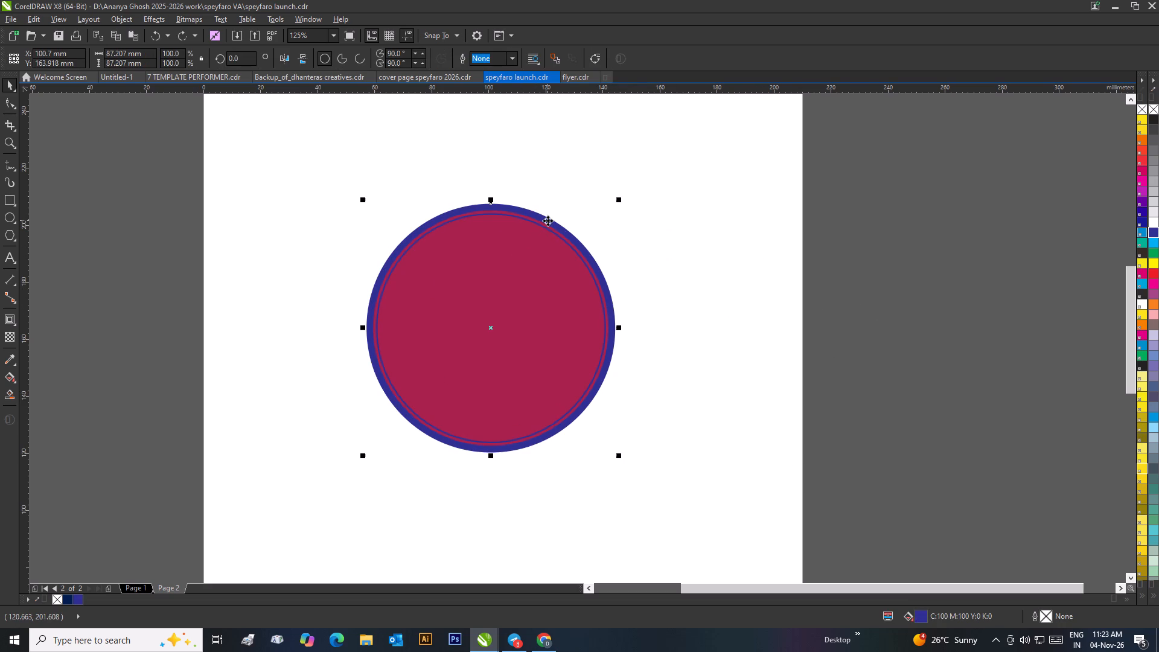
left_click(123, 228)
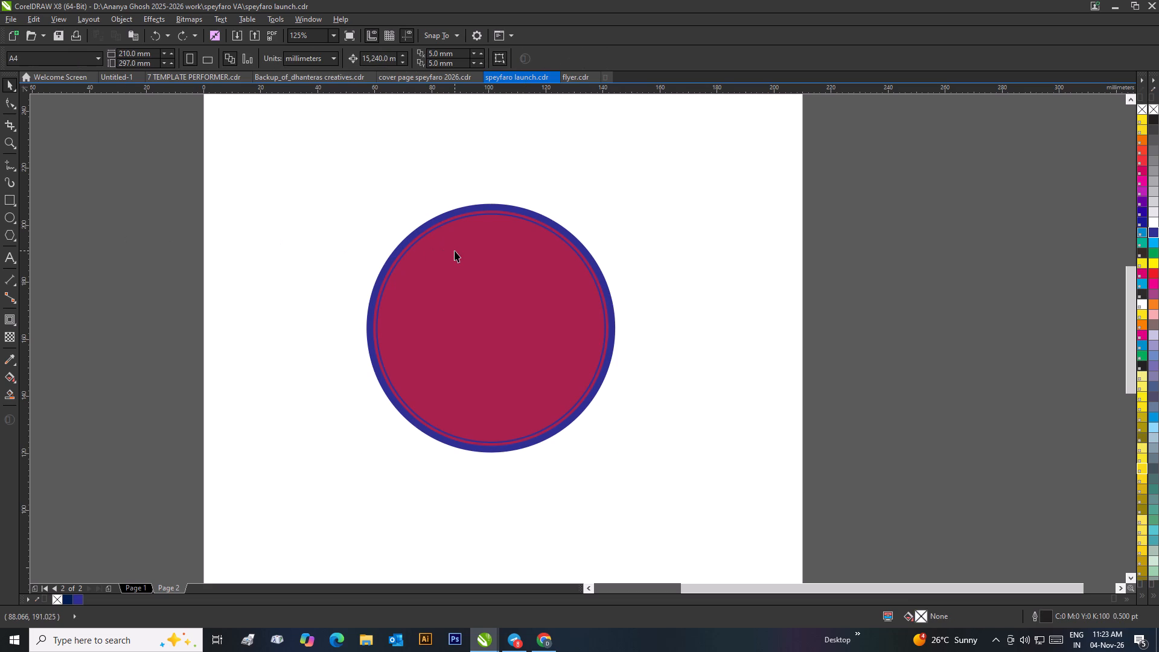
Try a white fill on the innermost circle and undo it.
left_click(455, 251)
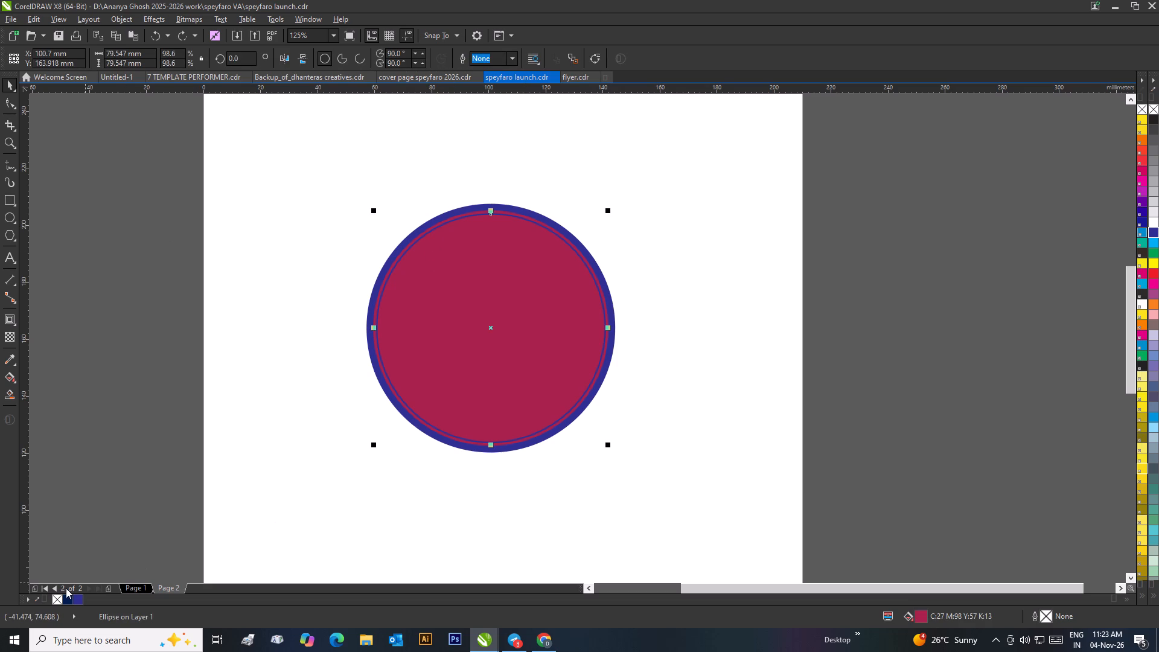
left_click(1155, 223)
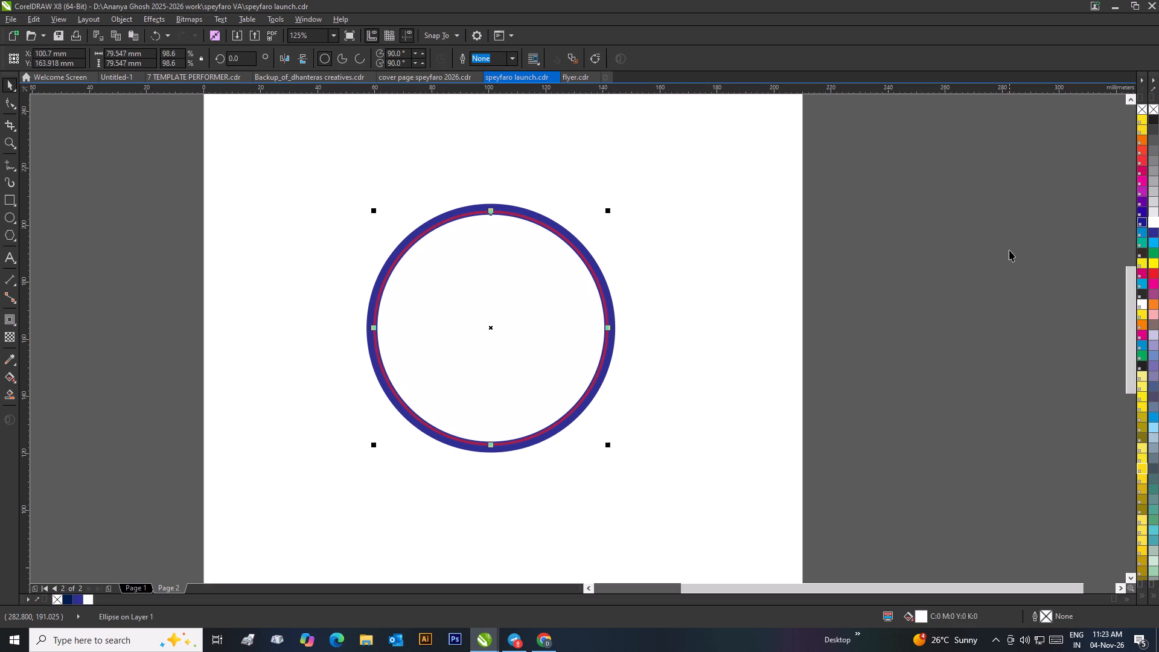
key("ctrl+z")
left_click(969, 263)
Fill the innermost red circle with the same blue as the outer circle.
left_click(505, 272)
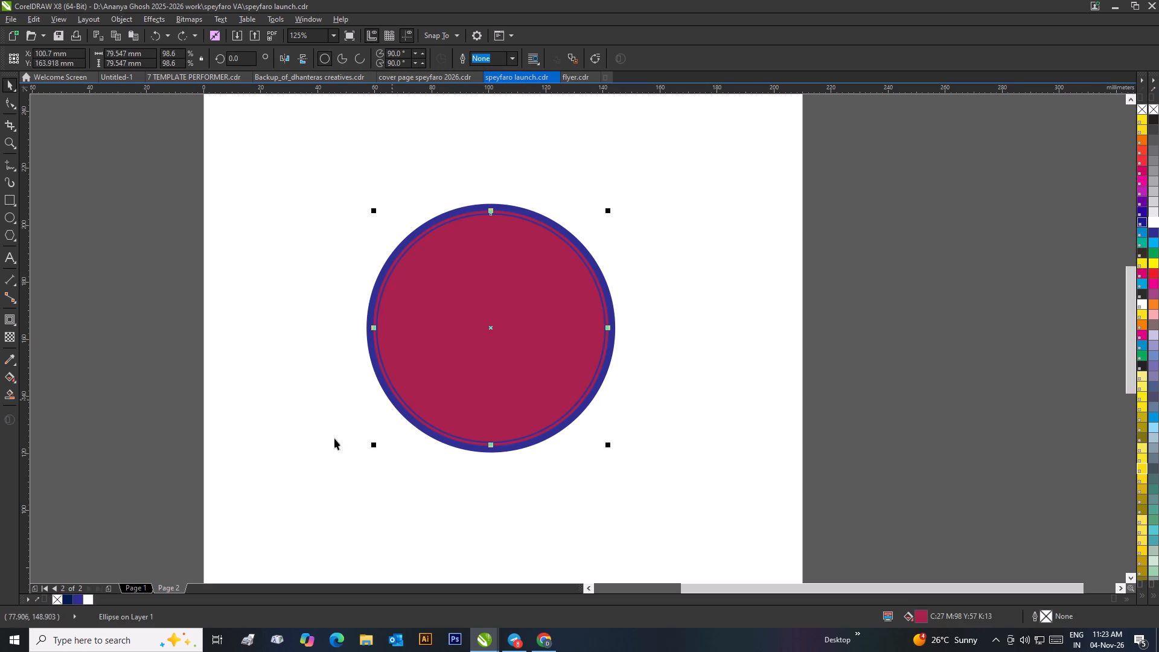
left_click(77, 599)
left_click(105, 468)
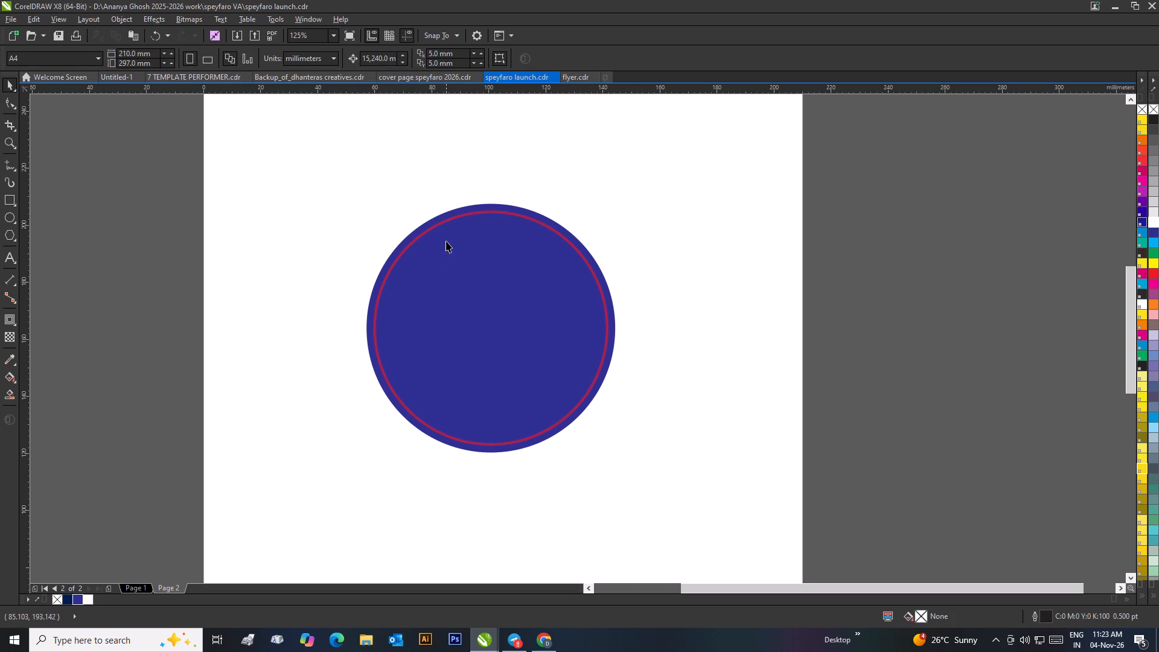
Fill the thin red ring inside the coaster's edge with white.
left_click(447, 221)
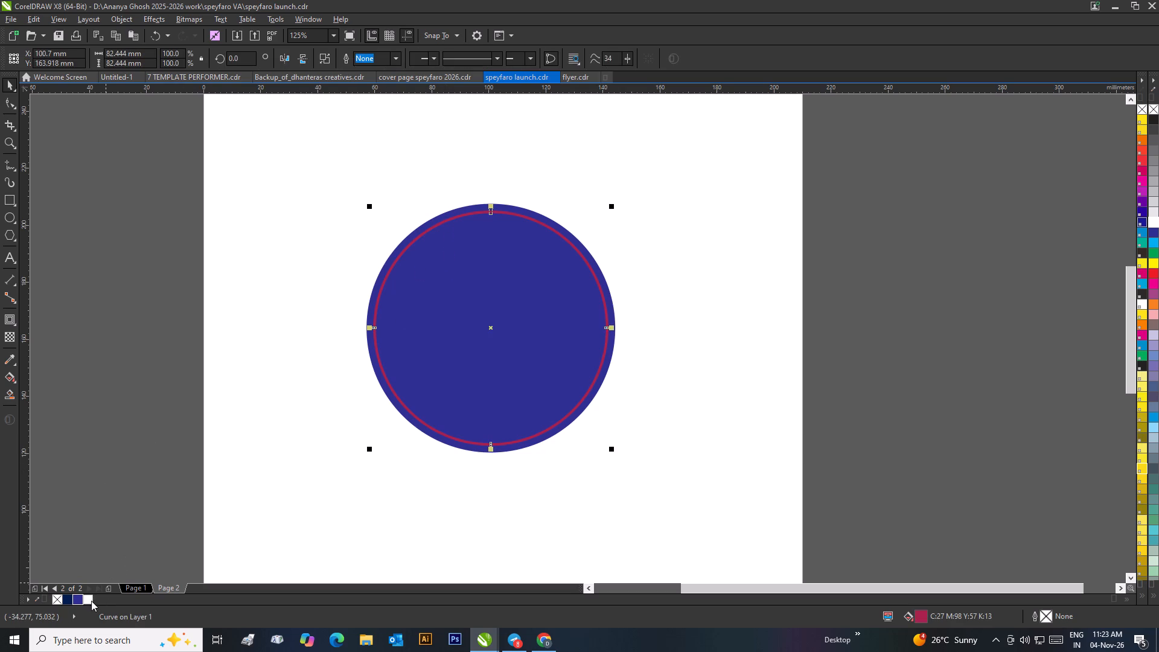
left_click(91, 601)
left_click_drag(96, 468, 104, 461)
scroll(517, 345, "down", 1)
scroll(599, 339, "up", 1)
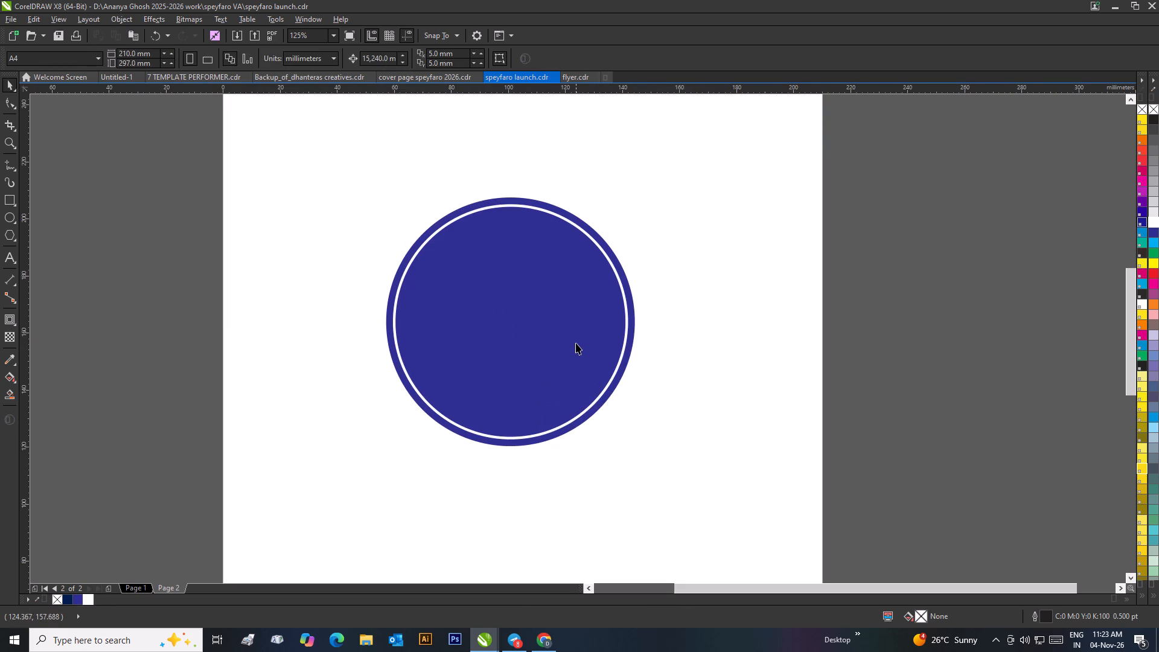
left_click(890, 380)
Switch to 7 TEMPLATE PERFORMER.cdr and copy the blue Speyfaro-ER name text from the white coaster.
scroll(548, 476, "down", 1)
scroll(606, 307, "down", 1)
scroll(581, 325, "up", 1)
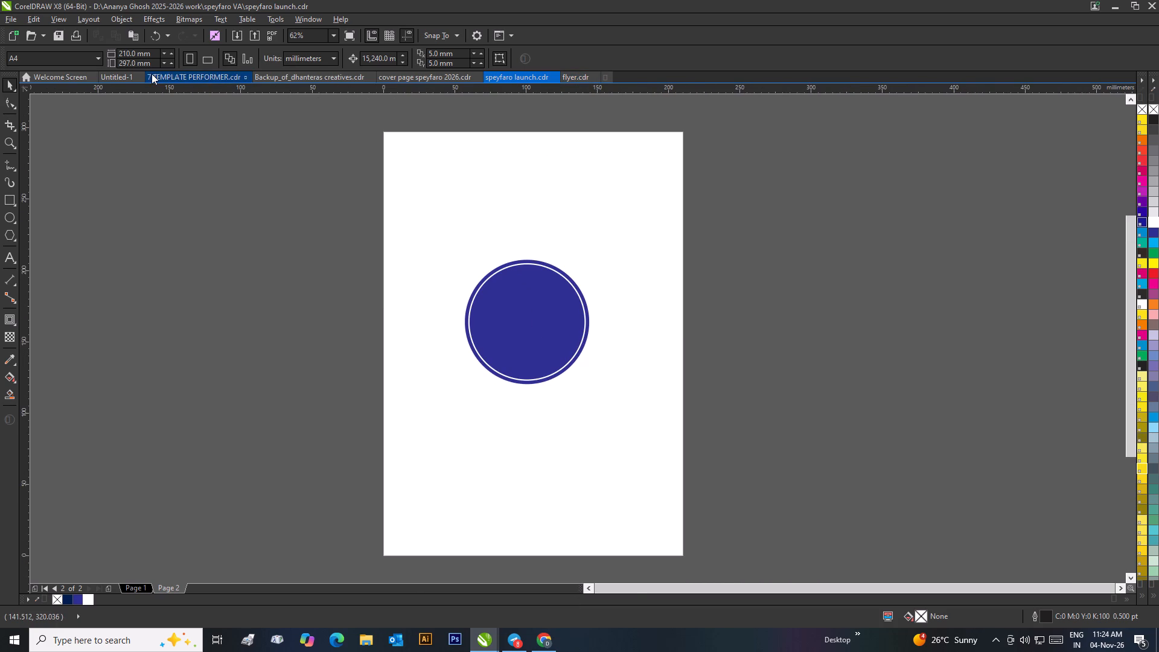
left_click(173, 74)
left_click_drag(330, 409, 779, 484)
key("ctrl+g")
right_click(598, 444)
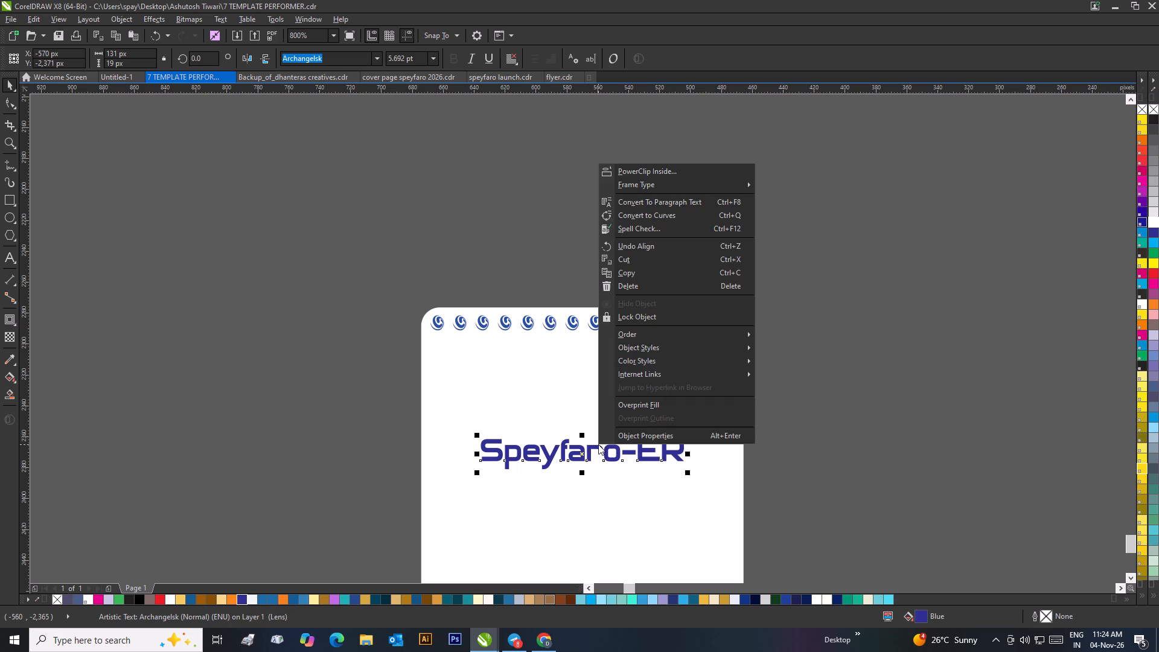
left_click(628, 275)
left_click(551, 77)
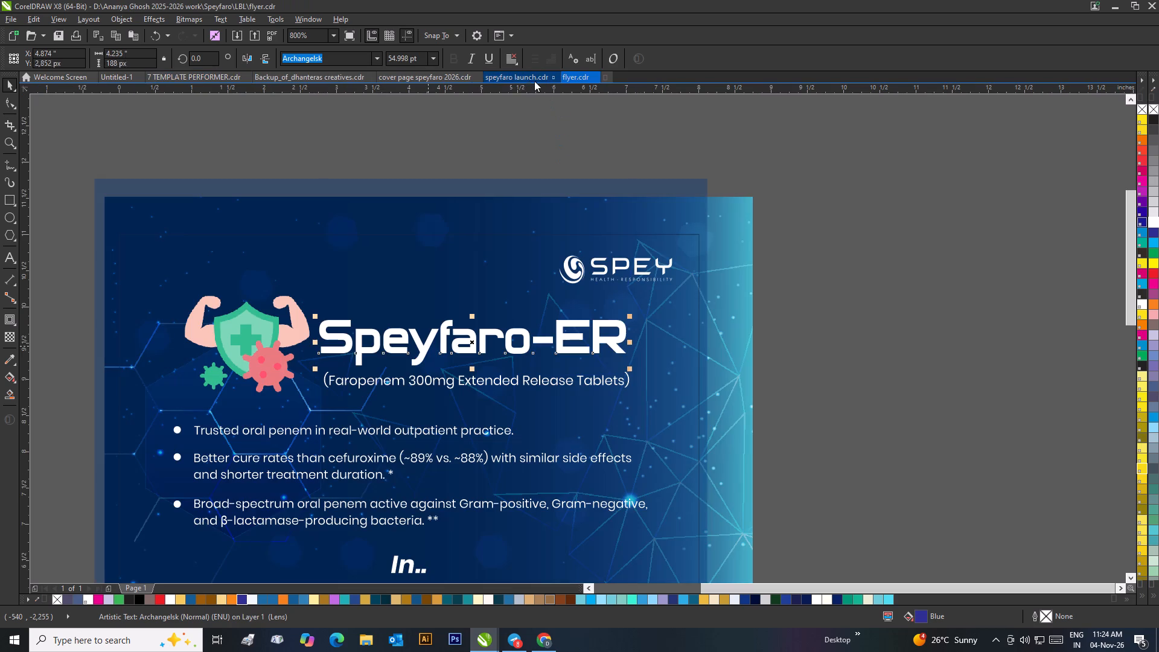
Switch to the speyfaro launch.cdr document.
left_click(504, 74)
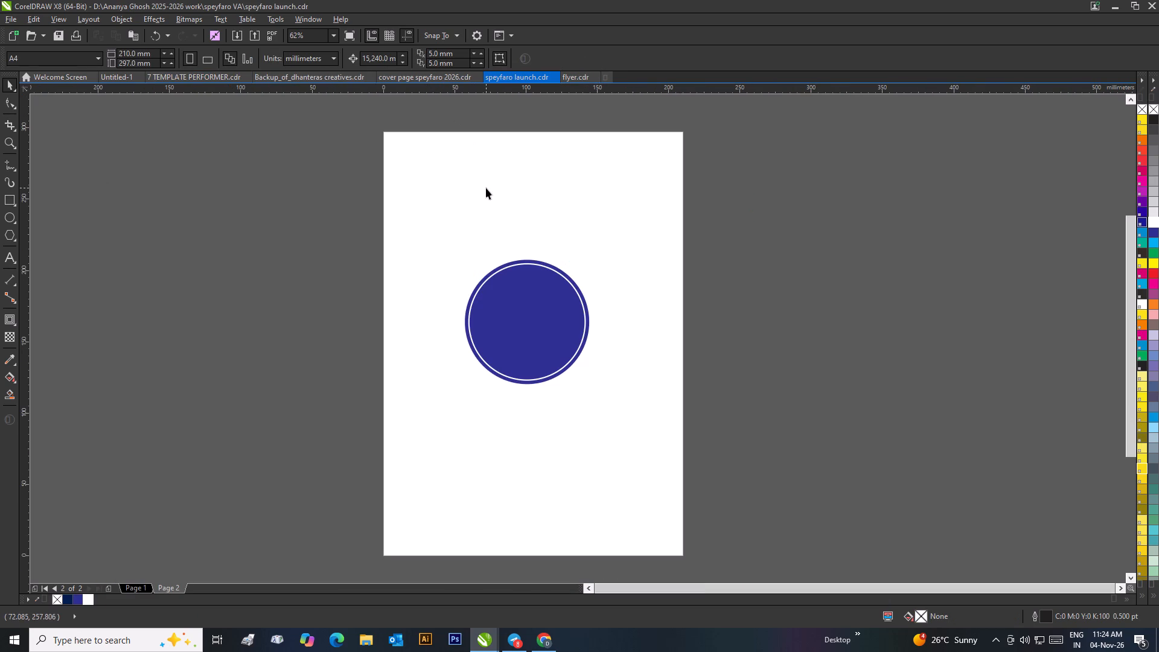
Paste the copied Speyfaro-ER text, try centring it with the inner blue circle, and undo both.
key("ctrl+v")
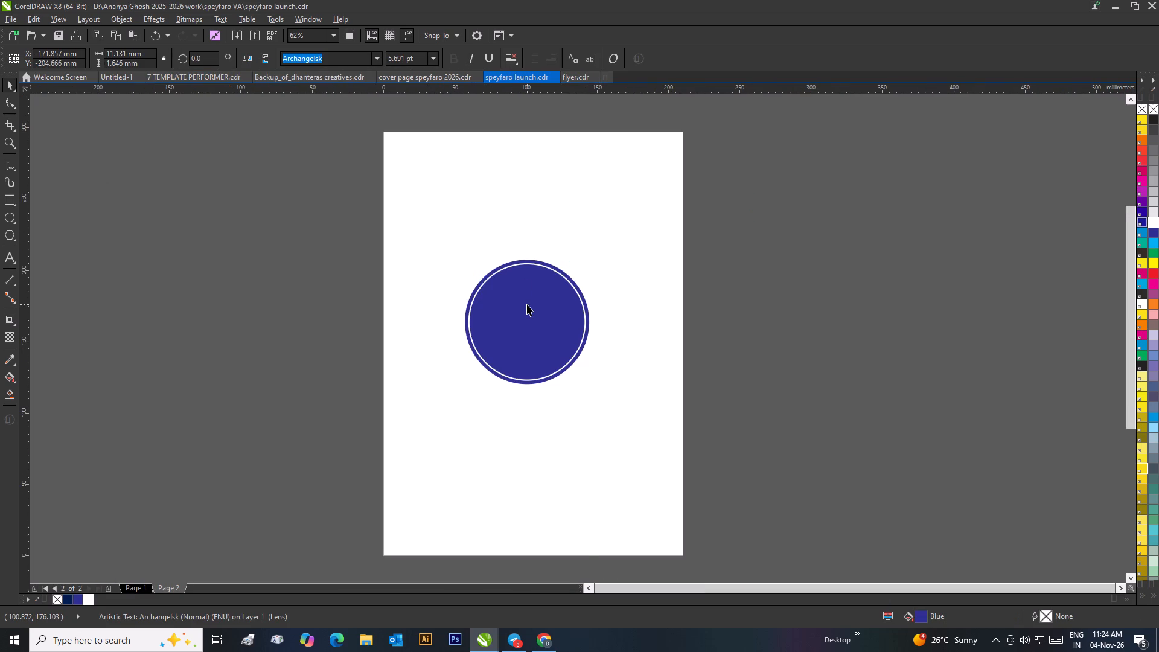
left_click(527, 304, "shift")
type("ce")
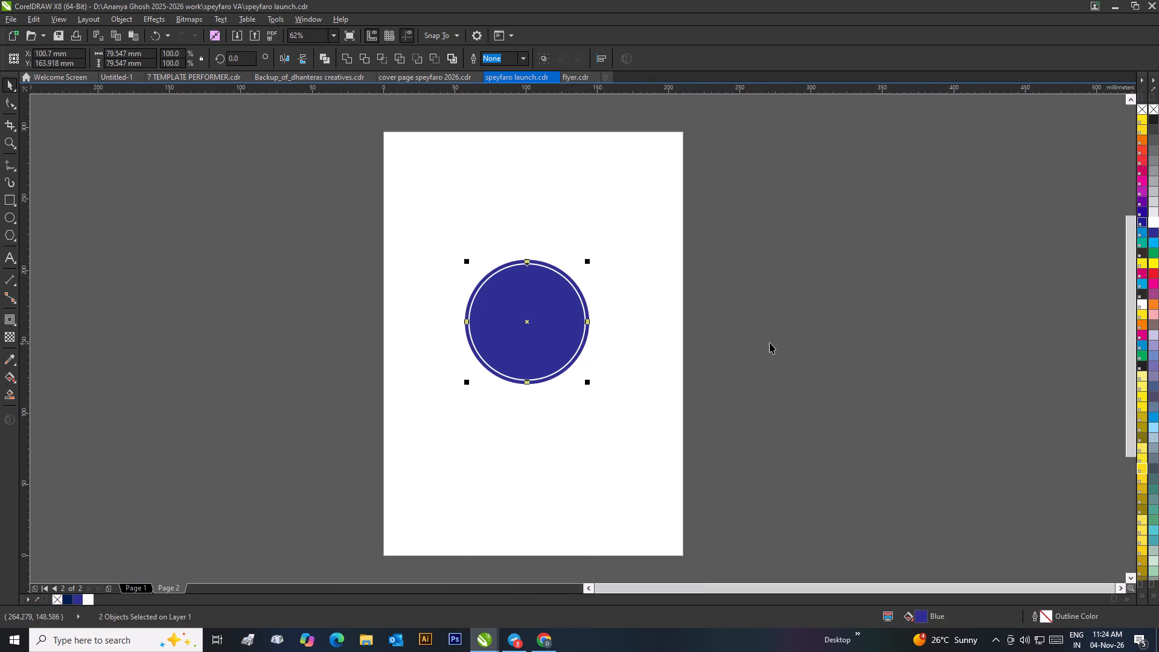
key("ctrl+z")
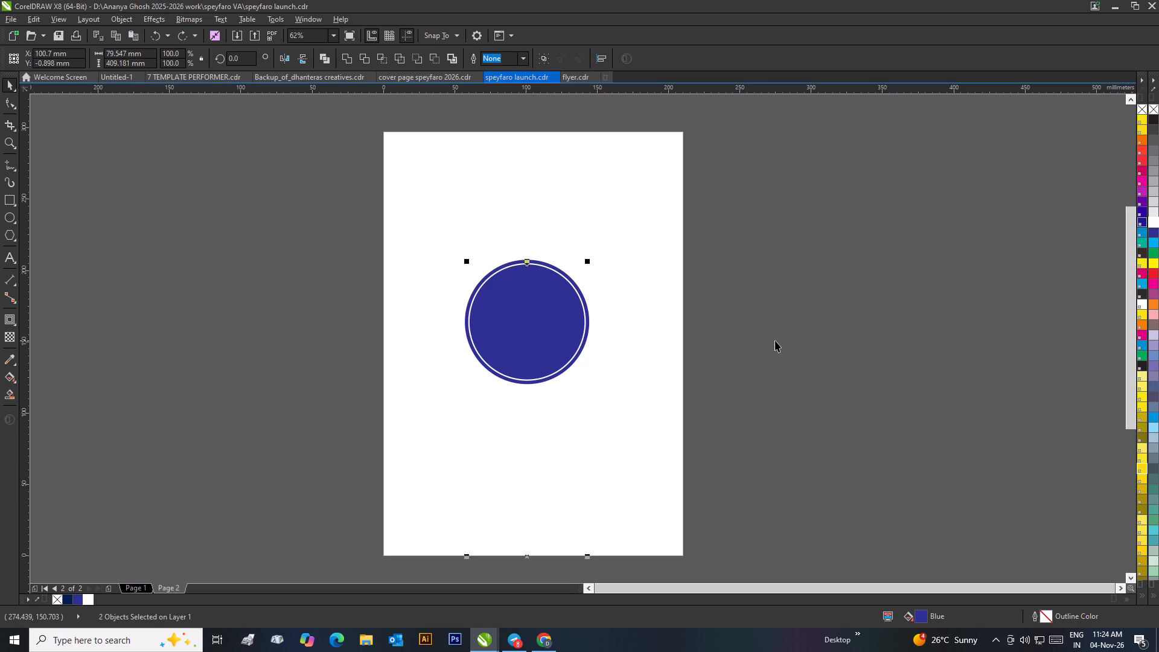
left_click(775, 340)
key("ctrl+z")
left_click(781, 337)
Paste the Speyfaro-ER text, place a copy of it on the blue circle, and delete the off-page original.
scroll(438, 318, "down", 1)
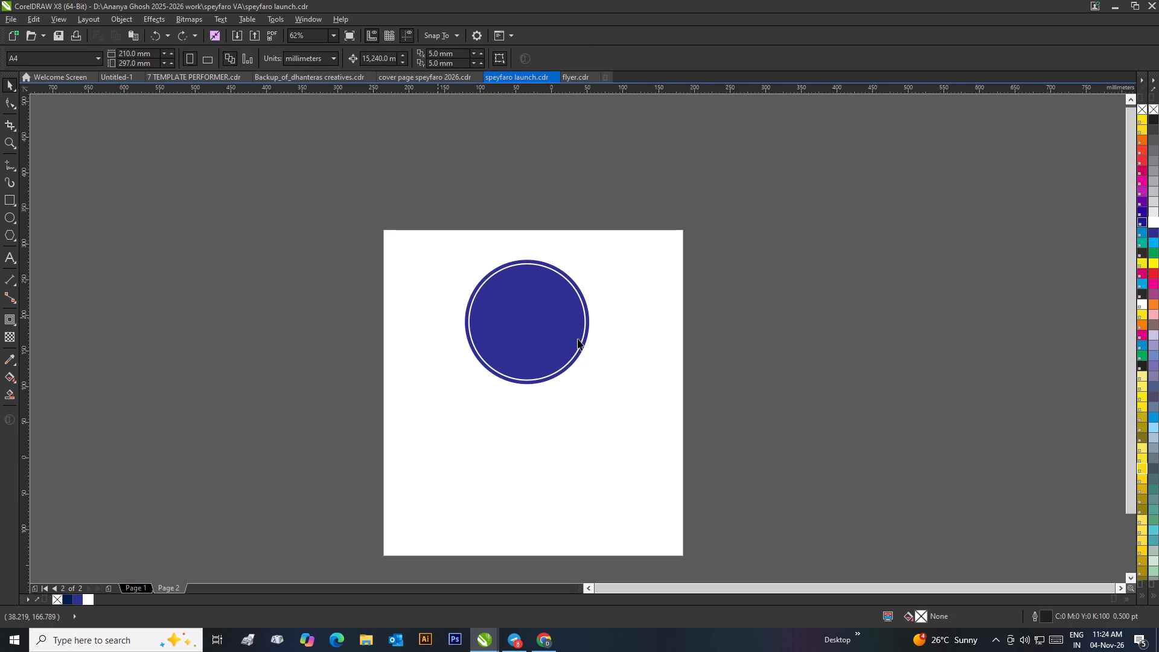
scroll(578, 339, "down", 2)
scroll(595, 348, "up", 2)
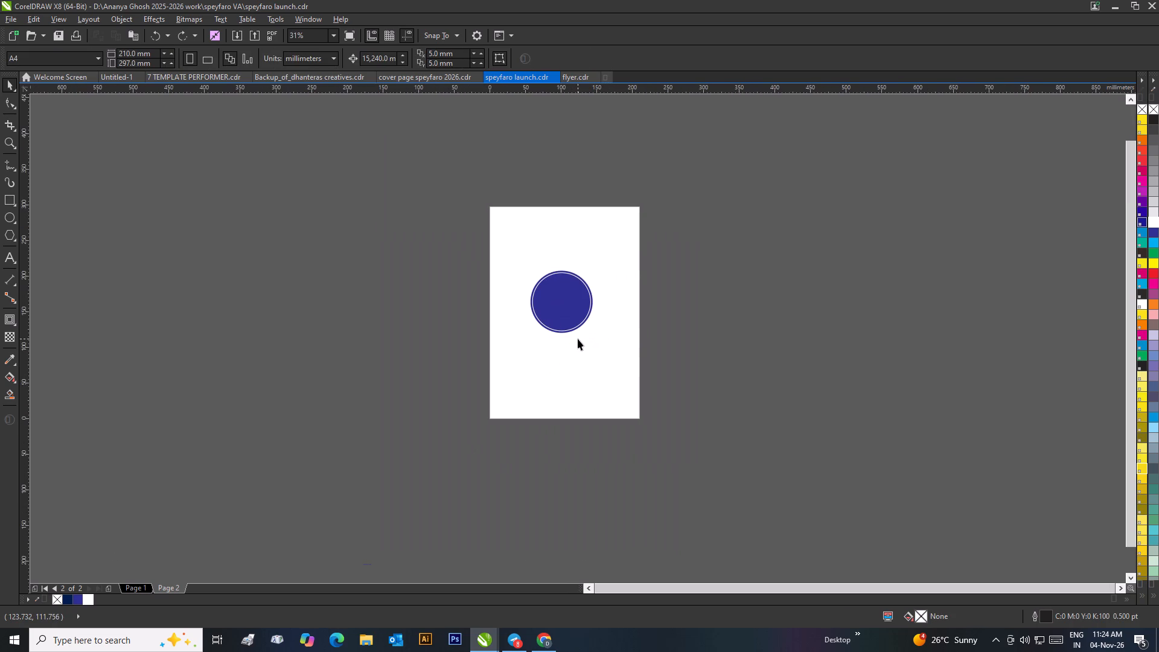
scroll(579, 340, "down", 2)
key("ctrl+c")
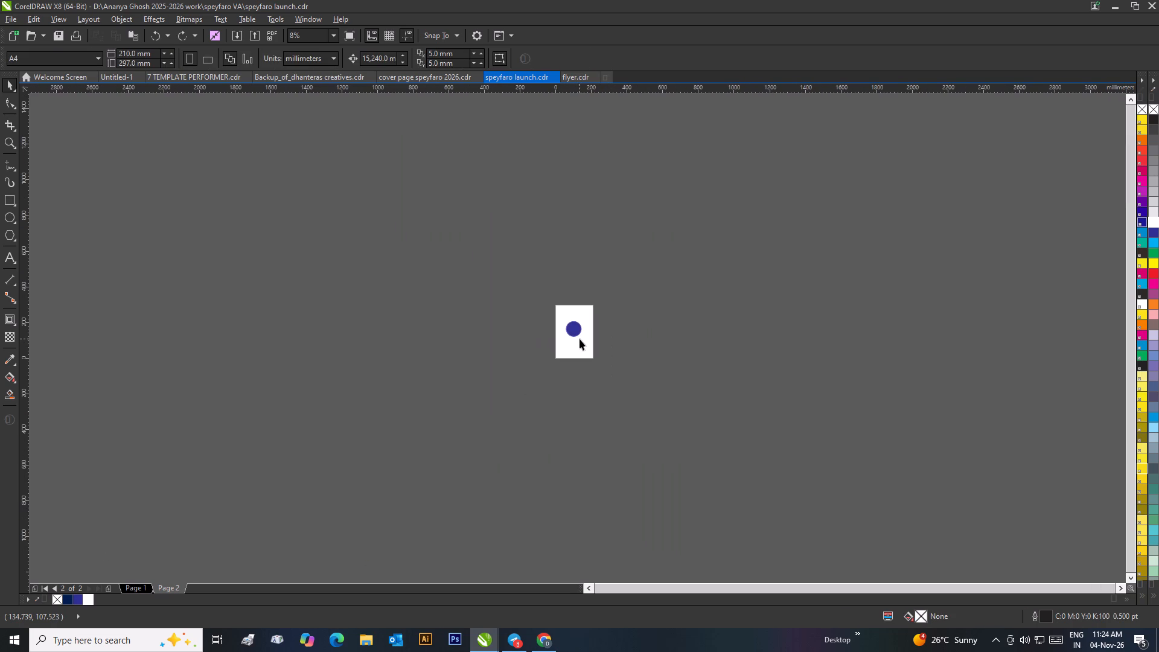
key("ctrl+v")
scroll(554, 385, "up", 2)
left_click(545, 349)
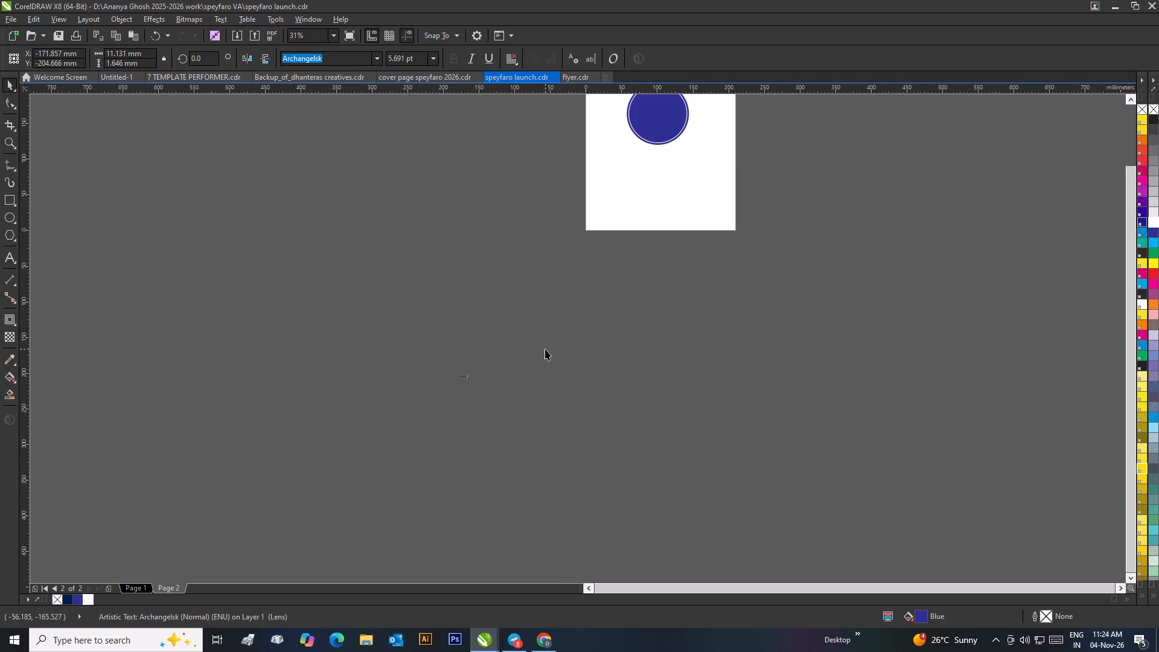
left_click_drag(514, 357, 369, 421)
left_click_drag(466, 376, 666, 125)
right_click(666, 125)
left_click_drag(593, 270, 398, 415)
key("Delete")
Fill the small Speyfaro-ER text on the blue circle with white.
scroll(651, 117, "up", 3)
scroll(584, 355, "down", 1)
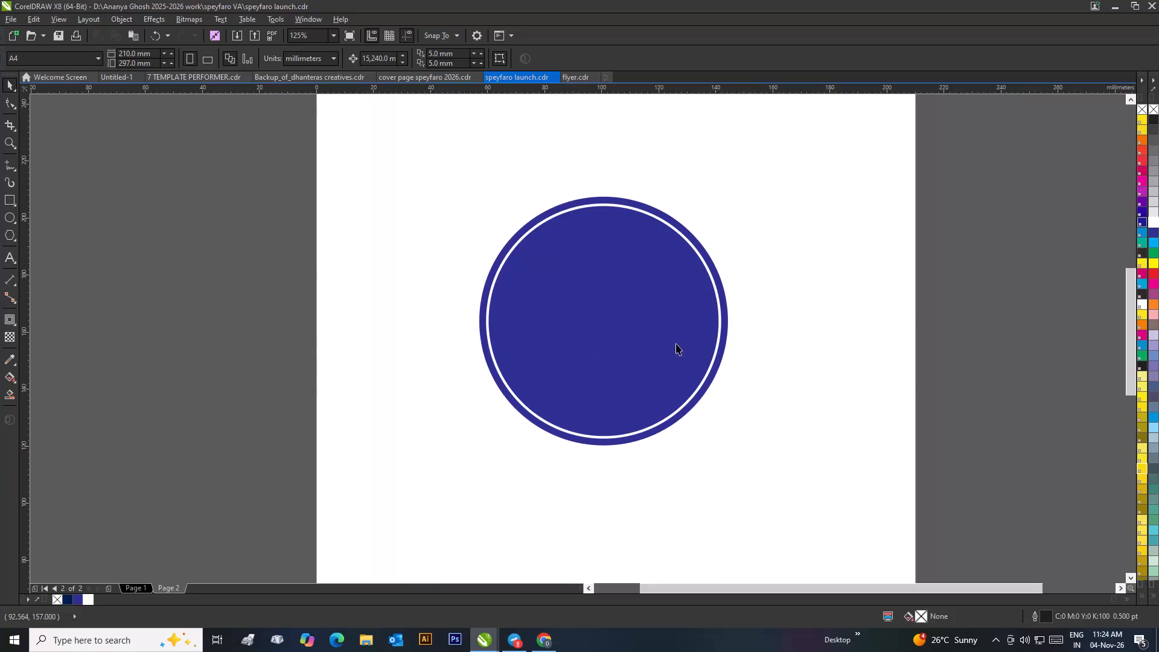
left_click_drag(933, 305, 377, 416)
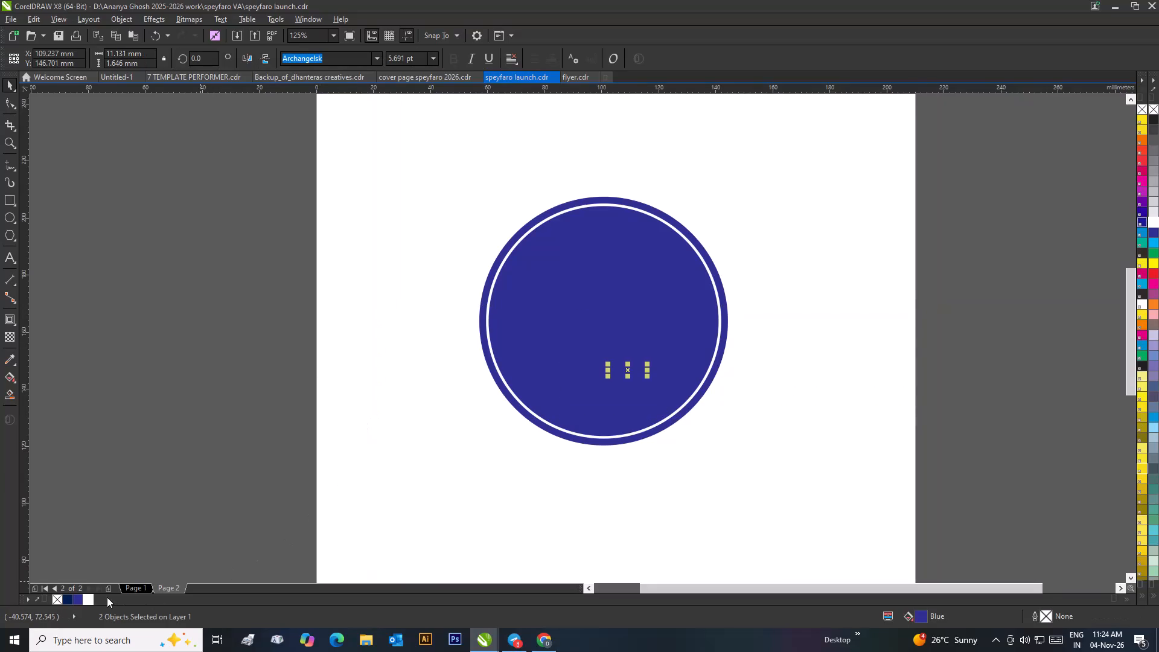
left_click(86, 599)
Enlarge the white Speyfaro-ER text proportionally until it spans most of the inner circle's width.
left_click_drag(651, 379, 692, 412)
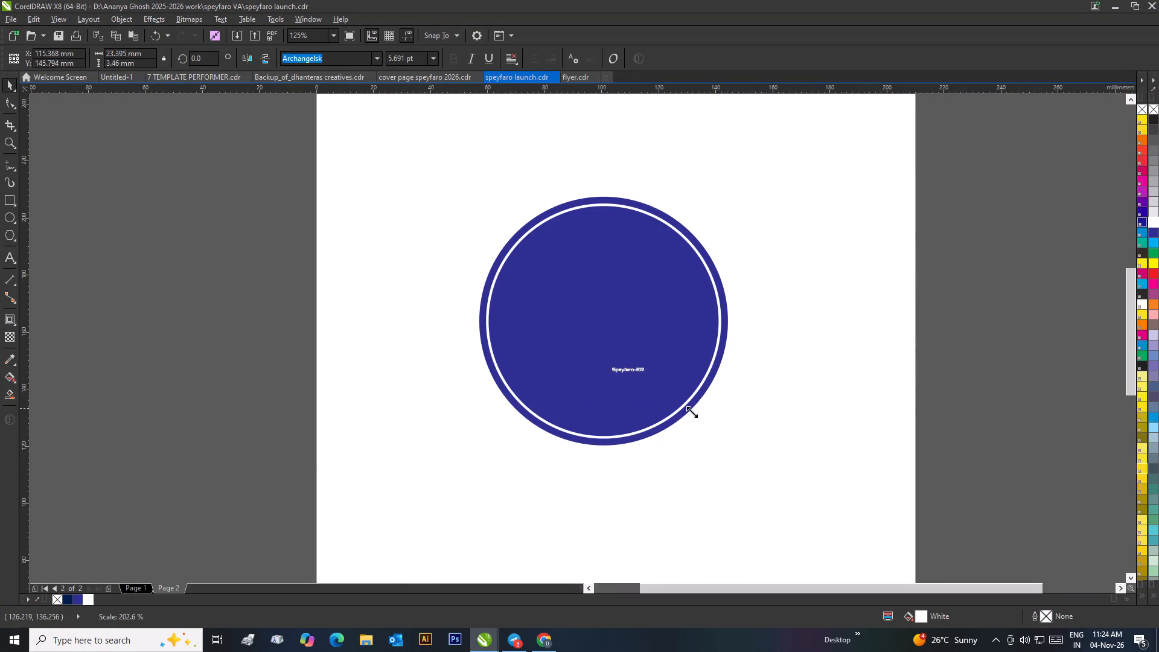
left_click_drag(692, 412, 701, 420)
left_click_drag(660, 373, 564, 304)
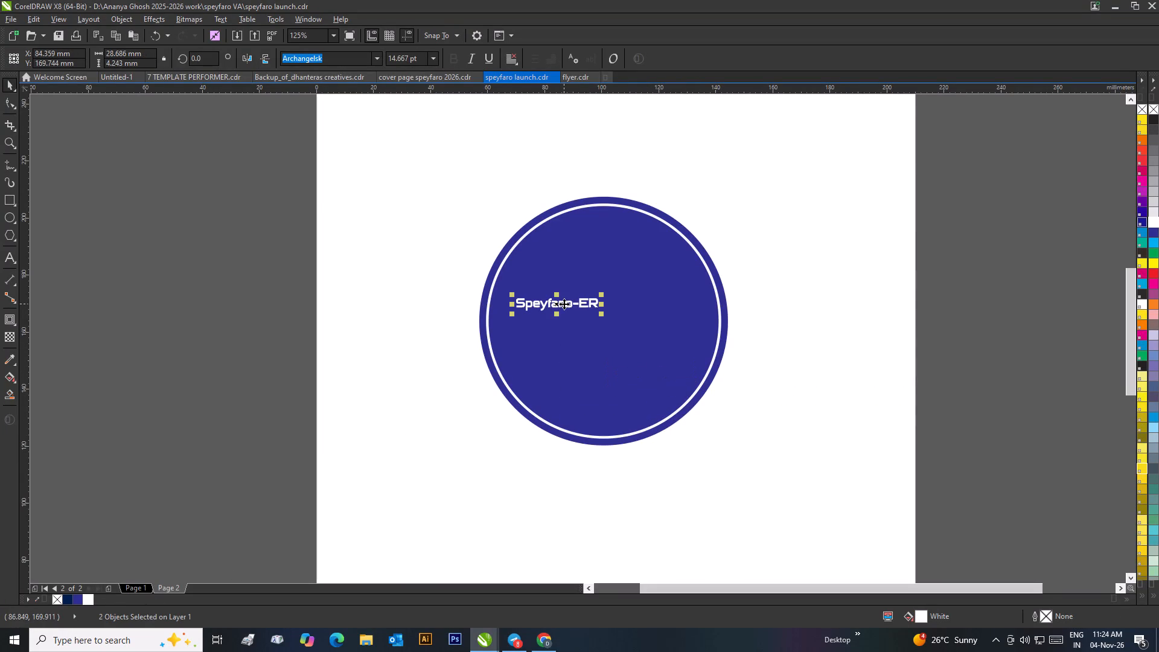
left_click_drag(605, 316, 652, 351)
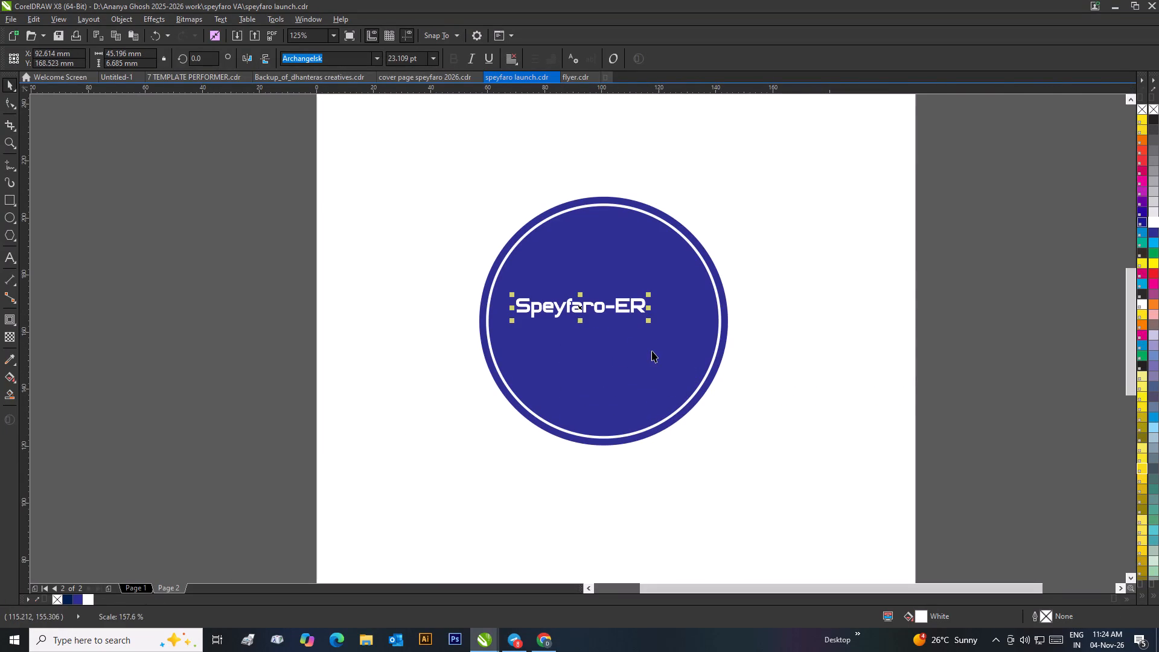
left_click_drag(651, 323, 671, 348)
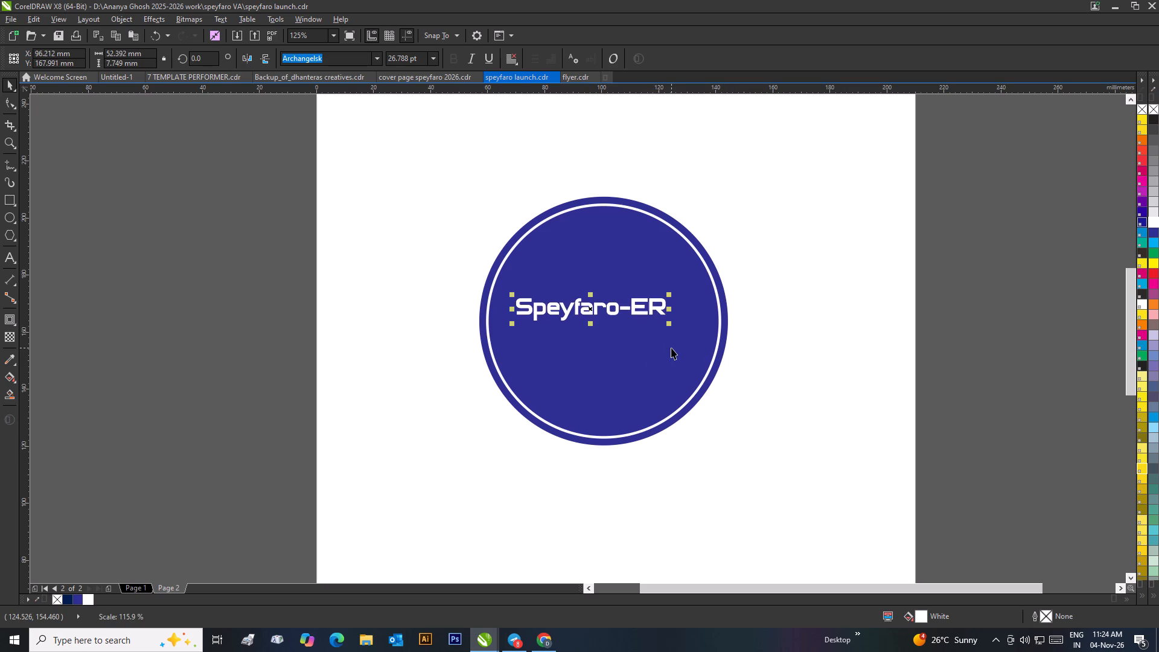
left_click_drag(670, 327, 683, 341)
Centre the white Speyfaro-ER text horizontally and vertically on the inner circle.
left_click_drag(647, 310, 645, 331)
left_click(647, 309, "shift")
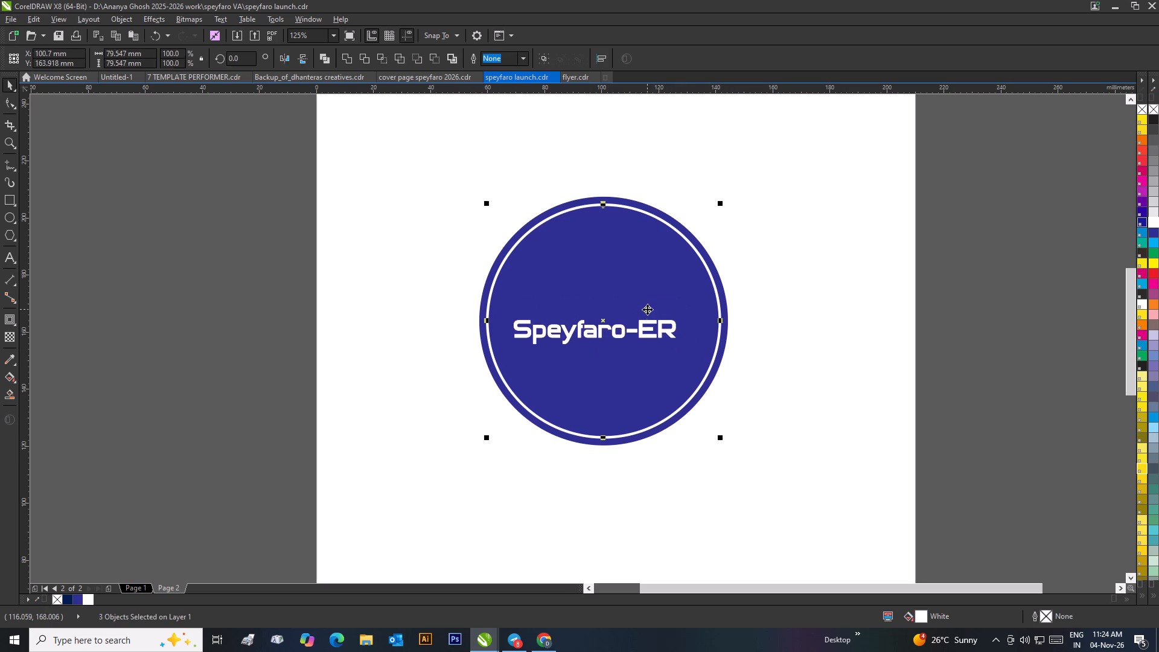
type("ce")
left_click(943, 342)
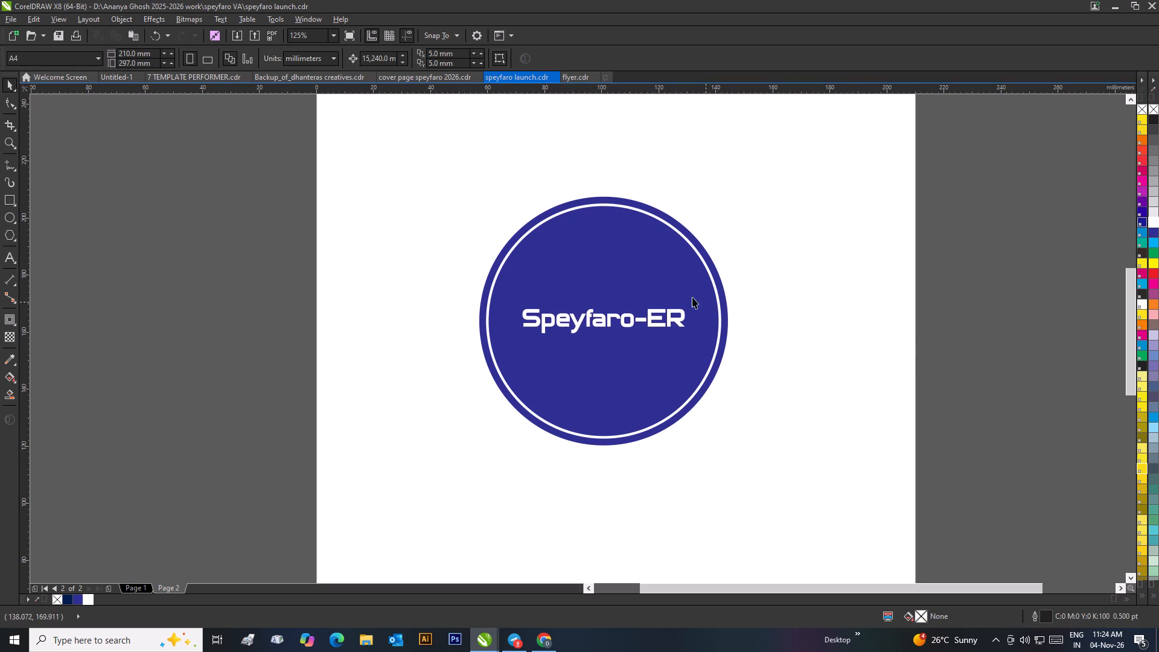
Switch to flyer.cdr and ungroup the white SPEY logo above the Speyfaro-ER heading.
left_click(563, 78)
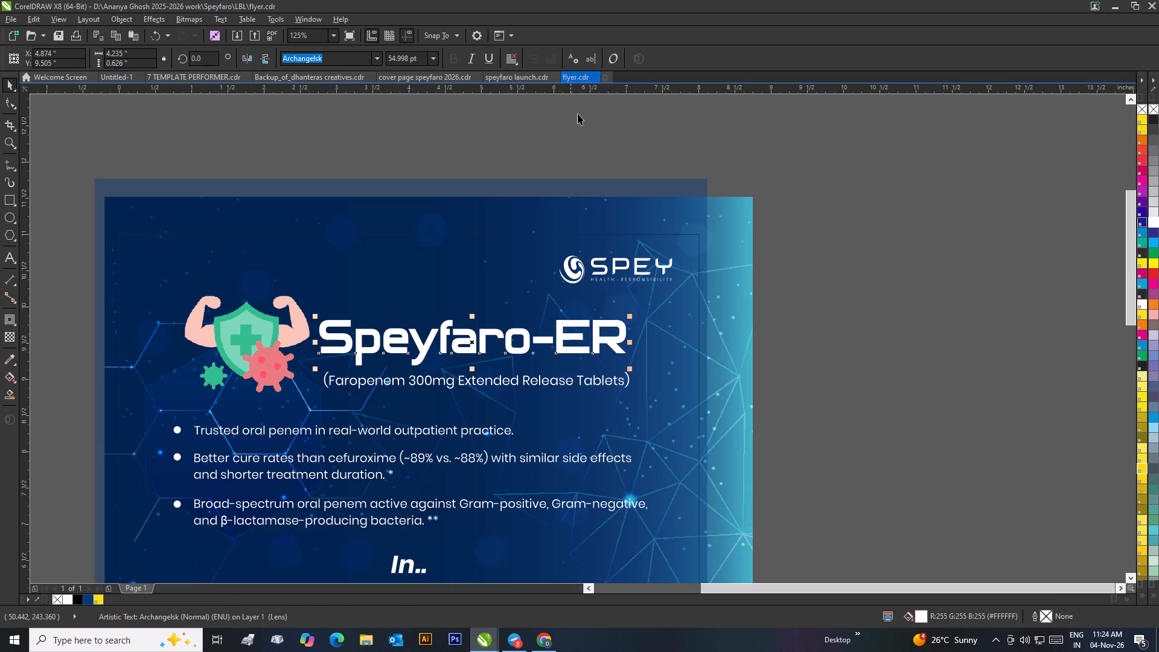
left_click(575, 263)
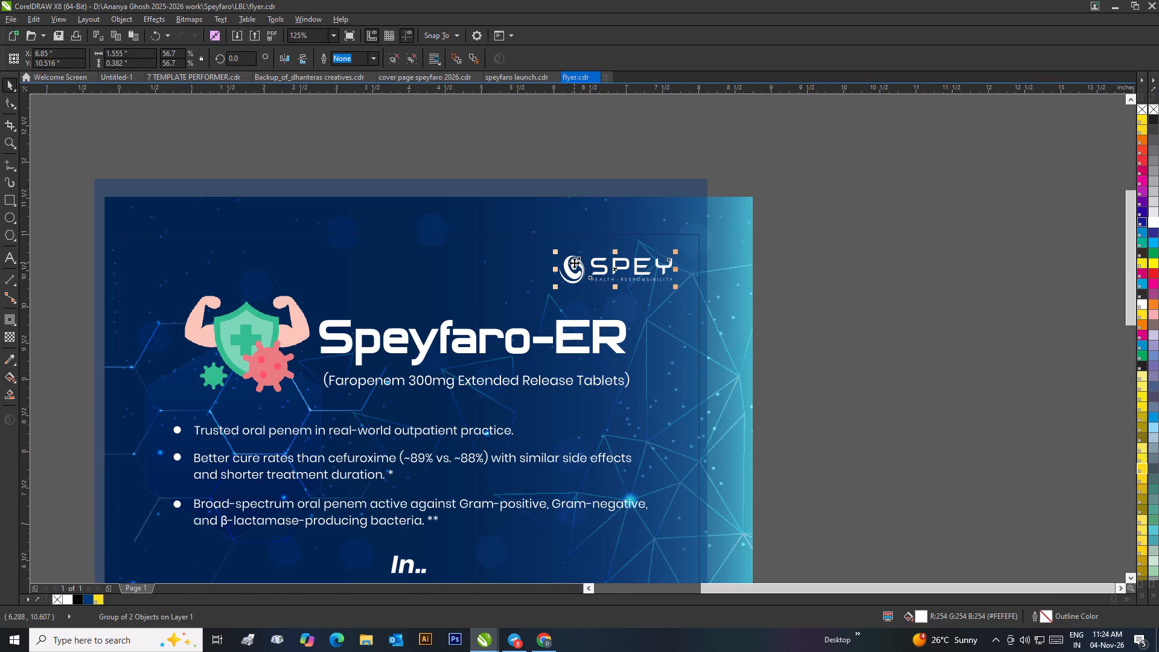
key("F10")
scroll(601, 297, "up", 2)
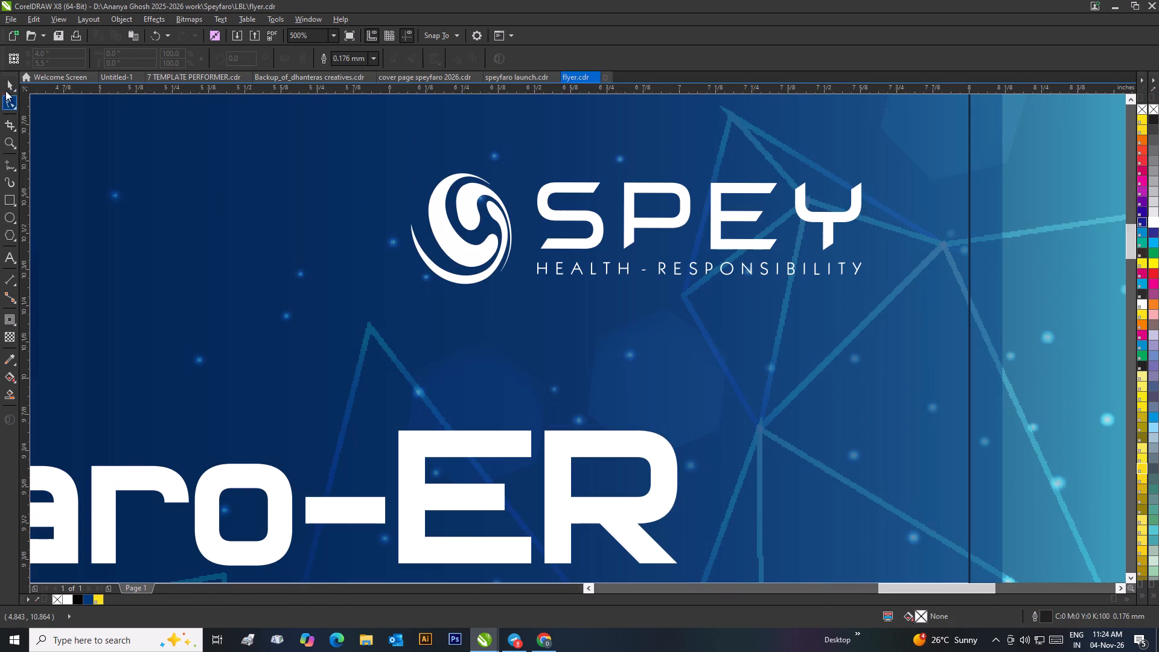
left_click(6, 83)
left_click(488, 193)
right_click(488, 193)
left_click(552, 258)
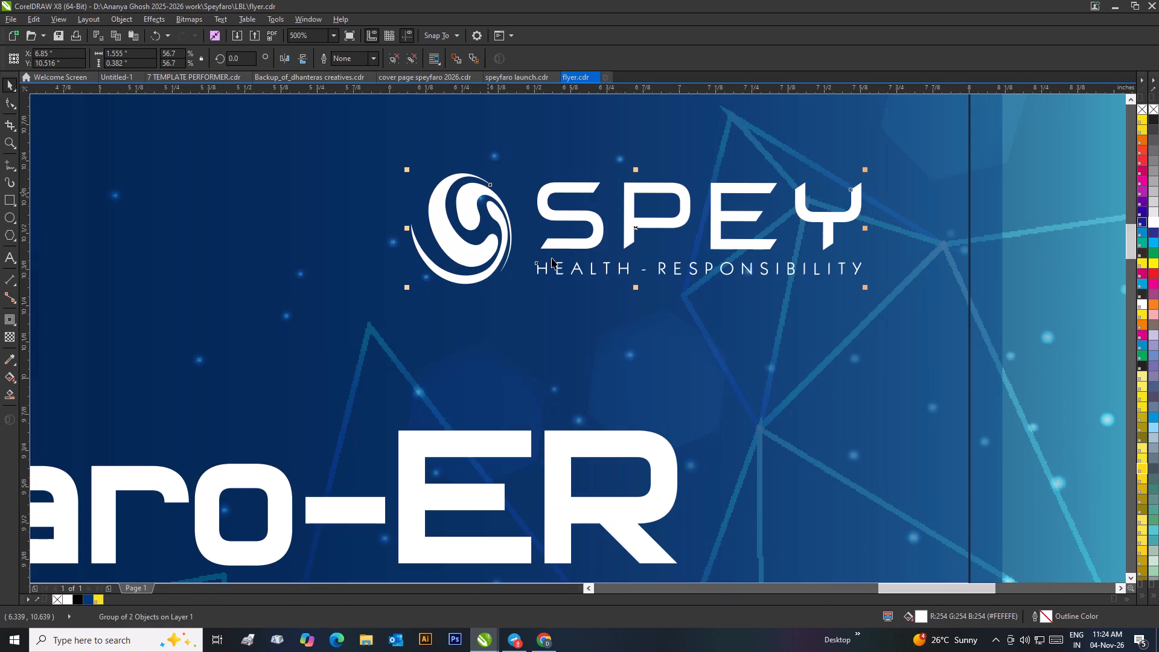
left_click(543, 296)
Delete the SPEY lettering, the HEALTH - RESPONSIBILITY tagline and the flyer background, keeping only the logo's swirl symbol.
left_click(556, 213)
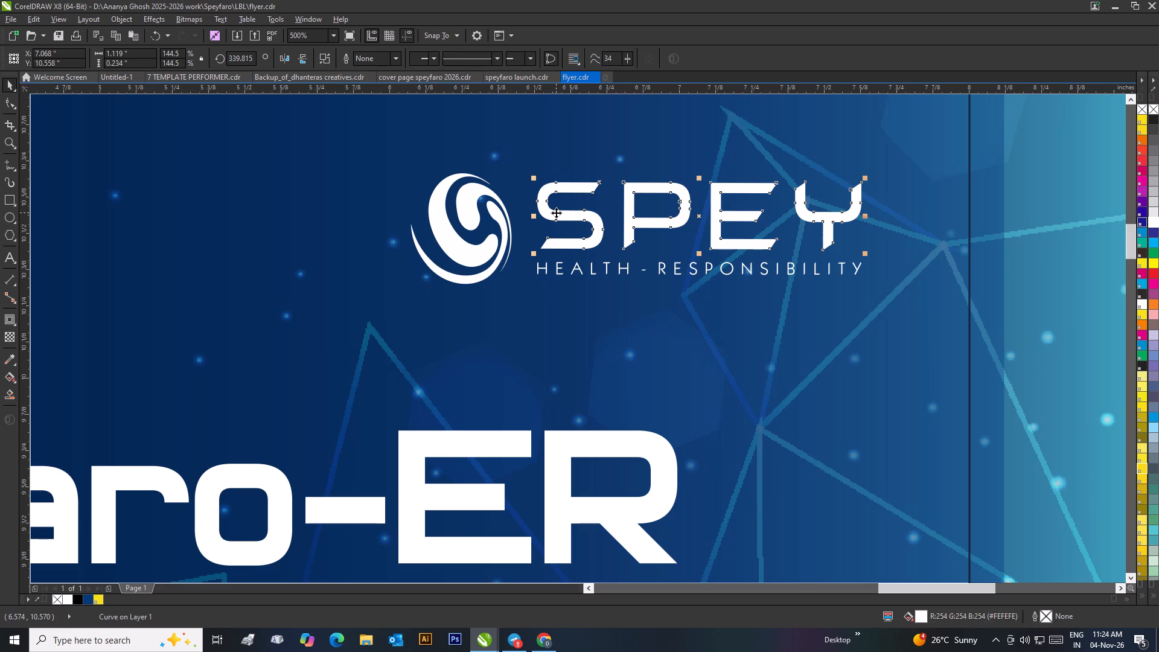
key("Delete")
left_click(575, 272)
key("Delete")
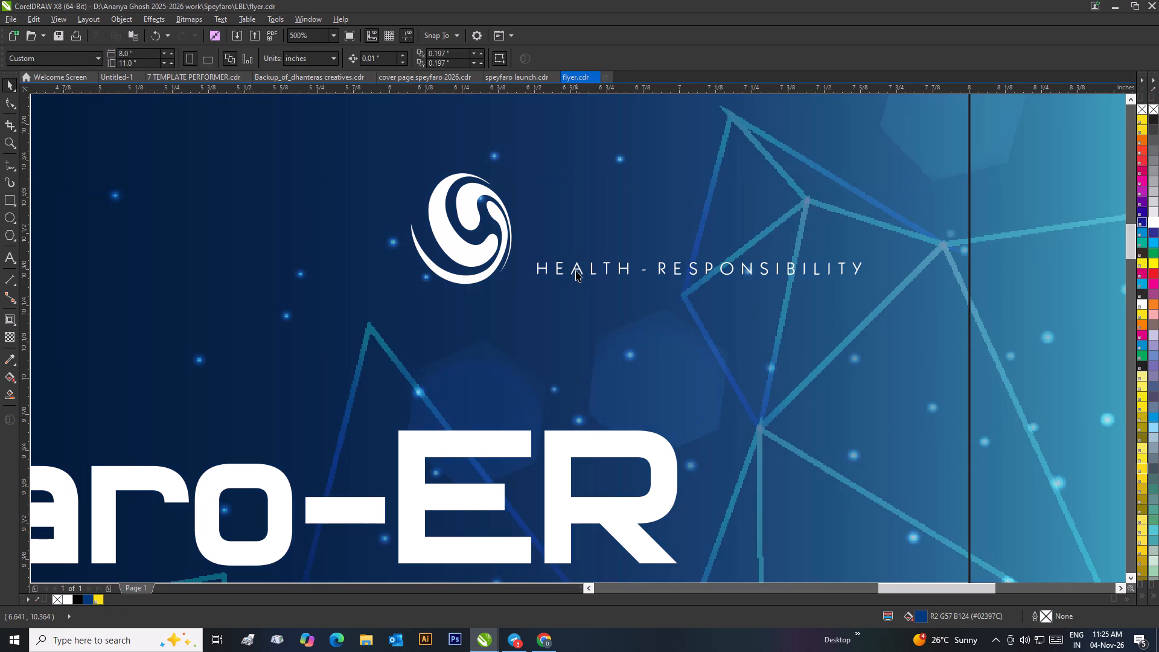
left_click(576, 270)
key("Delete")
left_click(533, 270)
key("Delete")
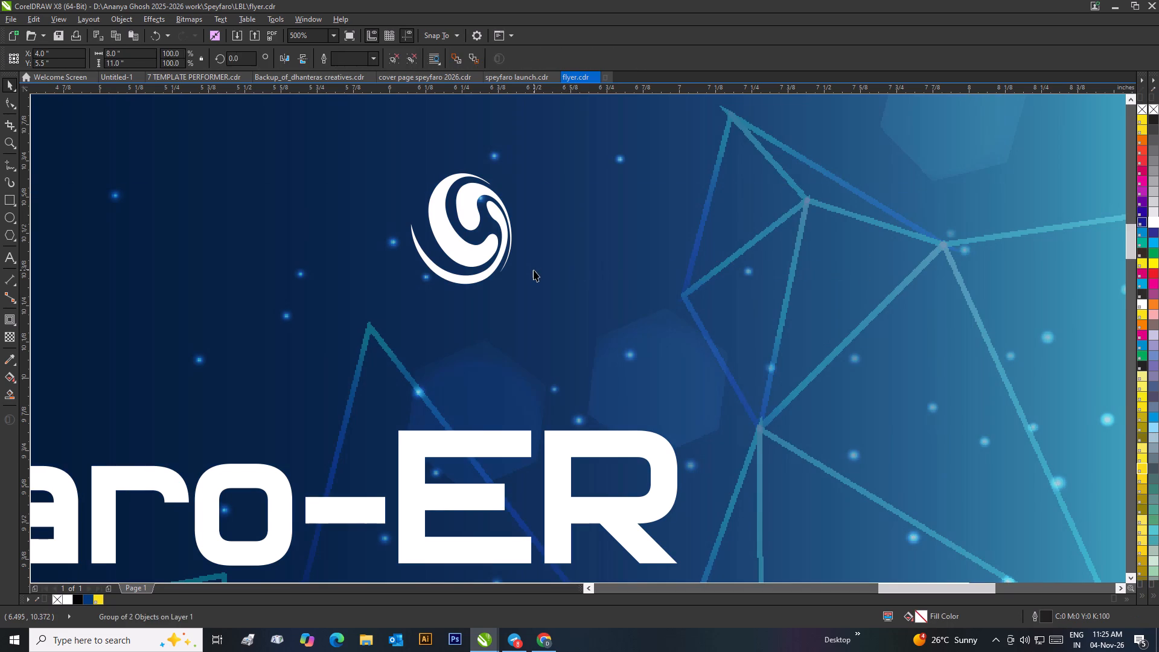
left_click_drag(527, 152, 378, 299)
key("Delete")
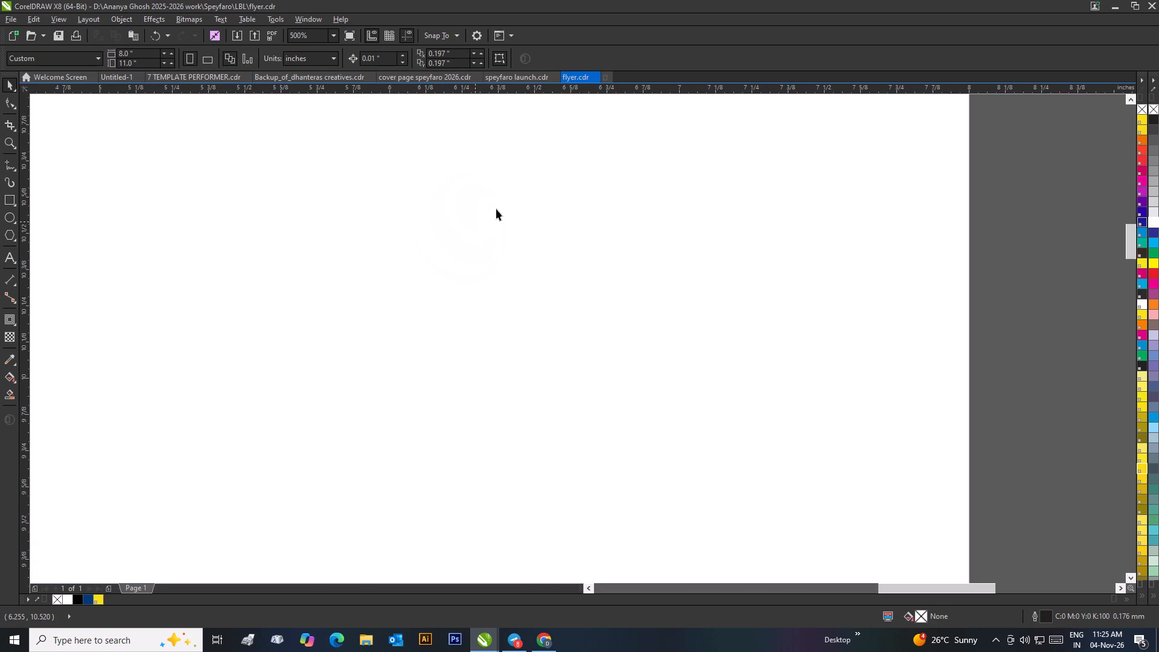
Copy the remaining white swirl symbol of the SPEY logo.
left_click_drag(601, 126, 206, 388)
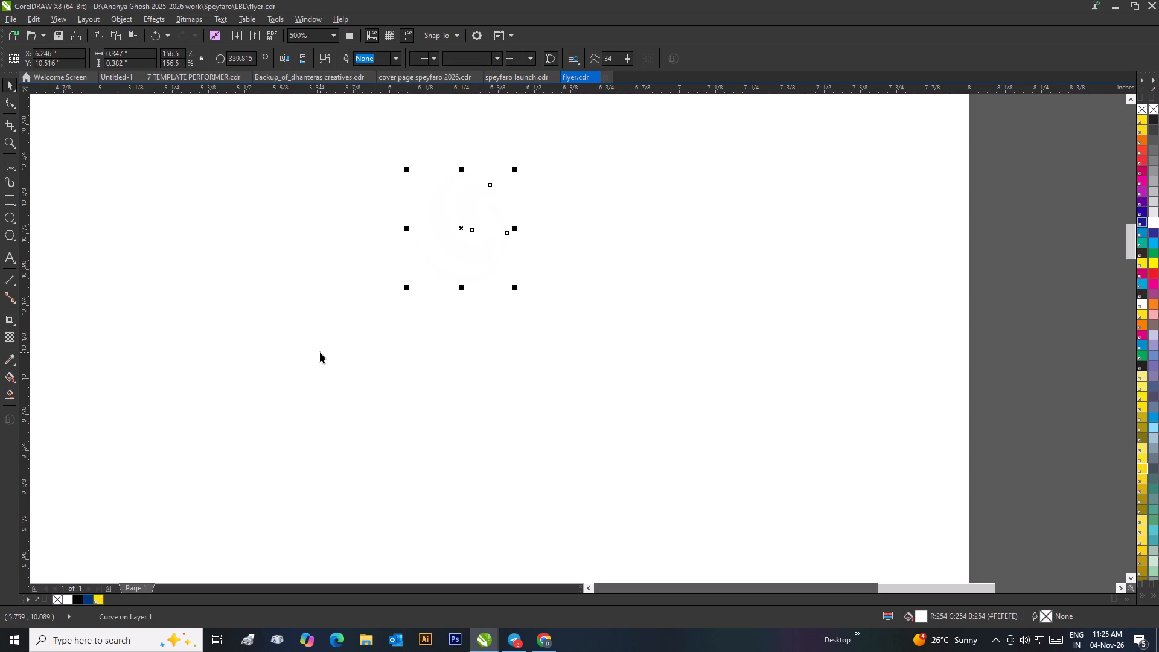
key("ctrl+g")
right_click(462, 231)
left_click(502, 350)
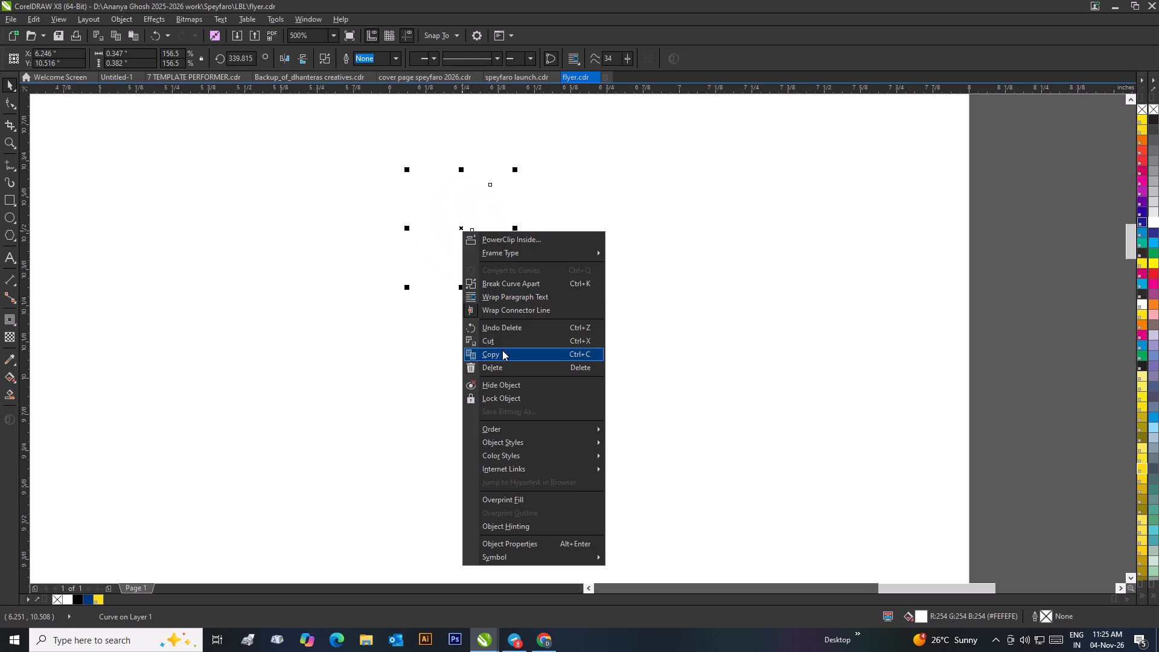
Paste the swirl into speyfaro launch.cdr, place a copy above the name on the blue circle, and delete the original.
left_click(433, 80)
left_click(505, 78)
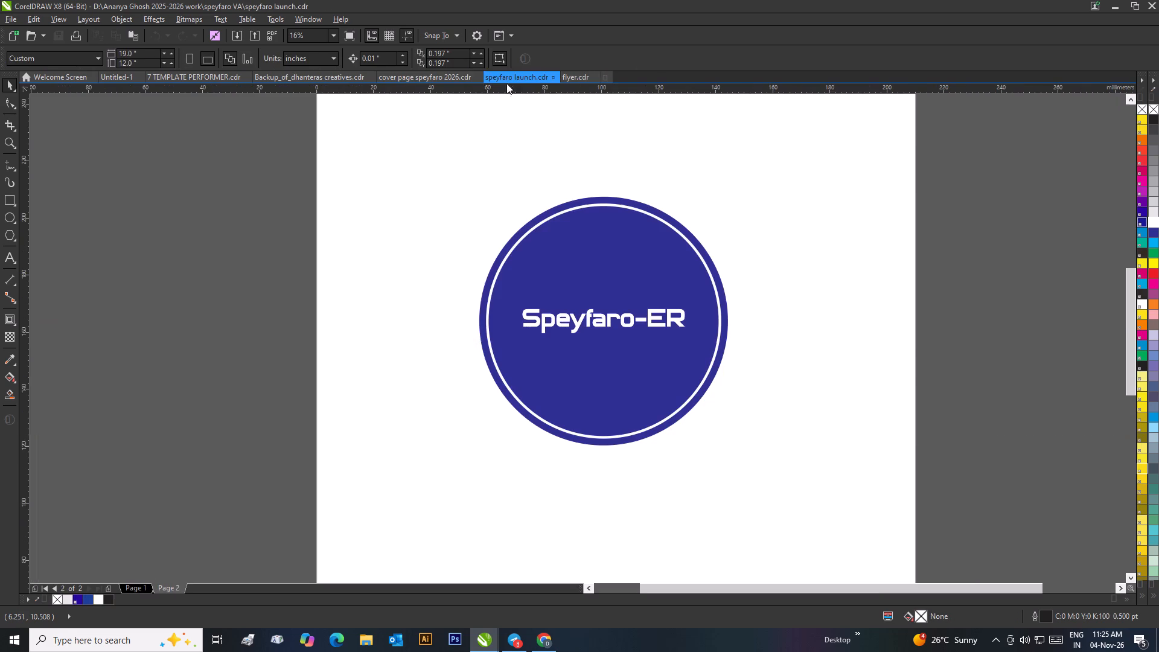
scroll(570, 251, "down", 1)
key("ctrl+v")
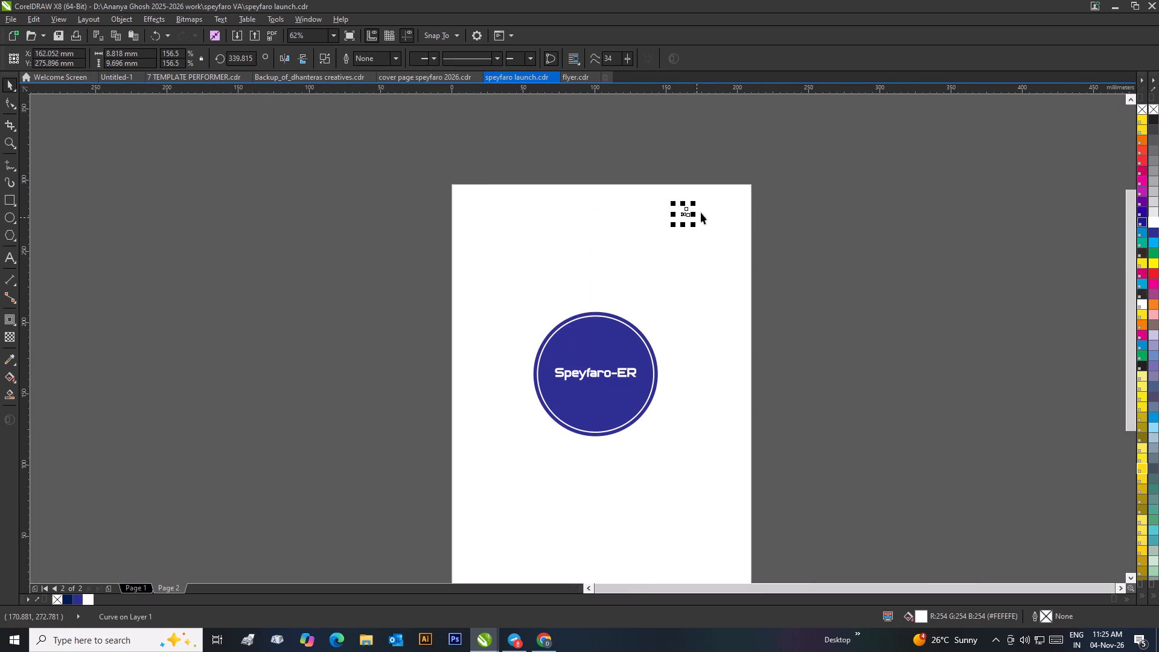
left_click_drag(685, 216, 602, 345)
right_click(602, 345)
left_click_drag(802, 162, 654, 258)
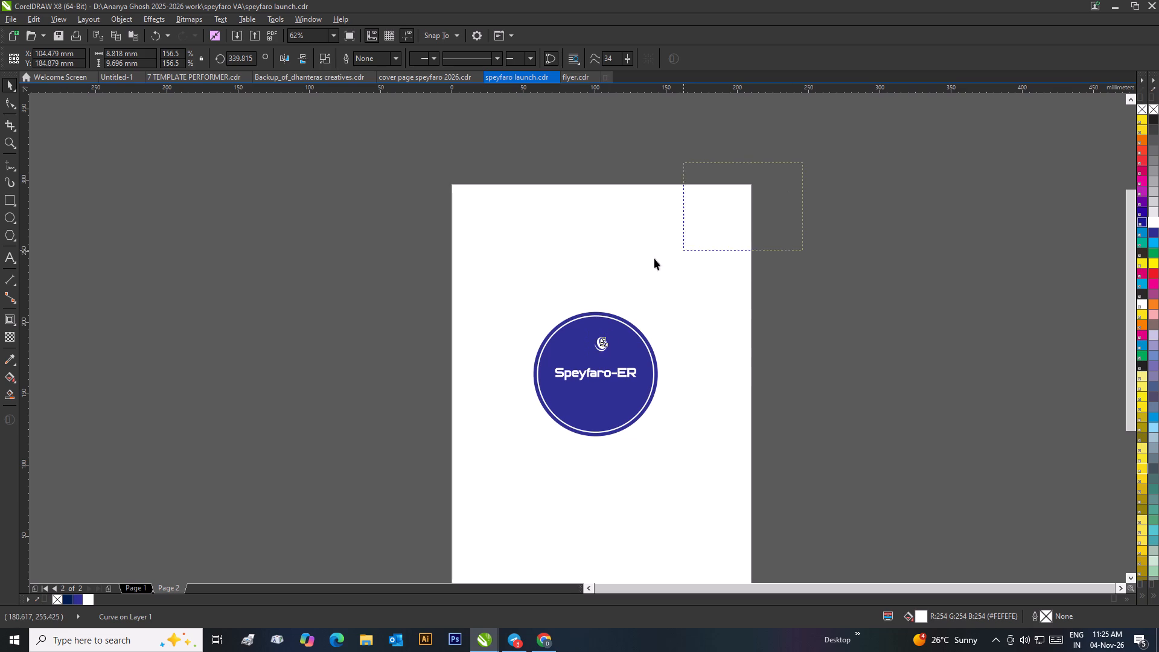
left_click_drag(654, 258, 602, 271)
key("Delete")
Enlarge the white swirl symbol to about 44 × 49 mm and move it over the middle of the blue circle.
scroll(651, 374, "up", 1)
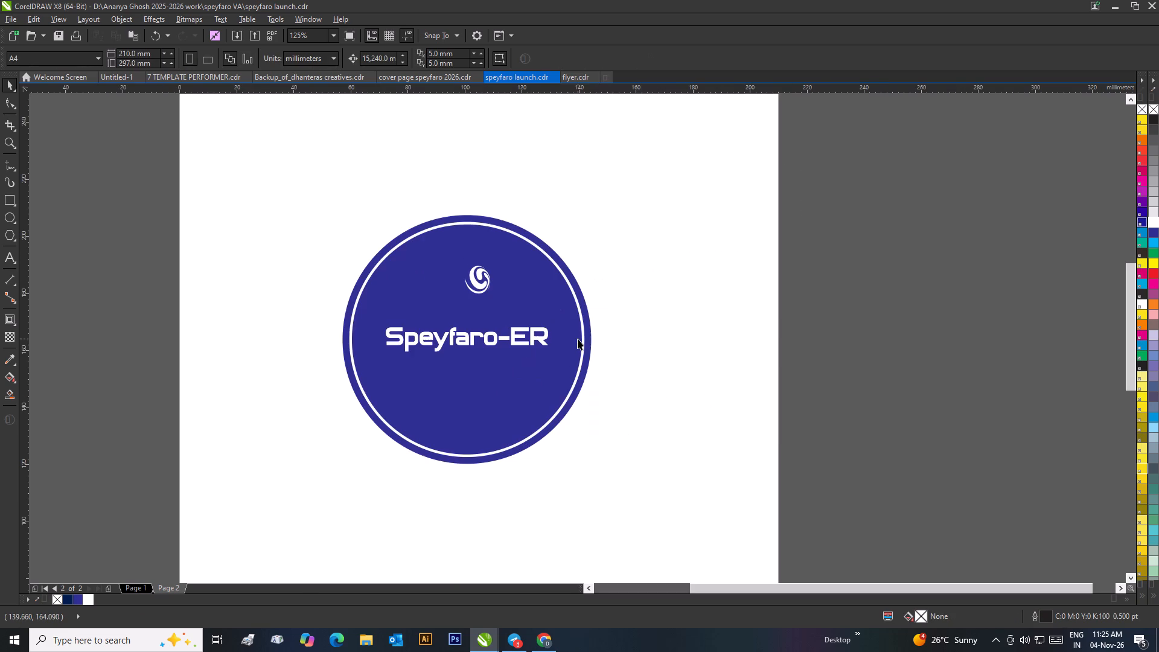
left_click_drag(849, 202, 391, 318)
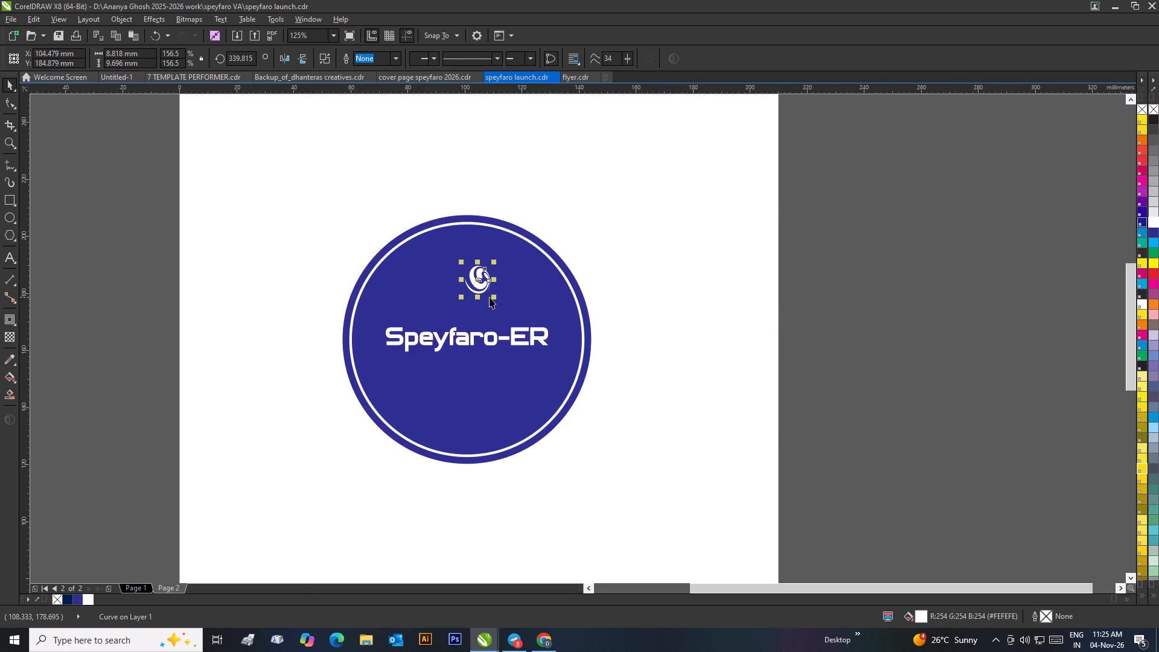
left_click_drag(493, 299, 589, 461)
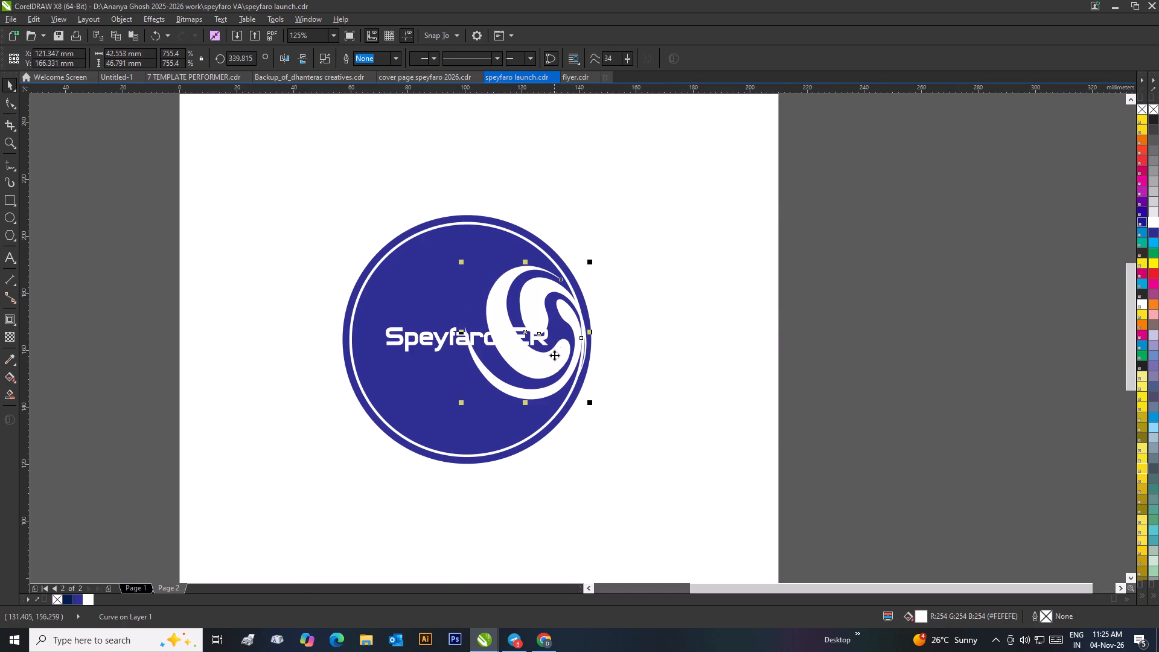
left_click_drag(543, 316, 490, 319)
left_click_drag(535, 405, 543, 411)
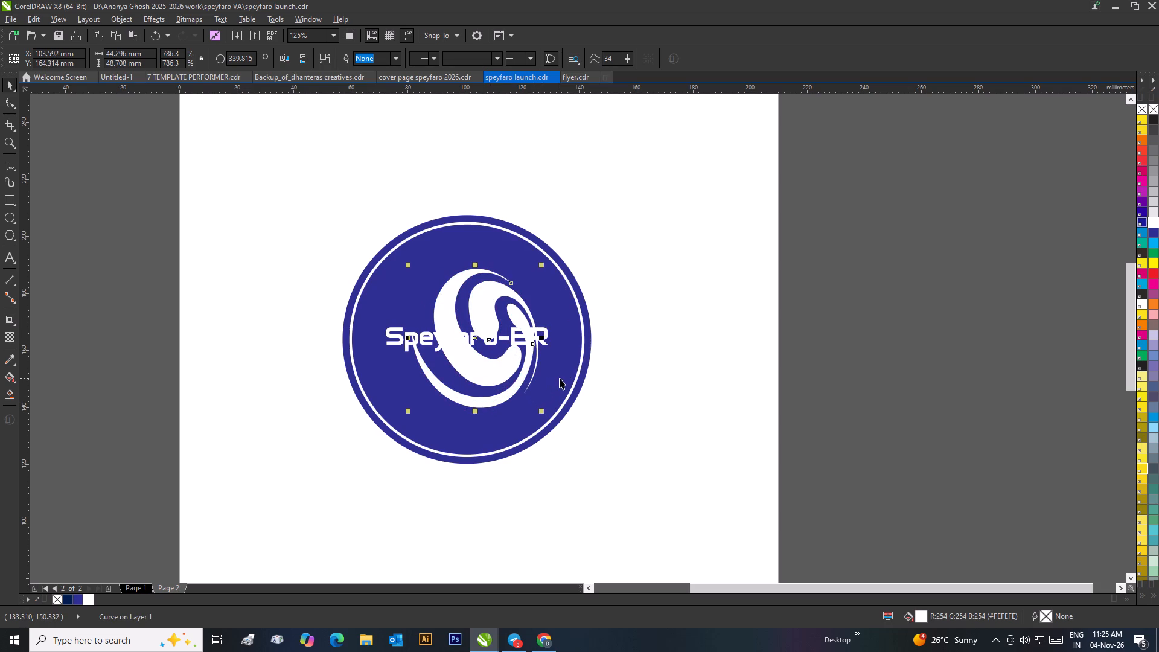
Centre the large swirl symbol horizontally and vertically on the inner blue circle.
left_click(560, 378, "shift")
key("c")
key("e")
left_click_drag(881, 377, 865, 382)
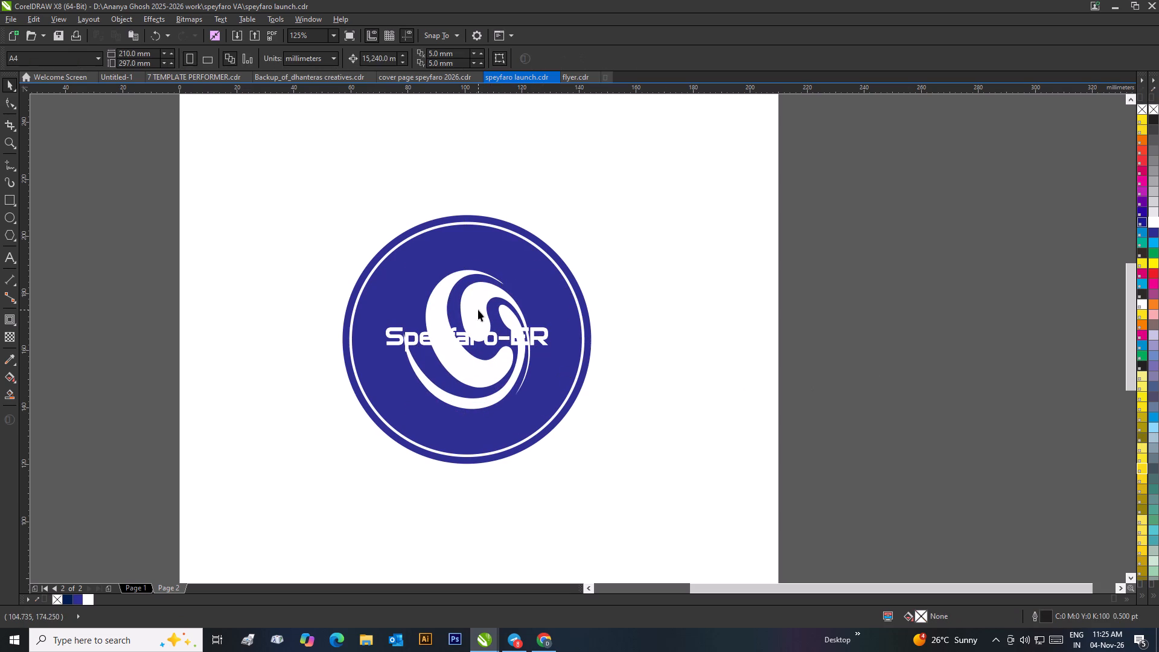
Fill the large swirl symbol with the same blue as the coaster.
left_click(478, 310)
left_click(77, 596)
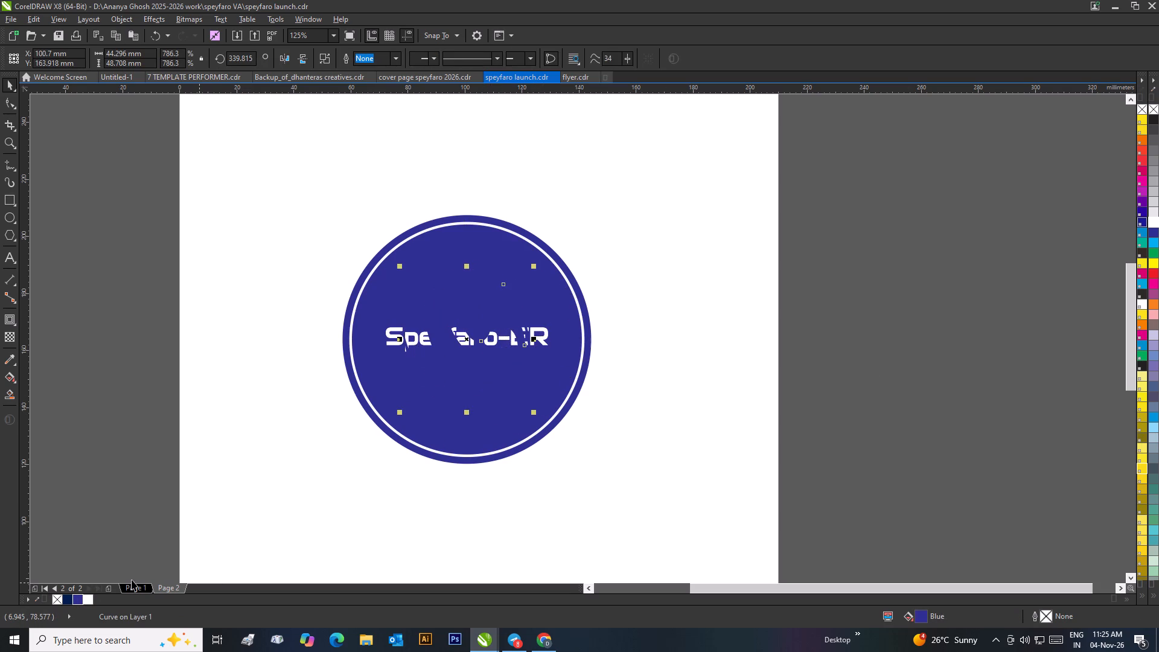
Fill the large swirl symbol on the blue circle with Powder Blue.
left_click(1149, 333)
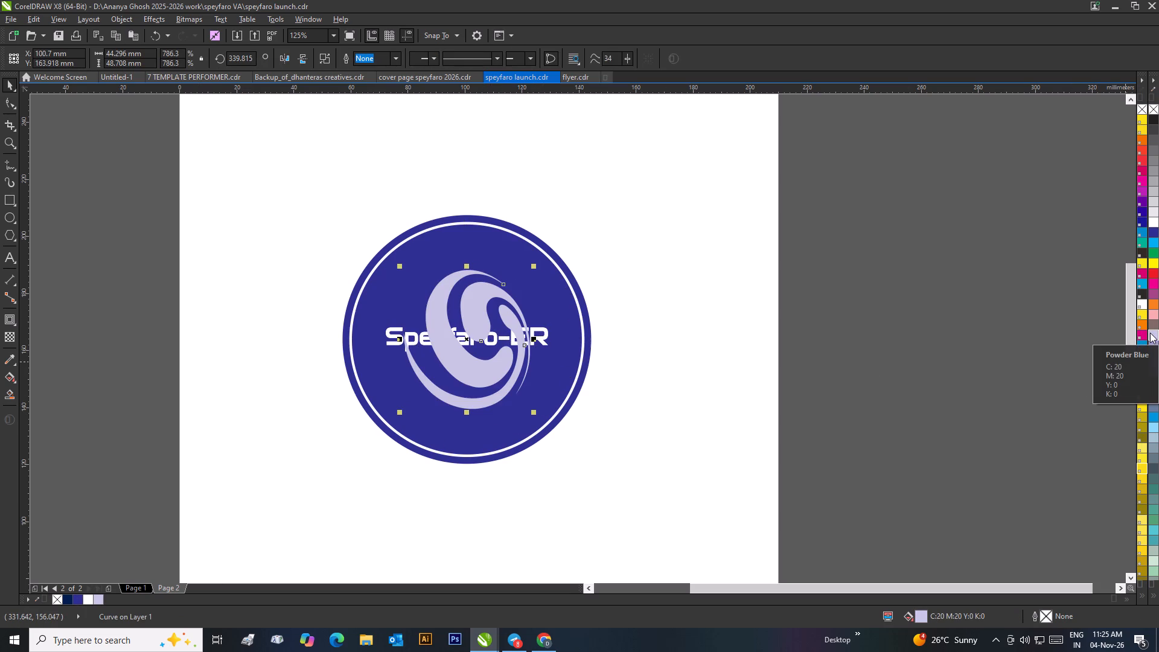
Move the large swirl symbol behind the Speyfaro-ER name while keeping it in front of the blue circle.
key("ctrl+Page_Down")
key("ctrl+Page_Down")
key("ctrl+Page_Down")
key("ctrl+Page_Down")
key("ctrl+Page_Down")
key("ctrl+Page_Down")
key("ctrl+Page_Down")
key("ctrl+Page_Down")
key("ctrl+Page_Down")
key("ctrl+Page_Down")
key("ctrl+Page_Down")
key("ctrl+Page_Down")
key("ctrl+Page_Down")
key("ctrl+Page_Up")
key("ctrl+Page_Up")
key("ctrl+Page_Up")
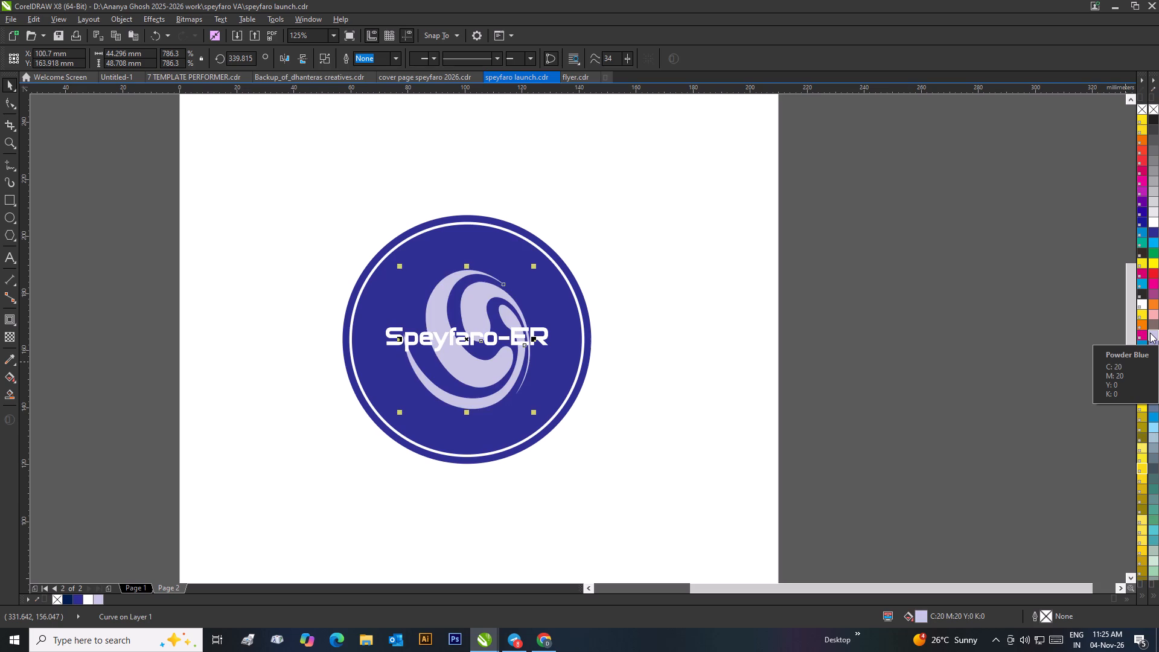
key("ctrl+Page_Up")
key("ctrl+Page_Down")
key("ctrl+Page_Down")
key("ctrl+Page_Up")
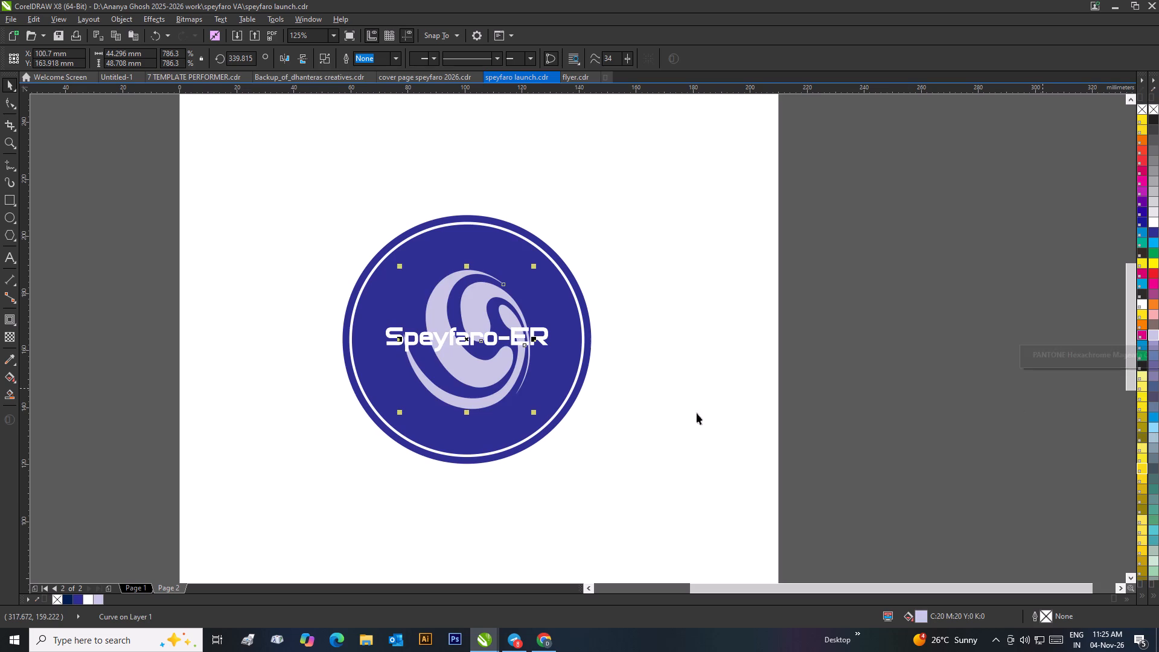
Enlarge the swirl symbol to about 49 × 54 mm and centre it horizontally and vertically on the inner blue circle.
left_click_drag(850, 337, 840, 338)
left_click(484, 287)
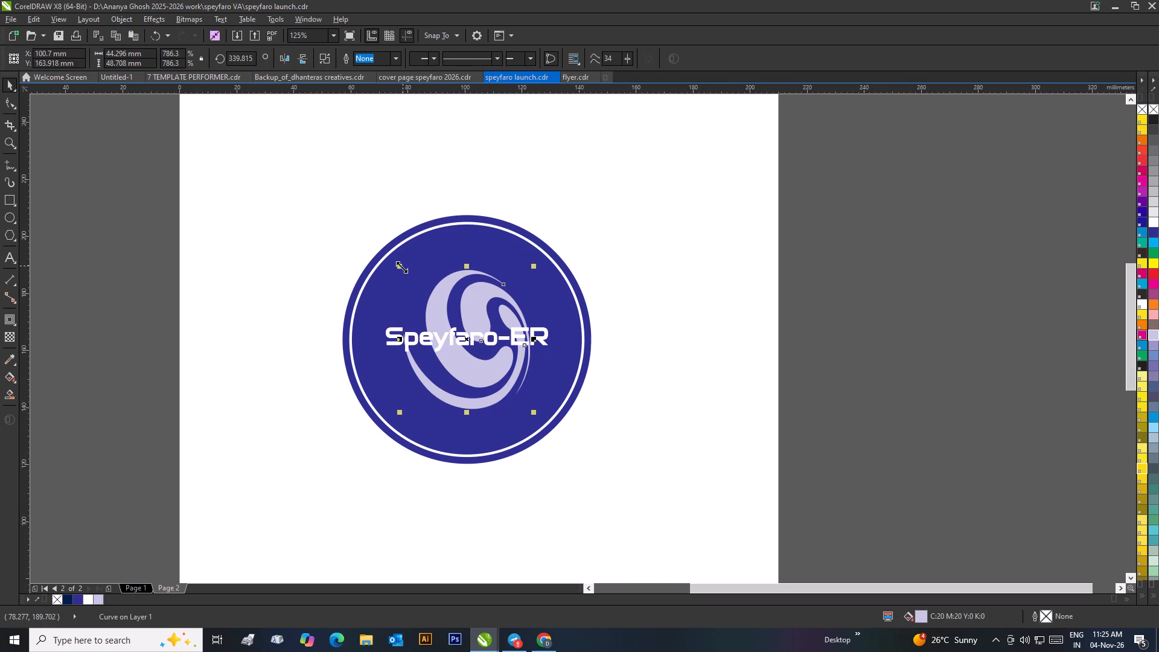
left_click_drag(400, 268, 386, 246)
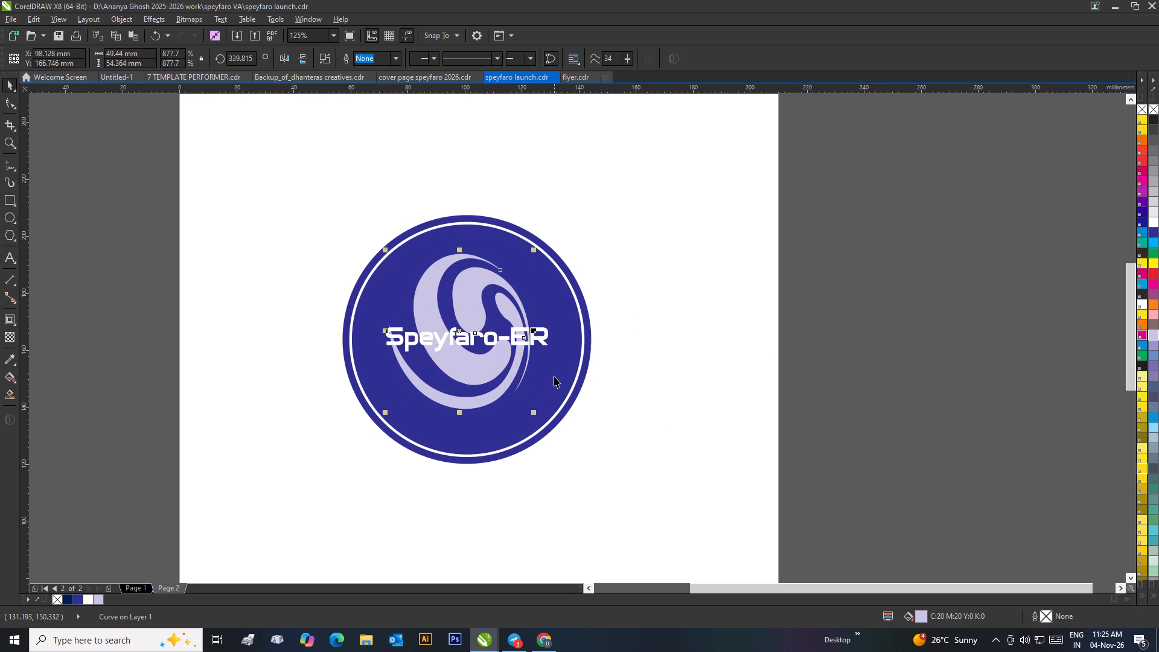
left_click(554, 376, "shift")
type("ce")
Fill the enlarged swirl symbol with white.
left_click_drag(926, 385, 920, 388)
left_click(512, 368)
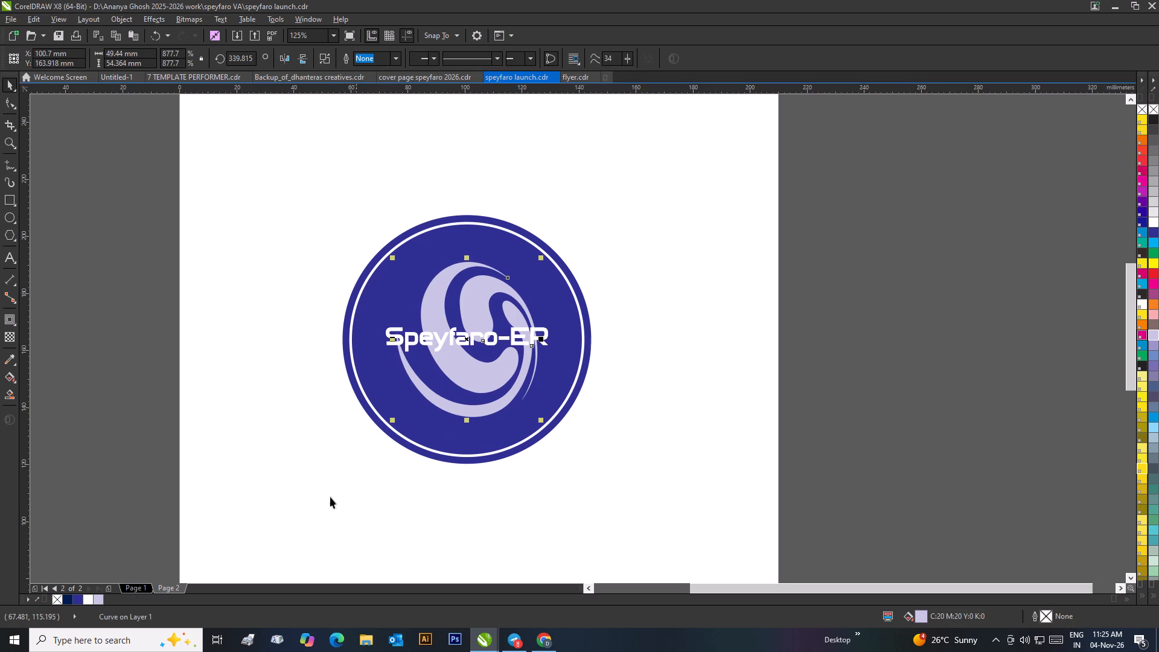
left_click(85, 599)
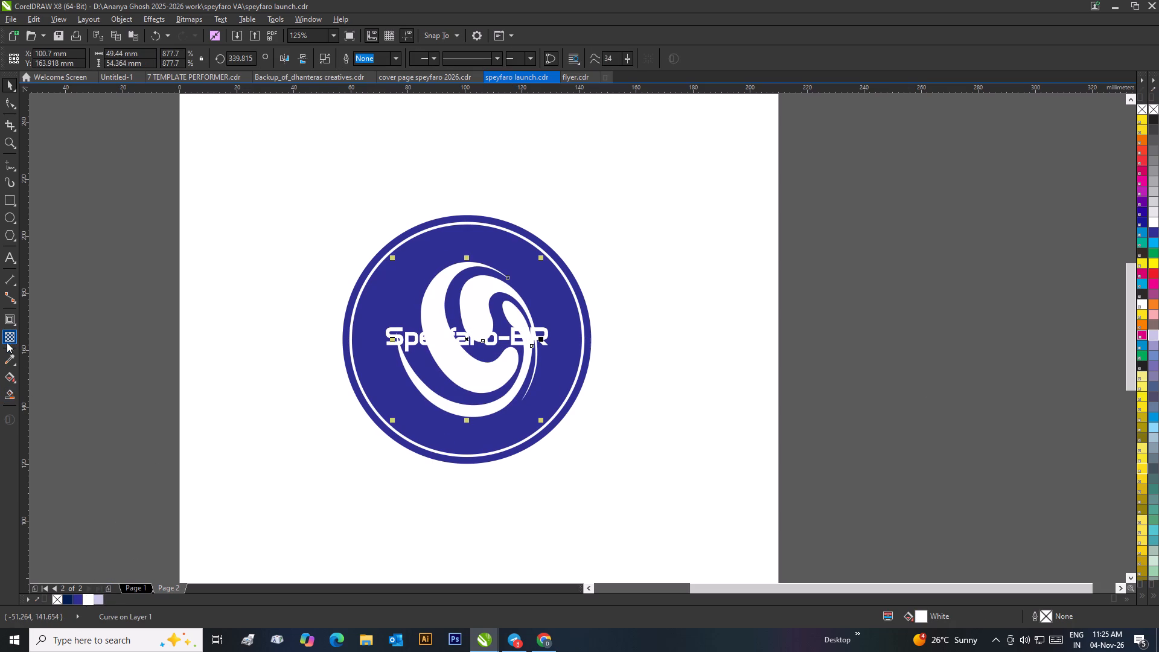
Apply a uniform transparency of 95 to the white swirl so it forms a faint watermark behind the name.
left_click(10, 338)
left_click(455, 434)
left_click(461, 434)
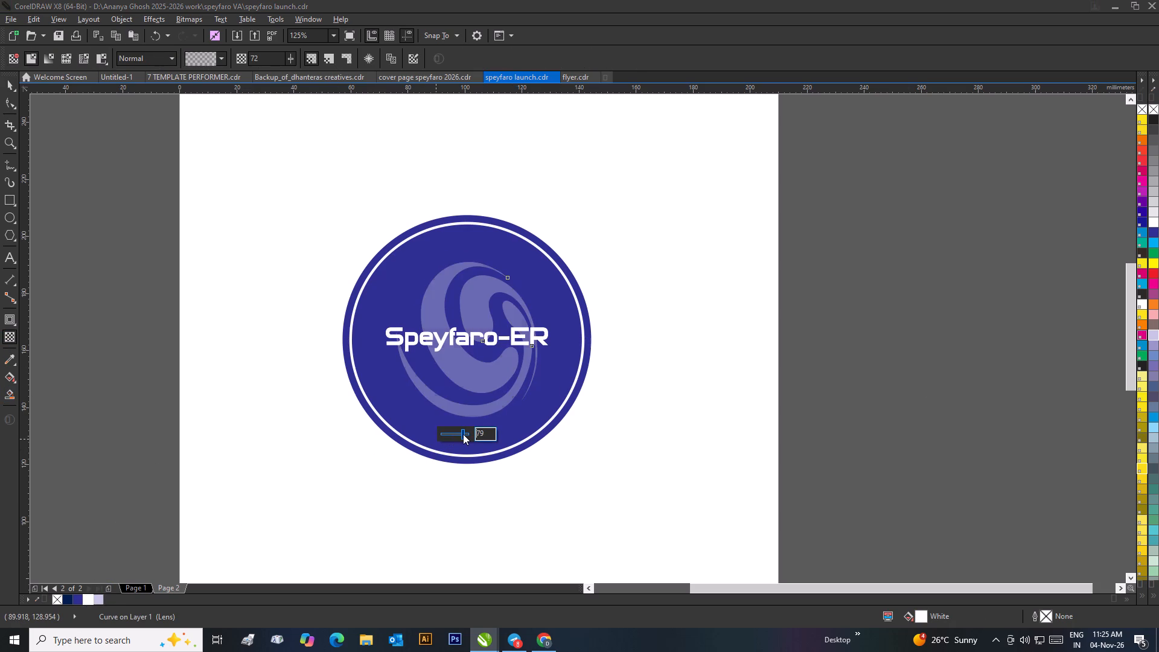
left_click(463, 434)
left_click(465, 433)
left_click(467, 433)
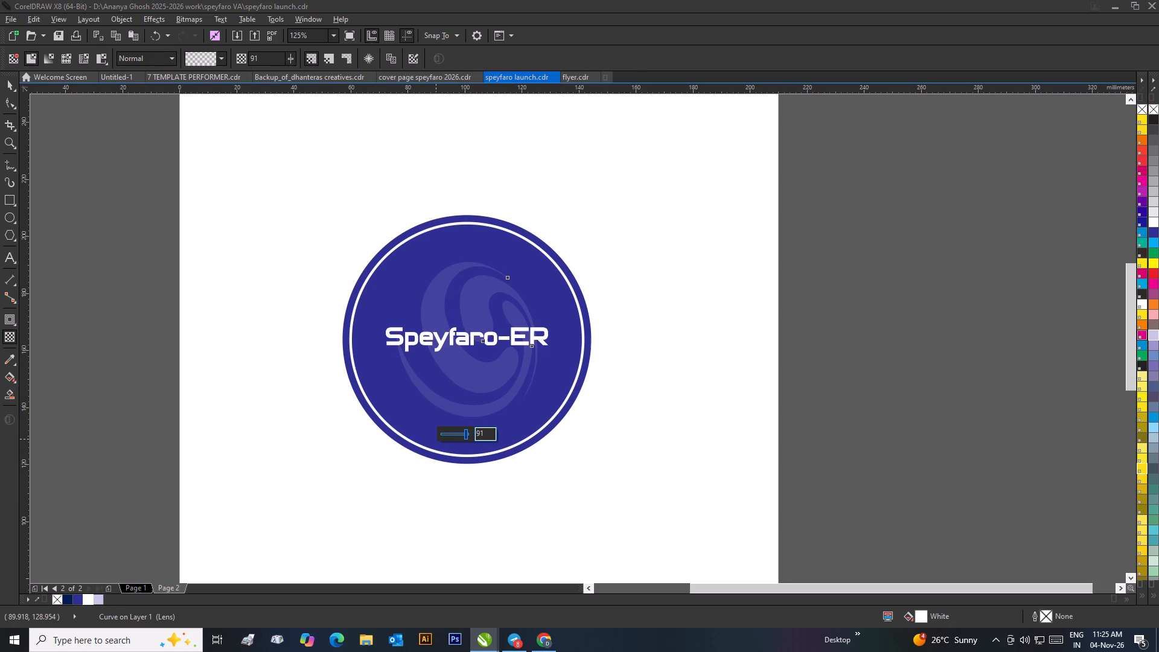
left_click(485, 432)
key("BackSpace")
key("5")
key("Return")
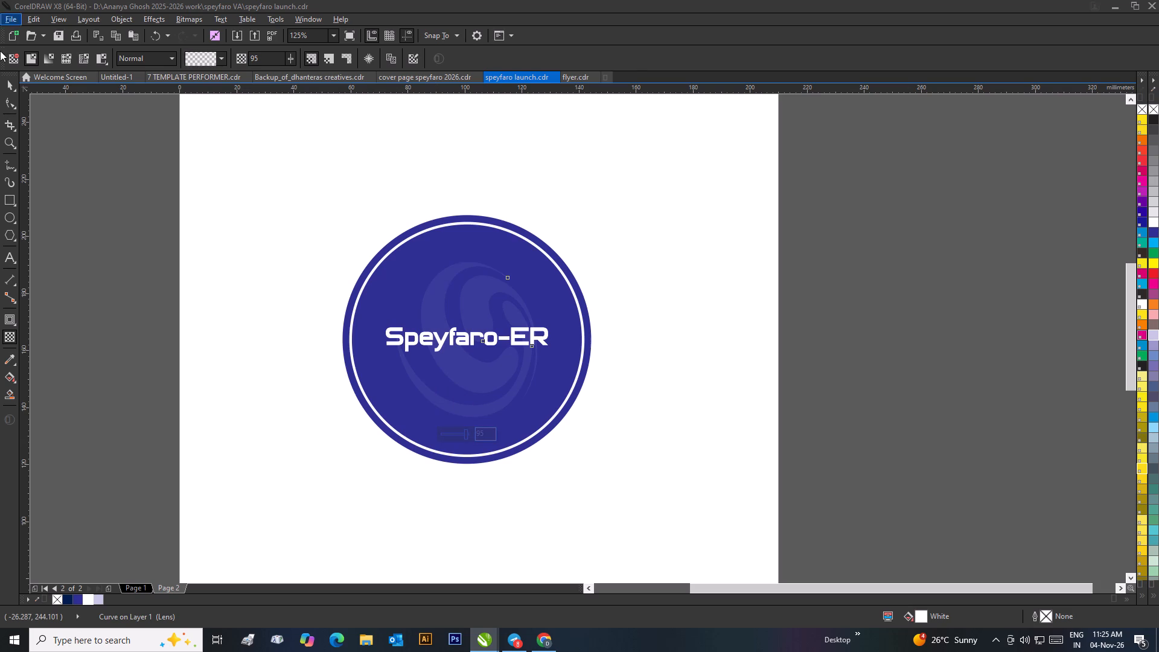
left_click(8, 86)
left_click(91, 160)
scroll(357, 224, "down", 2)
scroll(647, 366, "up", 1)
left_click(768, 337)
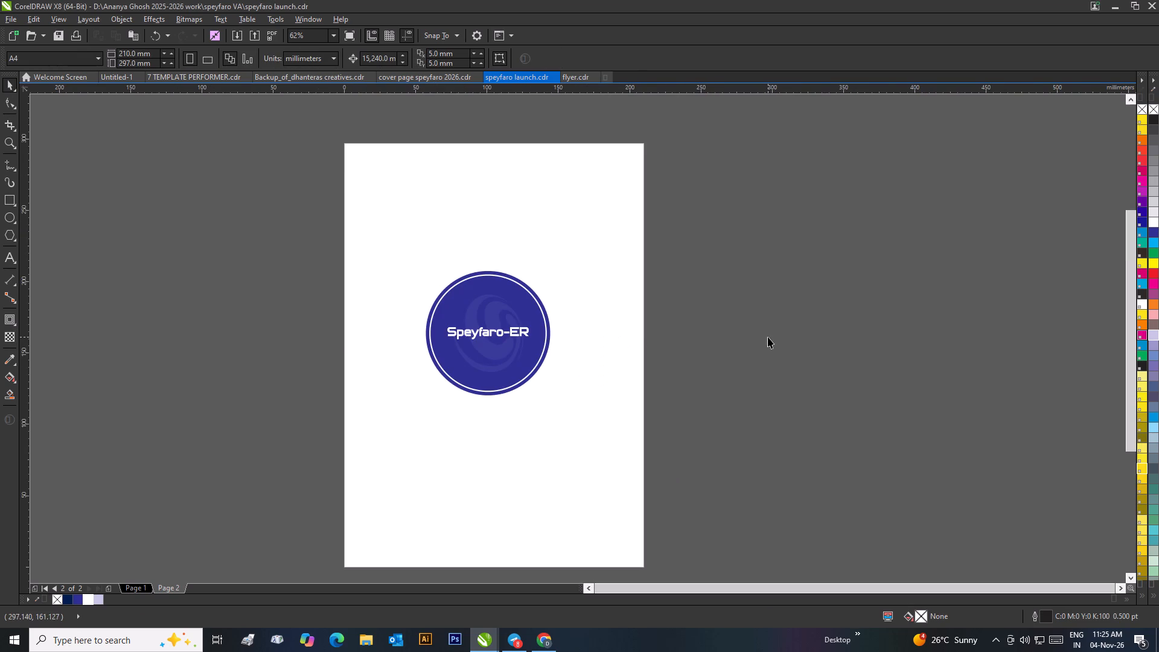
scroll(545, 323, "up", 1)
left_click(939, 366)
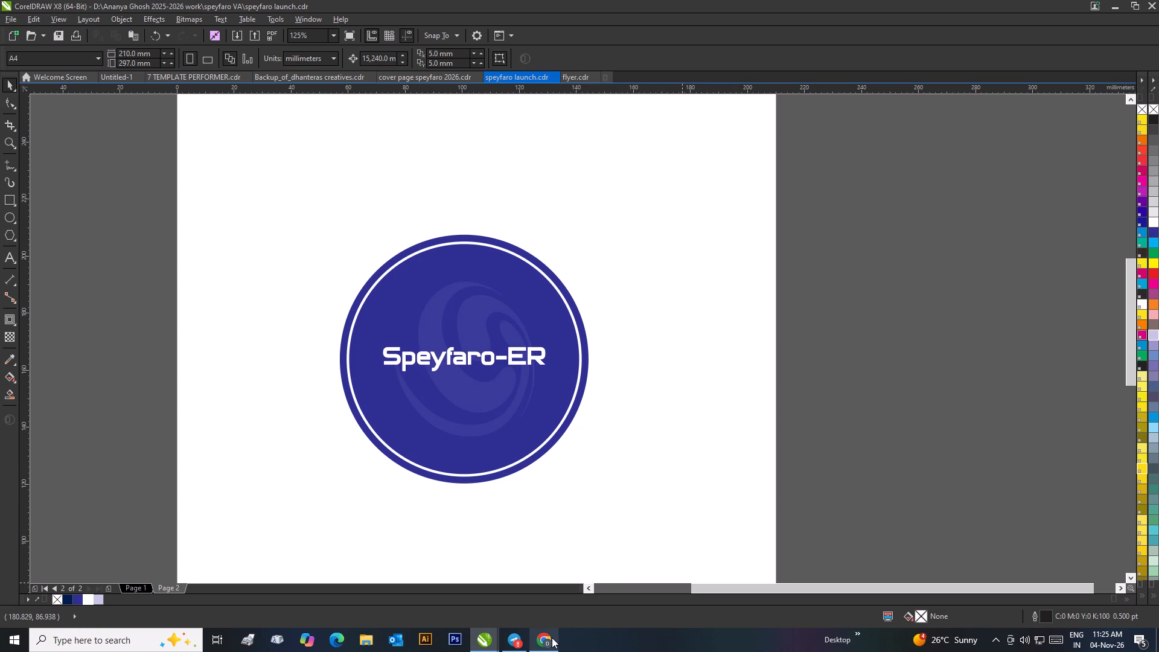
Switch to Pinterest in Chrome and browse the logo and coaster pins for design ideas to use around the name.
left_click(561, 601)
scroll(550, 552, "down", 4)
scroll(293, 207, "down", 2)
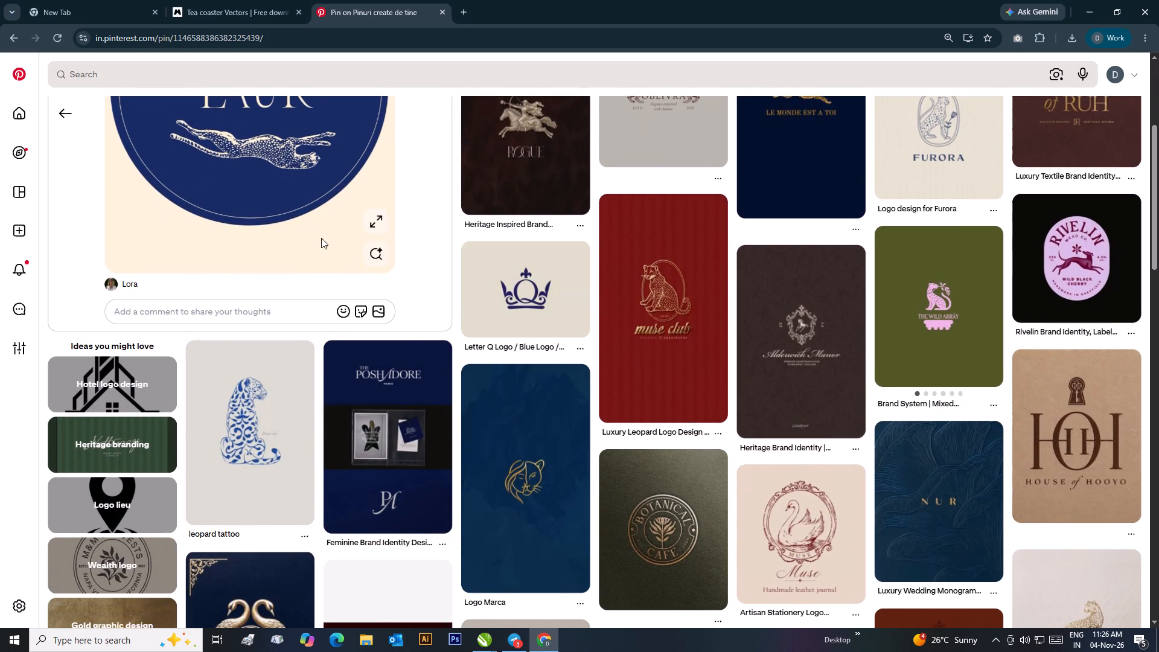
scroll(321, 238, "down", 2)
scroll(453, 288, "down", 6)
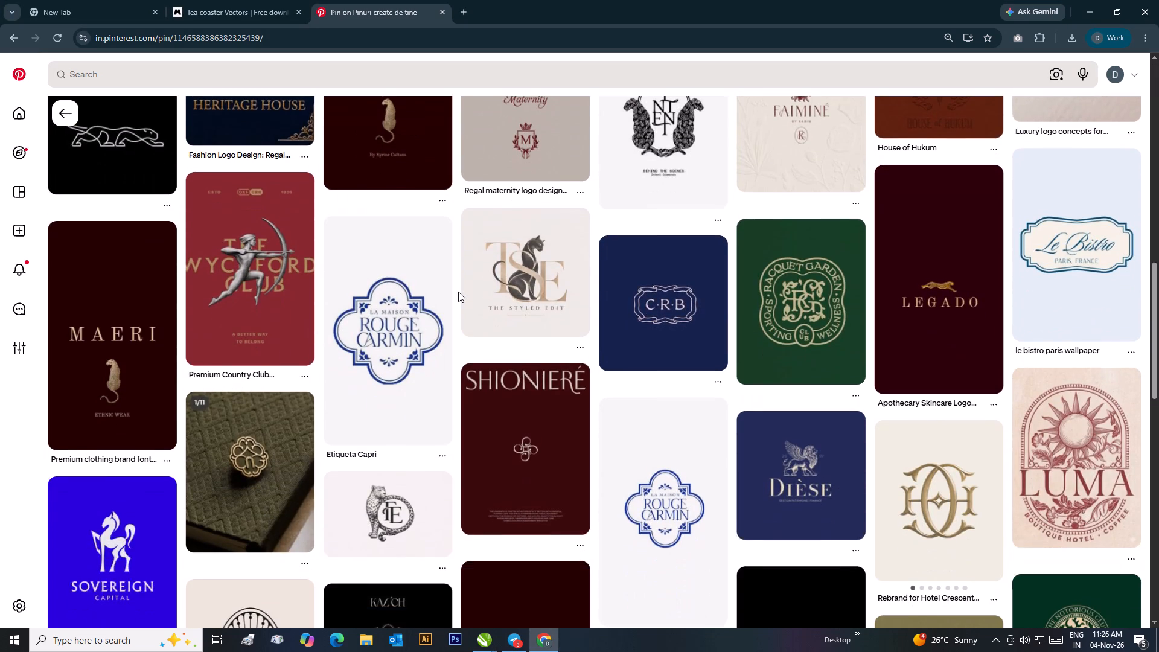
scroll(458, 292, "down", 7)
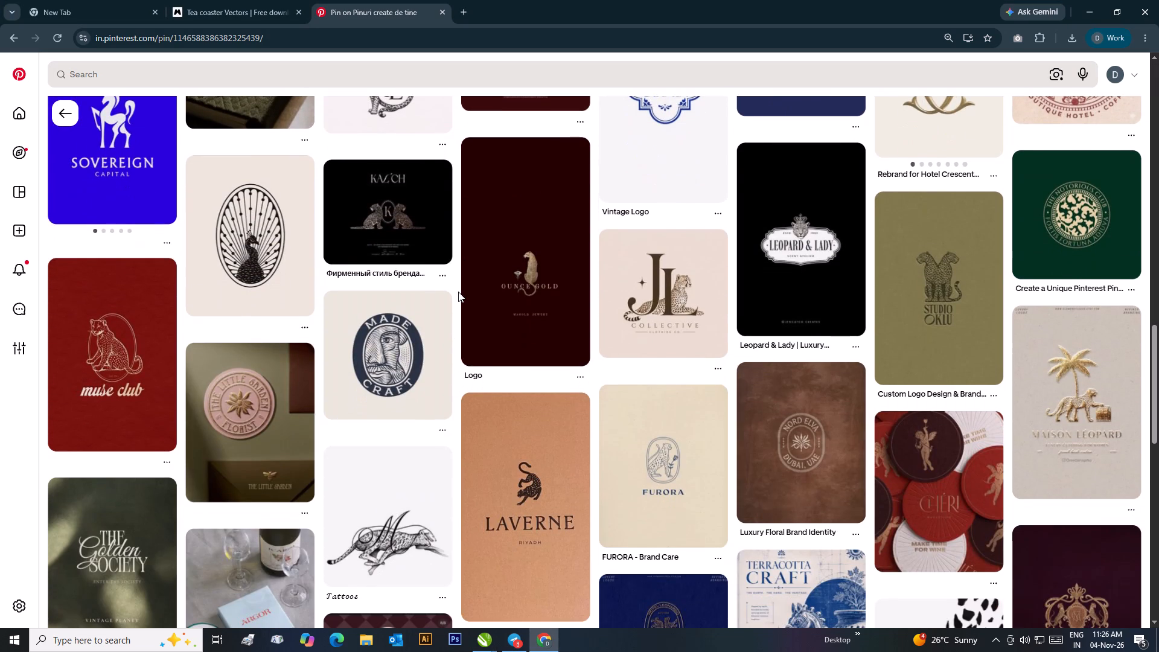
scroll(458, 292, "down", 9)
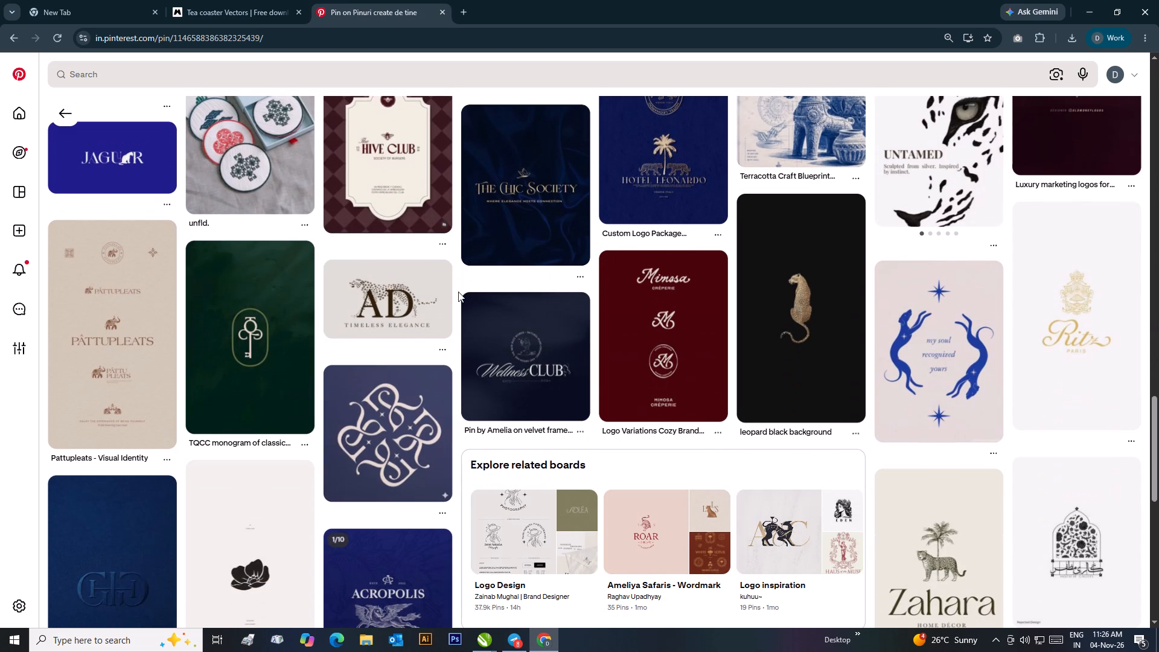
scroll(458, 292, "down", 7)
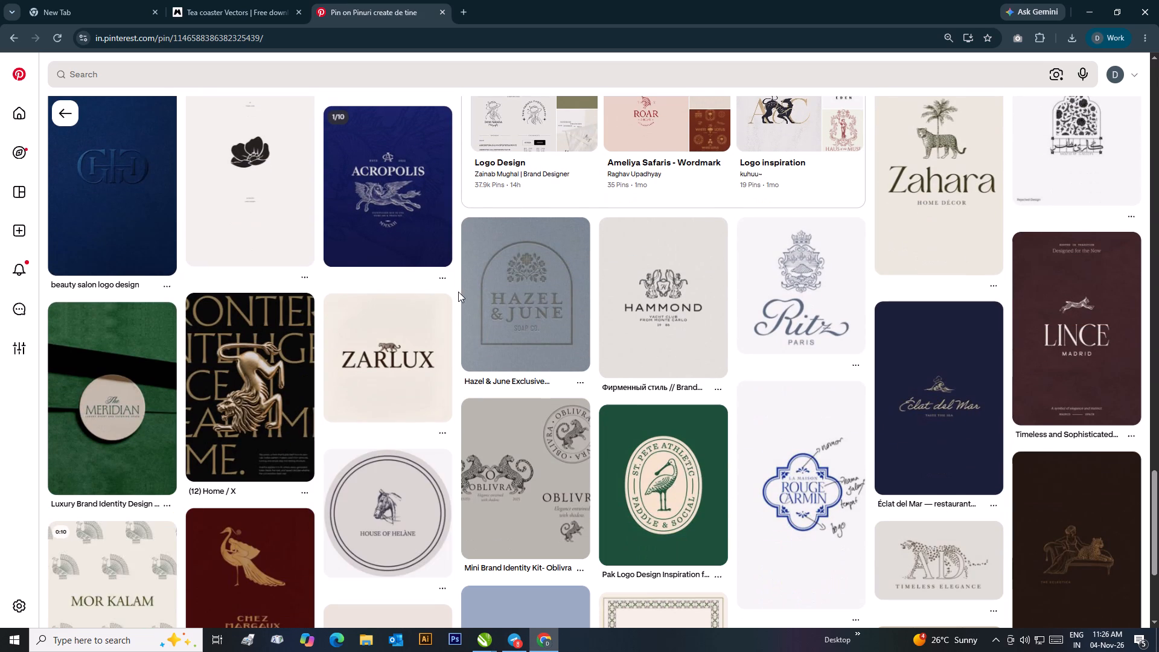
scroll(458, 292, "down", 2)
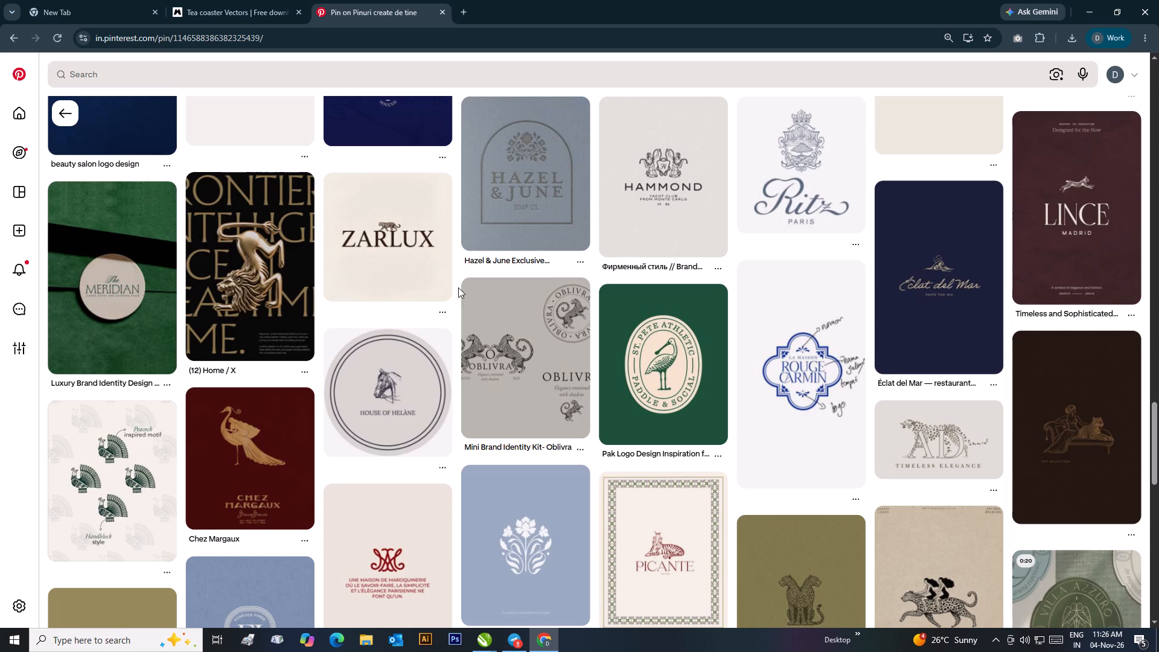
scroll(467, 382, "down", 8)
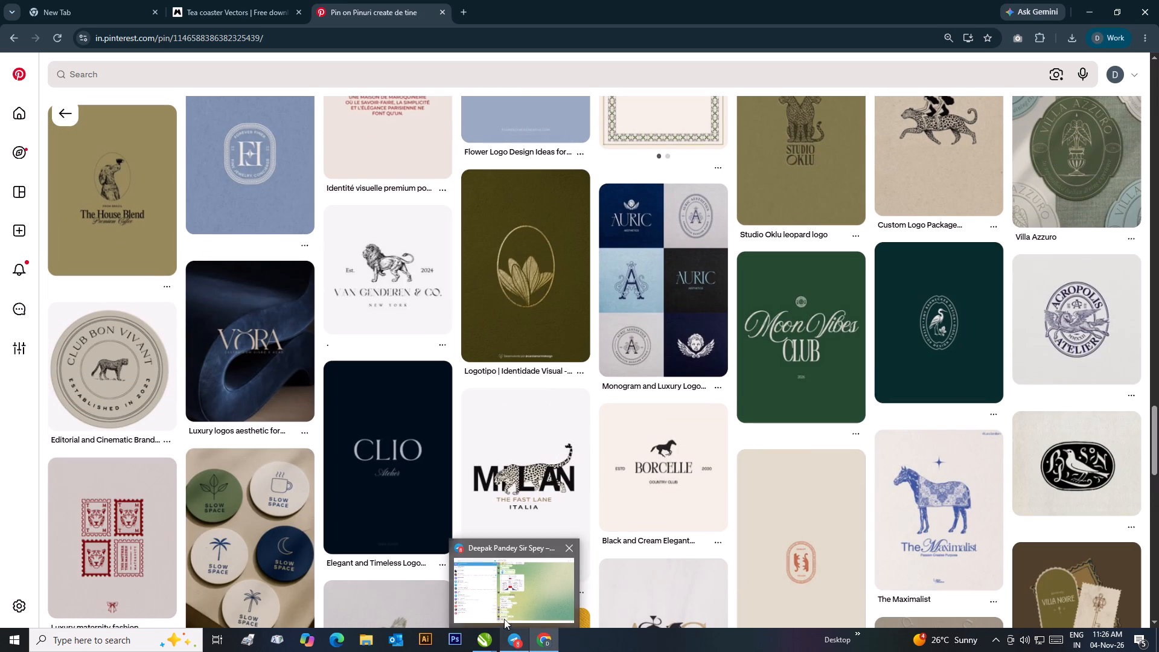
Return to speyfaro launch.cdr in CorelDRAW and draw a rectangle about 65 × 15 mm around the Speyfaro-ER name.
left_click(475, 634)
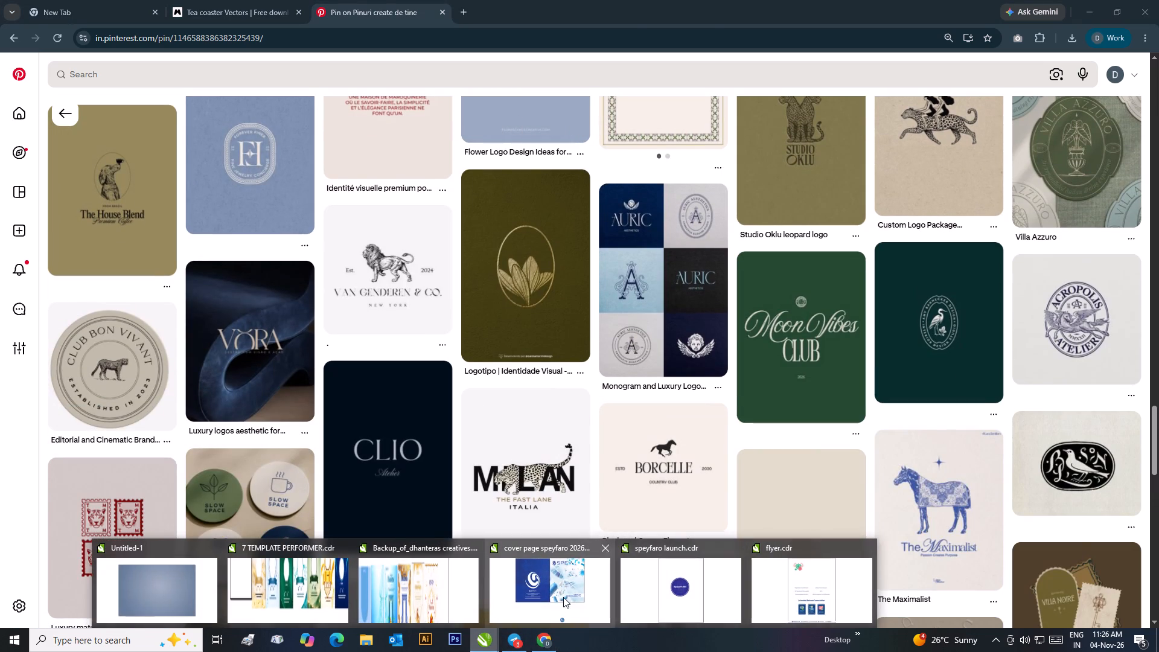
left_click(677, 590)
scroll(544, 422, "down", 1)
scroll(541, 315, "up", 1)
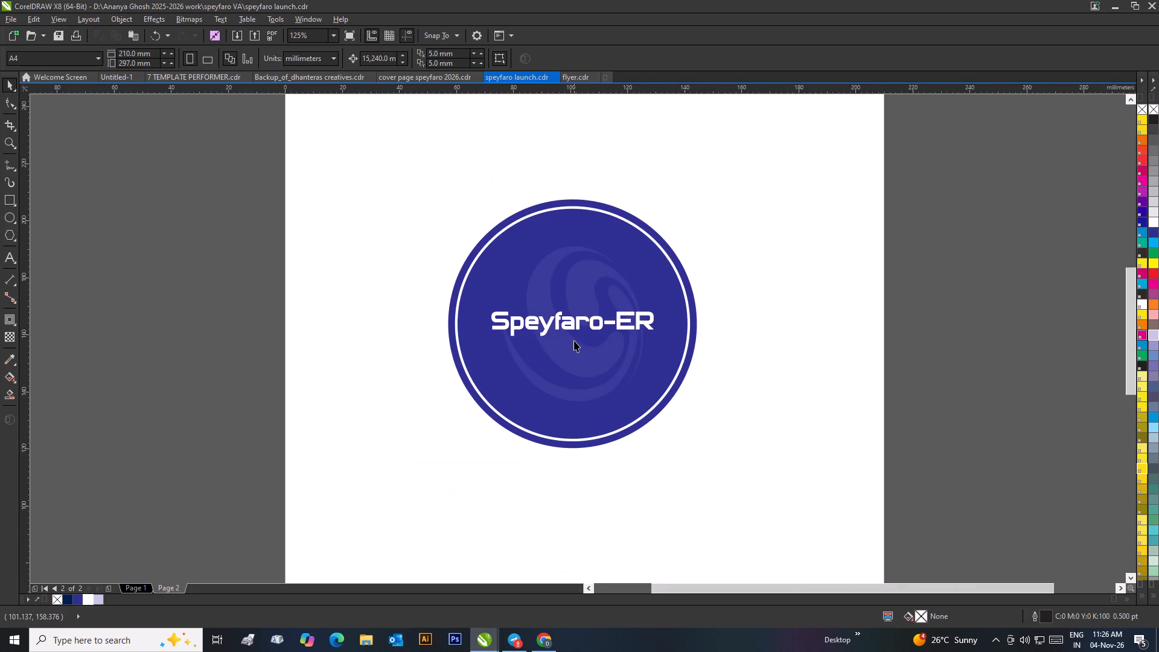
left_click(10, 199)
left_click_drag(477, 299, 573, 339)
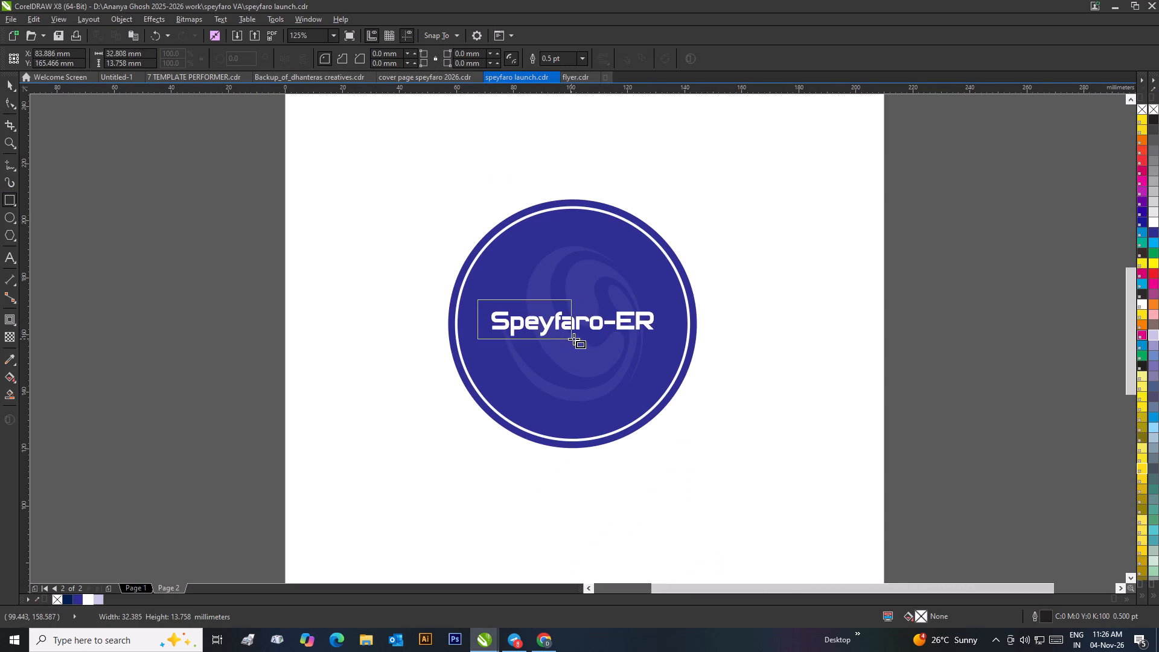
left_click_drag(573, 339, 660, 340)
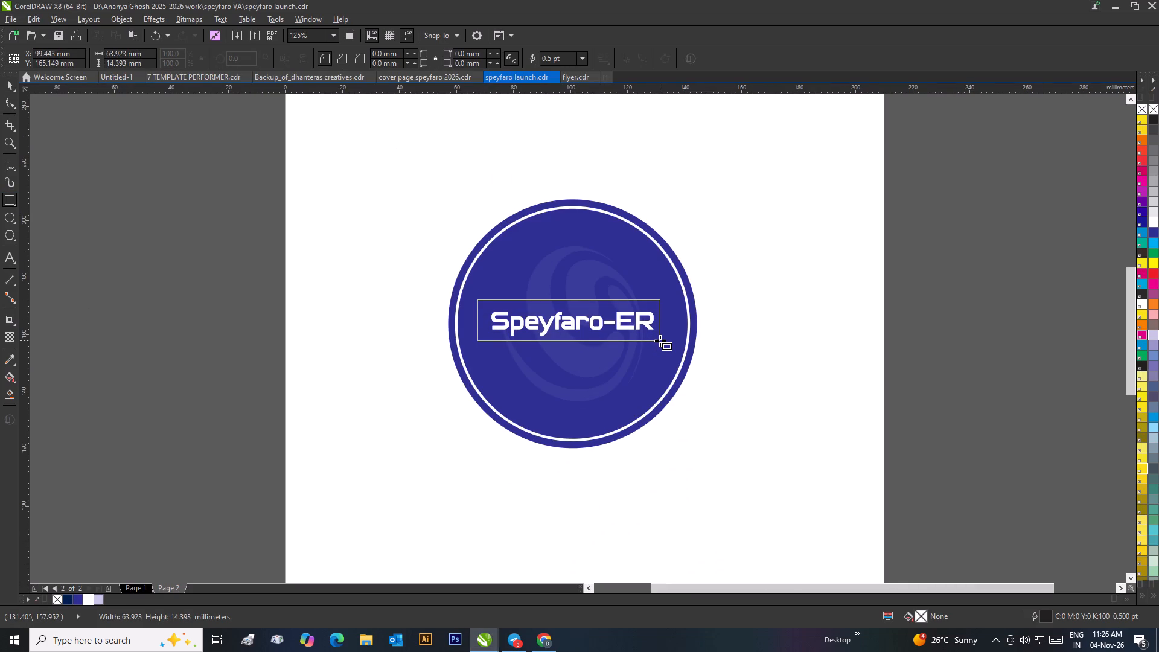
left_click_drag(660, 340, 664, 342)
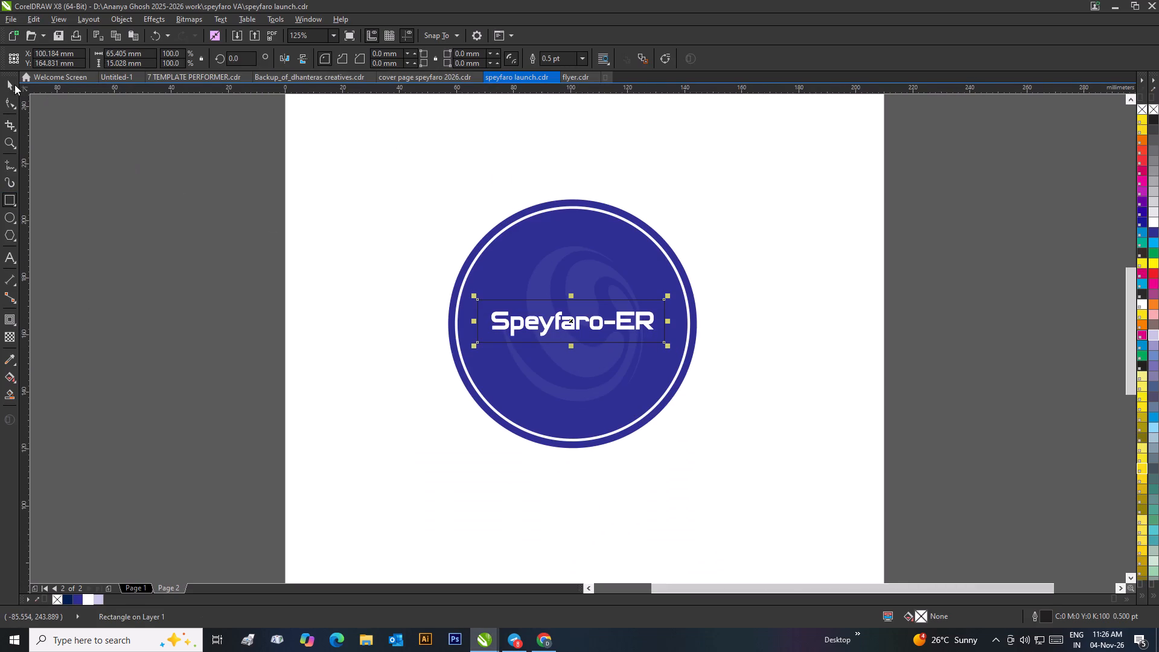
left_click(12, 81)
Round all four corners of the name's rectangle to a 7.514 mm radius, giving it fully rounded ends.
left_click(8, 101)
scroll(514, 300, "up", 1)
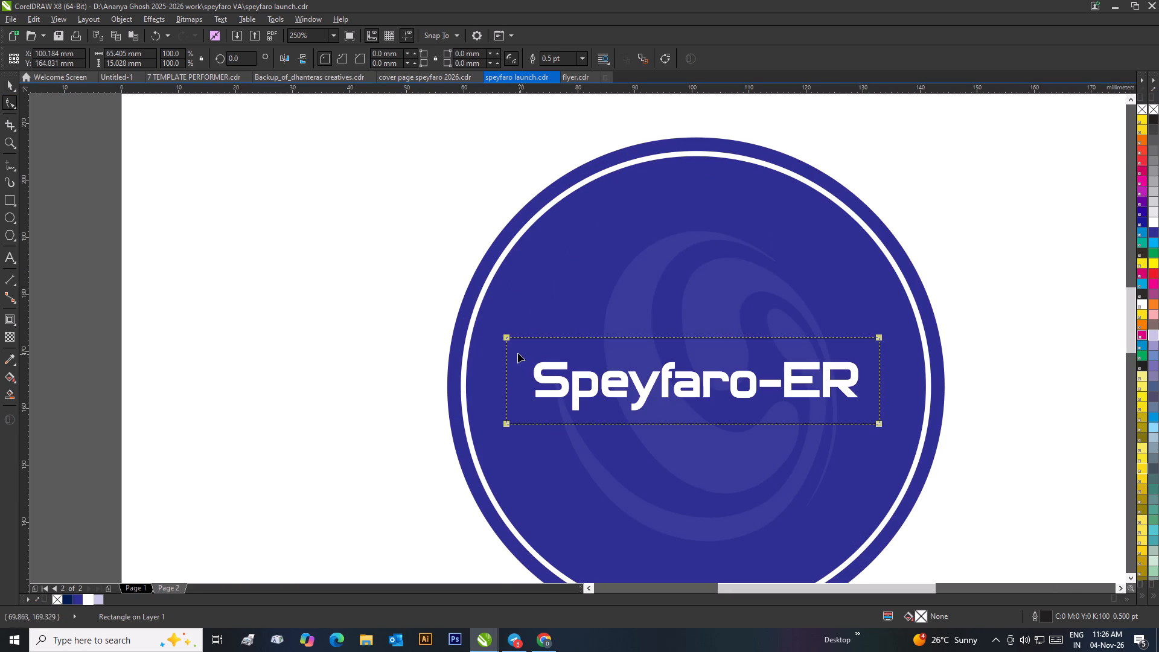
left_click_drag(506, 337, 570, 403)
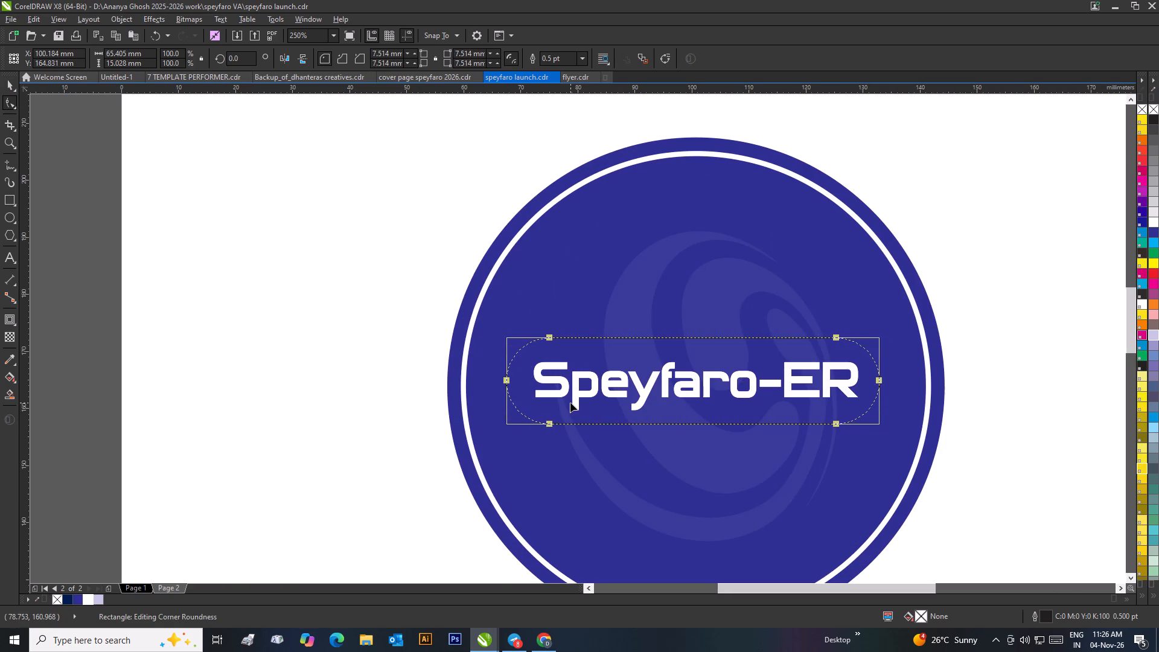
left_click_drag(570, 403, 554, 392)
left_click(7, 86)
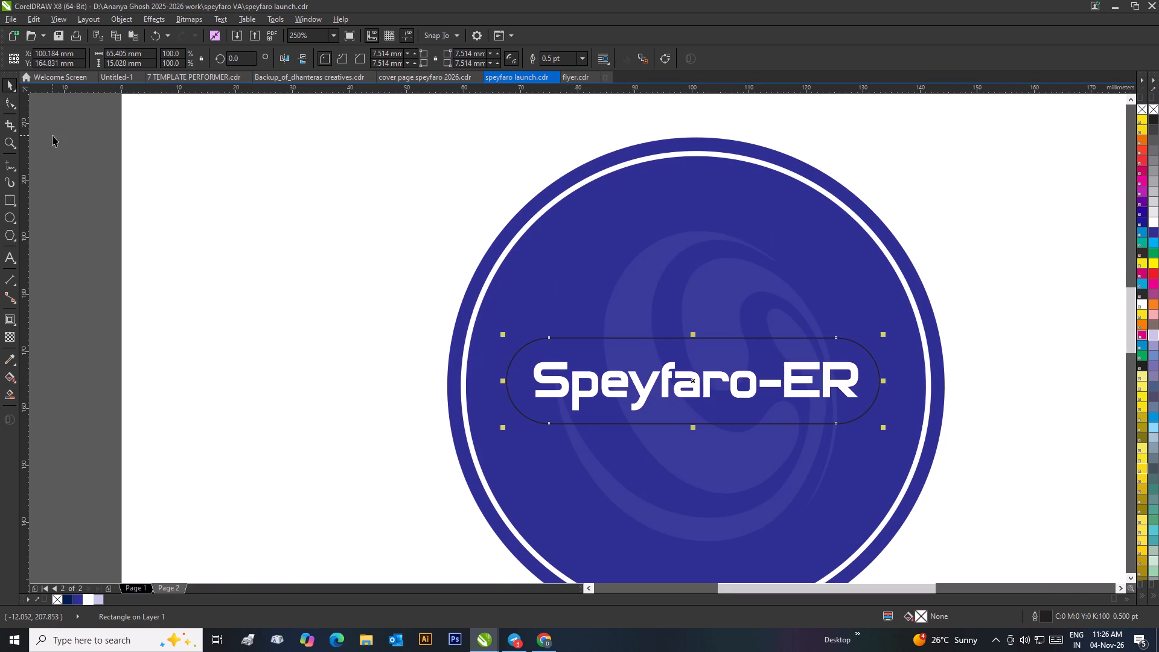
left_click(53, 135)
Add a one-step outside contour to the rounded name frame, offset about 0.69 mm.
left_click(603, 340)
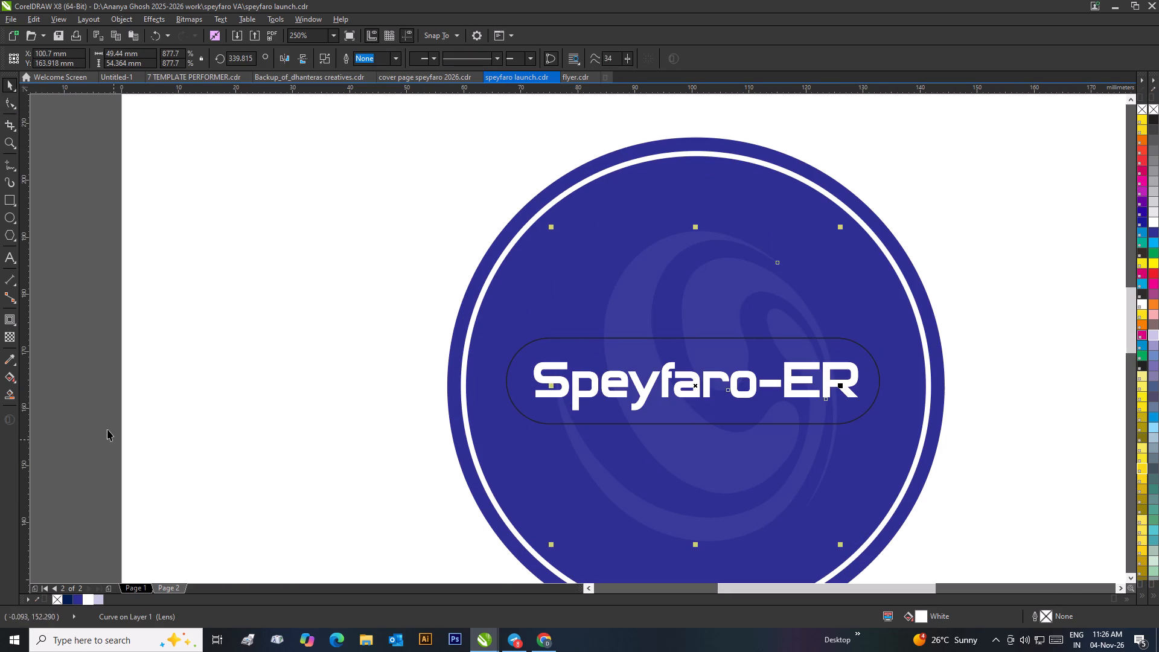
left_click(107, 429)
left_click(544, 340)
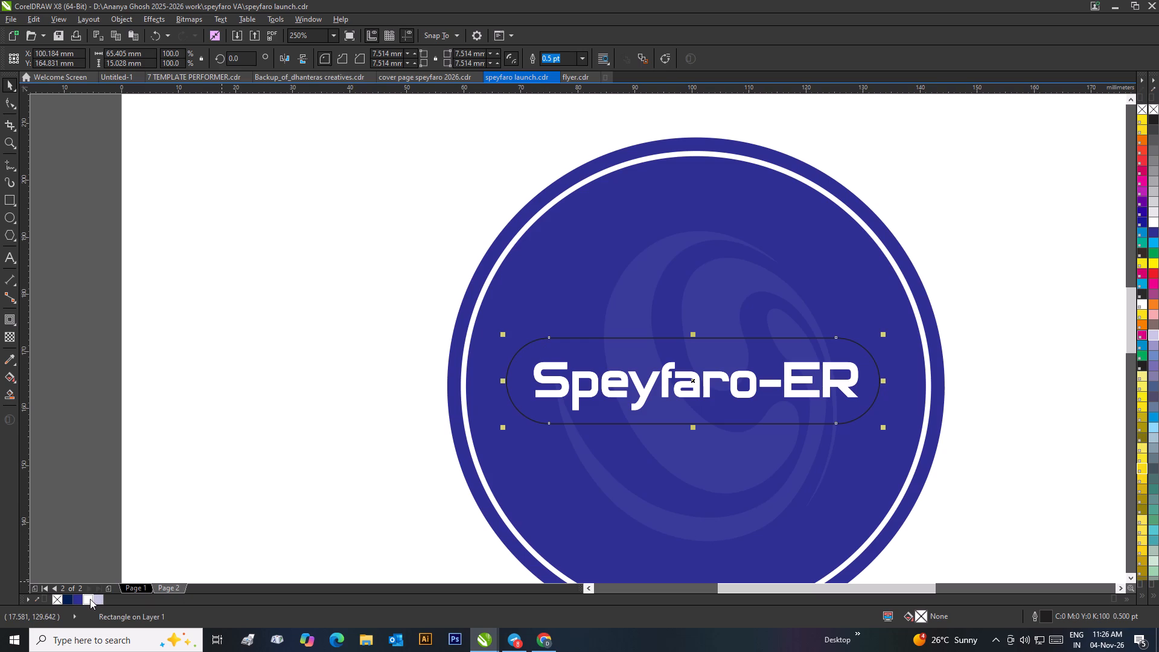
left_click(14, 318)
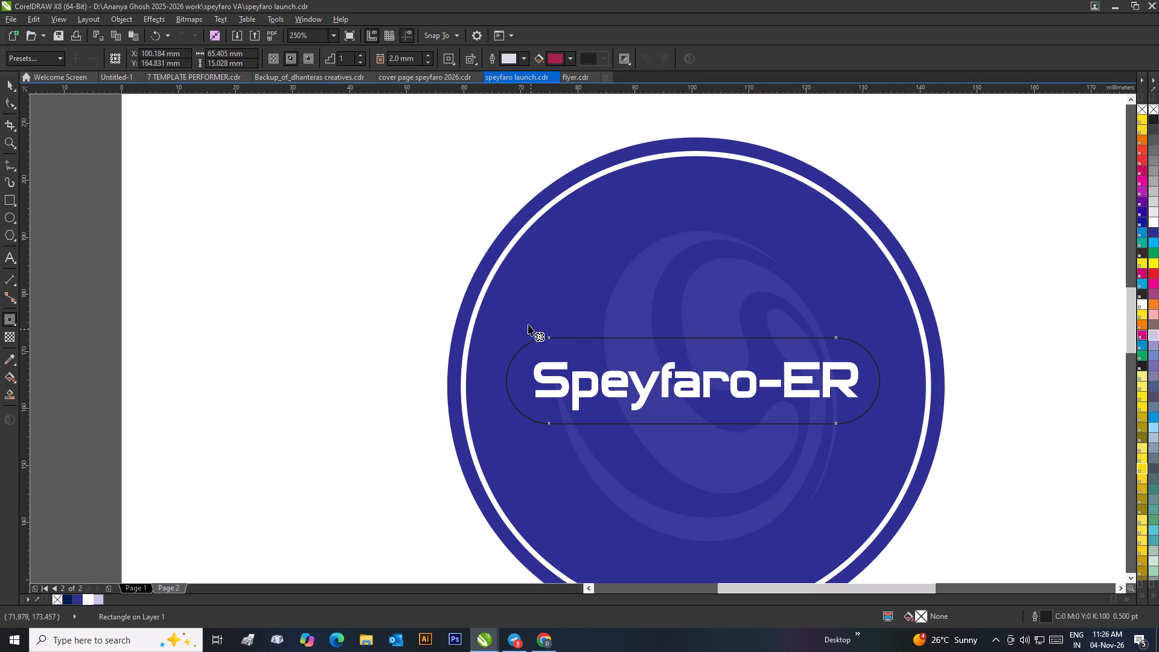
left_click_drag(526, 311, 541, 334)
left_click(2, 82)
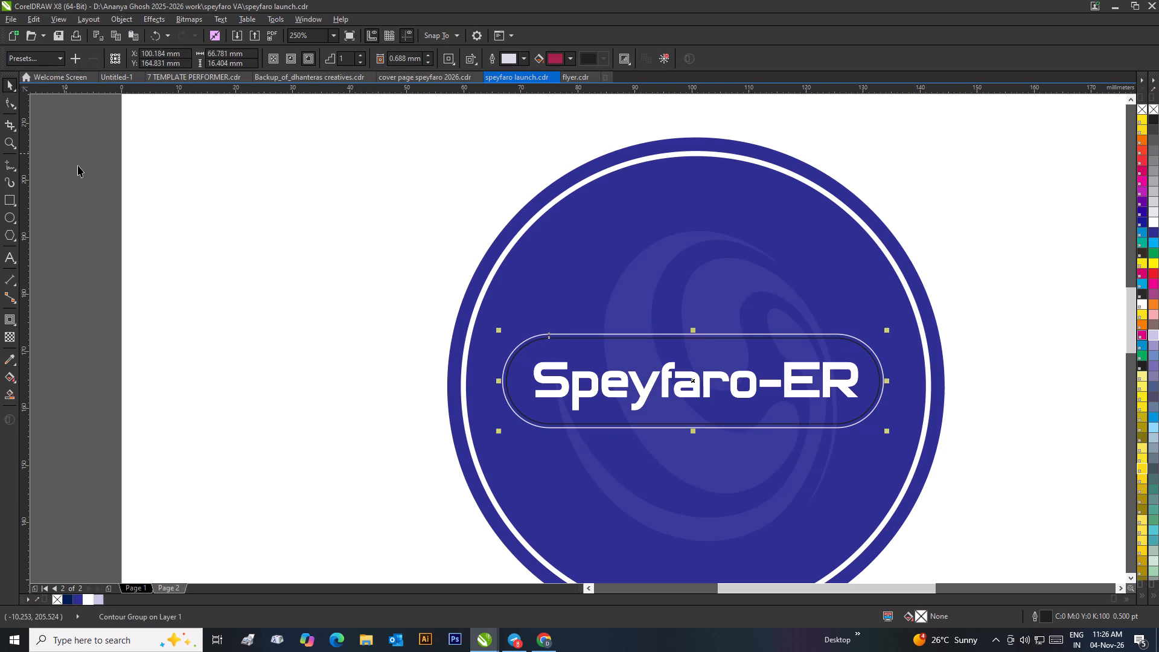
Set the outline of the inner rounded frame around the name to white.
left_click(81, 169)
left_click(556, 339)
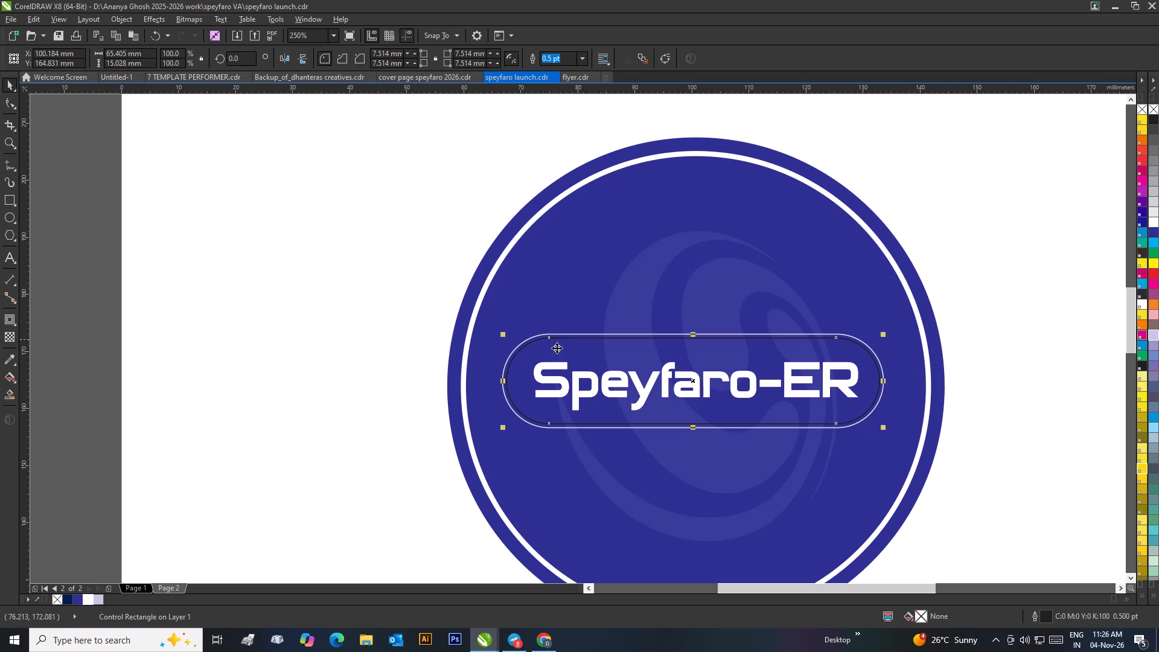
right_click(90, 602)
left_click(93, 420)
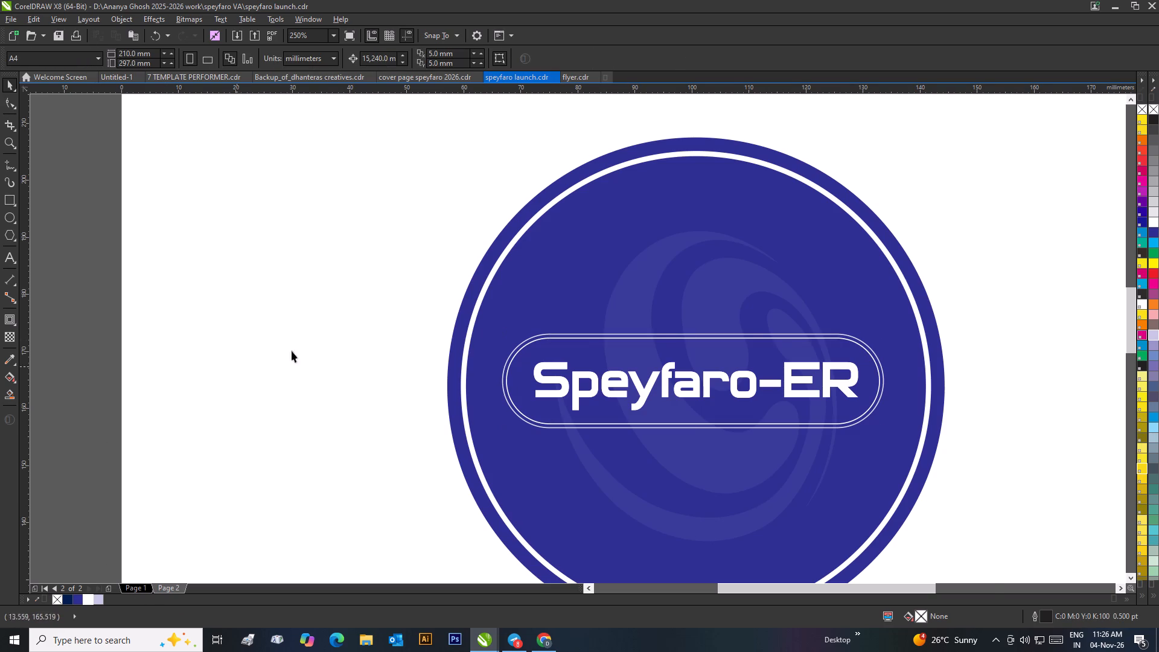
scroll(337, 358, "down", 1)
scroll(805, 368, "up", 1)
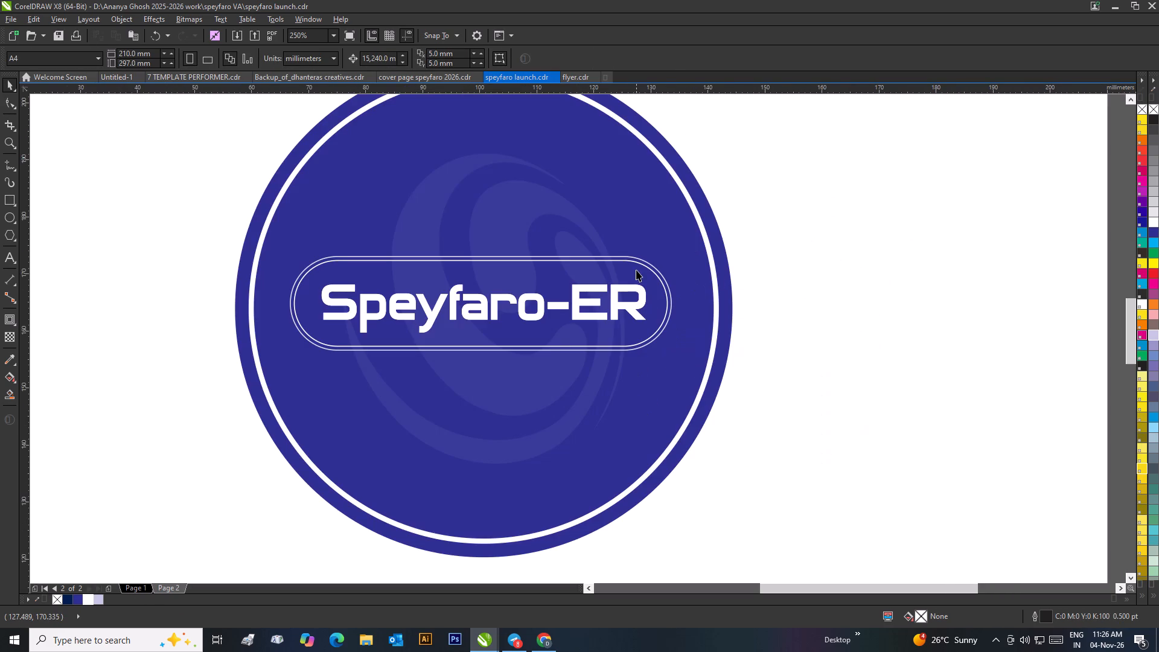
Delete the double rounded frame around the Speyfaro-ER name on the blue round coaster.
left_click(636, 270)
key("Delete")
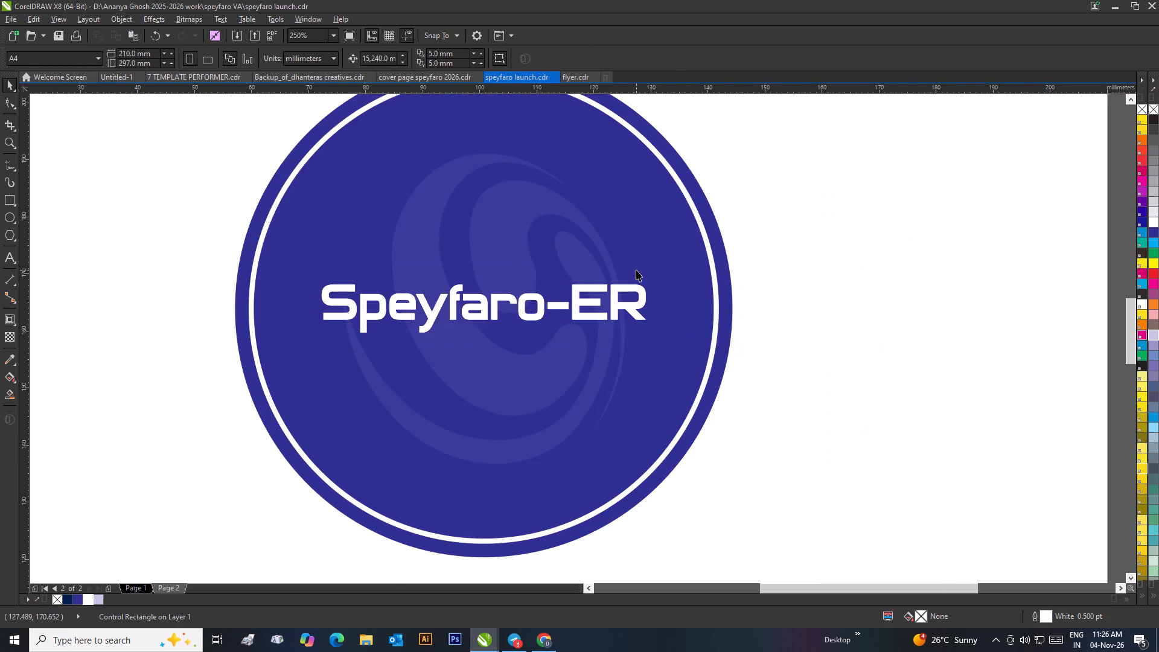
scroll(628, 276, "down", 2)
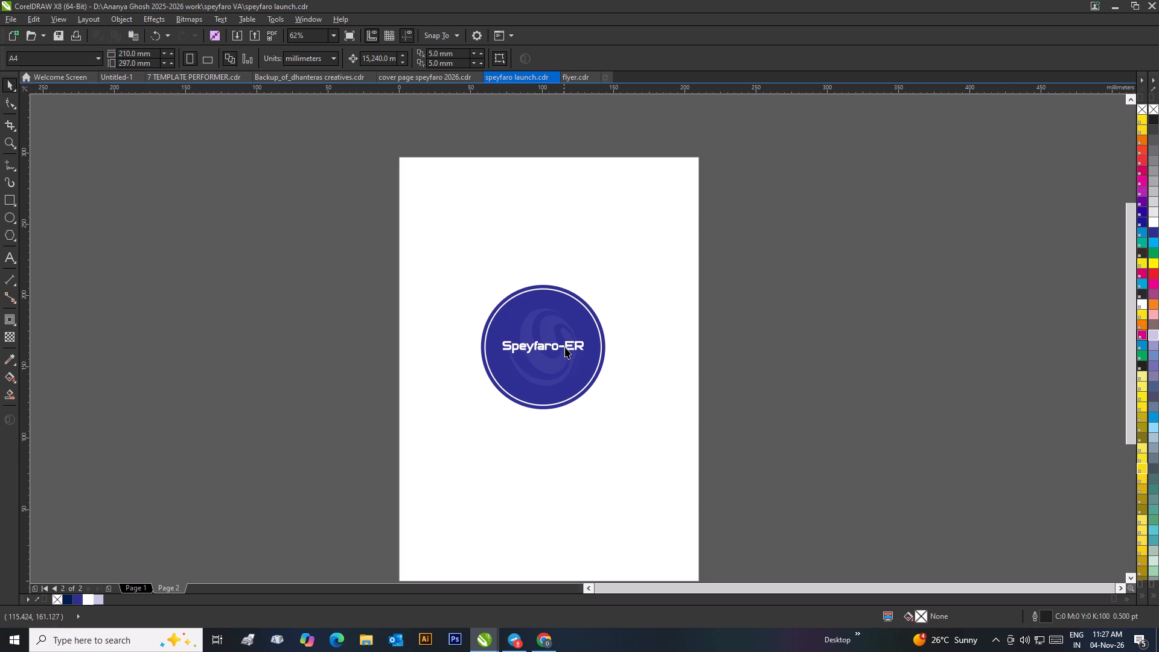
scroll(561, 339, "down", 2)
scroll(576, 339, "up", 2)
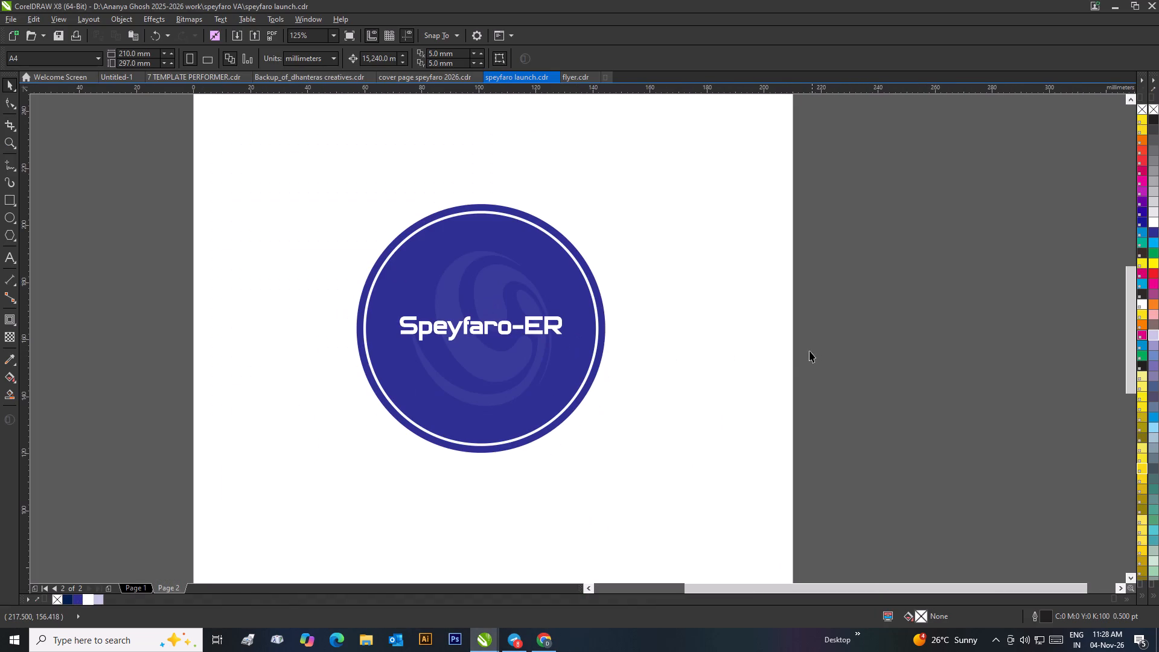
scroll(795, 355, "down", 1)
scroll(532, 347, "up", 1)
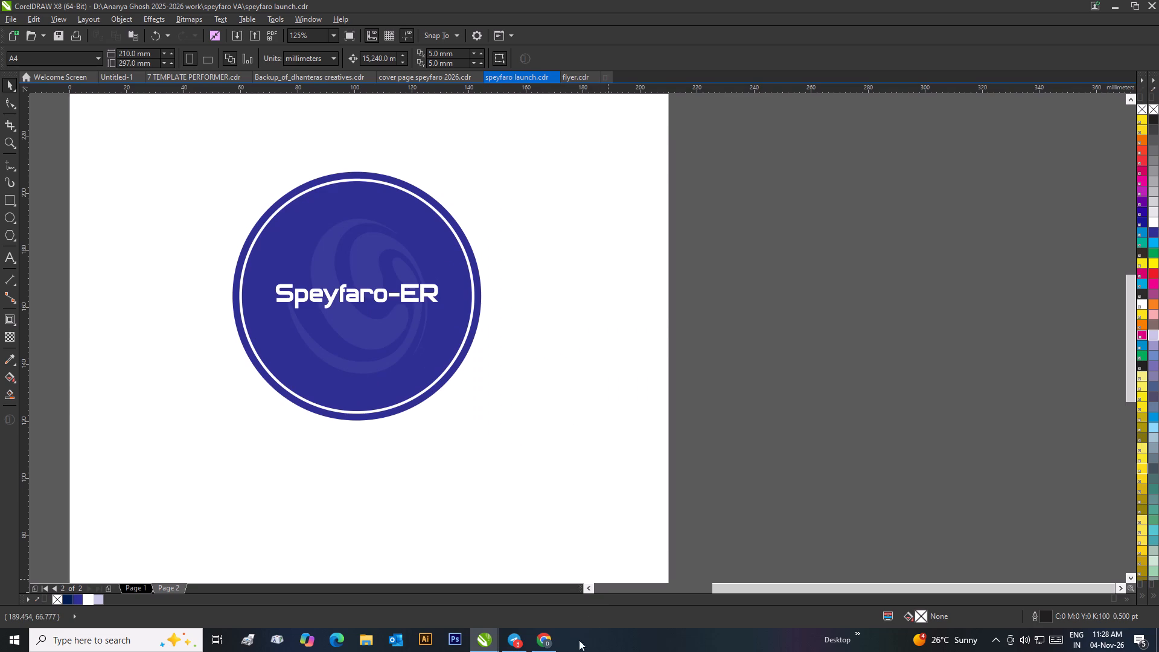
left_click(715, 441)
left_click(8, 201)
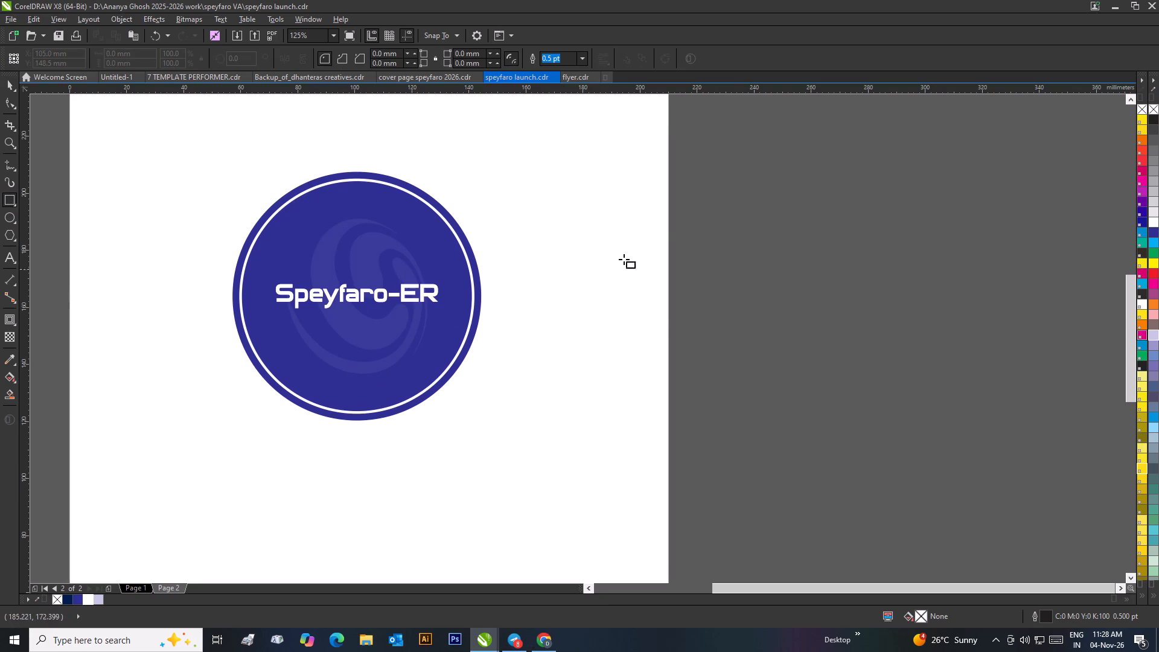
left_click_drag(717, 187, 915, 385)
left_click(4, 85)
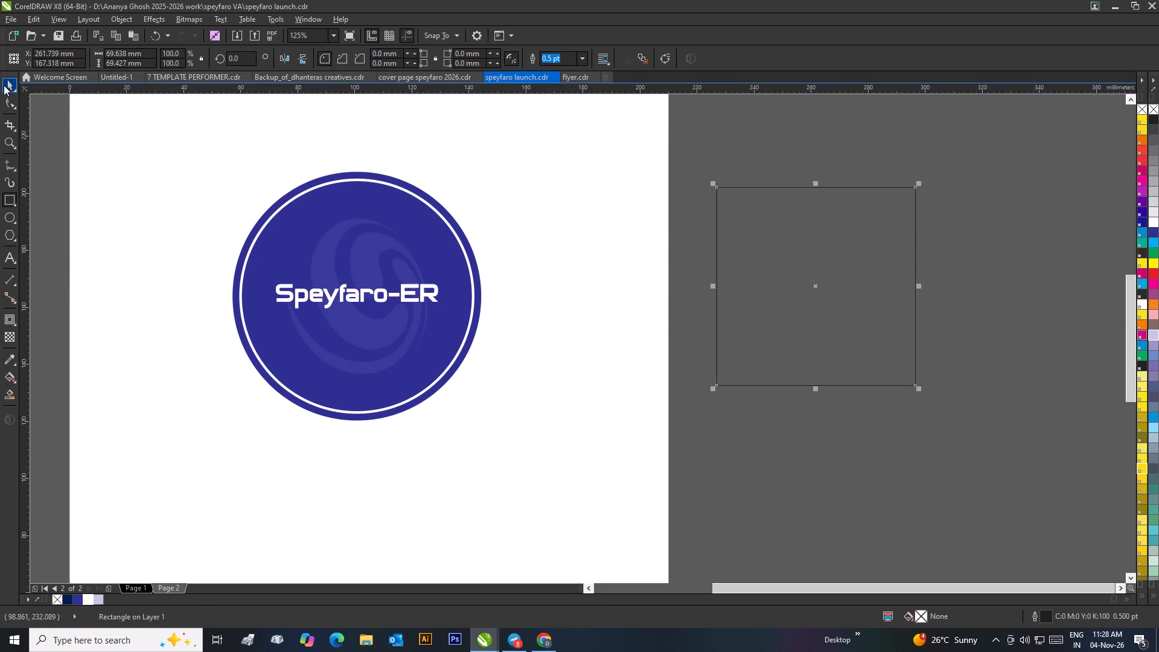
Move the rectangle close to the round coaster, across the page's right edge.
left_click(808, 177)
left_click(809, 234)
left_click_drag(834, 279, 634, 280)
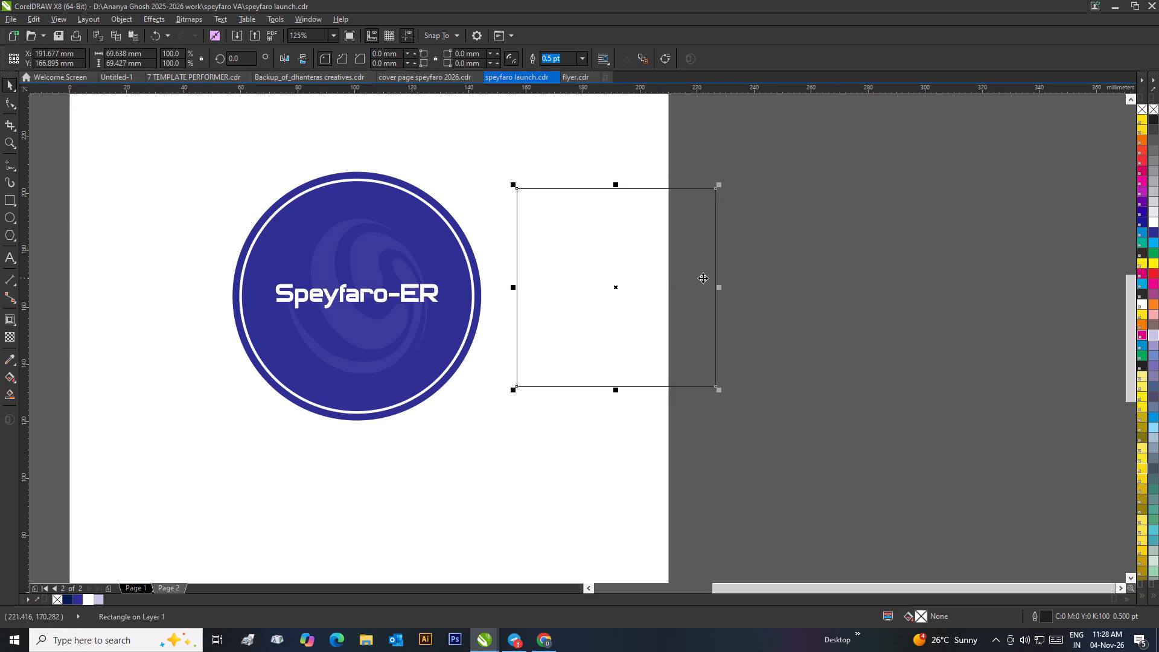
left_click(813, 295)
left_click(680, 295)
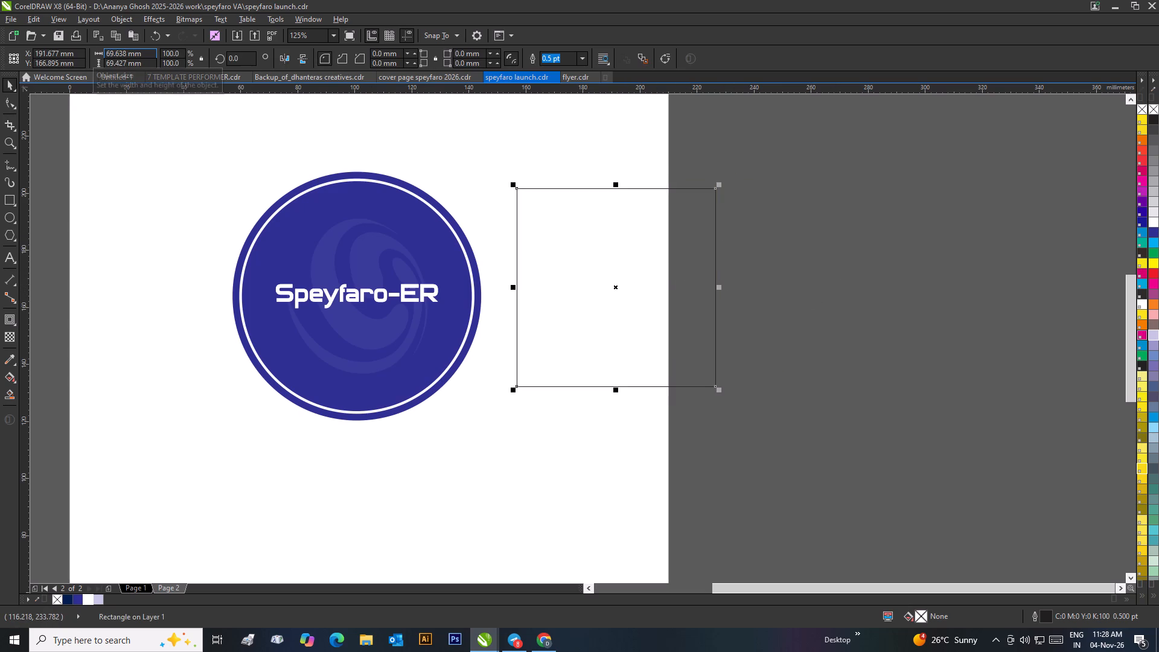
Set the rectangle's size to 70 × 70 mm.
left_click_drag(138, 54, 98, 60)
key("BackSpace")
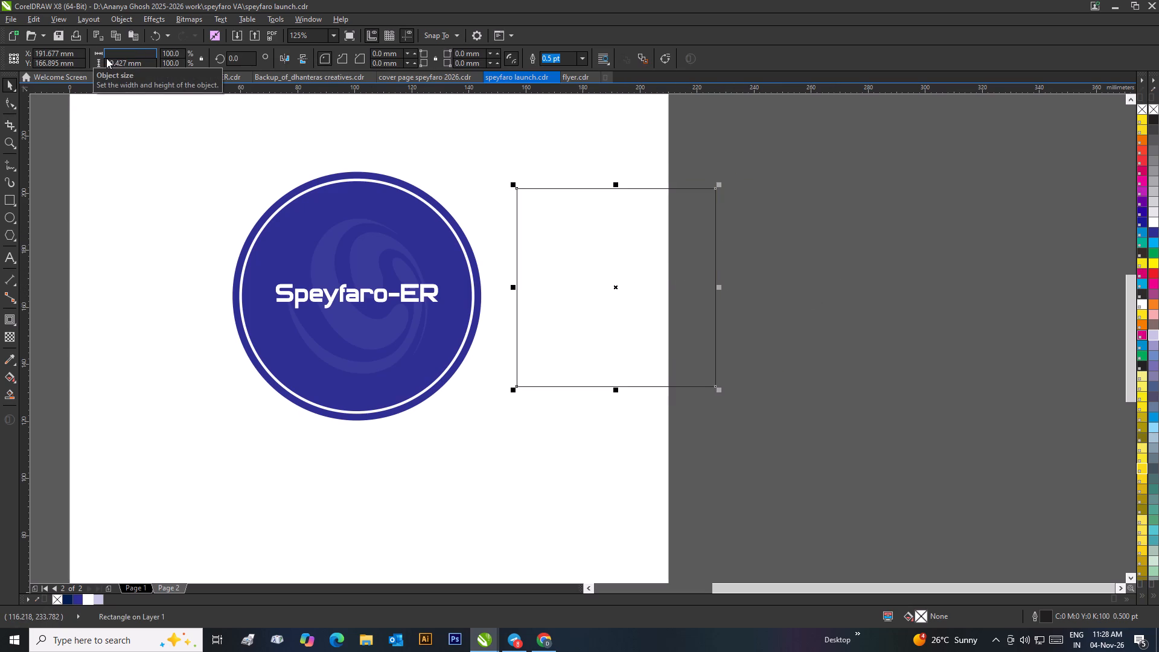
type("70")
key("Tab")
key("BackSpace")
type("70")
key("Return")
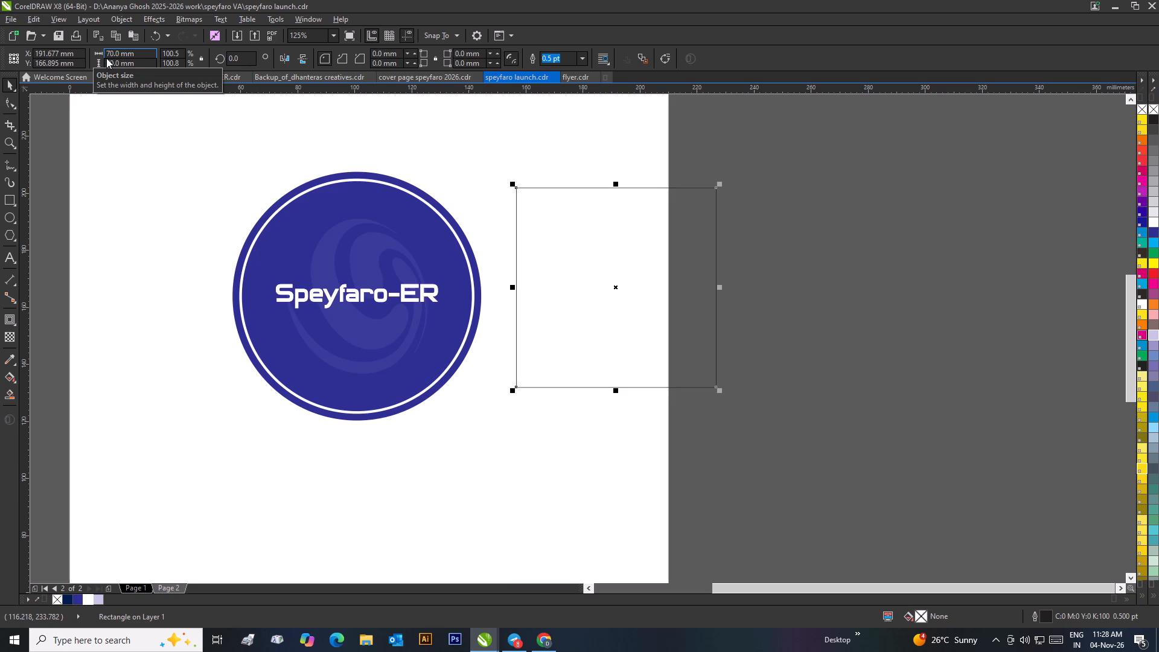
left_click(865, 374)
left_click(665, 315)
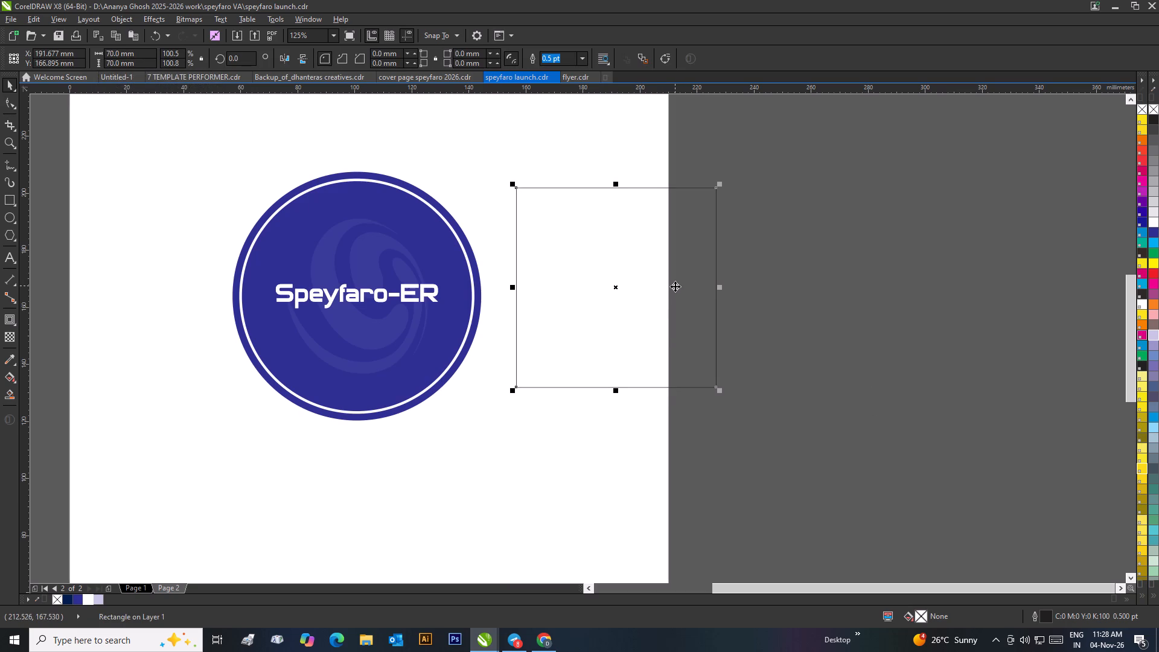
Move the square completely off the page, to about X 248 mm, Y 164.4 mm.
left_click(771, 302)
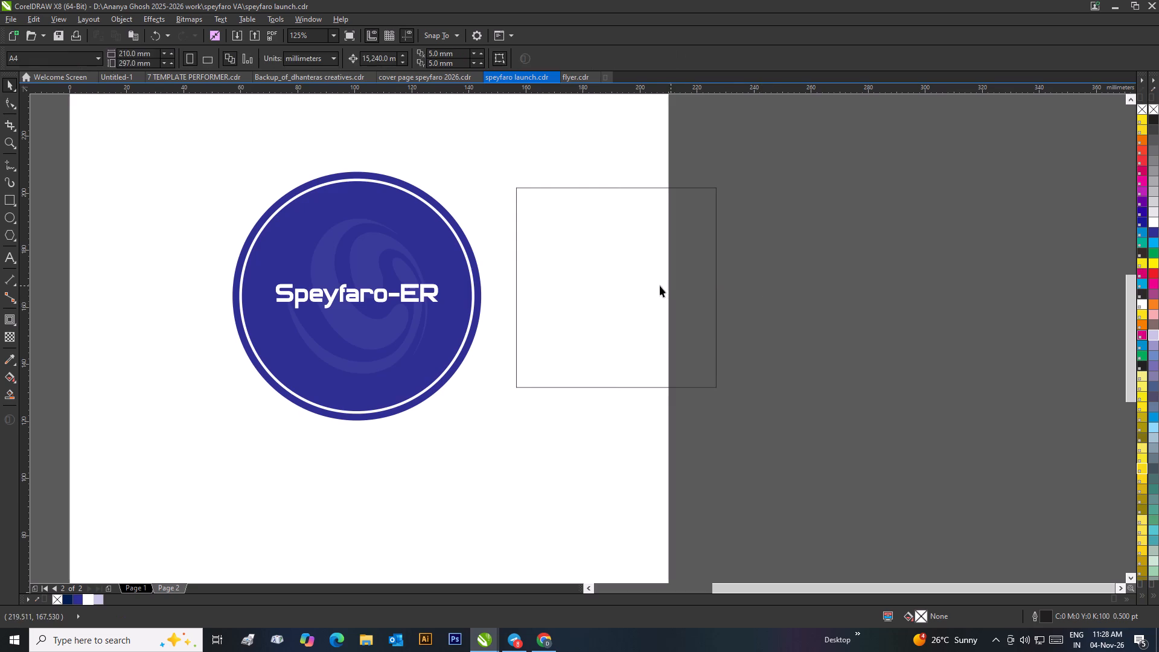
left_click_drag(656, 286, 816, 293)
left_click(936, 333)
left_click(803, 316)
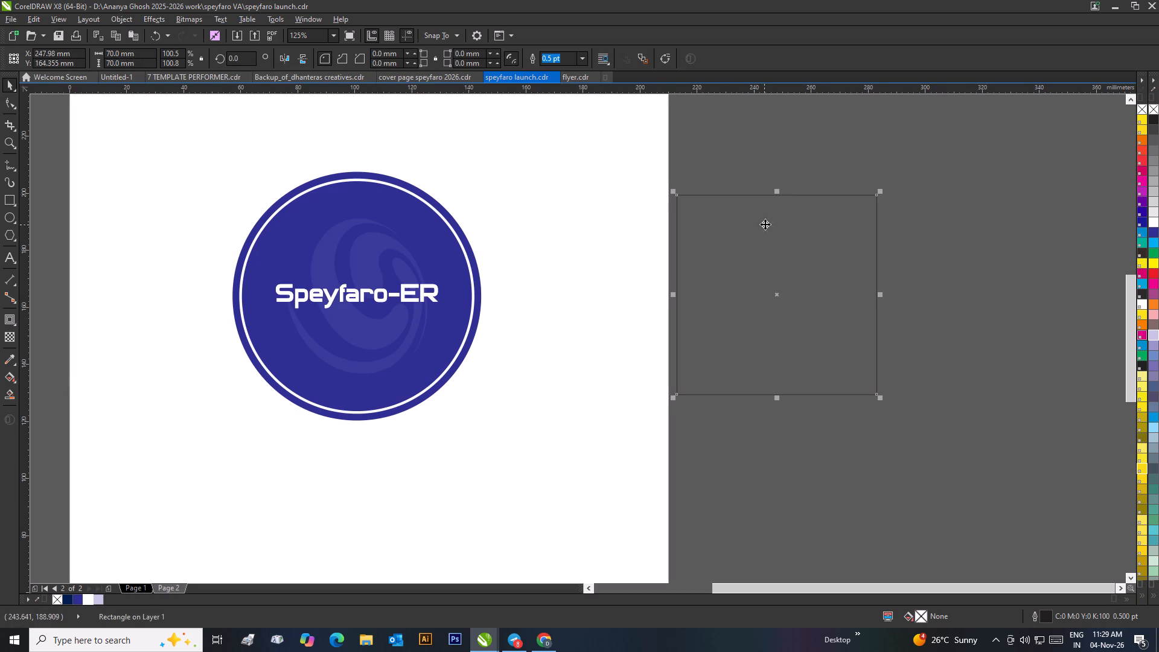
Round all four corners of the square to a radius of about 2.56 mm.
scroll(806, 237, "up", 1)
left_click(5, 107)
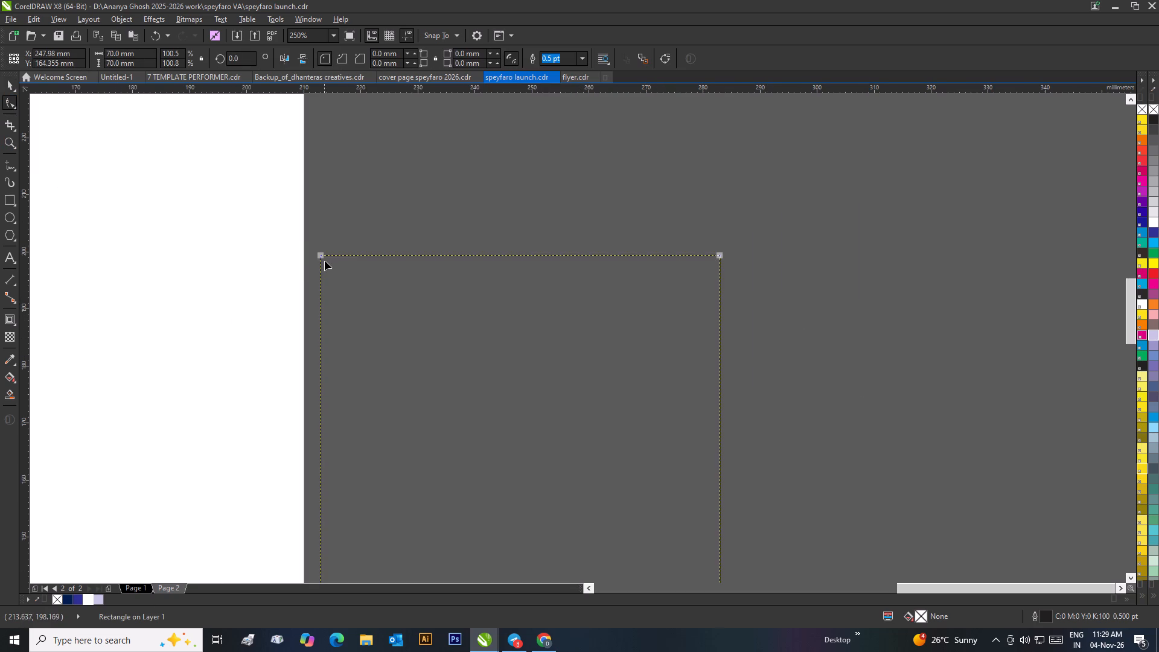
left_click_drag(322, 256, 328, 270)
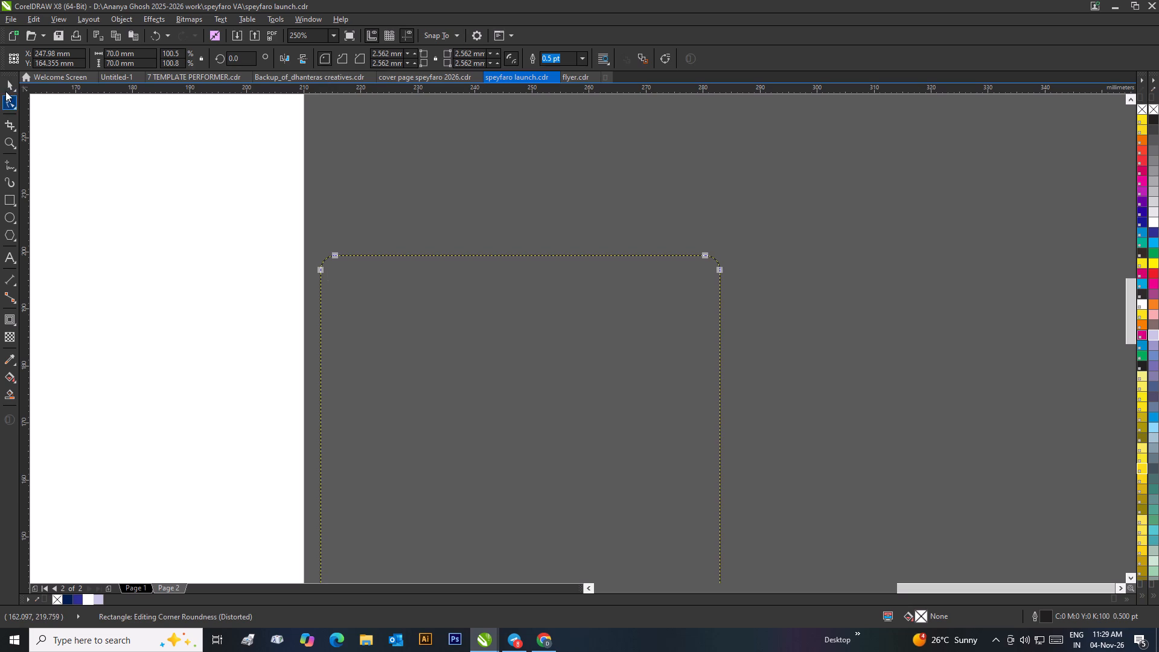
left_click(9, 82)
left_click(473, 181)
scroll(460, 184, "down", 3)
scroll(587, 363, "up", 1)
Fill the rounded square with the round coaster's blue and remove its outline.
left_click(578, 339)
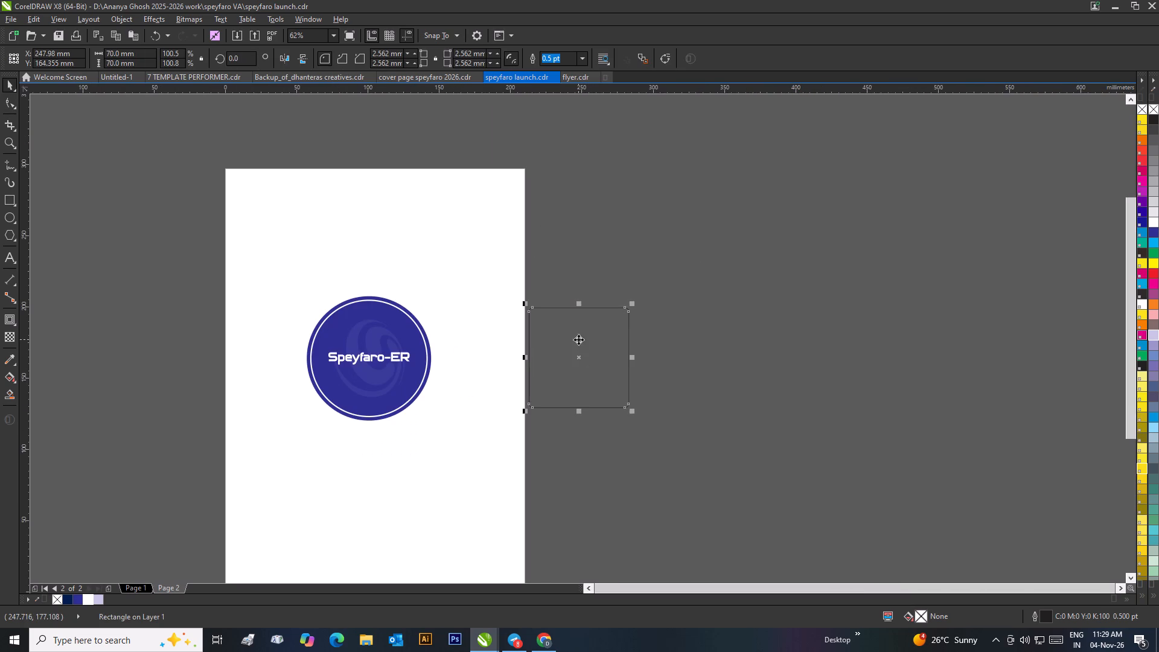
left_click(75, 596)
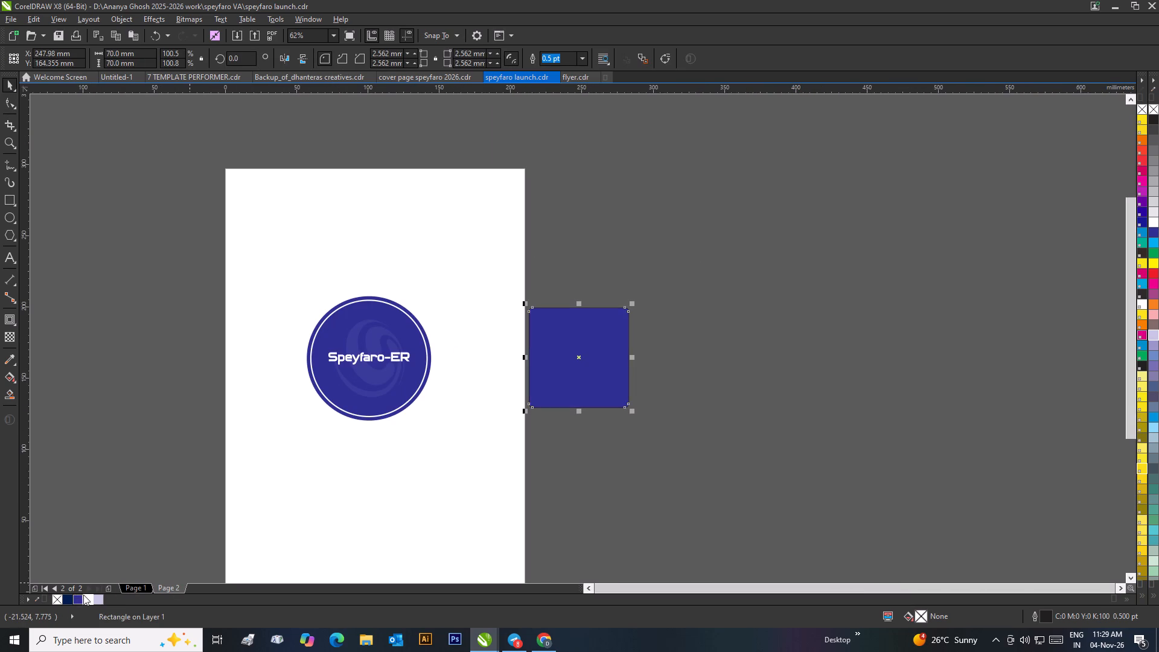
left_click(709, 372)
left_click(588, 343)
left_click(582, 56)
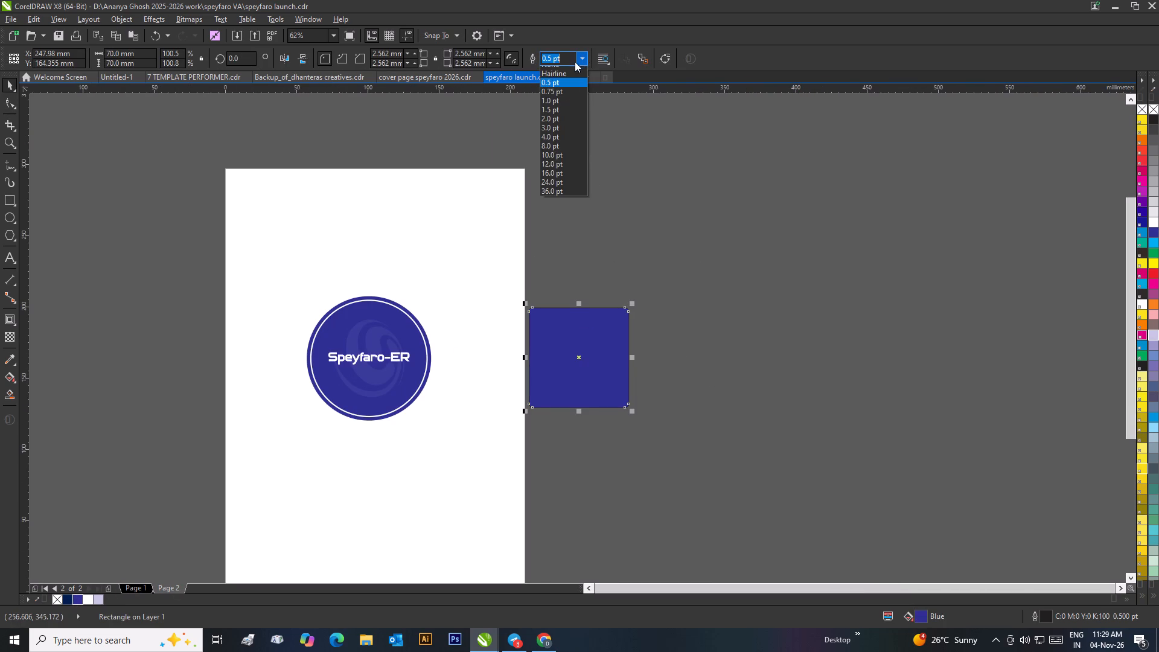
left_click(567, 71)
left_click_drag(637, 212, 637, 222)
Shift the blue square slightly away from the page edge, to about X 255.4 mm, Y 167.7 mm.
scroll(616, 351, "up", 1)
left_click(548, 348)
left_click_drag(514, 319, 535, 309)
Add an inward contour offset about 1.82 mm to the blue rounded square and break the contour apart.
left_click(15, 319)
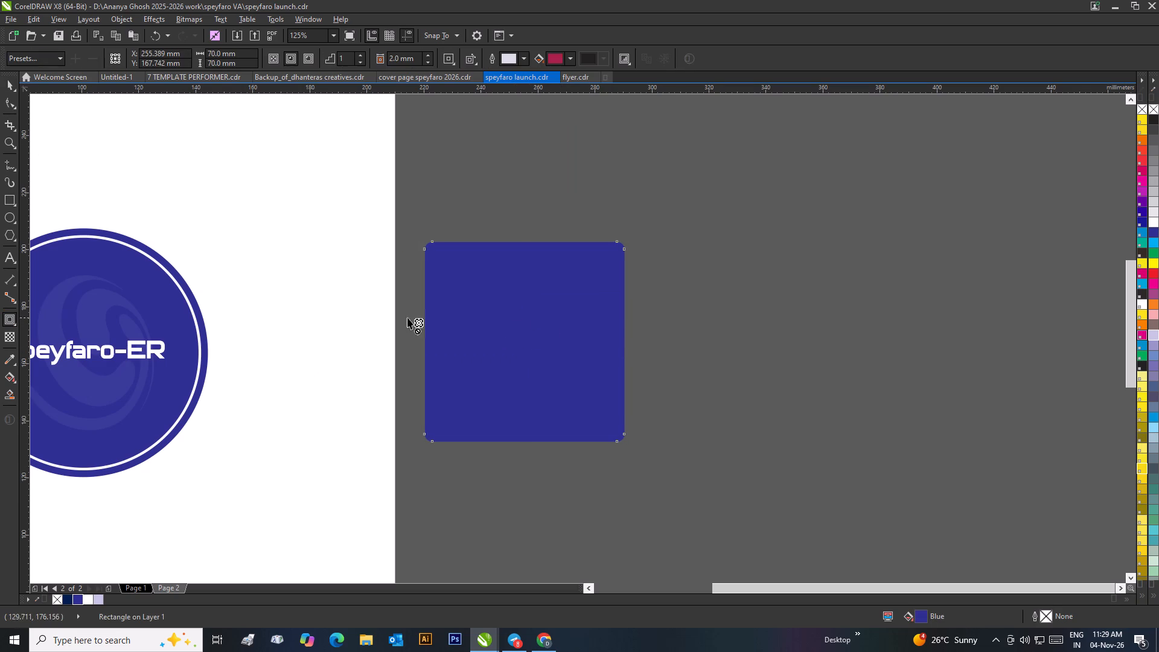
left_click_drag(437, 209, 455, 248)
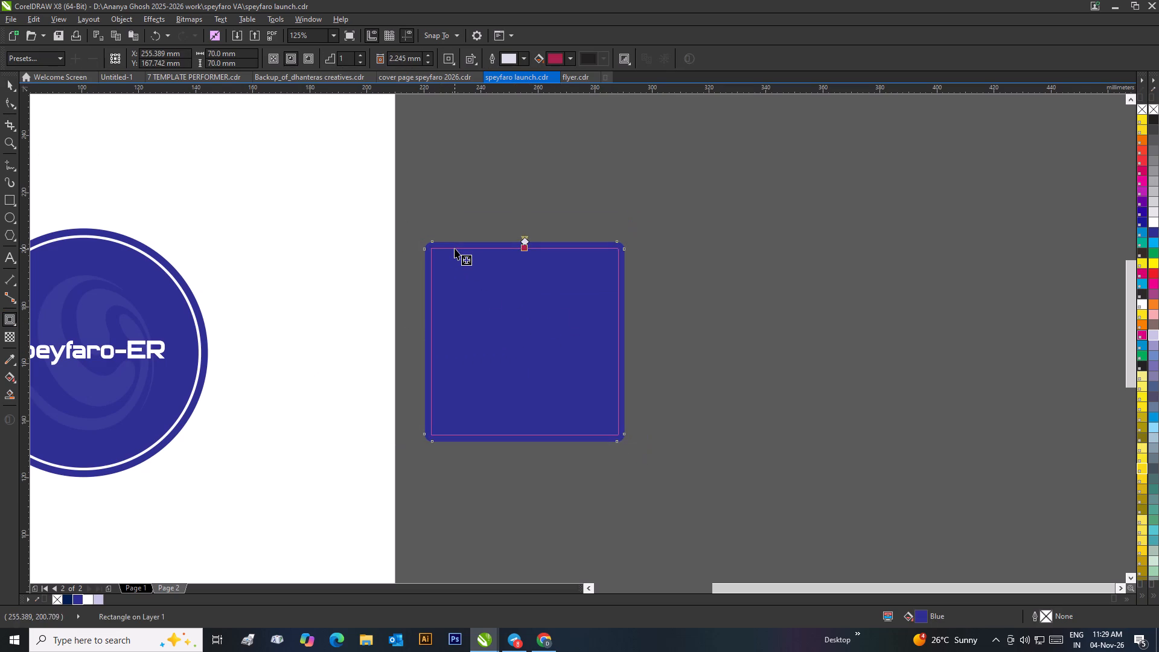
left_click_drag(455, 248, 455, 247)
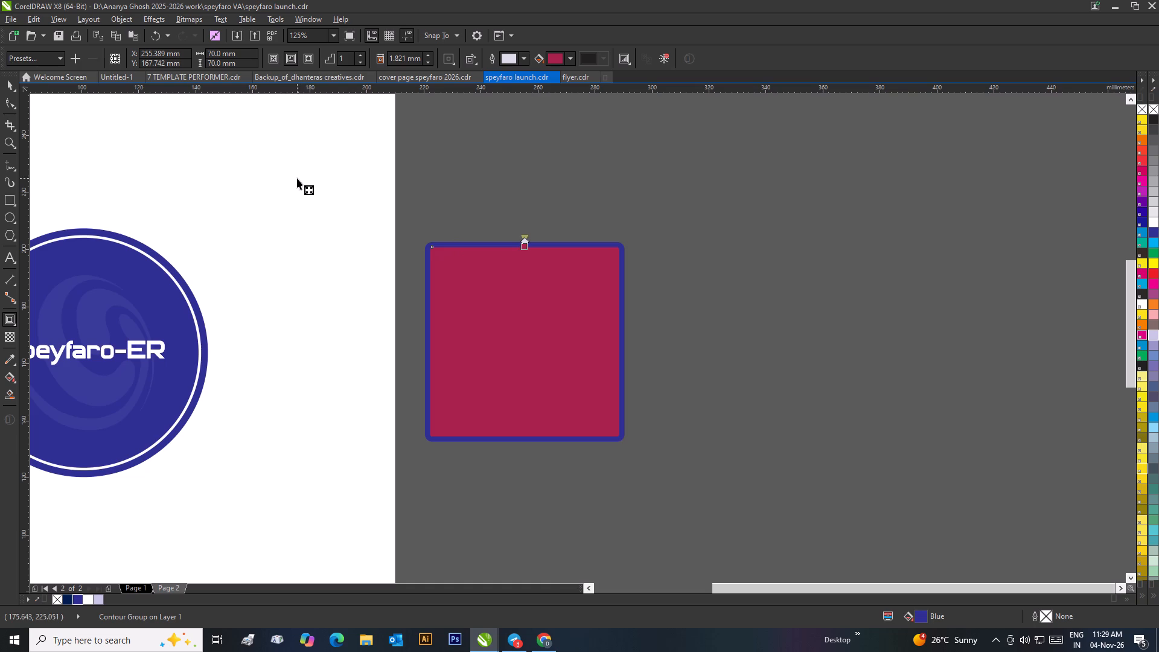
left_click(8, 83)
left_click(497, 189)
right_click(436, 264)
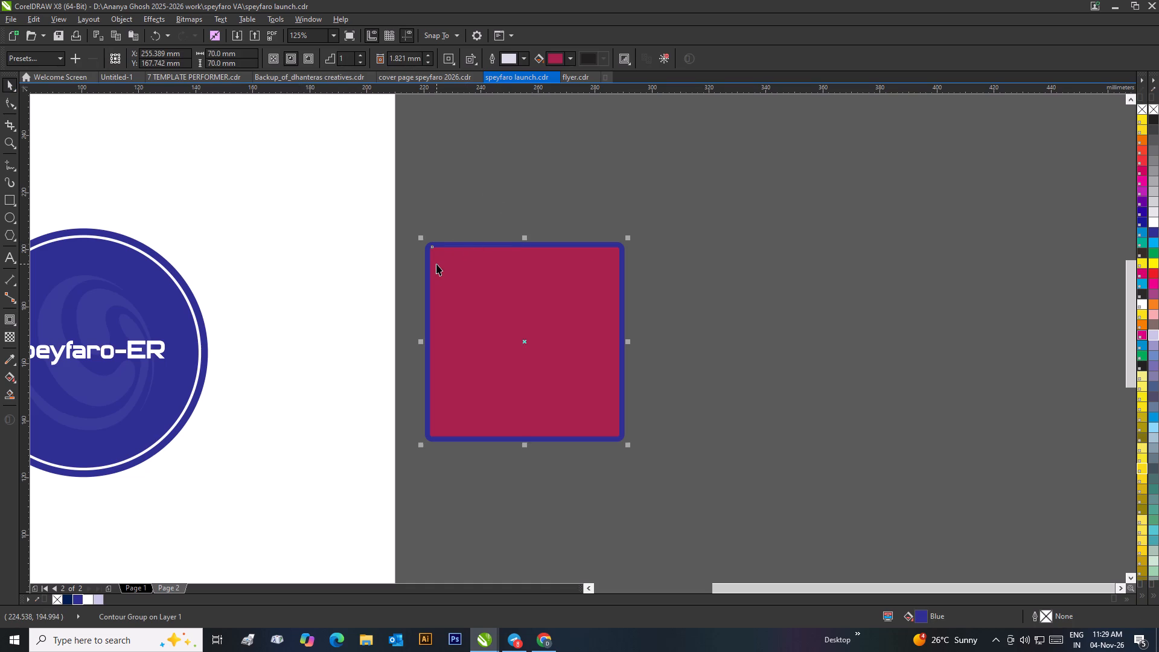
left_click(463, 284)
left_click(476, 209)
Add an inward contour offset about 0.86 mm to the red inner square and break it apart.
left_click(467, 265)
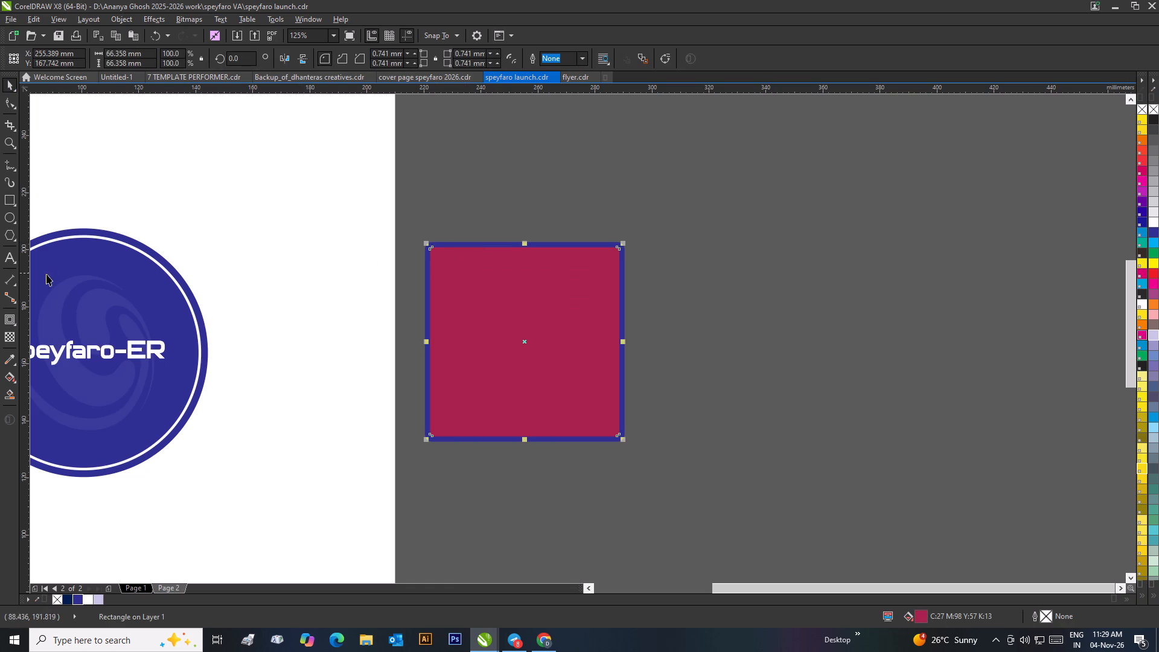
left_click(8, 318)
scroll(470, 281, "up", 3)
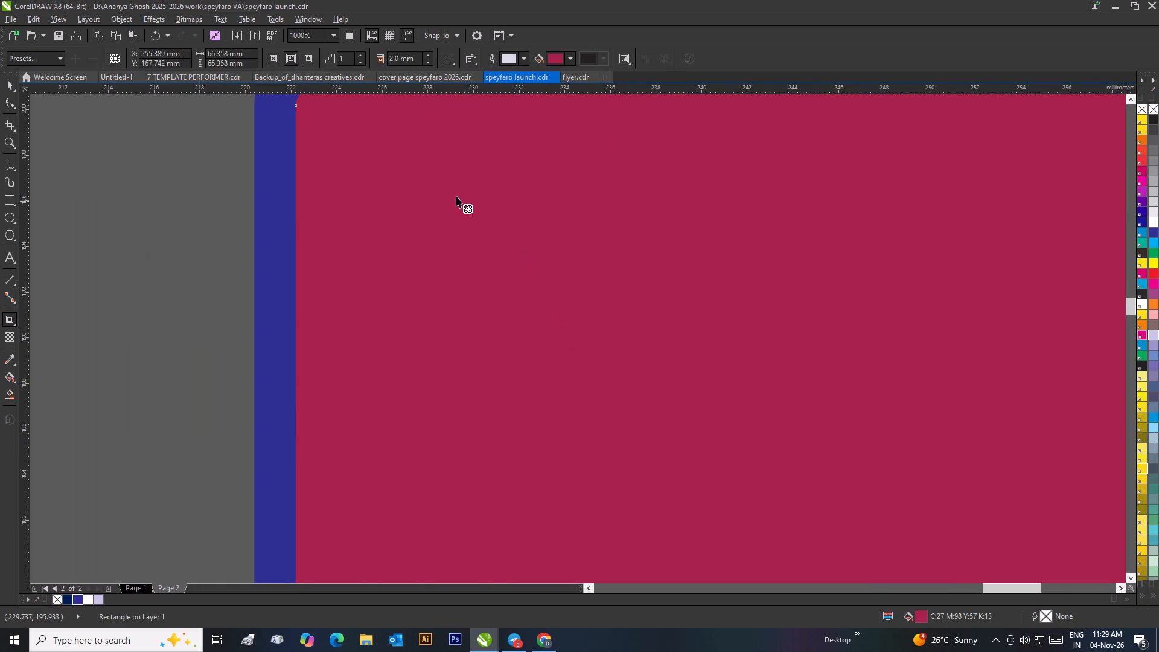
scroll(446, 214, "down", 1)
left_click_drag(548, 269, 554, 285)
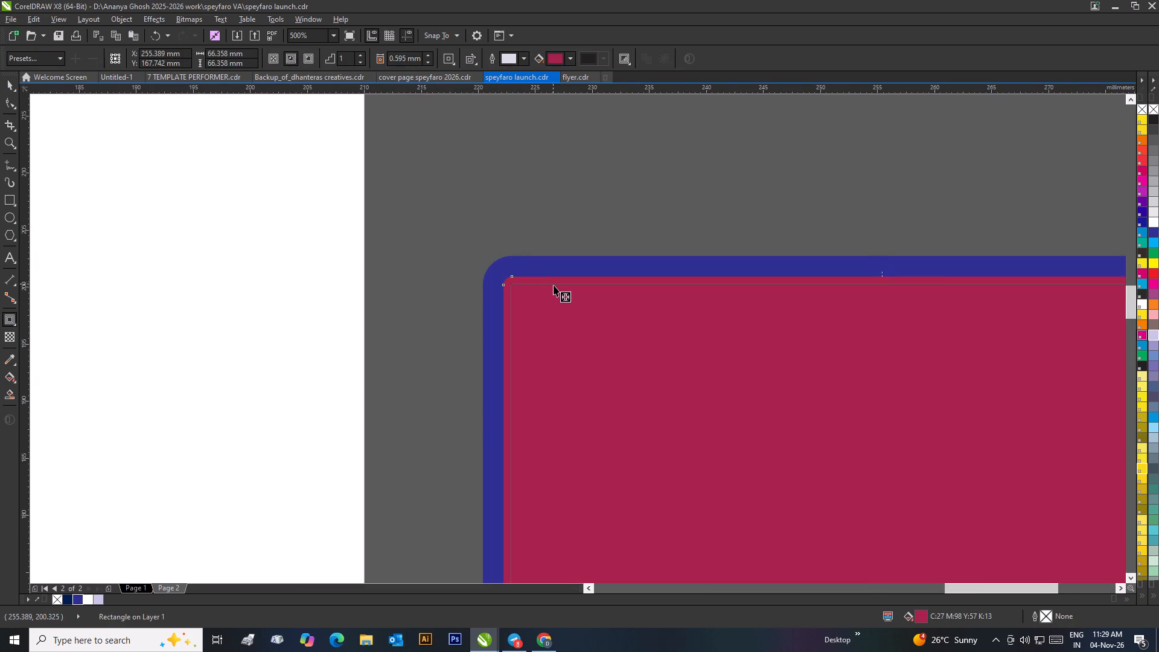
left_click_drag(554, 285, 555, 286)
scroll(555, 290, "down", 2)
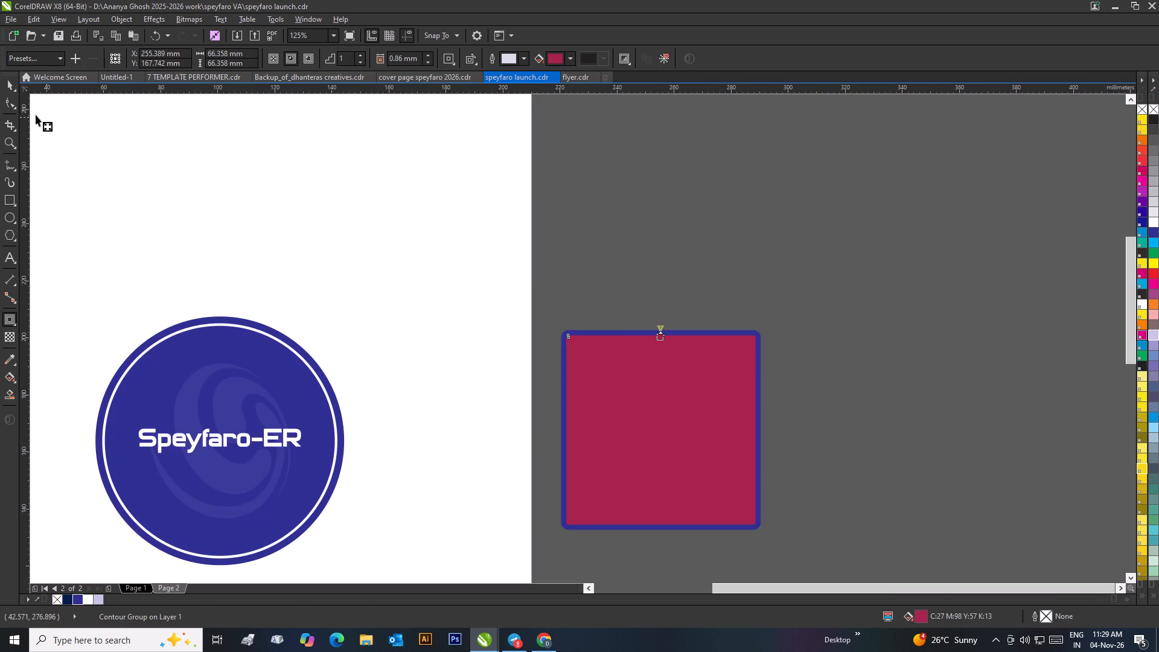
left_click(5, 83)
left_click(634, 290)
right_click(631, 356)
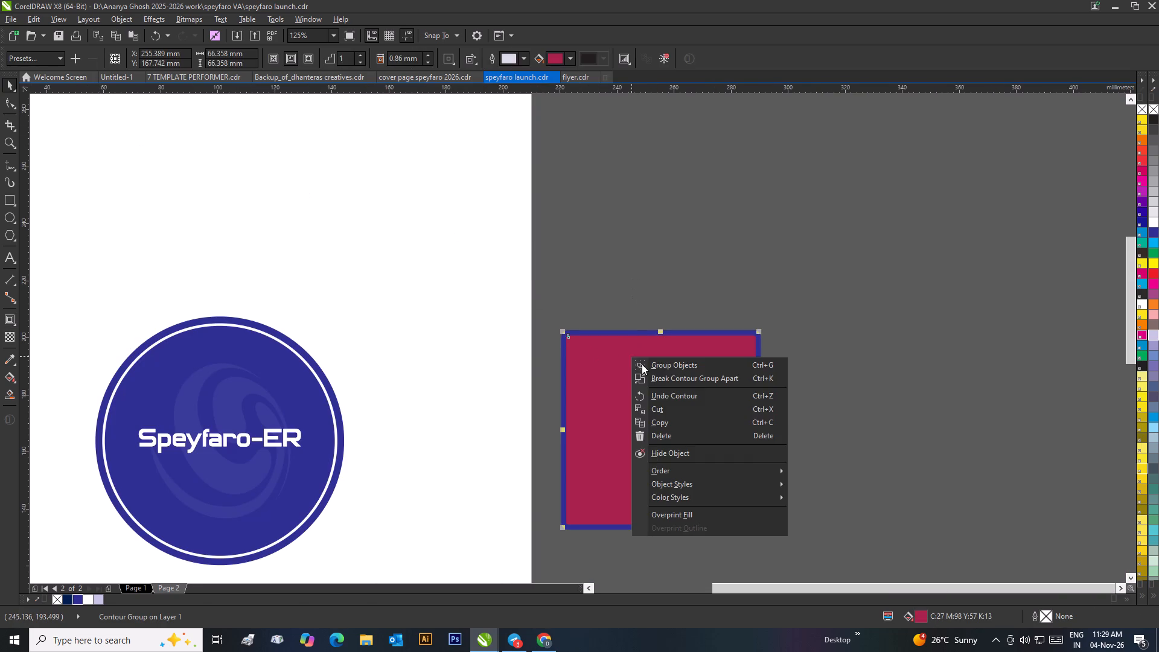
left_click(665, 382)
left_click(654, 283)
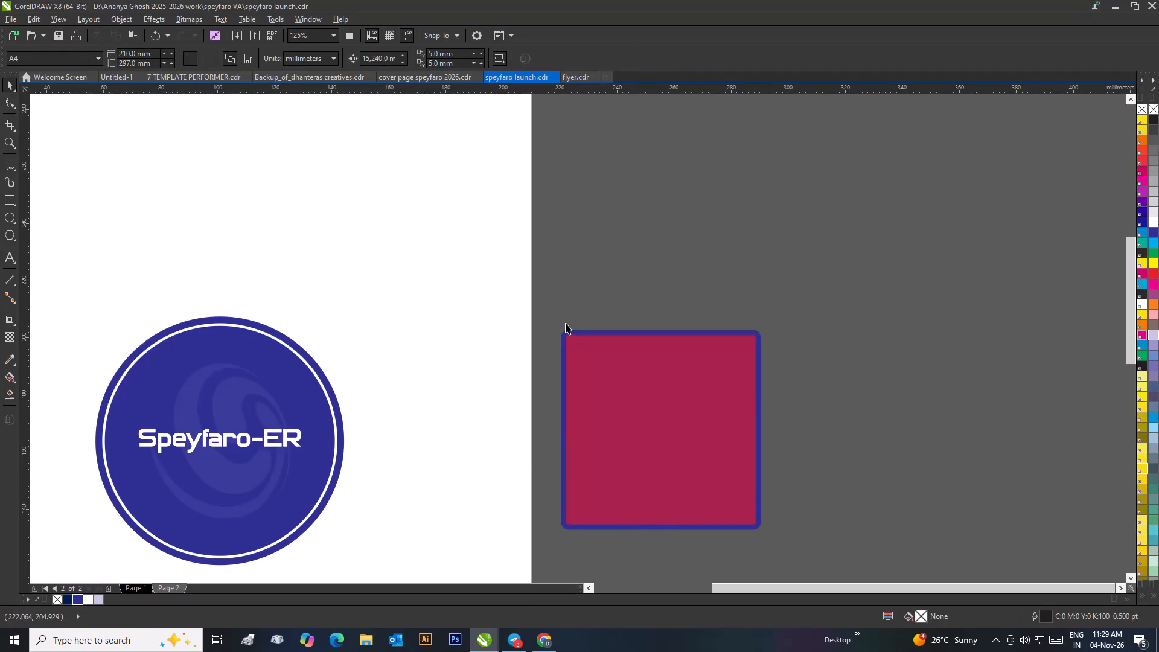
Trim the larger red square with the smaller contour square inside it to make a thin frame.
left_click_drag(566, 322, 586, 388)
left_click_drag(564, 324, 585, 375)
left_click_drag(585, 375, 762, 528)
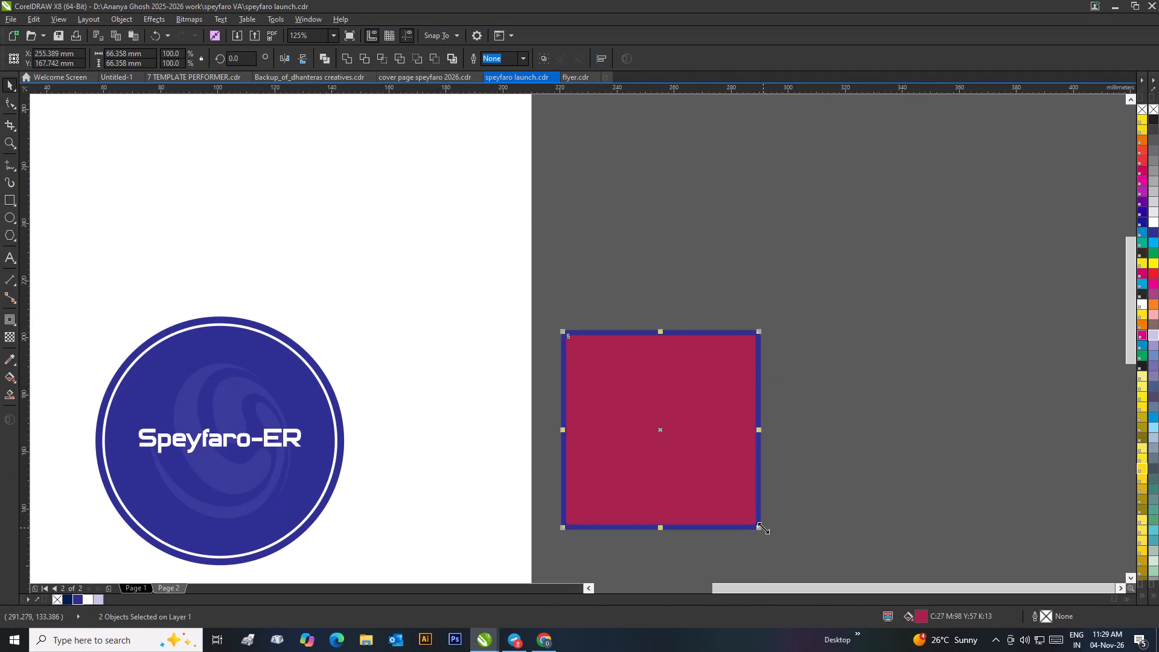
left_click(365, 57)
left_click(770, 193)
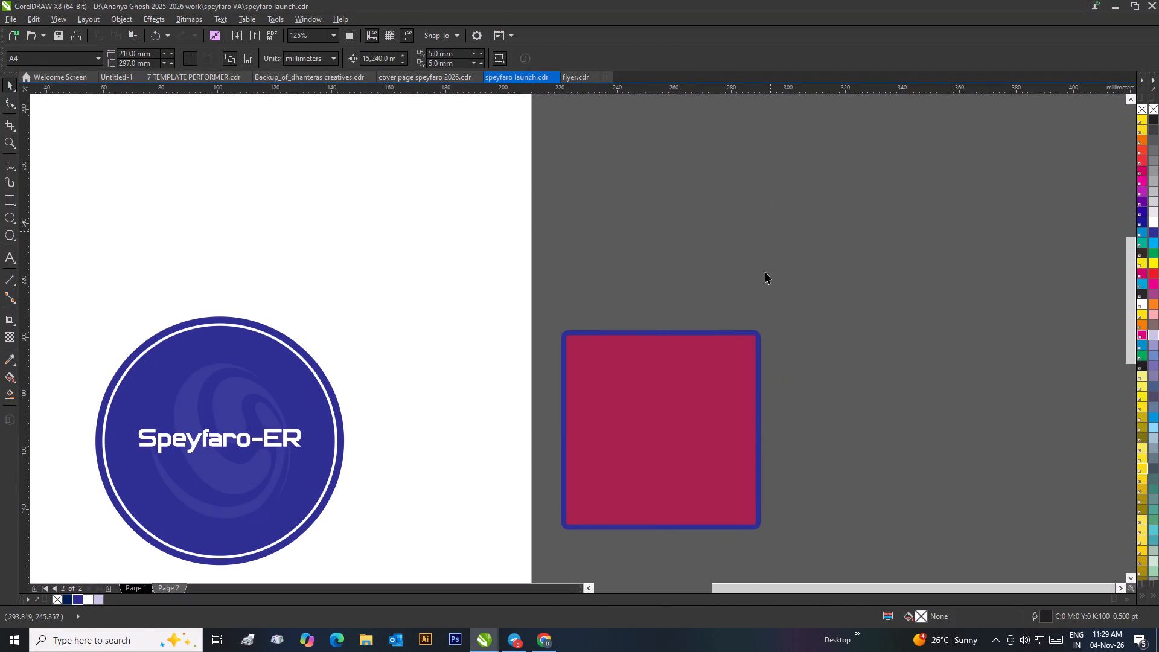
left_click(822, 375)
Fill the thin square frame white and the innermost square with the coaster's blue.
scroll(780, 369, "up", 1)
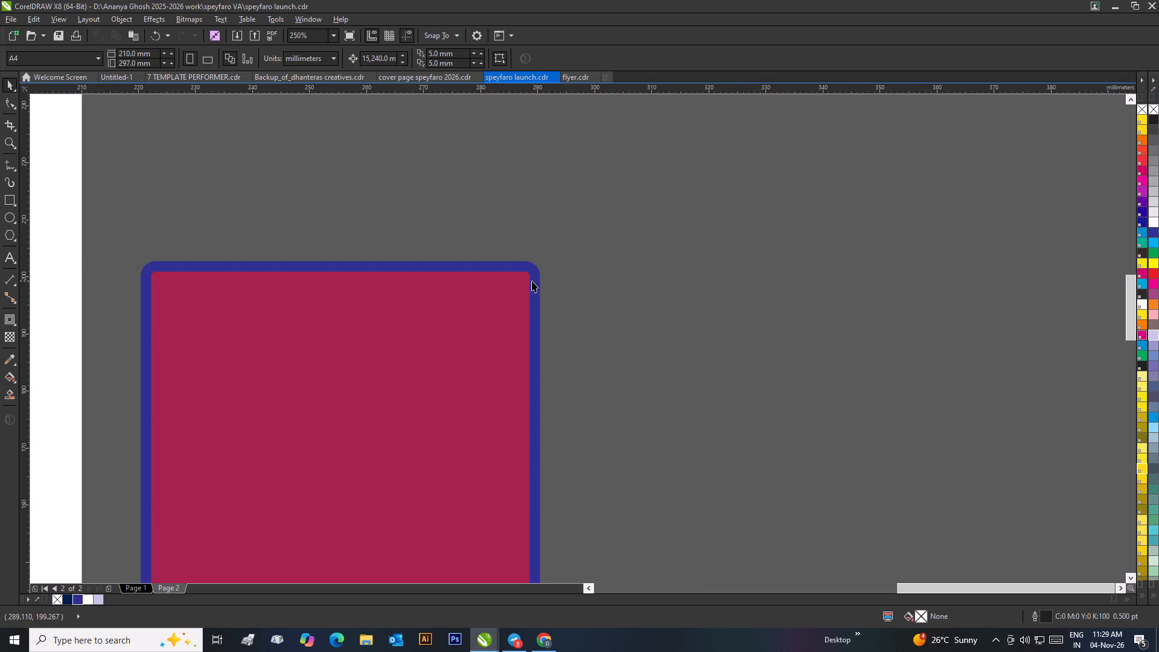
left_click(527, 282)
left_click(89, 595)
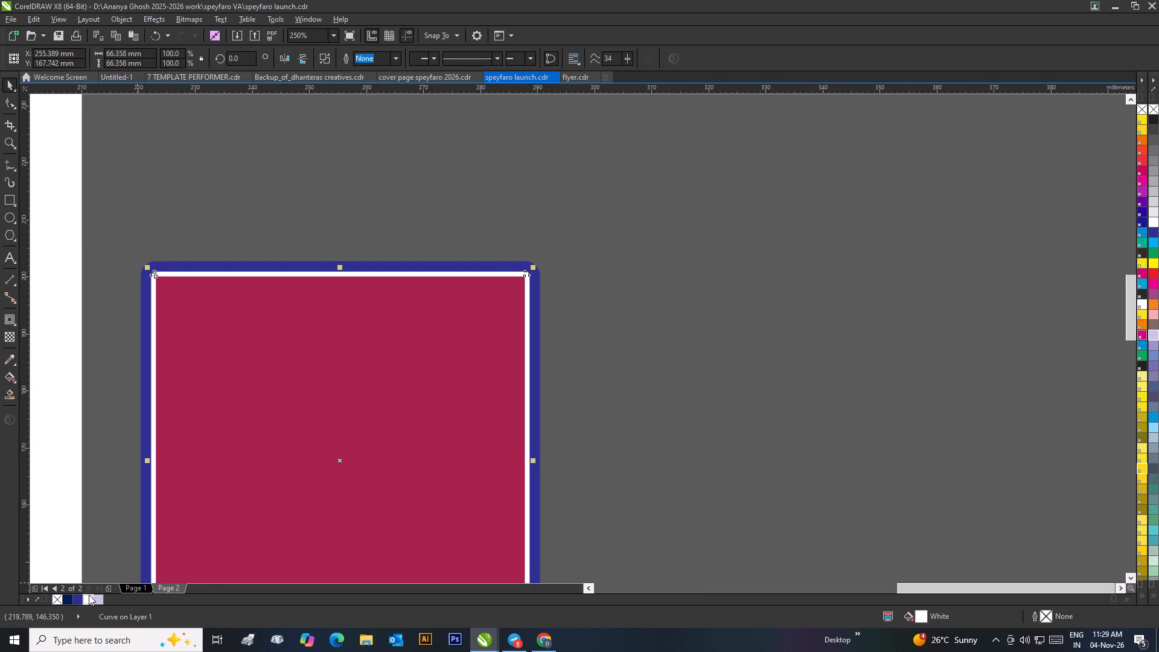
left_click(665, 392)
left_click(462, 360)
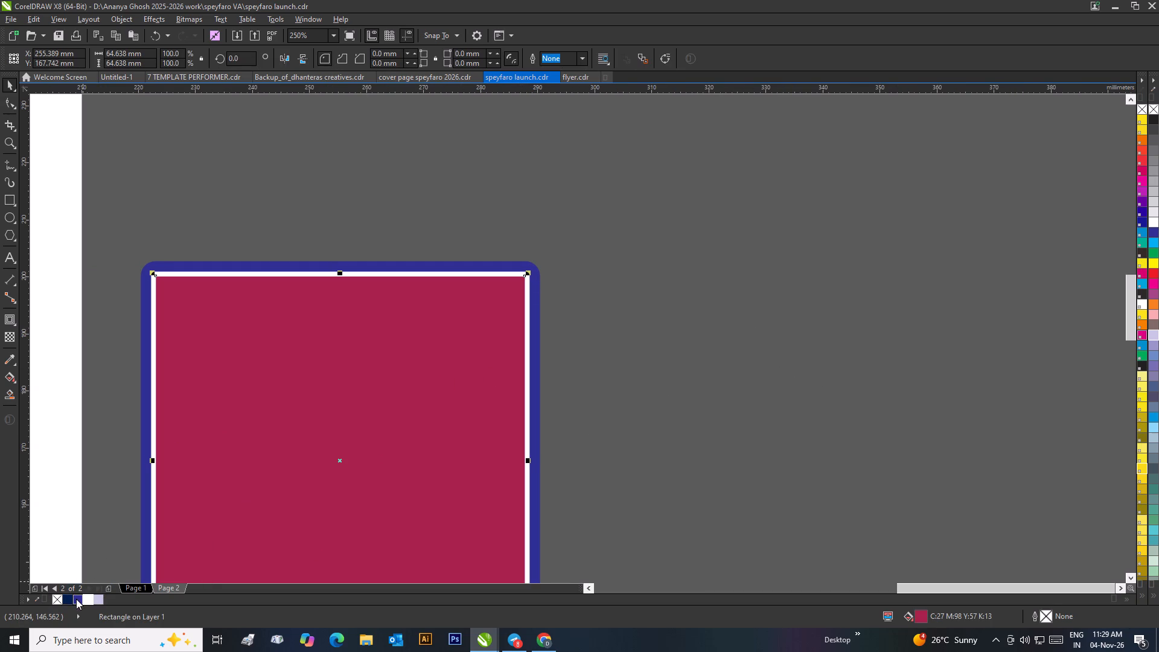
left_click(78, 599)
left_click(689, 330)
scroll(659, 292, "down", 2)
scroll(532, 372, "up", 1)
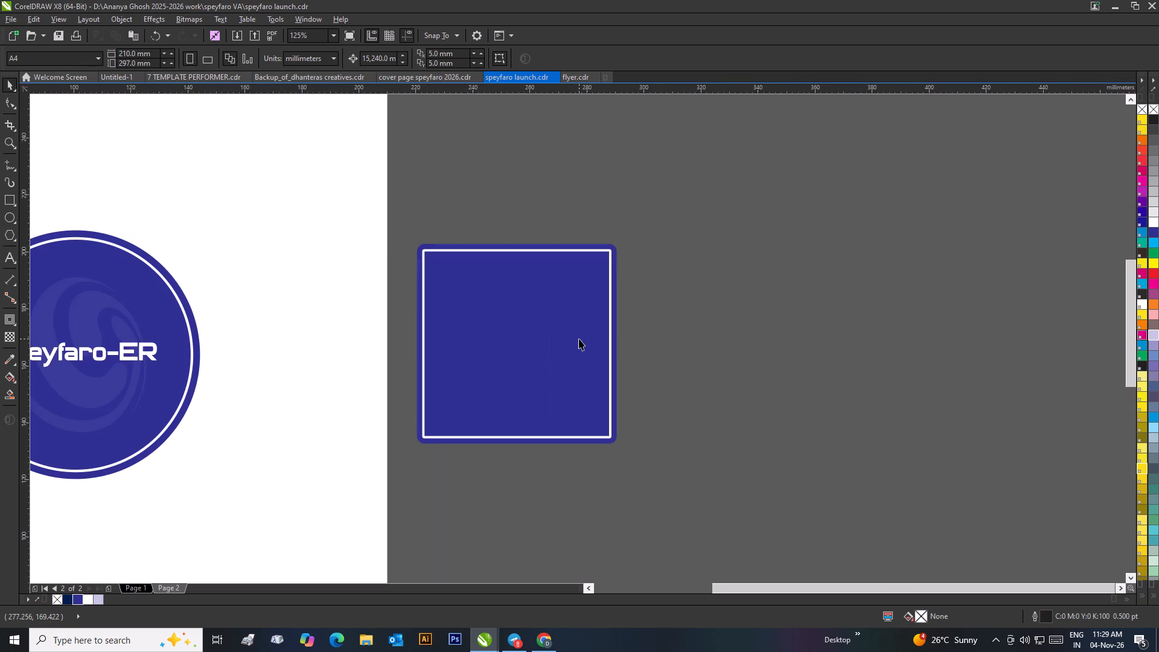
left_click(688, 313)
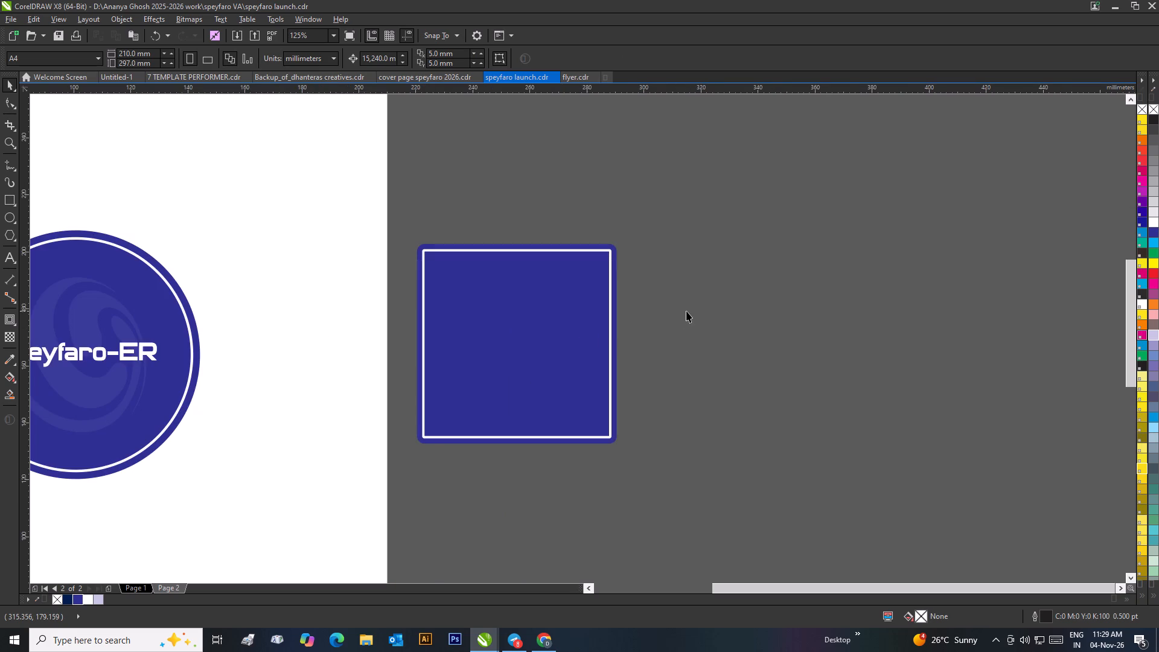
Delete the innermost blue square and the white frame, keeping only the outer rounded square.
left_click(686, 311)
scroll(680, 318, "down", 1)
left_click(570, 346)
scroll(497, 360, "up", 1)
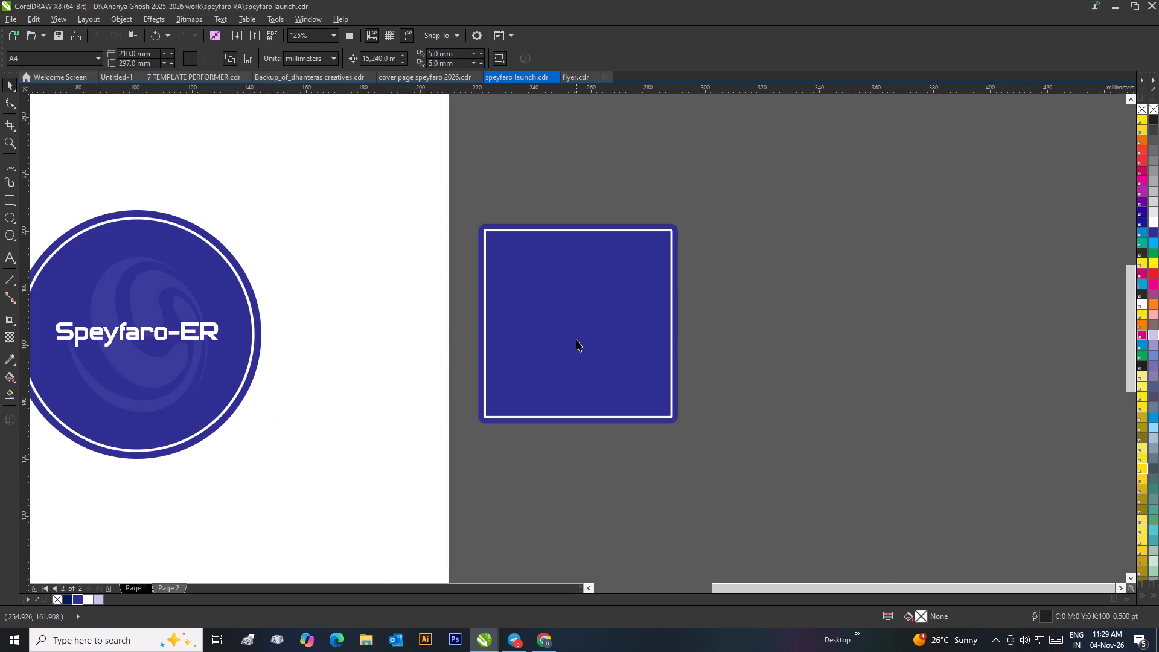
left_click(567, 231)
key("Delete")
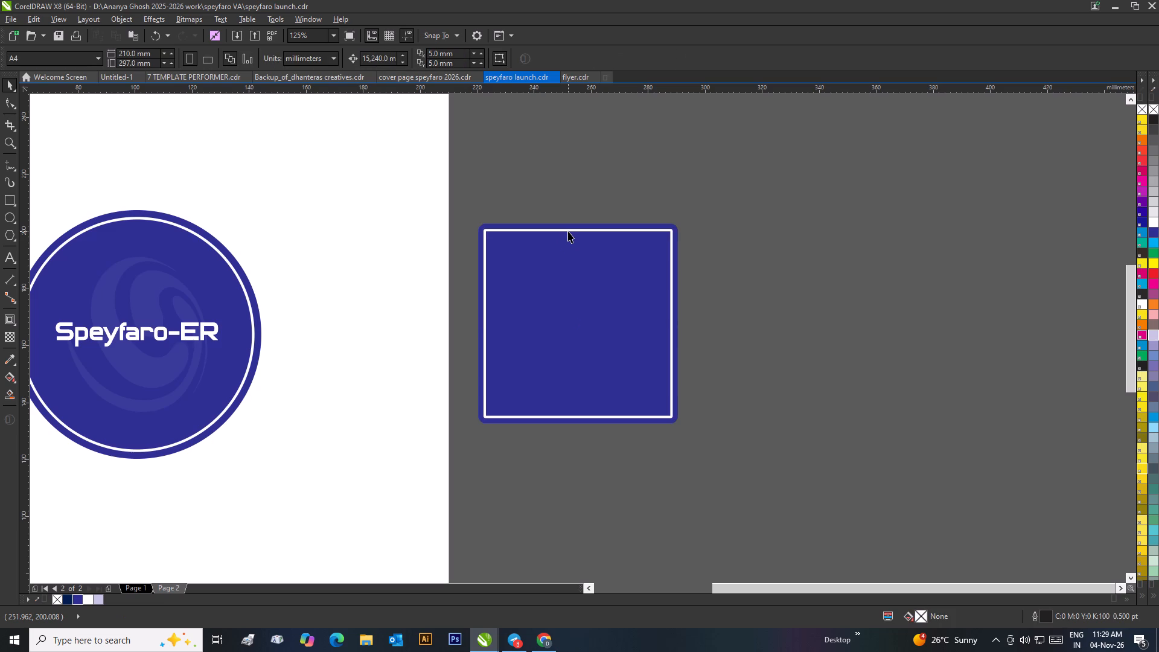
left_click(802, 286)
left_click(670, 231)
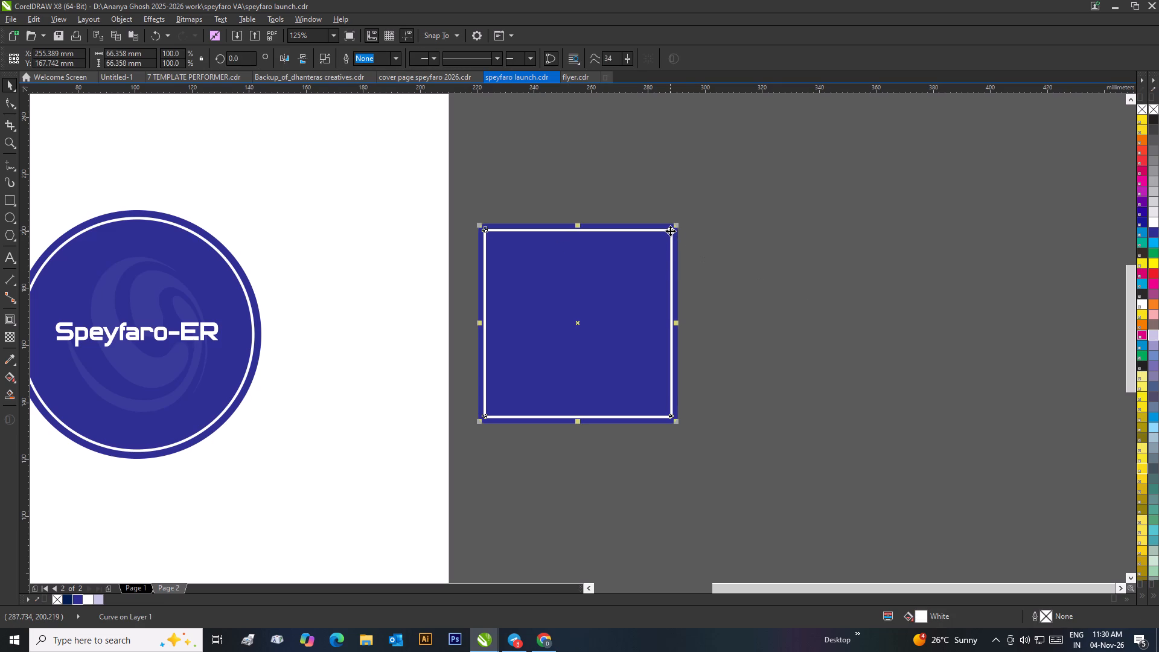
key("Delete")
Increase the rounding of all four corners of the blue square to a radius of about 3.58 mm.
left_click(653, 263)
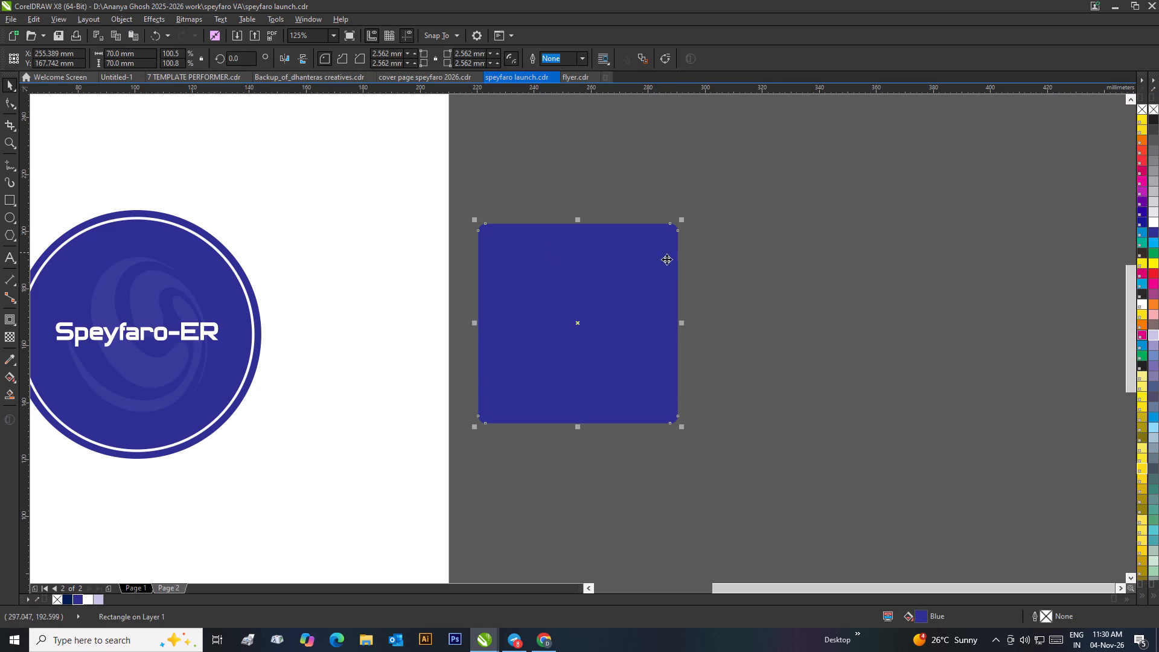
left_click(8, 97)
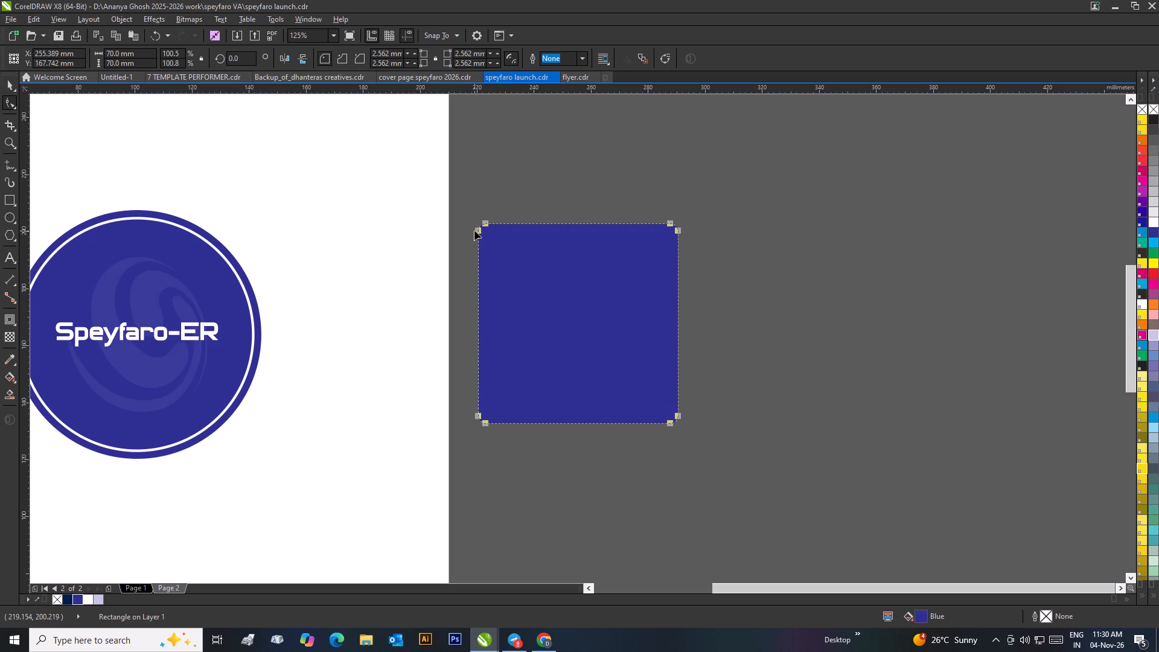
left_click(476, 231)
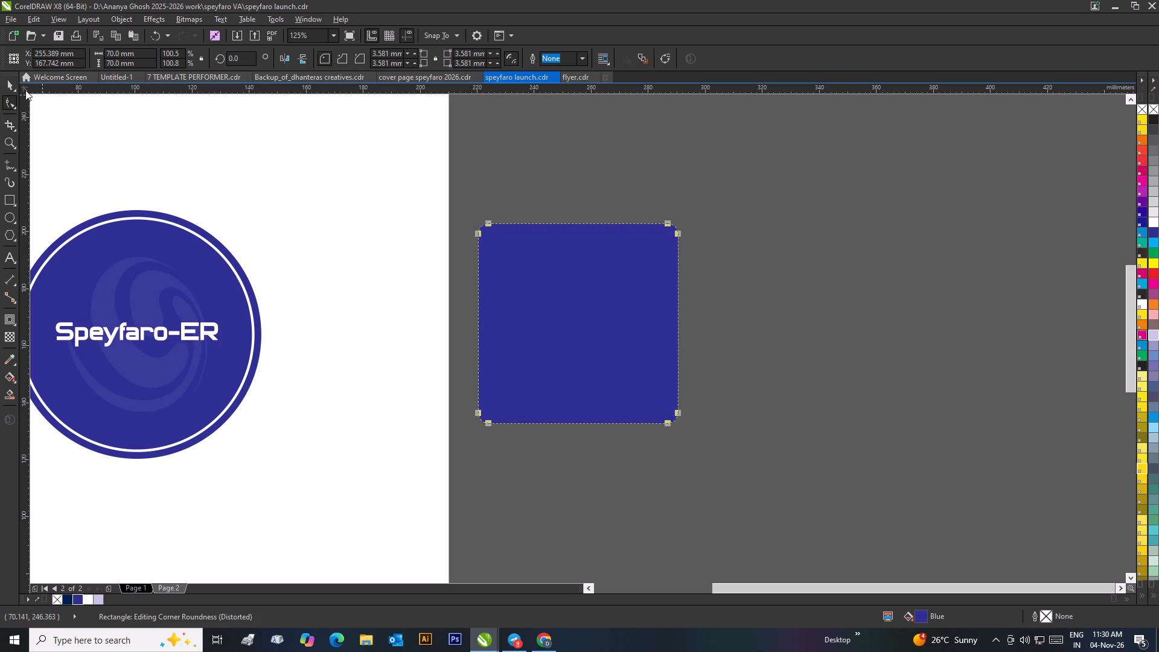
left_click(7, 79)
left_click(601, 155)
Add an inward contour offset about 1.81 mm to the blue rounded square and break the contour apart.
left_click(587, 243)
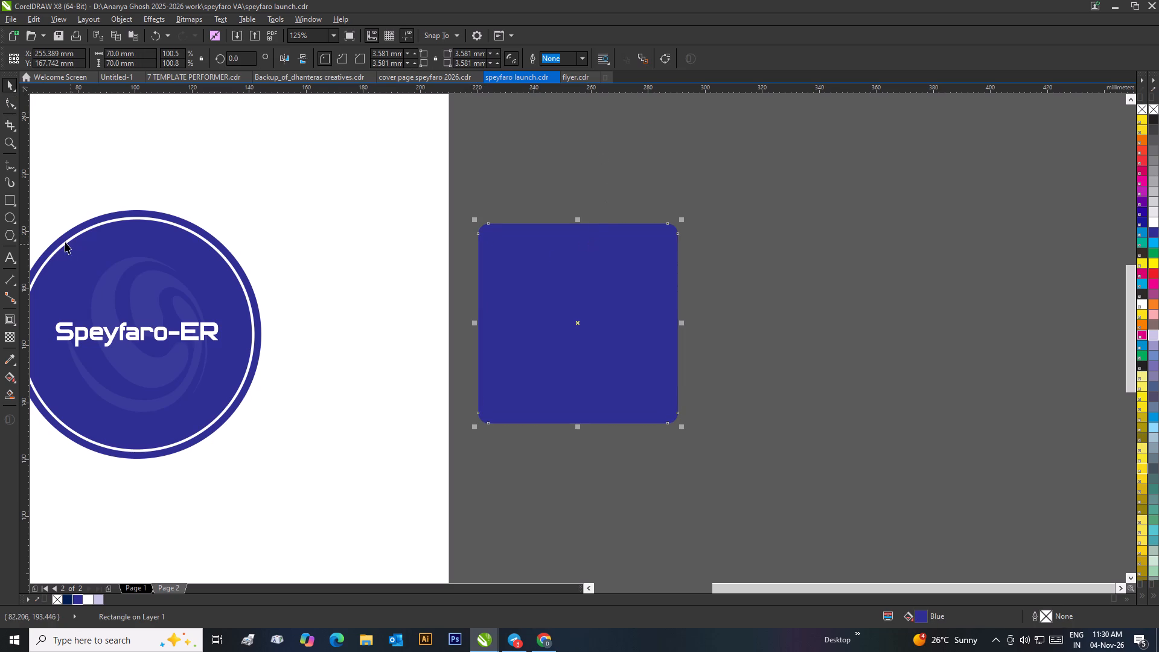
left_click(2, 316)
scroll(542, 284, "up", 2)
scroll(462, 217, "down", 1)
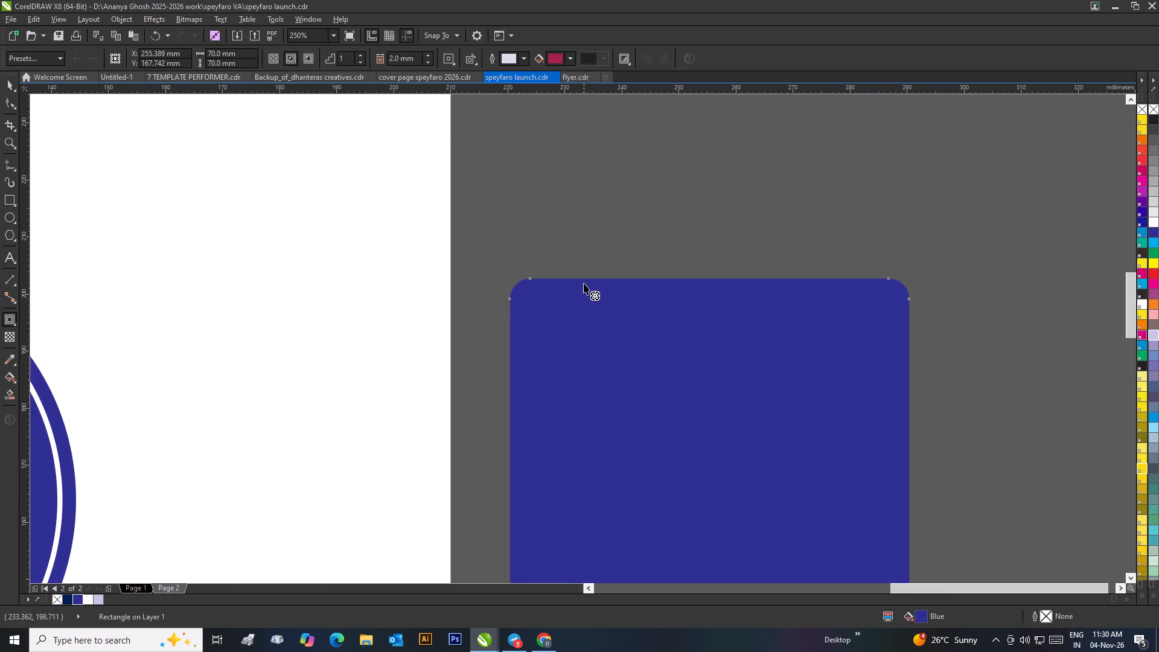
left_click_drag(557, 232, 578, 287)
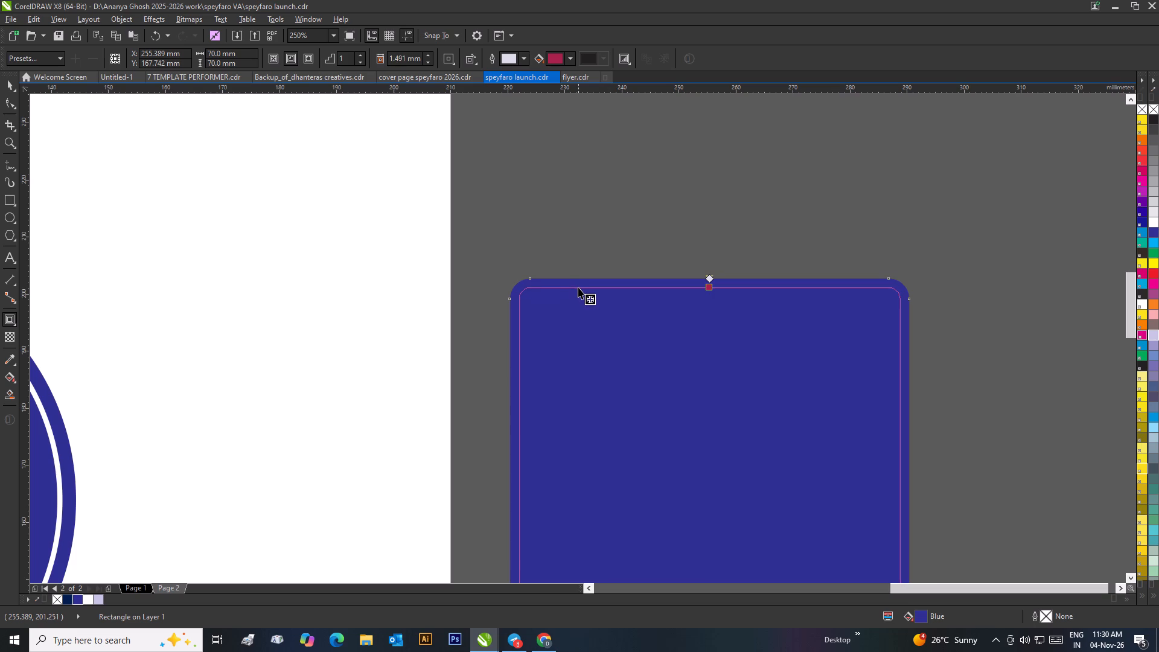
left_click_drag(578, 287, 579, 289)
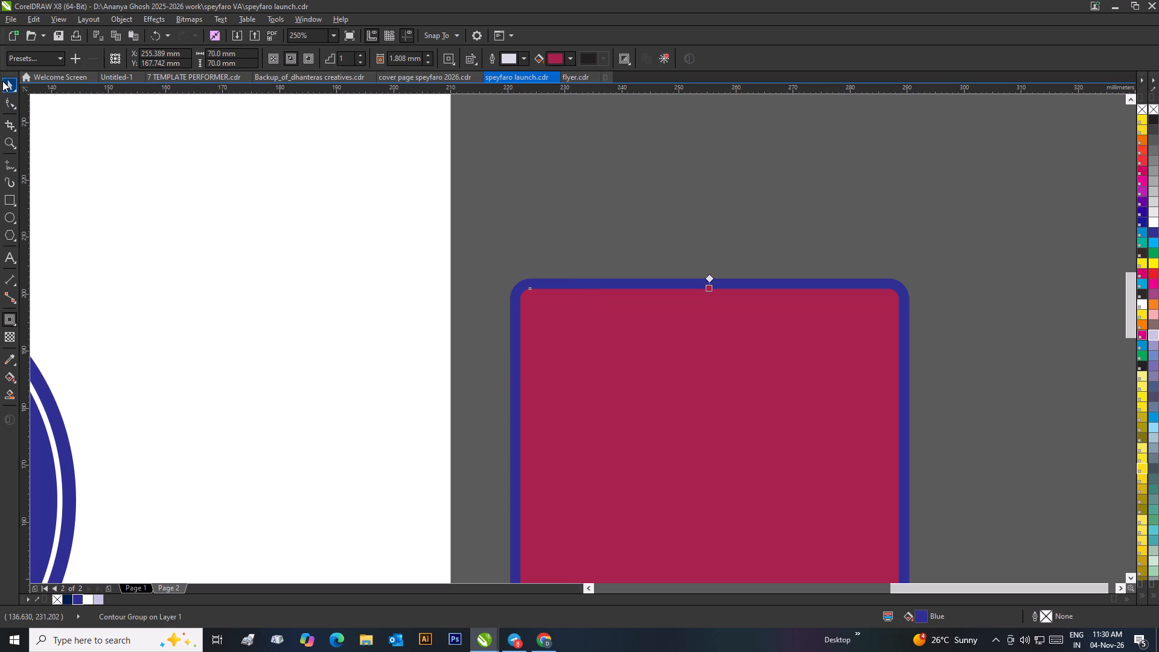
left_click(8, 78)
left_click(628, 240)
right_click(598, 296)
left_click(640, 327)
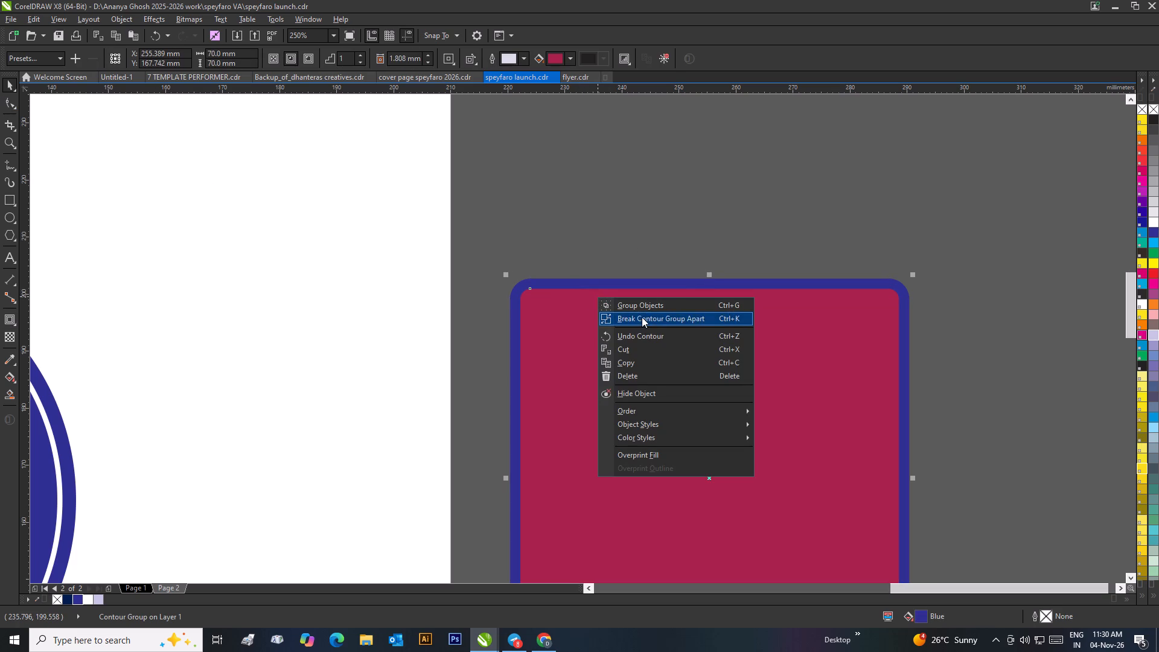
left_click(642, 317)
left_click(621, 232)
Add an inward contour offset about 0.74 mm to the inner red square and break the contour apart.
left_click(557, 321)
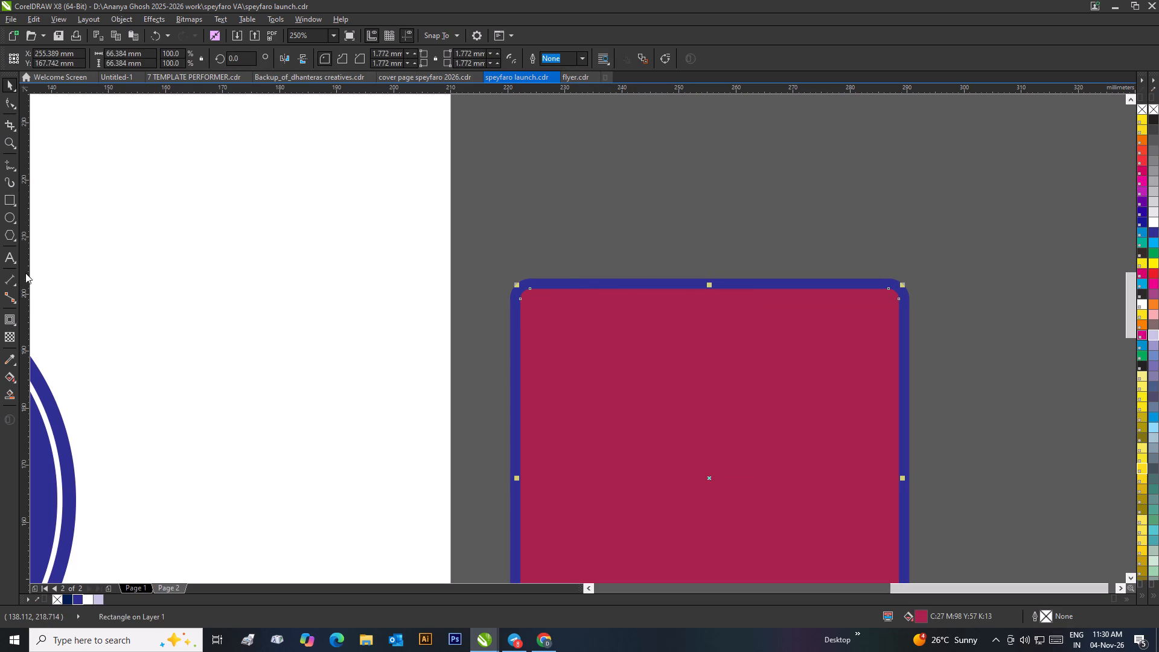
left_click(14, 319)
left_click_drag(523, 262, 542, 290)
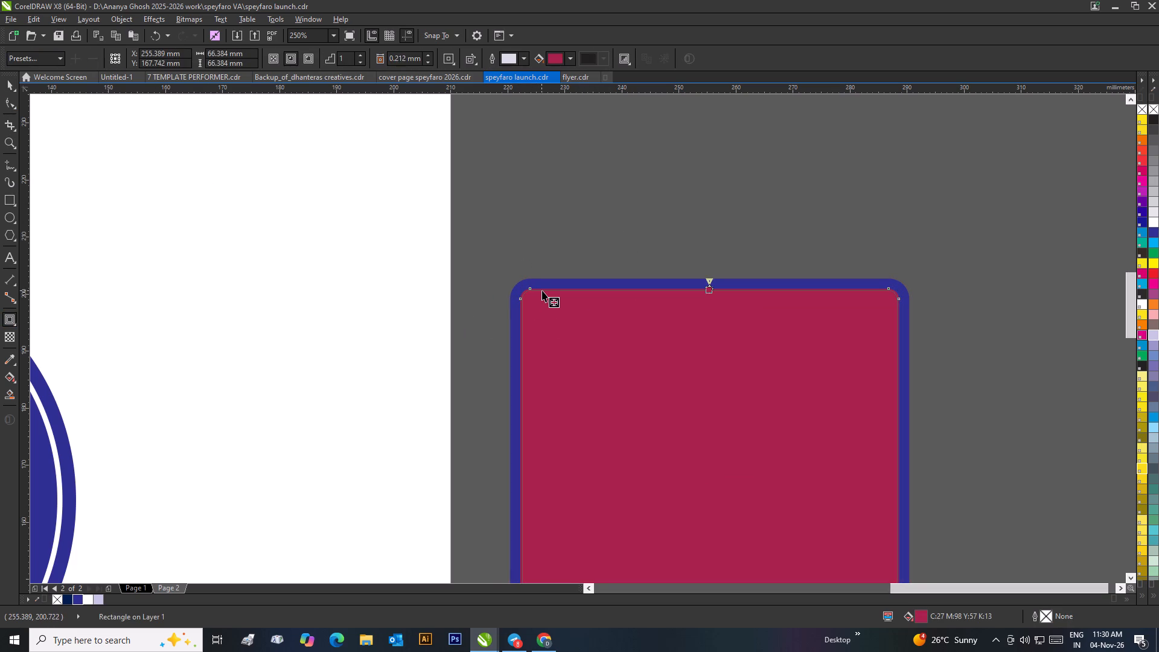
left_click_drag(542, 290, 543, 292)
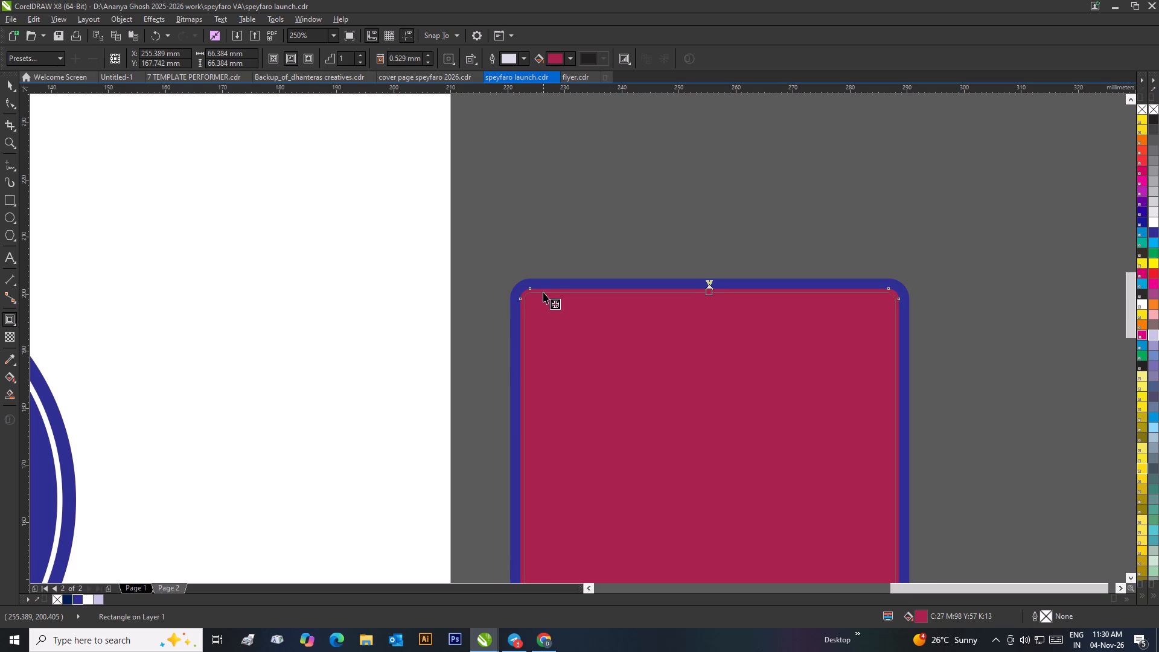
left_click_drag(543, 292, 539, 293)
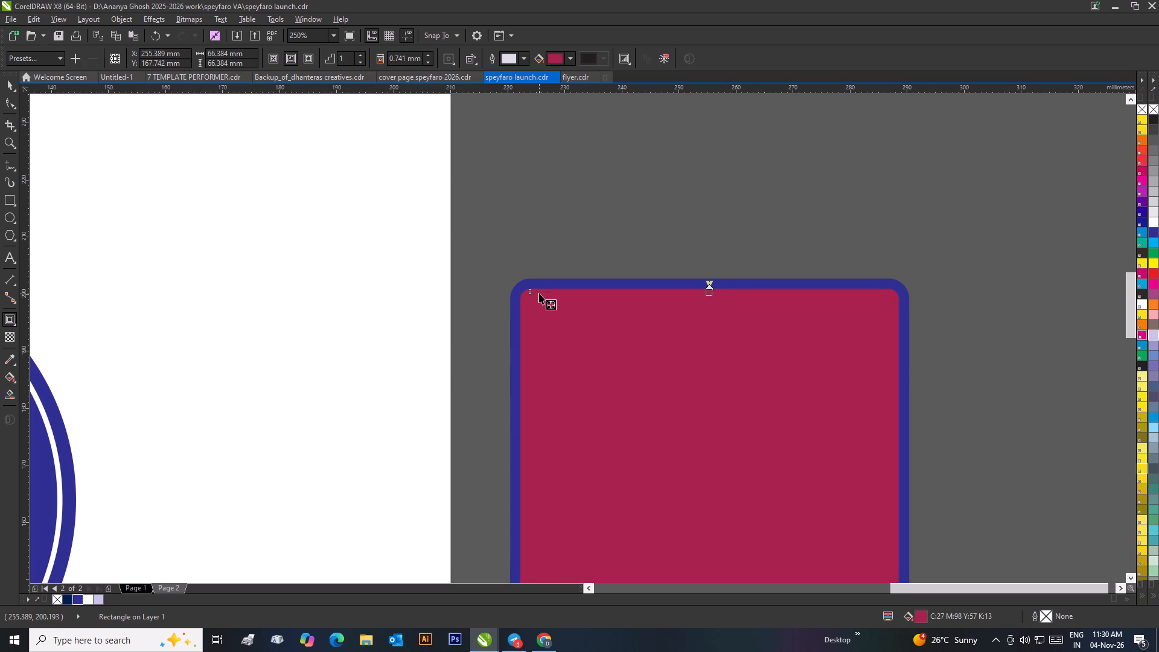
left_click(5, 87)
left_click(653, 215)
right_click(590, 305)
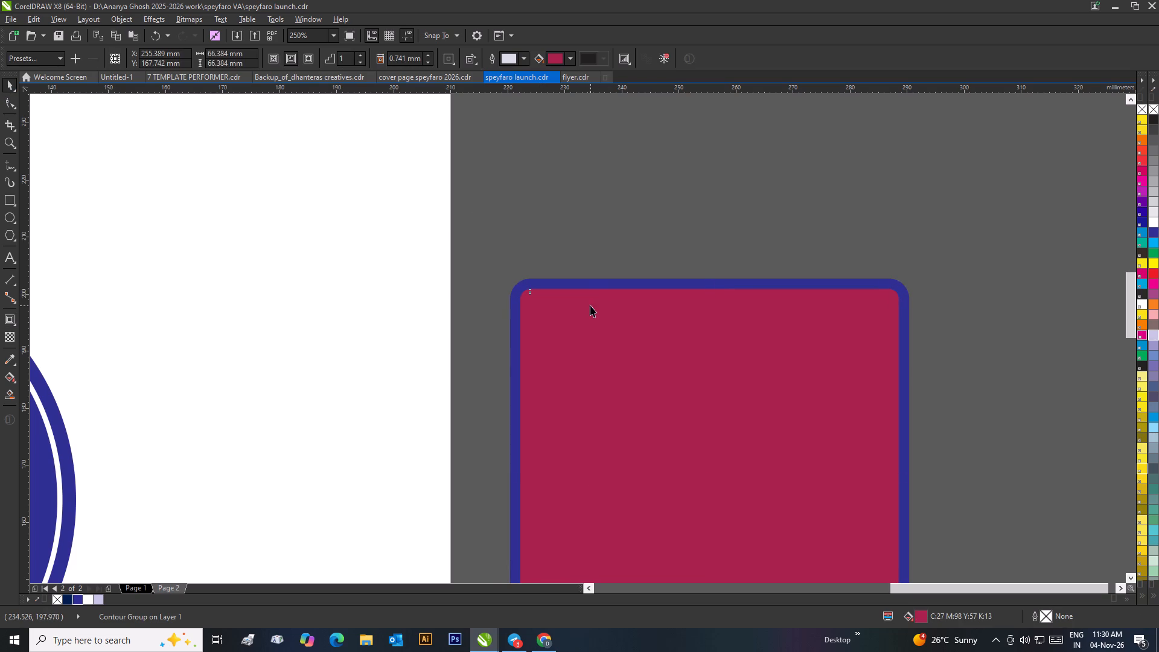
left_click(630, 329)
left_click(616, 230)
Trim the middle red square with the innermost square to form a thin frame.
scroll(534, 232, "down", 1)
scroll(653, 507, "up", 1)
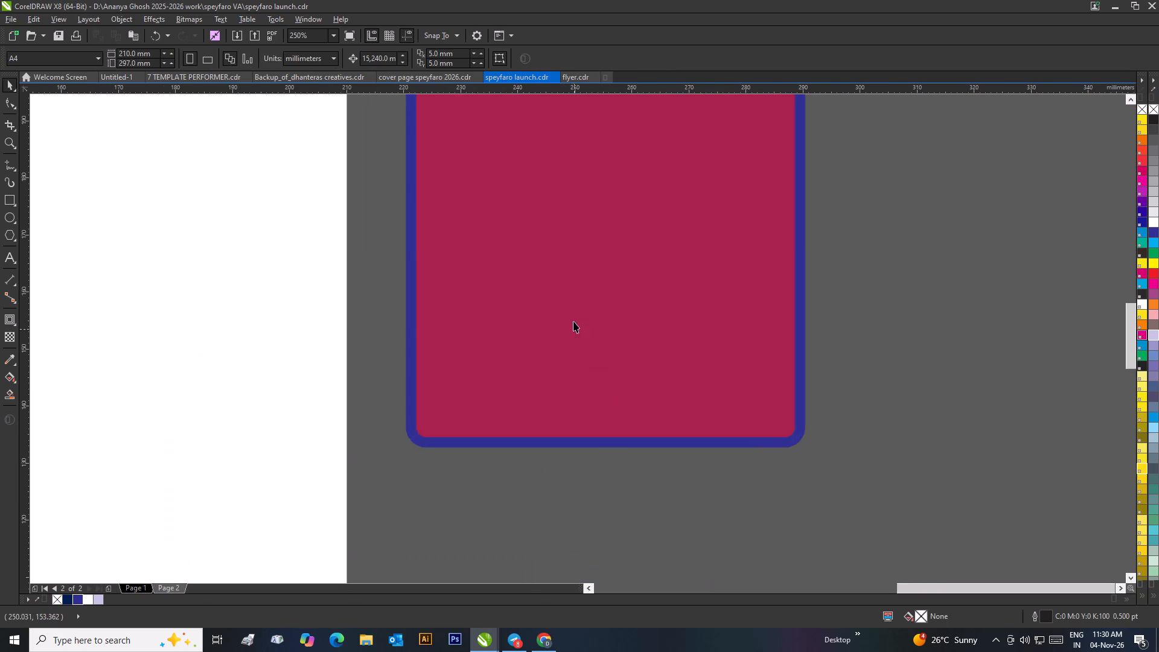
scroll(573, 316, "down", 1)
left_click_drag(496, 187, 672, 403)
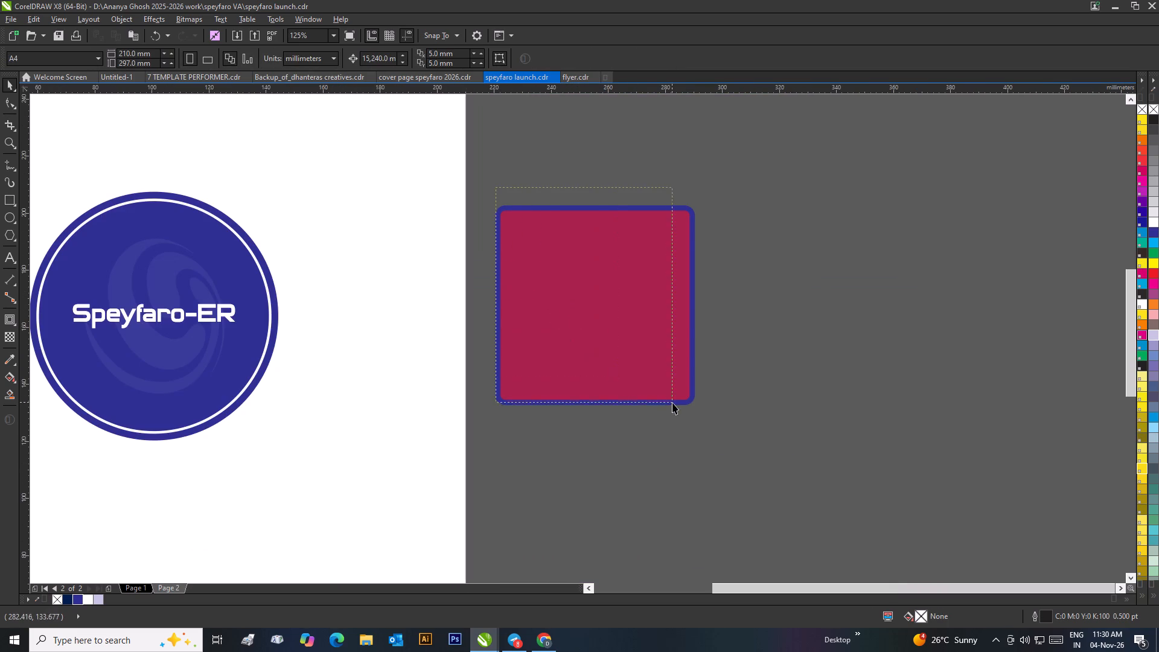
left_click_drag(672, 403, 694, 412)
left_click(362, 58)
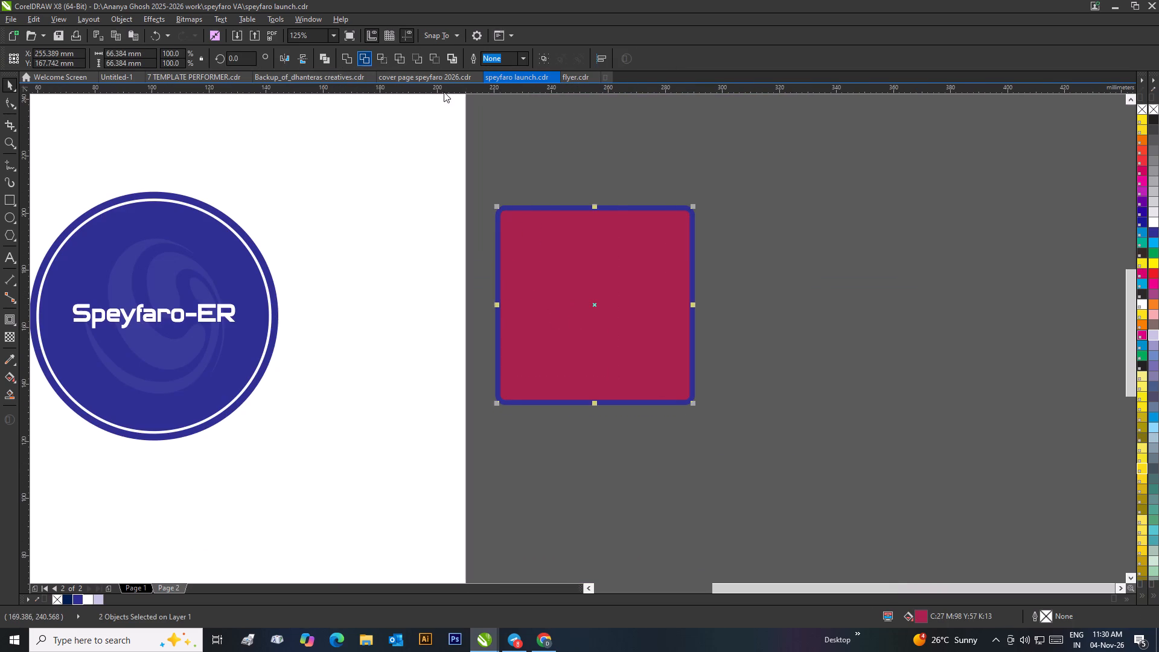
left_click(602, 131)
left_click(613, 256)
left_click(790, 255)
Fill the thin rounded frame white and the innermost square with the coaster's blue.
scroll(686, 225, "up", 2)
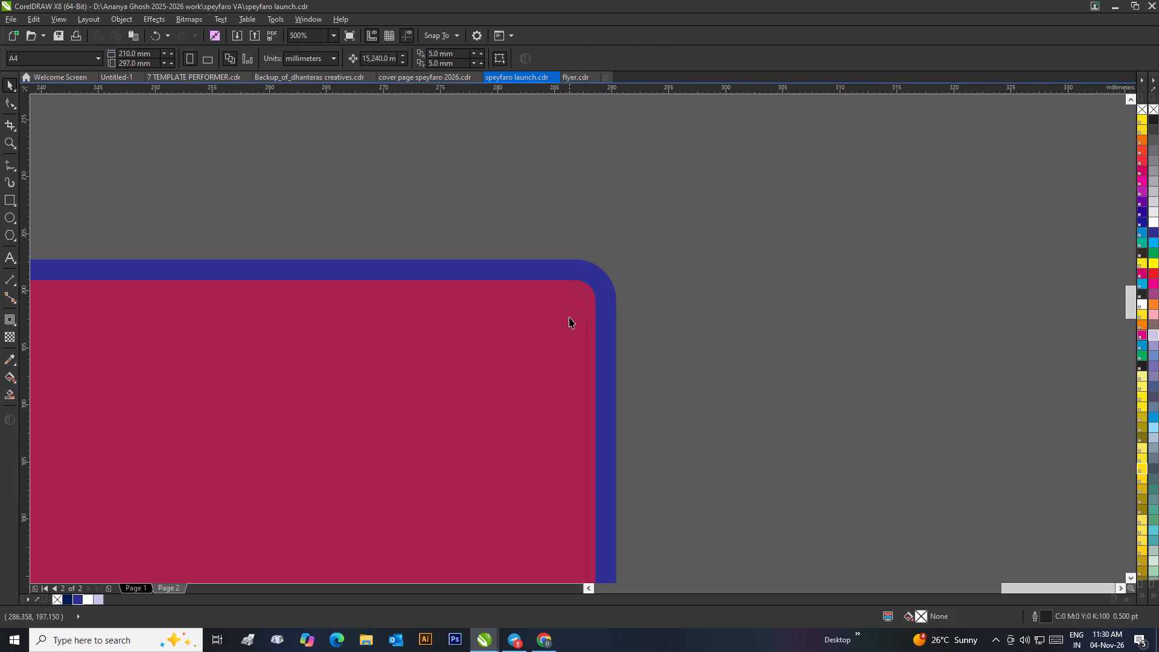
left_click(588, 294)
left_click(86, 595)
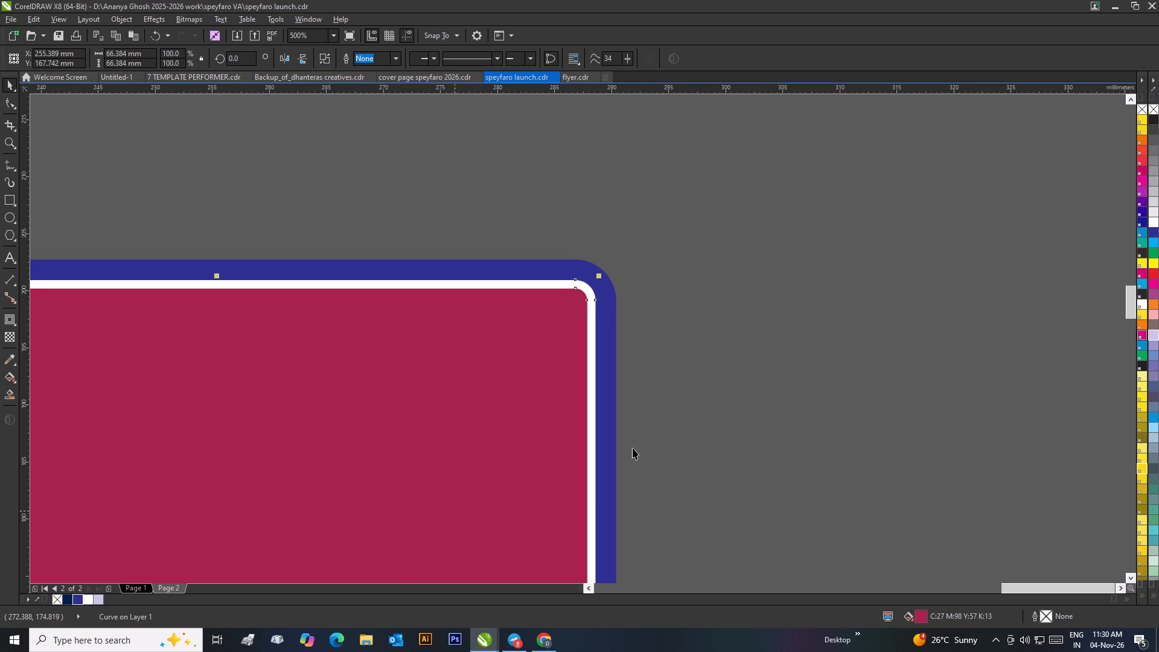
left_click(690, 416)
left_click(517, 344)
left_click(78, 599)
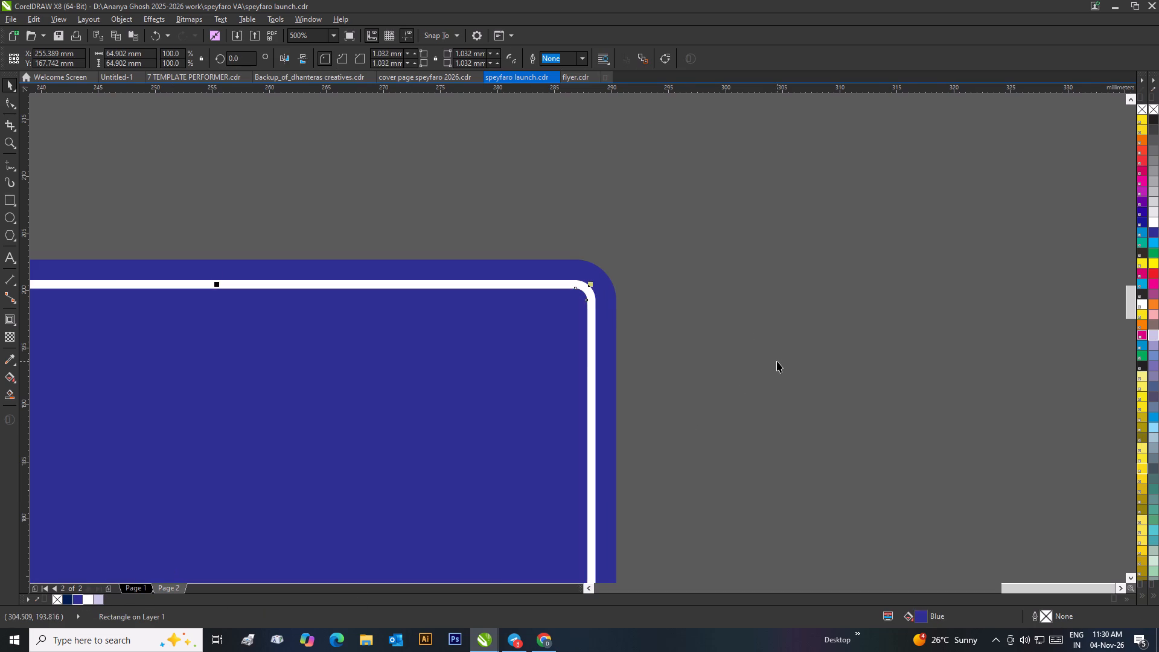
left_click(777, 361)
Group the nested parts of the square coaster and move the group down about 14 mm.
scroll(748, 313, "down", 4)
left_click(591, 340)
left_click_drag(592, 315, 505, 398)
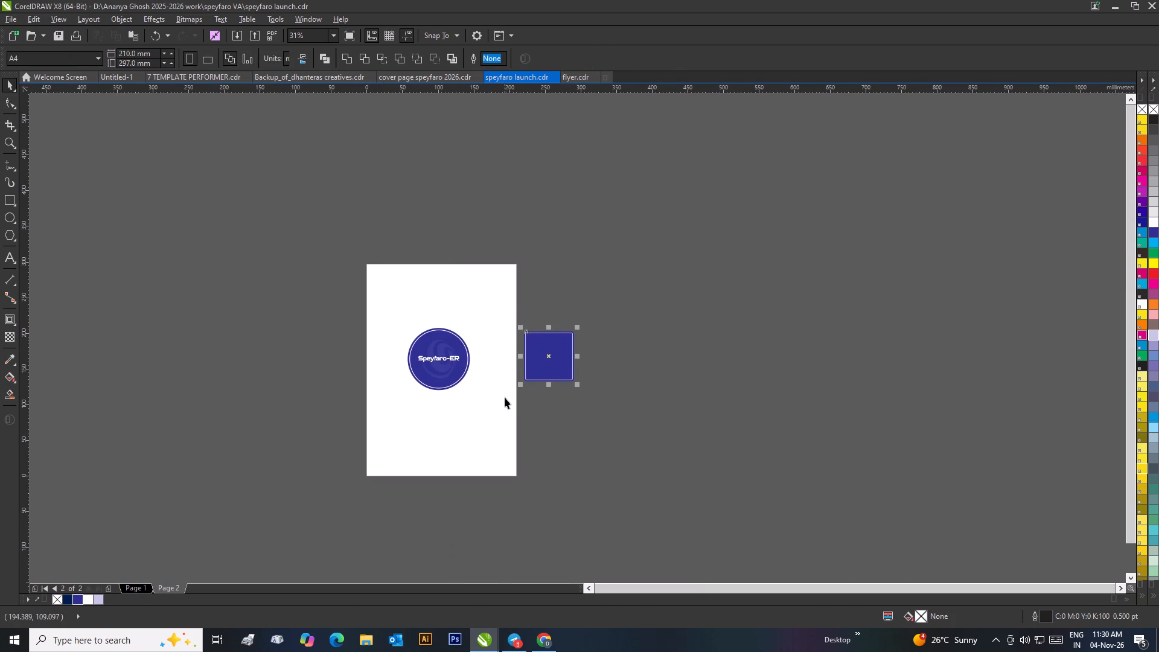
key("ctrl+g")
left_click(701, 344)
scroll(526, 387, "up", 2)
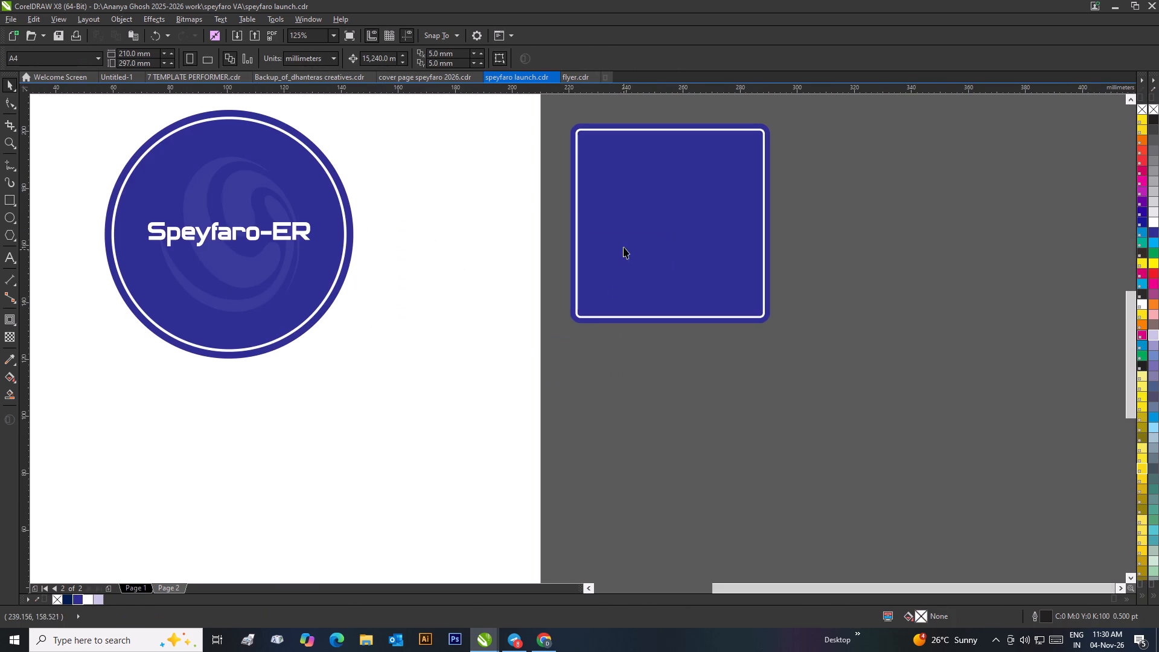
left_click_drag(660, 202, 661, 241)
scroll(718, 290, "up", 2)
scroll(582, 348, "down", 2)
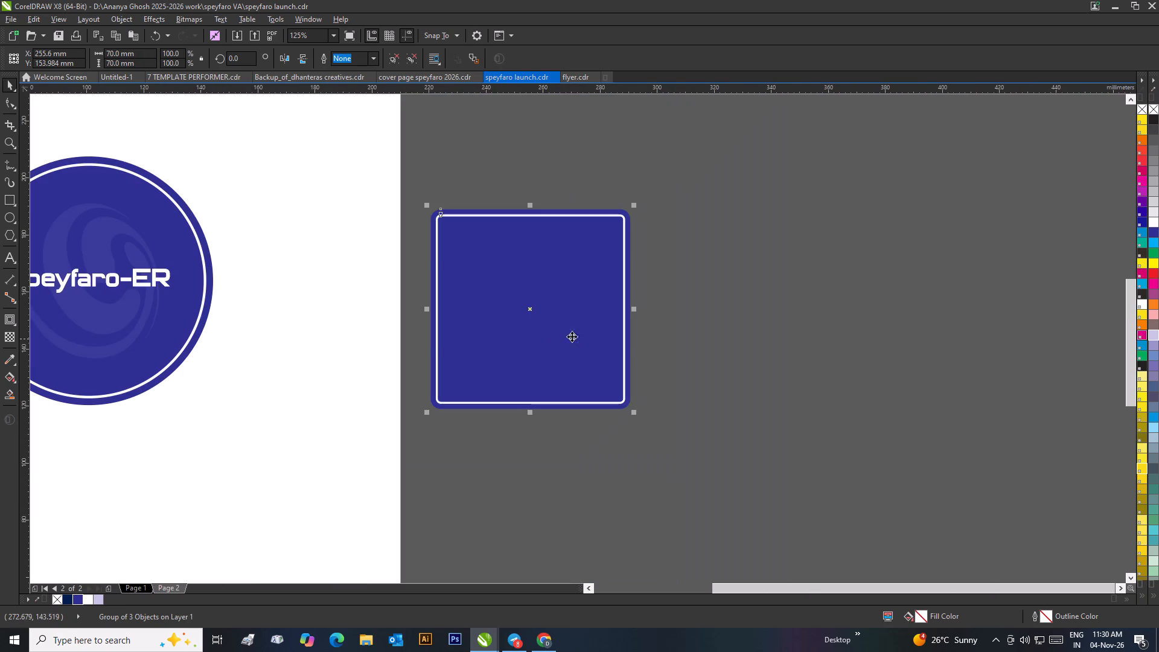
left_click(800, 287)
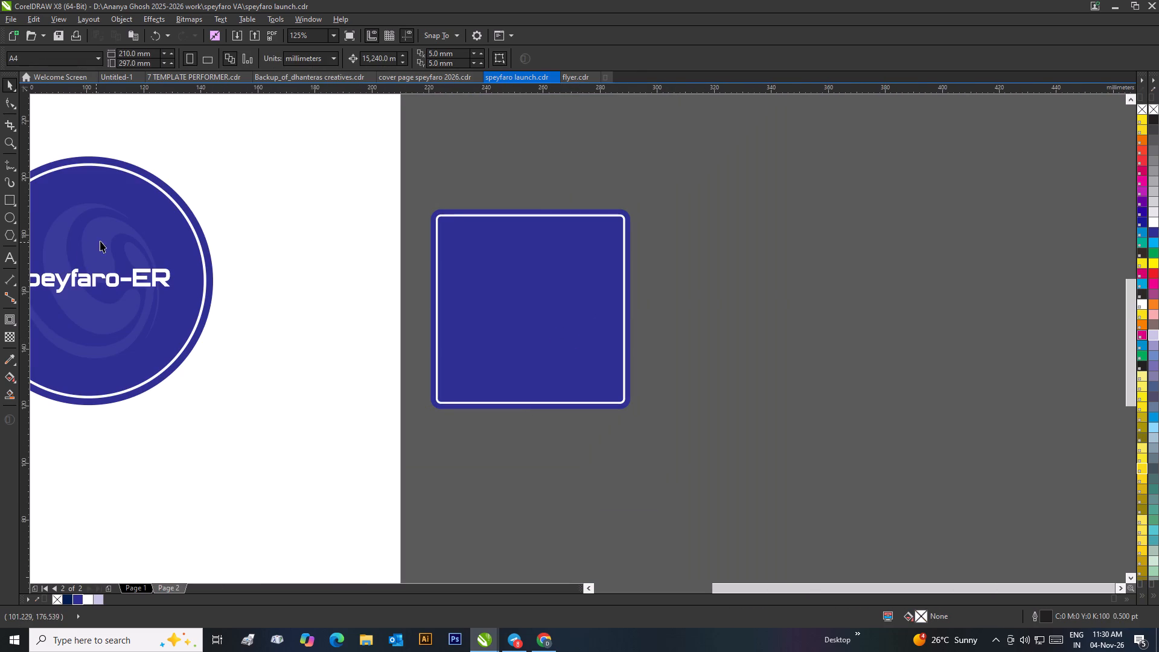
Copy the circular coaster's swirl onto the square coaster, scale it to about 44.9 × 49.3 mm and centre it on the square.
left_click(103, 240)
left_click_drag(97, 240, 528, 264)
right_click(528, 264)
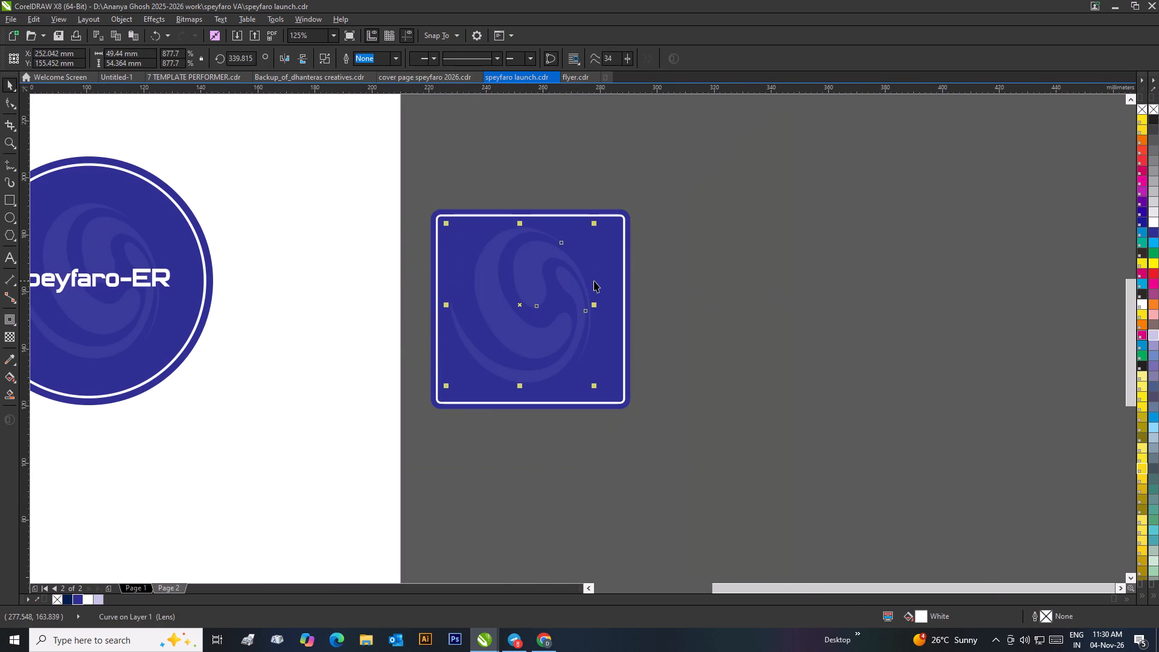
left_click_drag(599, 223, 598, 238)
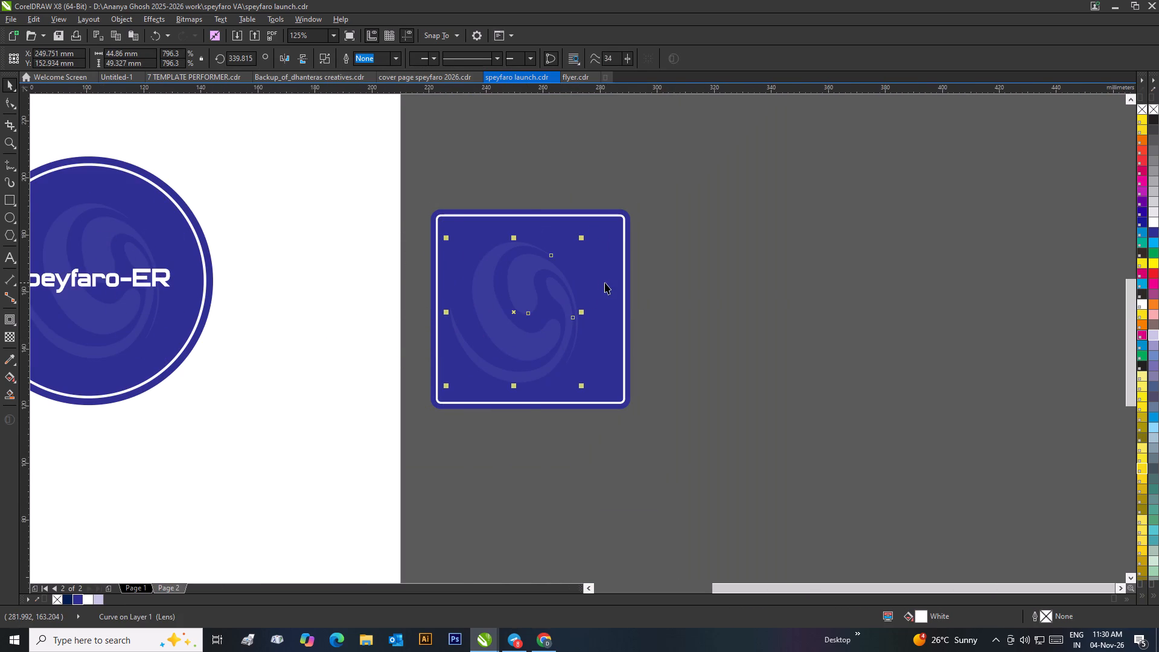
left_click(605, 283, "shift")
key("c")
key("e")
left_click(668, 278)
Copy the Speyfaro-ER text onto the square coaster, reduce it to about 24.8 pt and centre it on the square.
left_click(161, 283)
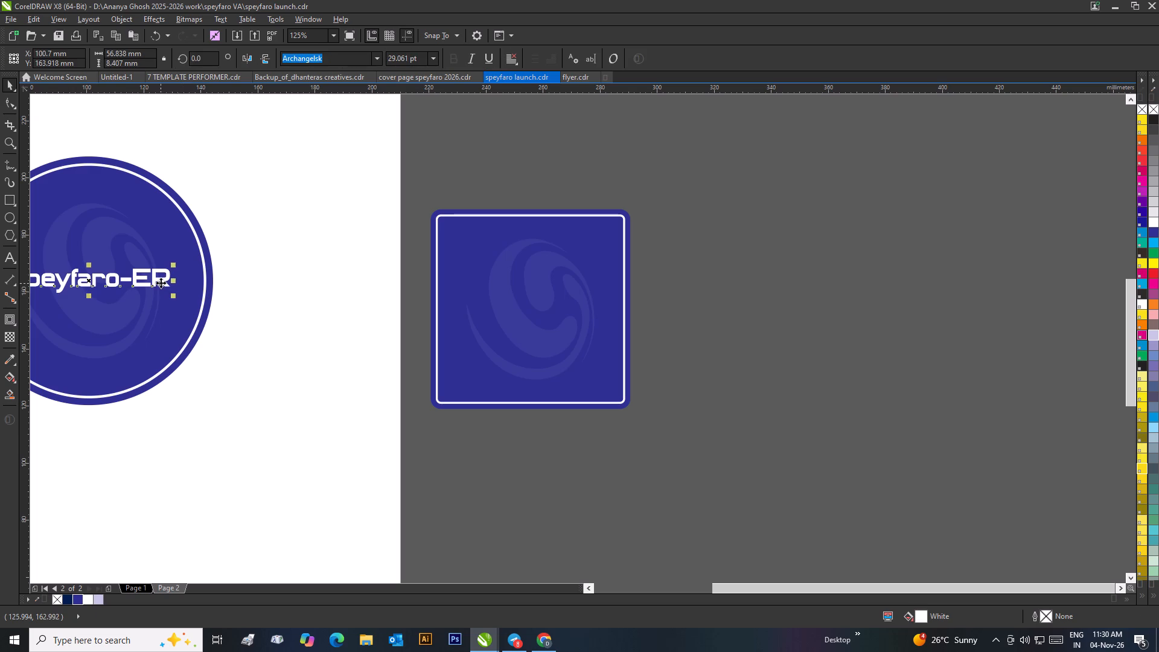
left_click_drag(145, 277, 577, 289)
right_click(577, 289)
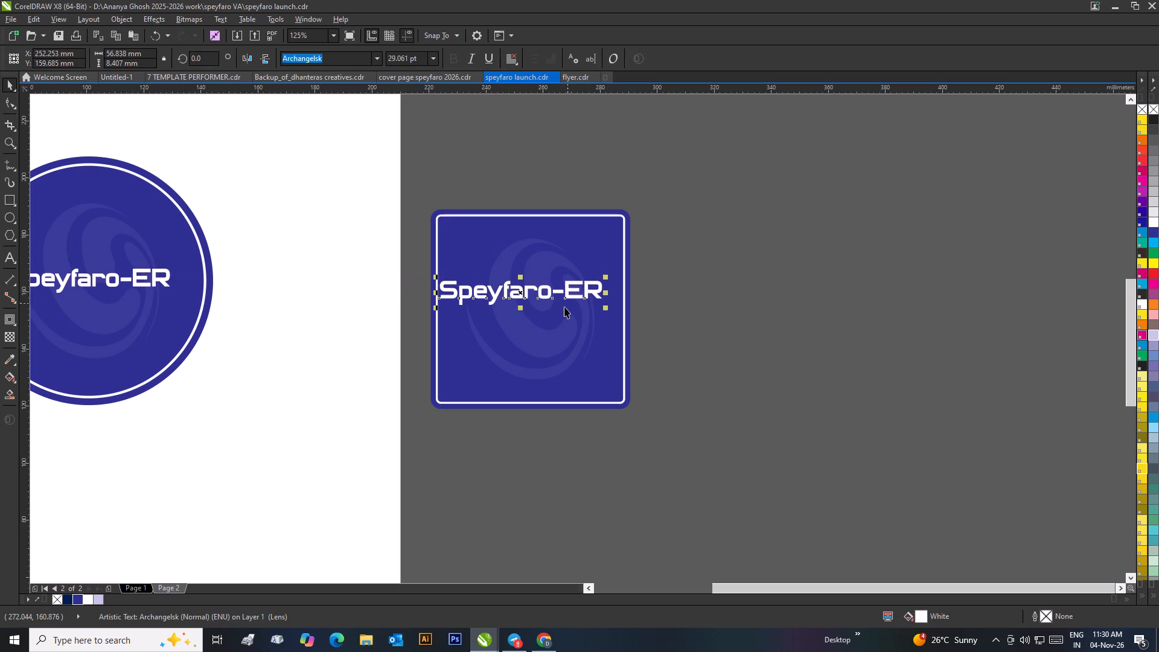
left_click_drag(607, 310, 583, 337)
left_click_drag(554, 293, 561, 302)
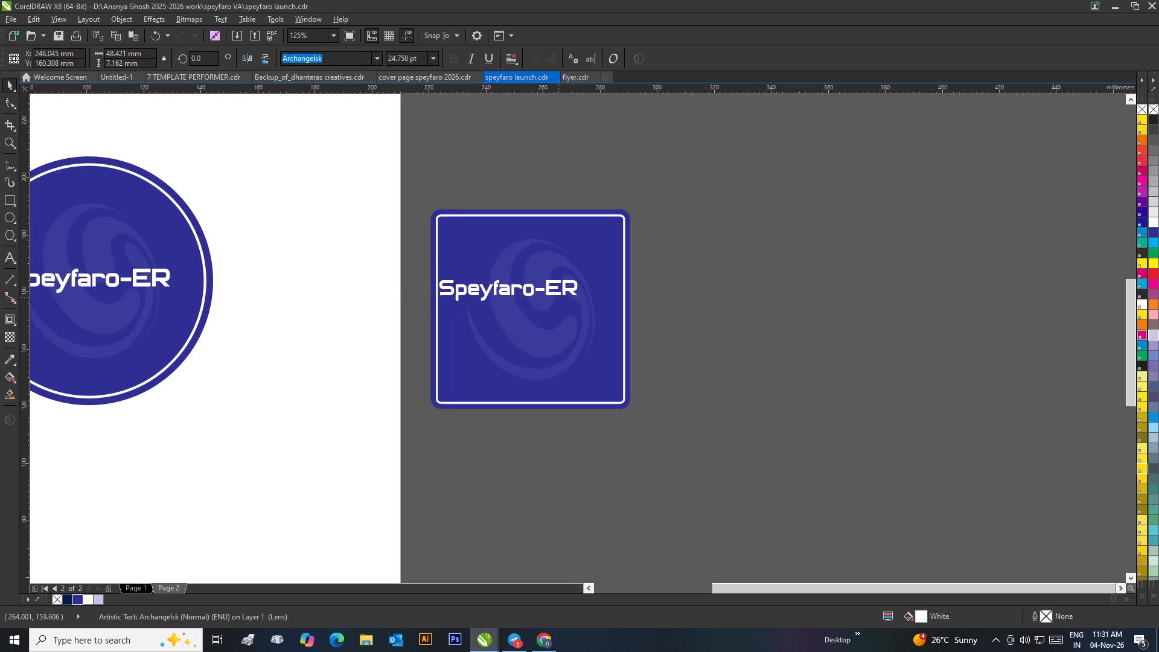
left_click_drag(561, 302, 568, 310)
left_click(563, 348, "shift")
type("ce")
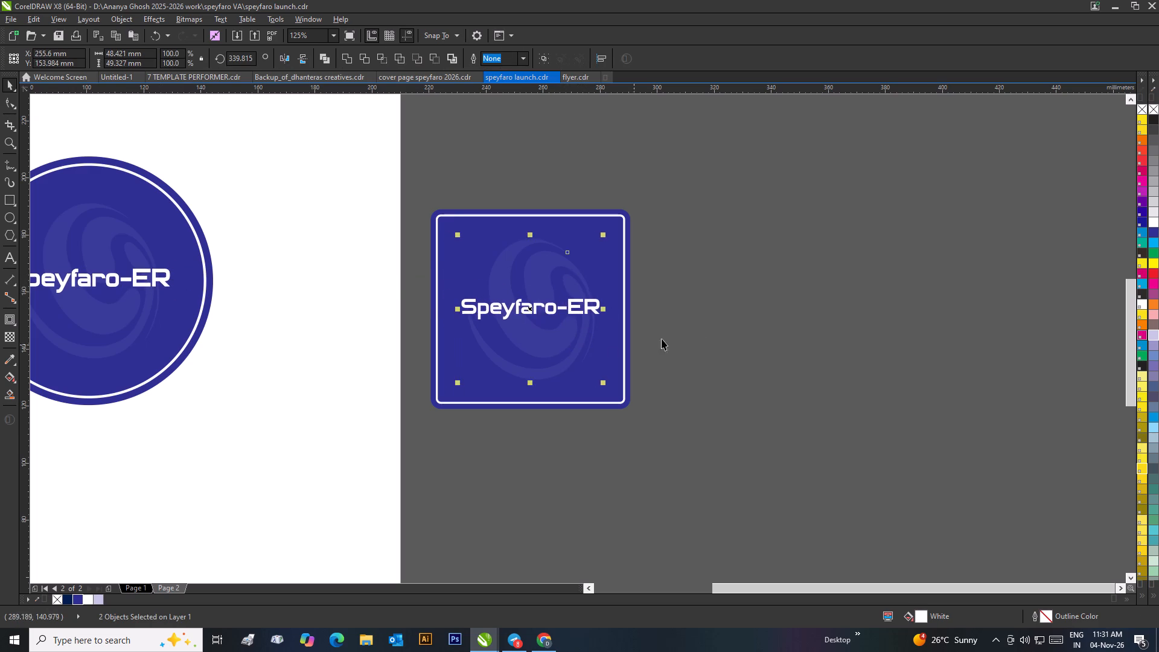
left_click(698, 328)
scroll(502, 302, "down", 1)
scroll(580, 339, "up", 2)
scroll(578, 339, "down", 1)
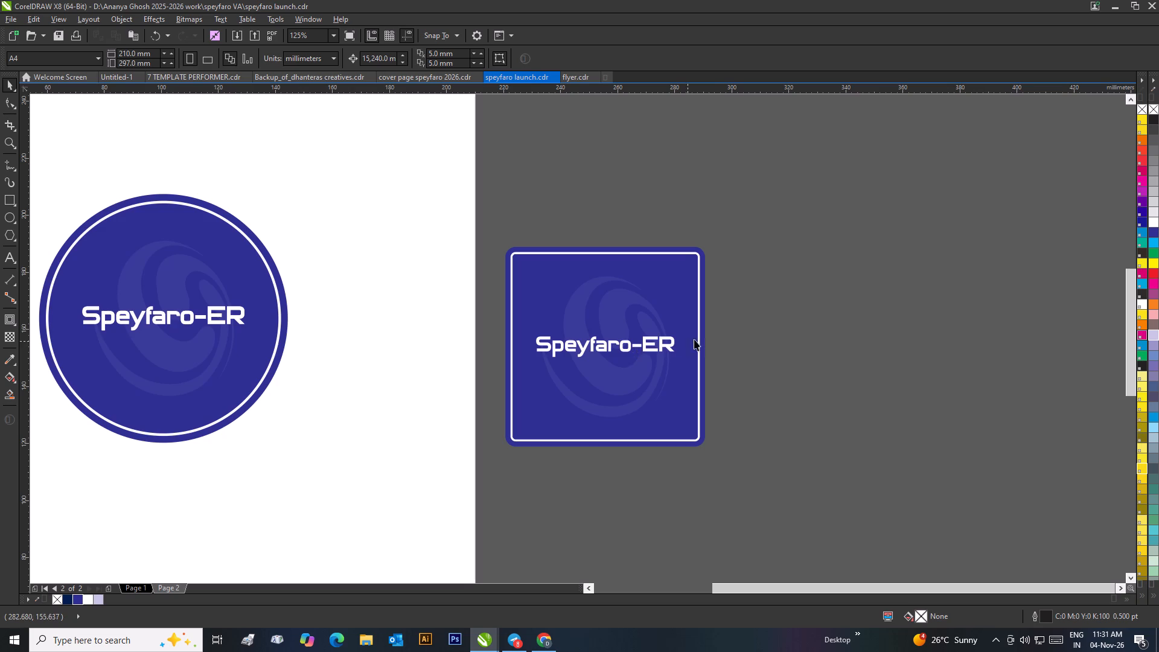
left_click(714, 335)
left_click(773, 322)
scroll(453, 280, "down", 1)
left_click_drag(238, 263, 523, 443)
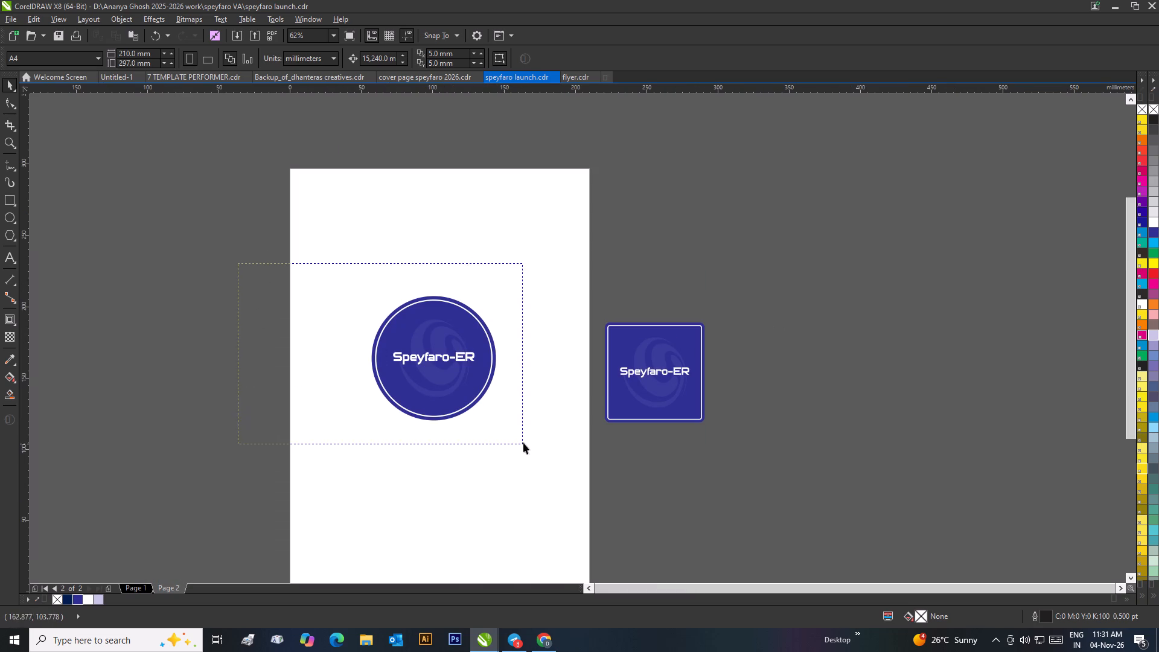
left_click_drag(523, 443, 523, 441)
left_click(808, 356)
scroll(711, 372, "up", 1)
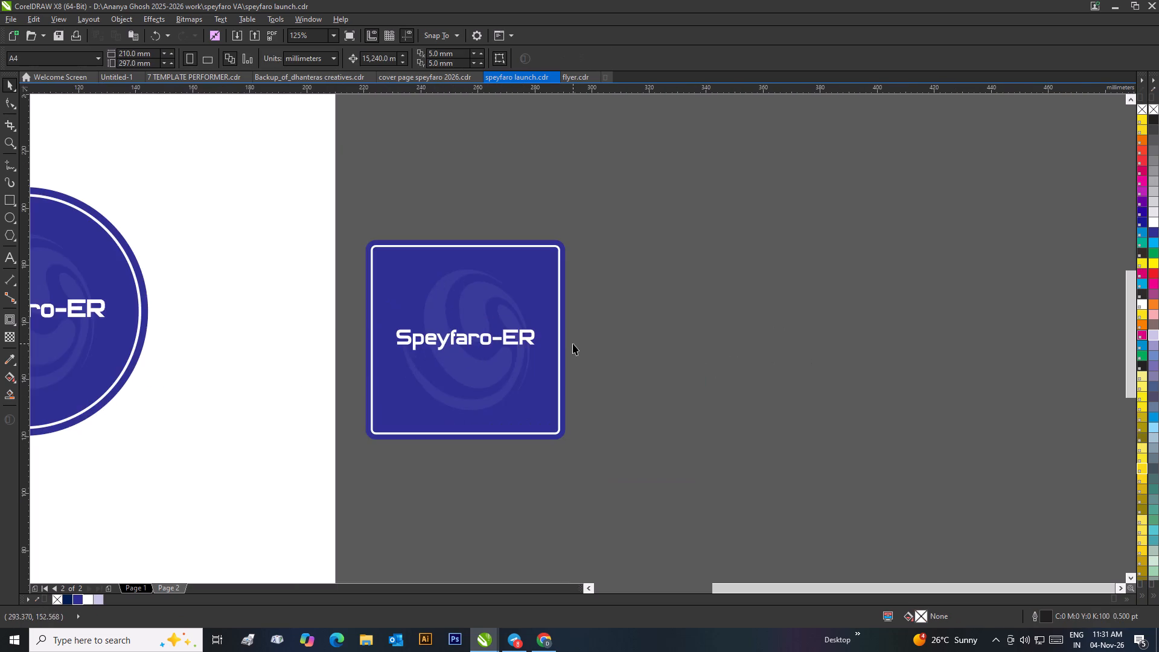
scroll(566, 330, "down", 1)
Move the whole square coaster up about 10 mm, beside the circular one.
left_click_drag(602, 262, 469, 406)
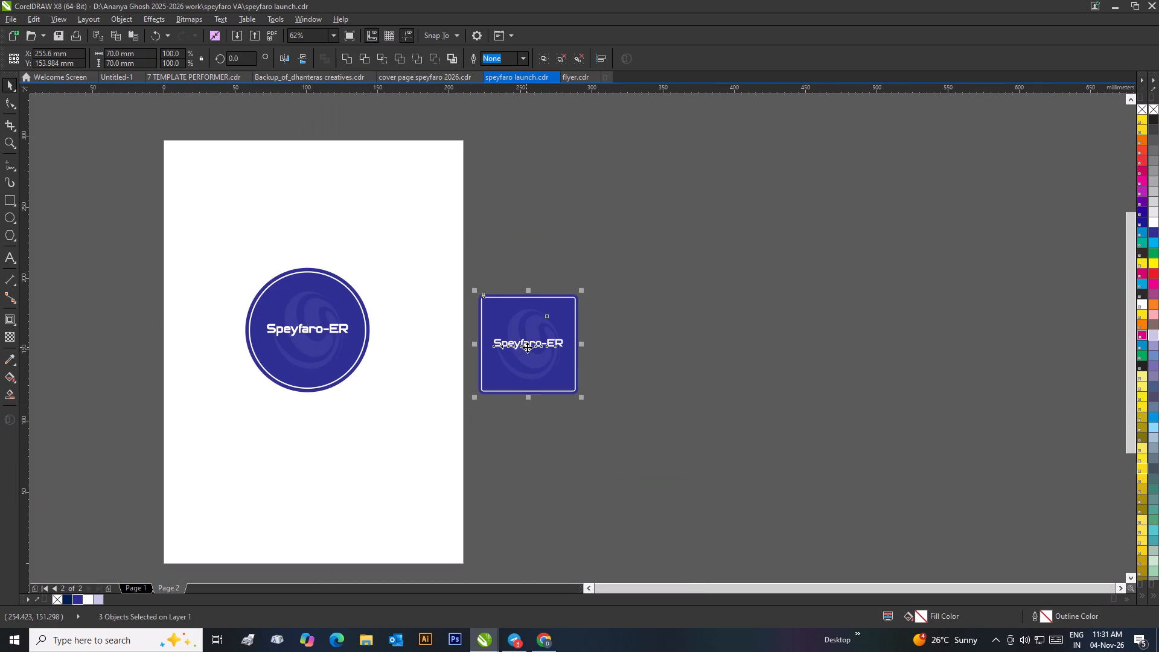
left_click_drag(527, 347, 524, 333)
left_click(634, 336)
scroll(537, 336, "up", 1)
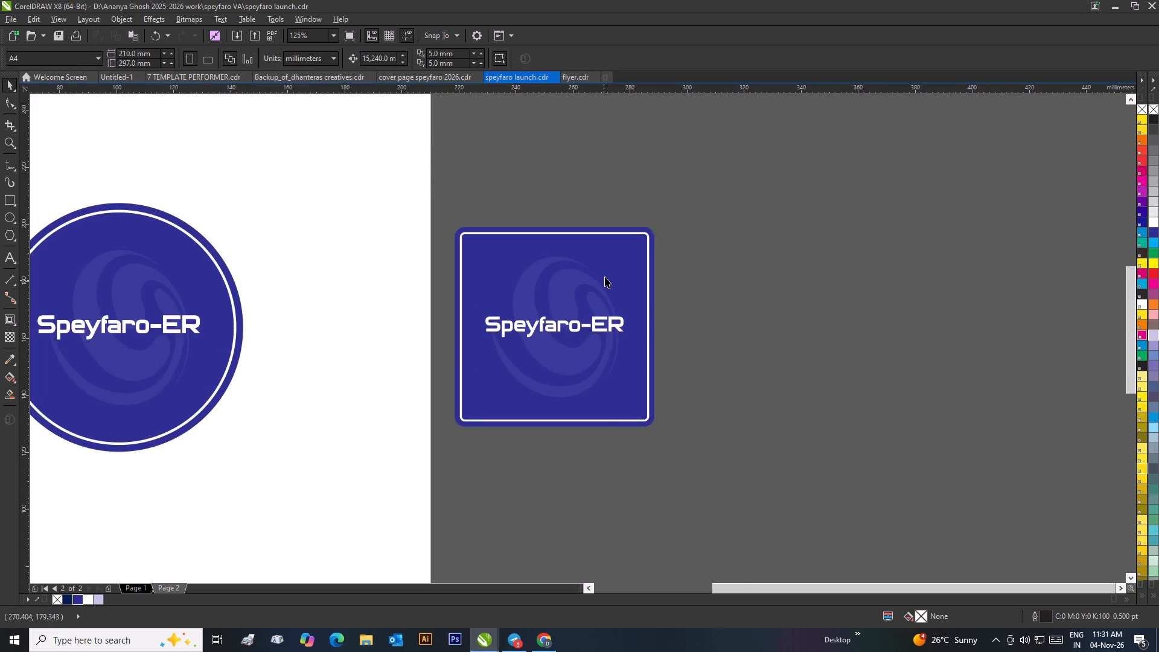
Sample the blue of the circular coaster's outer ring and apply it to the square coaster's outer border.
right_click(611, 270)
left_click(732, 257)
left_click(651, 243)
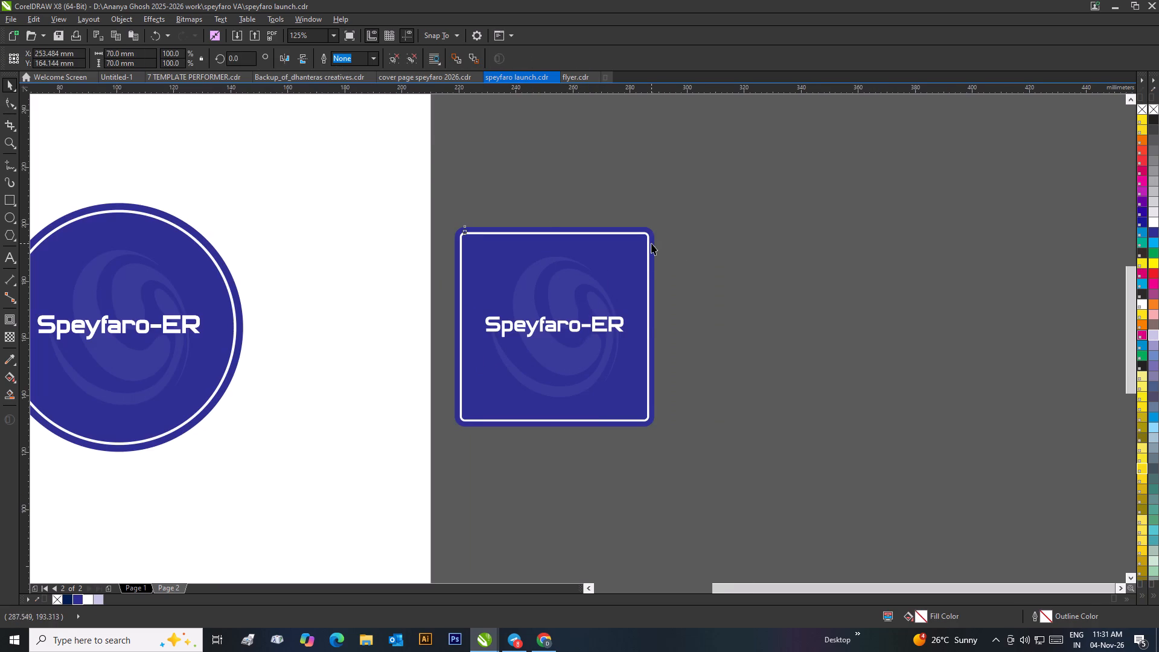
left_click(5, 362)
left_click(239, 319)
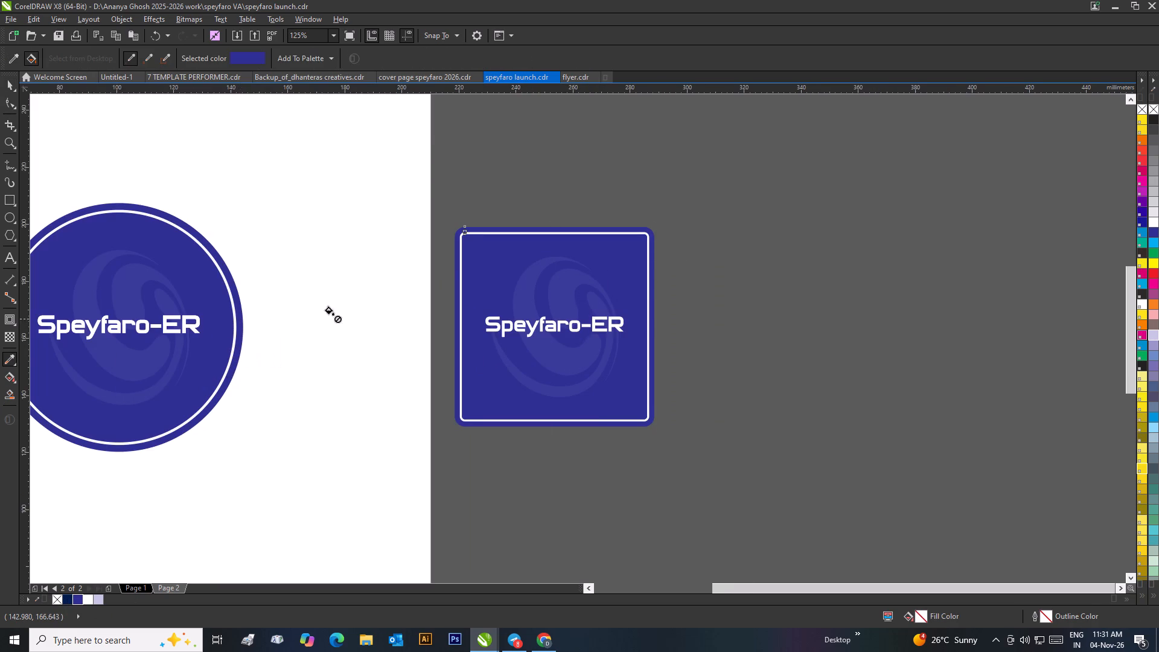
scroll(460, 241, "up", 3)
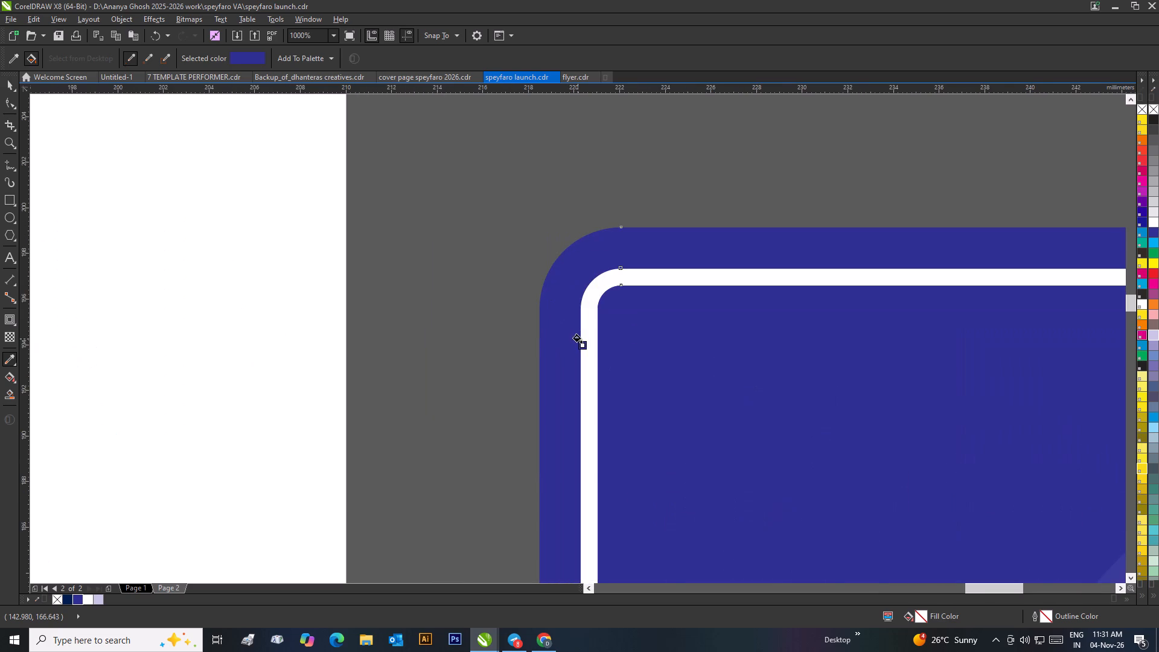
left_click(563, 341)
scroll(552, 350, "down", 3)
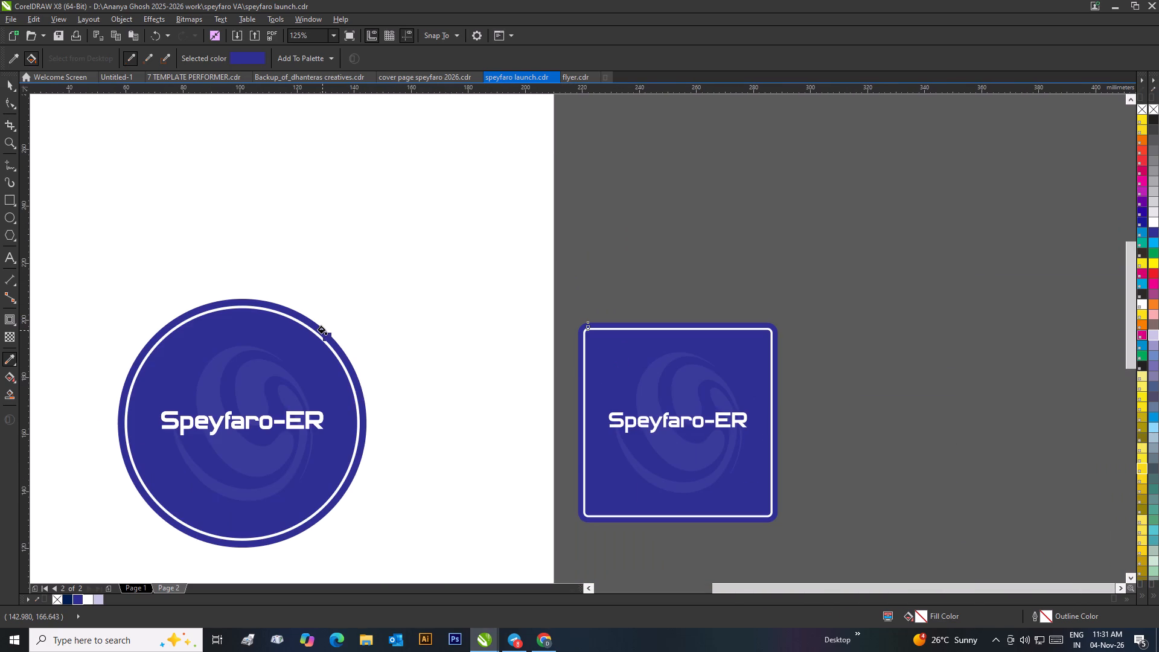
left_click(8, 88)
left_click(673, 280)
Move the complete square coaster onto the white page, above and to the right of the circular coaster.
left_click_drag(813, 296, 787, 471)
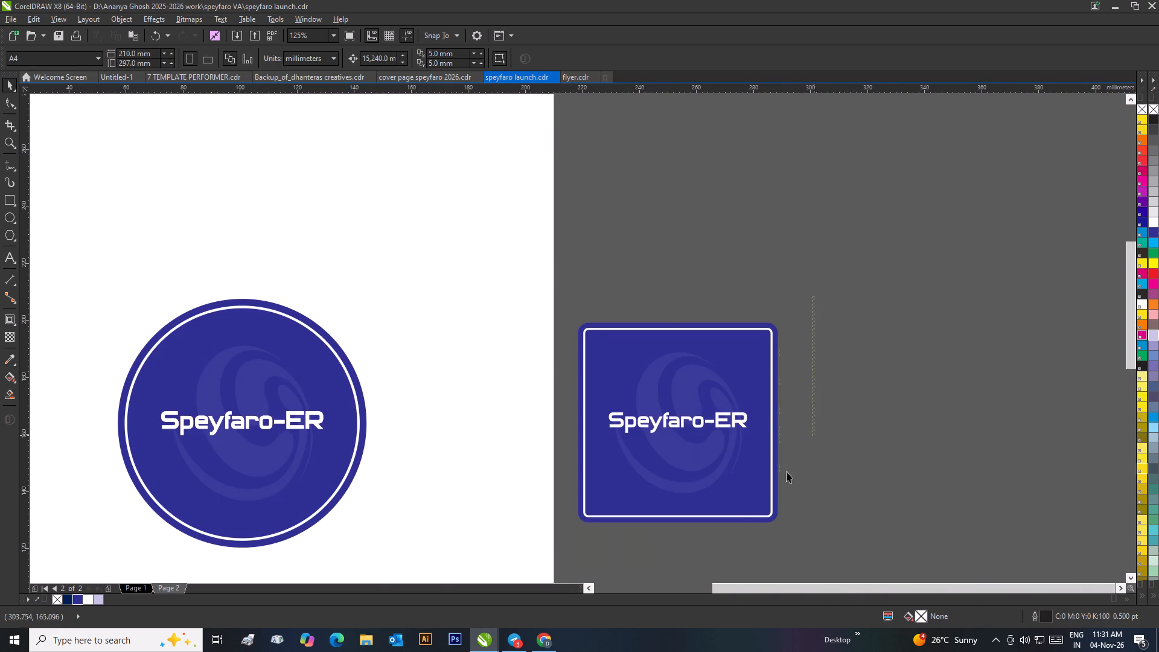
left_click_drag(787, 471, 565, 533)
scroll(632, 441, "down", 2)
left_click_drag(584, 328, 518, 280)
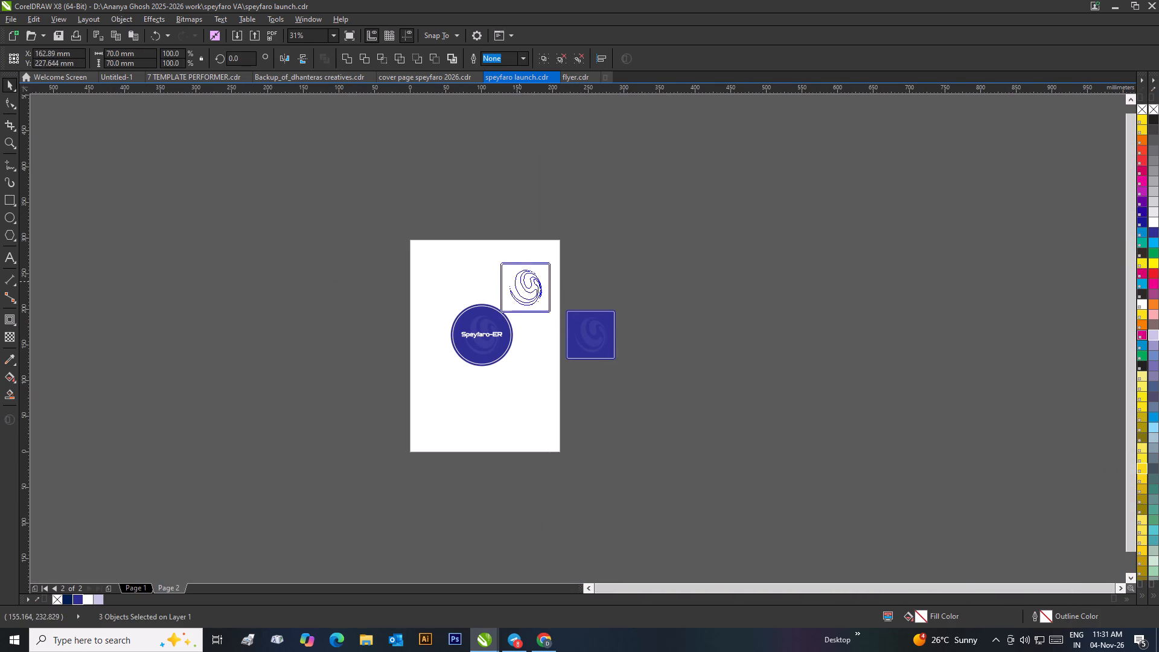
left_click_drag(518, 280, 515, 269)
left_click(656, 281)
Move the complete circular coaster toward the page's left edge, centred at about X 61.8 mm, Y 166.9 mm.
scroll(545, 313, "up", 1)
left_click_drag(671, 314, 374, 421)
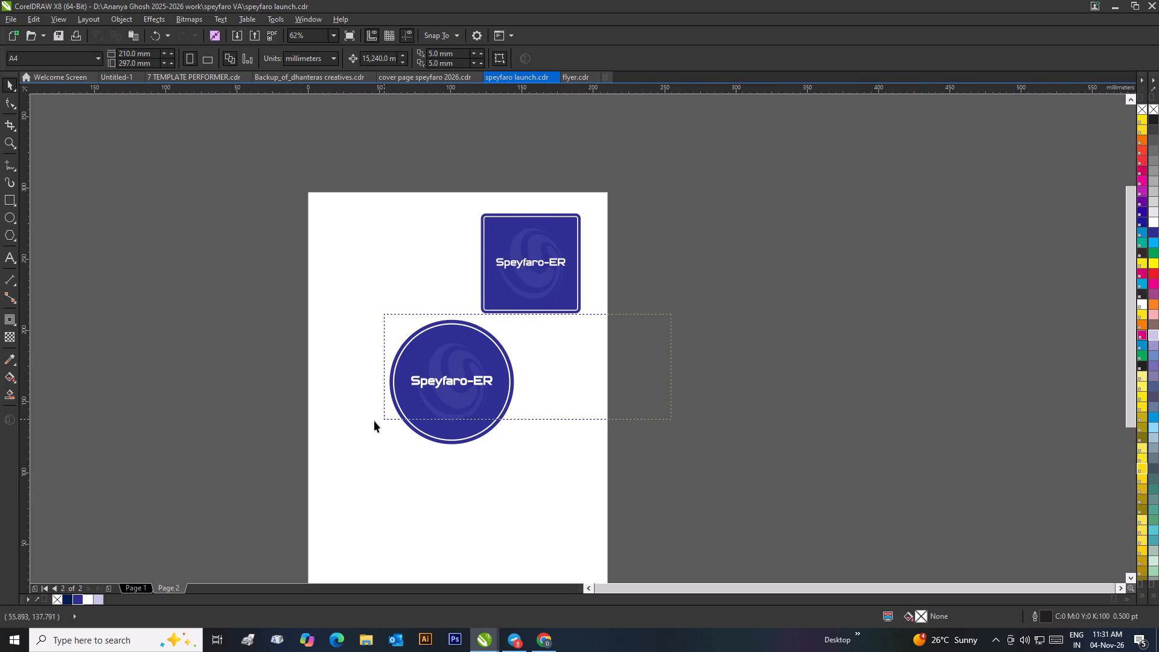
left_click_drag(374, 421, 316, 457)
left_click_drag(459, 379, 403, 374)
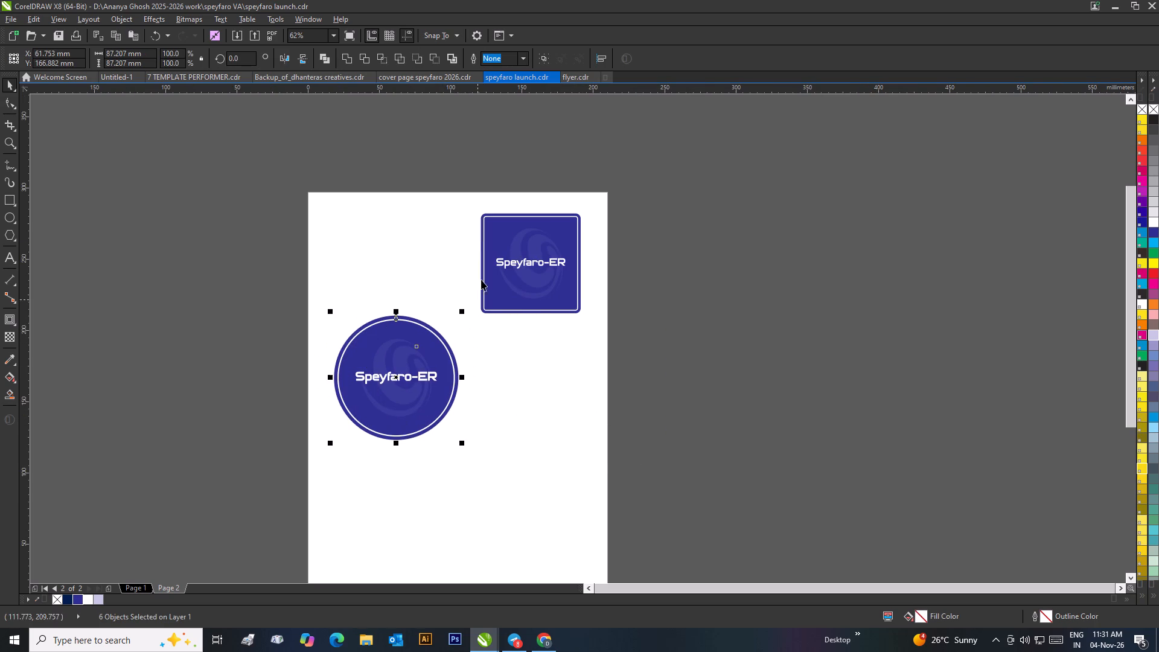
Move the complete square coaster straight down on the page so it sits beside the circular coaster at about the same height.
left_click_drag(467, 177, 616, 361)
left_click_drag(538, 265, 543, 363)
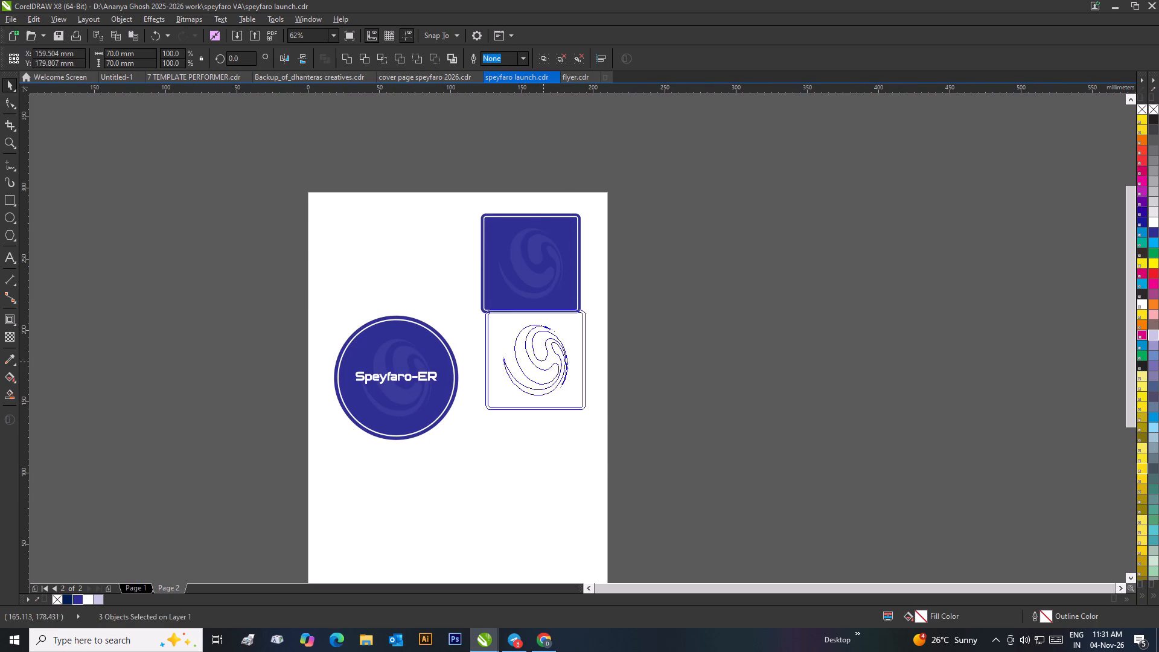
left_click_drag(543, 363, 542, 379)
left_click(689, 376)
left_click(502, 240)
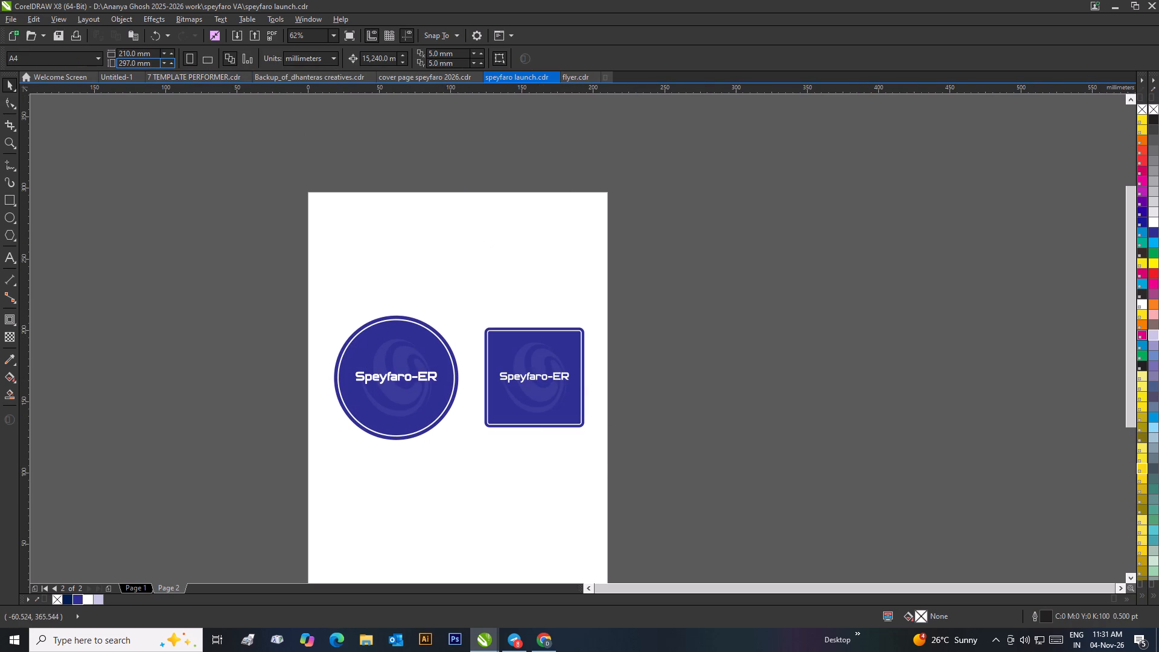
left_click(228, 156)
left_click_drag(156, 54, 115, 59)
left_click(177, 182)
Enlarge the complete square coaster proportionally to about 88.3 mm and shift it slightly toward the circular coaster.
left_click_drag(647, 301, 479, 435)
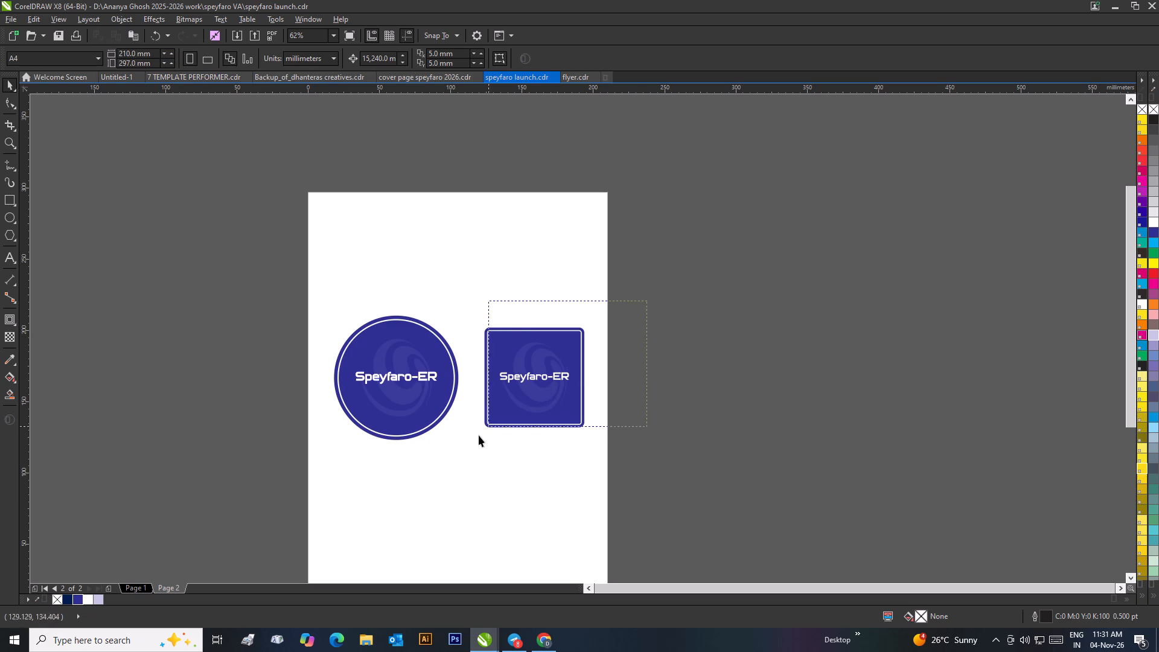
left_click_drag(479, 435, 476, 458)
left_click_drag(590, 321, 608, 304)
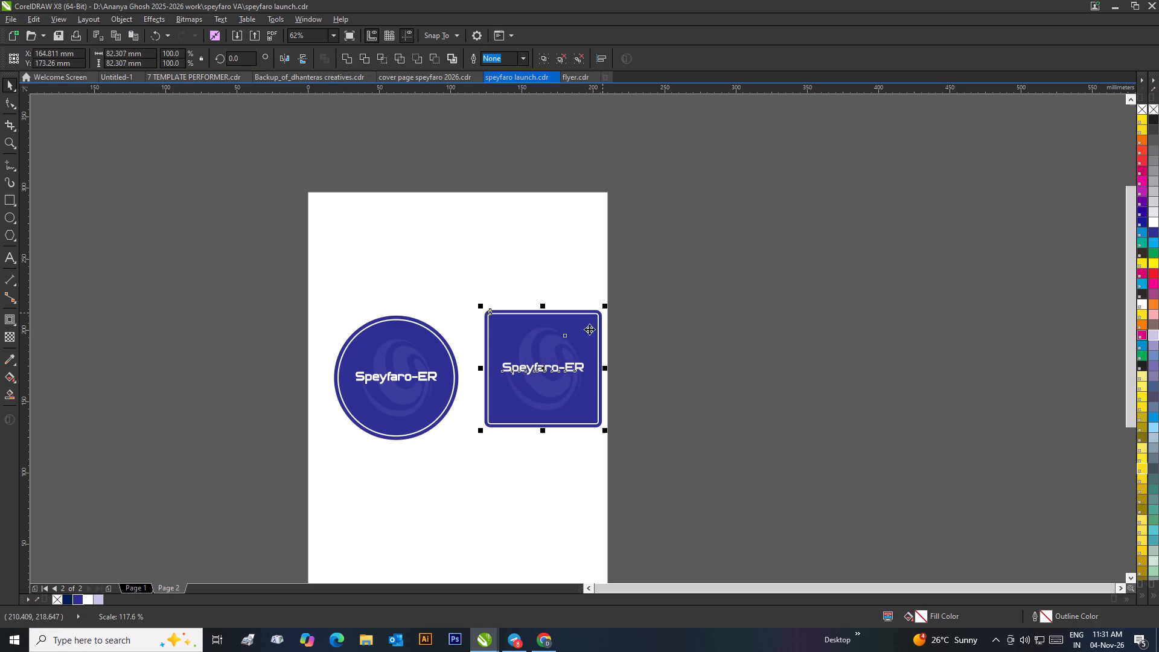
left_click_drag(477, 433, 468, 444)
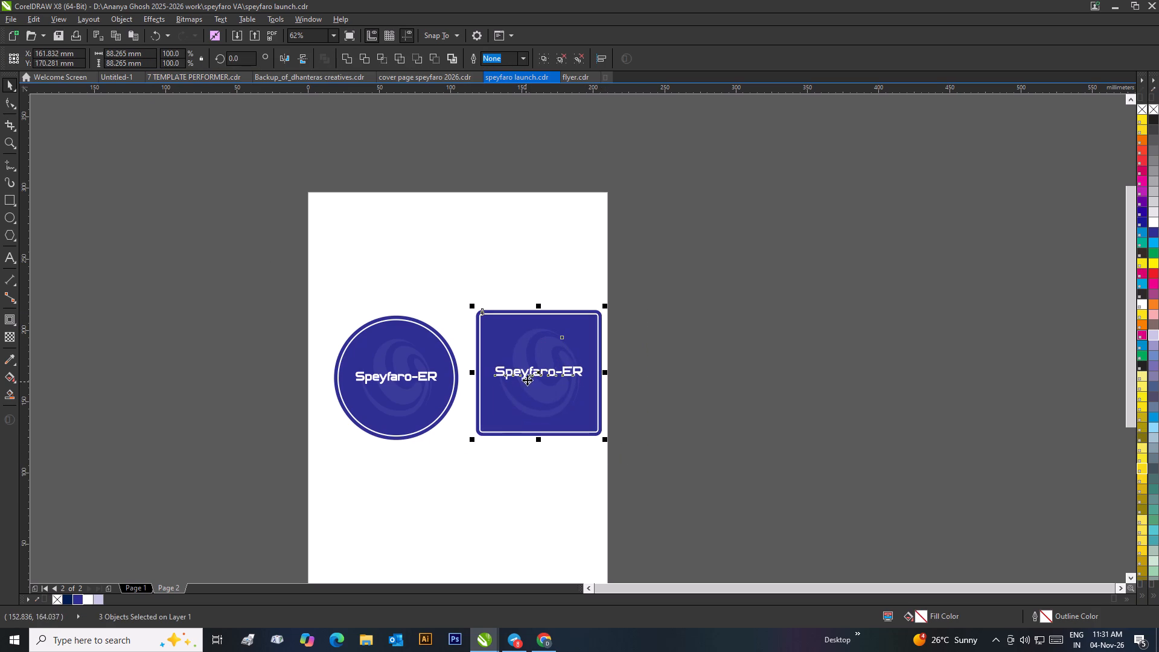
left_click(527, 378)
left_click(663, 377)
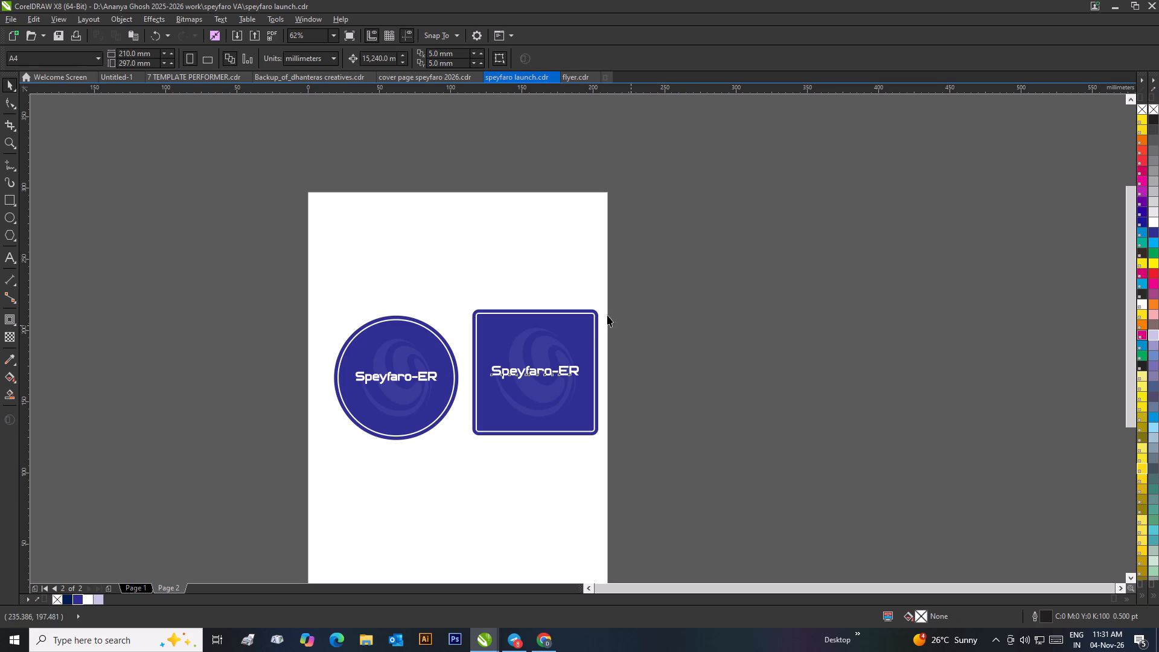
Set the page height to 100 mm.
left_click(148, 99)
left_click_drag(152, 60, 116, 65)
key("BackSpace")
type("100")
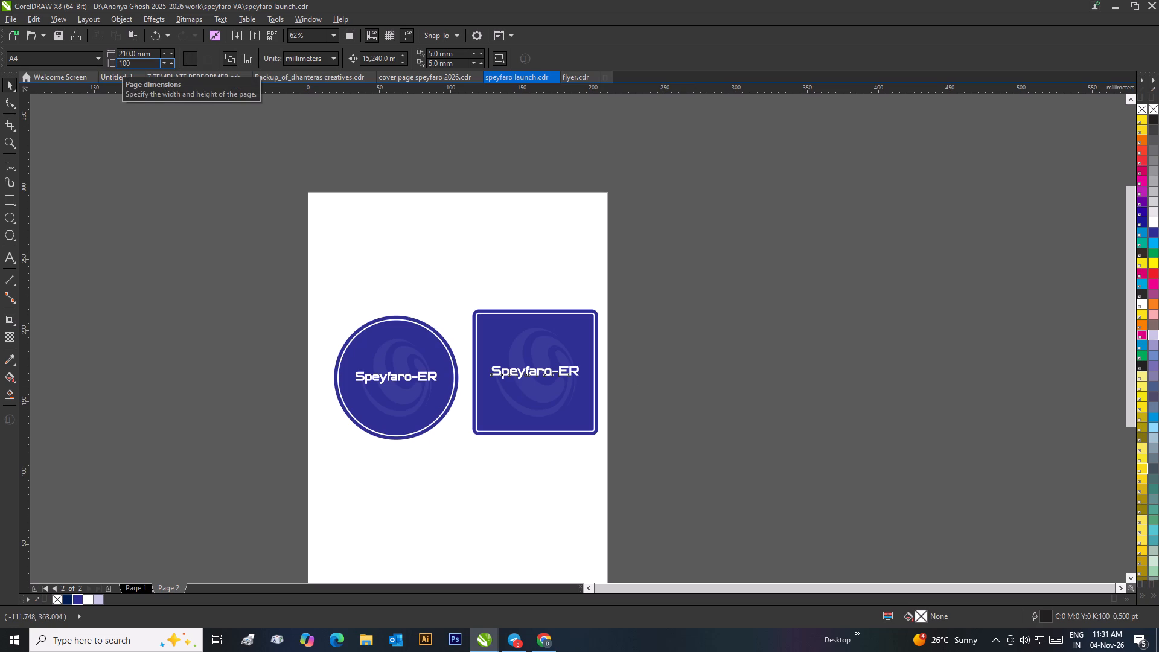
key("Return")
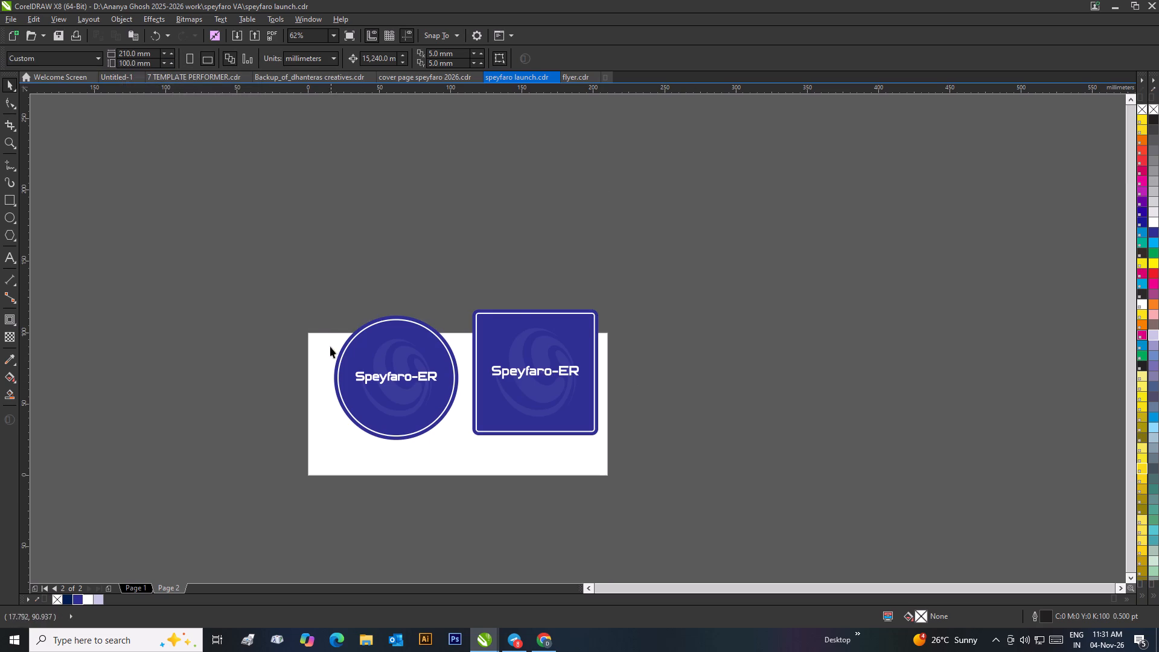
Move both coasters together about 21 mm down and 4 mm left so they fit within the page.
left_click_drag(318, 284, 628, 461)
left_click_drag(534, 376, 534, 396)
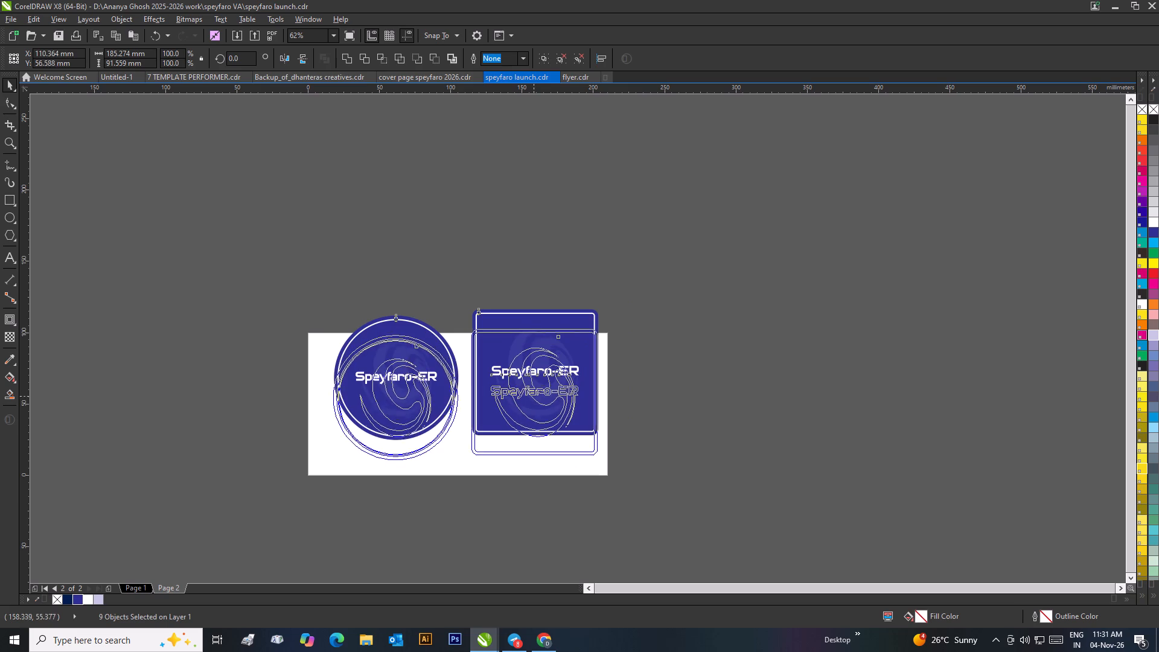
left_click_drag(534, 396, 528, 406)
left_click(672, 409)
scroll(477, 433, "up", 1)
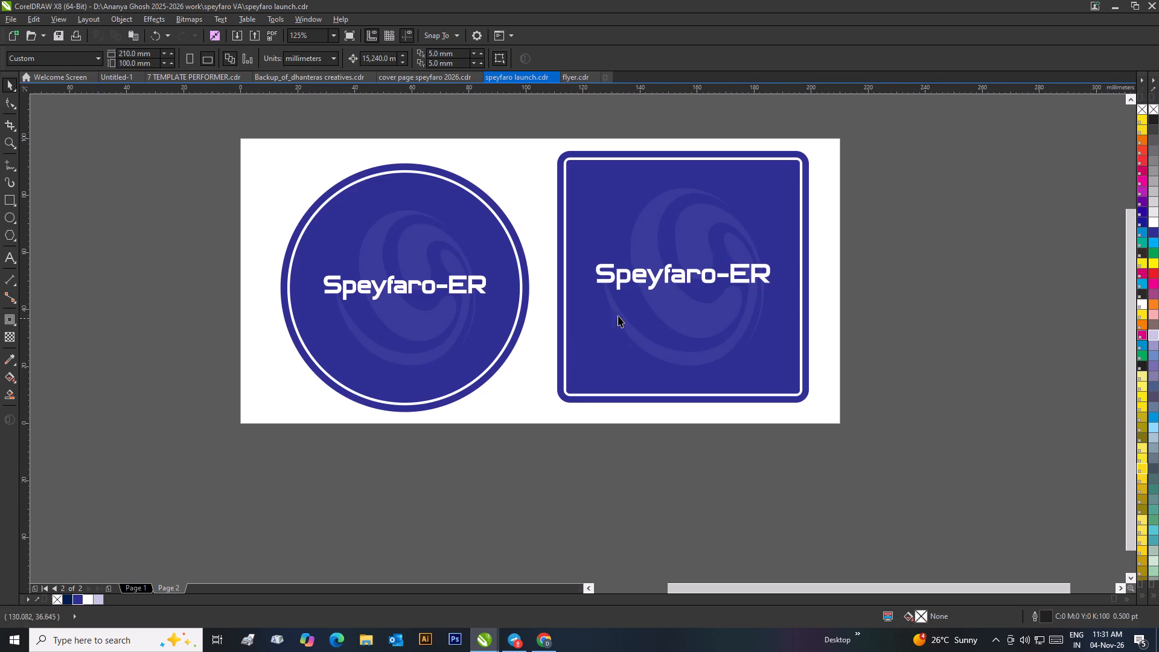
left_click(943, 297)
Group all the objects of the circular coaster.
left_click_drag(181, 148, 537, 421)
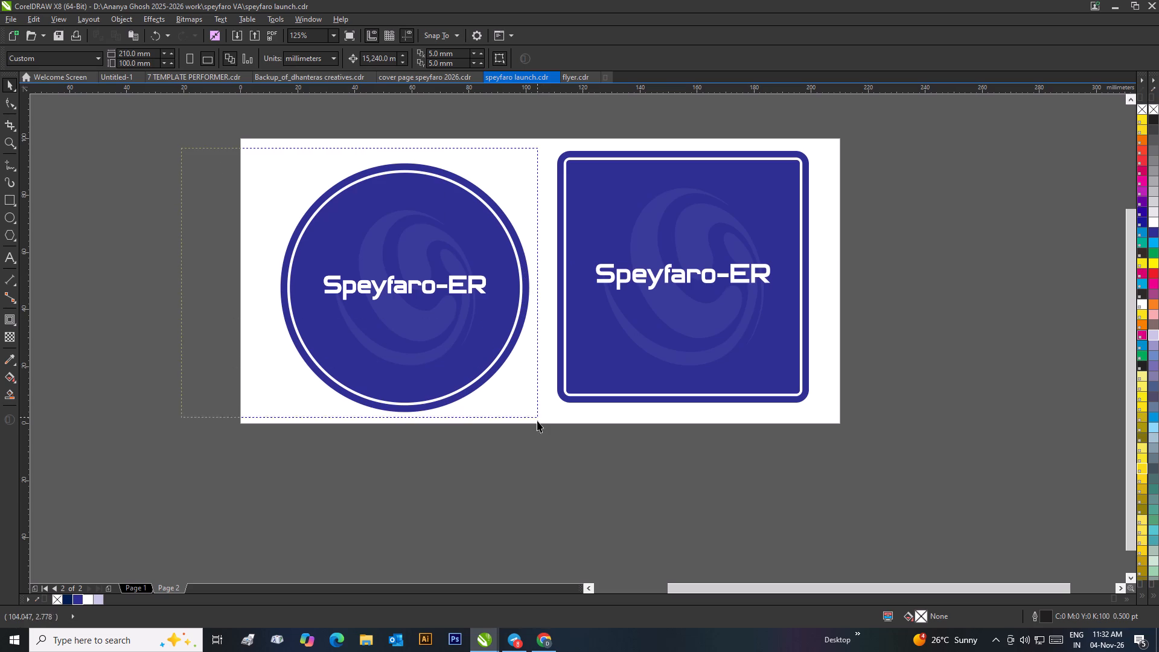
left_click_drag(537, 421, 539, 430)
key("ctrl+g")
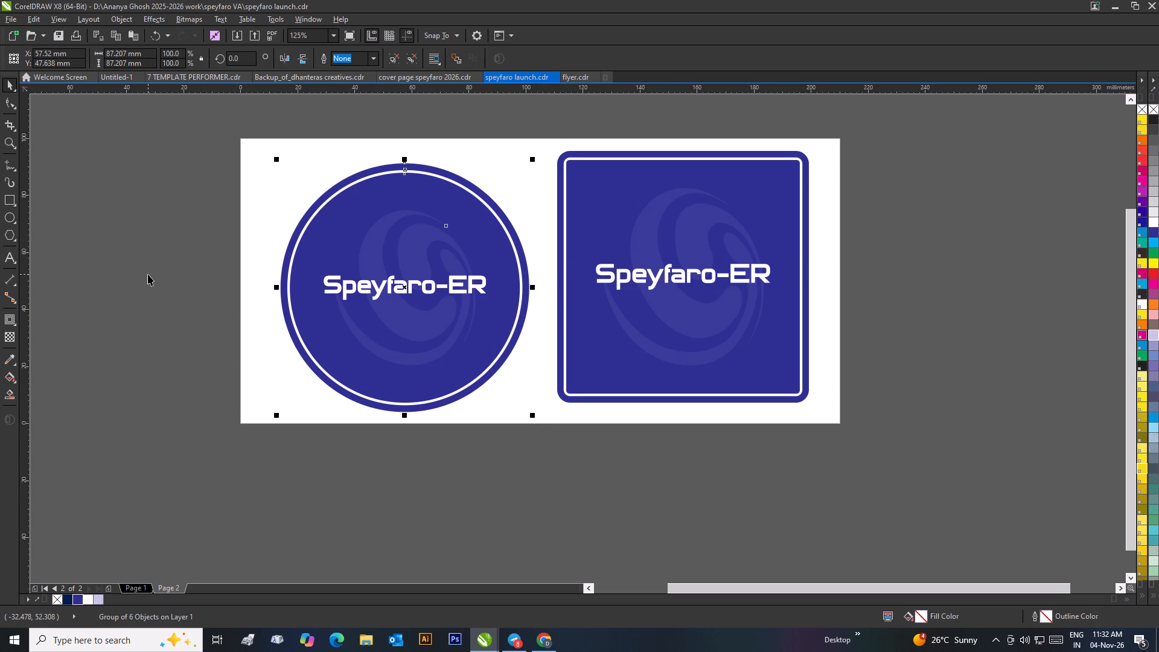
left_click(148, 274)
Resize the grouped circular coaster proportionally to 88.265 mm, matching the square coaster's width and height.
left_click(477, 289)
left_click(587, 232)
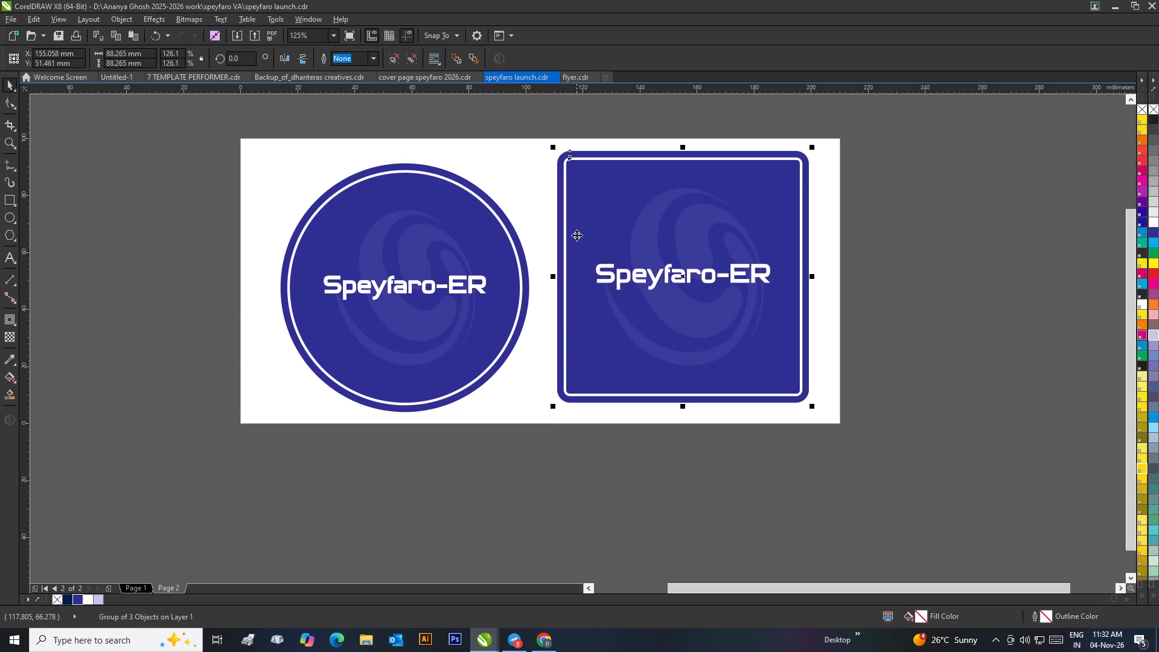
left_click(148, 199)
left_click(310, 261)
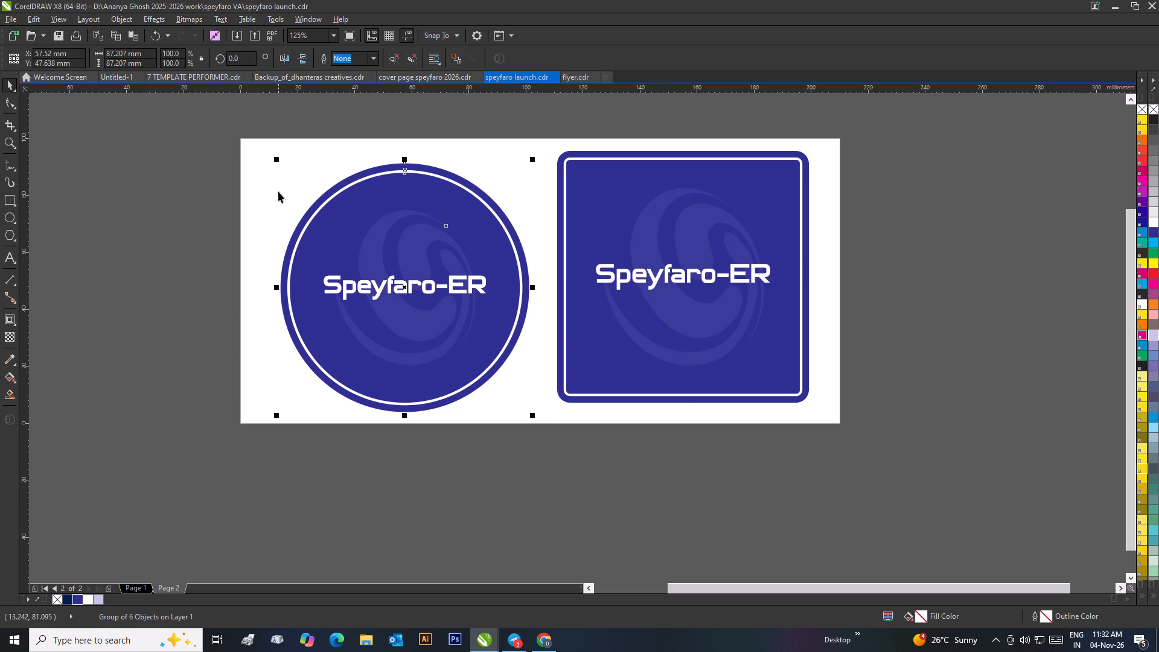
left_click(203, 57)
left_click_drag(145, 53, 133, 53)
left_click_drag(133, 53, 109, 53)
key("BackSpace")
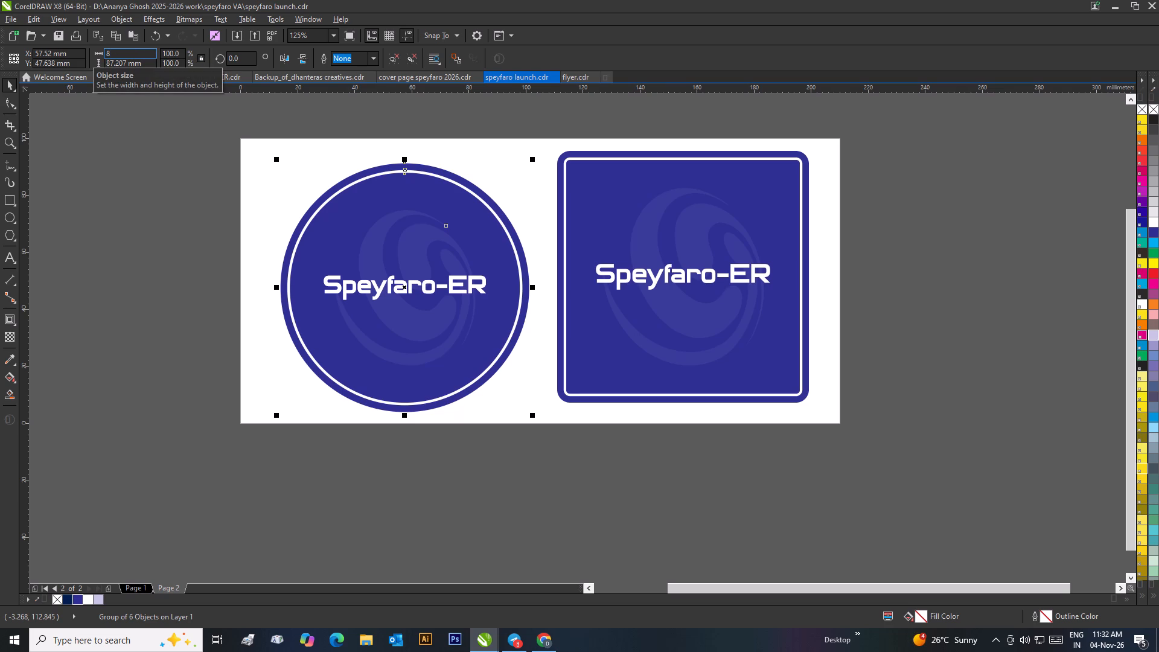
key("8")
type(".265")
key("Return")
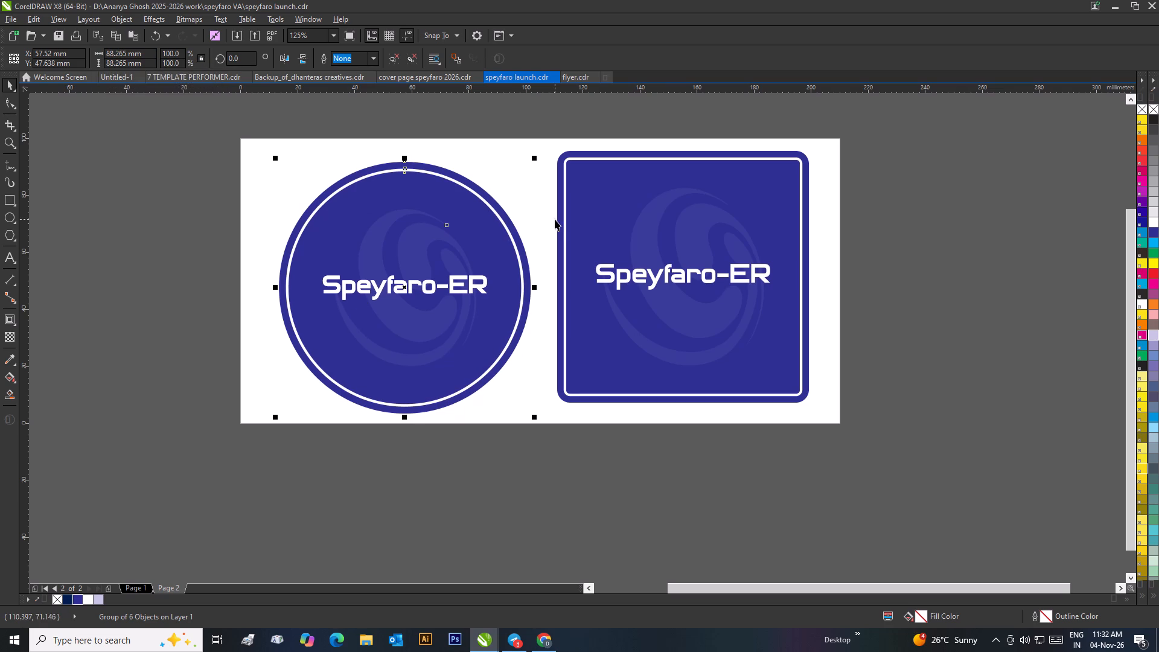
Align the top edge of the circular coaster with the top edge of the square coaster.
left_click(560, 217, "shift")
key("t")
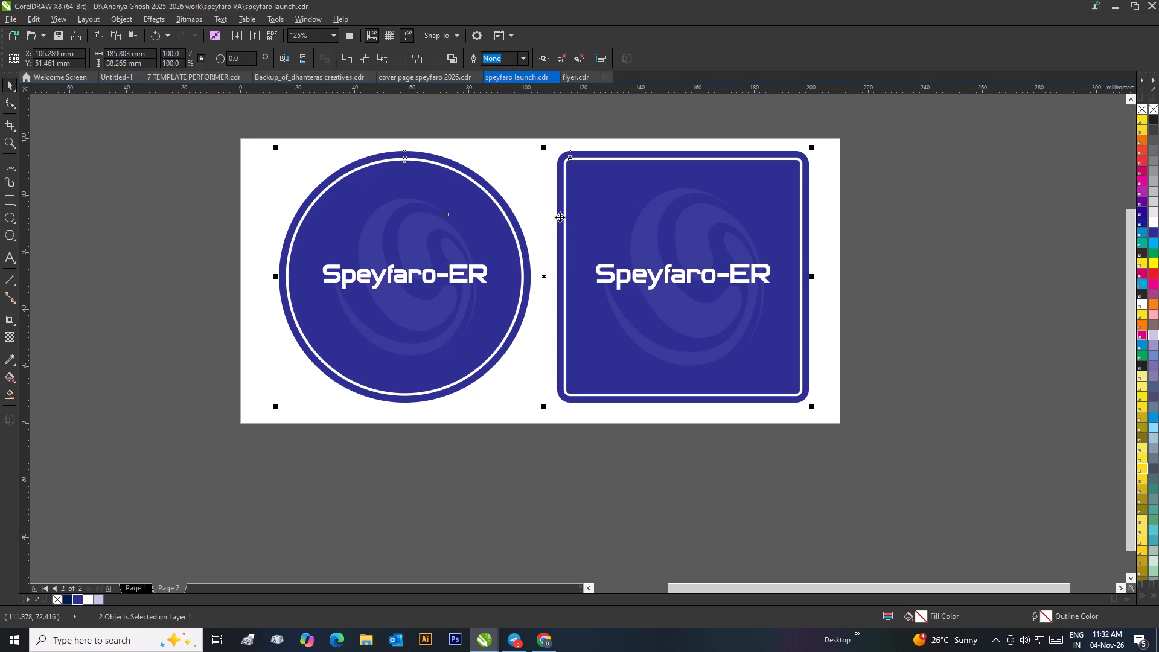
left_click(152, 238)
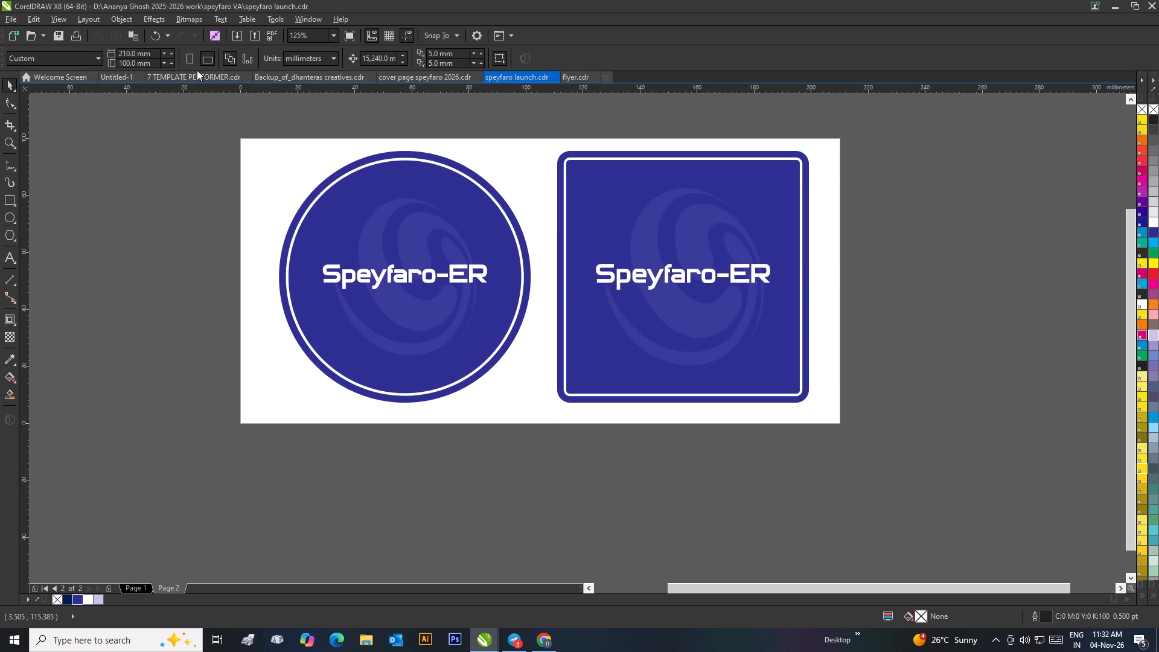
left_click(197, 139)
left_click(330, 210)
left_click(203, 59)
left_click(200, 141)
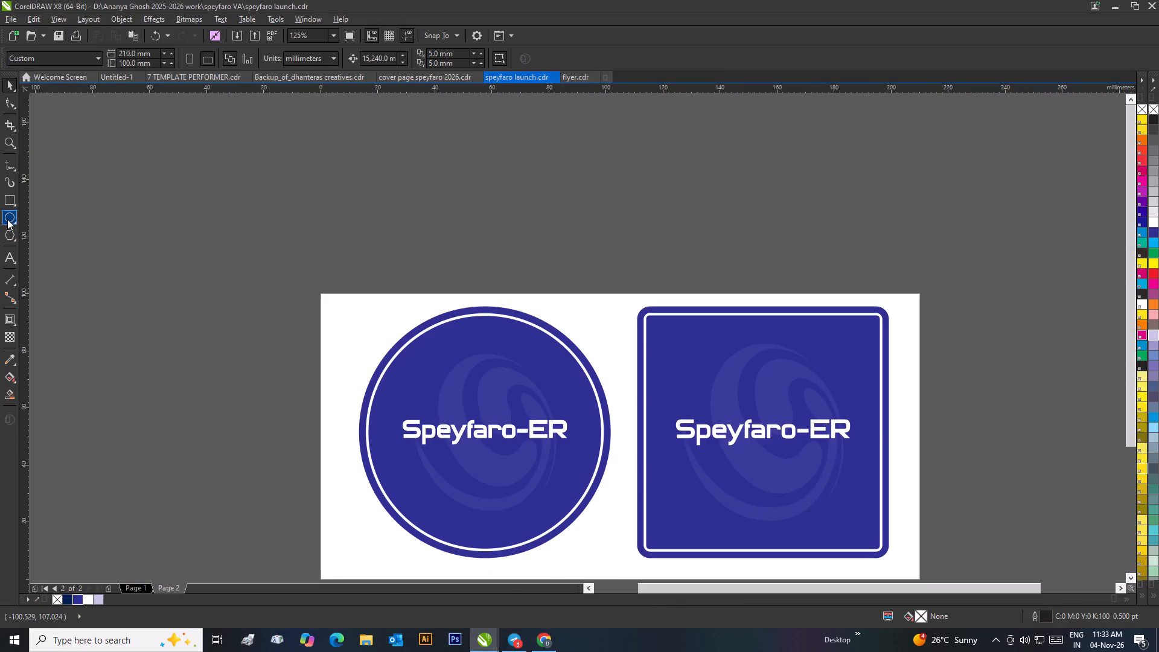
left_click(7, 219)
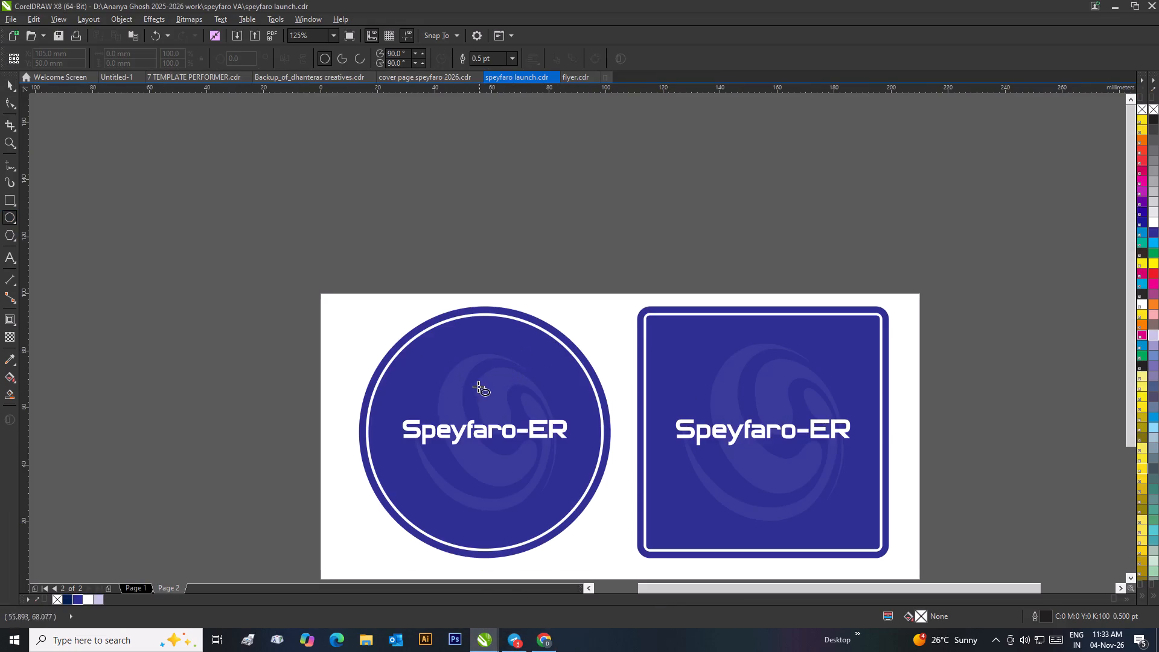
scroll(441, 386, "up", 2)
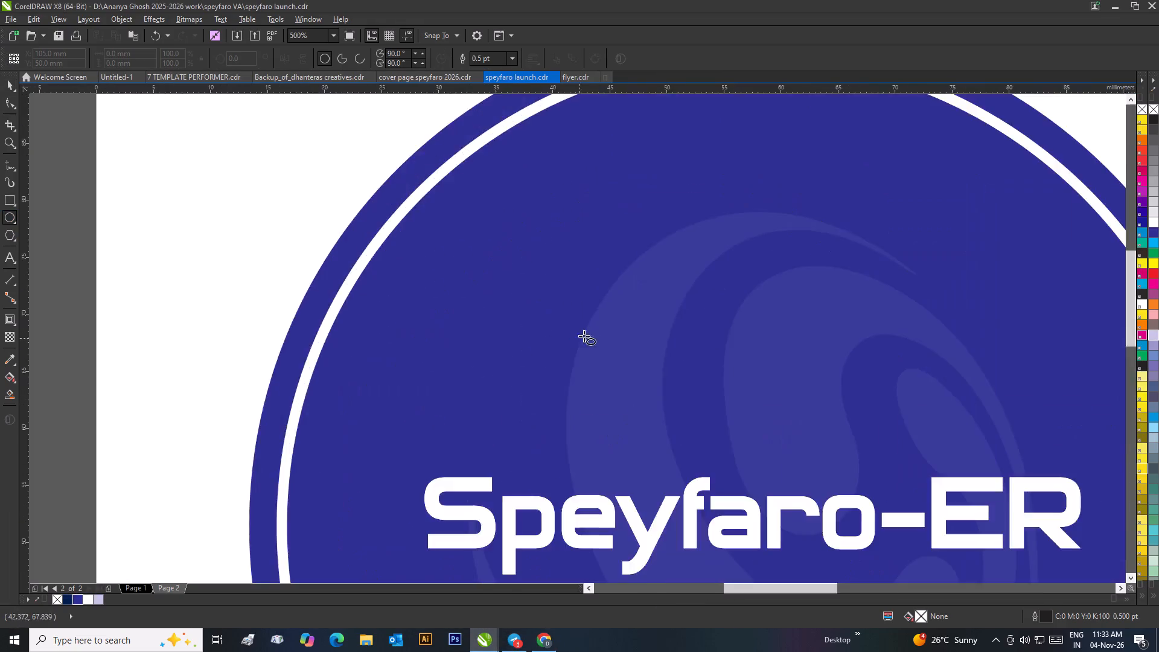
scroll(578, 292, "down", 2)
scroll(609, 313, "up", 2)
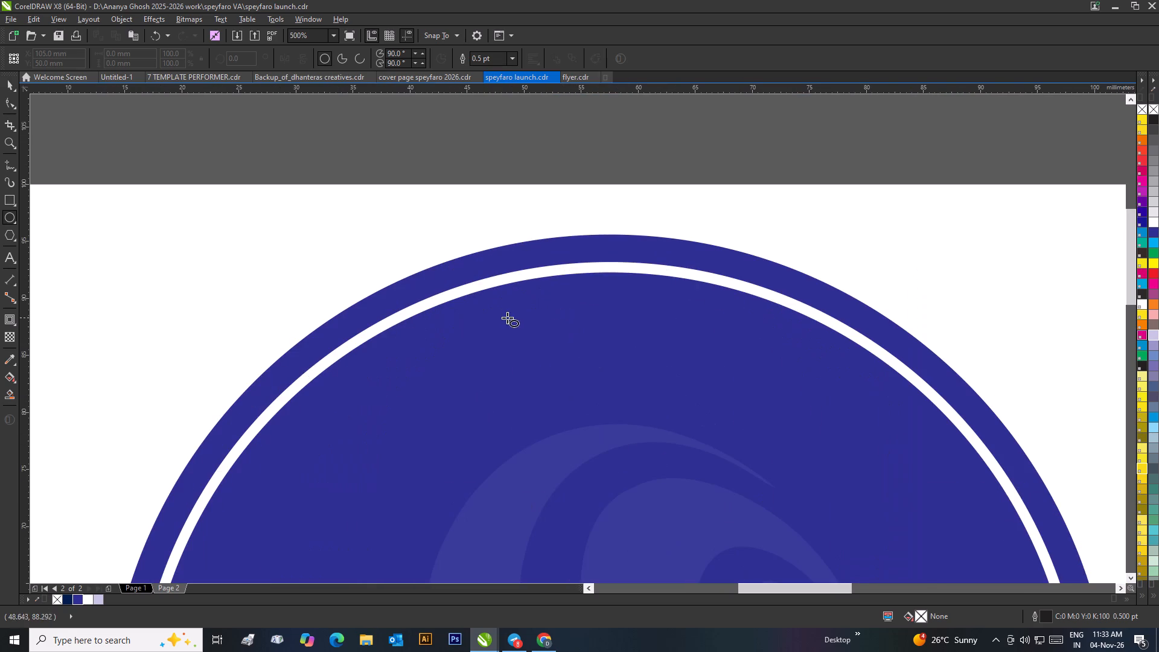
left_click_drag(499, 332, 506, 343, "ctrl")
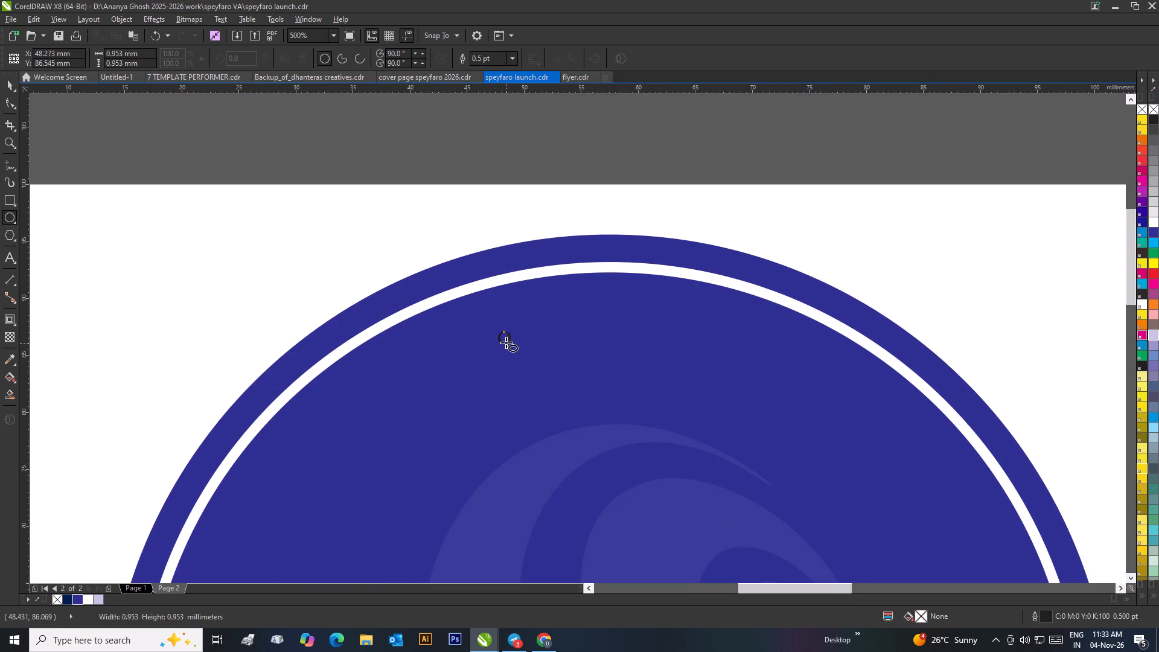
Fill the tiny circle with white and set its outline width to Hairline.
left_click(5, 83)
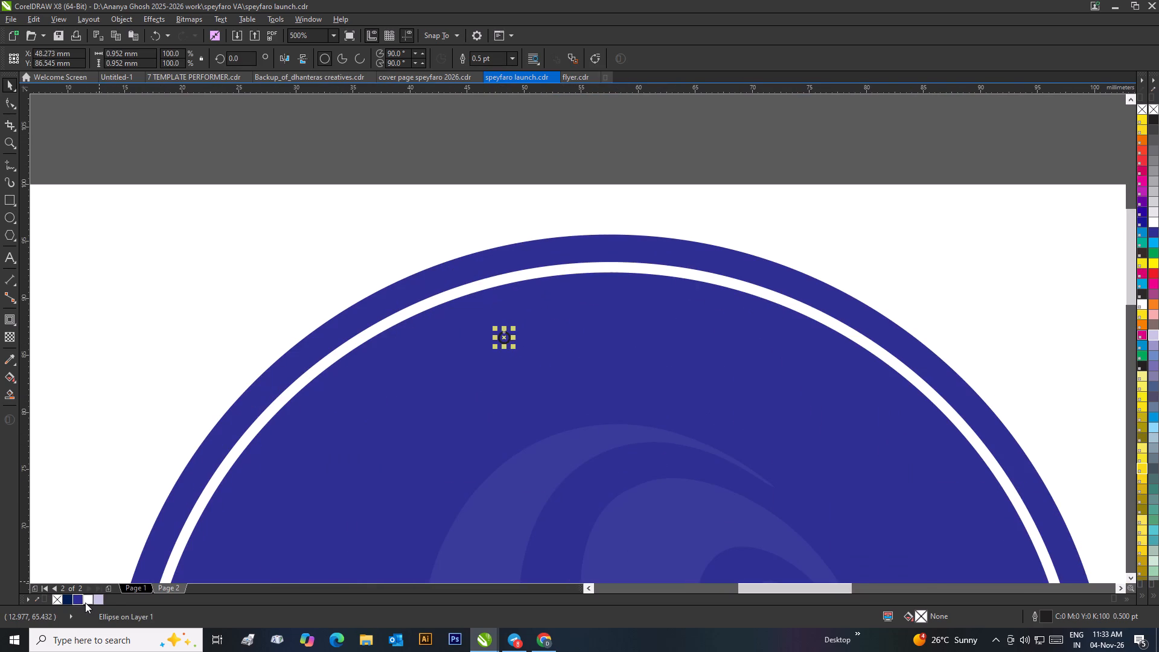
left_click(86, 601)
scroll(493, 395, "down", 1)
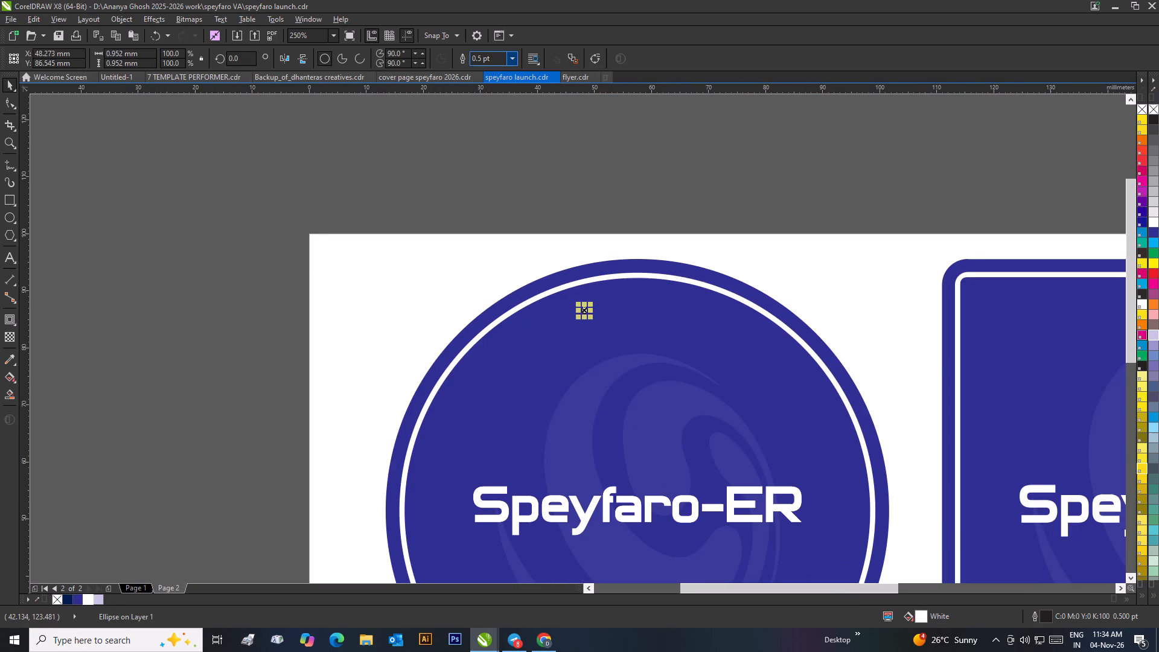
left_click(510, 59)
left_click(499, 75)
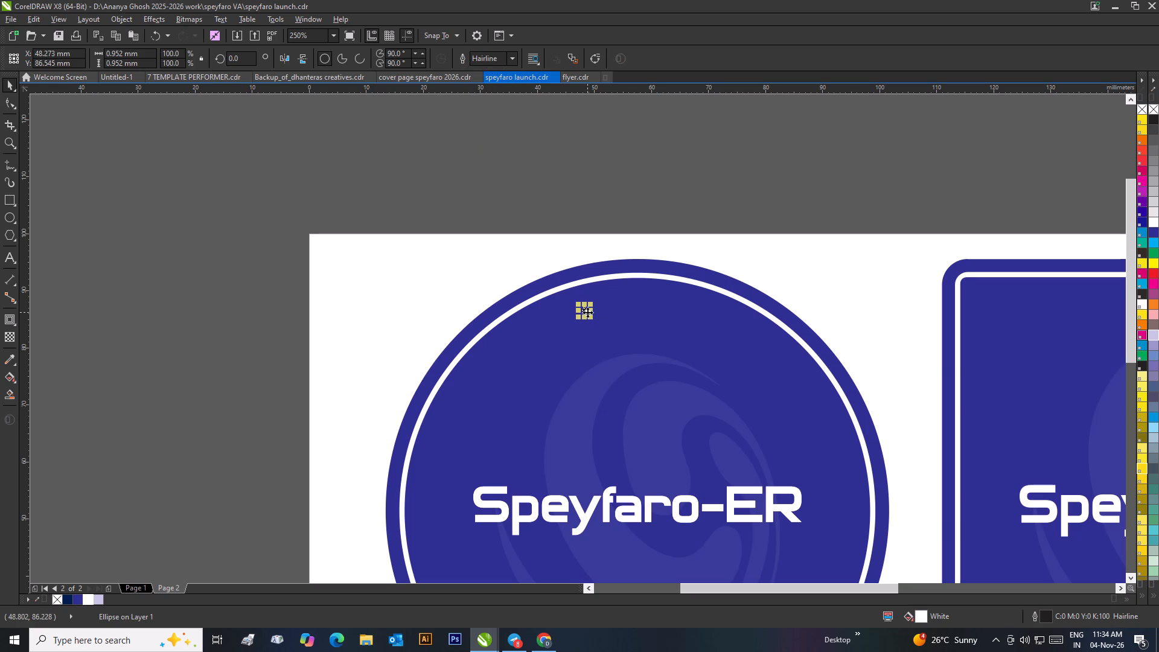
Move the white dot just inside the top of the circular coaster's white ring and centre it horizontally on the coaster.
left_click_drag(586, 312, 633, 290)
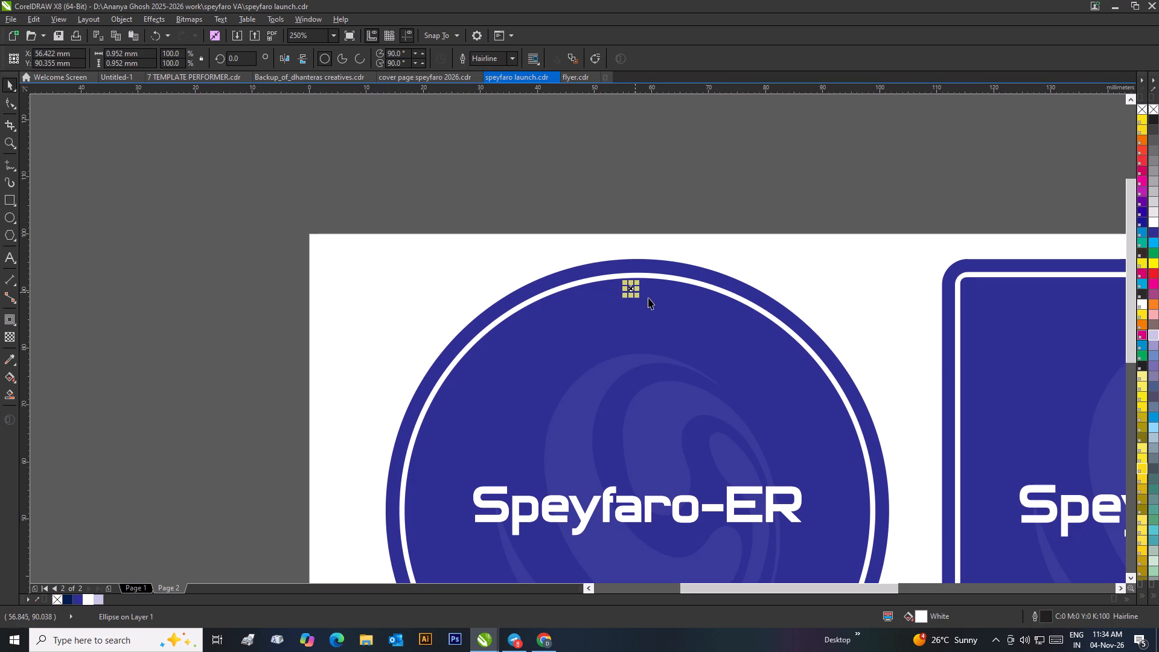
left_click(651, 299, "shift")
key("c")
left_click(651, 159)
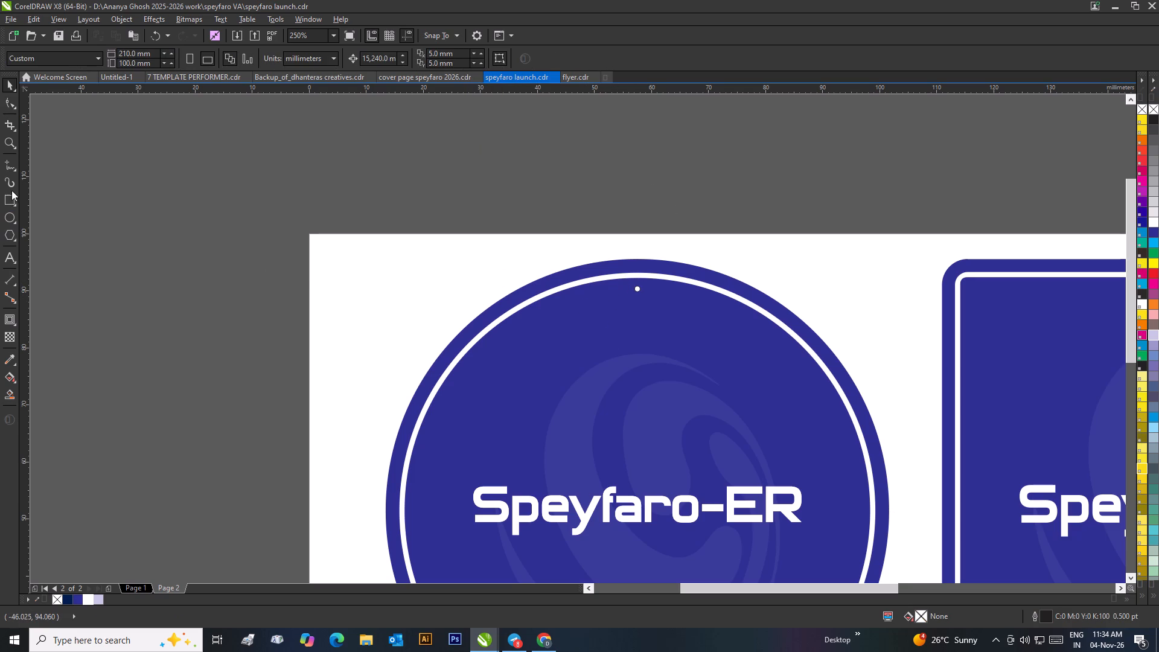
Draw a straight vertical guide line about 55 mm long from above the page down into the circular coaster.
left_click(10, 162)
left_click(641, 211)
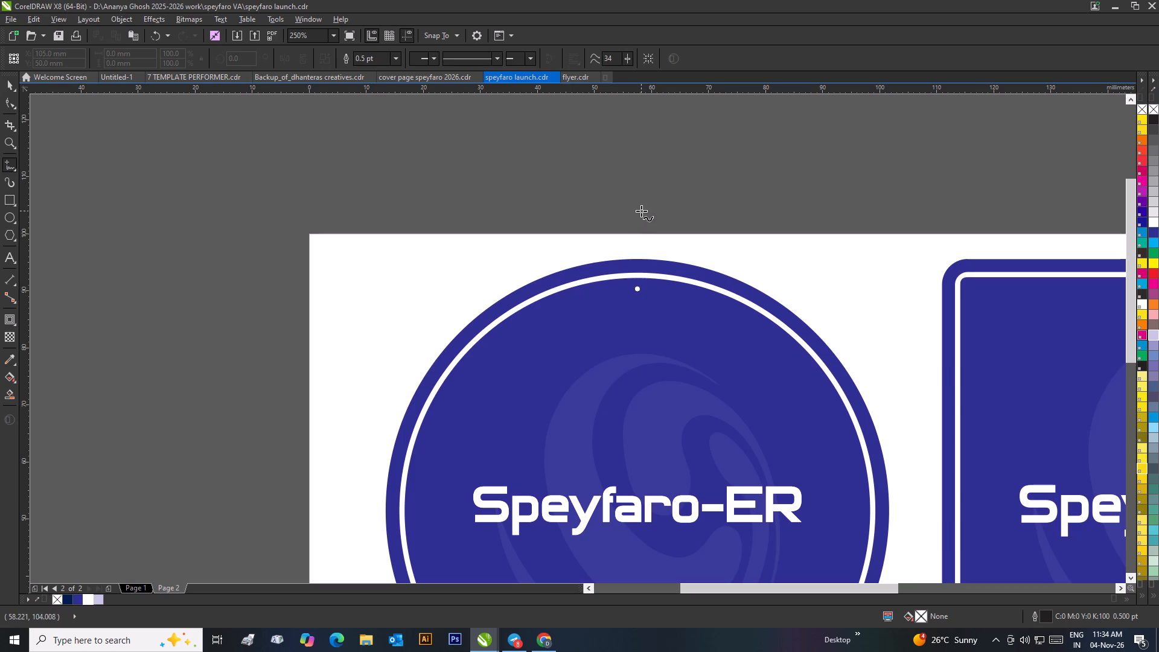
left_click(641, 525)
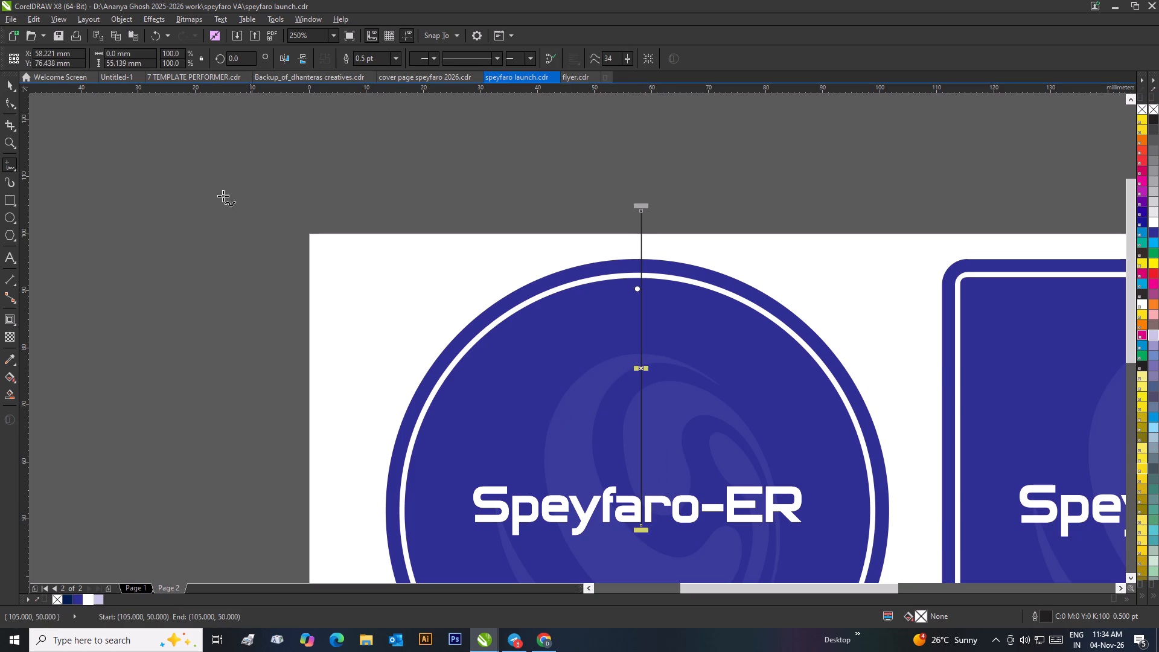
left_click(7, 87)
Duplicate the vertical line, rotate the copy 90°, and align its centre with the original line's centre to form a cross.
left_click_drag(640, 368, 635, 368)
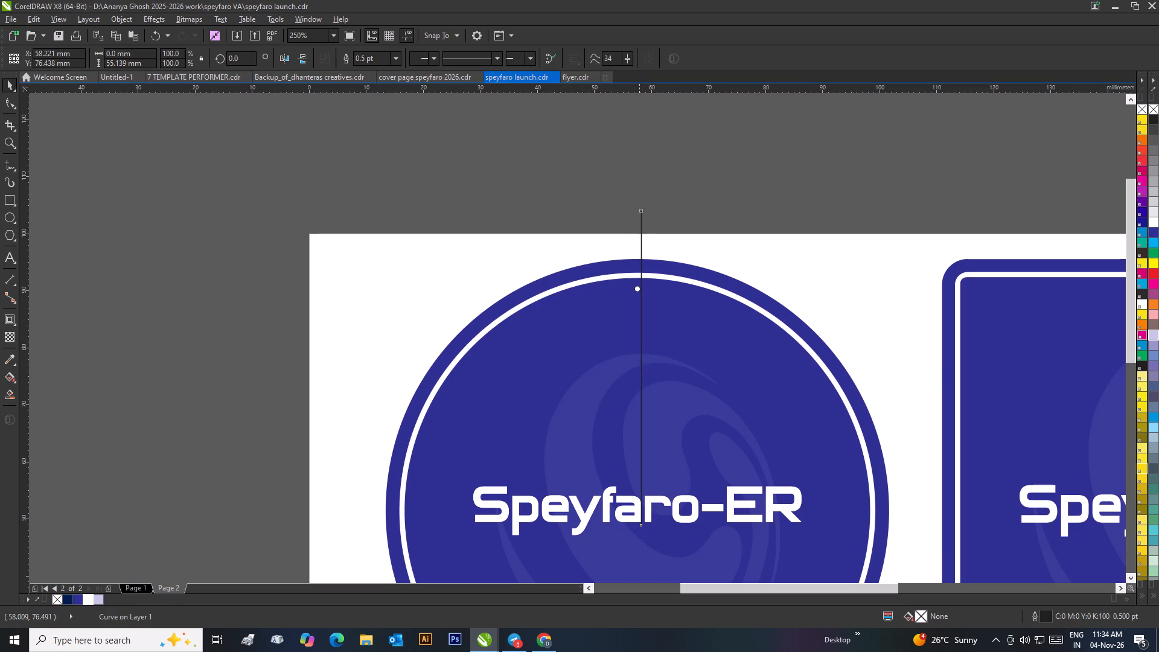
left_click_drag(635, 368, 413, 325)
right_click(413, 325)
left_click_drag(249, 59, 214, 66)
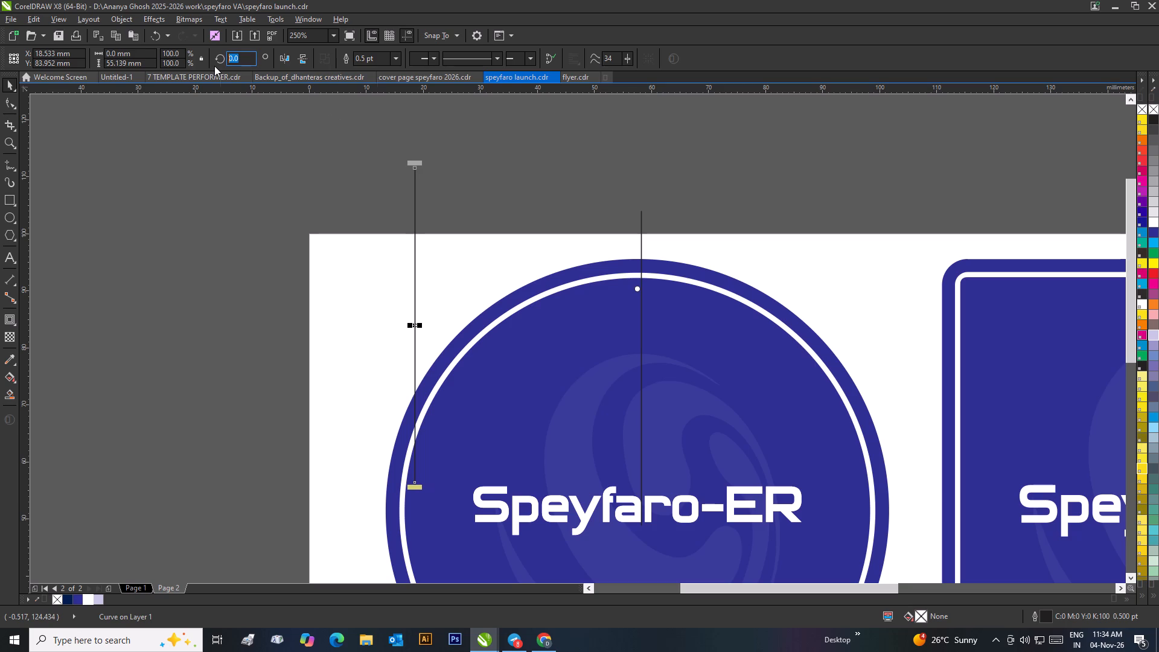
key("BackSpace")
type("90")
key("Return")
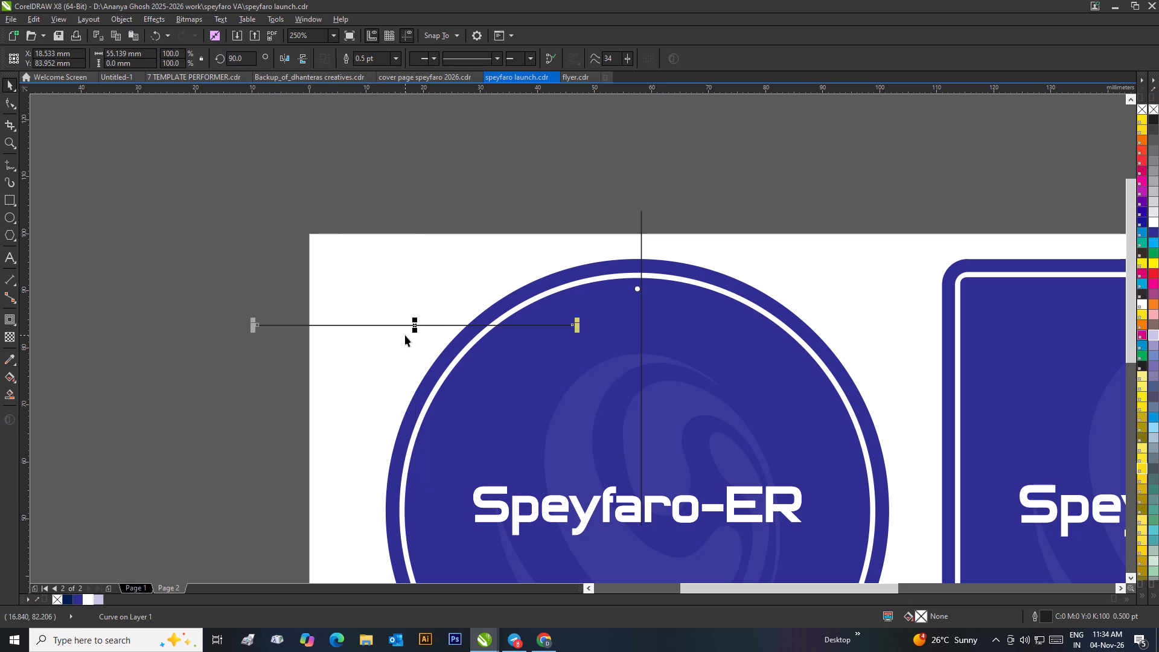
left_click(642, 375, "shift")
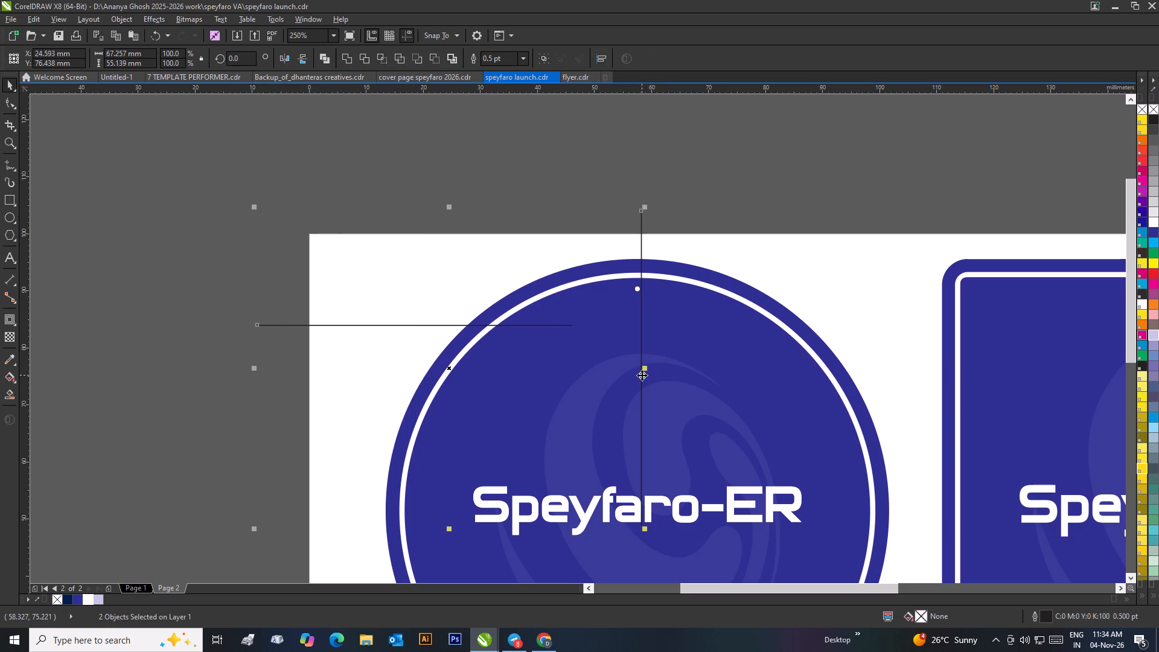
key("c")
key("e")
left_click(591, 194)
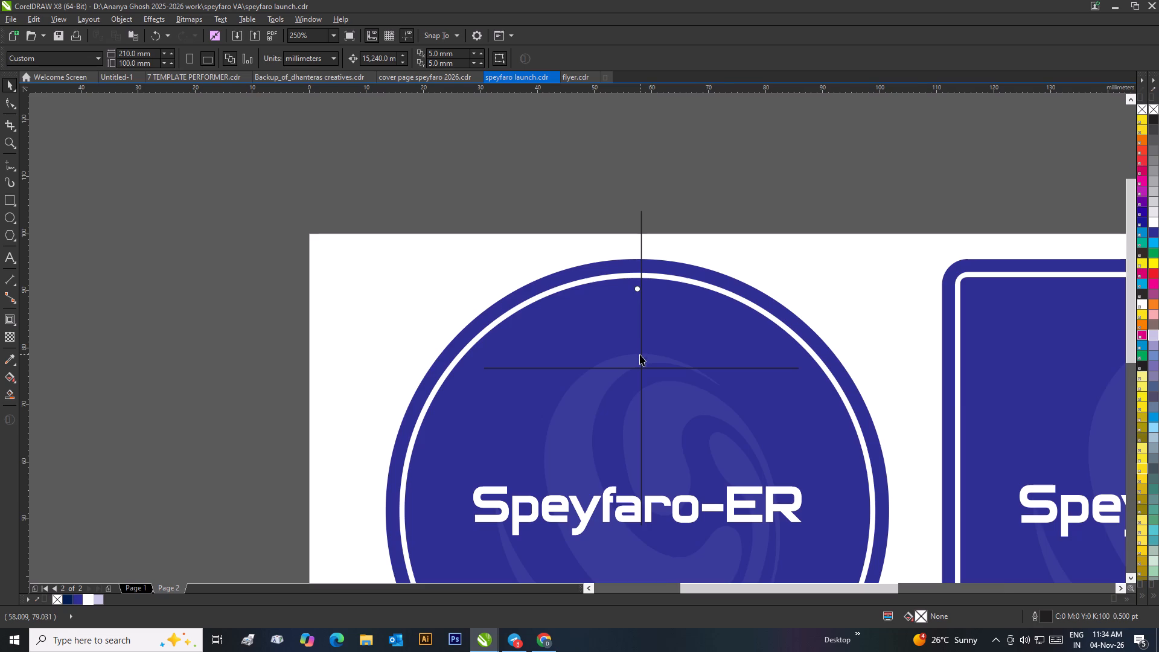
Stretch the vertical line down to the coaster's bottom ring, about 93.5 mm long, and recentre the horizontal line on it.
scroll(640, 359, "down", 2)
scroll(586, 397, "up", 1)
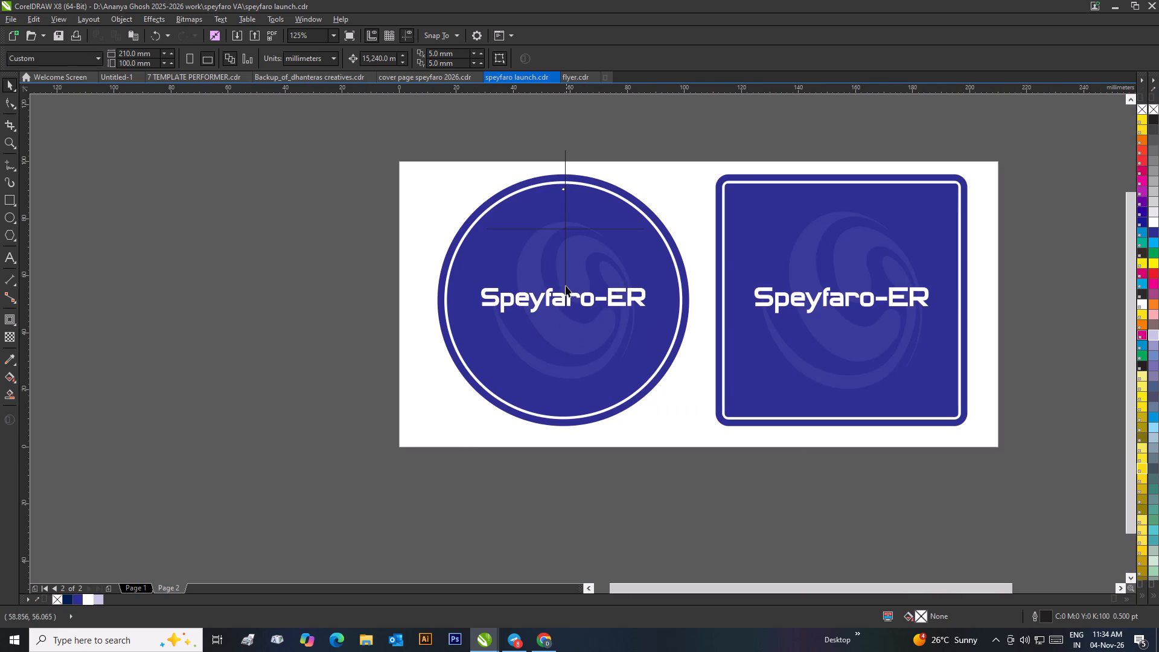
left_click(566, 286)
left_click_drag(567, 316, 566, 322)
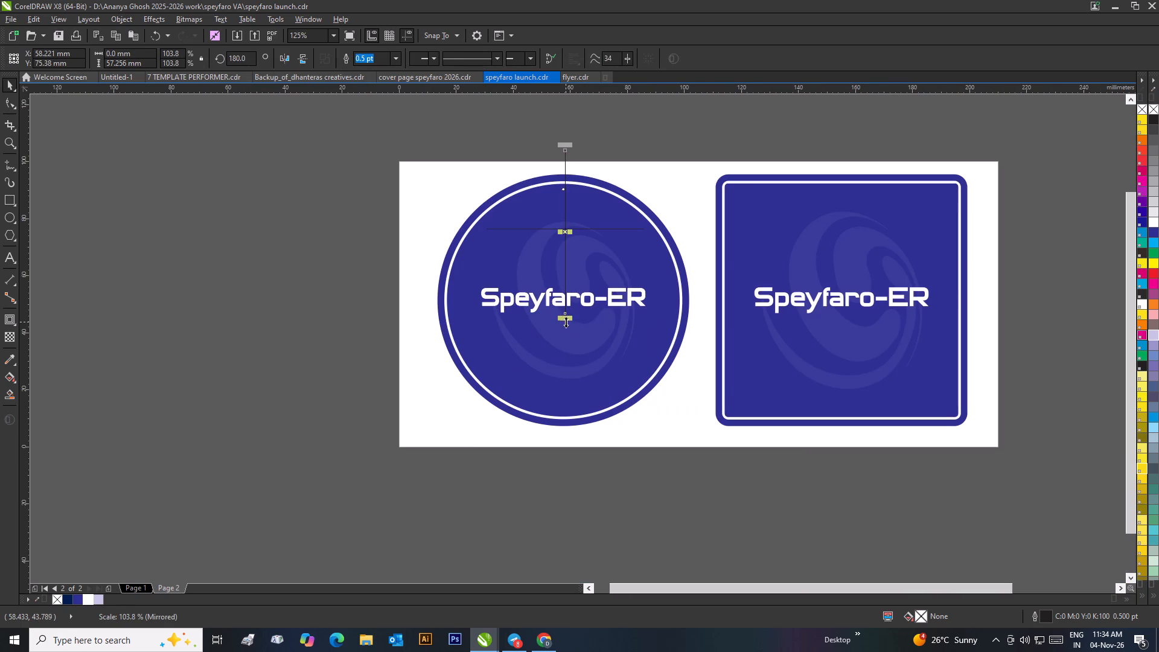
key("ctrl+z")
left_click_drag(564, 314, 557, 423)
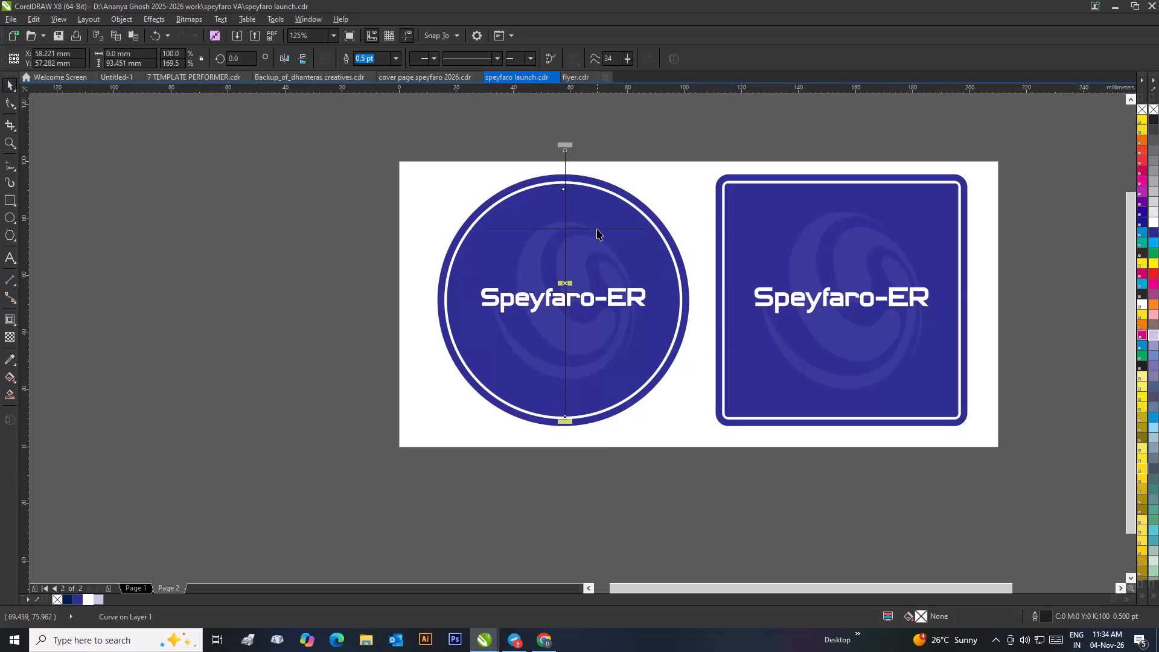
left_click(597, 228)
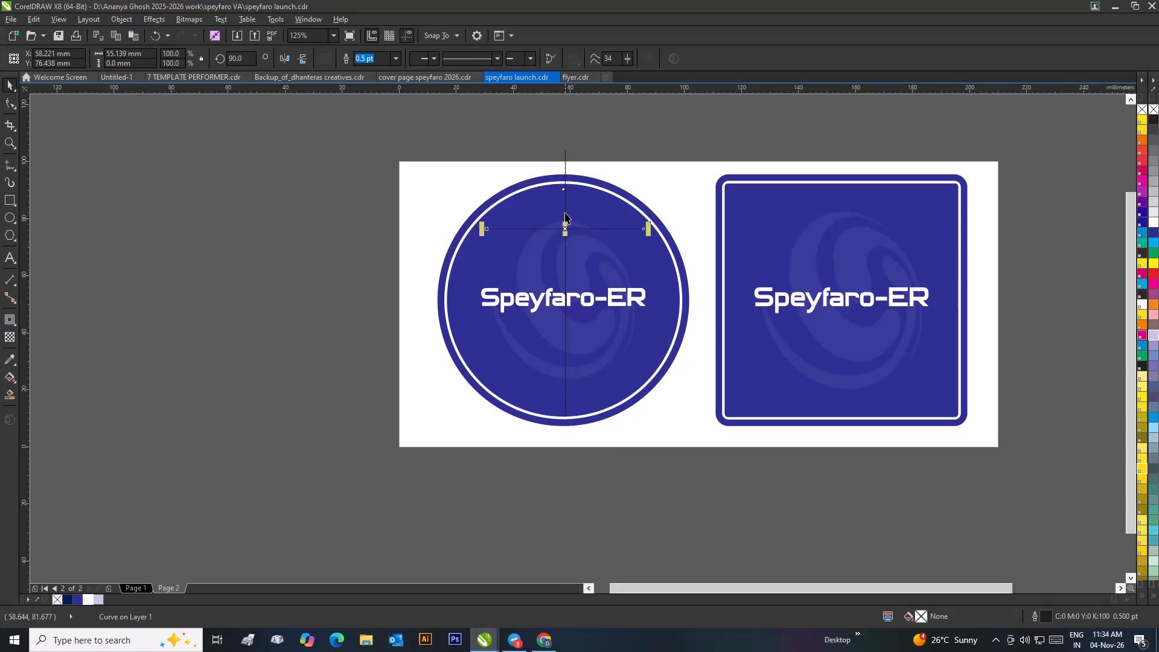
left_click(565, 213, "shift")
key("c")
key("e")
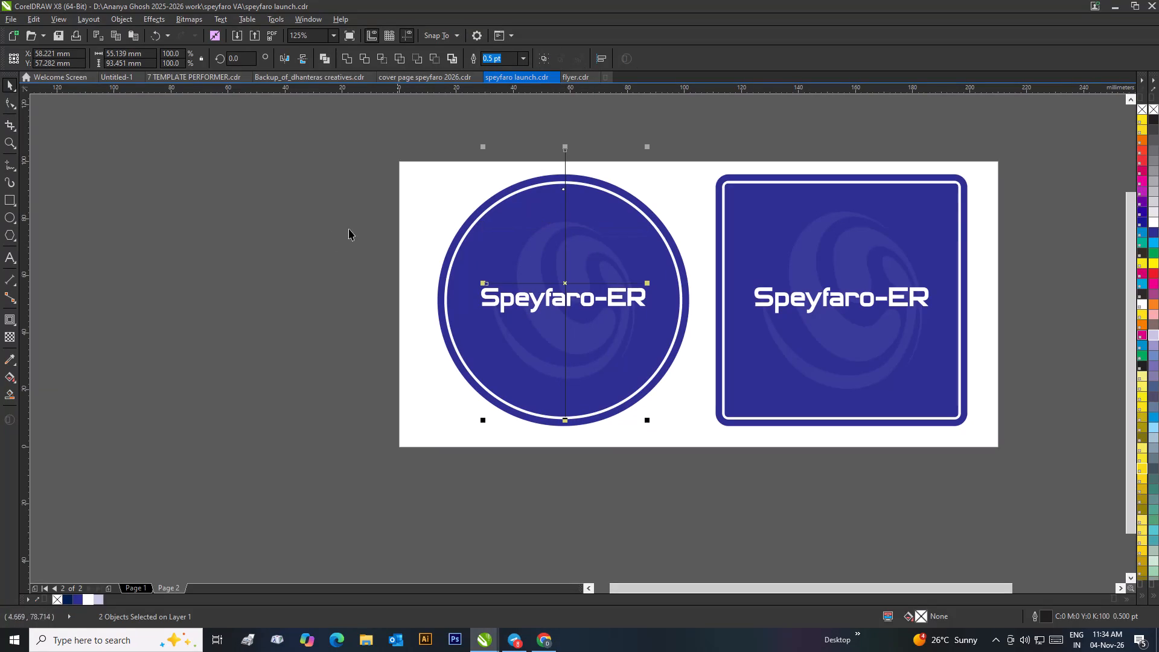
left_click(302, 252)
Set the white dot's outline width to None.
scroll(588, 267, "up", 1)
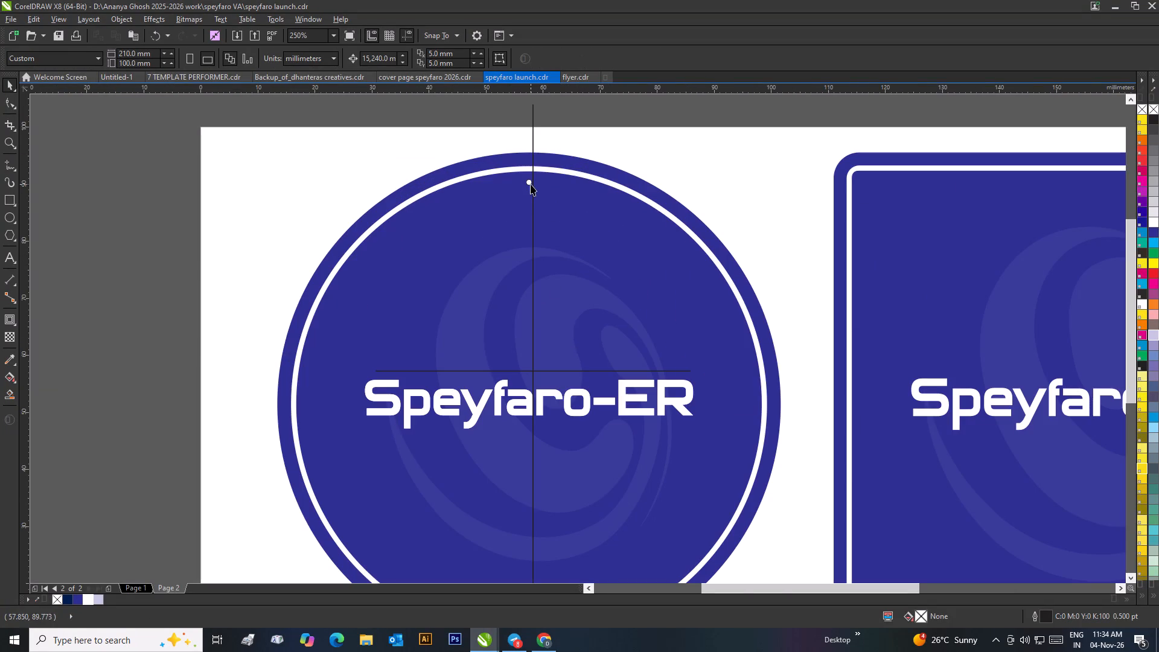
left_click(529, 182)
scroll(538, 171, "up", 3)
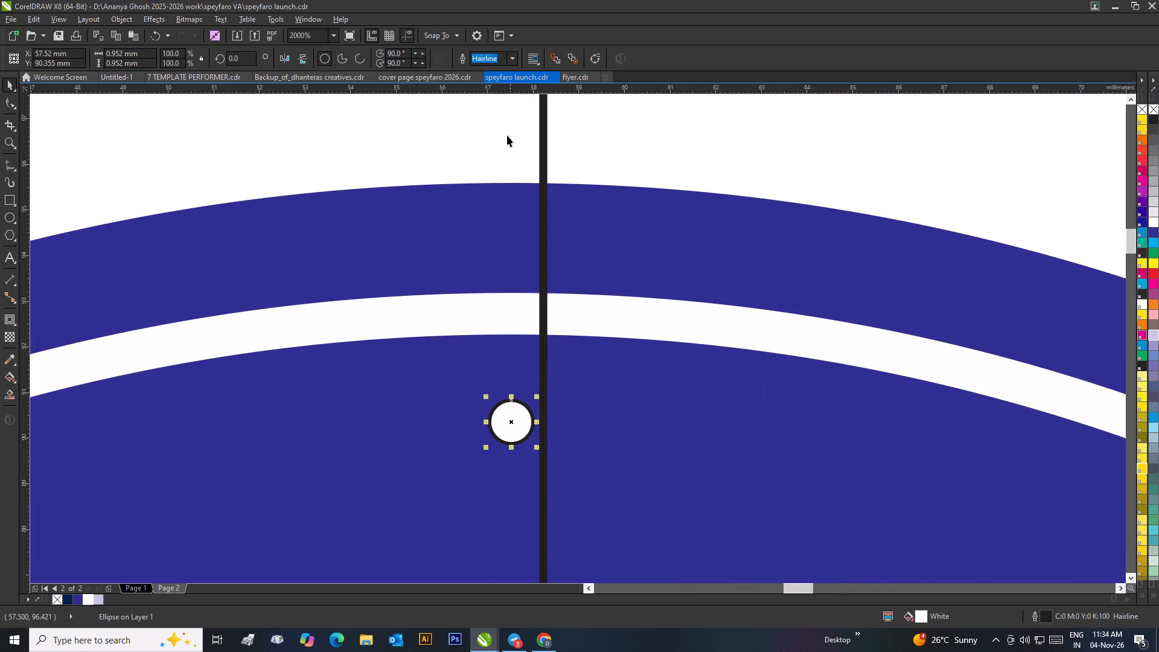
left_click(508, 56)
left_click(500, 71)
left_click(672, 168)
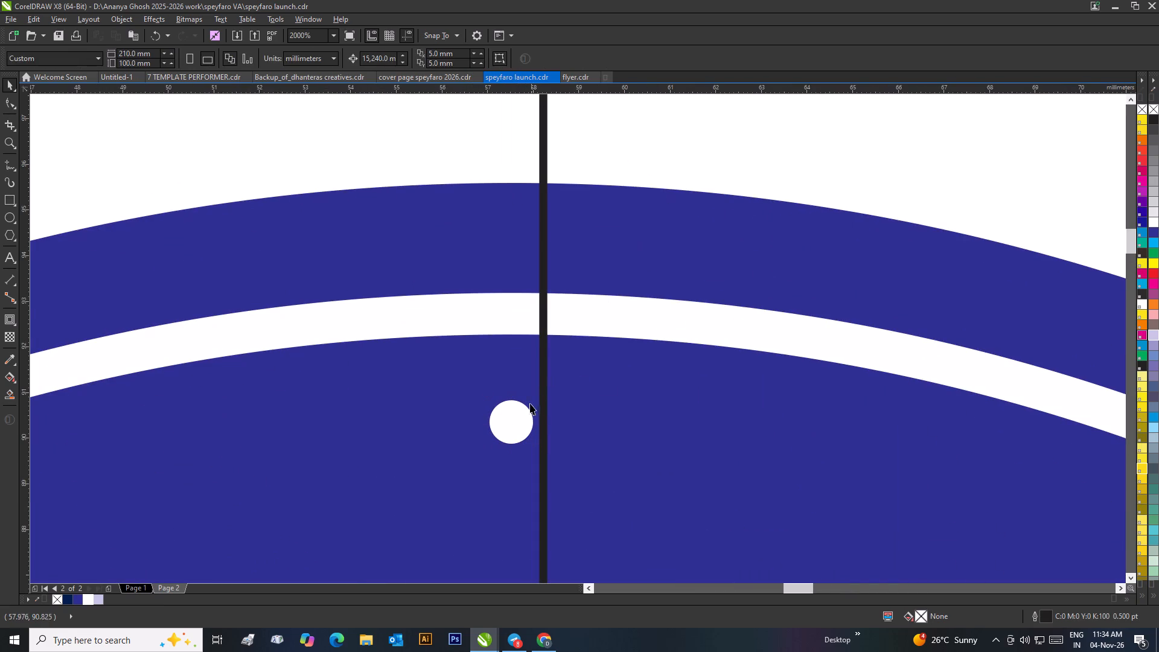
Align the white dot's centre horizontally with the vertical guide line.
left_click(527, 411)
left_click(546, 381, "shift")
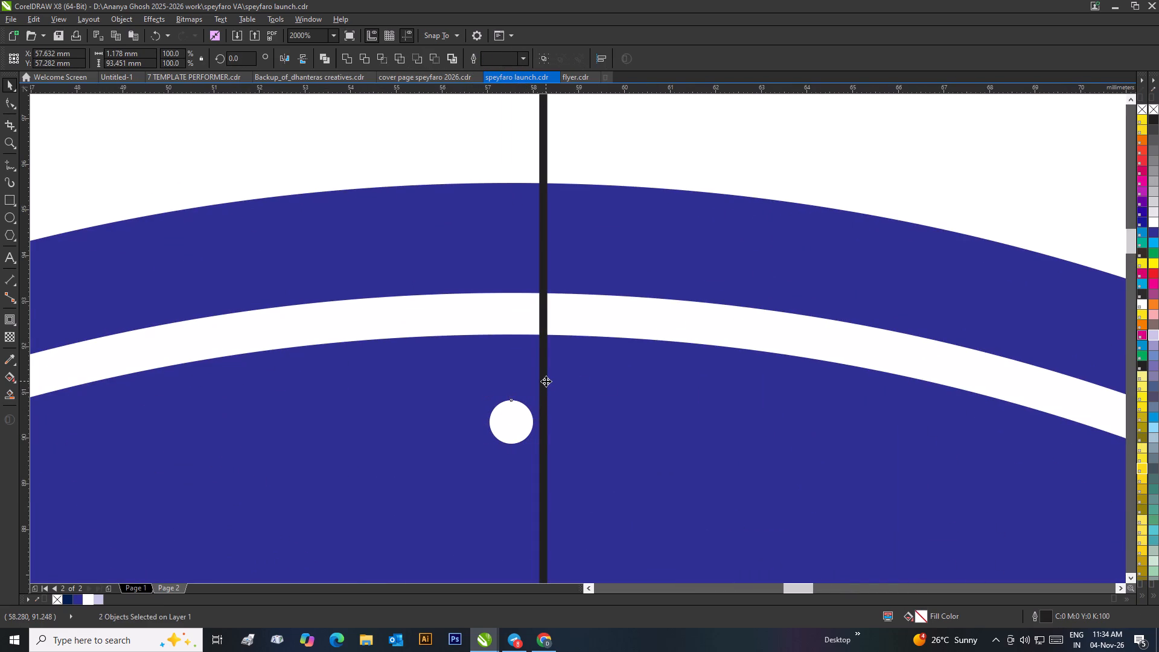
key("c")
scroll(544, 382, "down", 1)
scroll(596, 301, "down", 2)
left_click(615, 255)
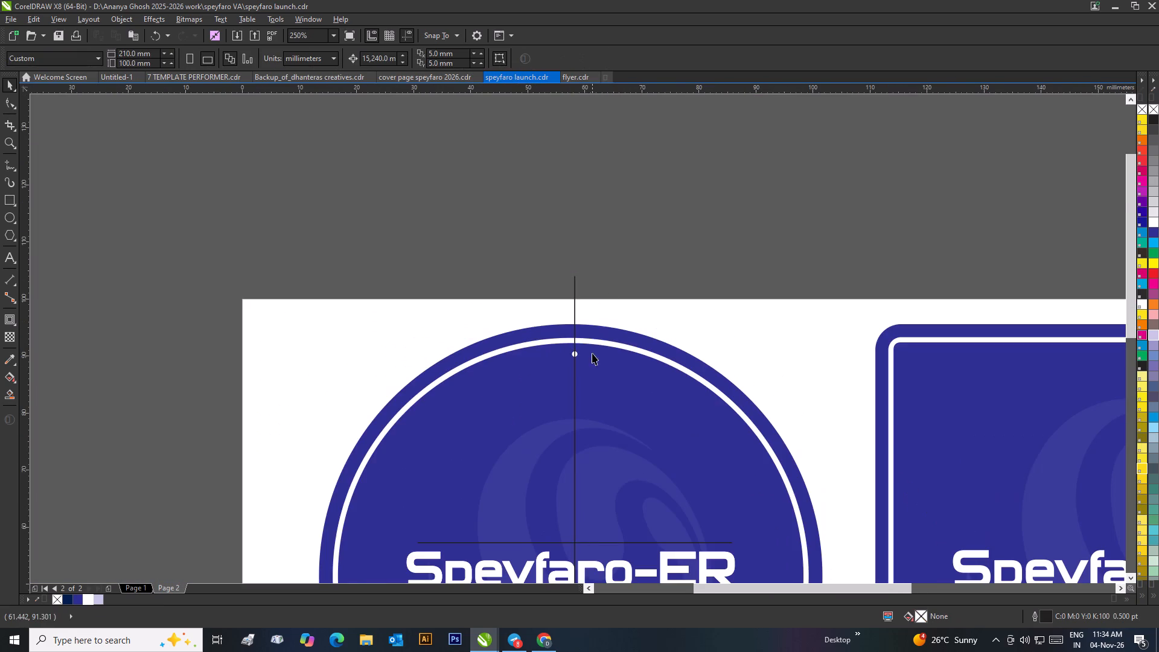
Move the white dot's centre of rotation onto the intersection of the two guide lines.
scroll(590, 363, "up", 3)
left_click(485, 235)
scroll(485, 235, "down", 1)
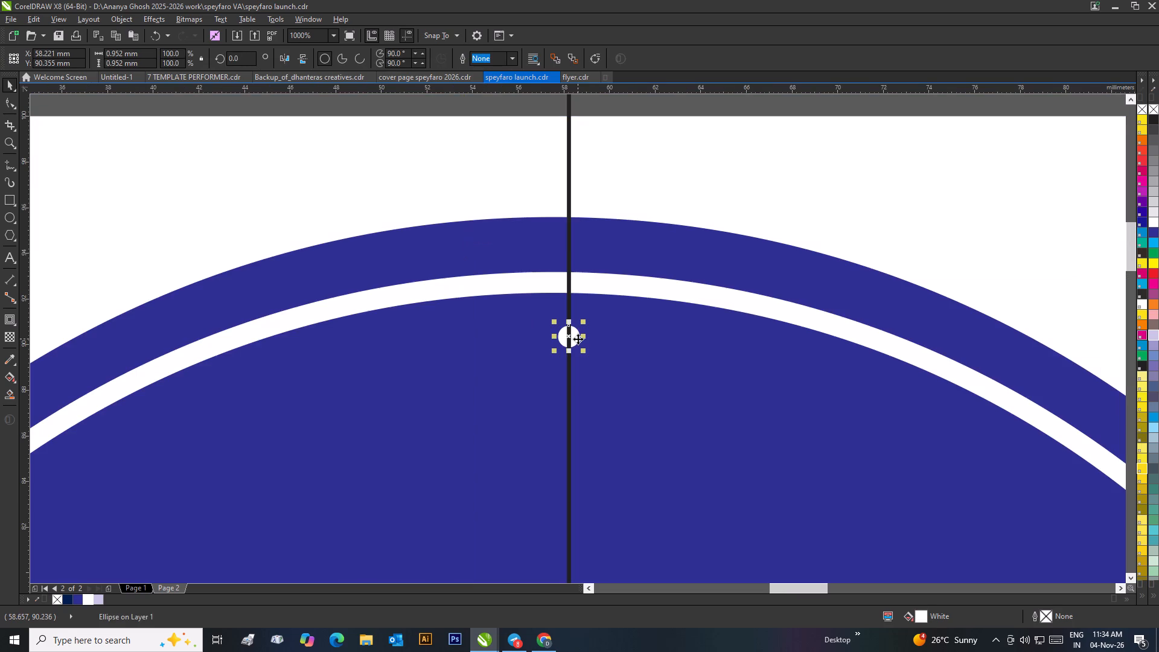
left_click(572, 336)
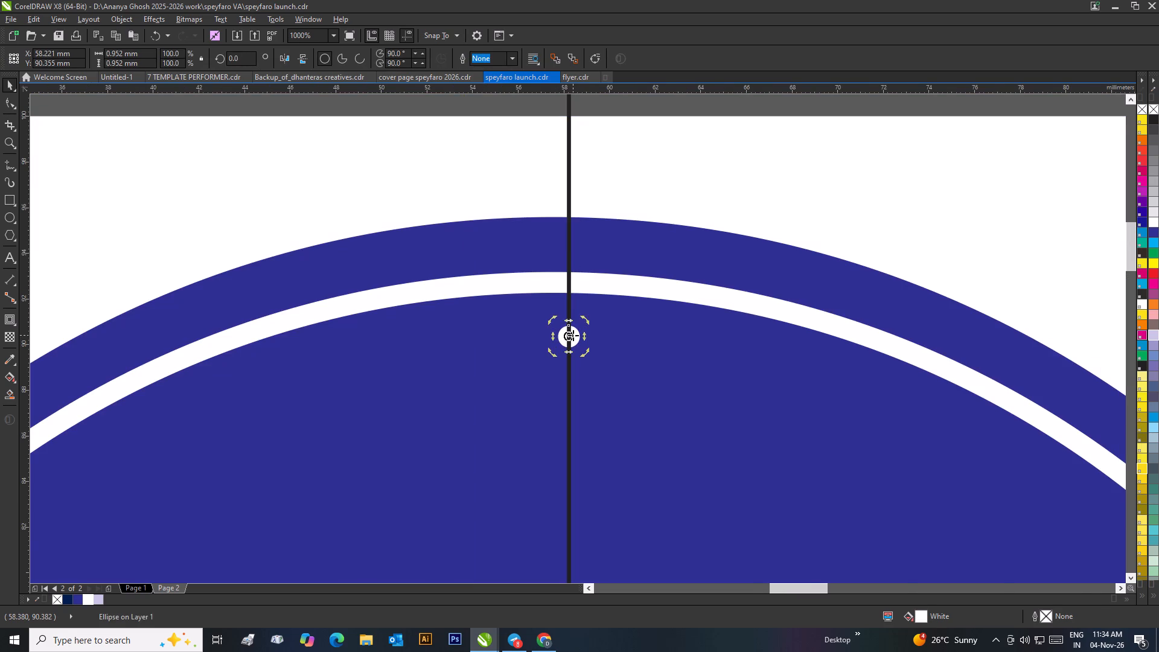
scroll(573, 335, "down", 3)
left_click_drag(578, 339, 573, 440)
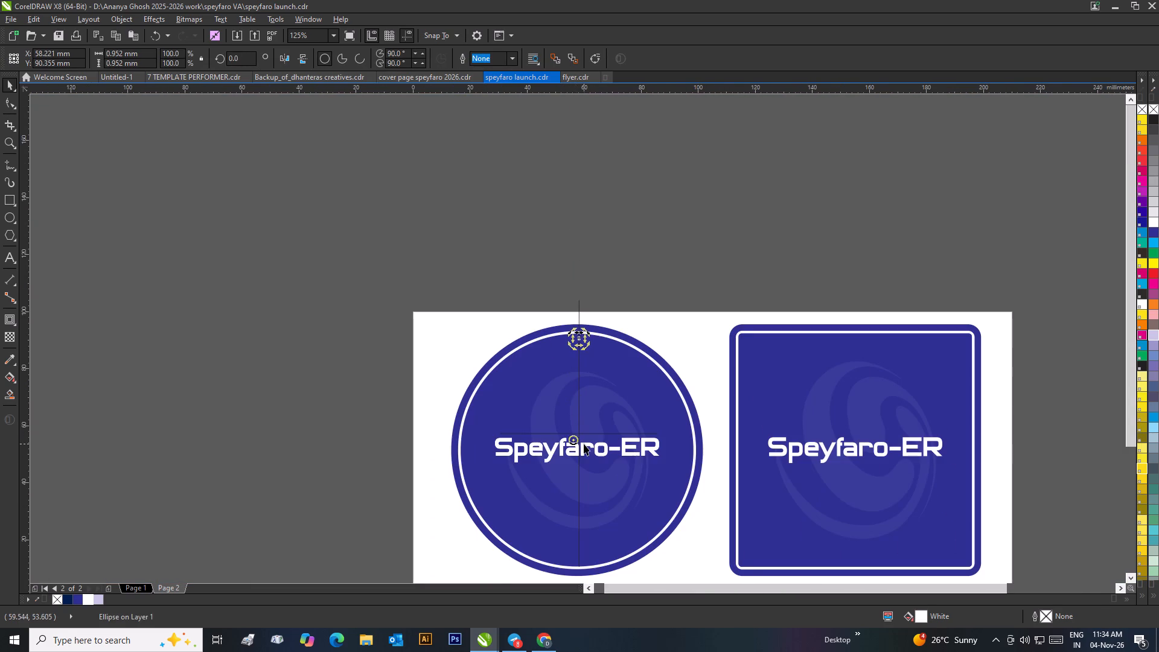
scroll(584, 444, "up", 3)
scroll(551, 301, "up", 2)
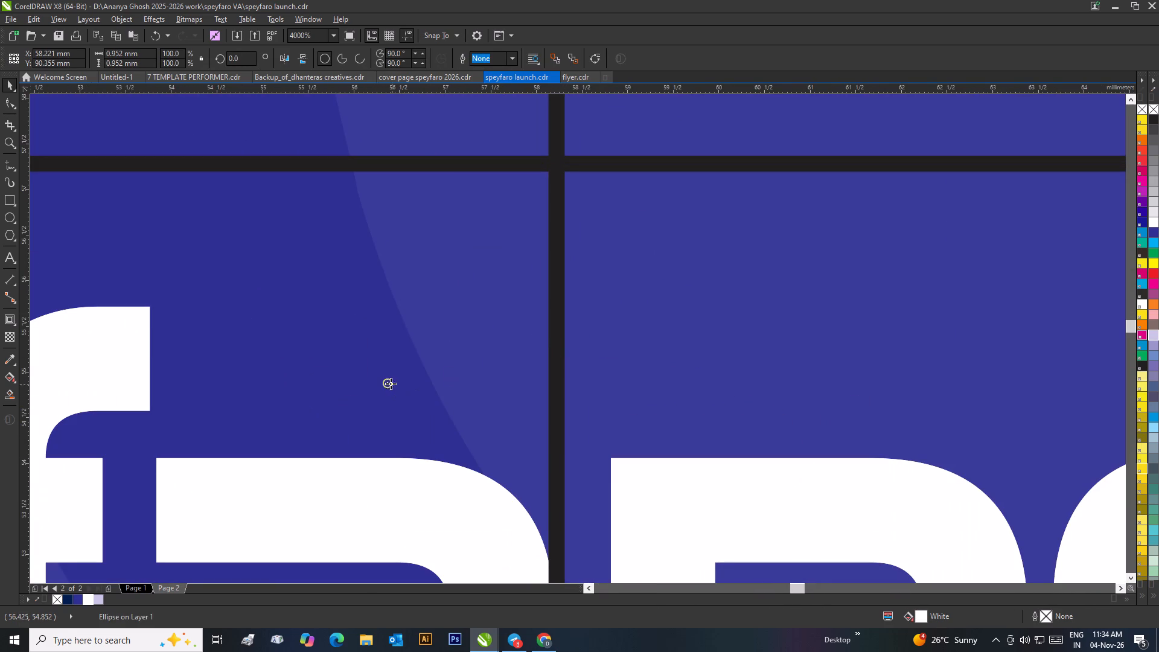
left_click_drag(389, 383, 558, 164)
left_click_drag(558, 164, 558, 164)
scroll(557, 164, "up", 3)
left_click_drag(589, 341, 583, 339)
left_click(581, 339)
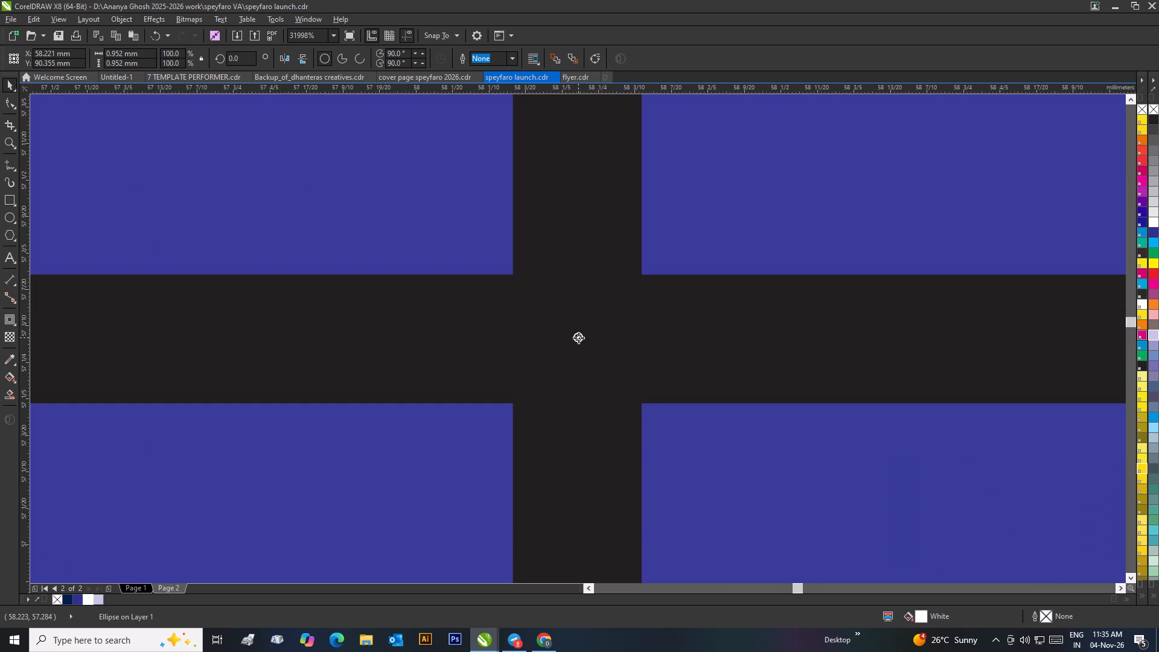
left_click(578, 337)
left_click(580, 336)
scroll(587, 351, "down", 9)
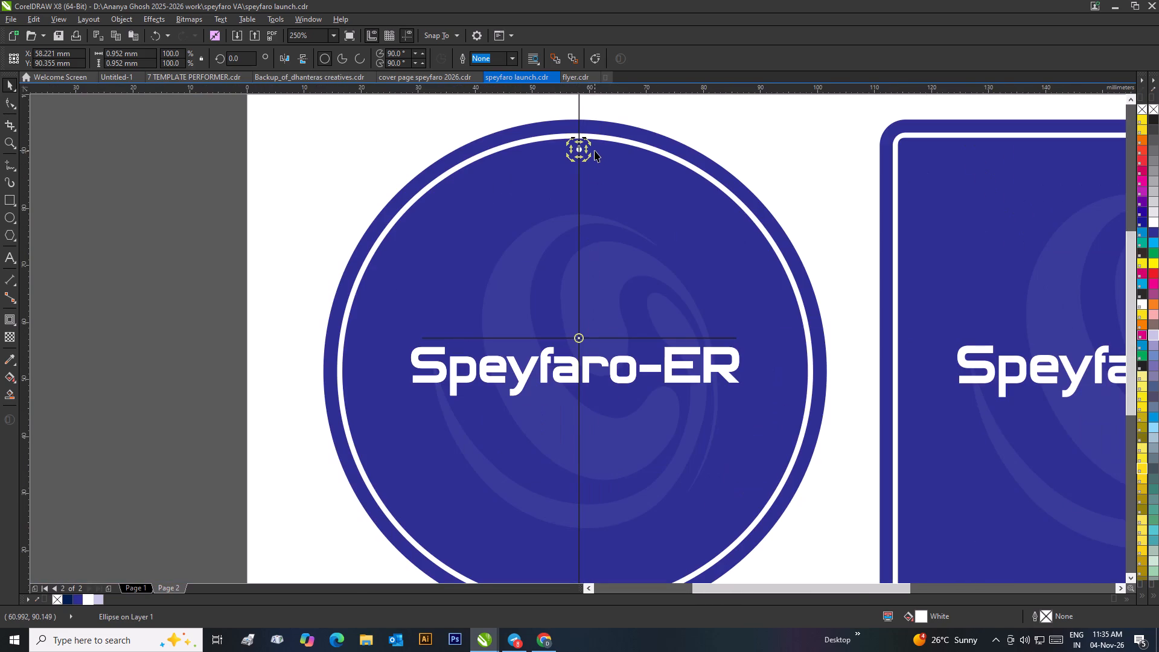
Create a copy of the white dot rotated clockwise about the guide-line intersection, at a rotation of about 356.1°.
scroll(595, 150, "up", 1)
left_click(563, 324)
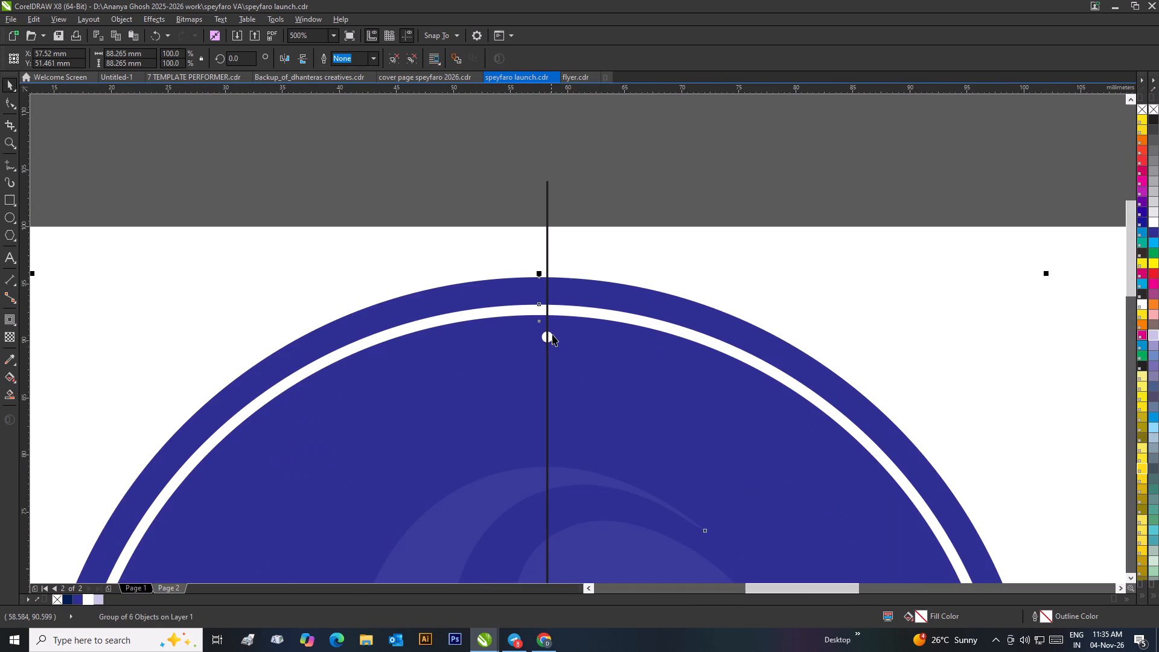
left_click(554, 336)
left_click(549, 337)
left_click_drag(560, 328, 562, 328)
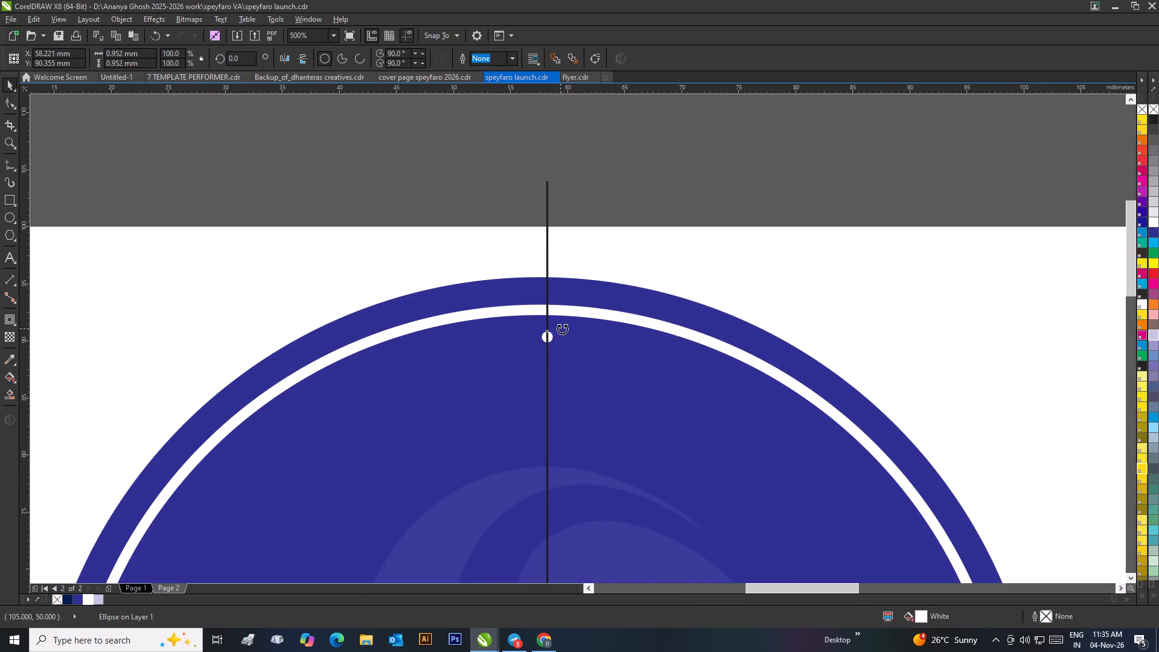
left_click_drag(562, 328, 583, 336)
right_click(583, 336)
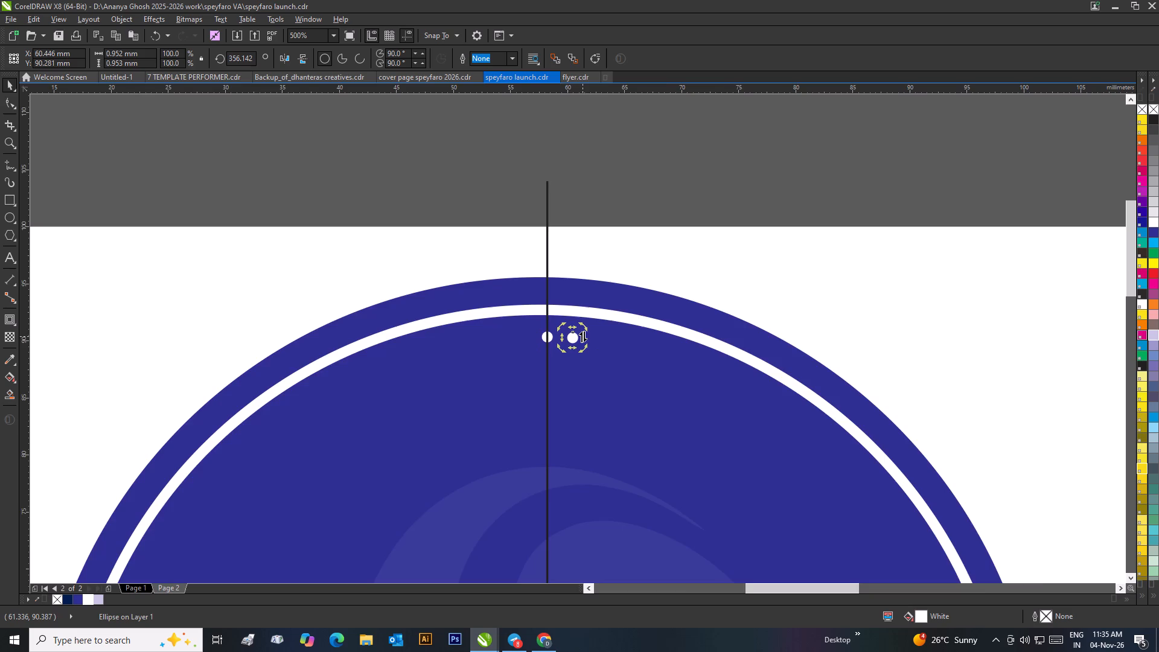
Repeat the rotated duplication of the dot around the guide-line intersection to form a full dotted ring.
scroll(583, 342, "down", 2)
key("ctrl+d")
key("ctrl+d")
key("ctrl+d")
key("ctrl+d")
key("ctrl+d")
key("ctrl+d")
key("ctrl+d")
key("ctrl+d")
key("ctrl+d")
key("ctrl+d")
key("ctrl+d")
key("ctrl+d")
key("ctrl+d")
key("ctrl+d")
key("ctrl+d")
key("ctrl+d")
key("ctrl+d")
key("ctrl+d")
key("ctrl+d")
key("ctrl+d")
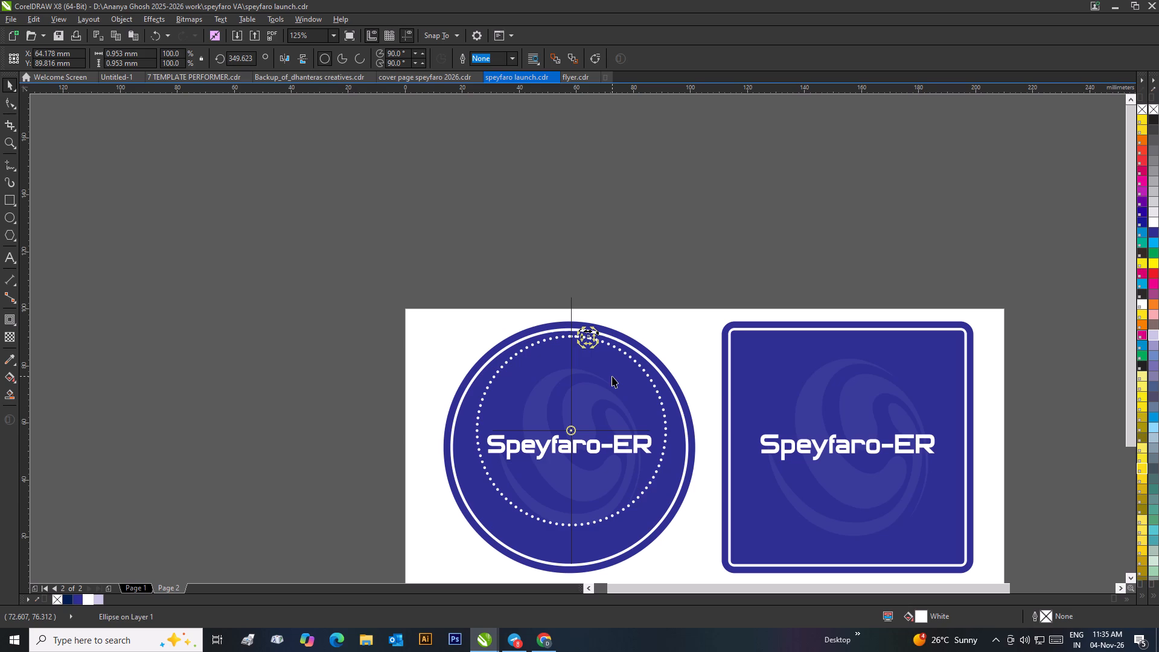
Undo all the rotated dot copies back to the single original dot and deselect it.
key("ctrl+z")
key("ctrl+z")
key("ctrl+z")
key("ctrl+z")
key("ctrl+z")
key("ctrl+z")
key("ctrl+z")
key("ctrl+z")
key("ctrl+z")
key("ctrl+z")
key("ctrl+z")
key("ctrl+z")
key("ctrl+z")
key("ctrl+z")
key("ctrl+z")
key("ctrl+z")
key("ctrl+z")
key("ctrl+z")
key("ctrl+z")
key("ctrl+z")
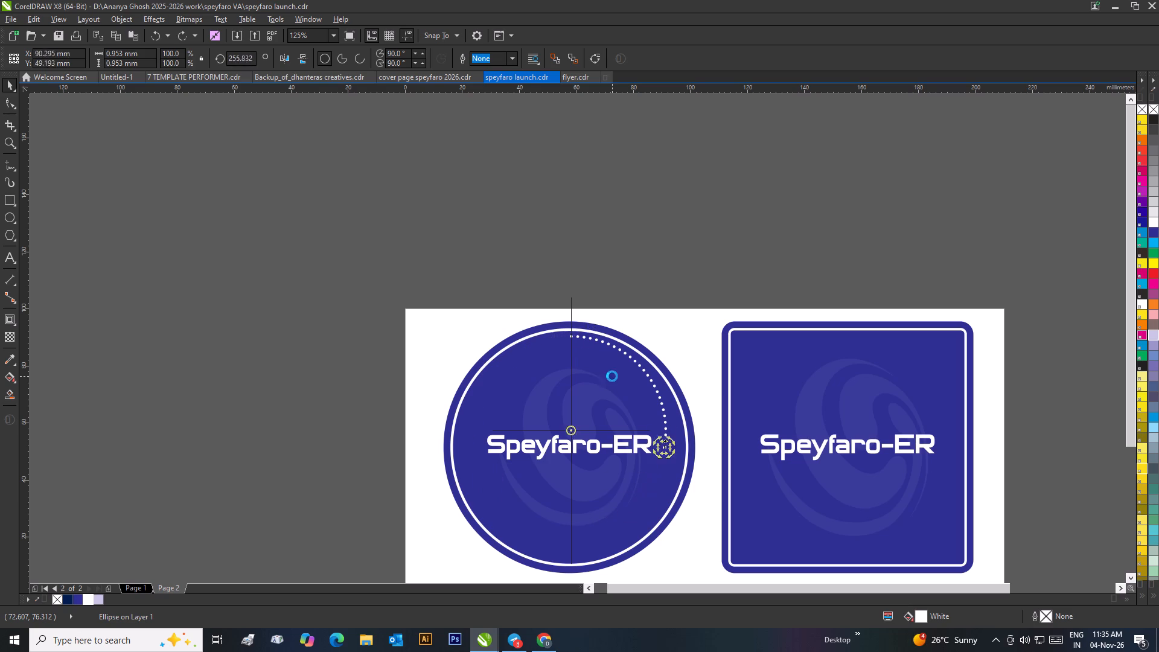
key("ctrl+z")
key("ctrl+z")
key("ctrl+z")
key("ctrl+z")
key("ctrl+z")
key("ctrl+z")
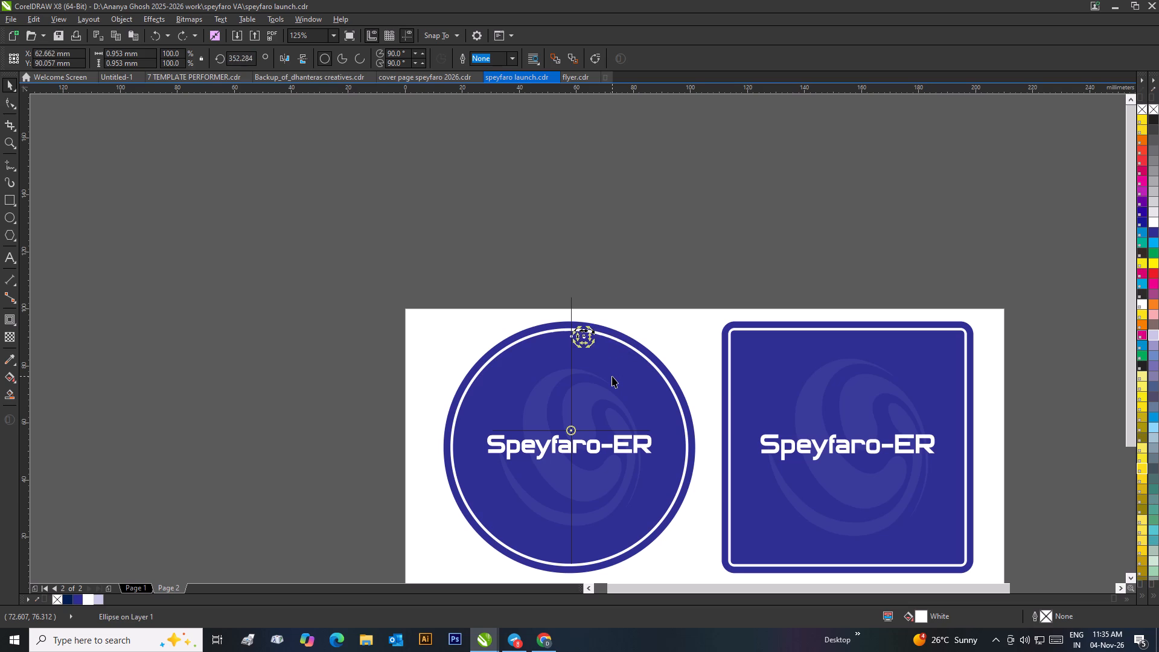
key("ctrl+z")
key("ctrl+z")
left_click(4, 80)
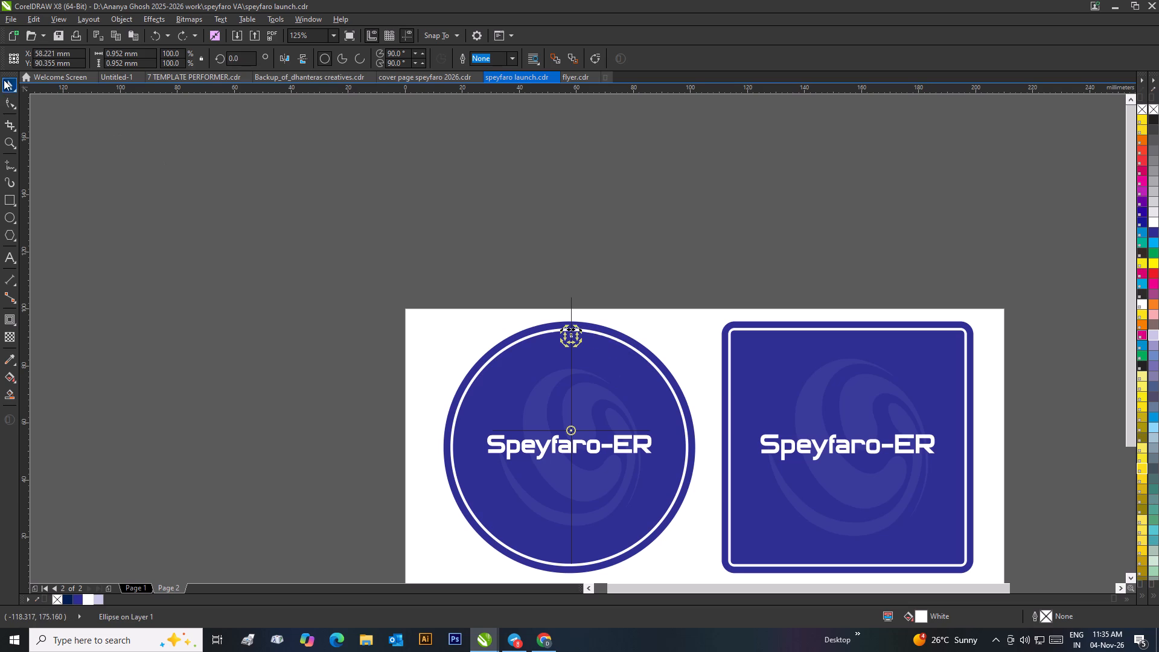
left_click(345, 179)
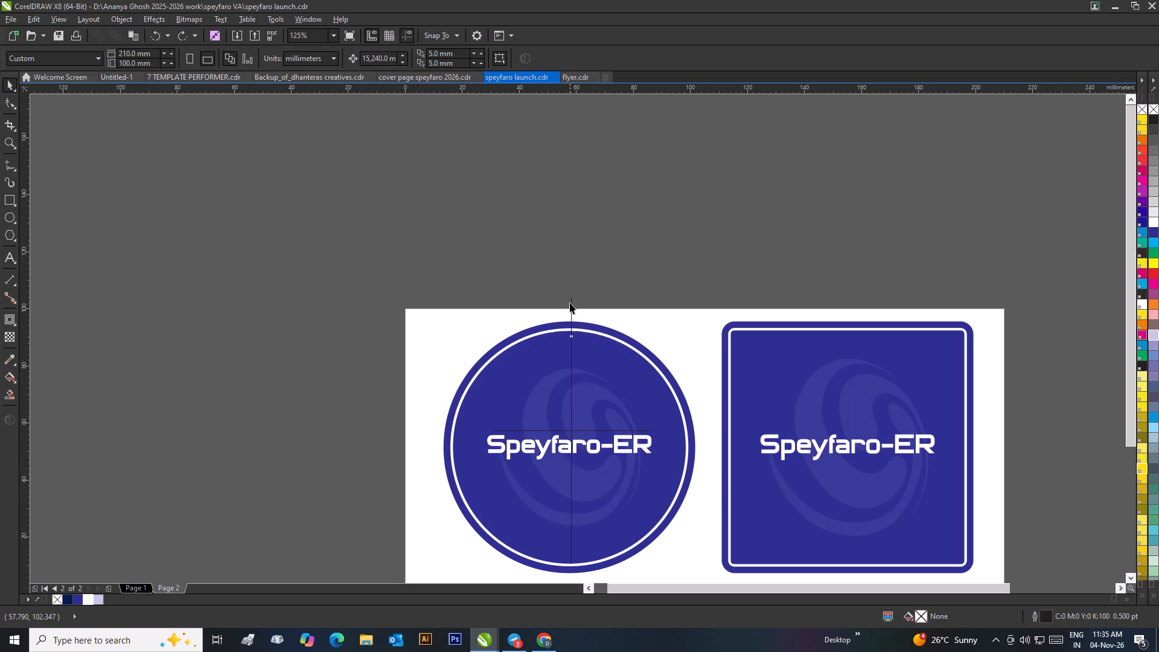
Align the vertical guide line to the circular coaster's vertical centre and deselect both.
left_click(572, 302)
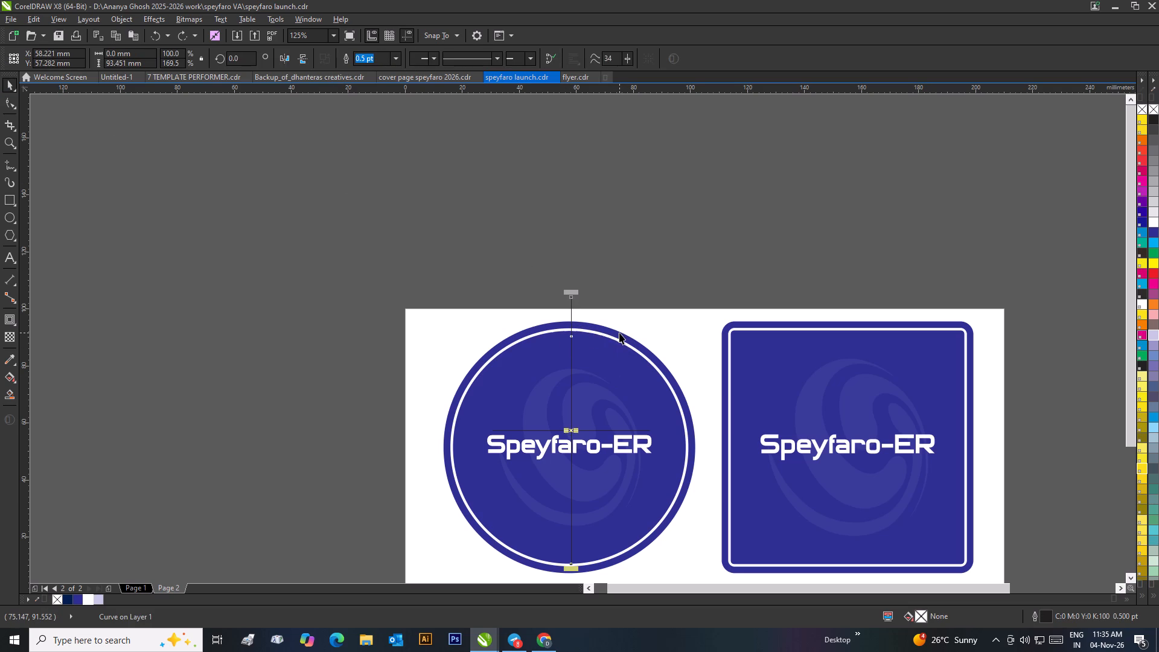
left_click(619, 333, "shift")
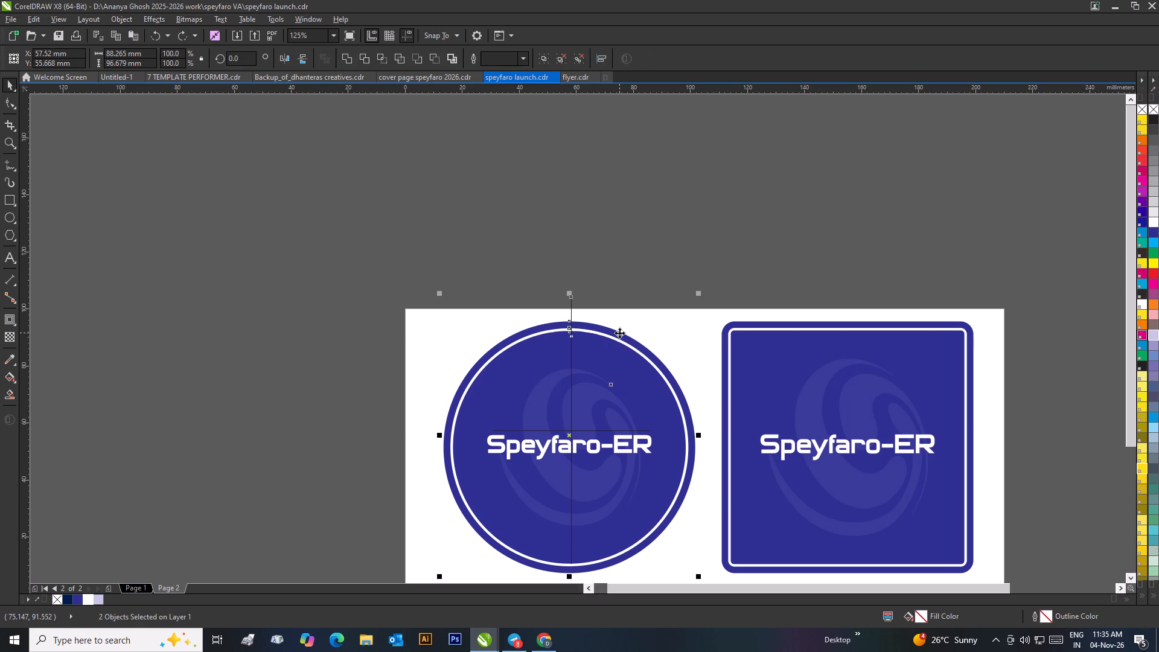
key("e")
left_click(606, 237)
Examine the white dot's centre of rotation against the intersection of the two guide lines.
scroll(606, 420, "up", 1)
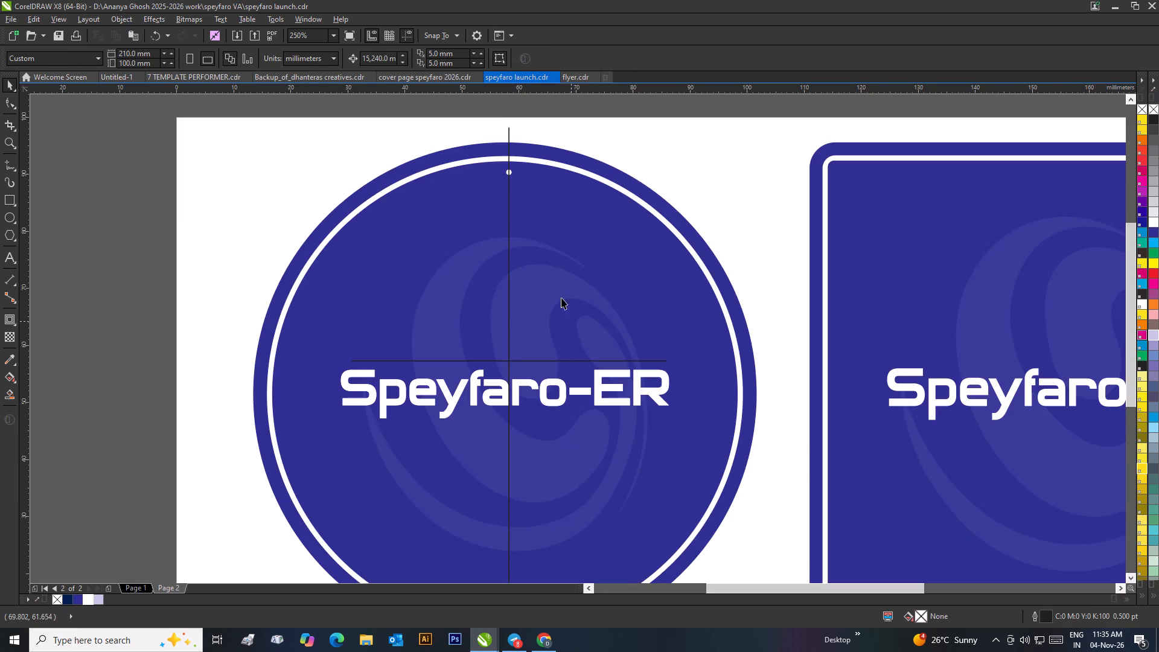
scroll(517, 175, "up", 2)
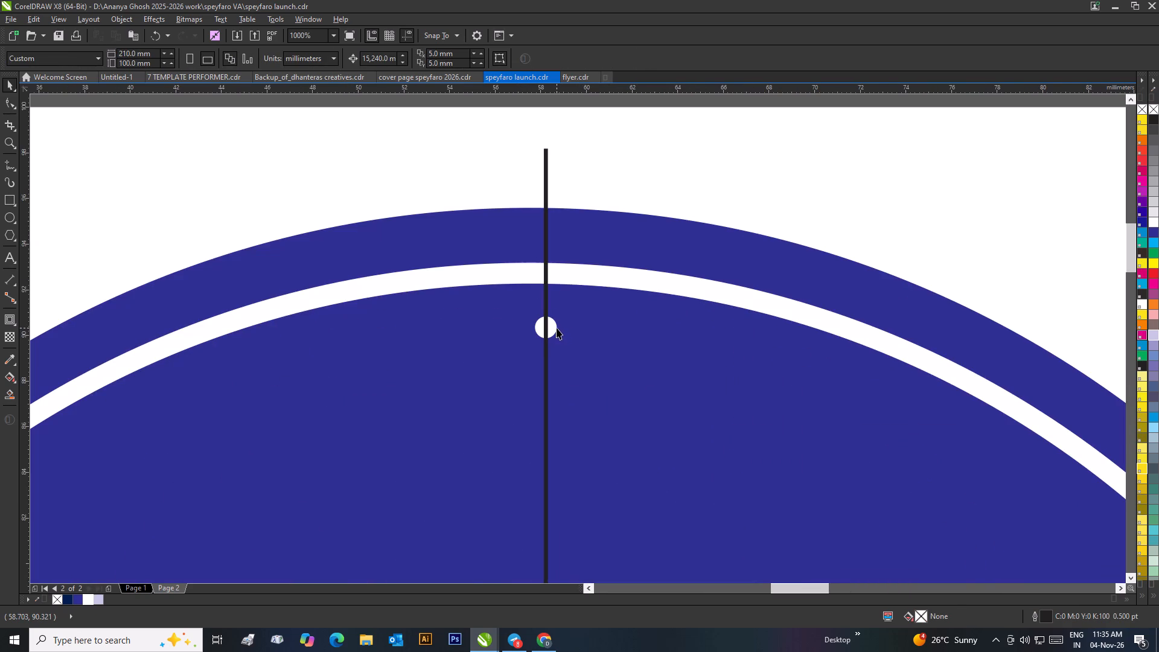
left_click(557, 328)
left_click(541, 325)
scroll(544, 330, "down", 3)
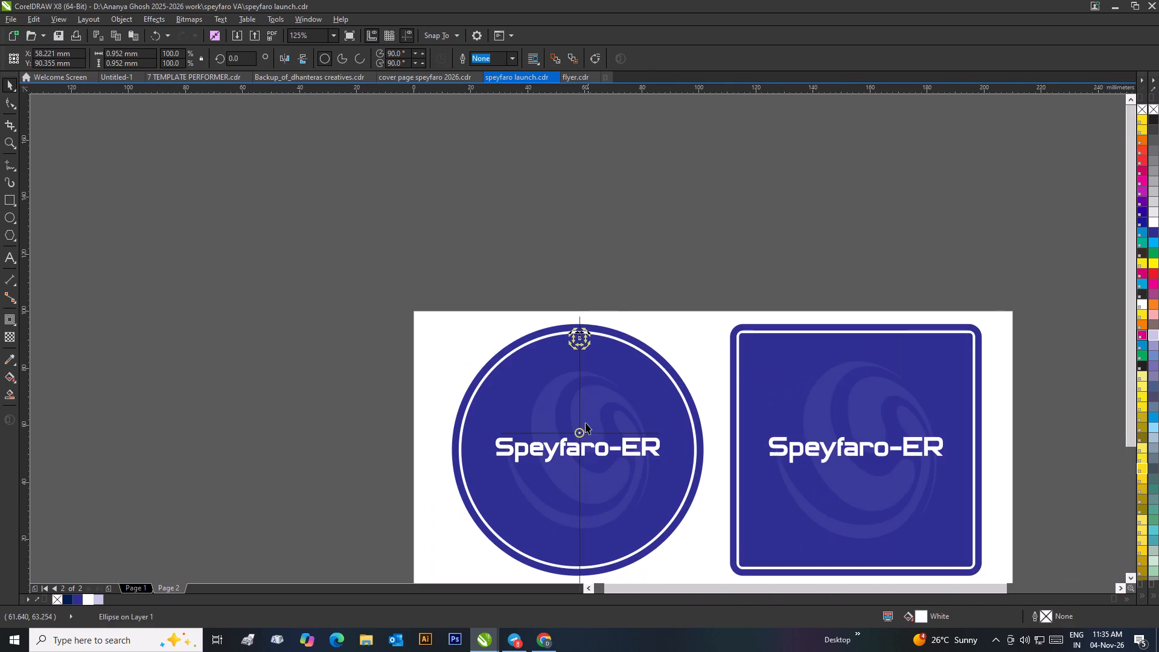
scroll(586, 424, "up", 3)
scroll(518, 234, "down", 1)
scroll(561, 168, "up", 3)
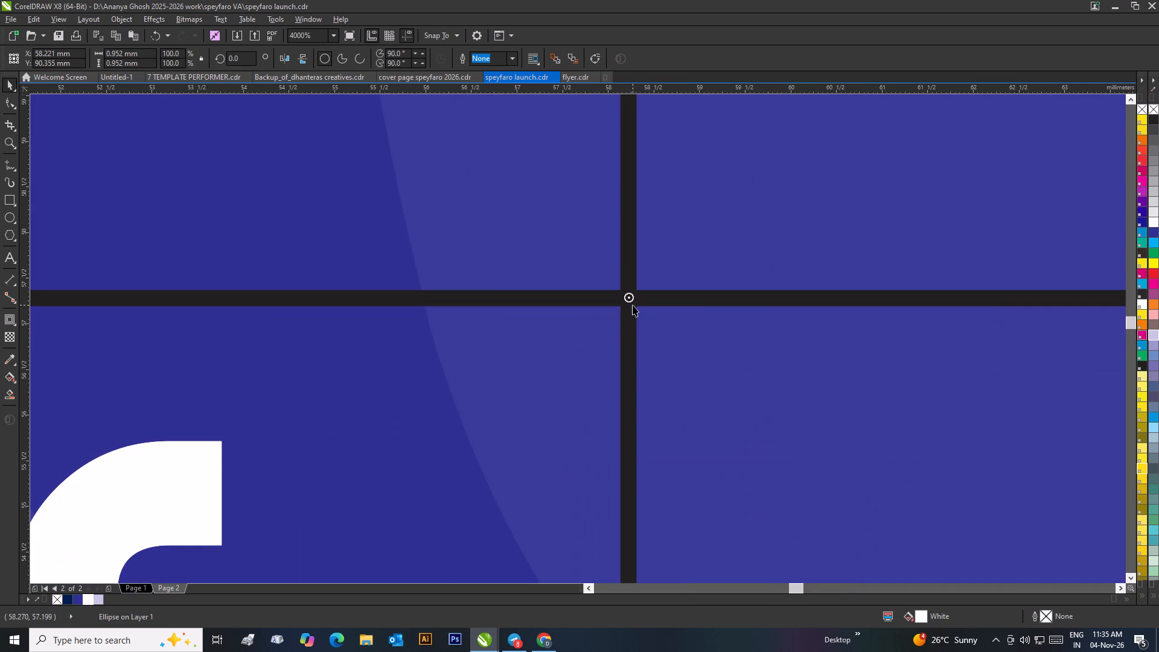
scroll(633, 305, "up", 3)
scroll(551, 300, "up", 2)
scroll(588, 328, "down", 5)
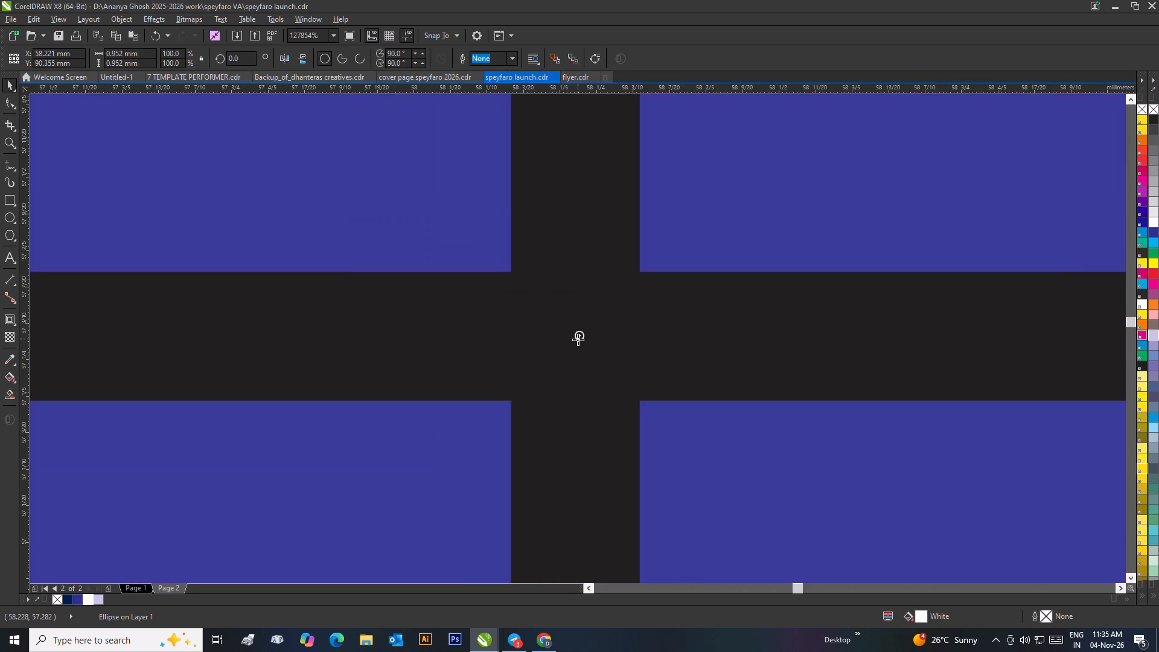
scroll(578, 339, "down", 8)
left_click(158, 350)
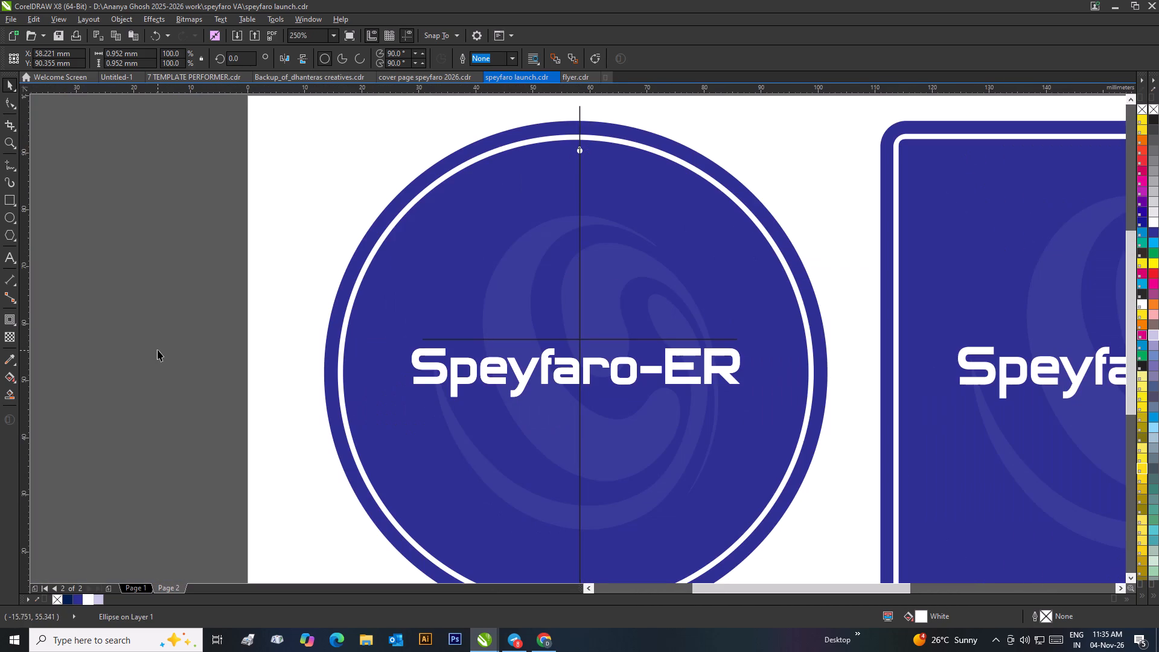
Align the horizontal guide line to the circular coaster's vertical centre and deselect both.
left_click(534, 340)
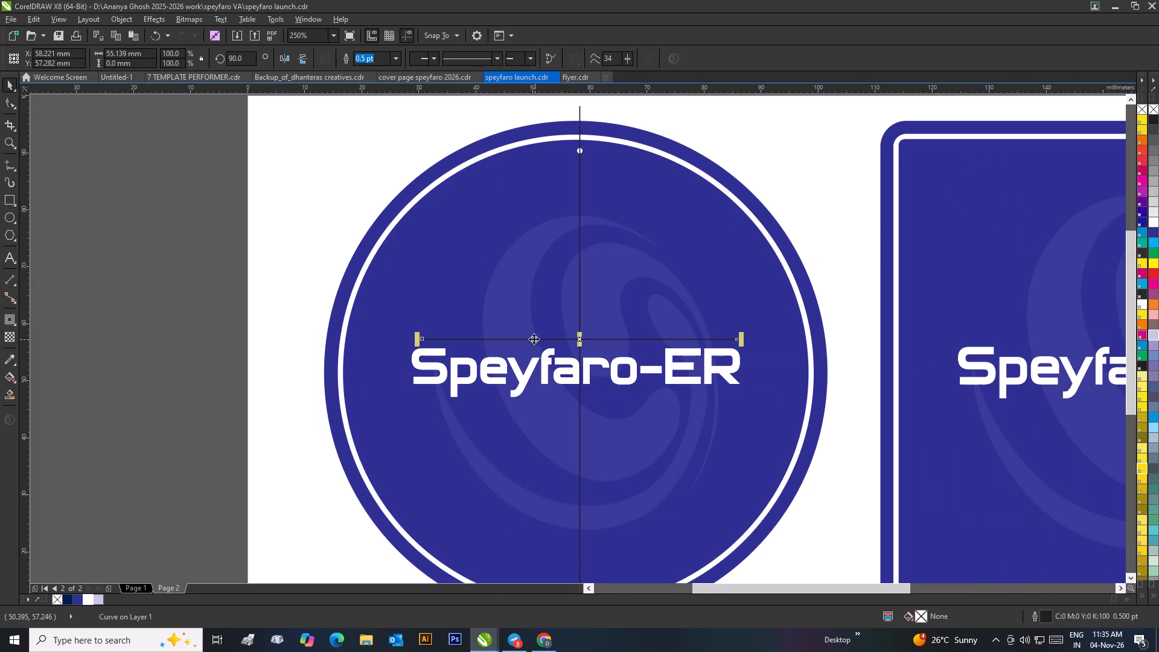
left_click(334, 303, "shift")
key("e")
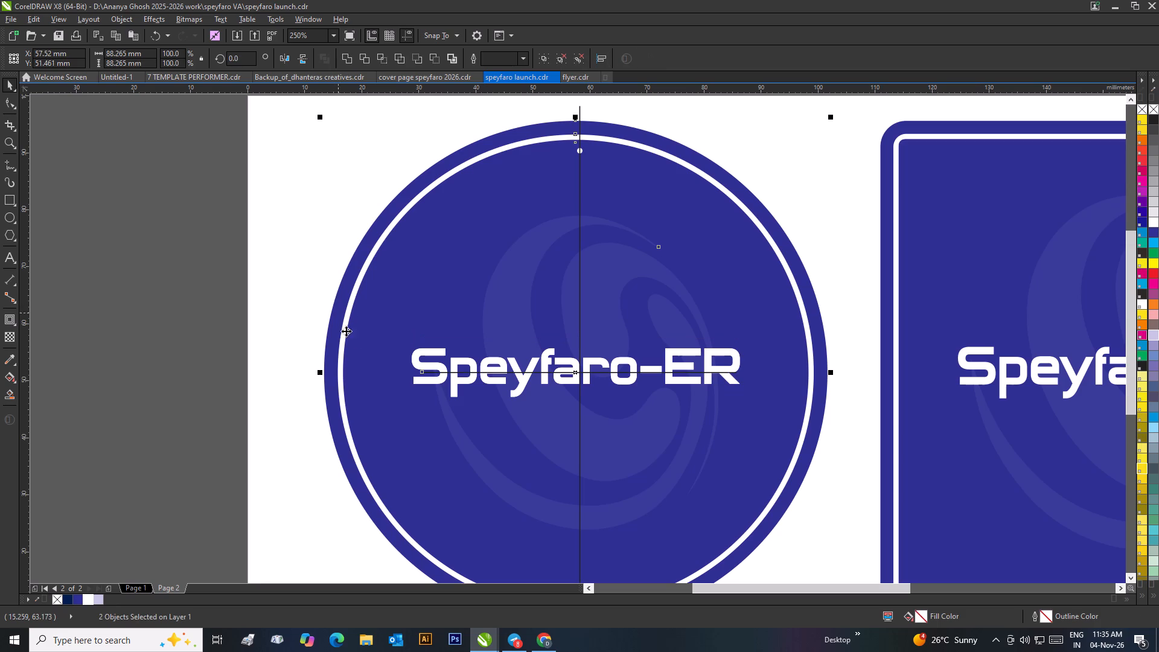
left_click(121, 316)
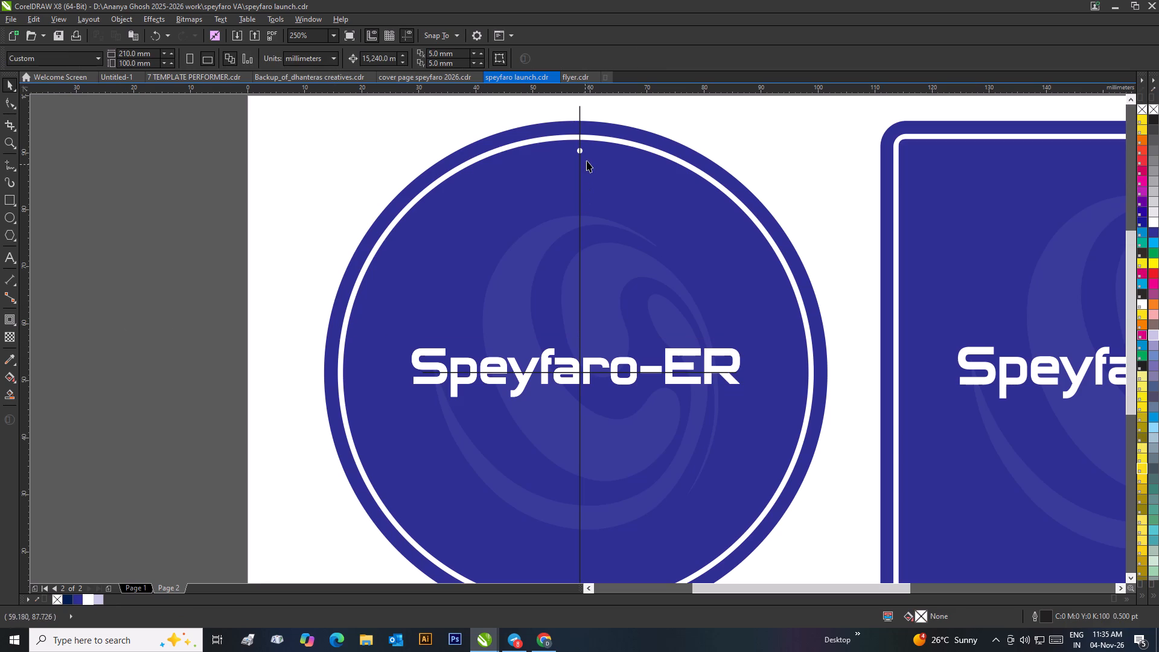
Move the white dot's centre of rotation onto the guide lines' intersection at the coaster's centre.
left_click(582, 150)
left_click(579, 154)
scroll(593, 366, "up", 1)
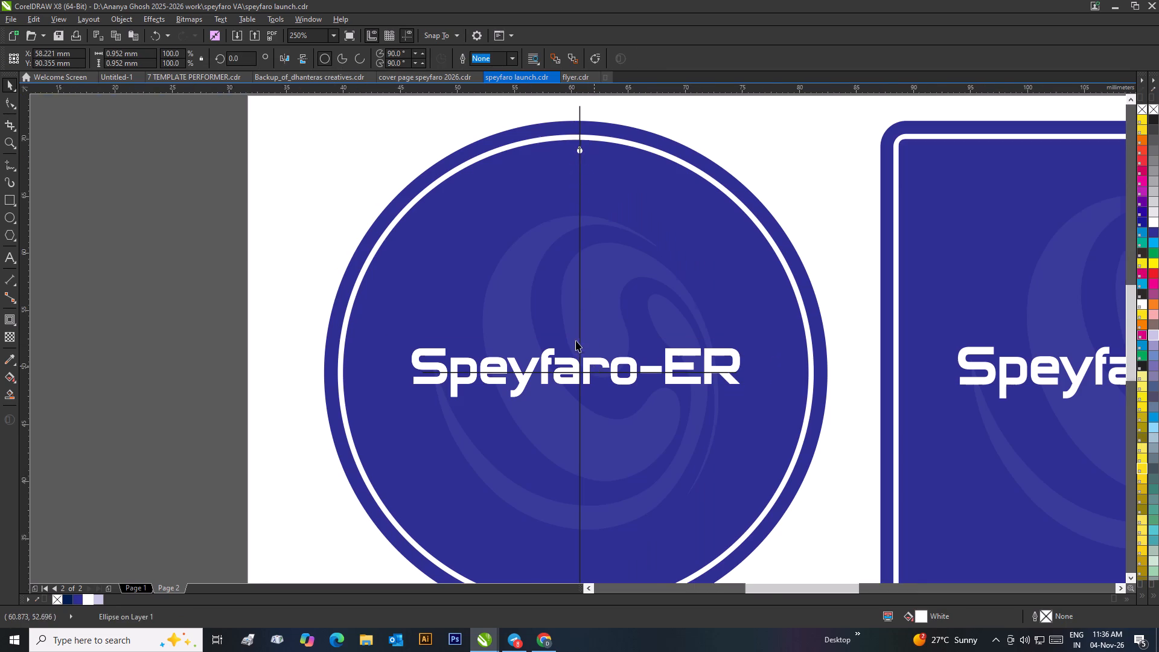
scroll(576, 340, "up", 1)
left_click_drag(528, 225, 526, 338)
scroll(535, 360, "up", 3)
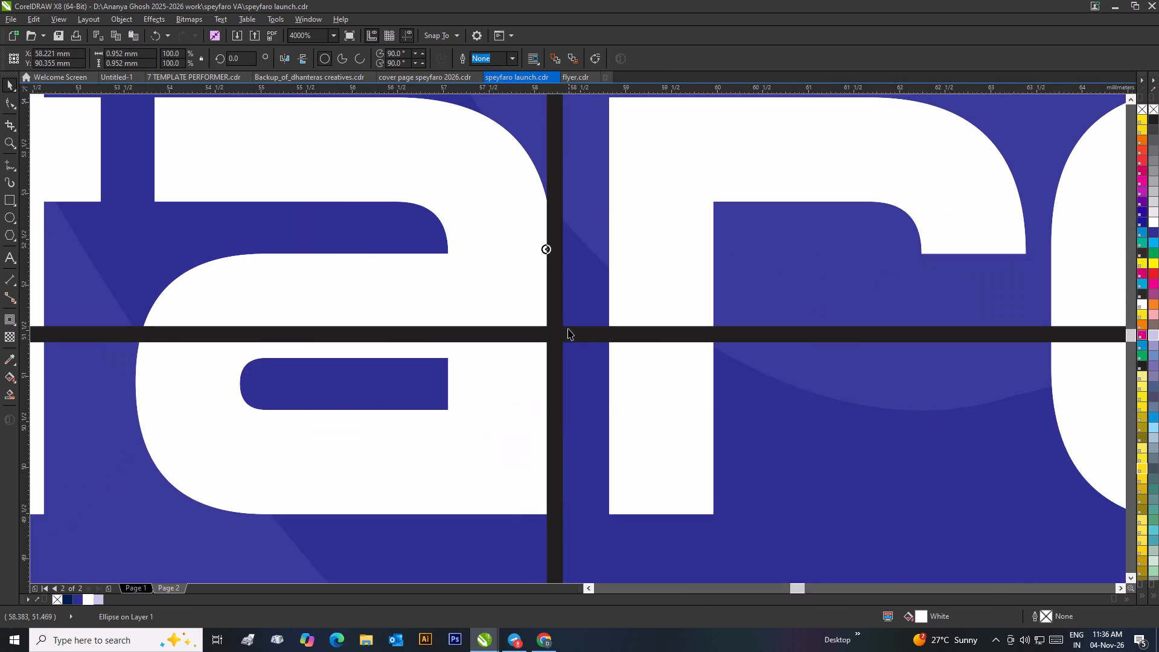
left_click_drag(546, 250, 555, 333)
scroll(558, 336, "up", 6)
left_click_drag(524, 257, 516, 262)
scroll(530, 293, "down", 3)
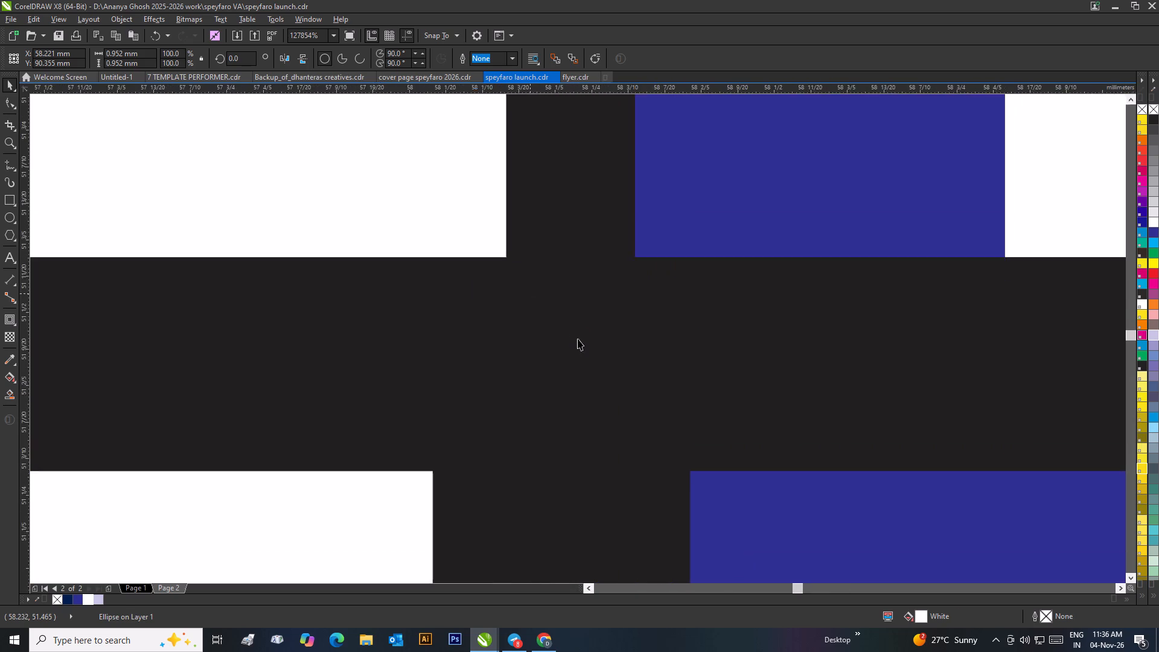
scroll(578, 337, "up", 2)
left_click_drag(575, 333, 570, 336)
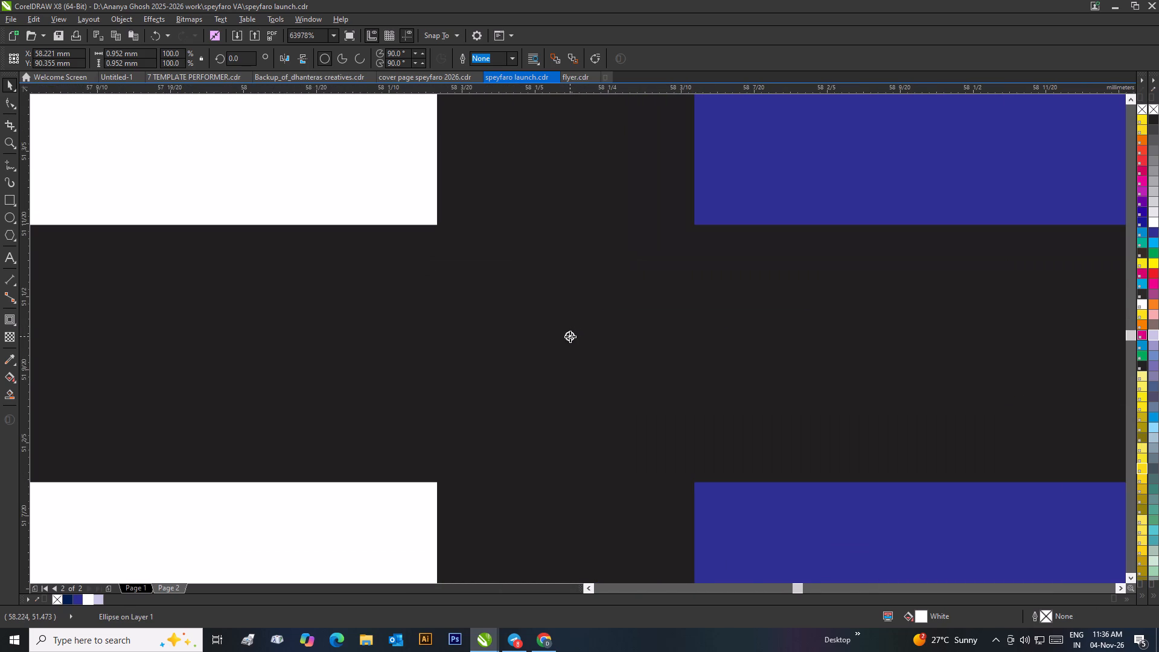
left_click_drag(570, 336, 570, 339)
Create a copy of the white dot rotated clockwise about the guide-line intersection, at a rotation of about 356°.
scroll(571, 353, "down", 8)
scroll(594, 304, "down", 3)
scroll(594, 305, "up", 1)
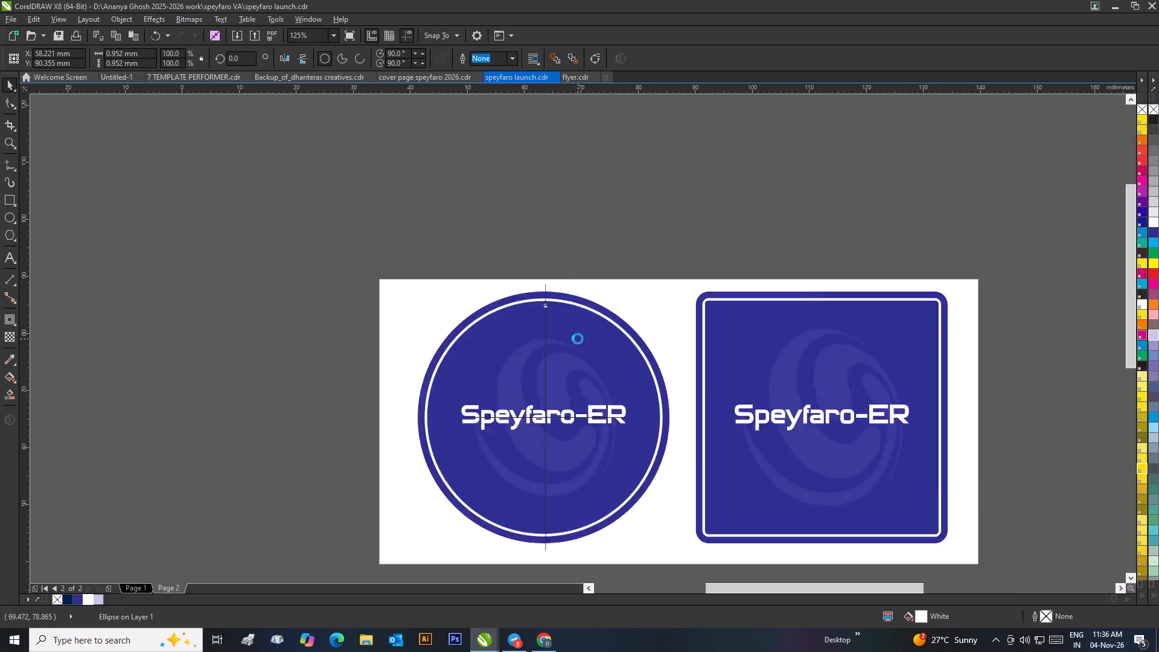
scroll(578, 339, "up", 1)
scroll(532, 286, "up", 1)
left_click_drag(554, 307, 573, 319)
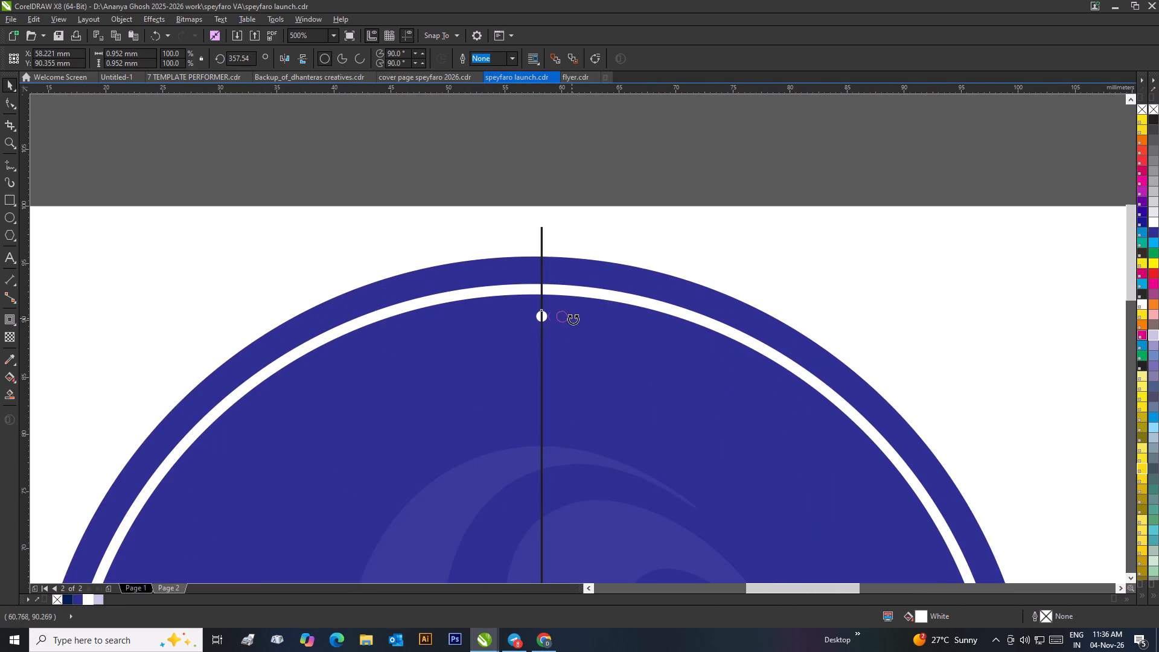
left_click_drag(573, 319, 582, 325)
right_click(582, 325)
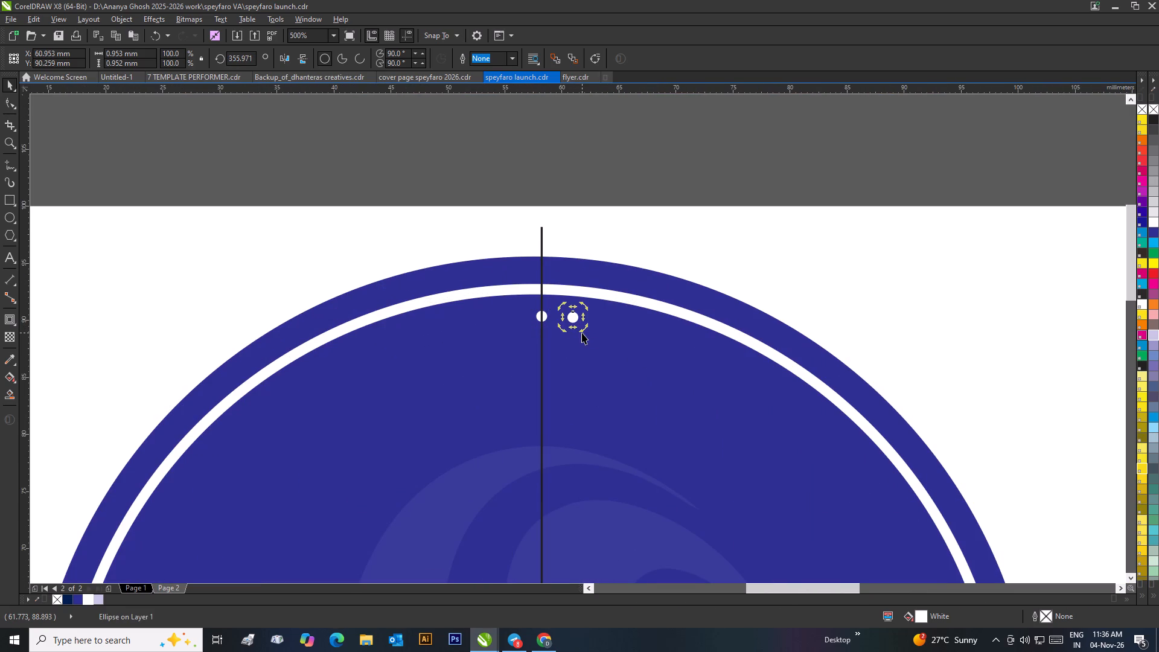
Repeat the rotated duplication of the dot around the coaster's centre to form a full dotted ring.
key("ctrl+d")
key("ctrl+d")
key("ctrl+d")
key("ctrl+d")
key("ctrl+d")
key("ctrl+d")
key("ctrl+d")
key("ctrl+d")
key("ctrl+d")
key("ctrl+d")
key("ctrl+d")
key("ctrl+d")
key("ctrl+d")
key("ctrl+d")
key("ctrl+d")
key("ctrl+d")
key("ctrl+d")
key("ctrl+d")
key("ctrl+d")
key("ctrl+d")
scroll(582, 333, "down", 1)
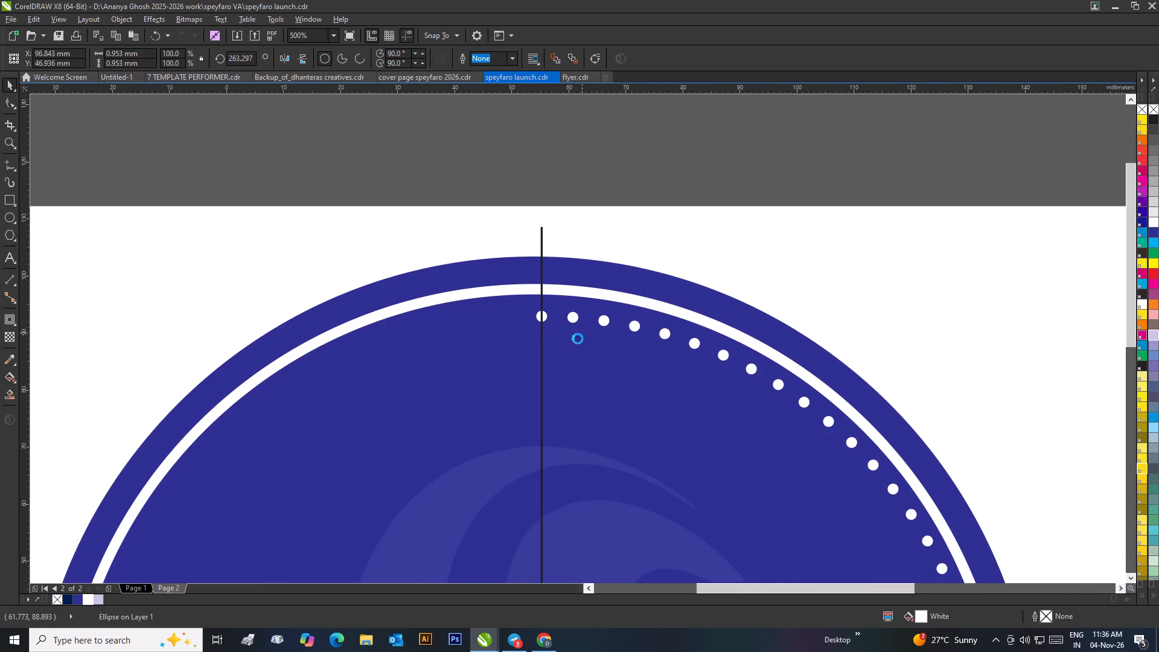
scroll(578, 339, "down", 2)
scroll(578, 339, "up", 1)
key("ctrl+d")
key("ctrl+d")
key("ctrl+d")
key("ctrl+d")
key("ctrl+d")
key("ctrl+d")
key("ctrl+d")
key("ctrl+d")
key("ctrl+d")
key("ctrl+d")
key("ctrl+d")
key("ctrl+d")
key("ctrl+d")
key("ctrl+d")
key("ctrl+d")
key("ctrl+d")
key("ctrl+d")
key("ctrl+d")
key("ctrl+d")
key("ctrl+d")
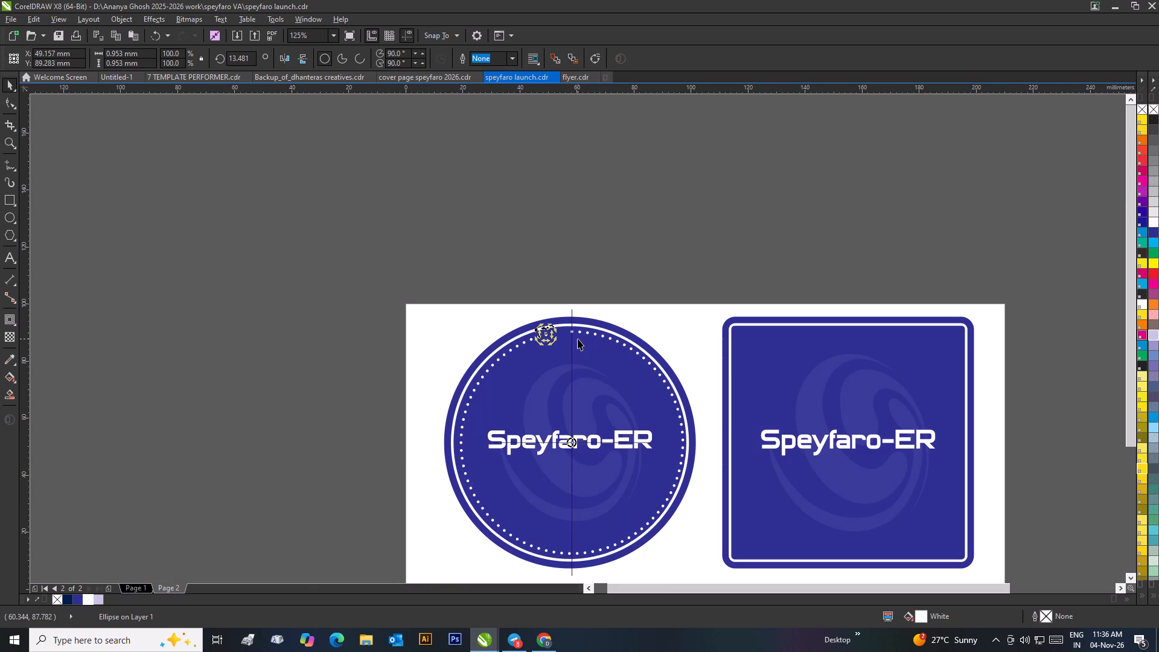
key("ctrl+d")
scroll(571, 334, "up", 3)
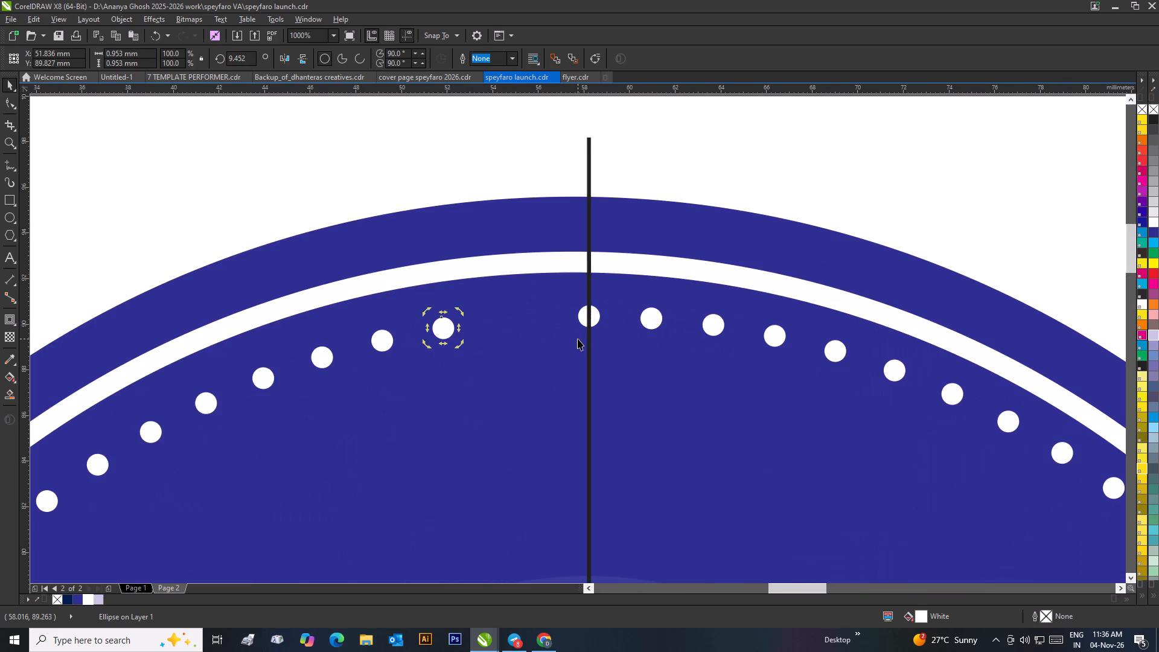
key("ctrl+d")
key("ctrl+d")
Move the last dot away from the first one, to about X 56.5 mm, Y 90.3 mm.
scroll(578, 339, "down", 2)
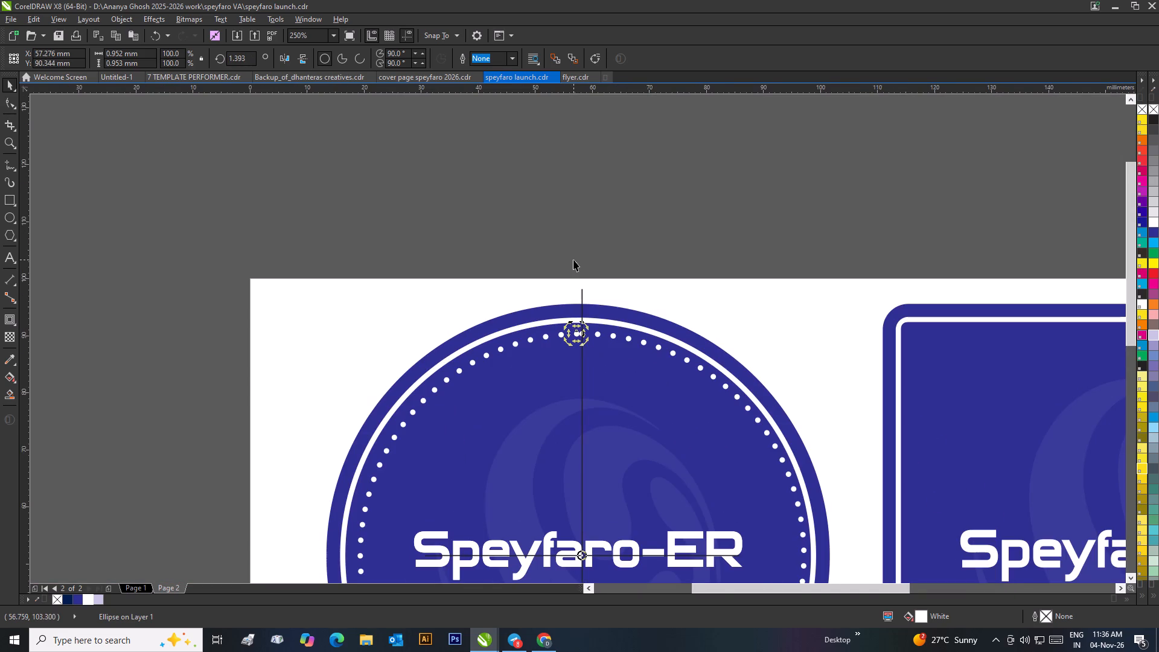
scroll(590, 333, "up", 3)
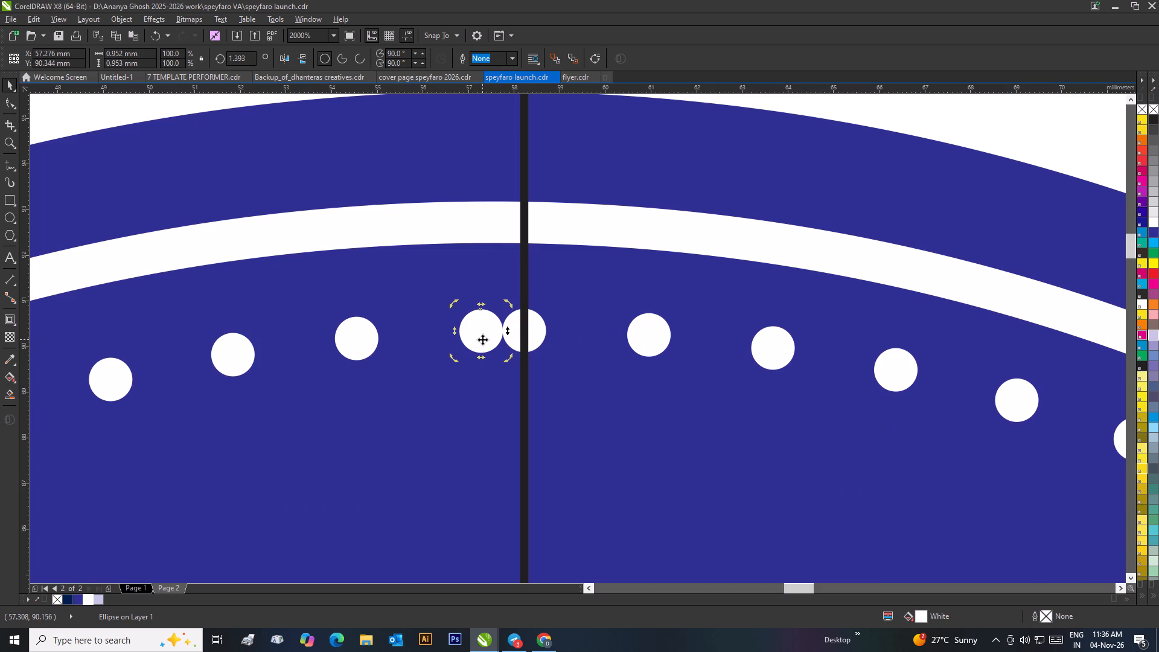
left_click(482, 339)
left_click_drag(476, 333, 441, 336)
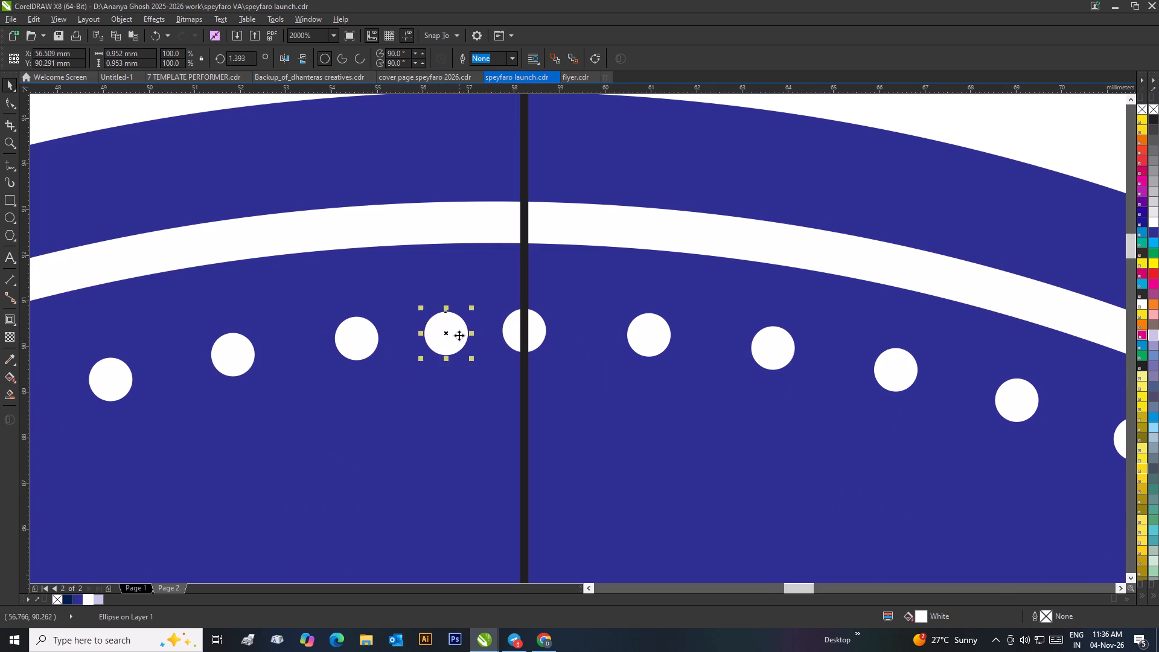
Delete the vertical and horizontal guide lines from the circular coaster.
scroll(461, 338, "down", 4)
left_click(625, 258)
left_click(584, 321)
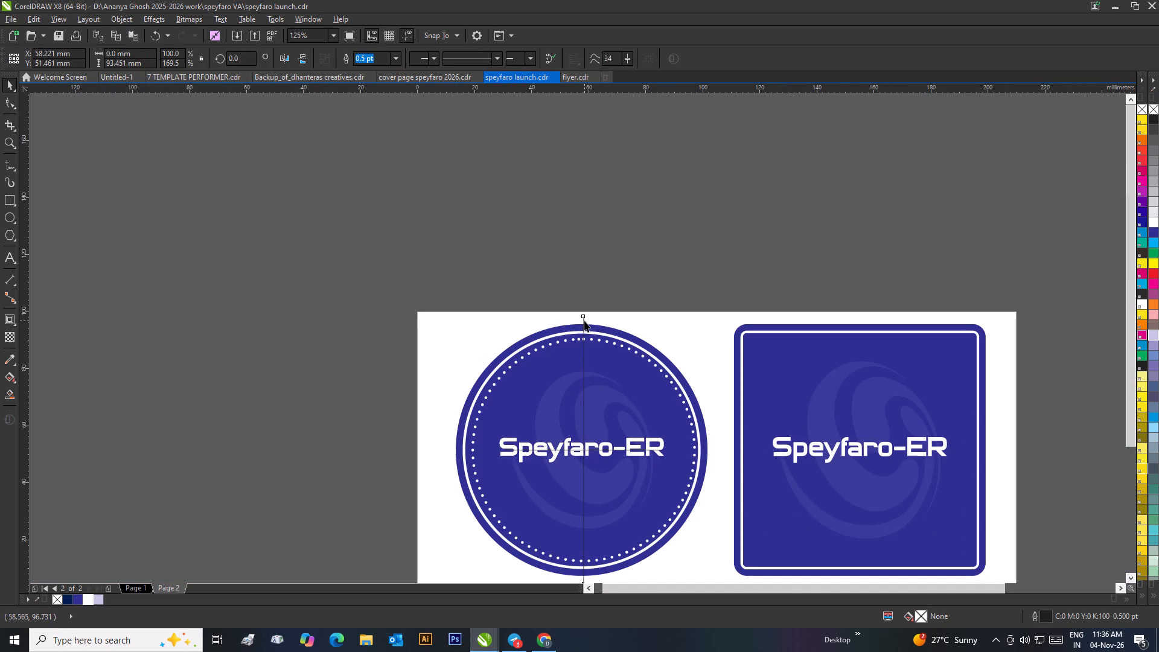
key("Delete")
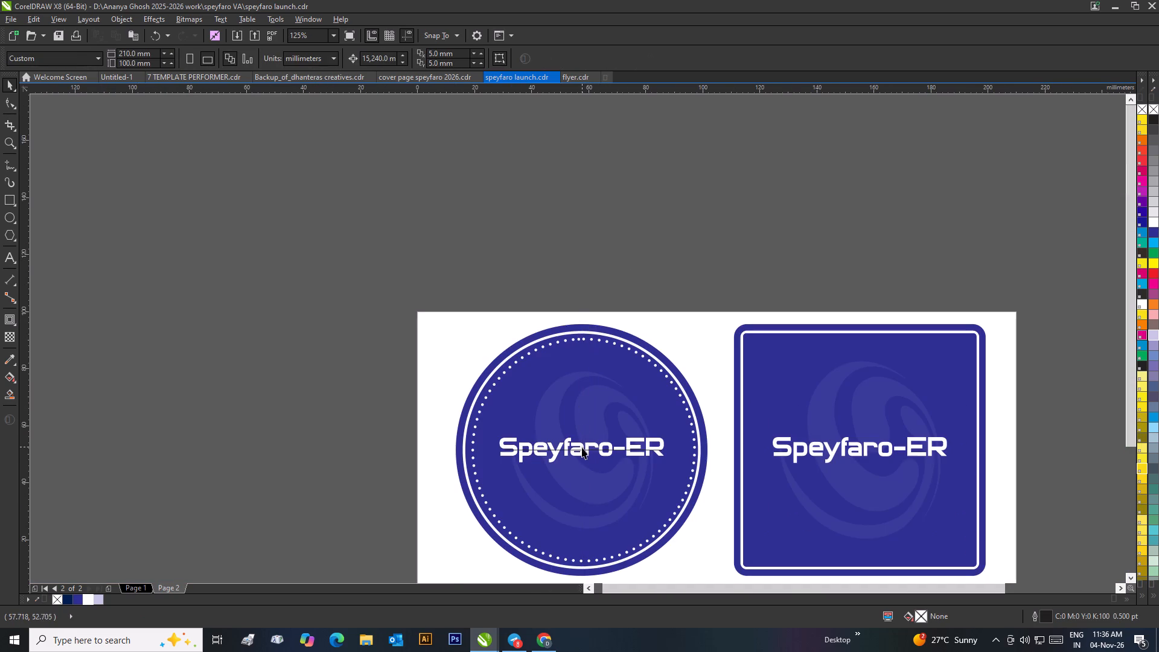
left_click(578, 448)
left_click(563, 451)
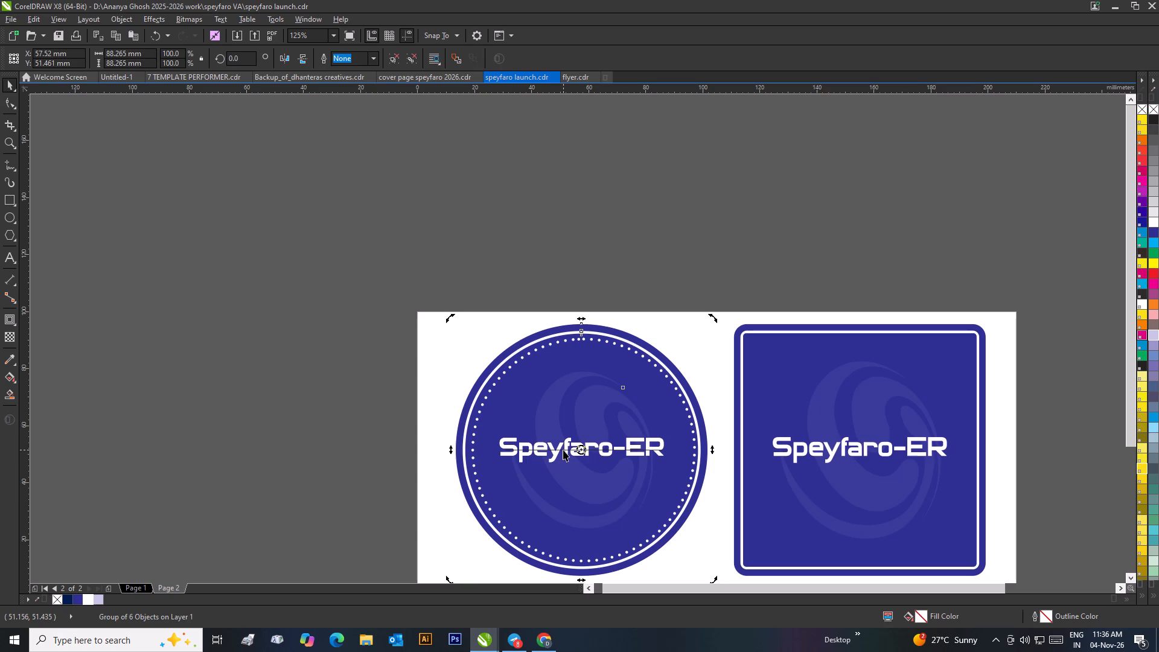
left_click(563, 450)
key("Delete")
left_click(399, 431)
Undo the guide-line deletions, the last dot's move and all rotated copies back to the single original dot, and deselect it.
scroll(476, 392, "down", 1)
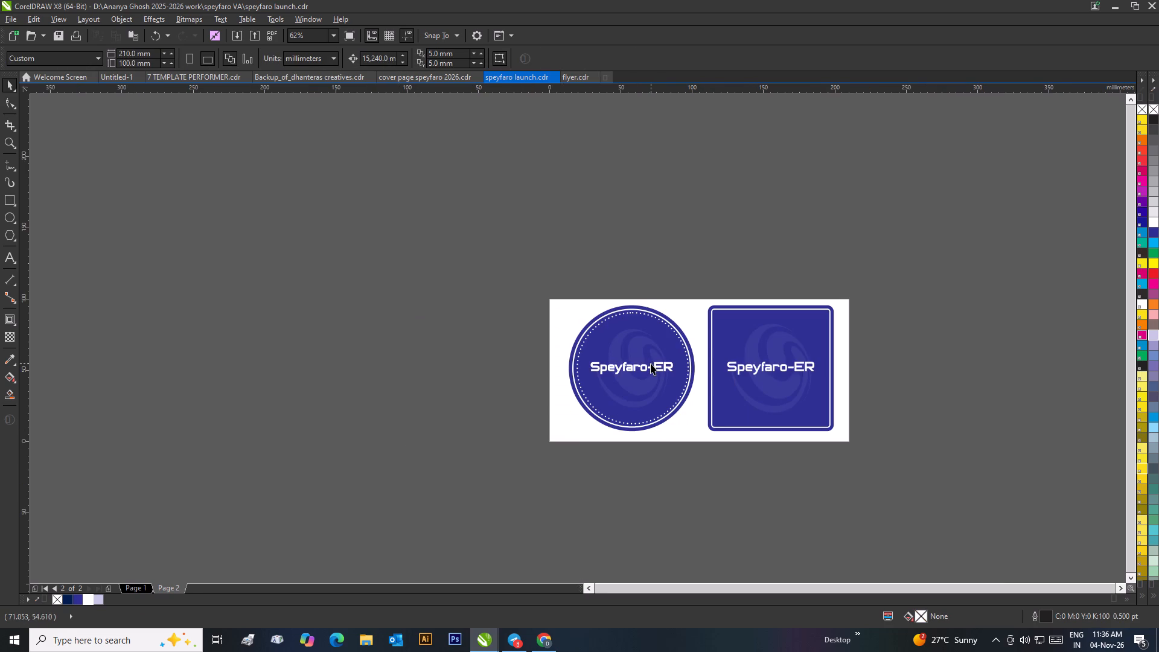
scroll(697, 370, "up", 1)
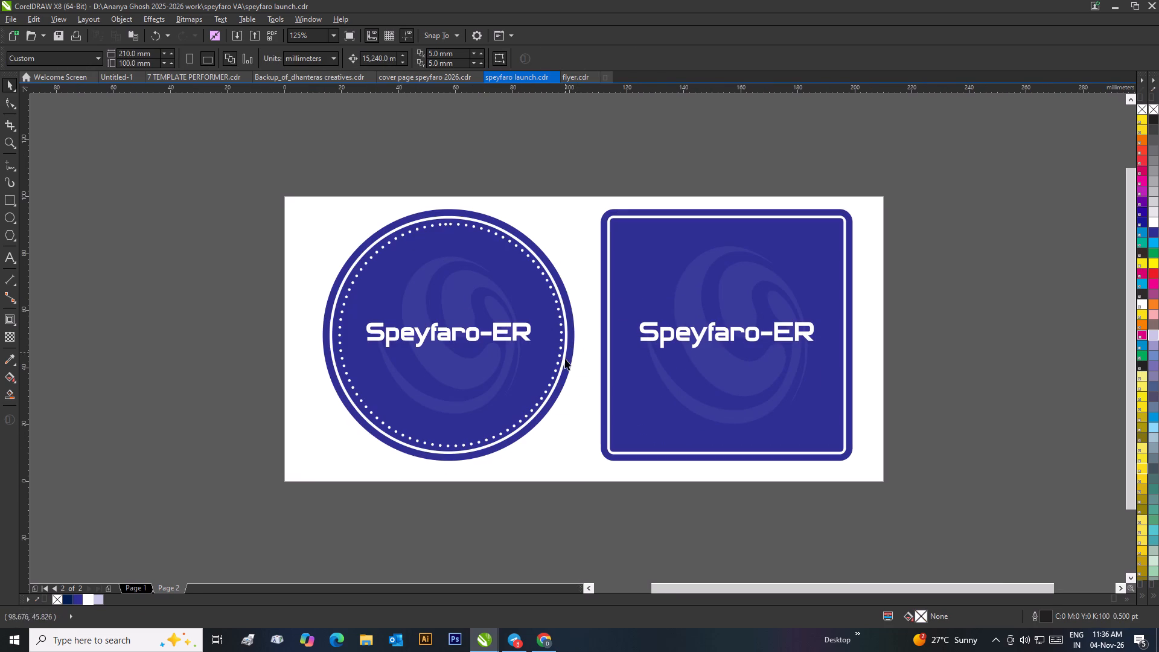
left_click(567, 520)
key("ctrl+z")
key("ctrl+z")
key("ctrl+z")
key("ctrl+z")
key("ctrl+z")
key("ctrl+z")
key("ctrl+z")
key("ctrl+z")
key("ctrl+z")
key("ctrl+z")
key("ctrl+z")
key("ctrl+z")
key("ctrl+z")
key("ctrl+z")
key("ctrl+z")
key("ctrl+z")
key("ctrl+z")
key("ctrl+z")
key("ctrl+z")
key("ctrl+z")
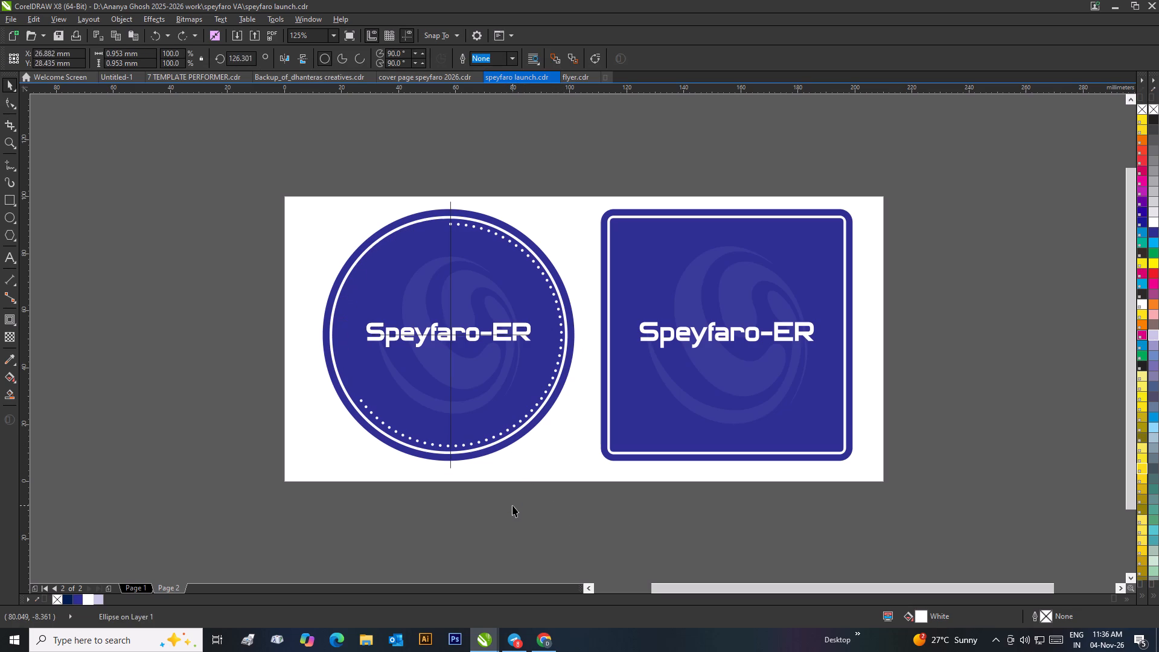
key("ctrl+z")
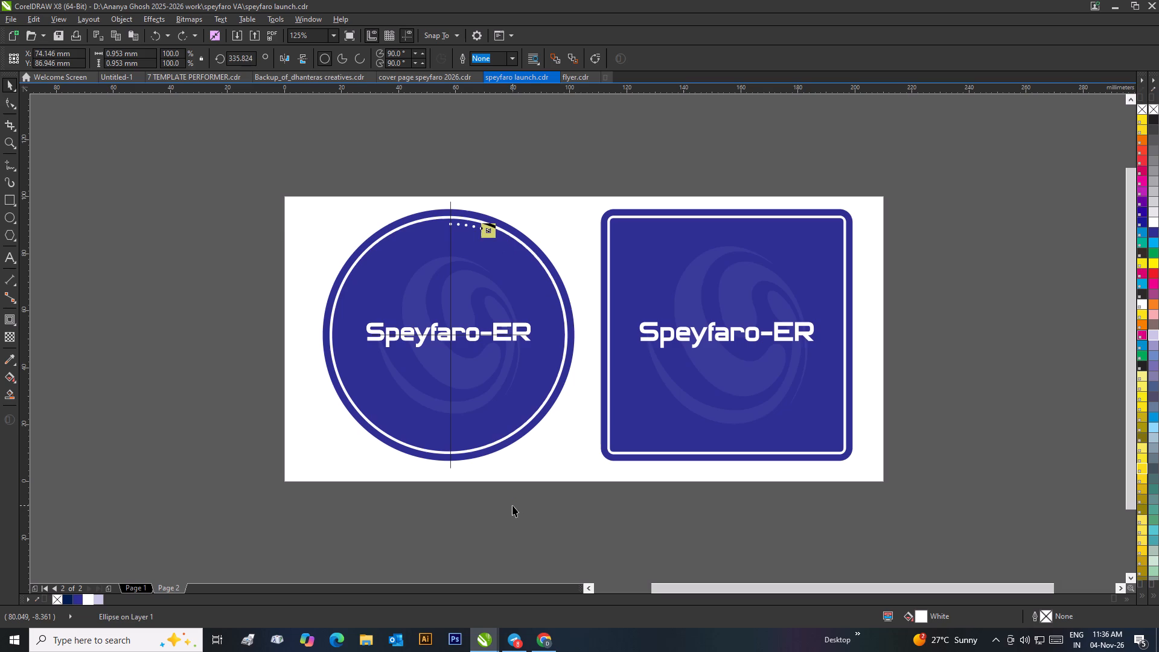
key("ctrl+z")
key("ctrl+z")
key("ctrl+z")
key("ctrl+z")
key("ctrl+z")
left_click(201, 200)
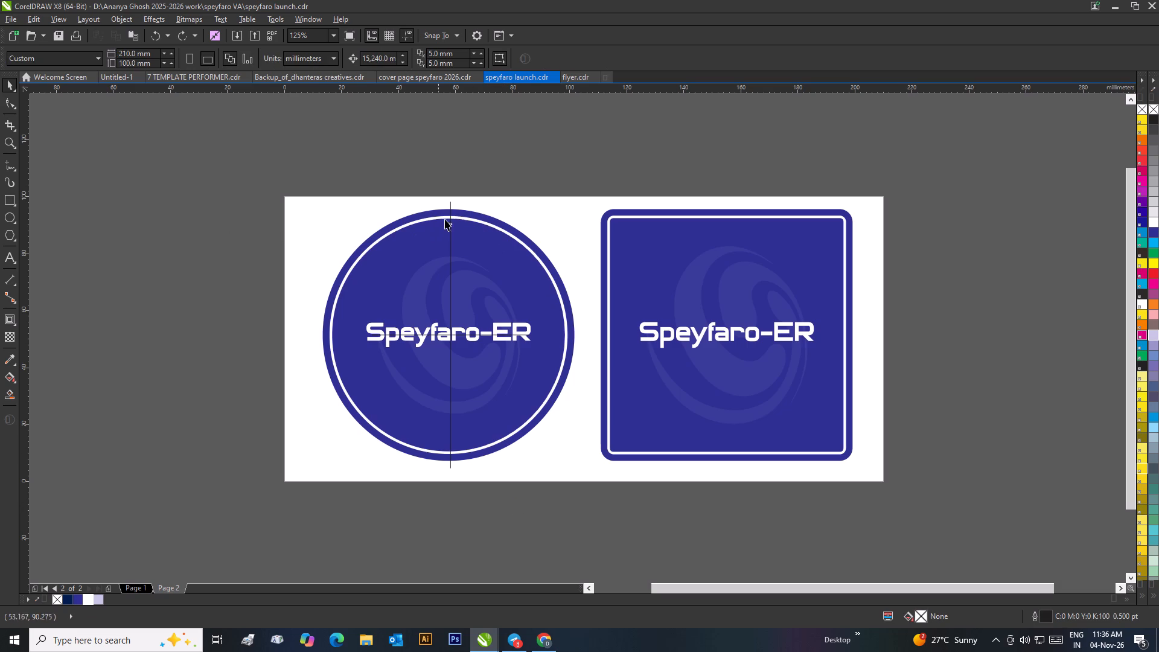
left_click(452, 206)
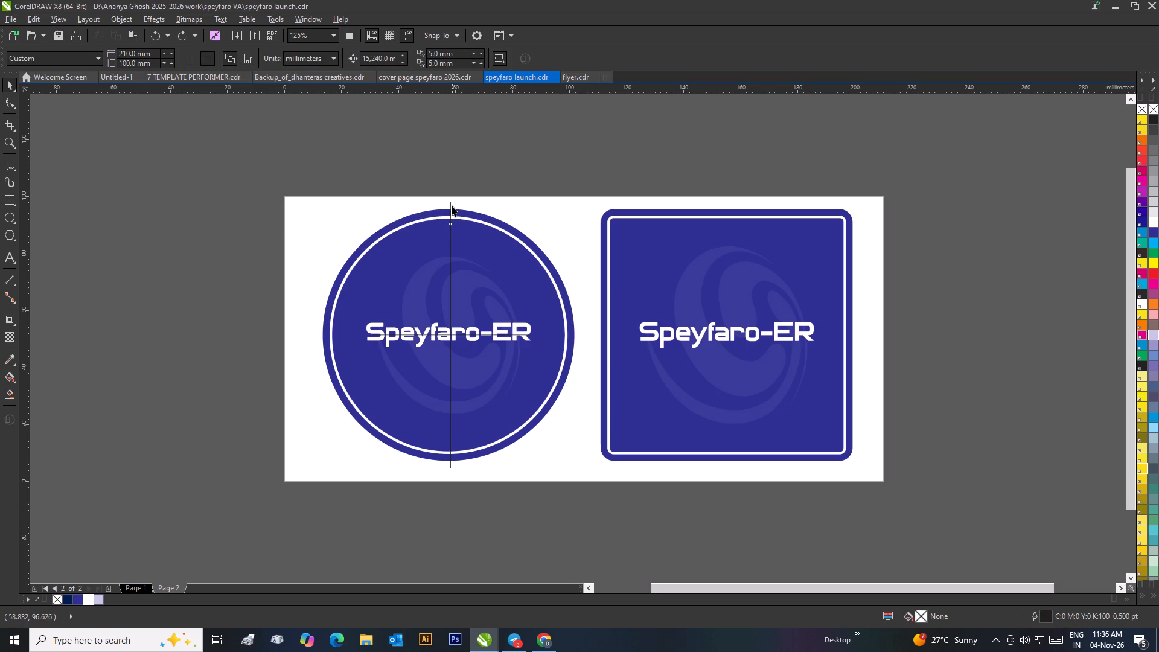
left_click(452, 205)
left_click(451, 206)
key("Delete")
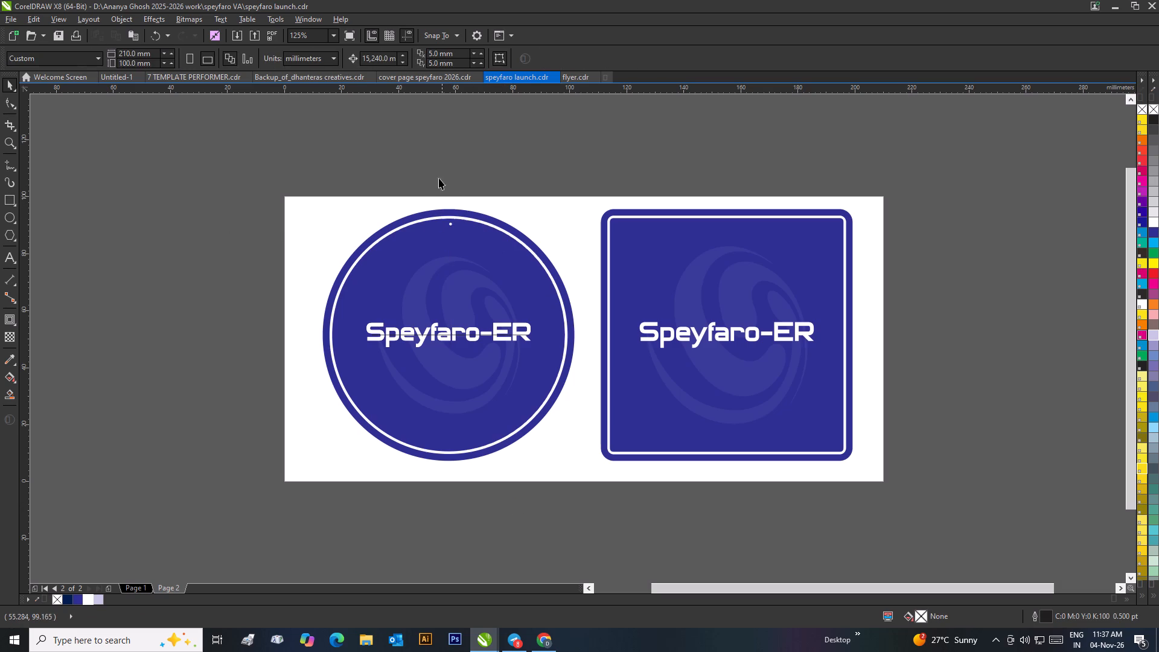
left_click_drag(424, 157, 484, 248)
key("Delete")
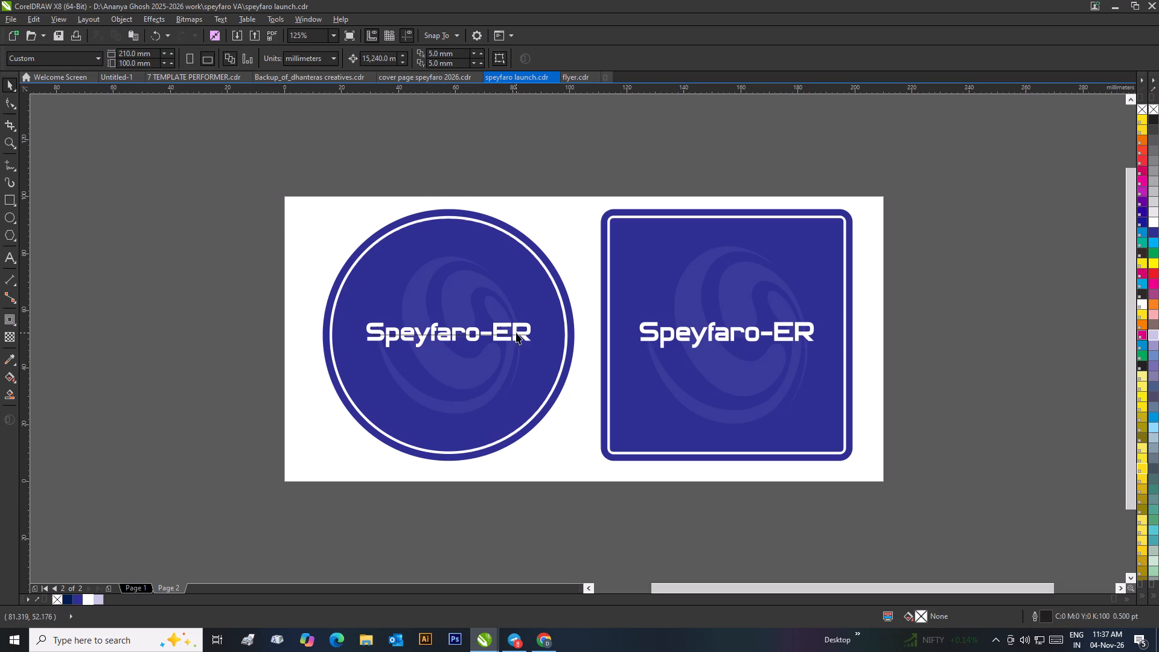
left_click(510, 334)
key("Delete")
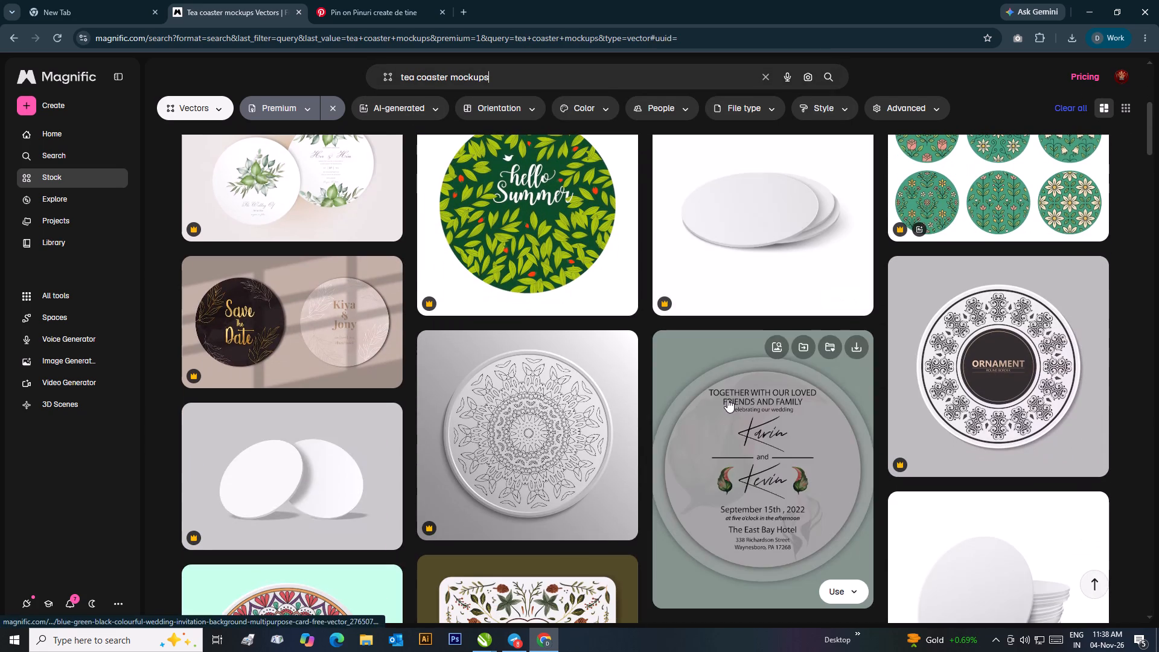
scroll(290, 465, "down", 5)
scroll(663, 468, "down", 3)
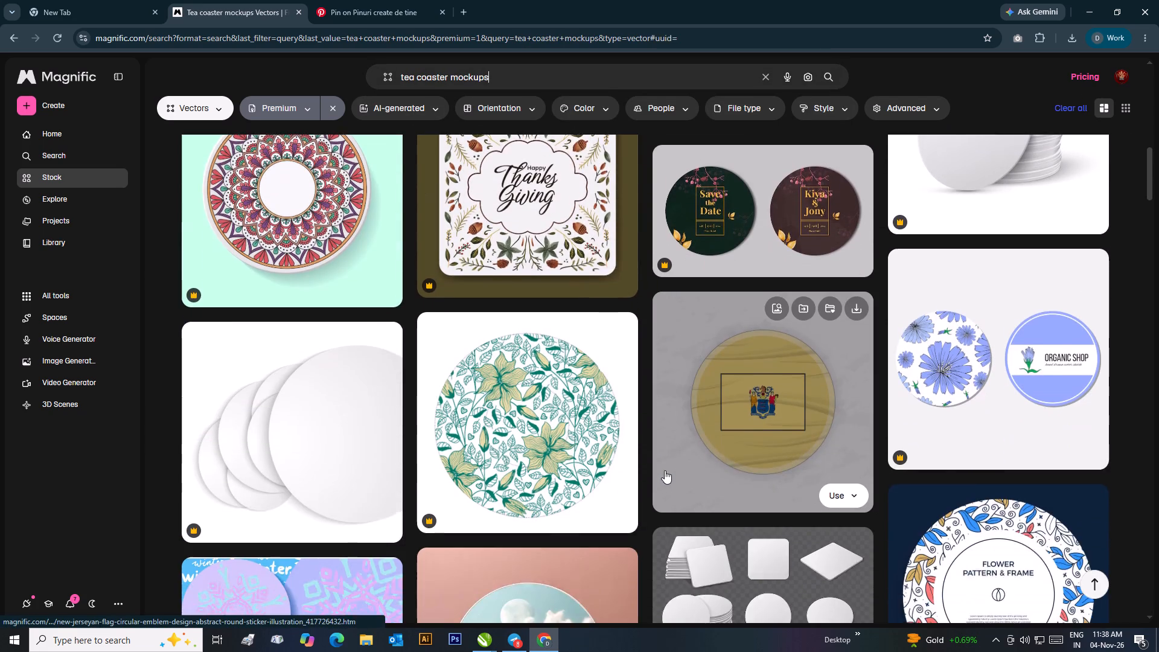
scroll(661, 470, "down", 2)
scroll(592, 457, "down", 3)
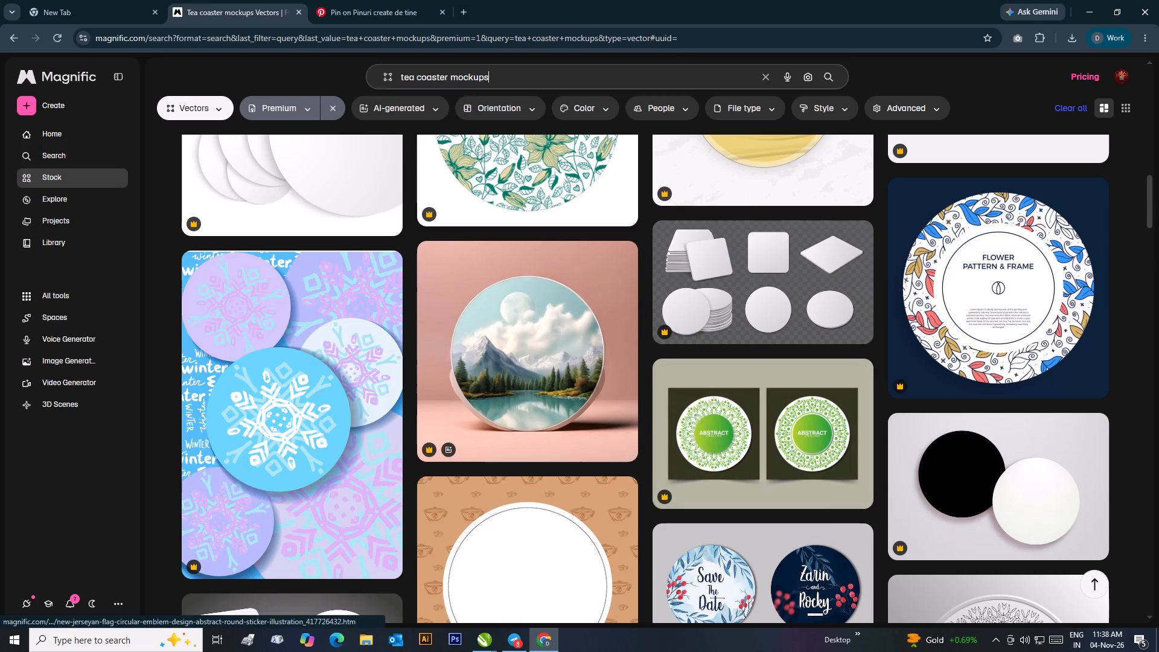
Search Google Images for "tea coaster mockup" in a new browser tab.
left_click(460, 15)
left_click(414, 226)
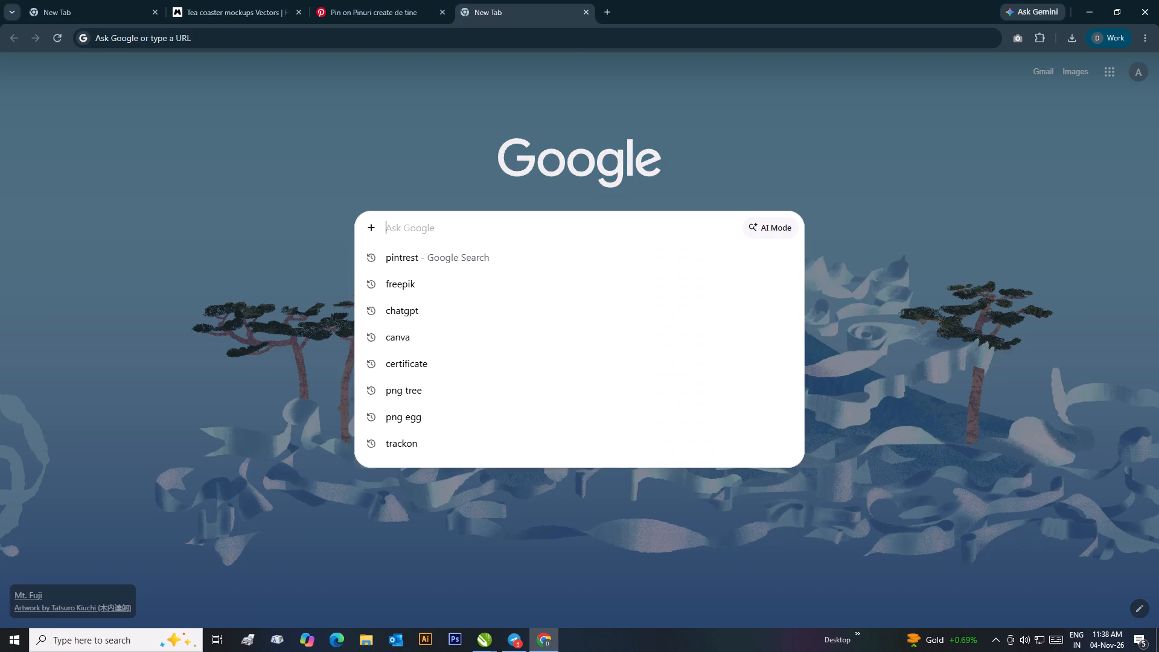
key("t")
type("ea c")
type("oaster mock")
left_click(442, 261)
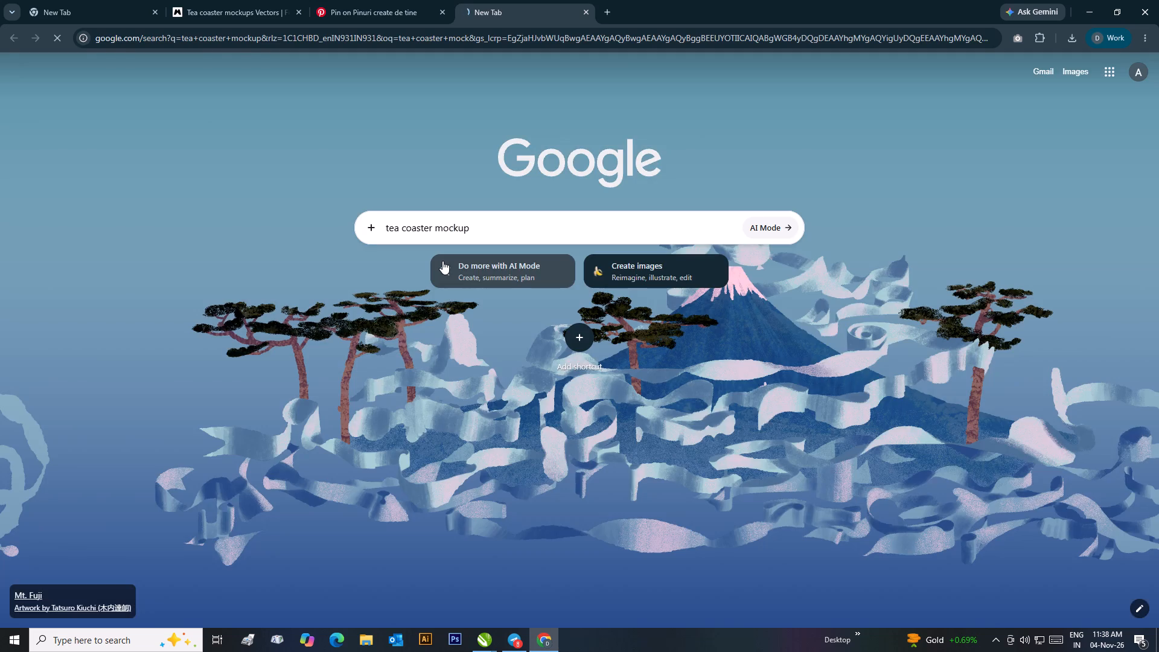
left_click(260, 125)
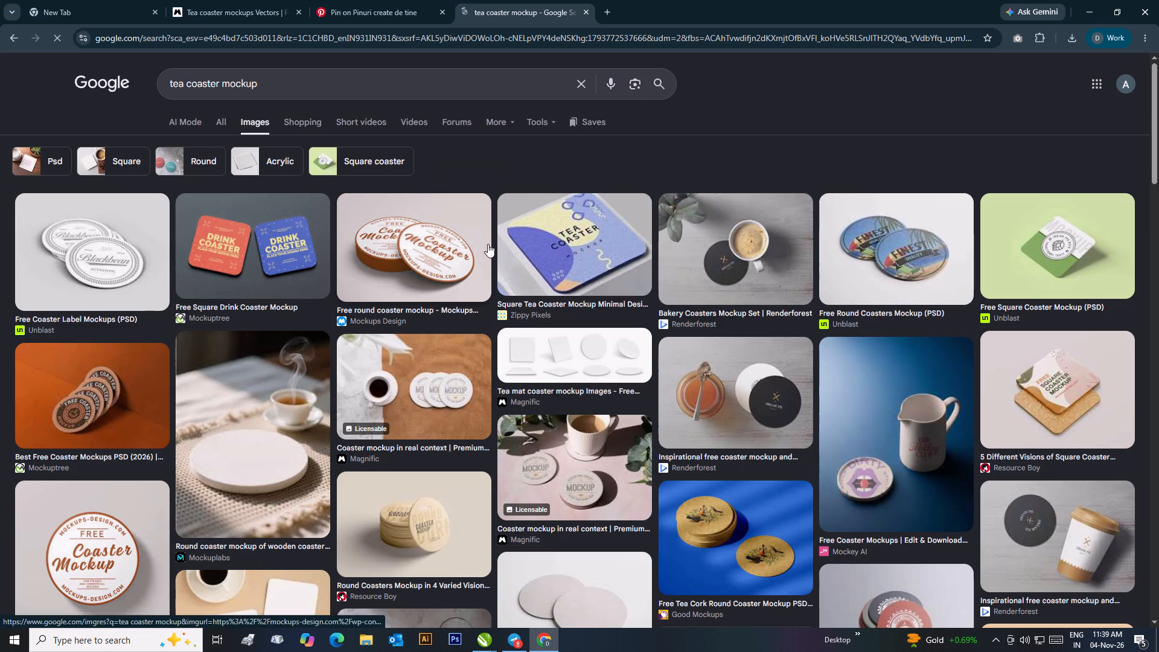
Save the Mockuplabs image of a round coaster on a woven placemat with steaming tea as JPEG "gyy".
scroll(649, 291, "down", 5)
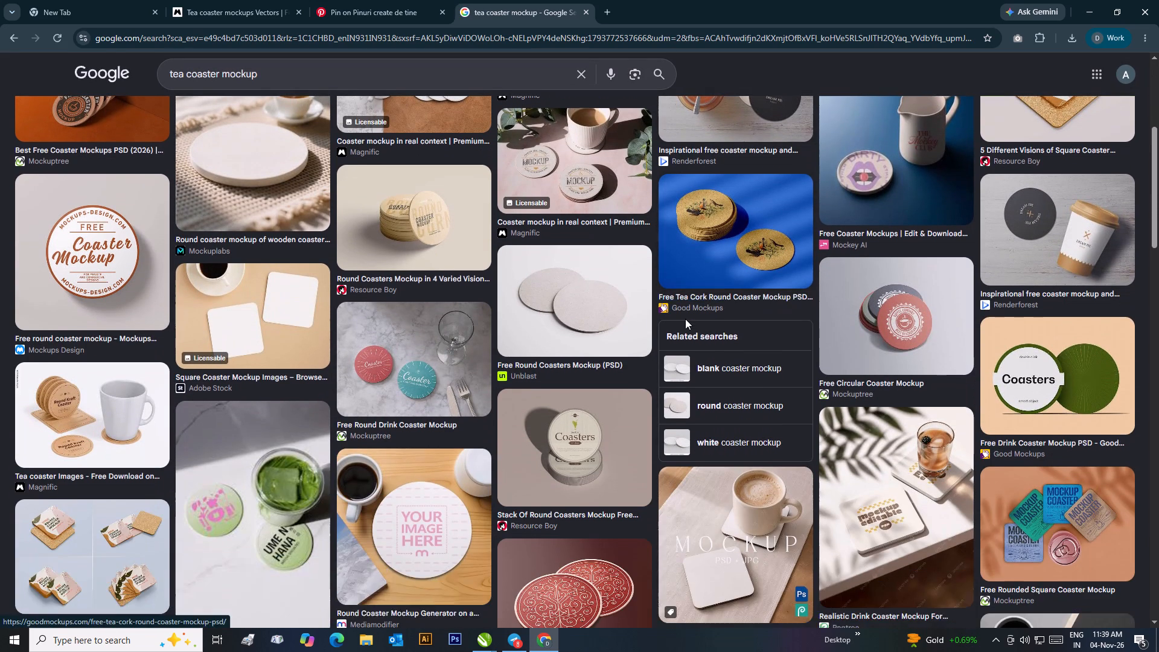
scroll(685, 319, "up", 1)
left_click(298, 189)
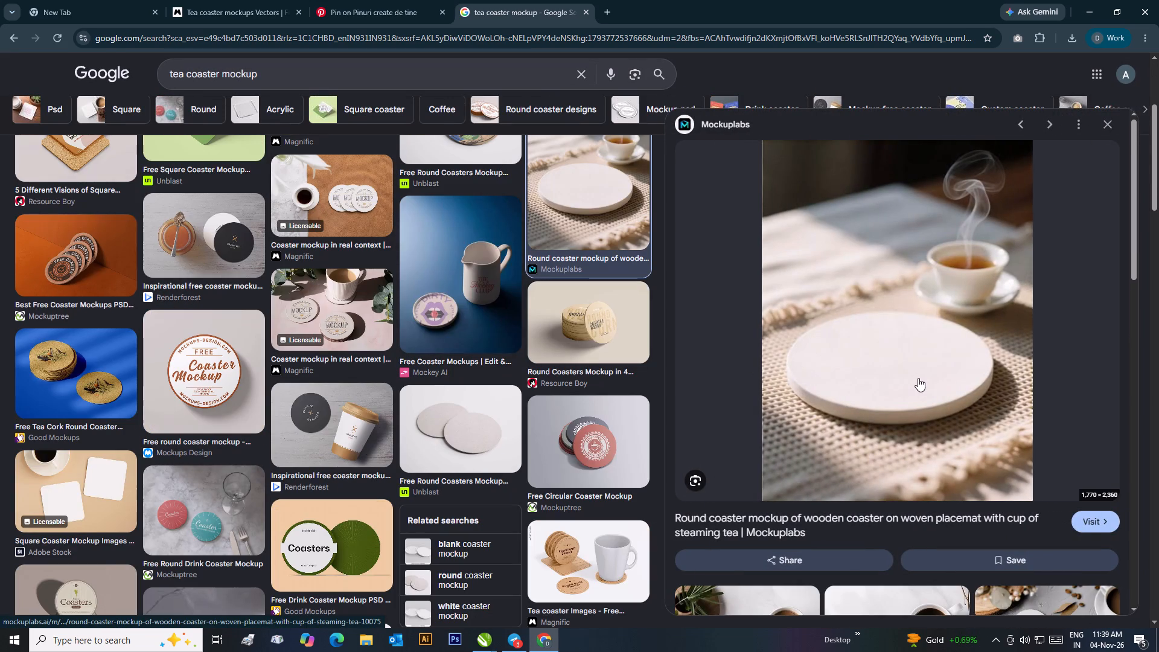
right_click(918, 378)
left_click(982, 308)
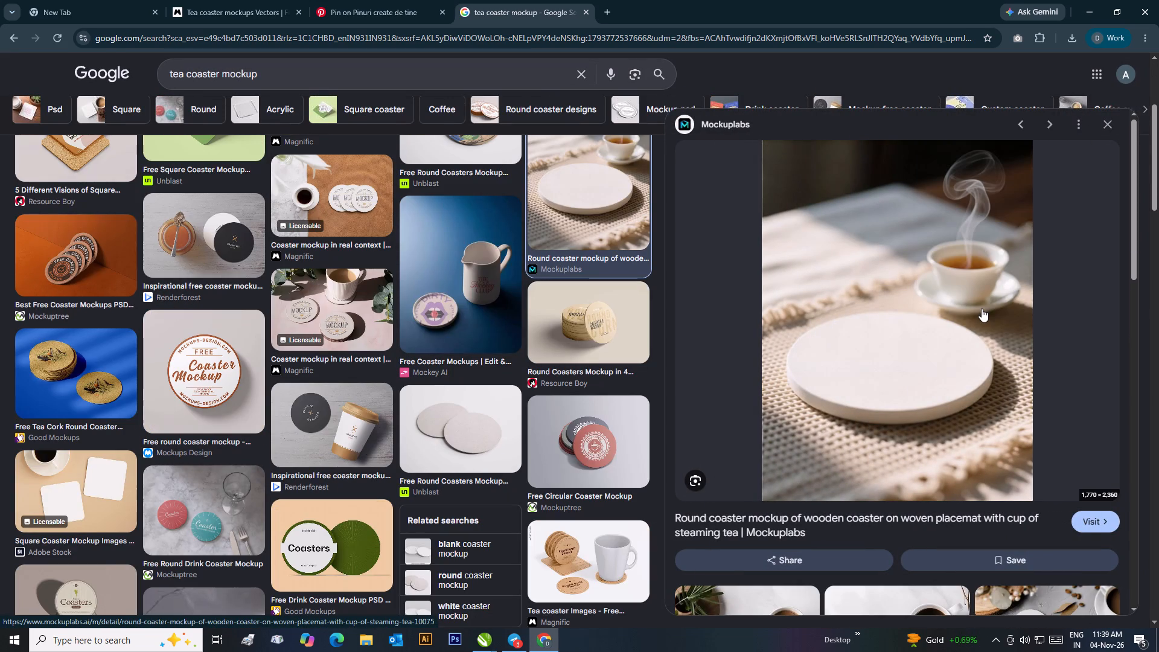
right_click(963, 310)
left_click(1013, 482)
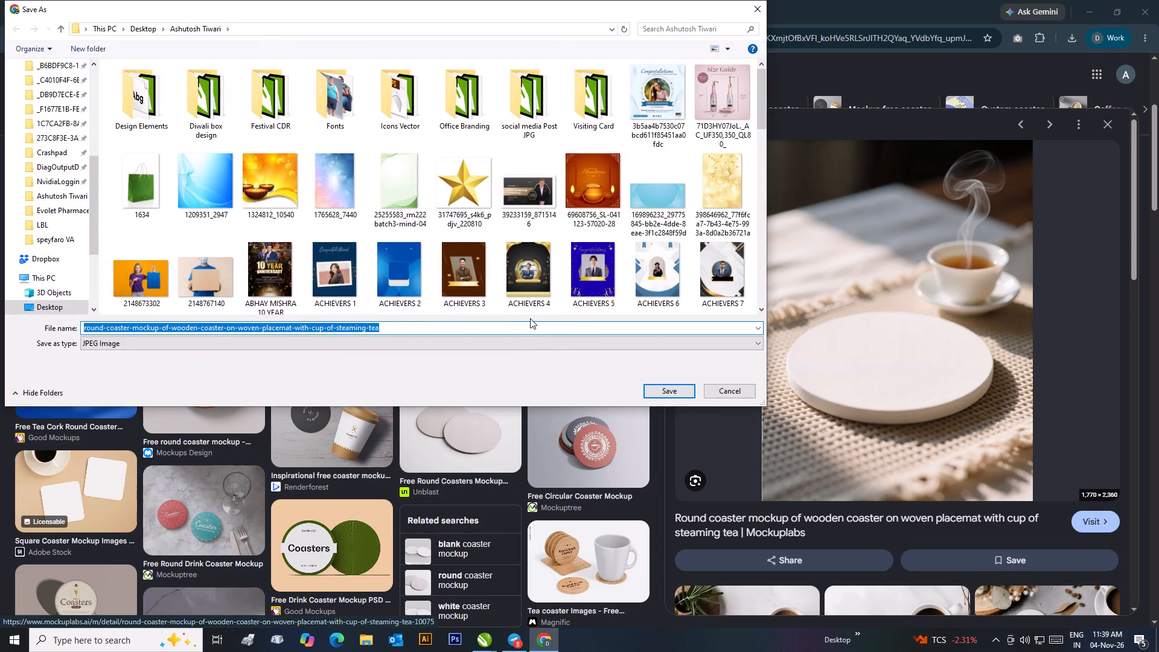
key("BackSpace")
type("ygy")
left_click(669, 383)
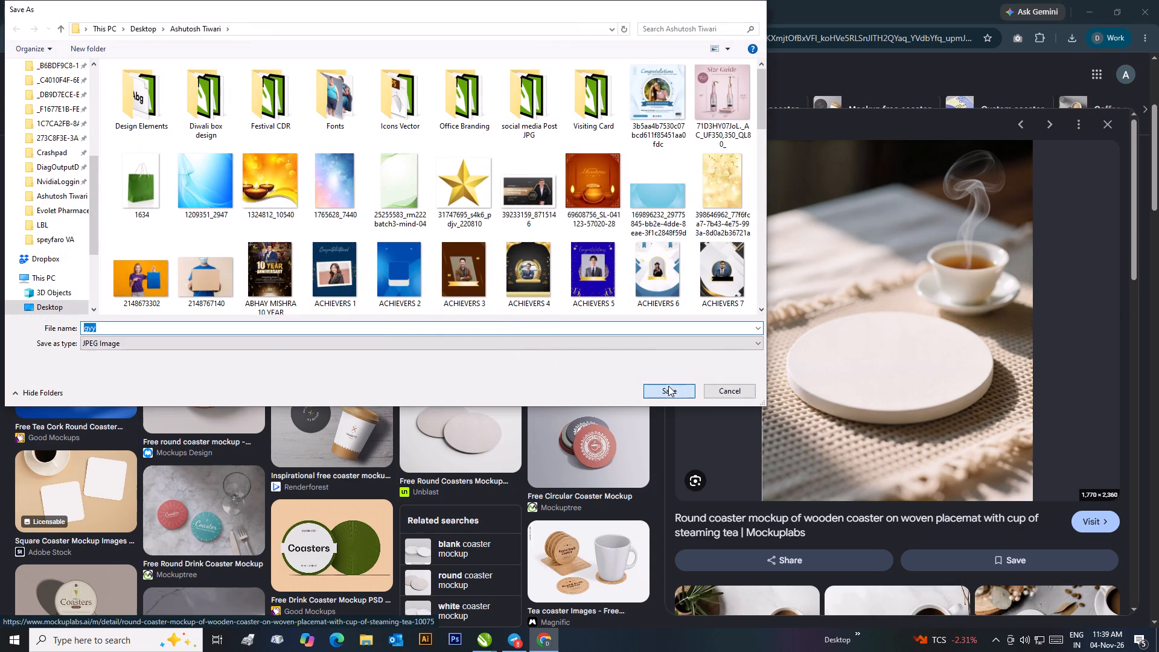
Save the related Mockuplabs image of a round rimmed coaster beside a heart-latte cup as JPEG "yfyu".
scroll(851, 385, "down", 7)
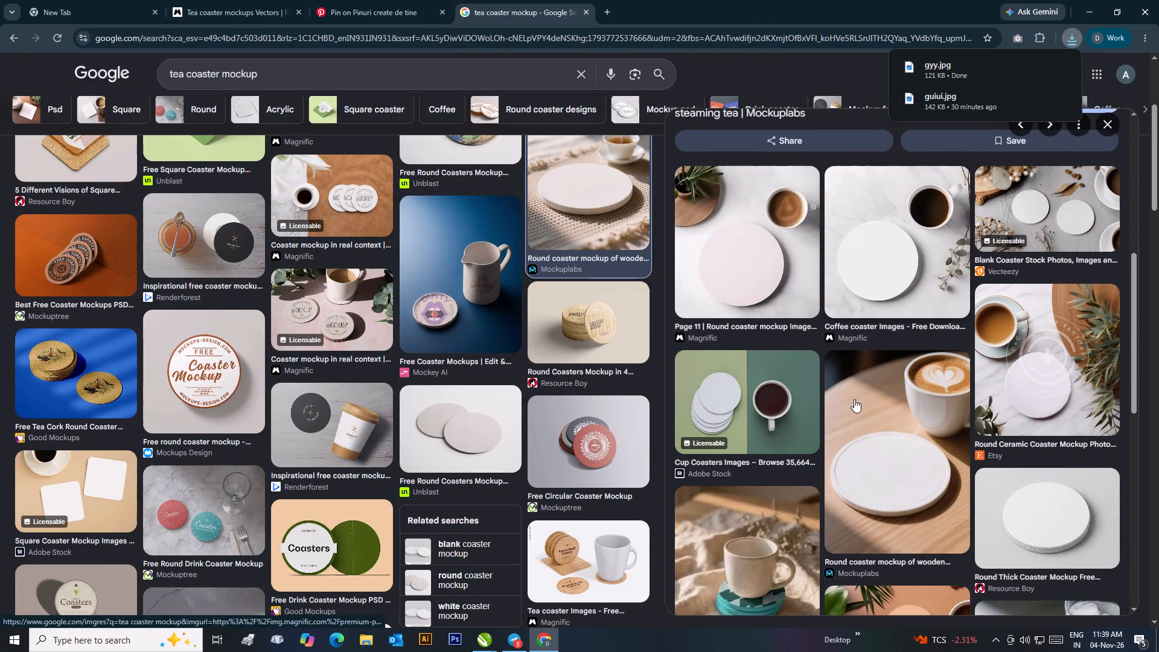
scroll(854, 399, "down", 2)
left_click(887, 374)
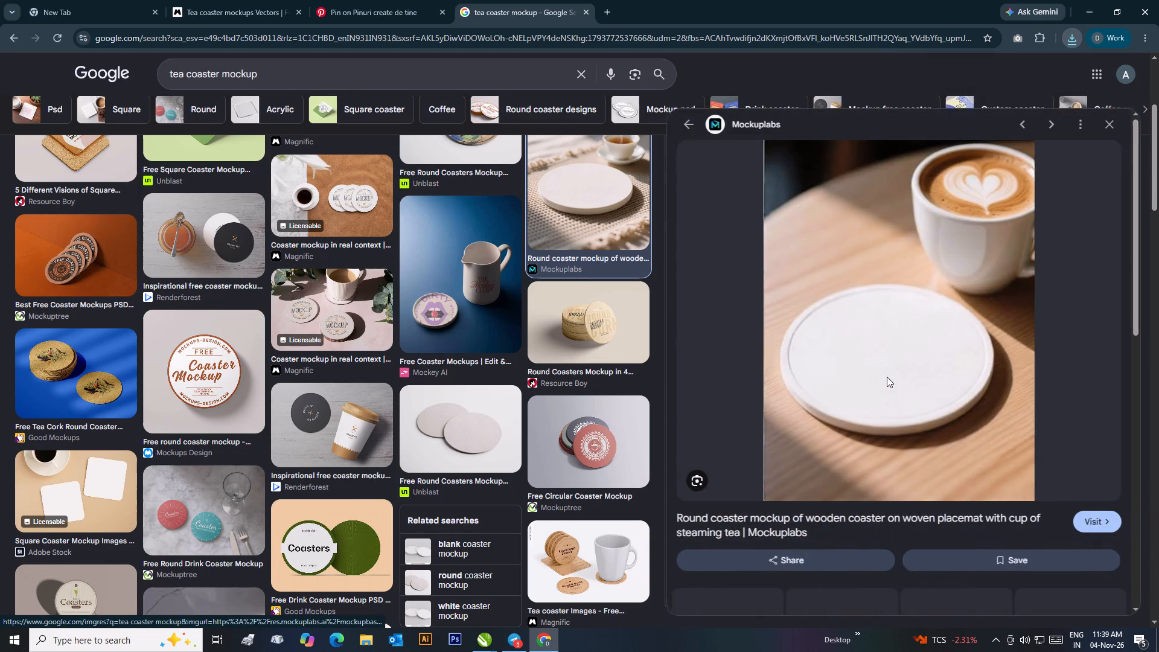
right_click(887, 379)
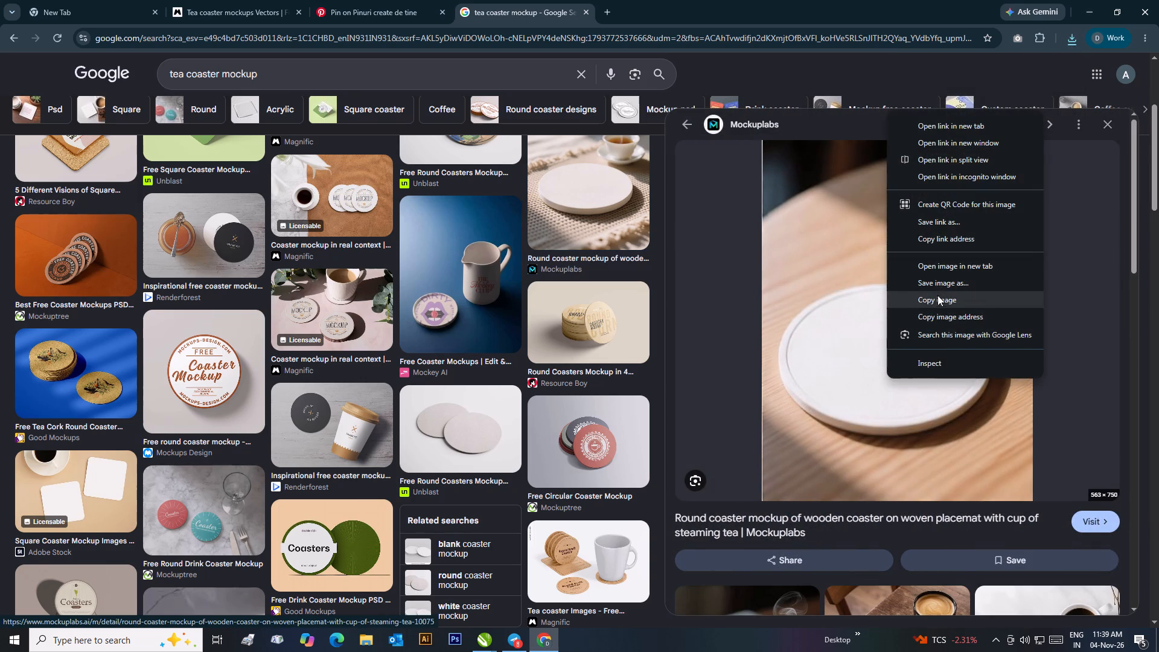
left_click(939, 290)
key("BackSpace")
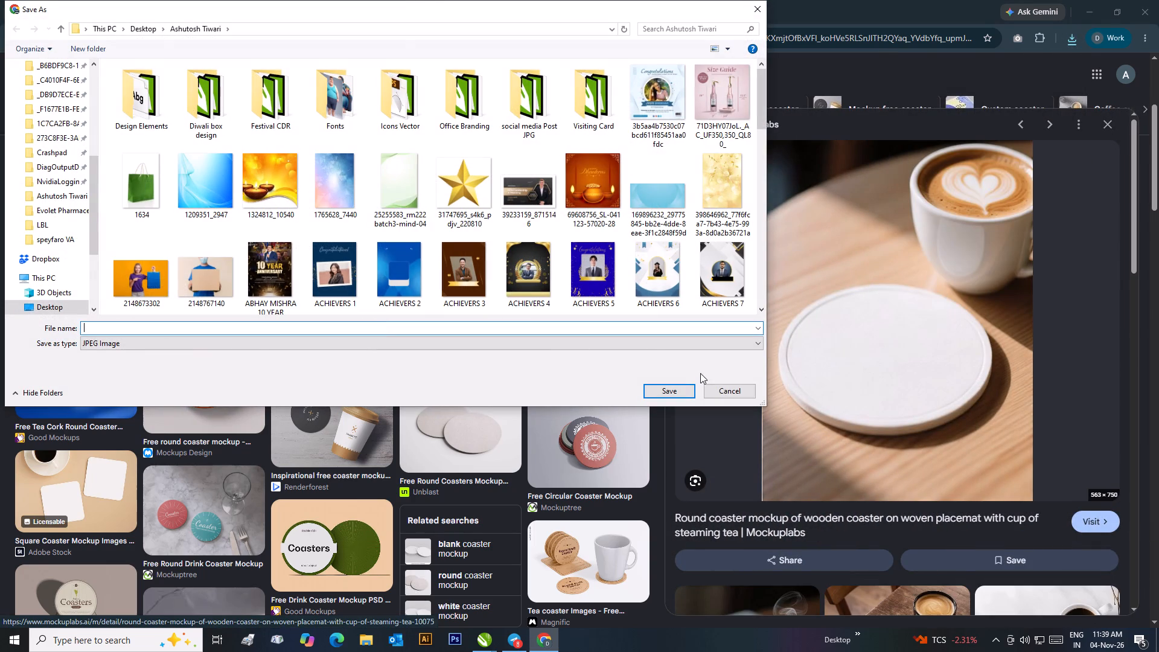
type("yfyu")
left_click(667, 393)
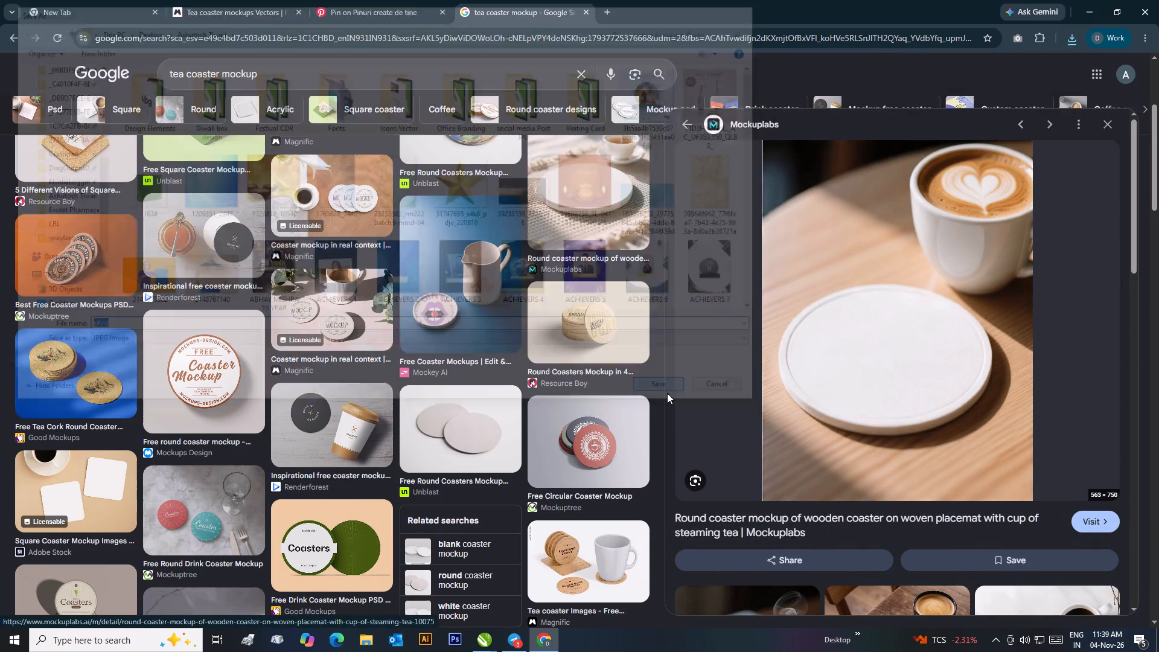
Find Pixpine's Two Square Coaster Mockup among the related images and save its picture as "ug".
scroll(757, 448, "down", 3)
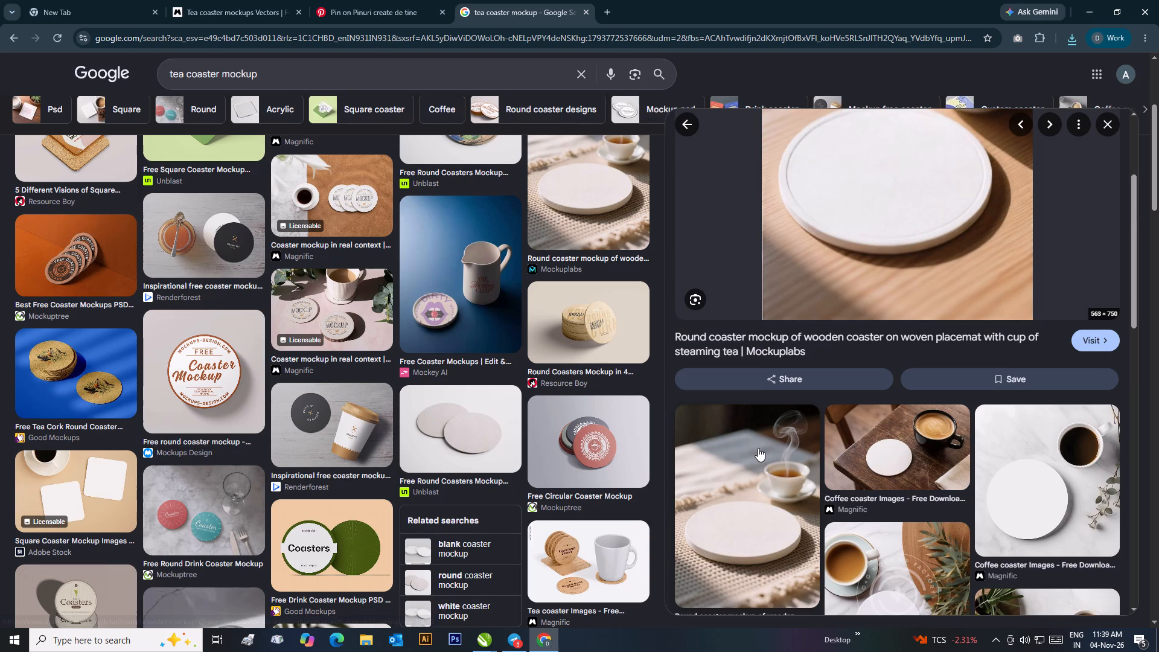
scroll(758, 448, "down", 7)
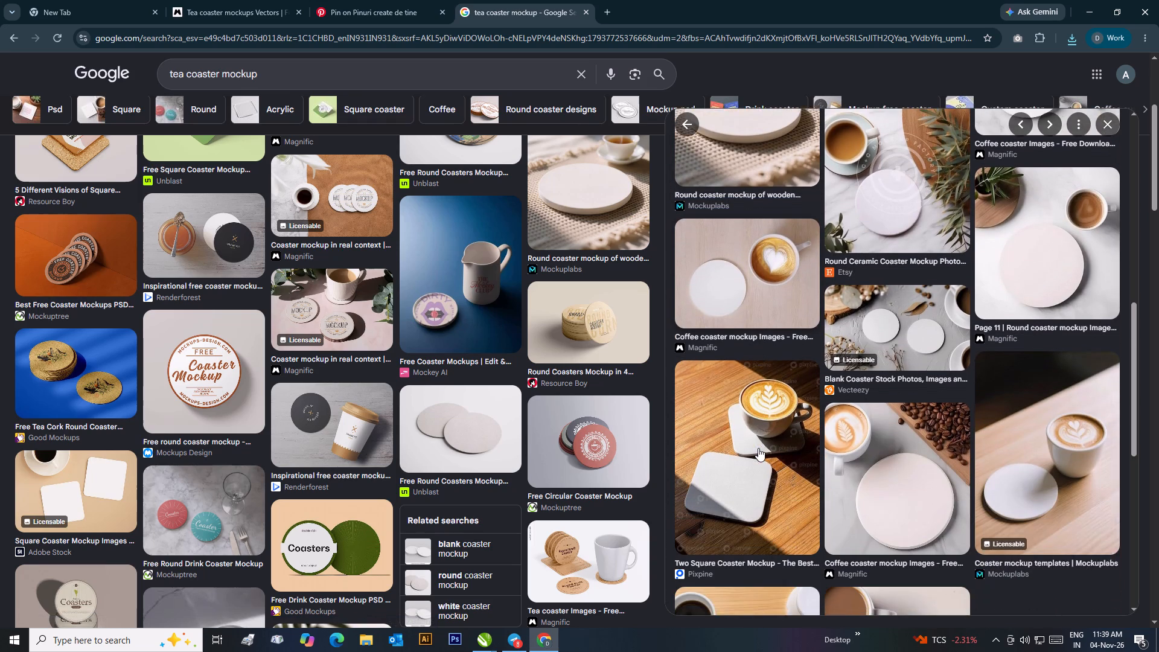
scroll(758, 448, "down", 6)
scroll(758, 448, "up", 3)
scroll(758, 448, "down", 1)
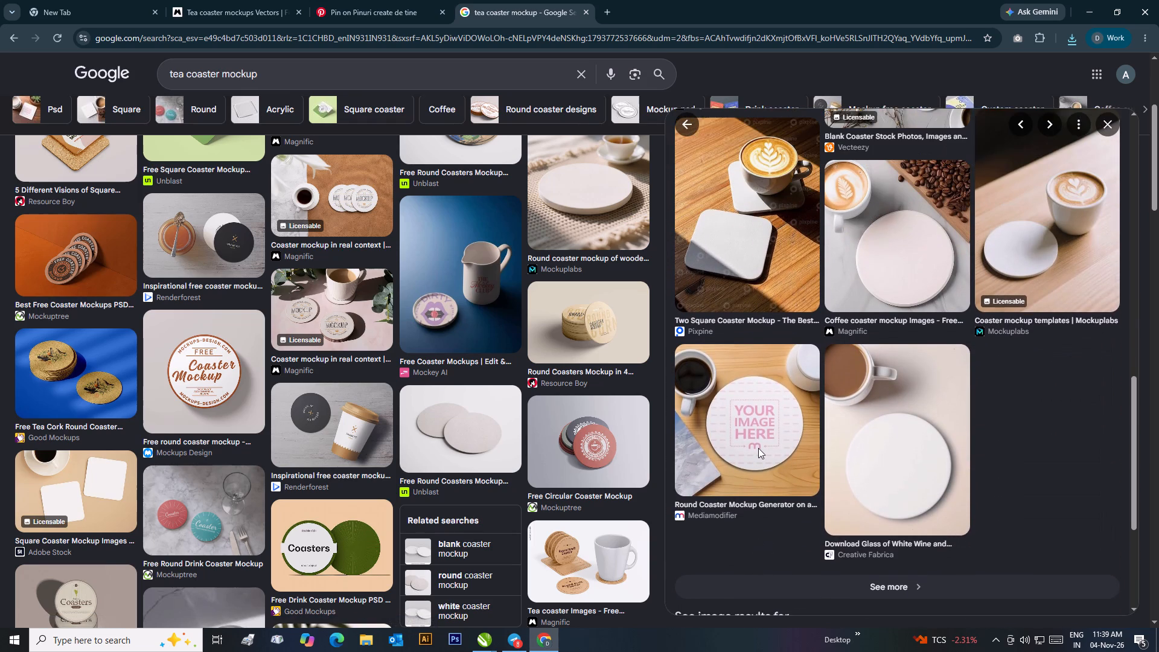
scroll(758, 448, "up", 3)
left_click(753, 447)
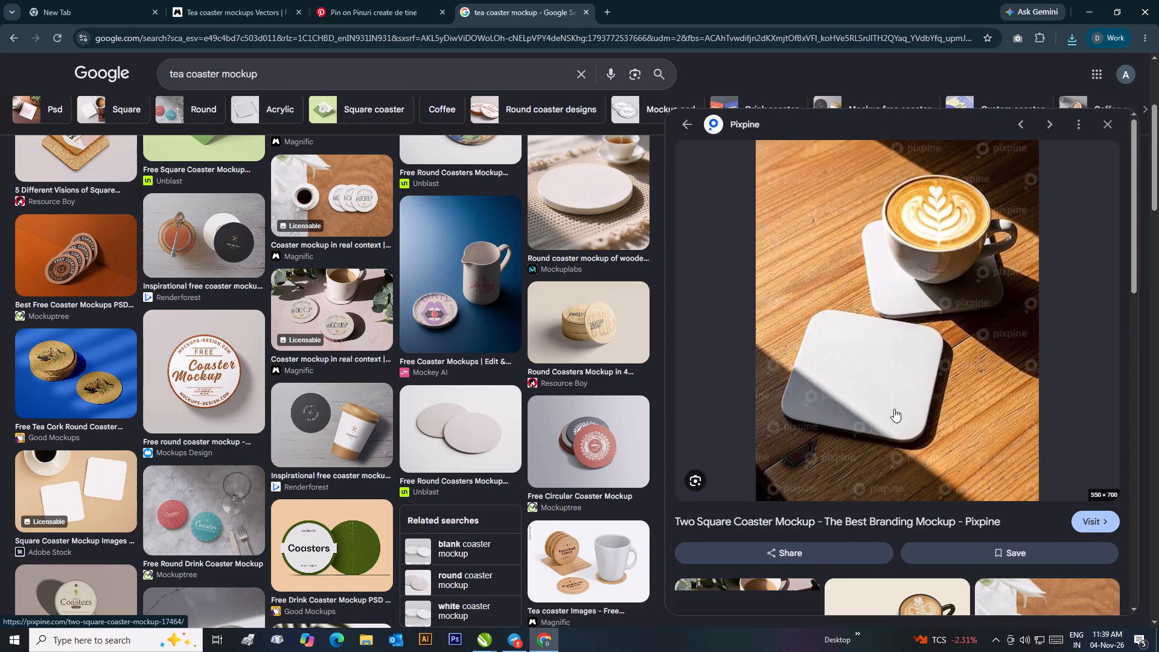
right_click(930, 312)
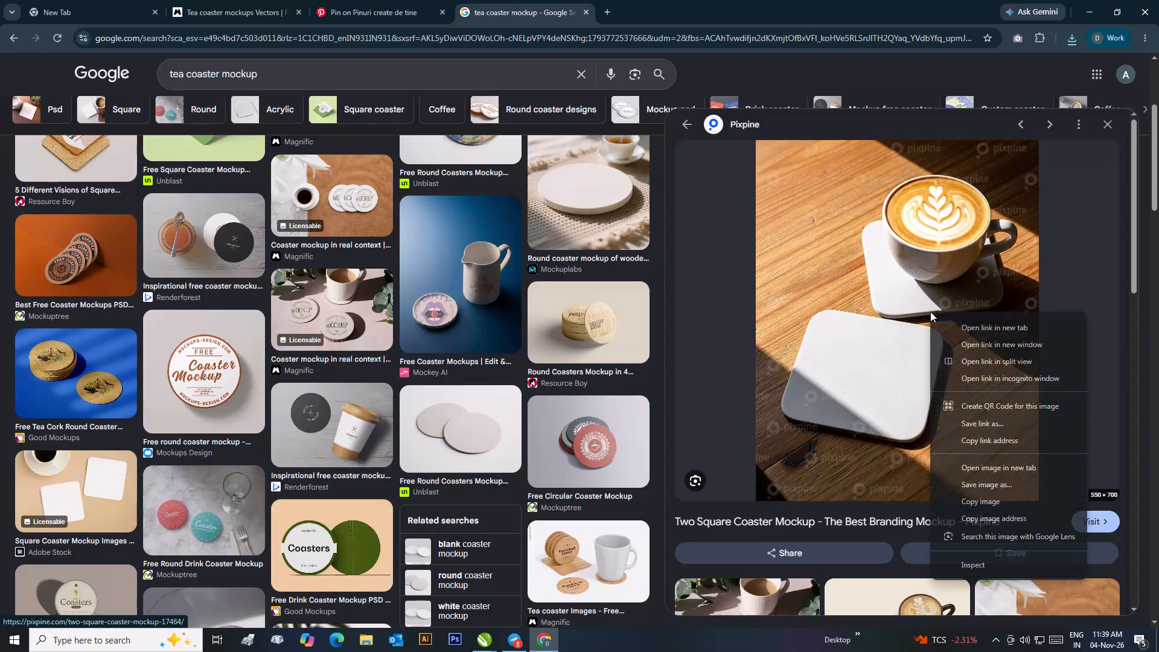
left_click(989, 476)
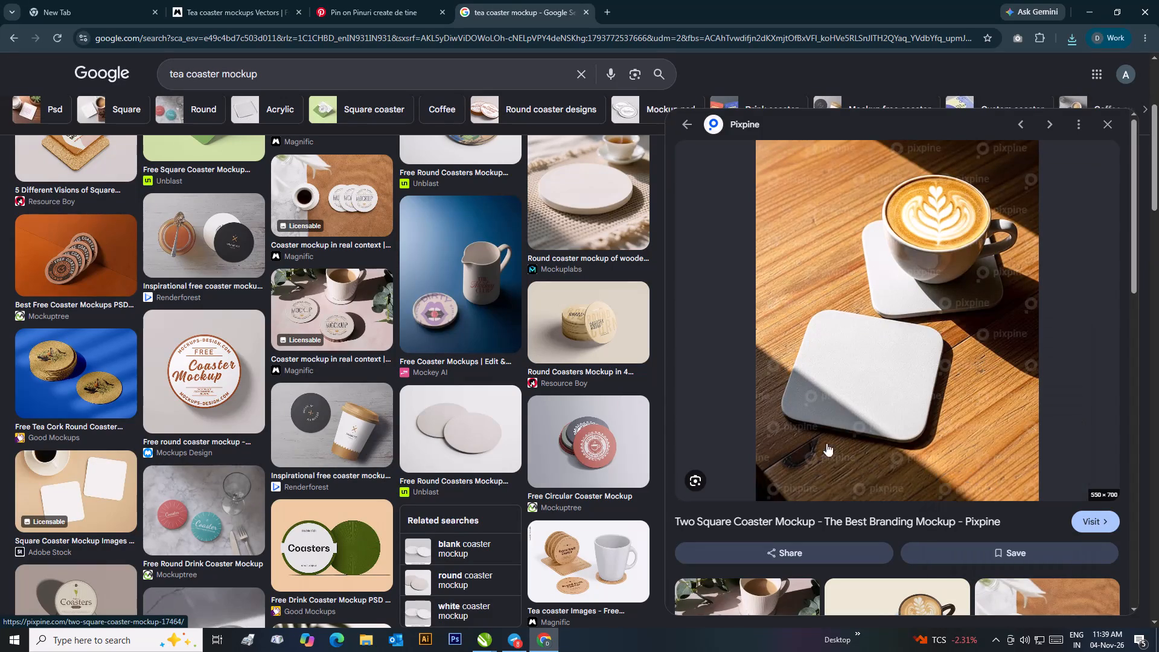
key("BackSpace")
type("ug")
left_click(669, 394)
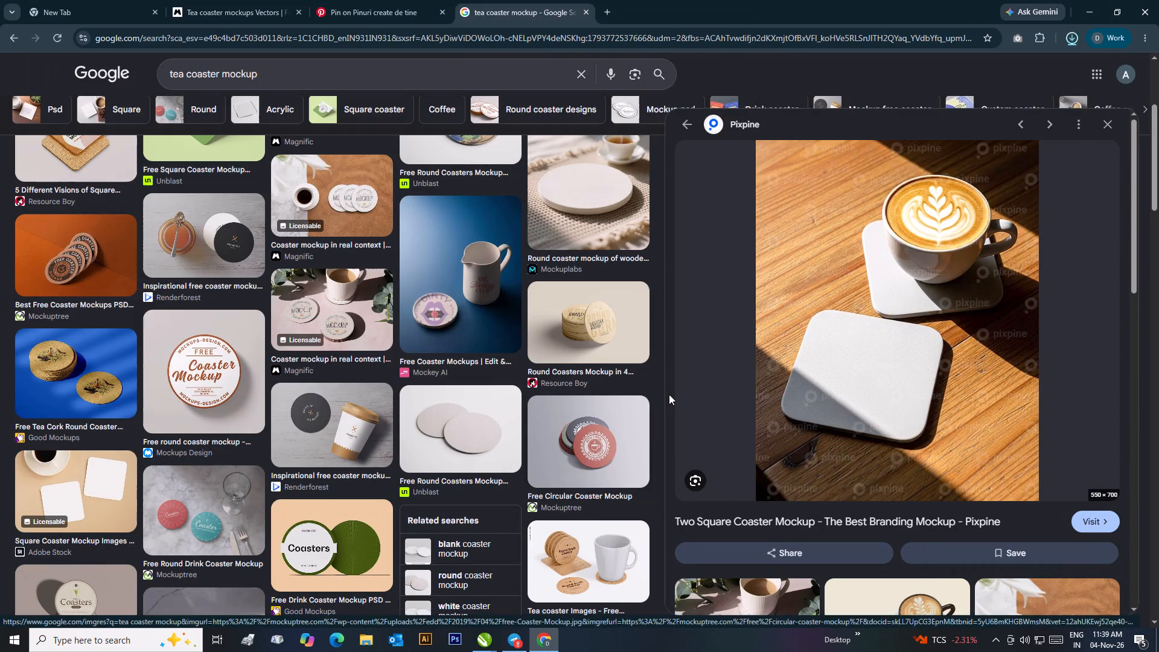
Look through the related images under Pixpine's Two Square Coaster Mockup for other blank coasters, and close its preview.
scroll(687, 485, "down", 4)
scroll(756, 514, "down", 3)
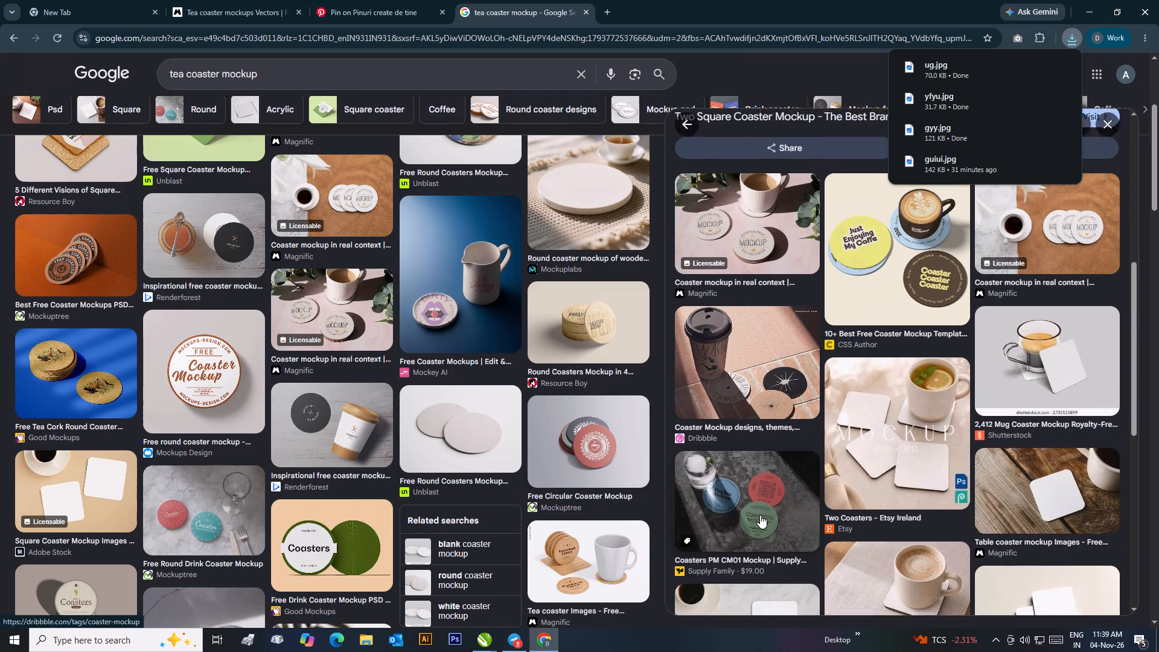
scroll(837, 488, "down", 2)
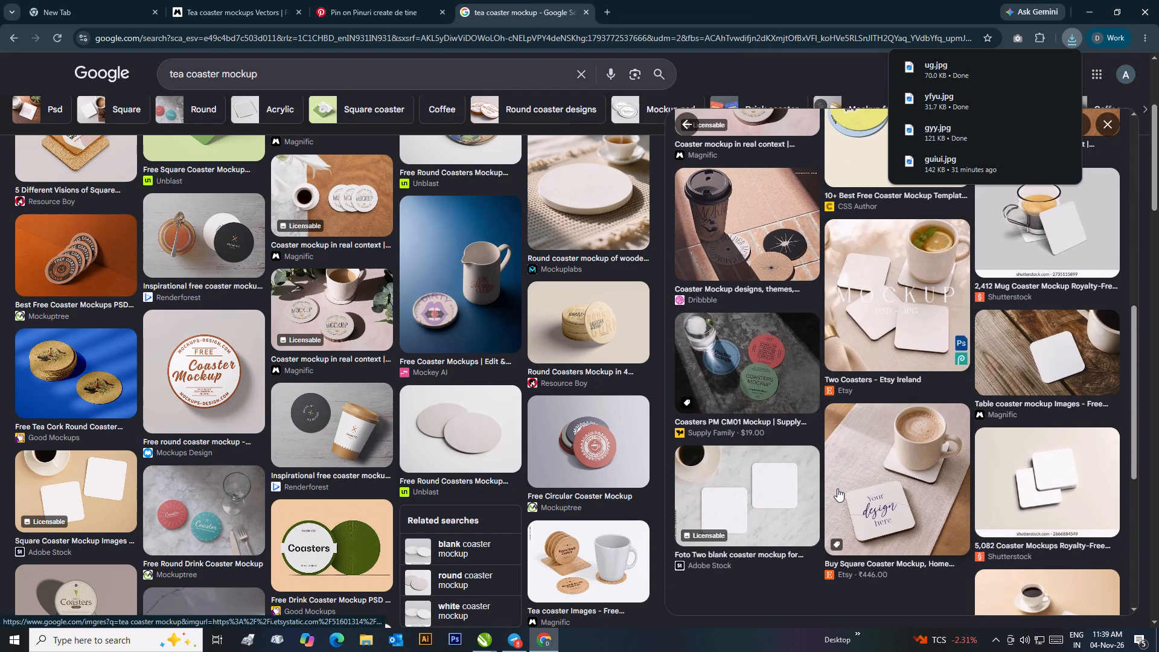
scroll(837, 488, "down", 1)
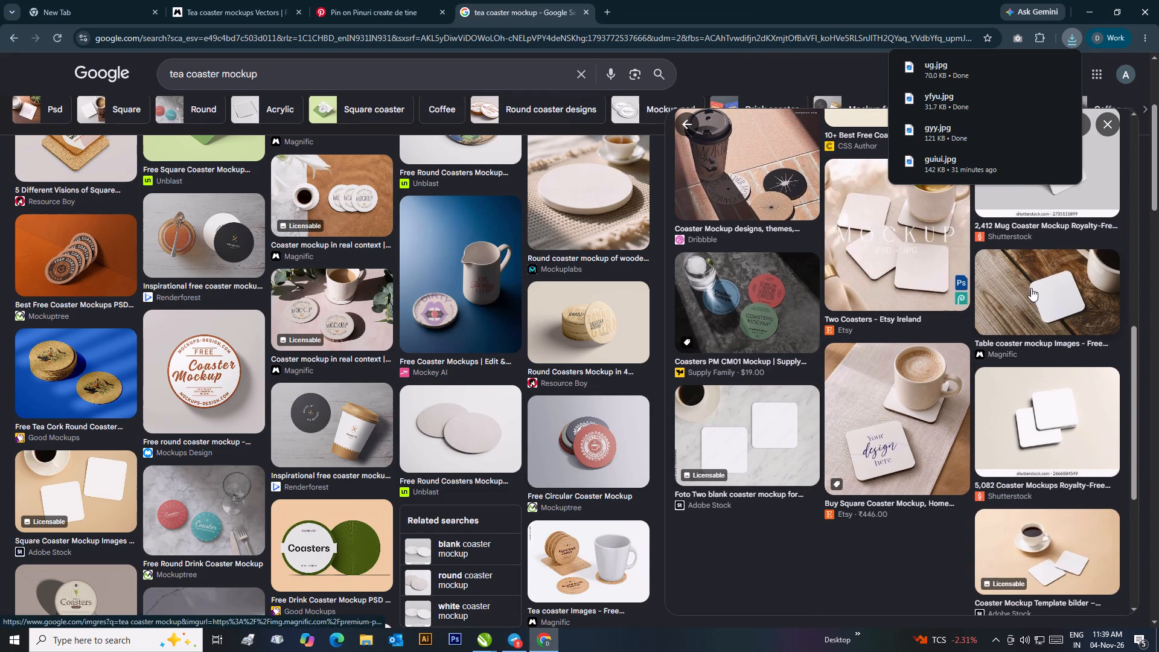
scroll(991, 298, "up", 4)
left_click(1108, 122)
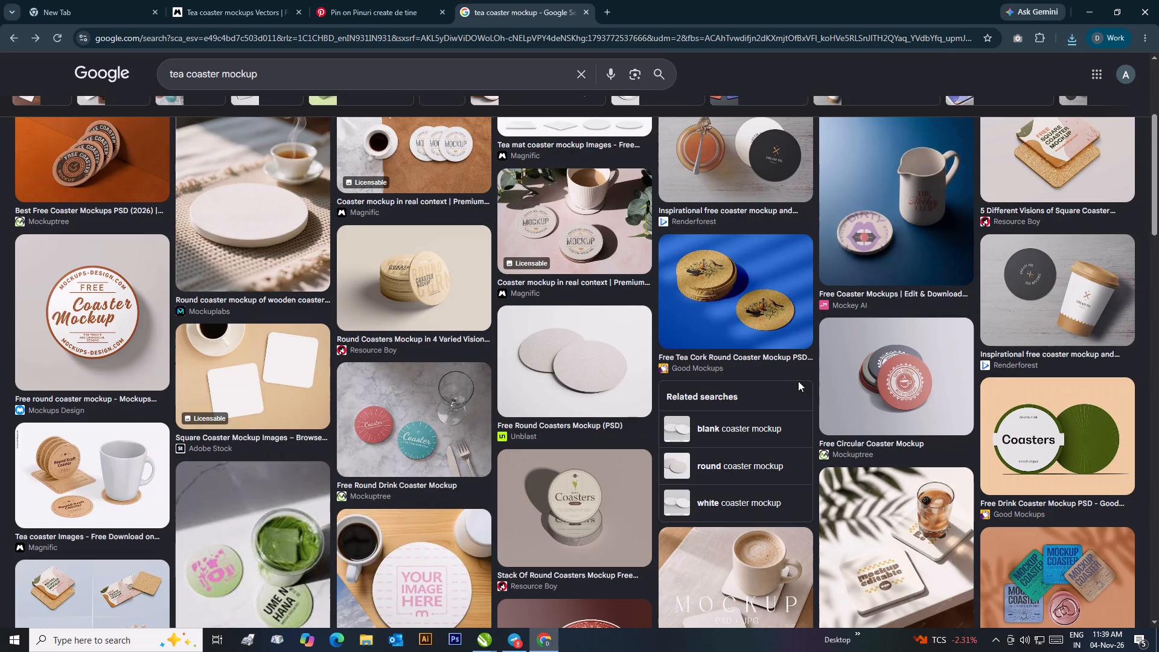
Find the Mockuplabs image of round white coasters with a coffee cup on a wooden table and save it as JPEG "uighui".
scroll(805, 420, "down", 6)
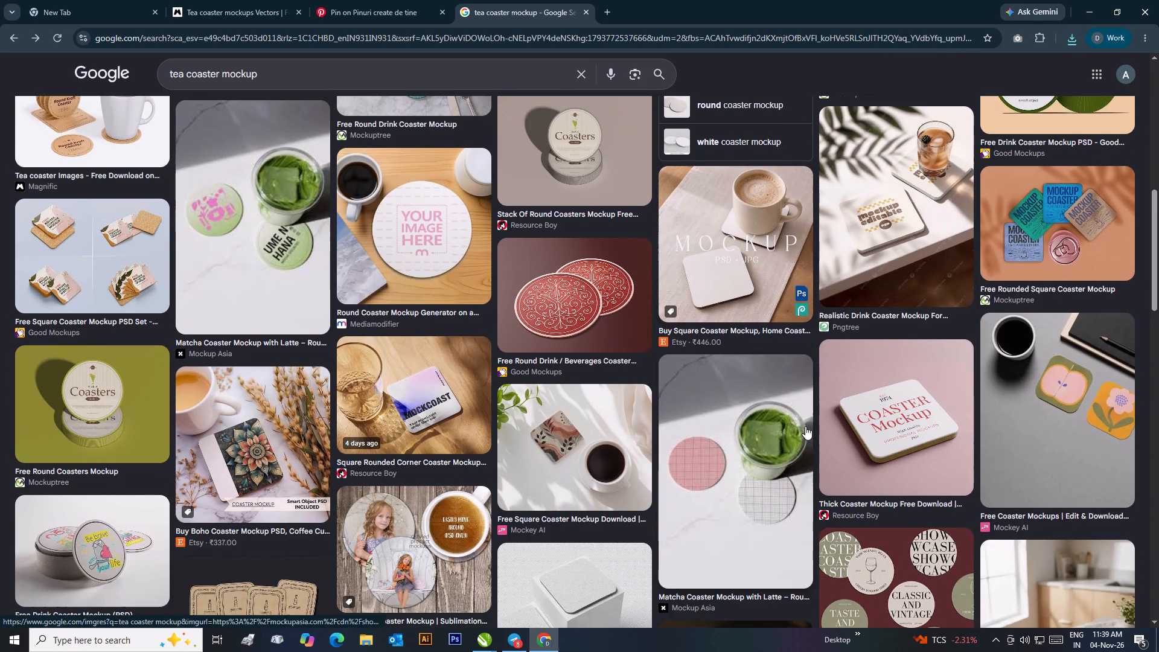
scroll(805, 426, "down", 4)
left_click(754, 442)
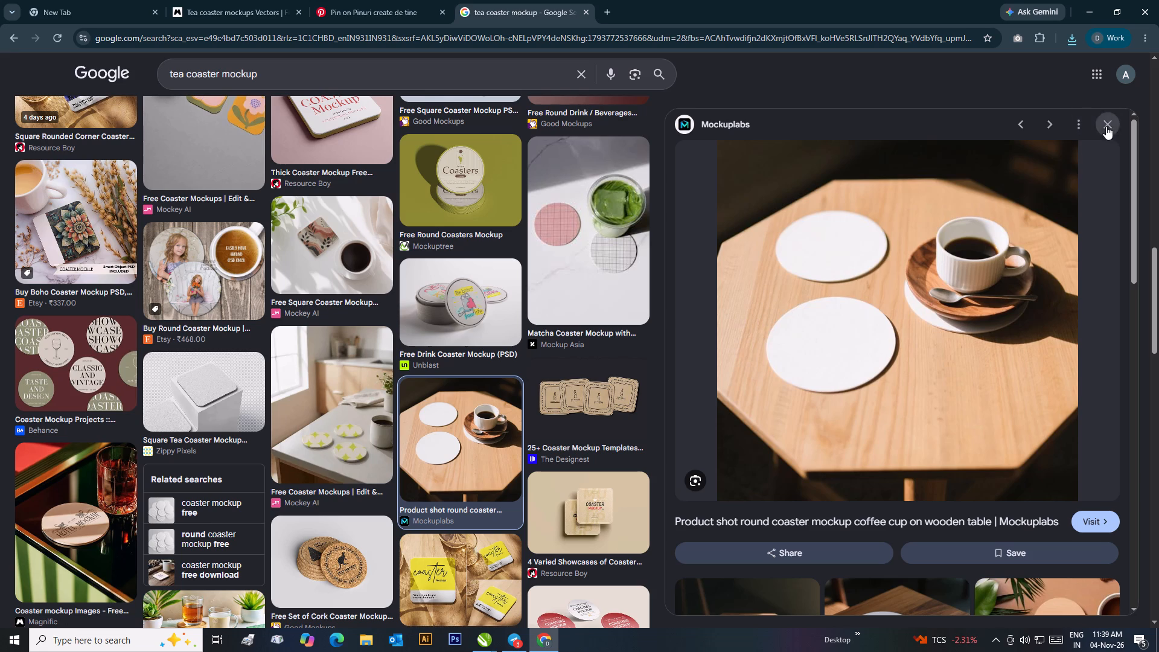
right_click(947, 239)
left_click(1000, 418)
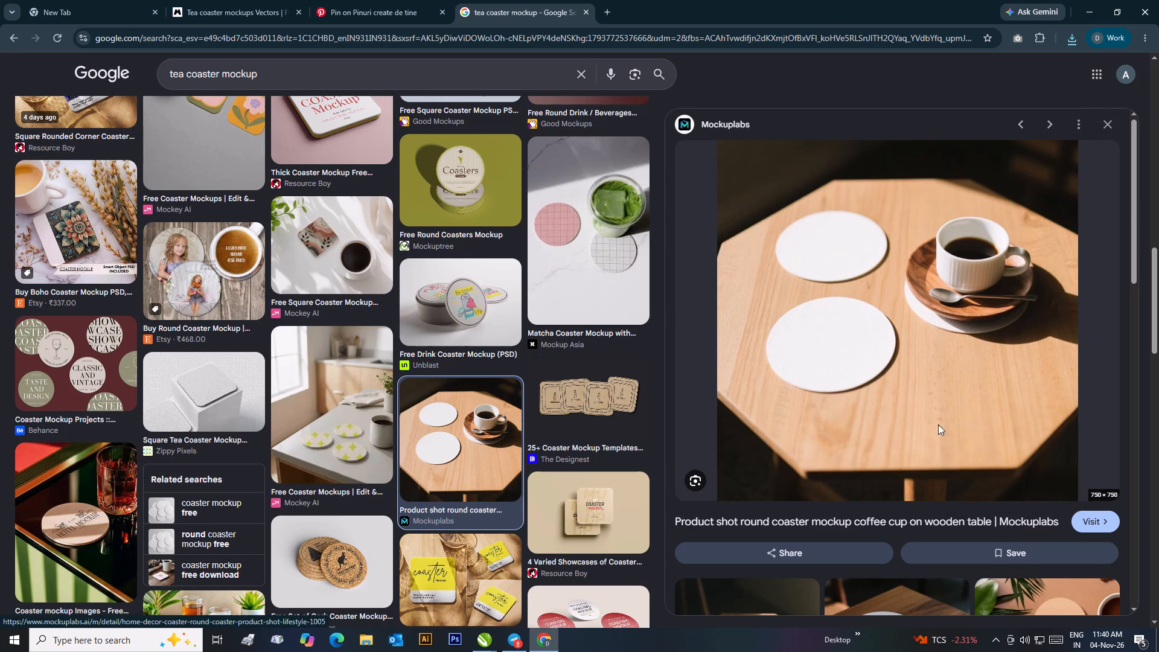
key("BackSpace")
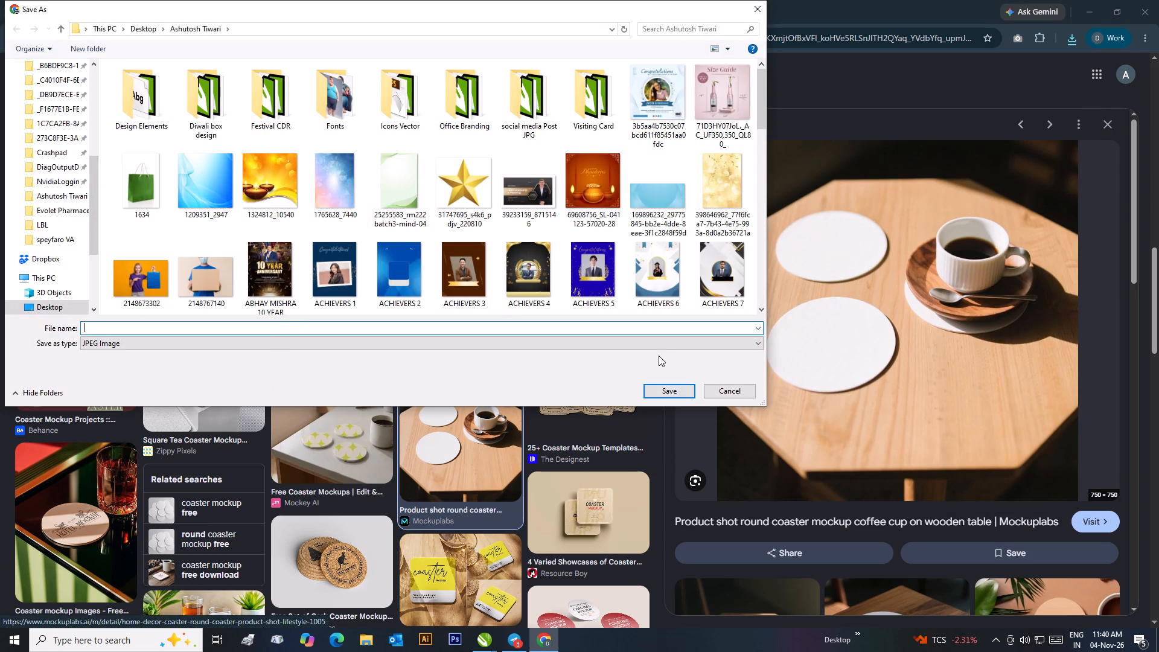
type("iughui")
left_click(661, 392)
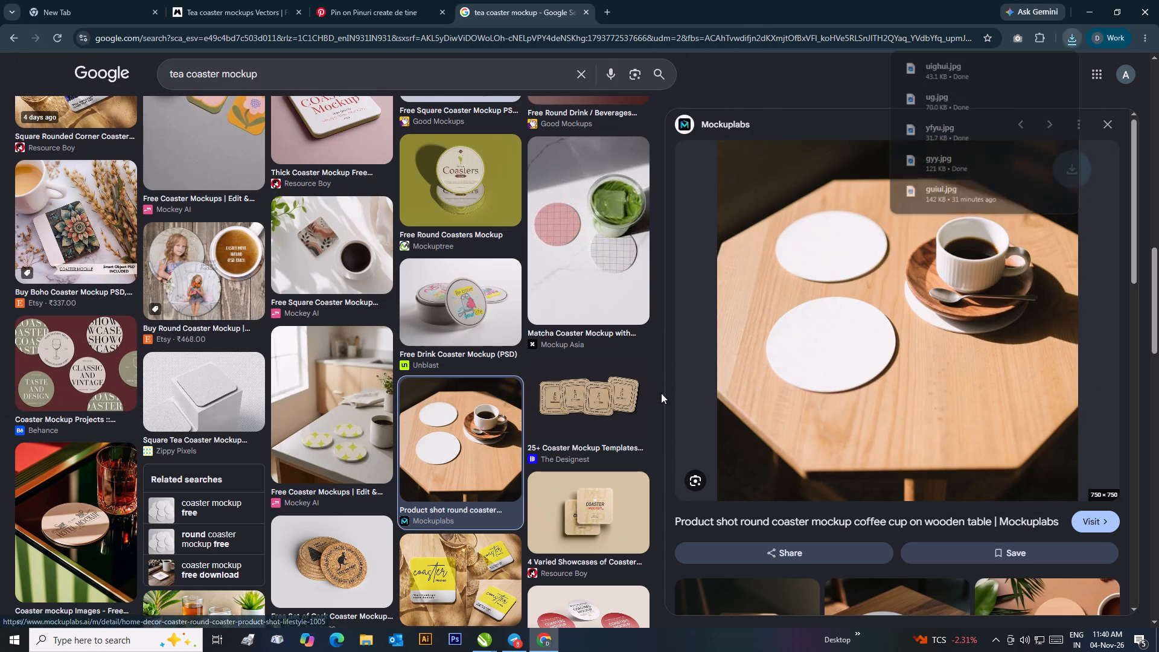
Browse the remaining coaster mockup results, and replace the image search text with "bag".
scroll(238, 447, "down", 4)
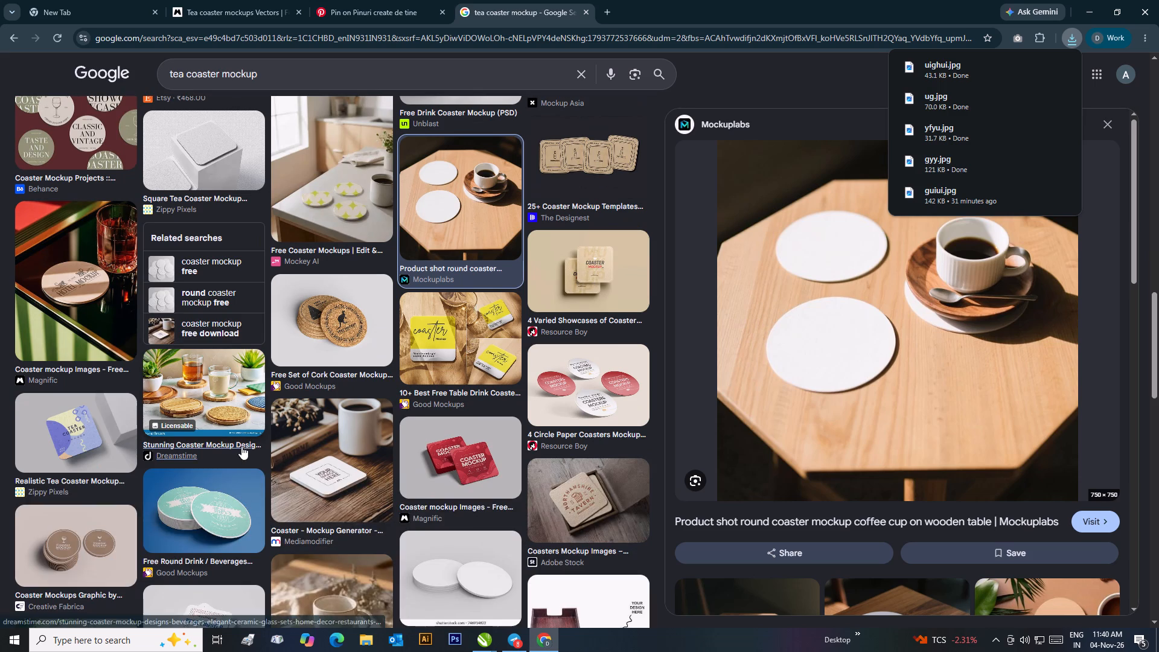
scroll(295, 441, "down", 6)
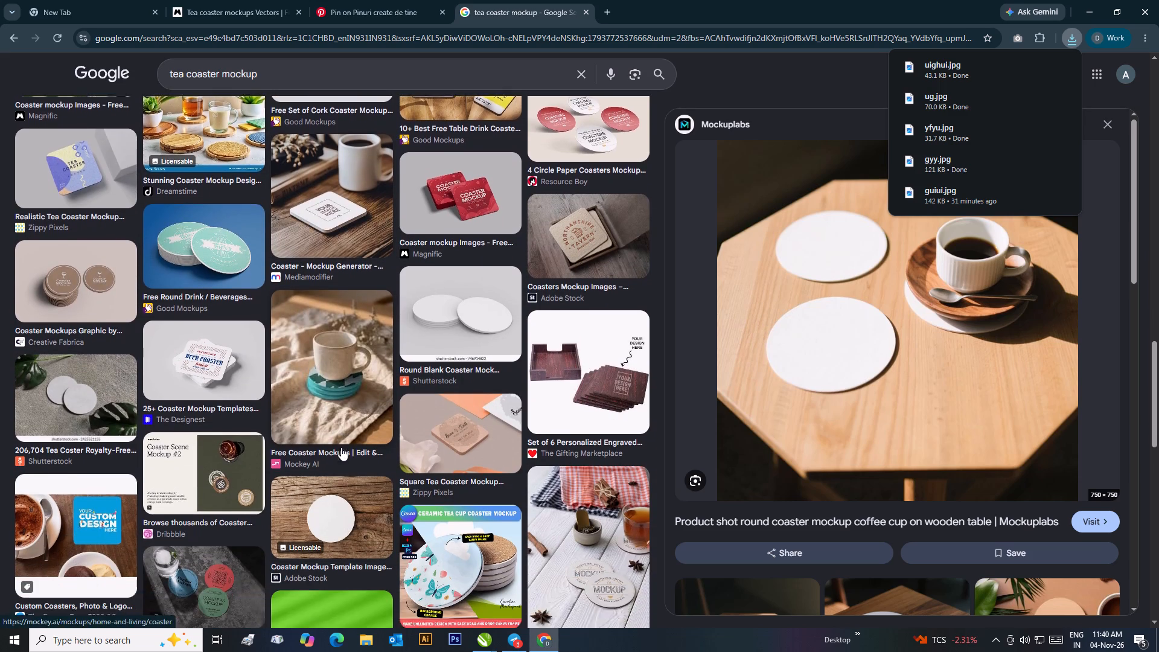
left_click(582, 75)
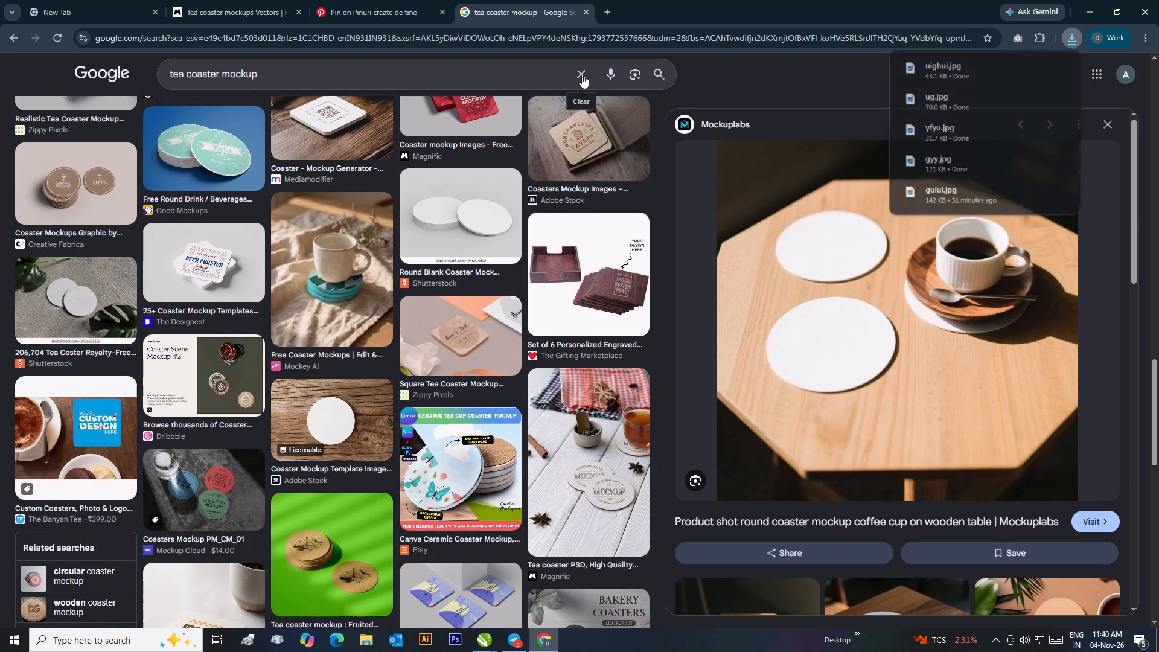
left_click(281, 75)
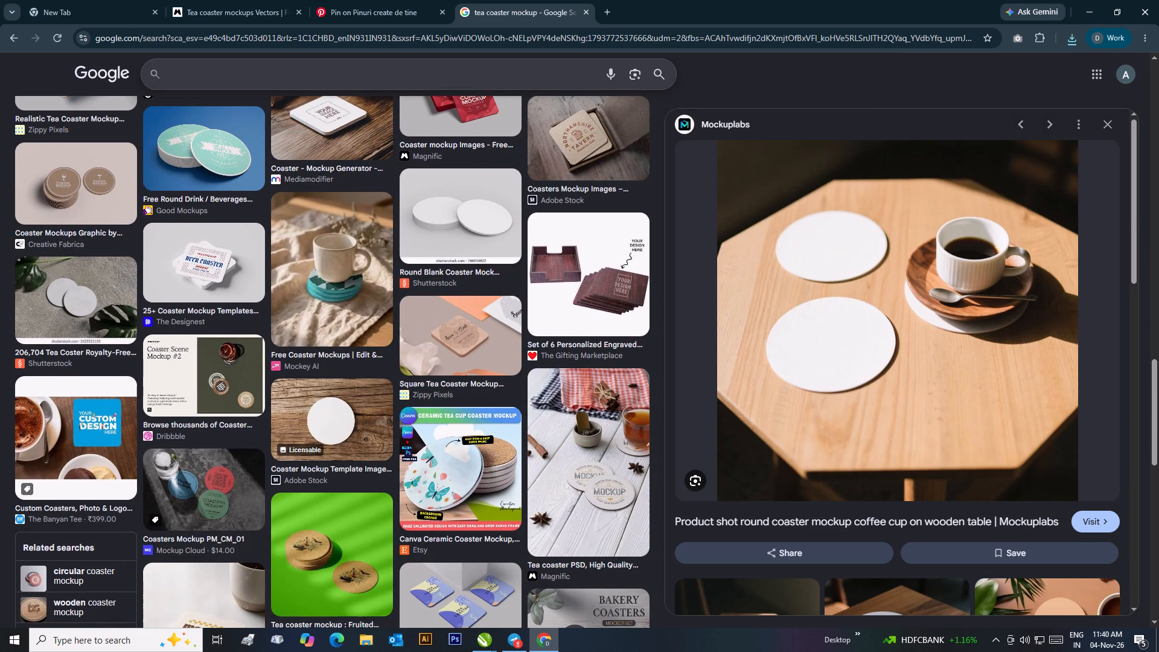
type("bag")
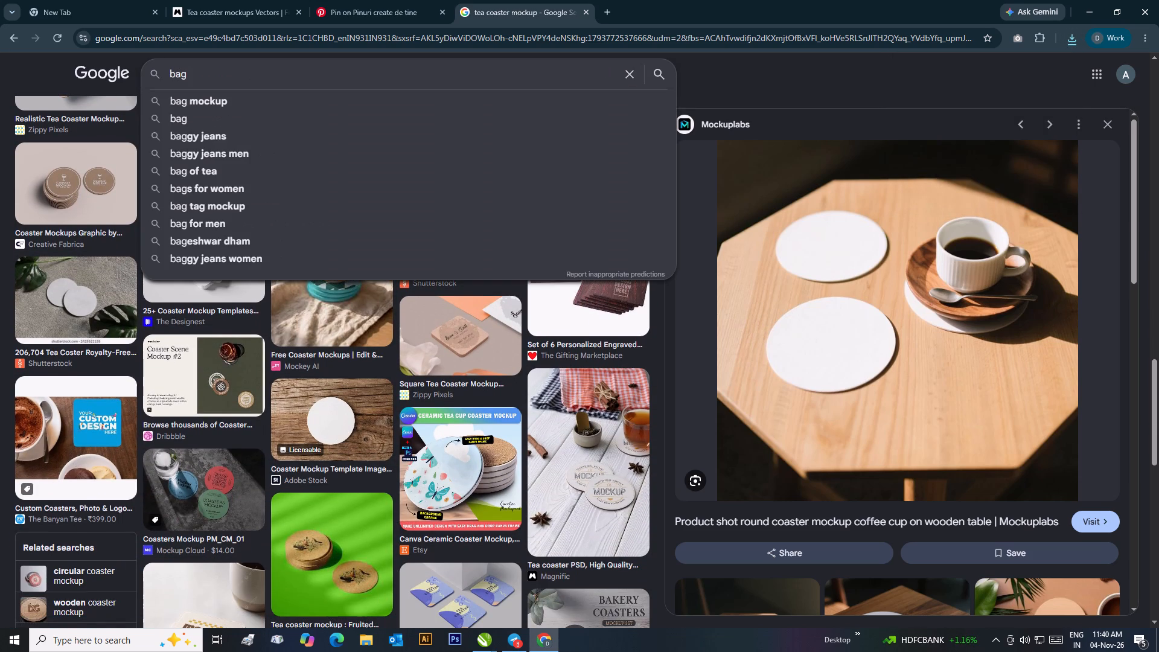
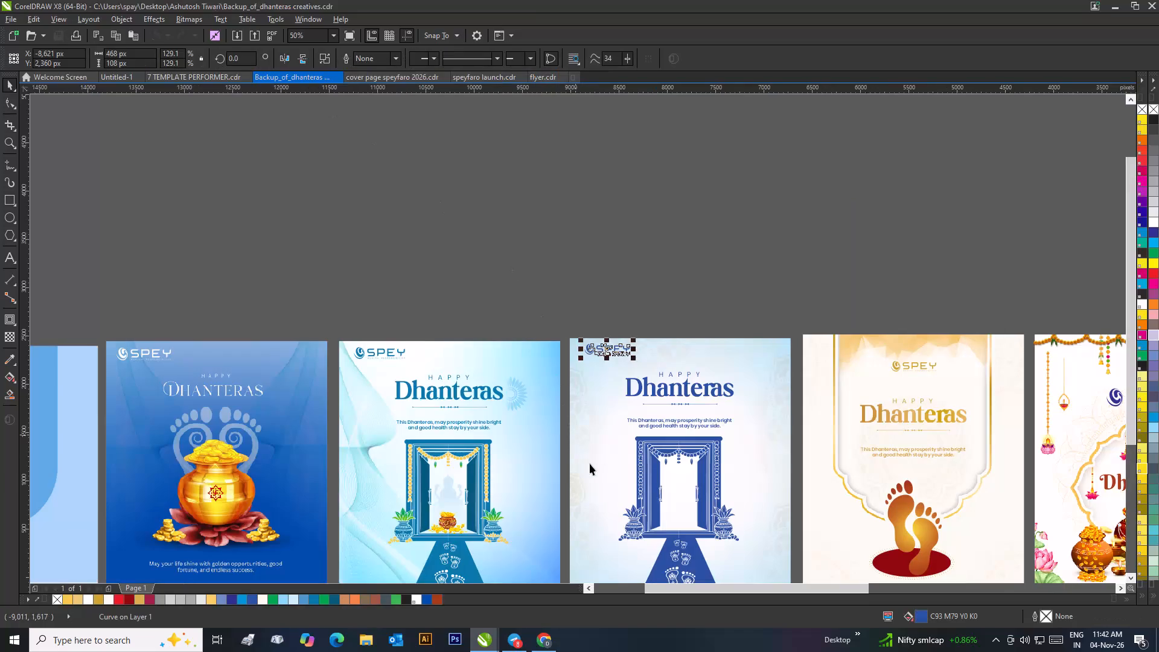
Open the PowerClip contents of the white-and-blue doorway Dhanteras creative for editing at its Speyfaro-ER footer.
scroll(592, 465, "down", 2)
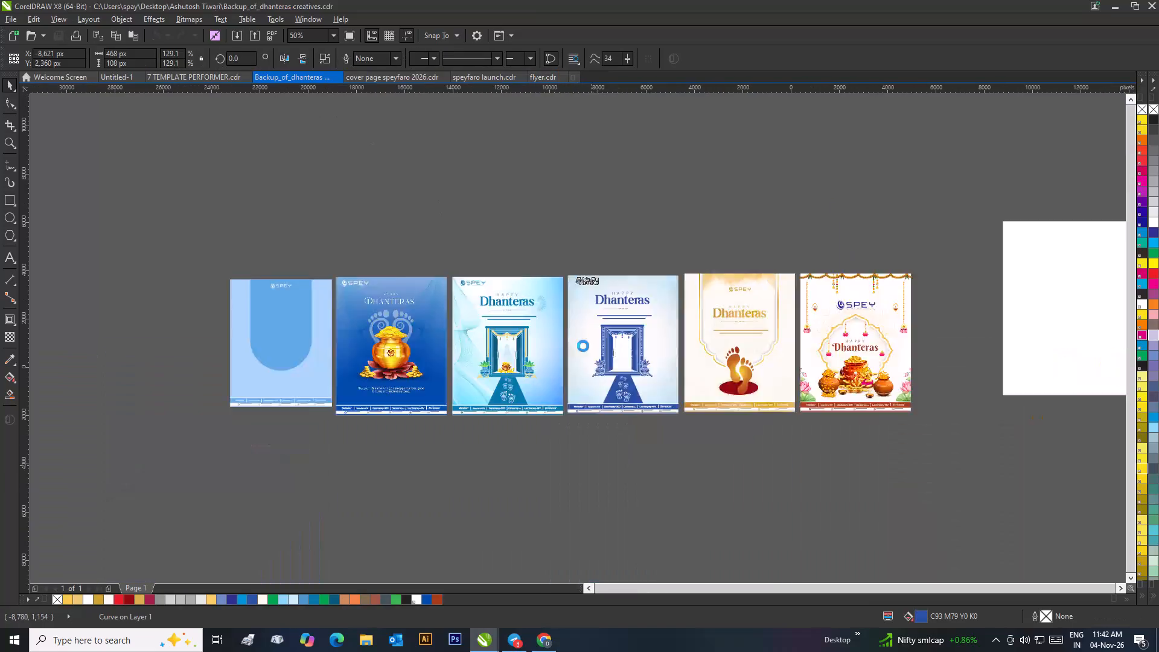
scroll(595, 372, "up", 5)
scroll(523, 298, "up", 1)
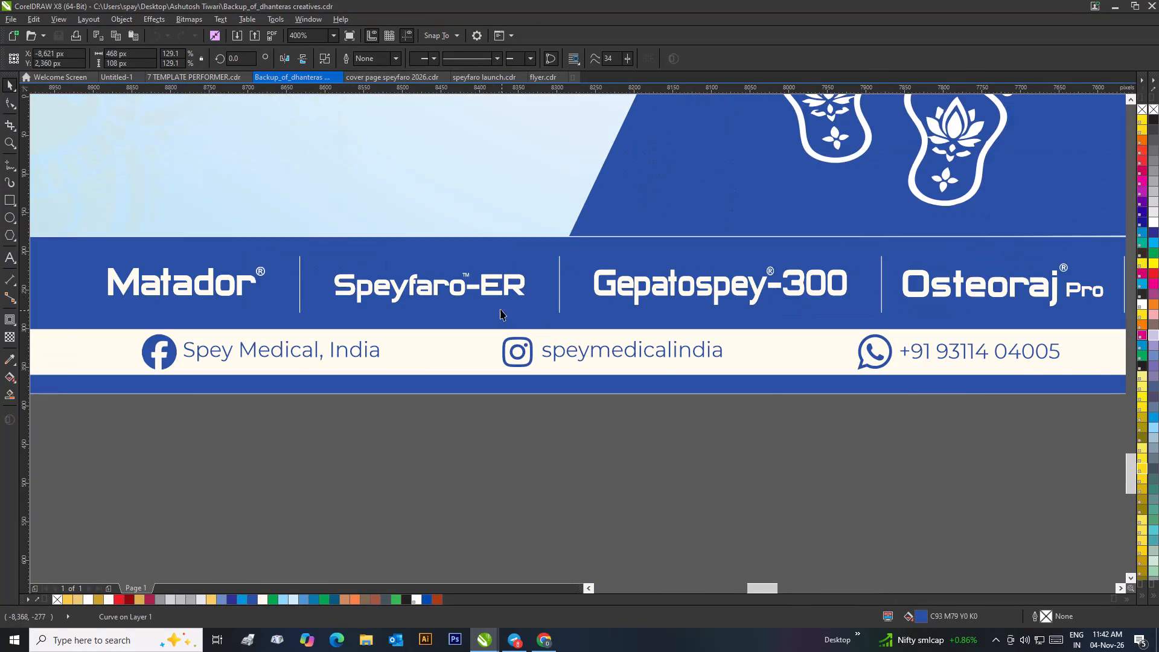
scroll(474, 300, "up", 1)
right_click(533, 253)
left_click(586, 289)
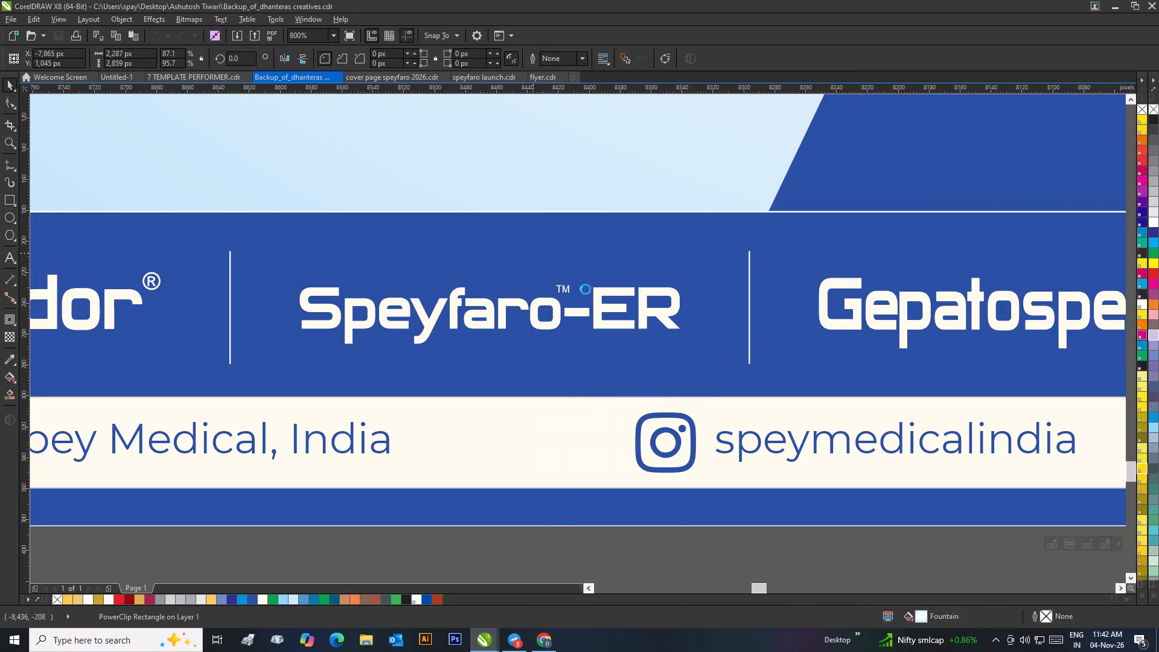
Delete the faded pngegg (3).png picture behind the footer's brand names from the PowerClip contents.
left_click(441, 264)
right_click(334, 257)
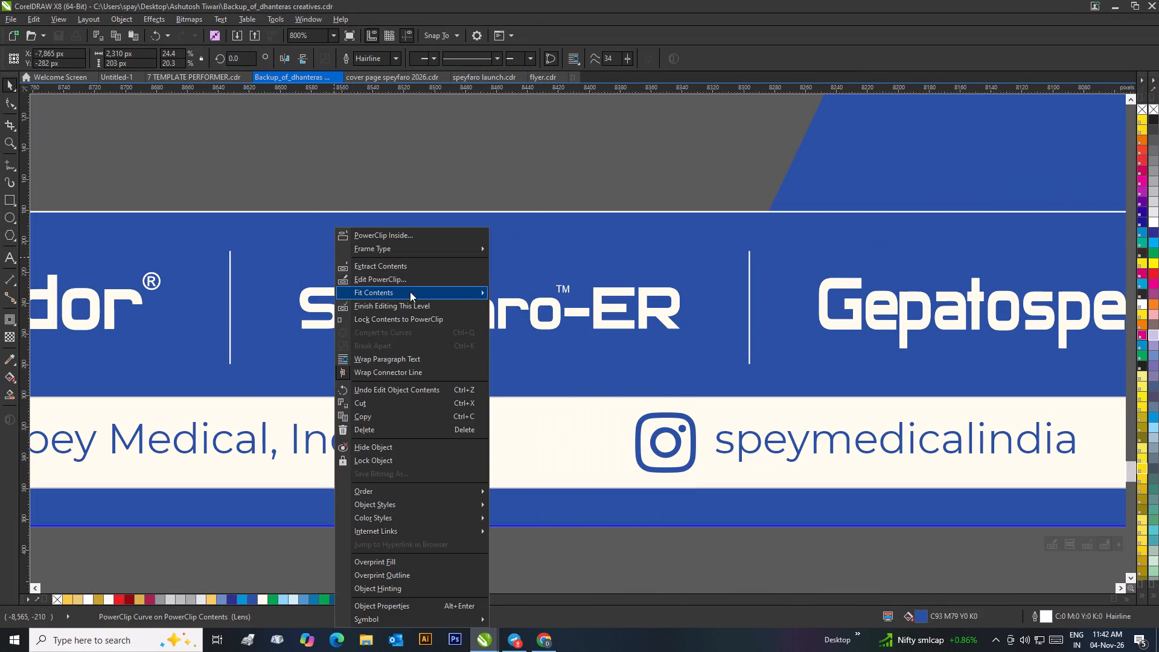
left_click(458, 94)
left_click_drag(252, 179, 485, 353)
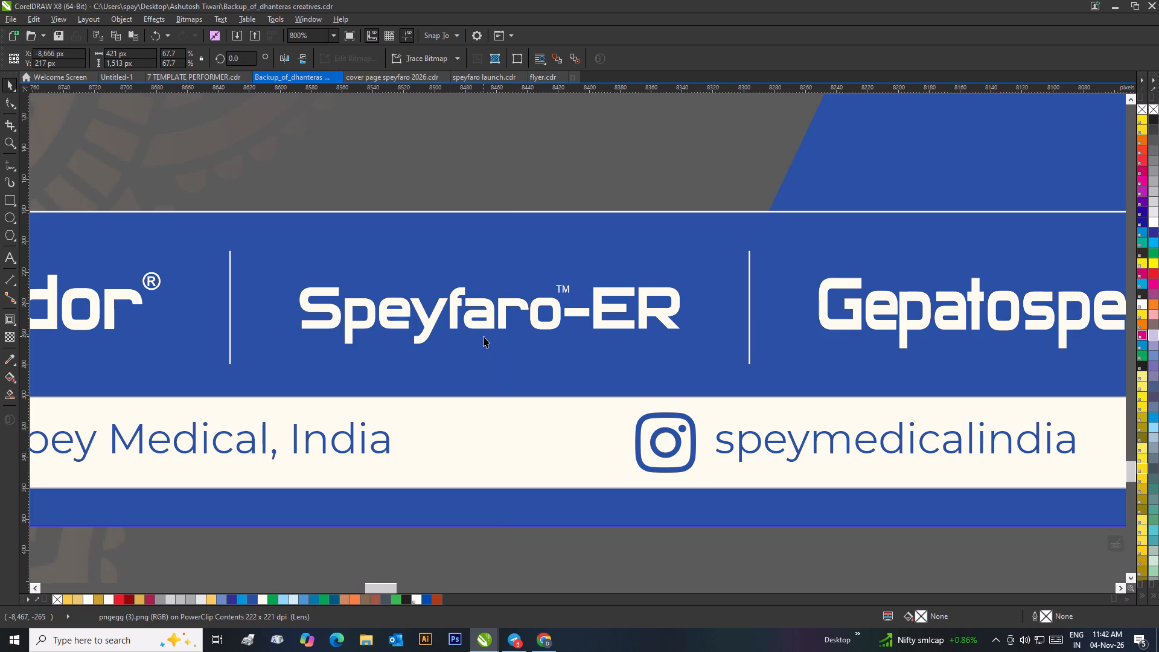
key("Delete")
Ungroup all objects in the footer's brand-name group.
left_click_drag(269, 157, 706, 357)
left_click(671, 313)
right_click(671, 313)
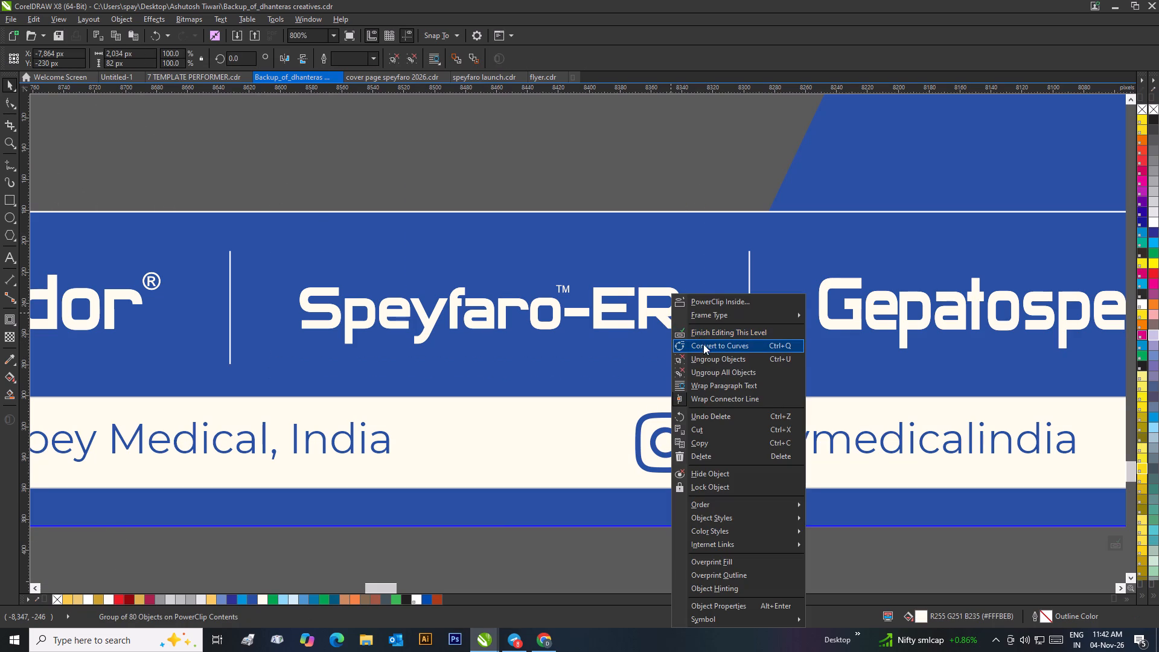
left_click(709, 371)
left_click(474, 143)
Weld the Speyfaro-ER letters and TM mark in the footer into one curve.
left_click_drag(268, 160, 589, 368)
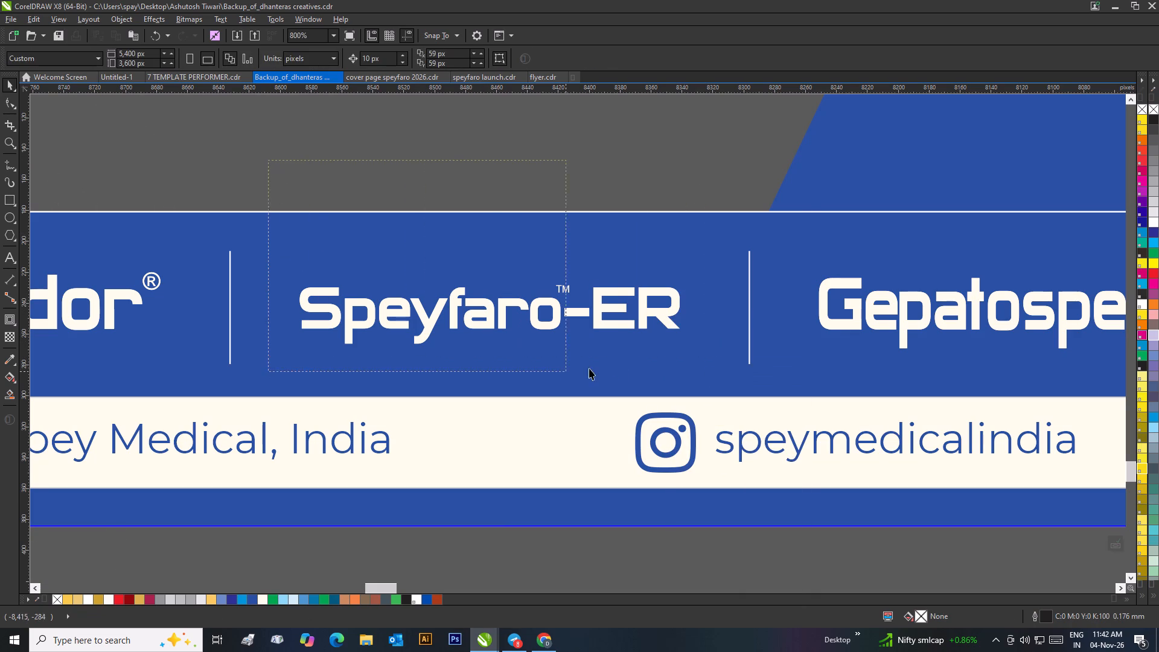
left_click_drag(589, 368, 709, 377)
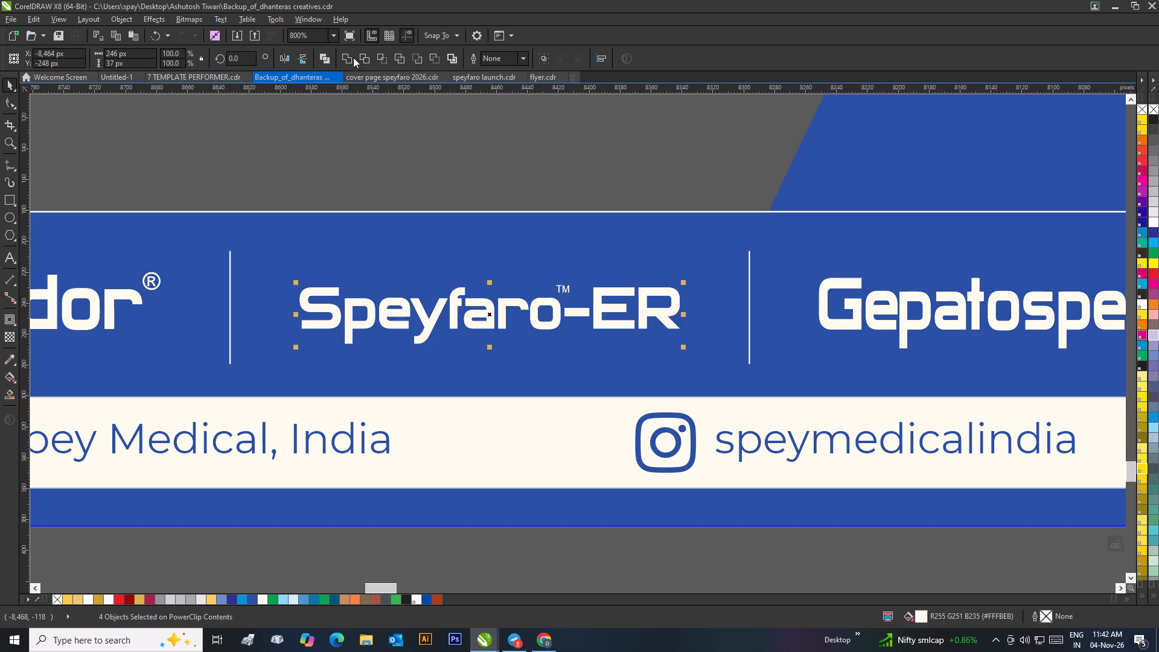
left_click(353, 57)
left_click(453, 129)
Select the welded Speyfaro-ER wordmark in the footer.
left_click(479, 300)
right_click(479, 300)
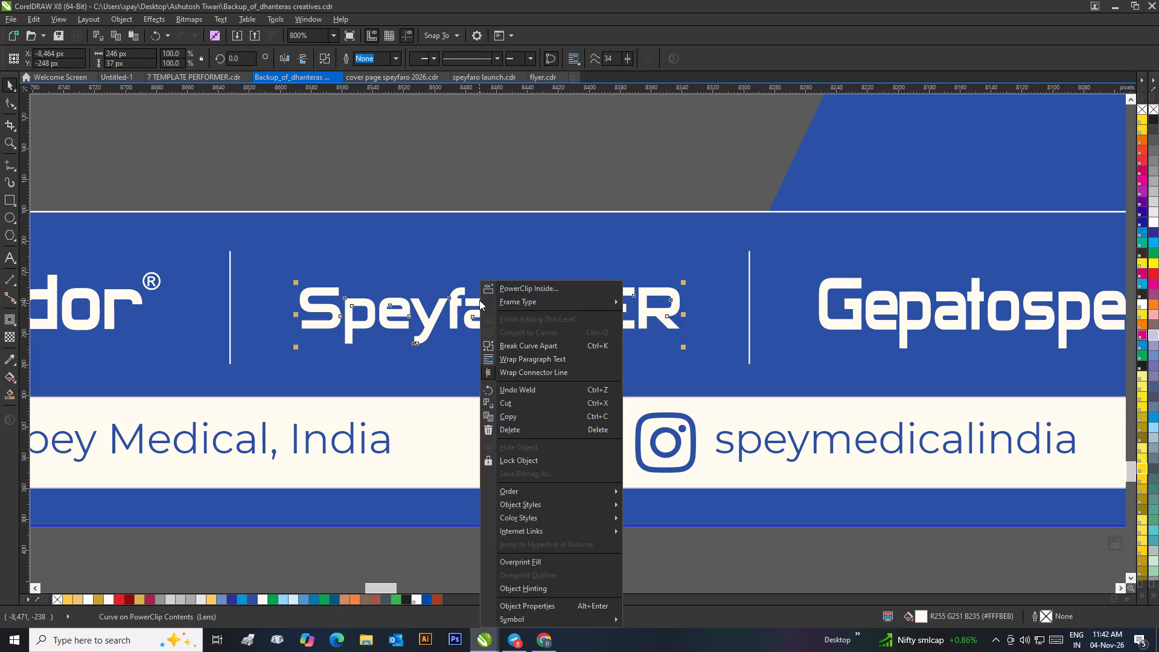
Copy the Speyfaro-ER wordmark with its TM mark and paste it into speyfaro launch.cdr.
left_click(513, 415)
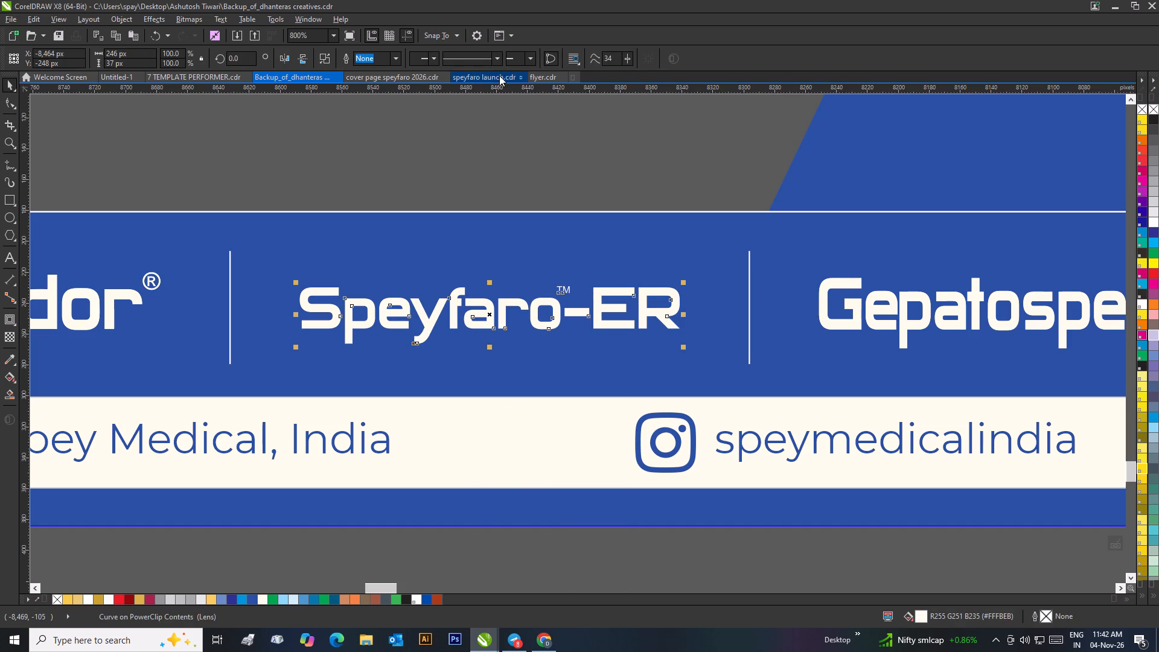
left_click(499, 75)
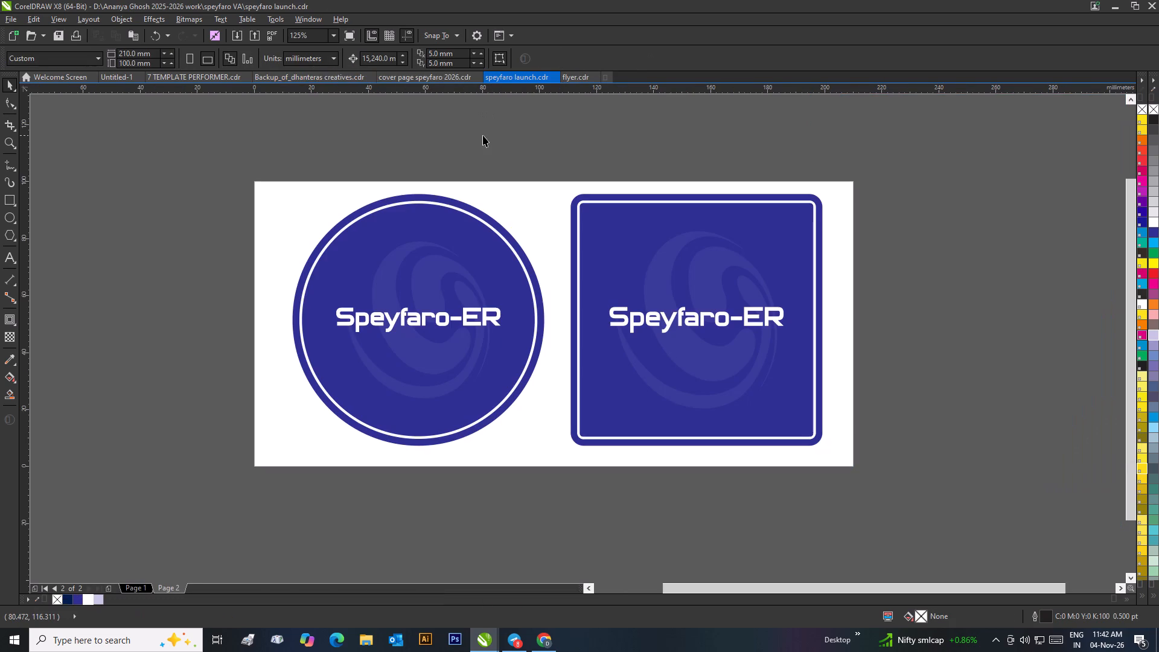
key("ctrl+v")
Place a copy of the pasted wordmark on the circular coaster below its Speyfaro-ER text, deleting the leftover original outside the page.
scroll(483, 136, "down", 4)
scroll(412, 412, "up", 1)
left_click_drag(253, 357, 901, 266)
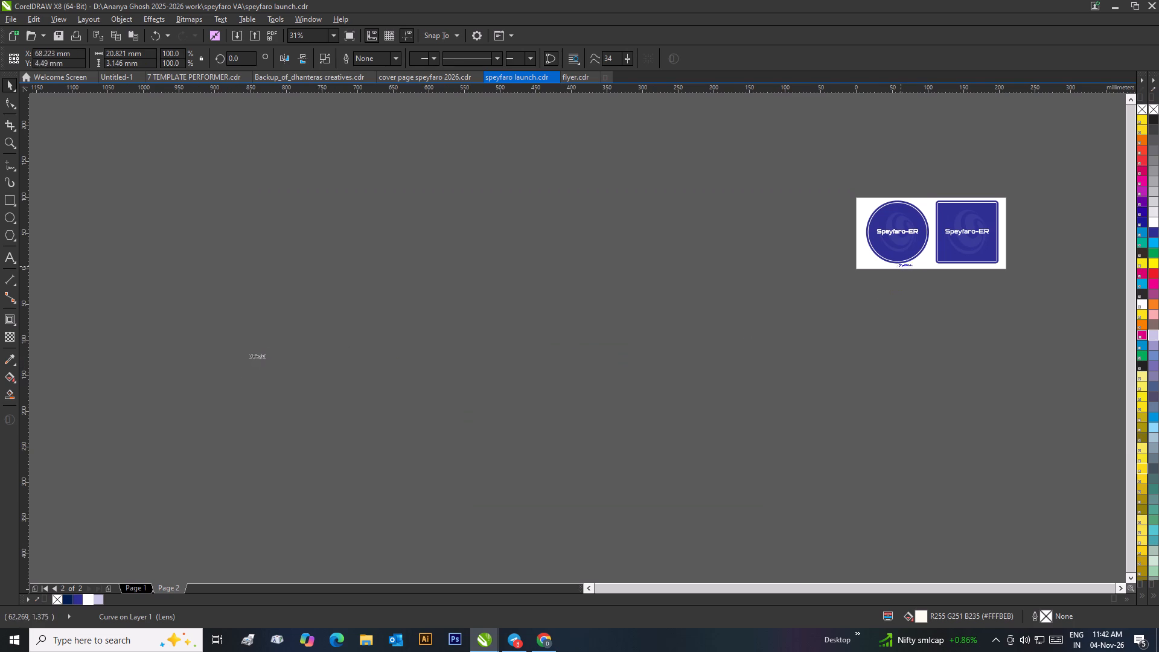
left_click_drag(901, 266, 901, 263)
right_click(901, 263)
left_click_drag(443, 292, 133, 409)
key("Delete")
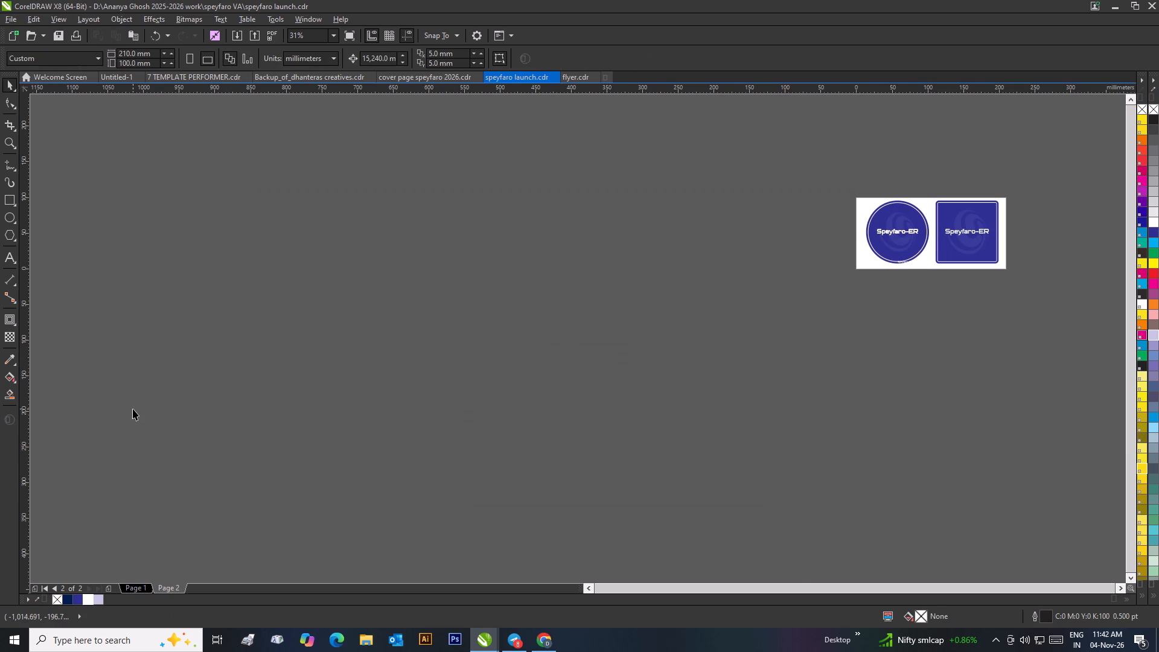
scroll(988, 199, "up", 2)
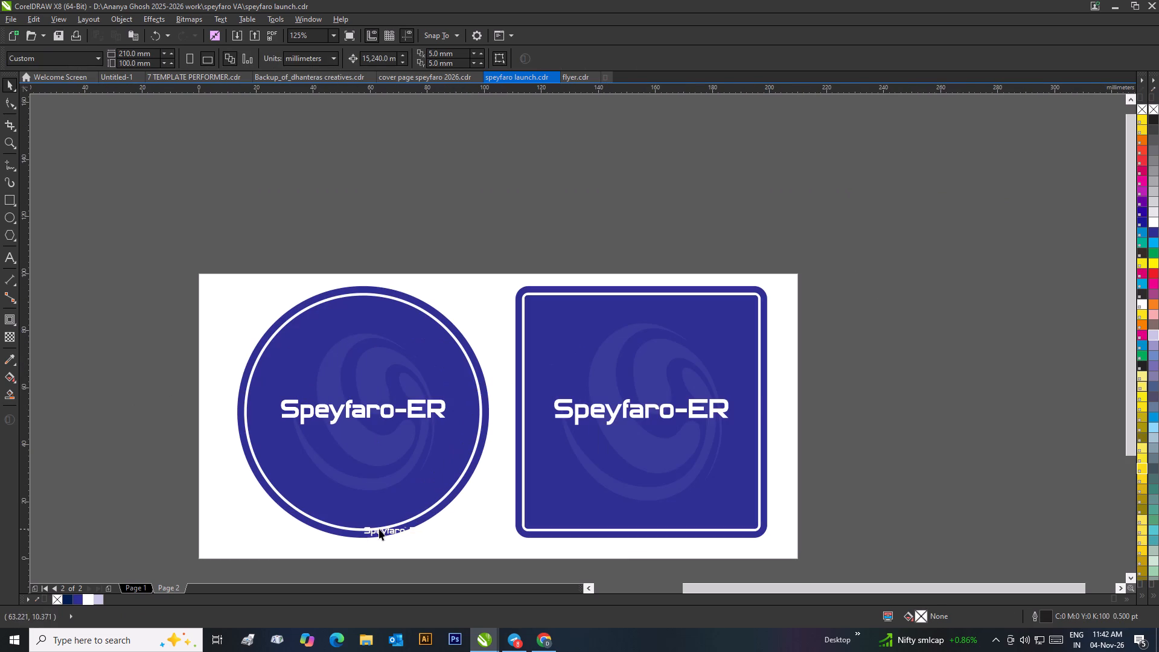
left_click_drag(378, 532, 321, 447)
Enlarge the pasted wordmark proportionally to about 50.4 mm wide.
scroll(375, 455, "up", 1)
scroll(557, 318, "up", 1)
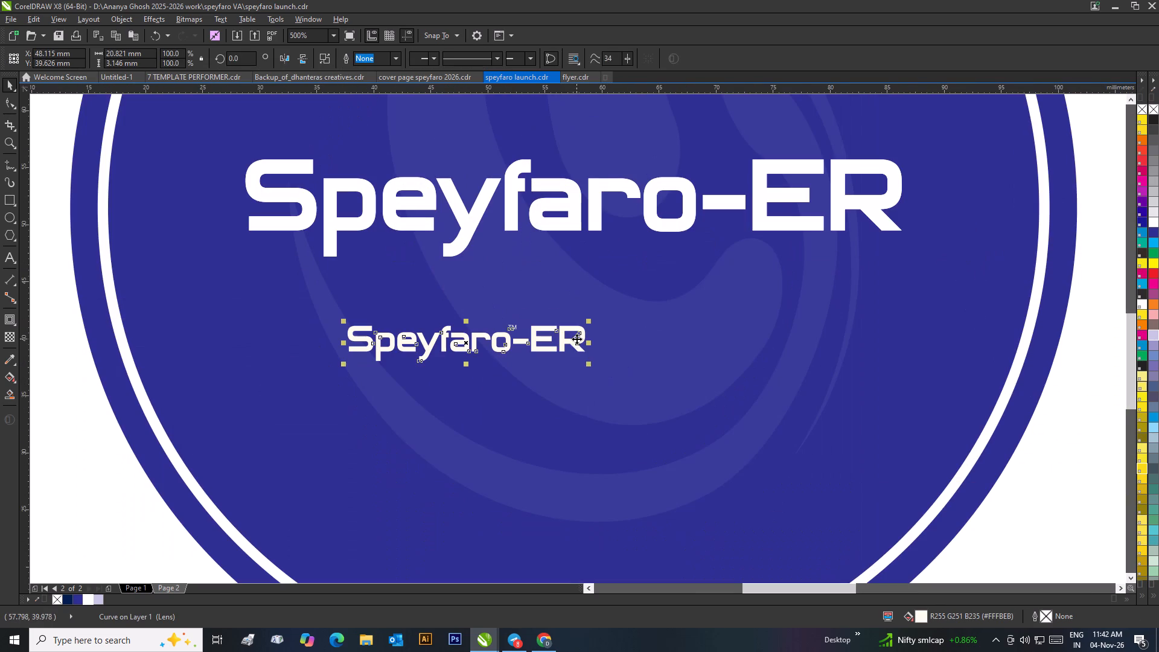
left_click_drag(588, 366, 864, 496)
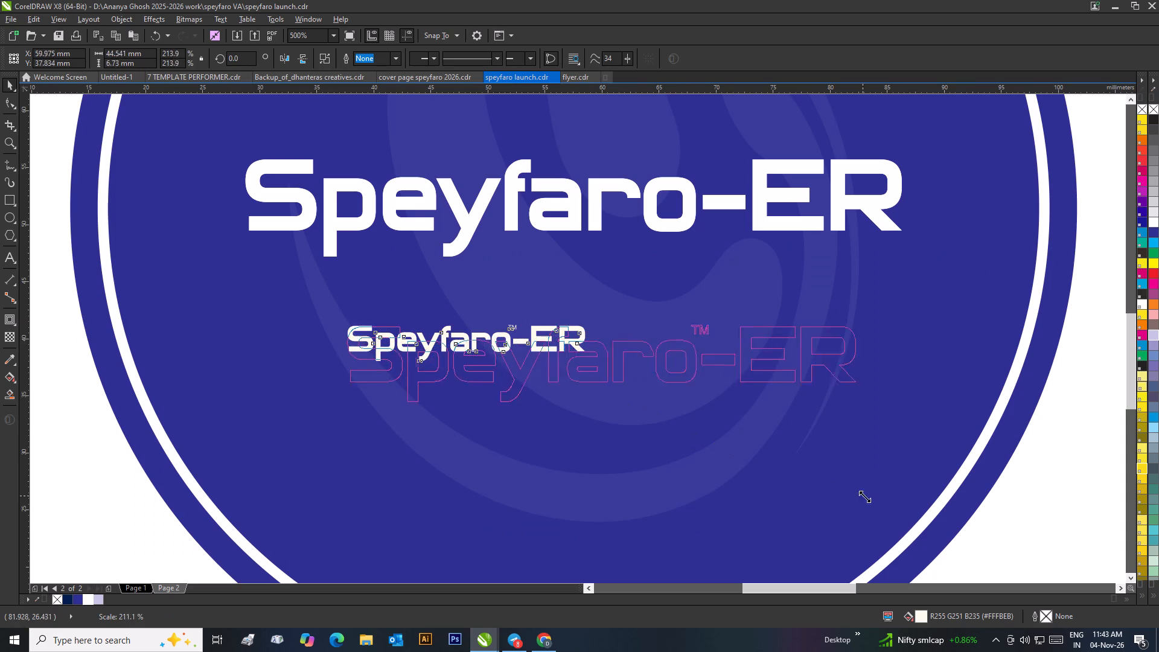
left_click_drag(864, 496, 925, 507)
Ungroup the circular coaster design.
left_click(758, 197)
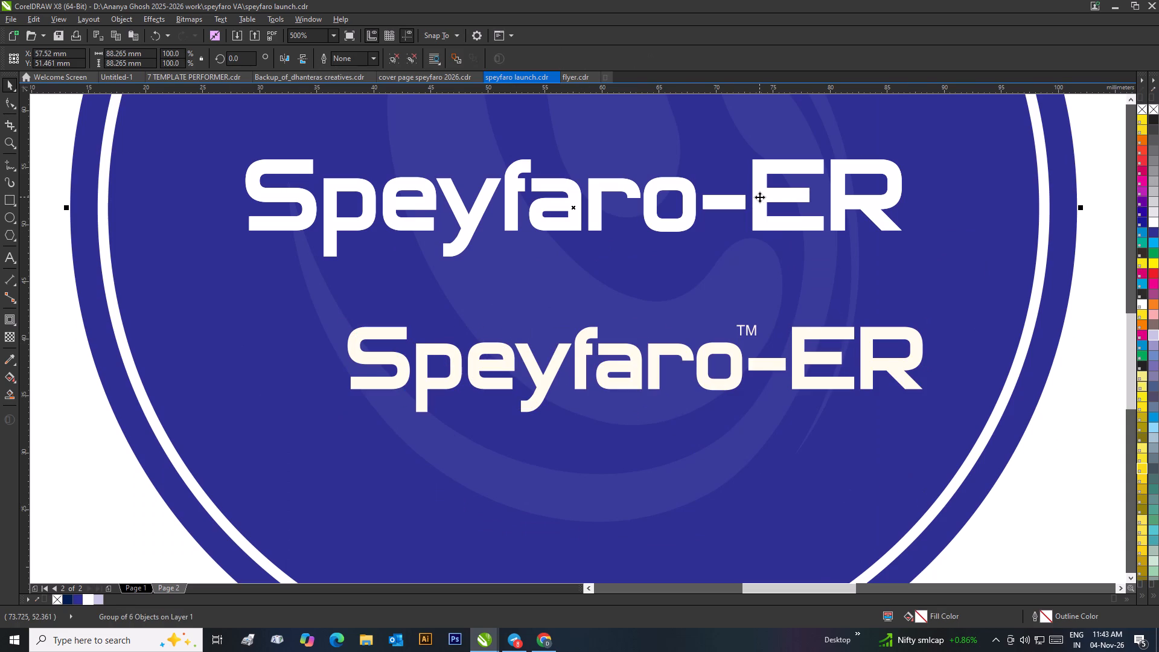
right_click(668, 218)
left_click(717, 285)
scroll(422, 299, "down", 2)
left_click(412, 320)
scroll(636, 323, "up", 2)
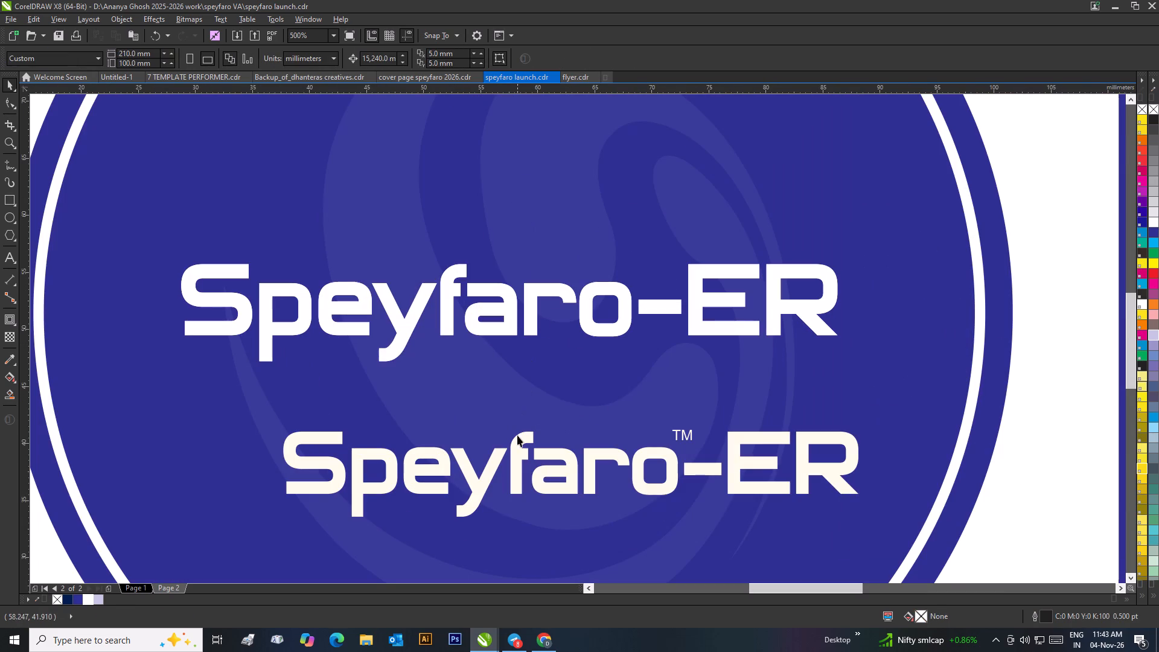
Move the pasted wordmark over the circular coaster's white Speyfaro-ER text and fill it with Powder Blue.
left_click_drag(516, 439, 509, 402)
left_click_drag(514, 409, 436, 348)
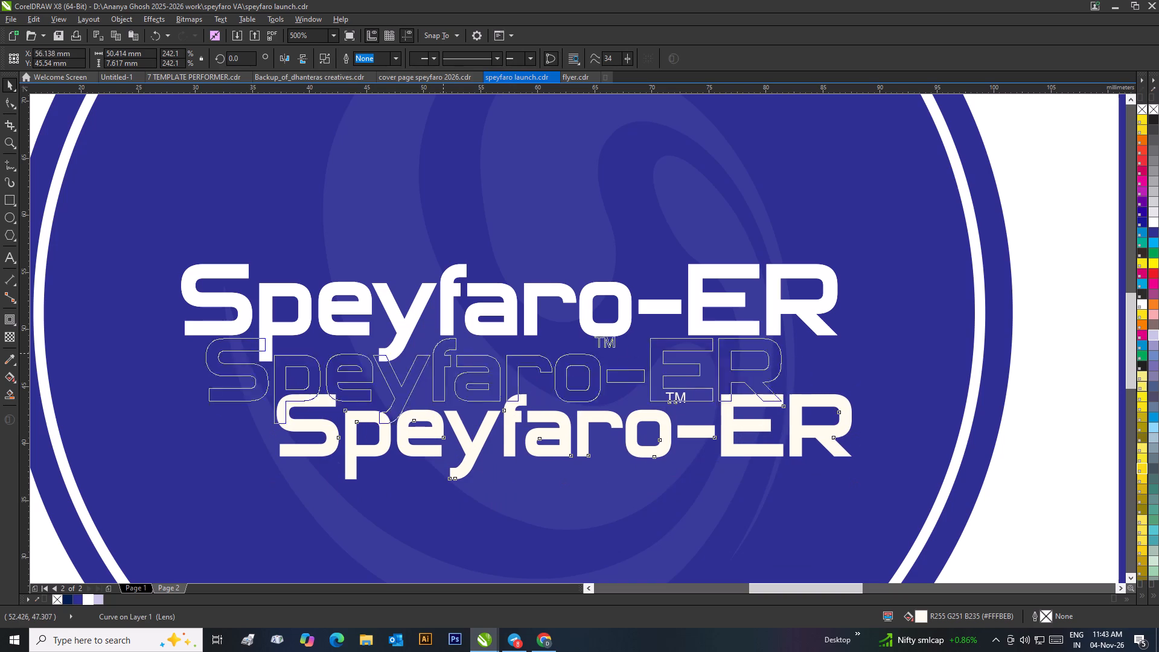
left_click_drag(436, 348, 418, 280)
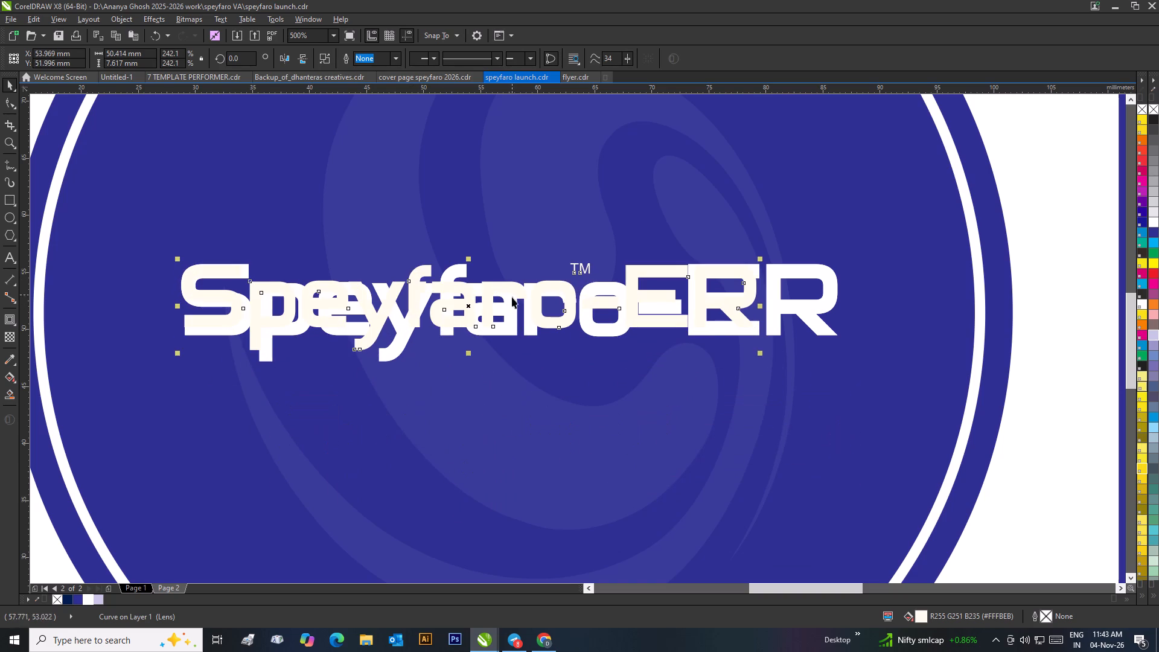
left_click(103, 599)
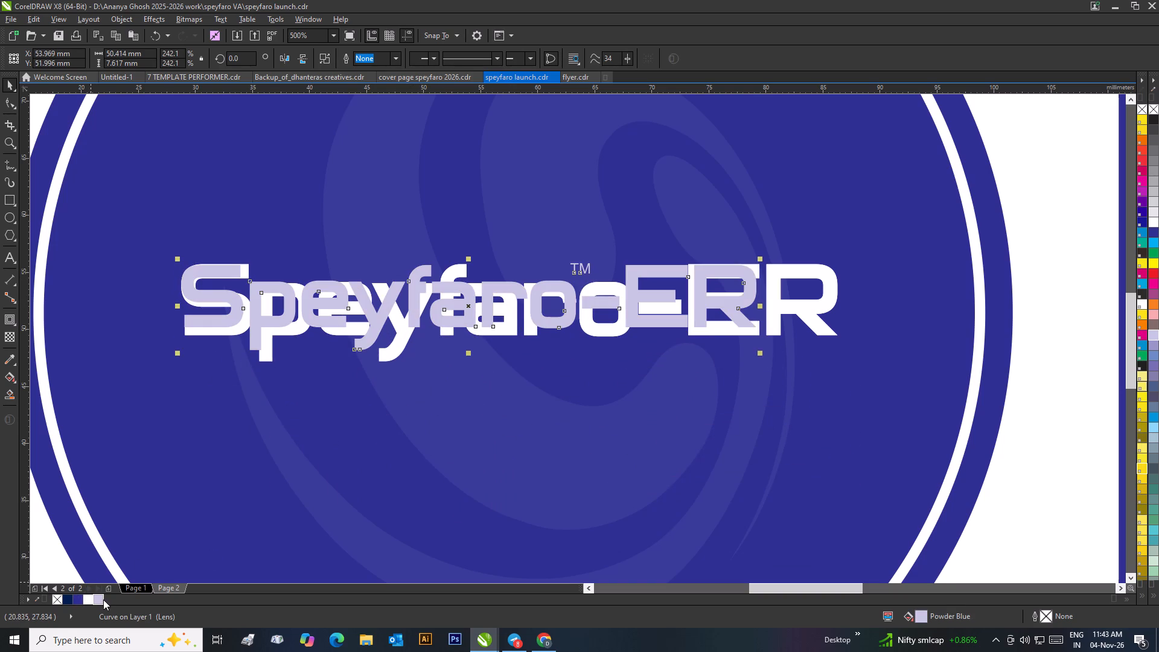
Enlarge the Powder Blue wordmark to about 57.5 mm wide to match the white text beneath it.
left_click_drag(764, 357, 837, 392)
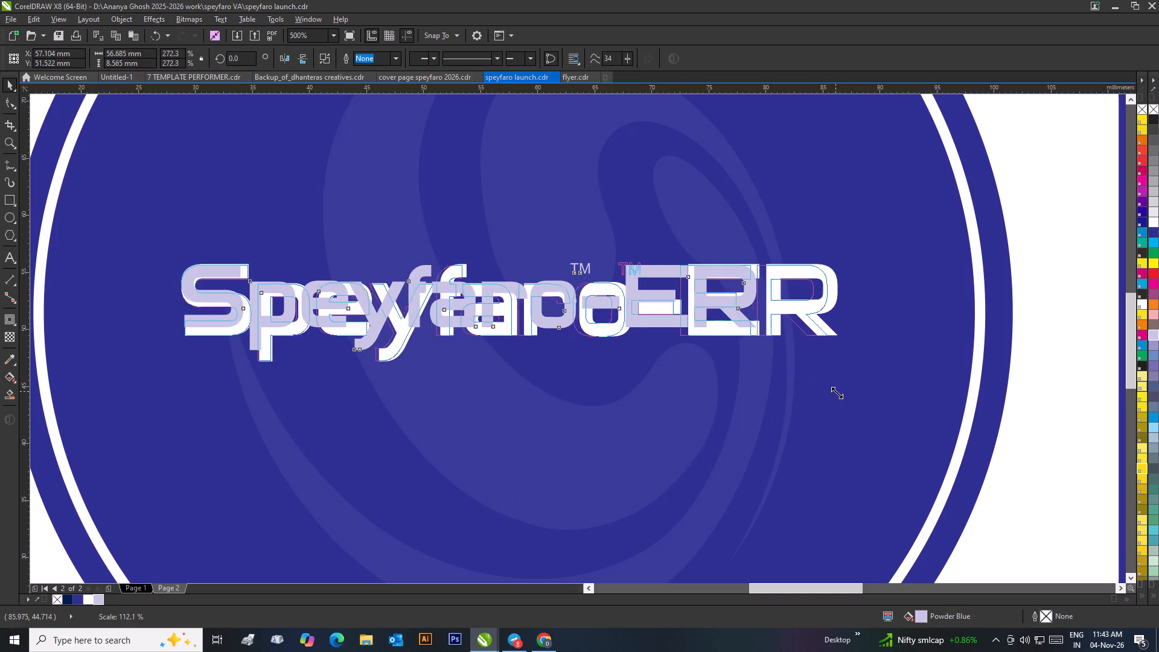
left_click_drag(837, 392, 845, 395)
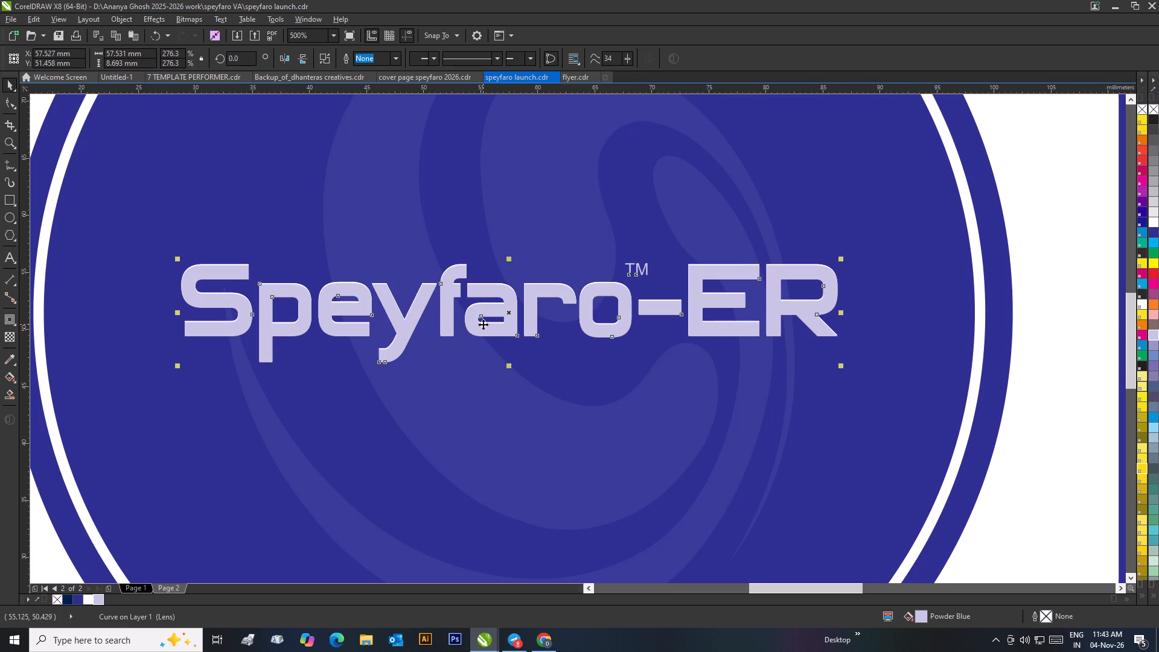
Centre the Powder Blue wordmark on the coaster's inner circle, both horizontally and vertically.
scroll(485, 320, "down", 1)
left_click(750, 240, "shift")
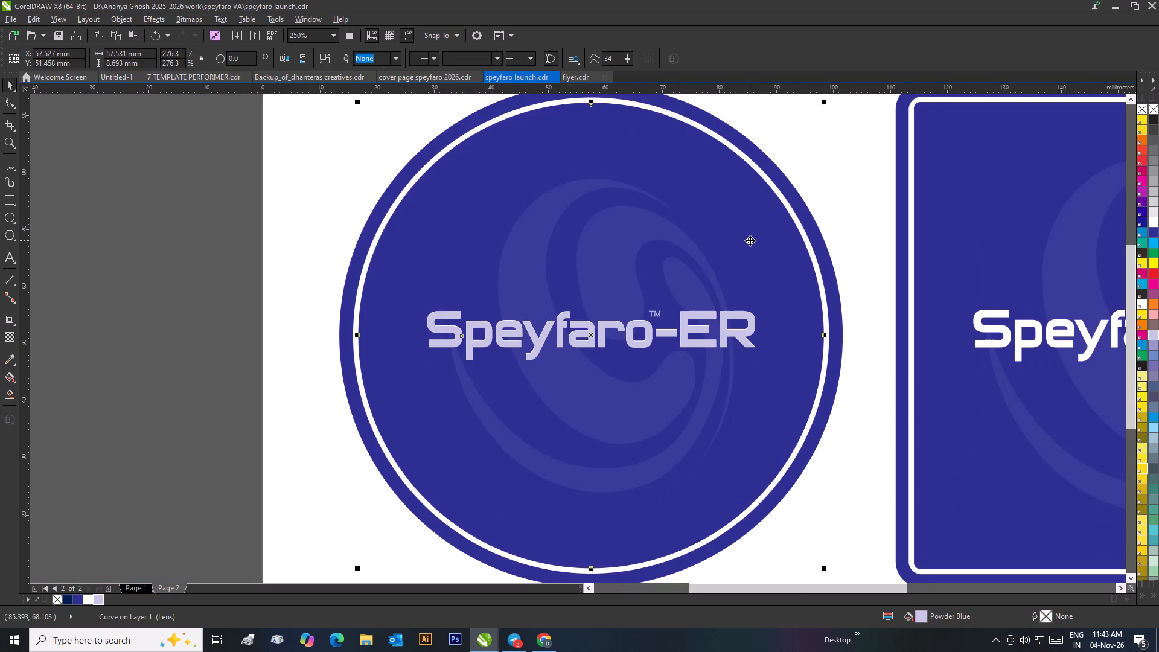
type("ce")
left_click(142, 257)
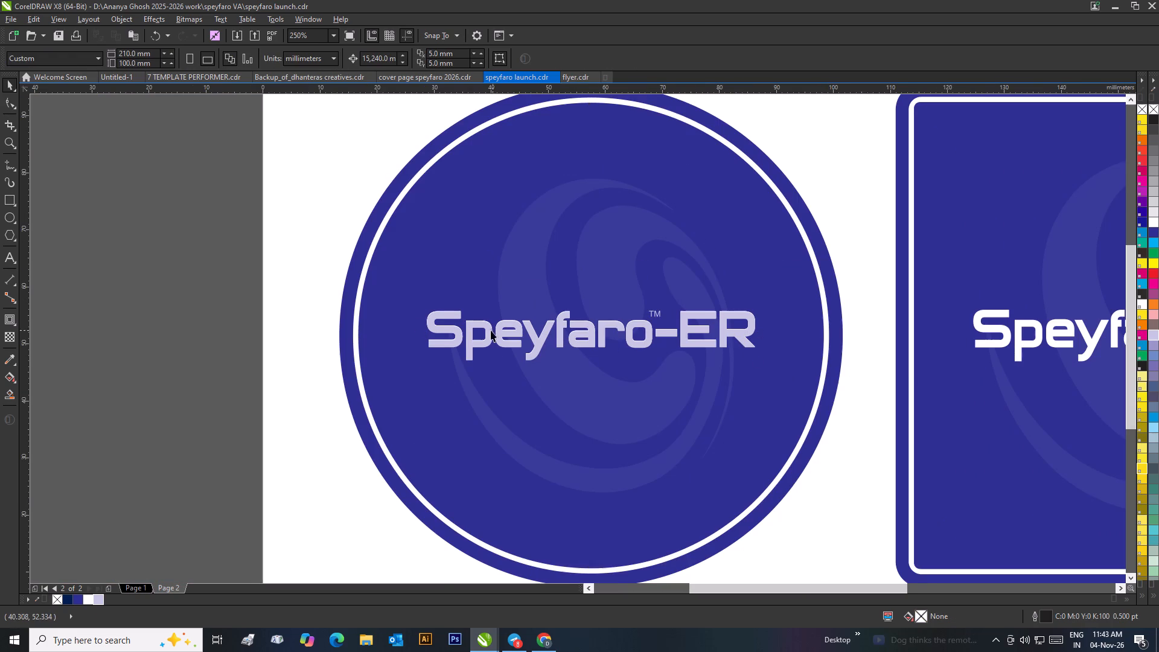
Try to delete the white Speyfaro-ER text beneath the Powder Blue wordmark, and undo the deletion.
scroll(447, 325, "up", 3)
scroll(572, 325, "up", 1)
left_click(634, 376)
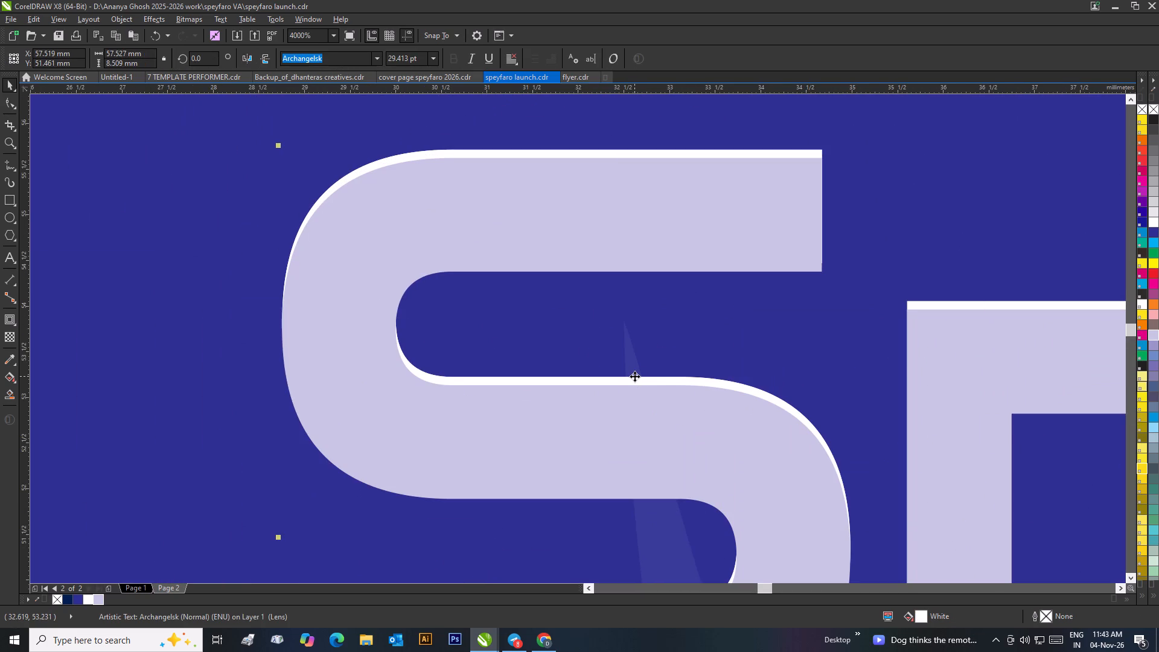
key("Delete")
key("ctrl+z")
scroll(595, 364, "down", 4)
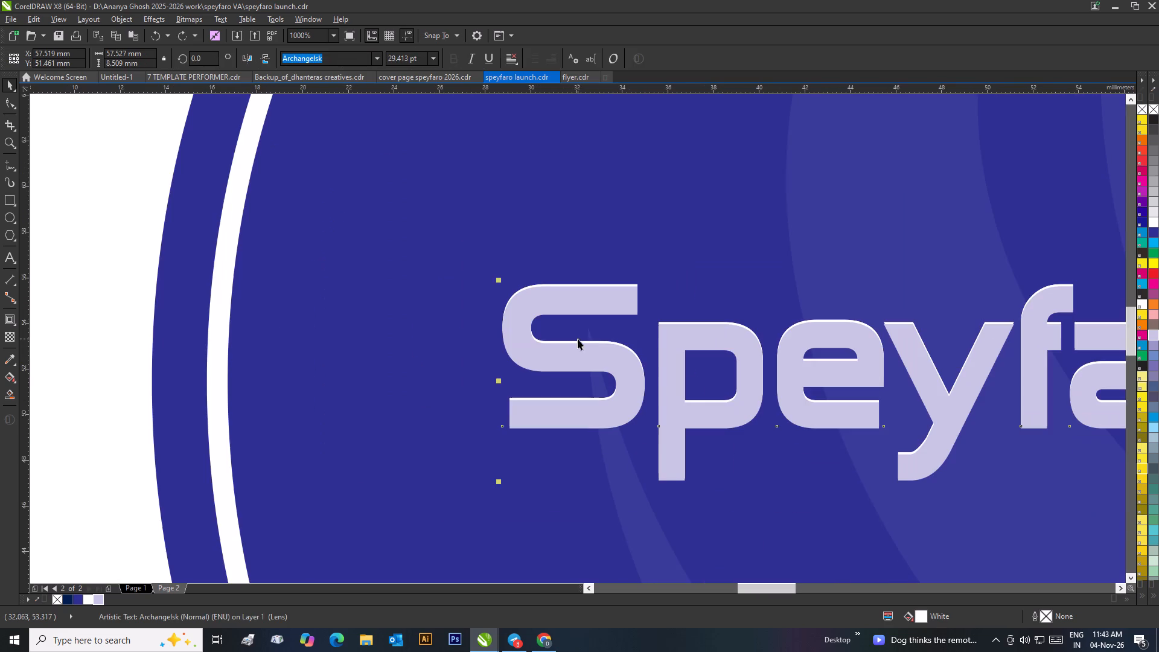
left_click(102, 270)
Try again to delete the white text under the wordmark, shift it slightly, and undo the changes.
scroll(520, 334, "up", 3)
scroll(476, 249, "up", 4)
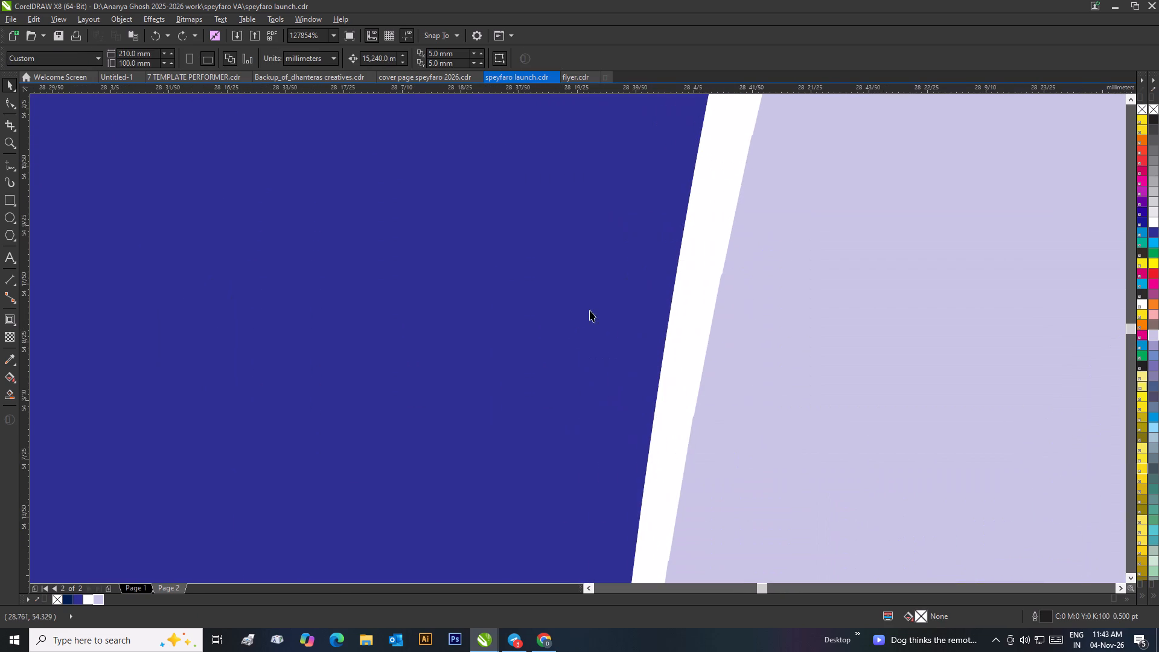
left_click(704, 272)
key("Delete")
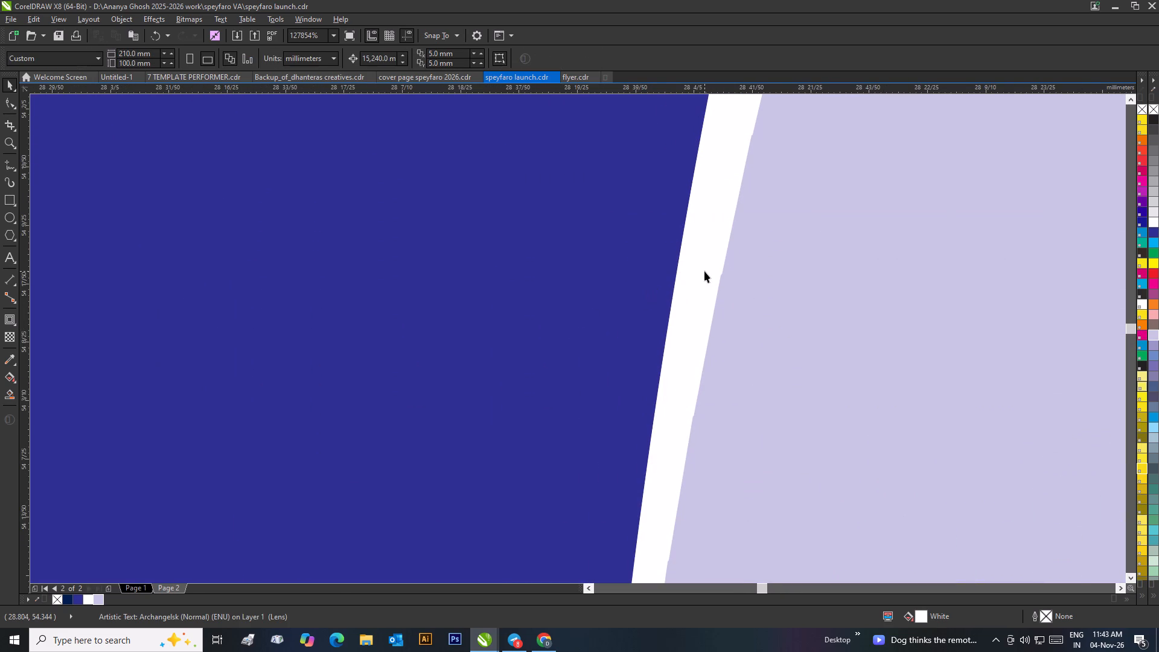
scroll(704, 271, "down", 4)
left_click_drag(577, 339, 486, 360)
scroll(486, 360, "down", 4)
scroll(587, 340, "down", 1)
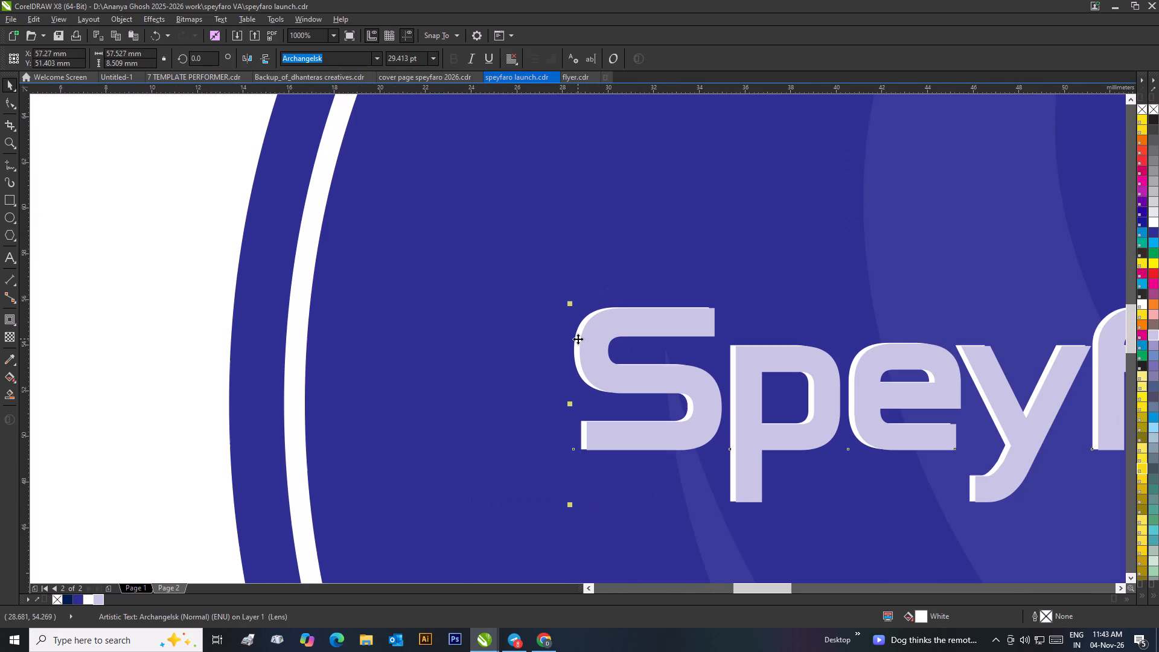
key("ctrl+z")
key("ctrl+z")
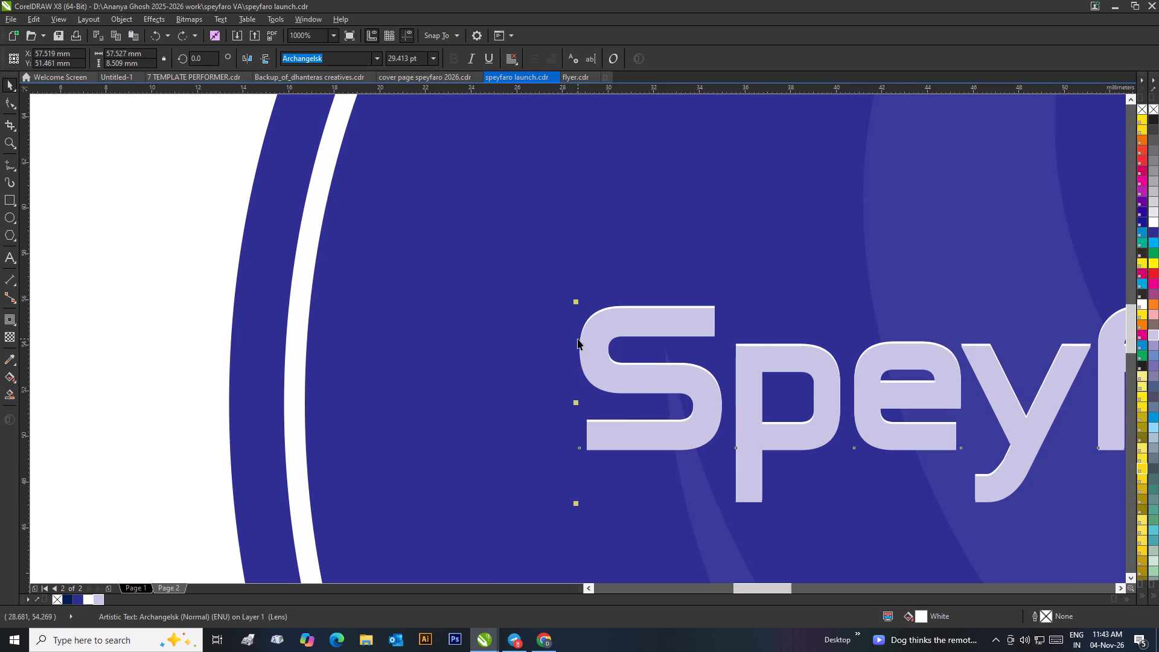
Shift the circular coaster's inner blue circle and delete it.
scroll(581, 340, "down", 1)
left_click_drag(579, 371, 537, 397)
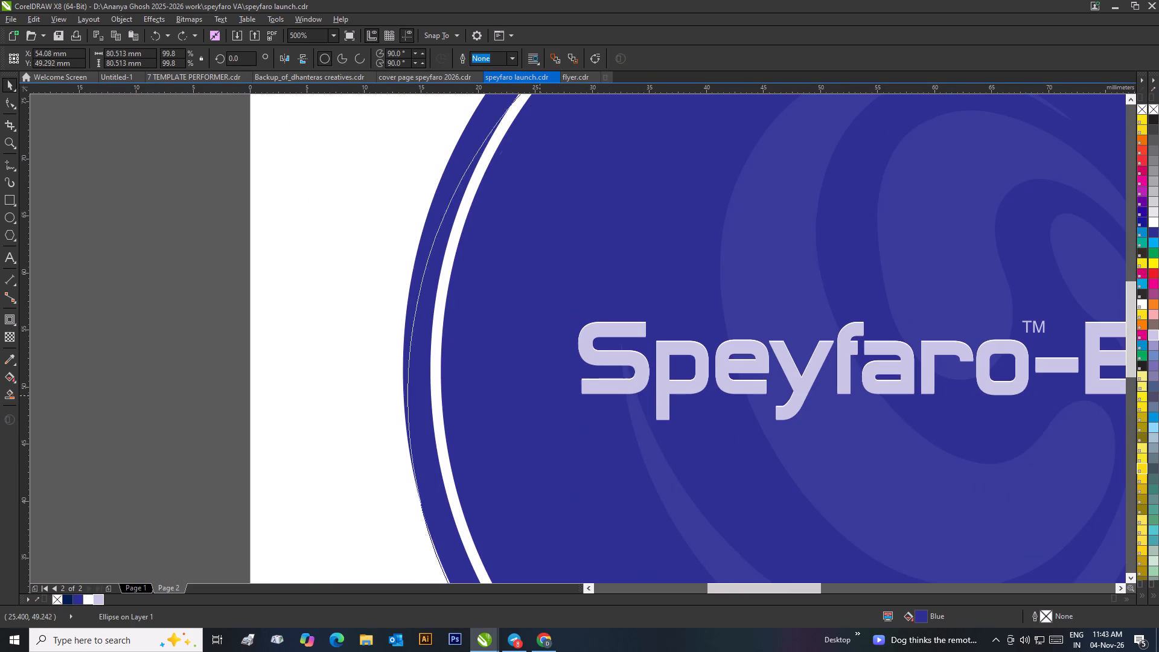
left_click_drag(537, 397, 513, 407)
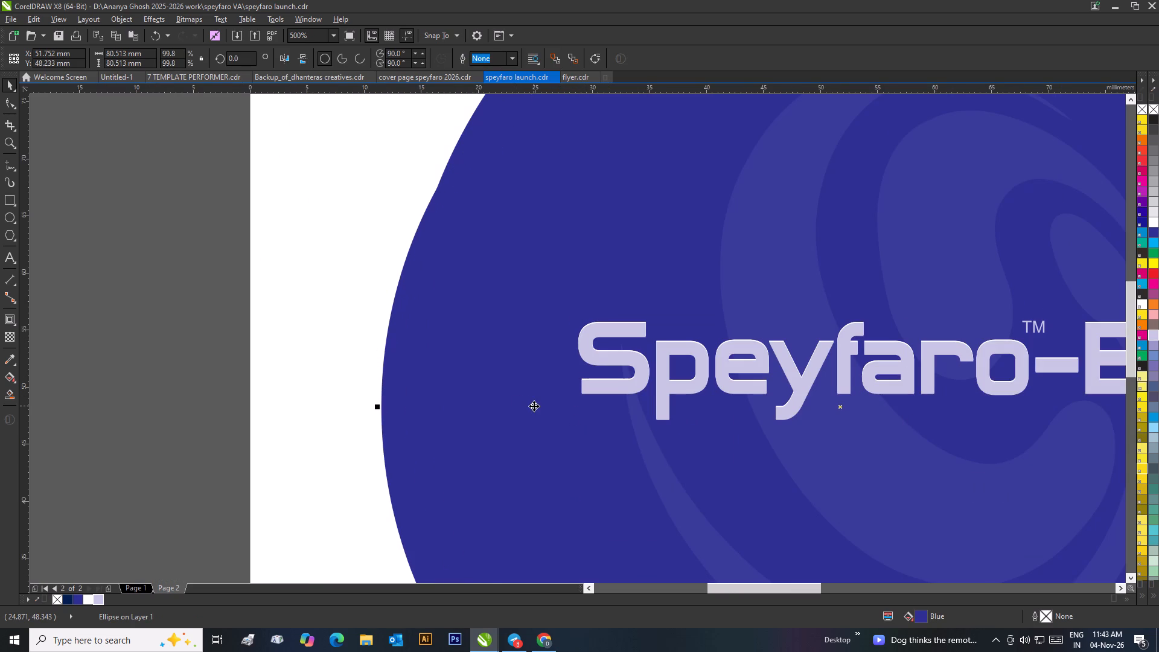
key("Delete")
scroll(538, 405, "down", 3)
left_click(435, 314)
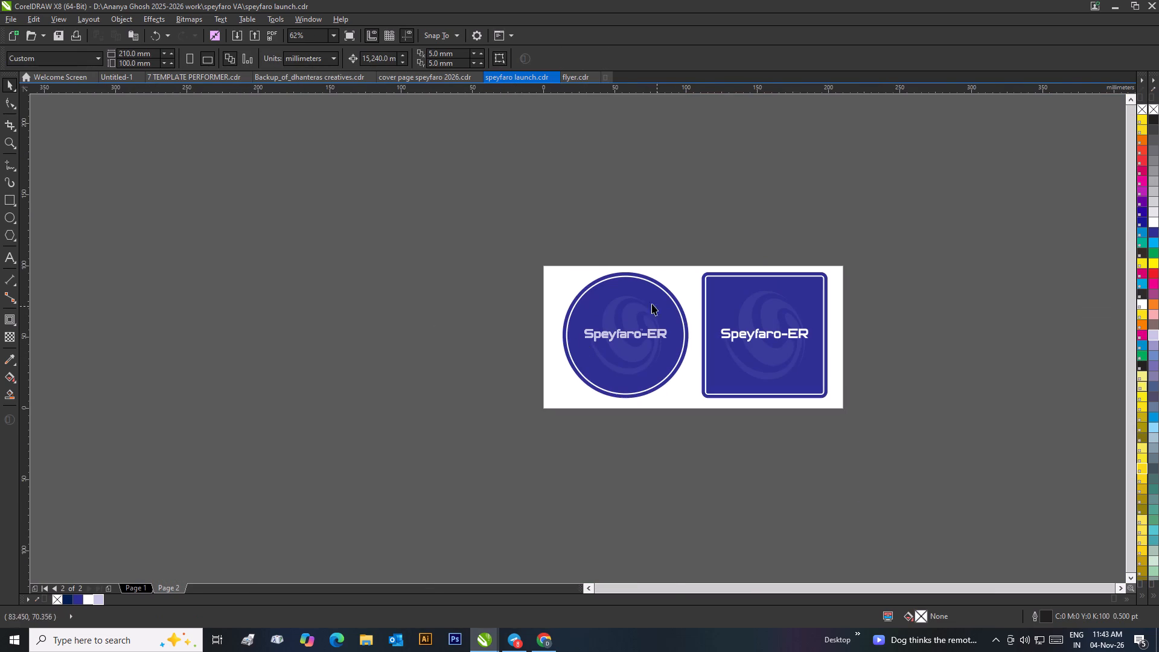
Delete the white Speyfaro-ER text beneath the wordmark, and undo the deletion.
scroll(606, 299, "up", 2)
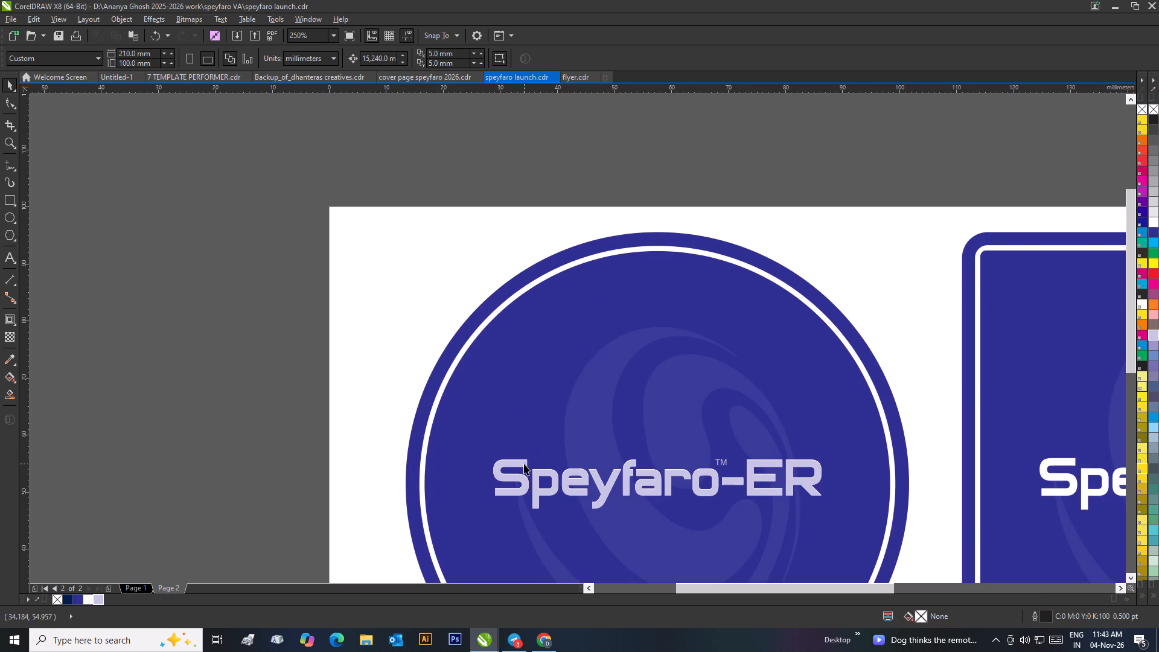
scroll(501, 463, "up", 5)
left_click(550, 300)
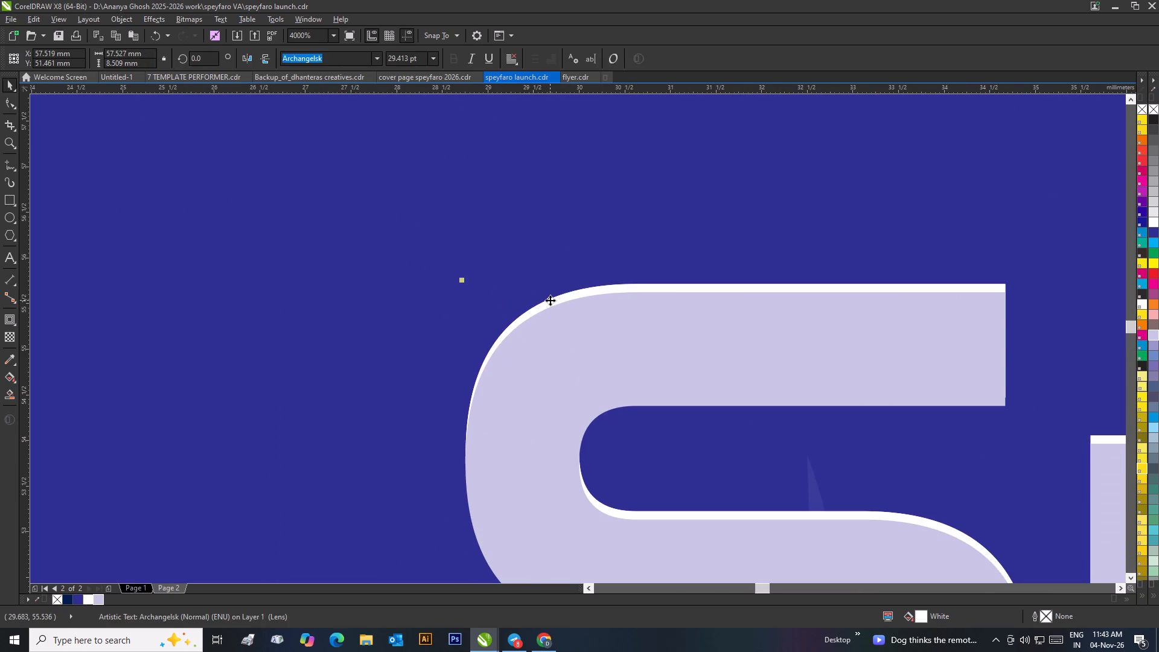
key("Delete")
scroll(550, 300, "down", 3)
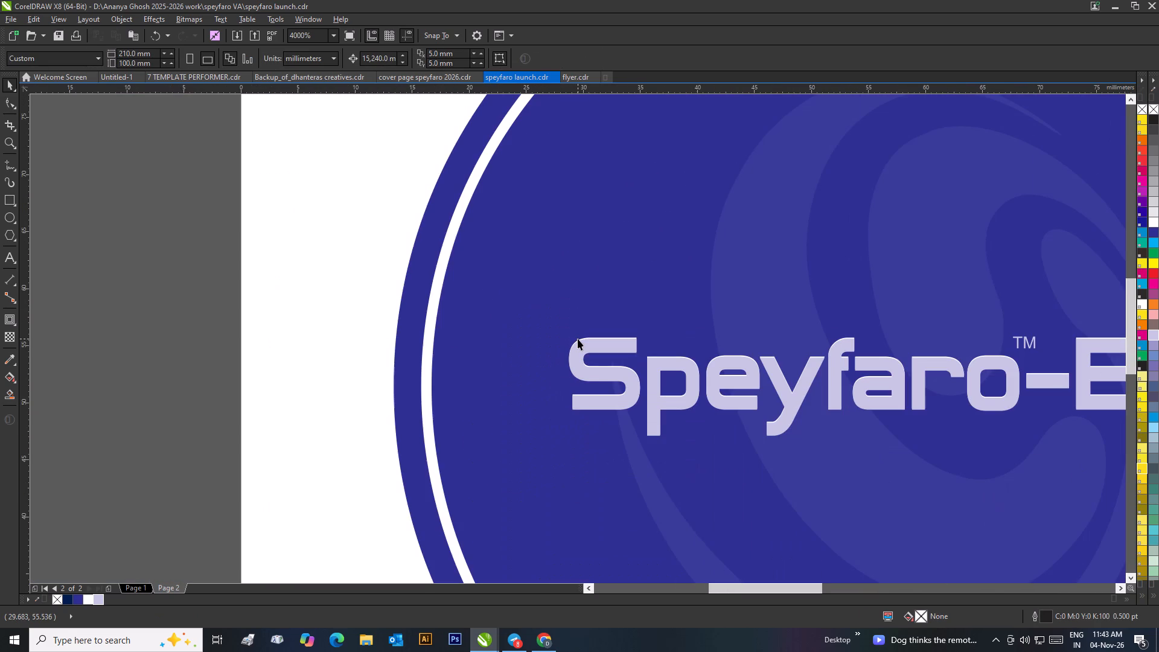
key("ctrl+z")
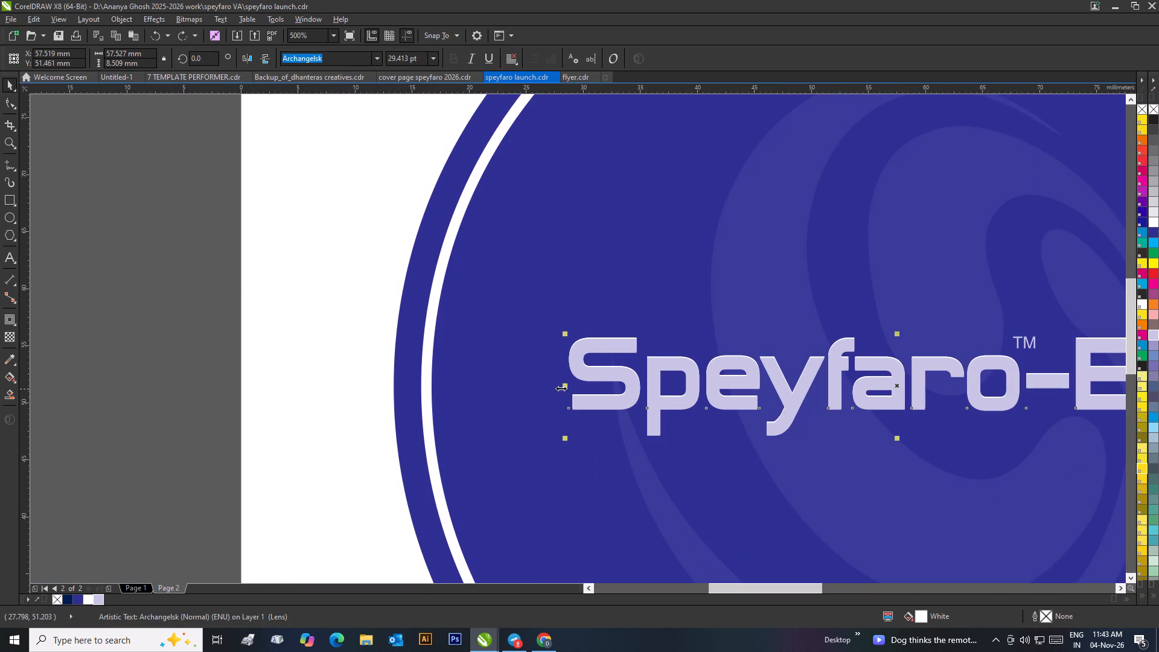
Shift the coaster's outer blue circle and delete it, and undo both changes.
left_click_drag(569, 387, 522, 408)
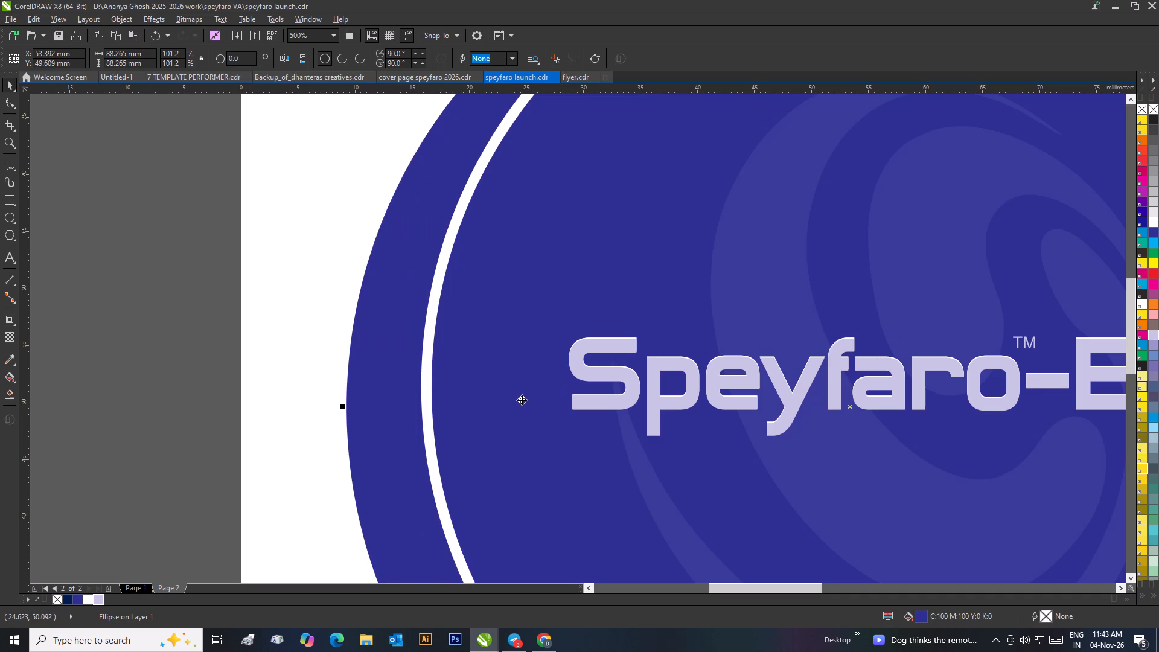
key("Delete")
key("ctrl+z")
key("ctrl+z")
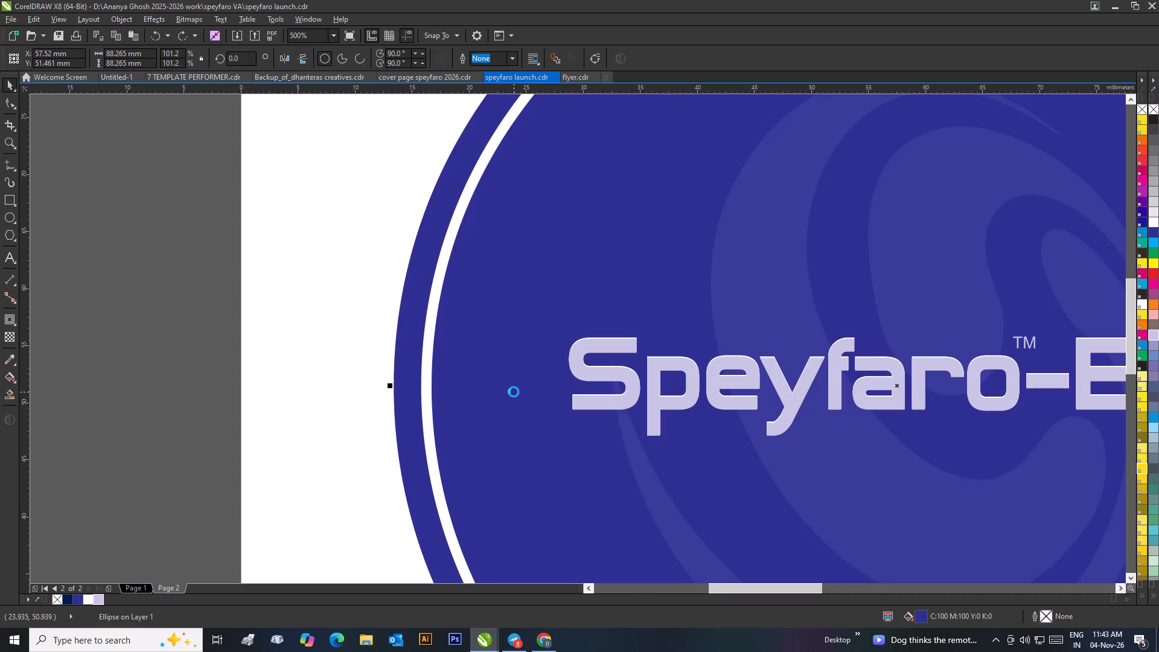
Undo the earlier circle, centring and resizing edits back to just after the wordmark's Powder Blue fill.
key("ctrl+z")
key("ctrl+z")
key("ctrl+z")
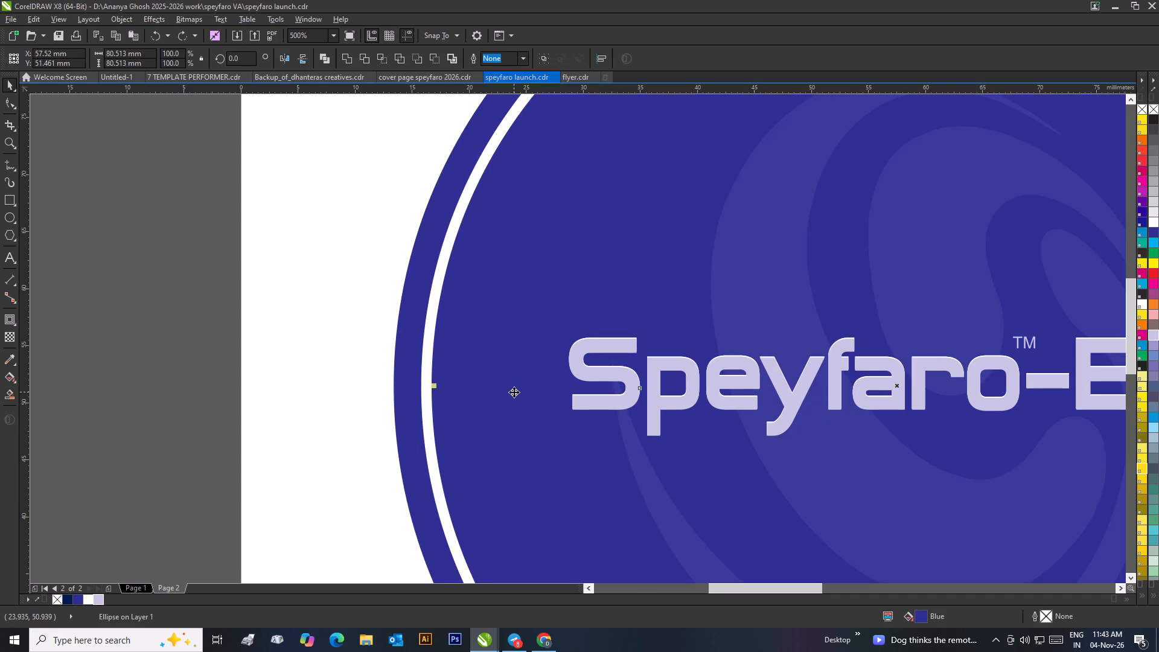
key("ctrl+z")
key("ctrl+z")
Enlarge the TM wordmark to about 57.5 × 8.7 mm and align it over the white Speyfaro-ER text on the circular coaster.
left_click_drag(89, 299, 100, 301)
scroll(611, 315, "down", 2)
scroll(717, 364, "up", 3)
left_click(542, 242)
right_click(543, 241)
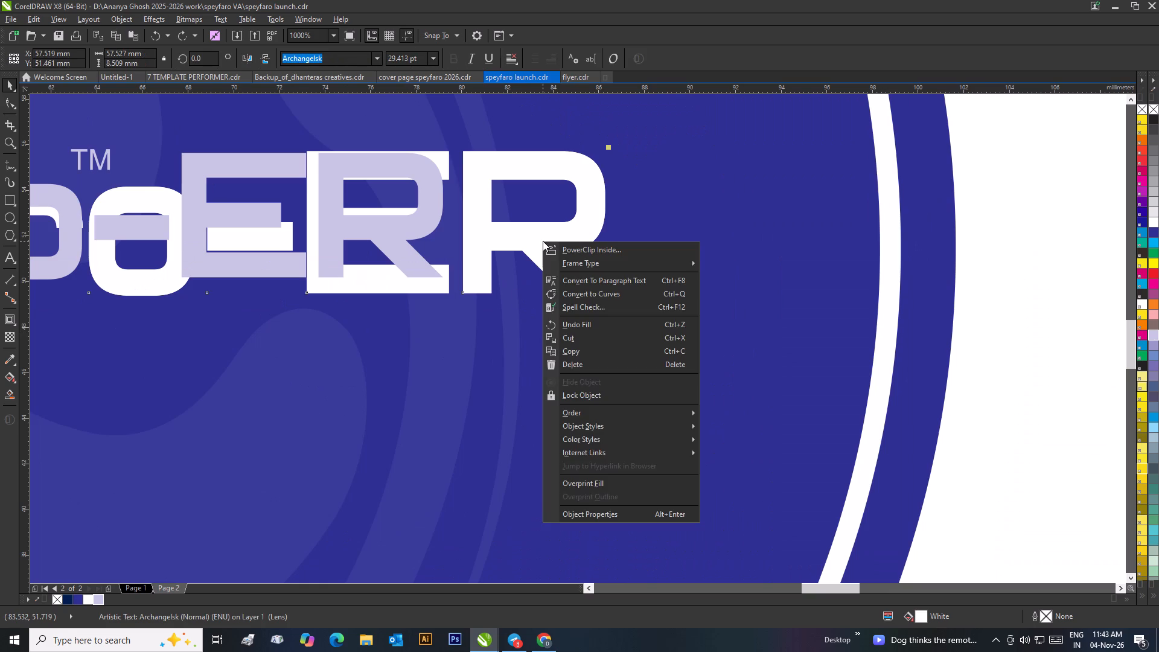
left_click(981, 284)
left_click(416, 229)
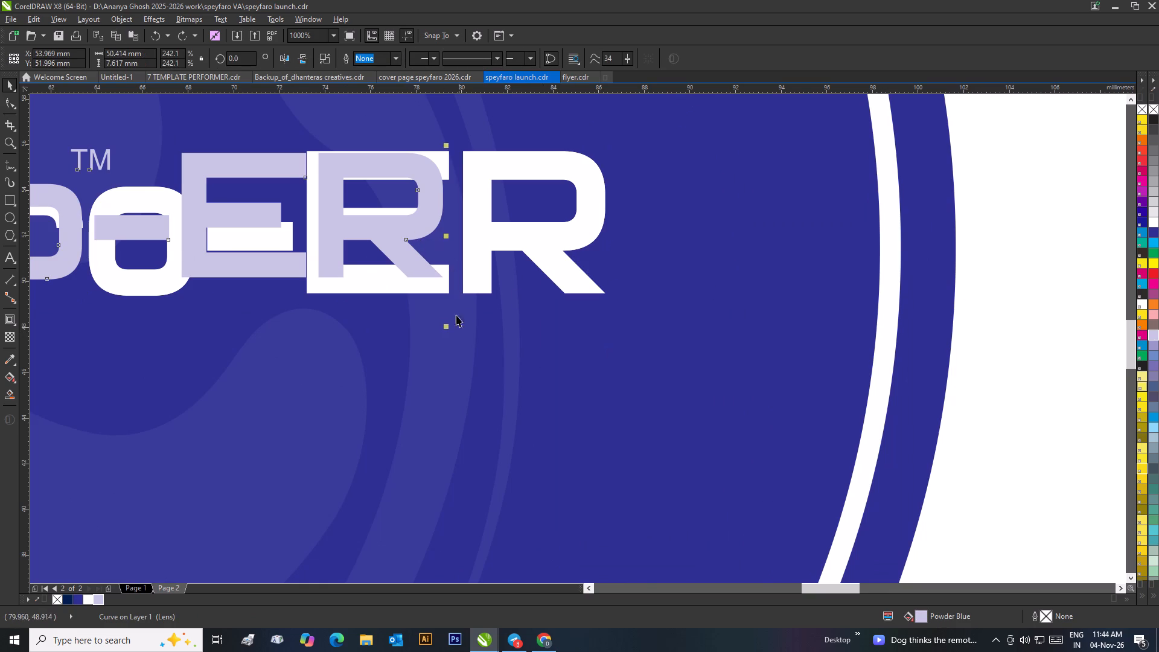
left_click_drag(445, 326, 607, 403)
scroll(544, 136, "up", 2)
scroll(526, 364, "up", 1)
left_click_drag(551, 402, 554, 395)
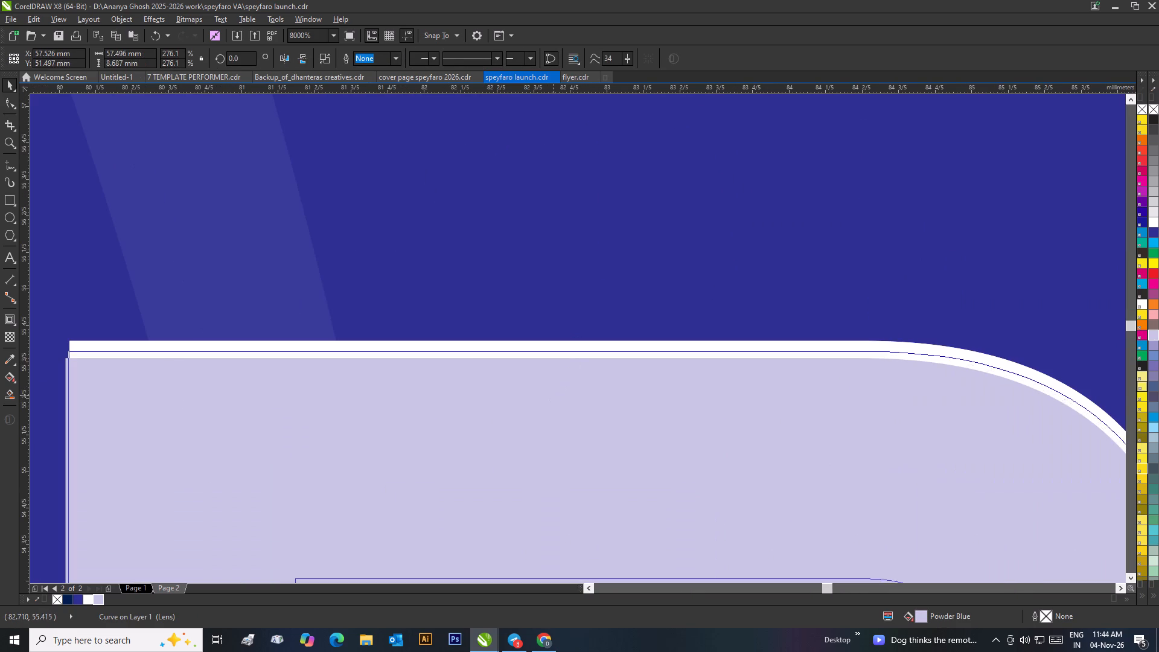
left_click_drag(554, 395, 555, 384)
scroll(555, 383, "down", 3)
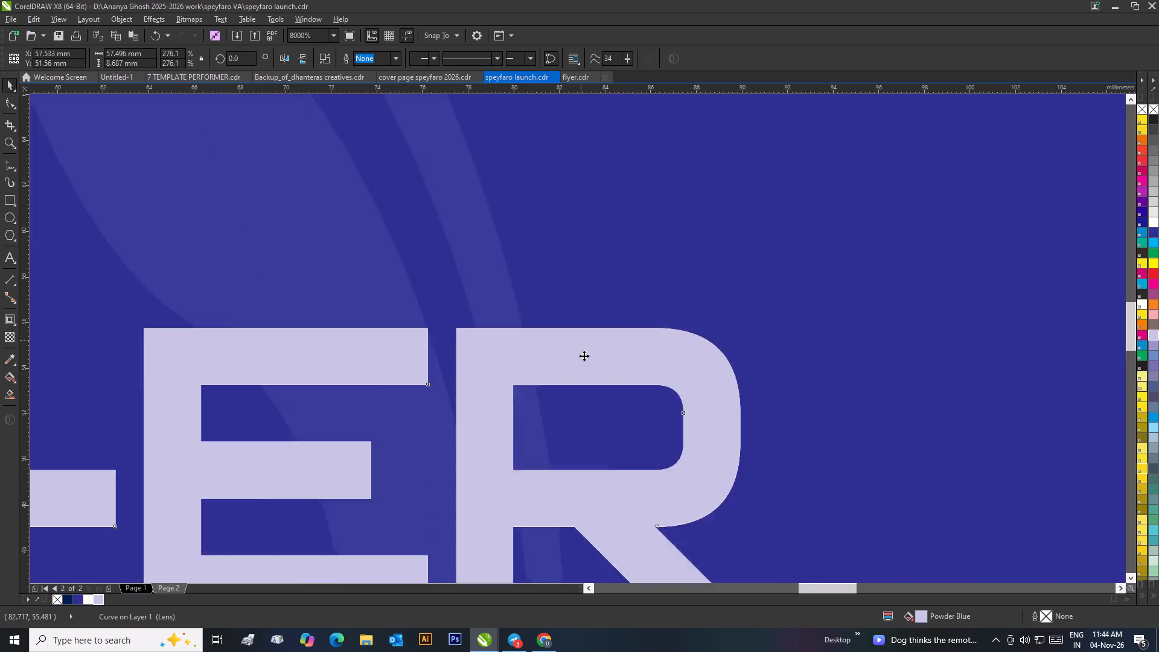
scroll(636, 465, "up", 2)
scroll(578, 343, "up", 1)
scroll(572, 348, "down", 4)
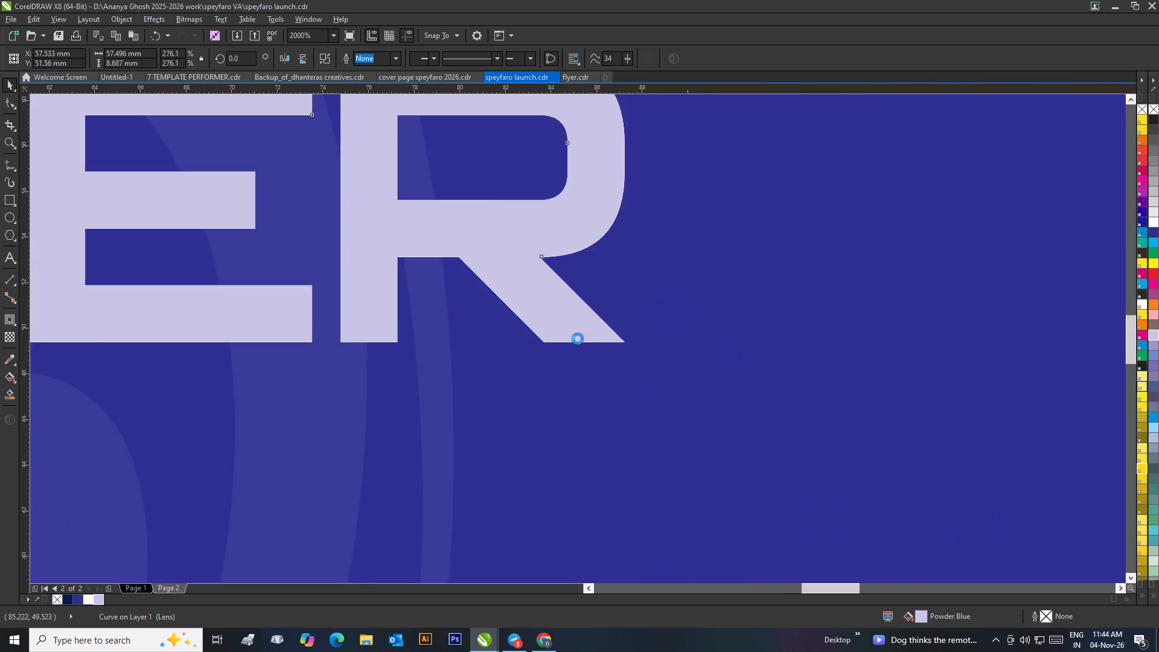
scroll(578, 339, "down", 2)
left_click(819, 322)
Shift the TM wordmark upward and delete the white Speyfaro-ER text beneath it.
scroll(567, 312, "up", 2)
left_click_drag(574, 335, 575, 247)
left_click(576, 393)
key("Delete")
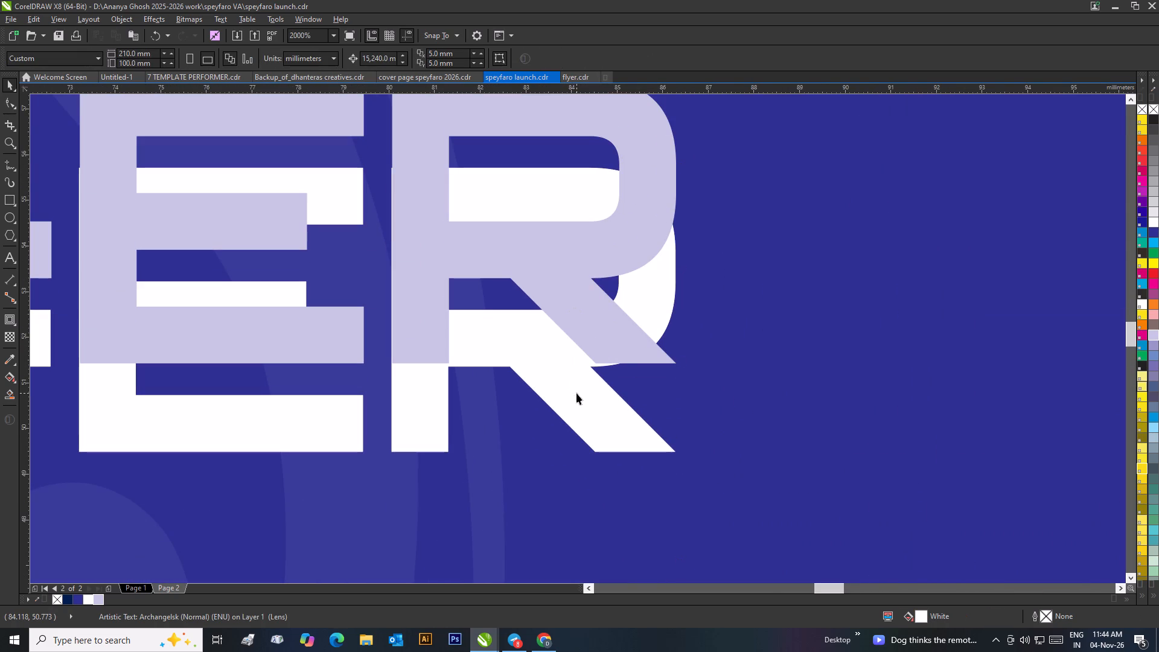
key("ctrl+z")
scroll(570, 393, "down", 1)
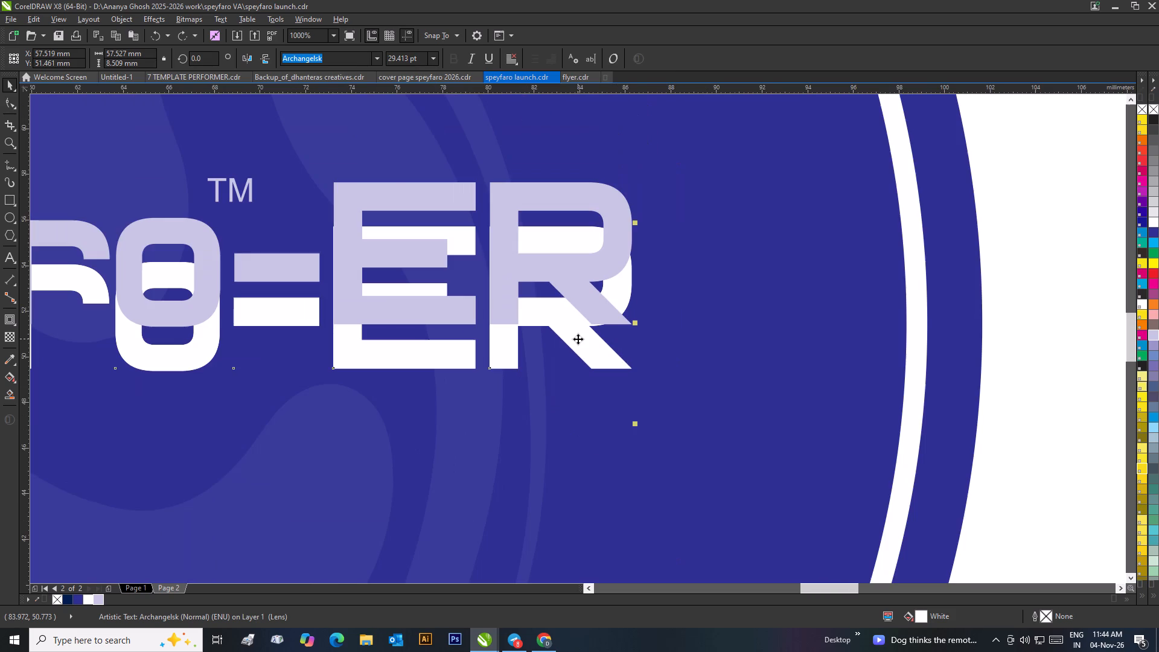
key("Delete")
left_click(578, 341)
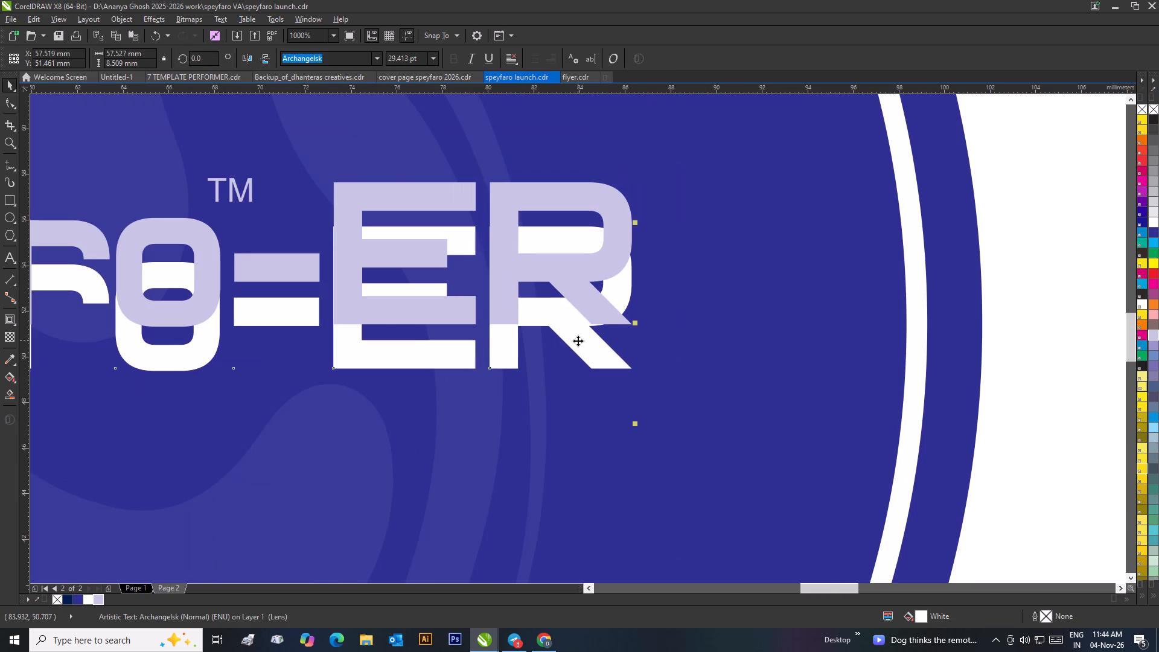
key("Delete")
Centre the TM wordmark horizontally and vertically on the circular coaster's inner blue circle.
left_click(595, 273)
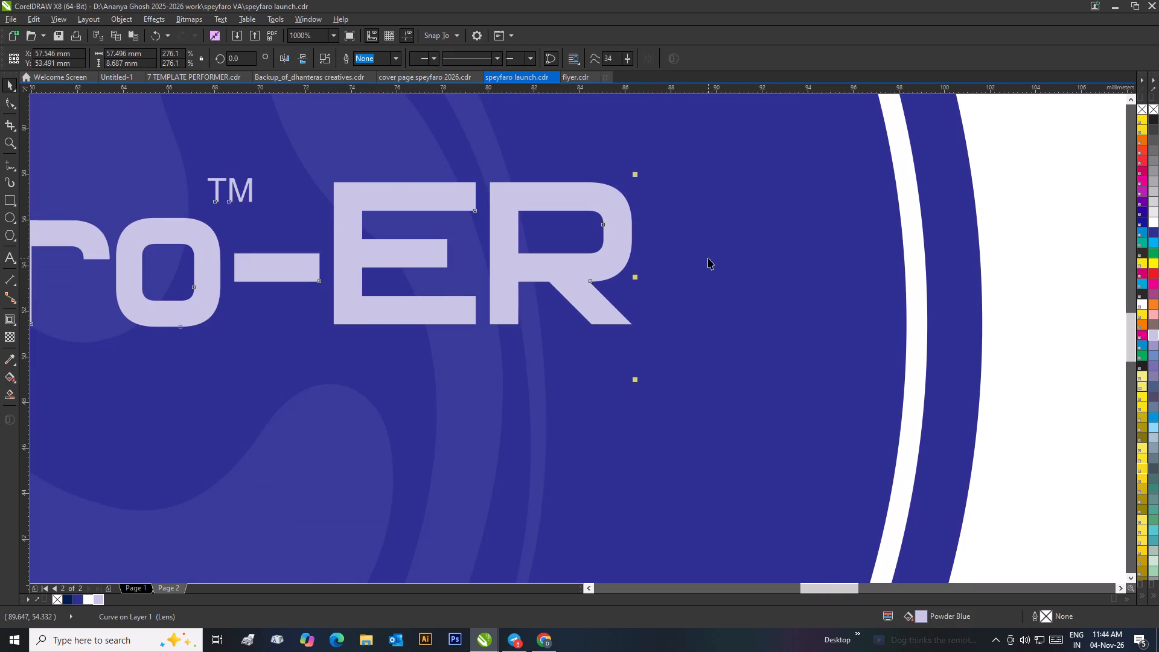
left_click(708, 258, "shift")
type("ce")
scroll(708, 258, "down", 4)
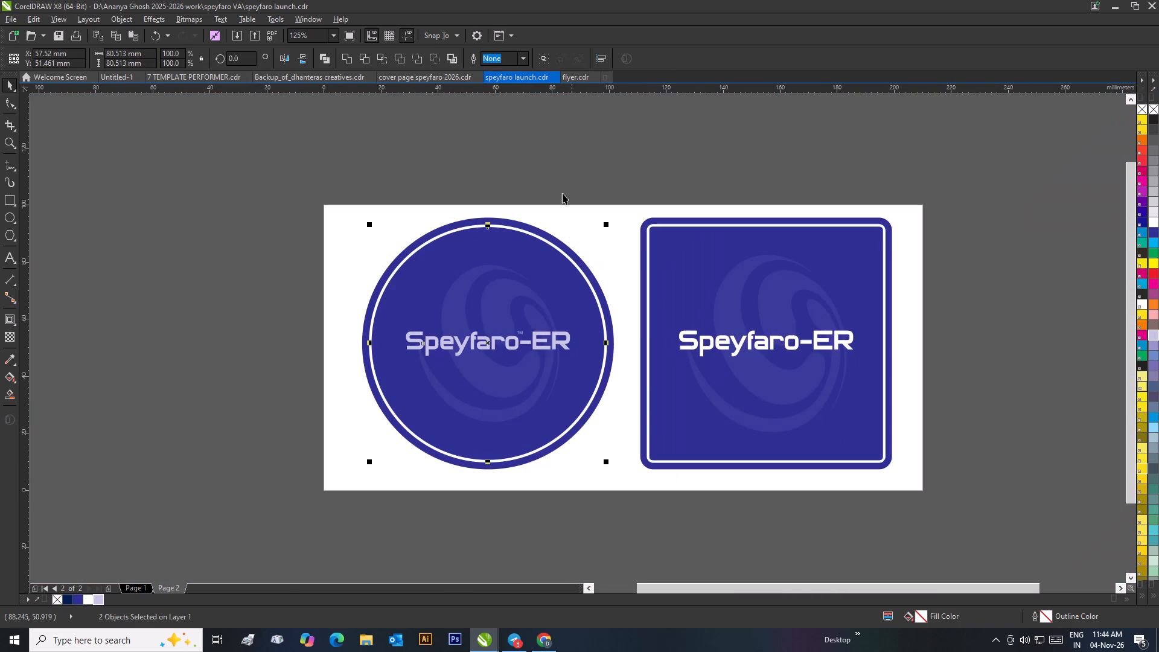
left_click(561, 142)
Fill the circular coaster's TM wordmark with white.
left_click(490, 341)
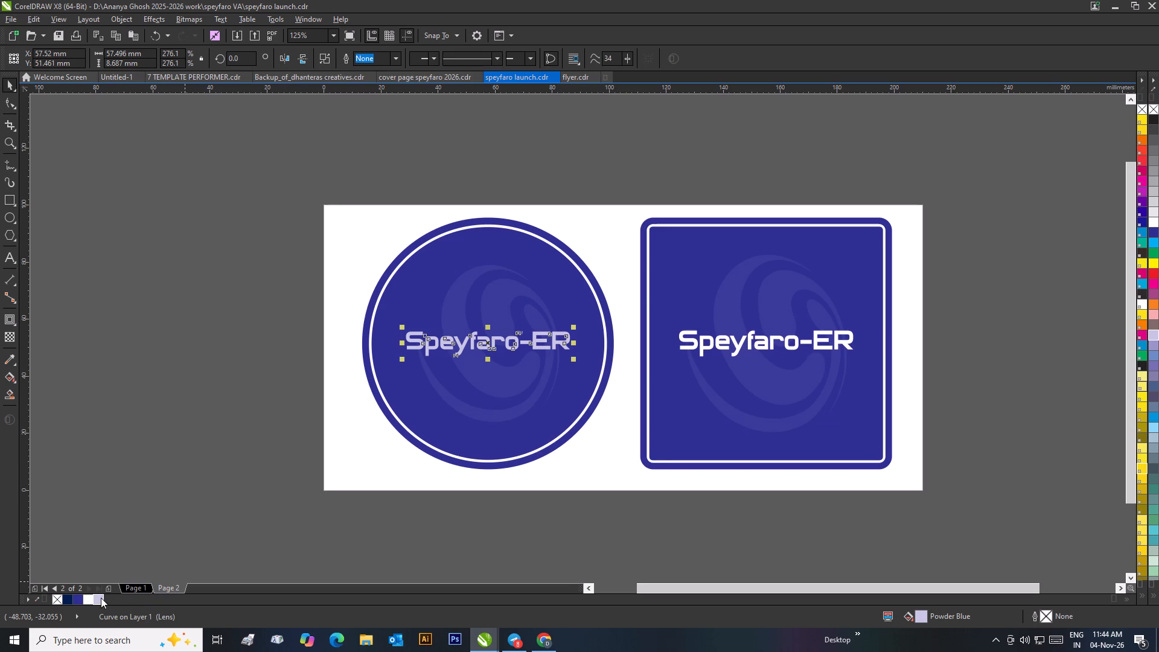
left_click(1151, 225)
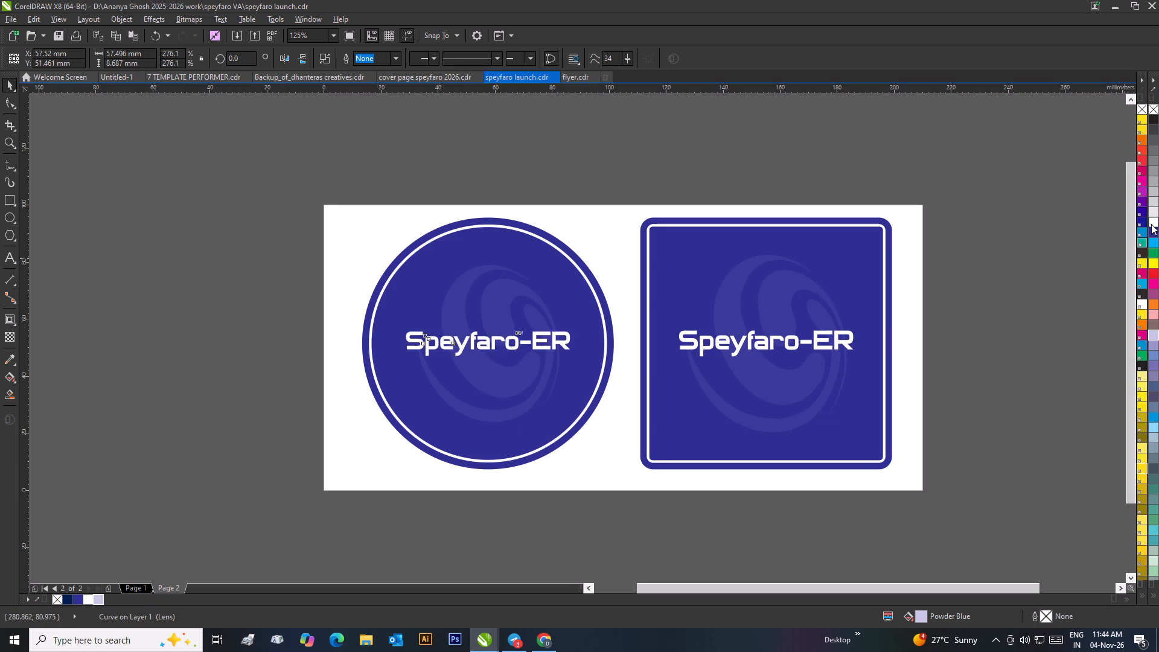
left_click(1049, 276)
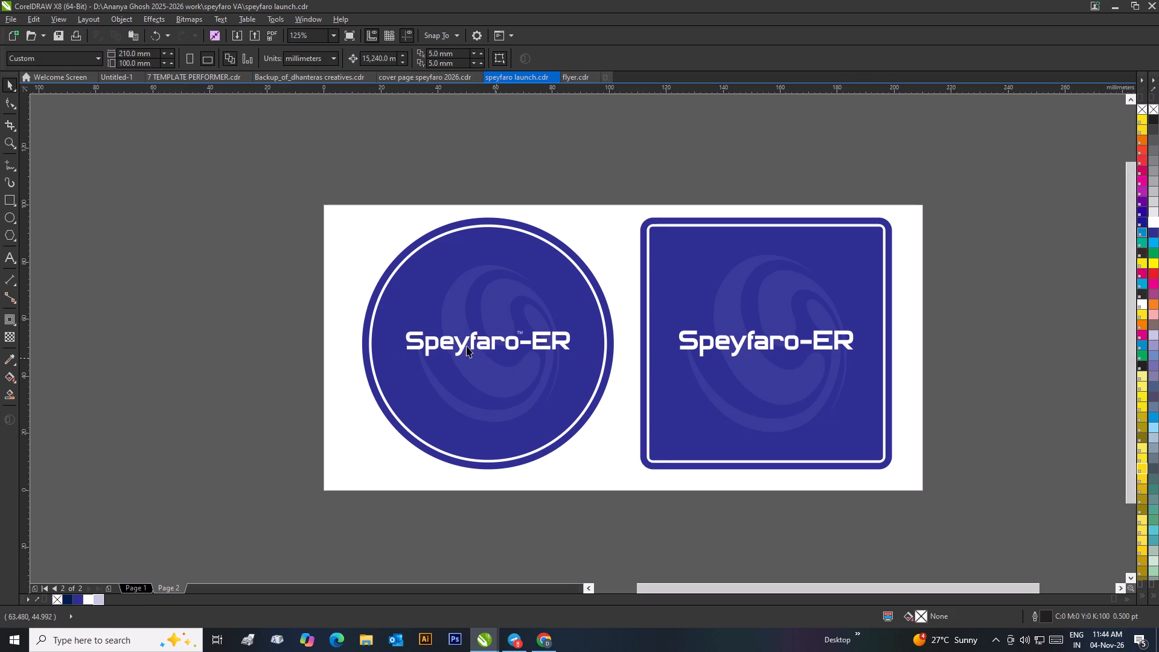
left_click(240, 277)
left_click(488, 146)
left_click(494, 177)
Copy the circular coaster's swirl watermark off the page and shrink the copy to about 4.9 × 5.4 mm.
left_click(496, 284)
left_click_drag(496, 293, 229, 197)
right_click_drag(229, 197, 253, 196)
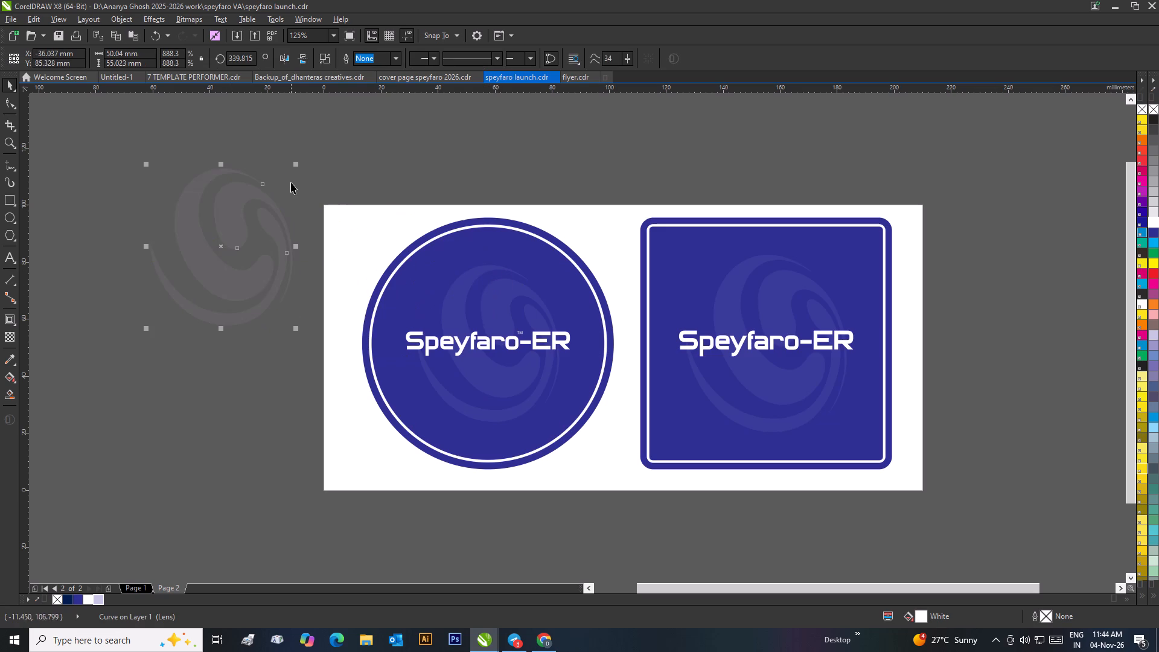
left_click_drag(296, 165, 234, 307)
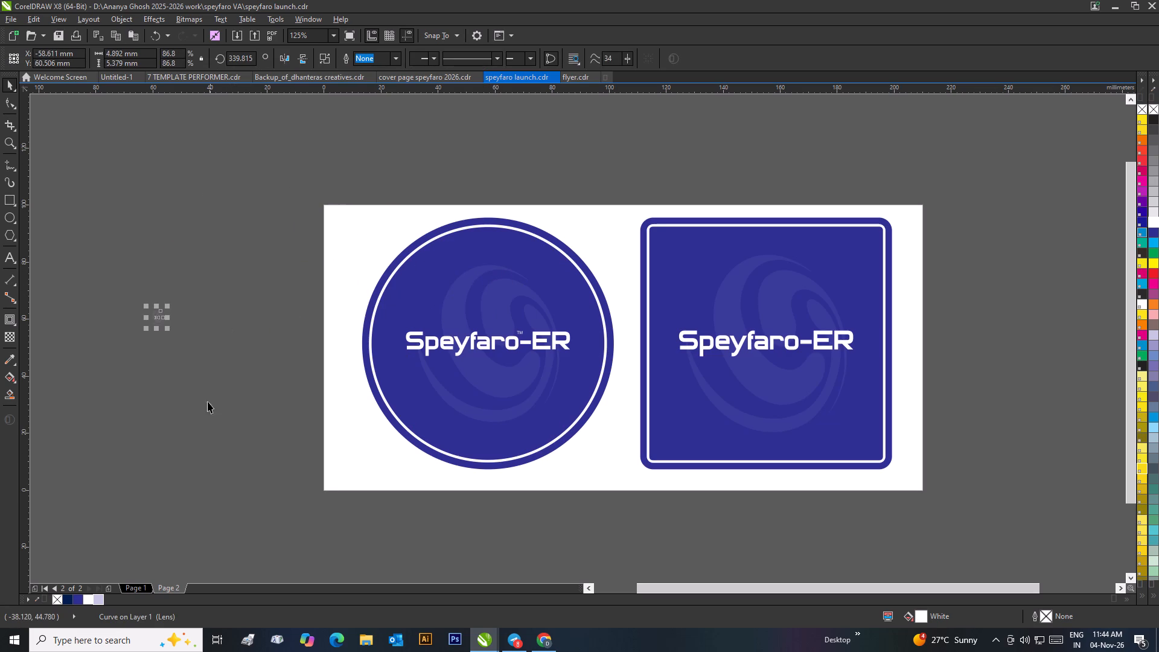
Remove the transparency from the small swirl copy so it is solid white.
left_click(86, 596)
left_click(83, 600)
left_click(10, 342)
left_click_drag(155, 344, 110, 347)
left_click(8, 88)
left_click(167, 265)
Move the small swirl inside the circular coaster's top edge and shrink it to about 4.2 × 4.7 mm.
left_click_drag(161, 321, 411, 301)
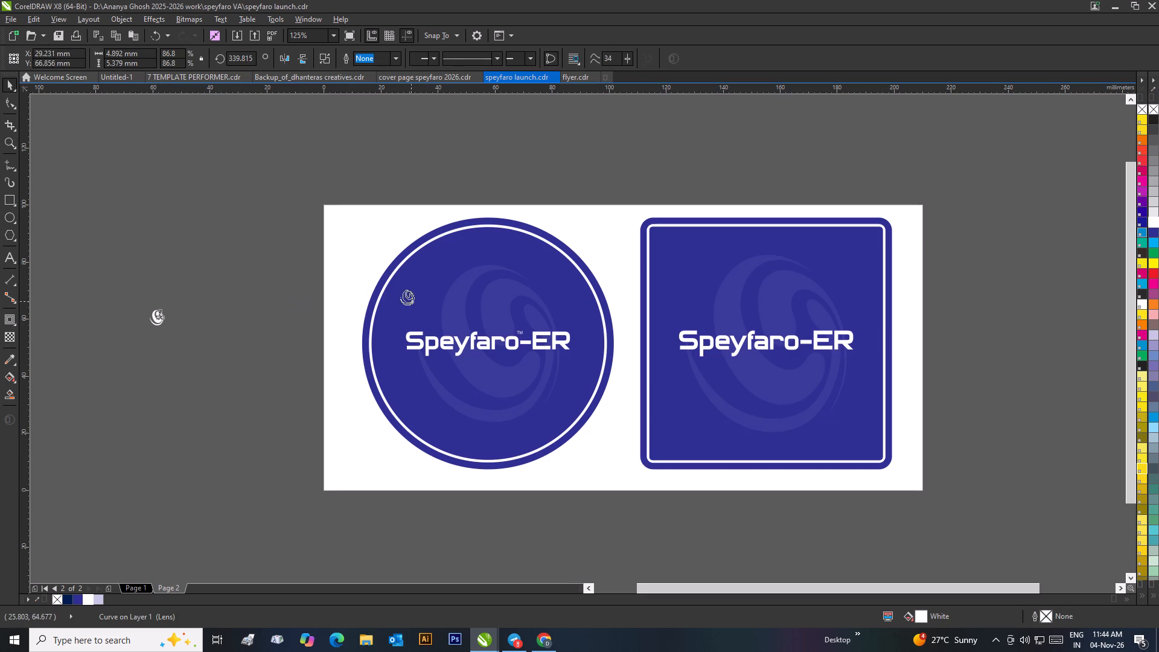
left_click_drag(411, 301, 473, 248)
scroll(496, 230, "up", 3)
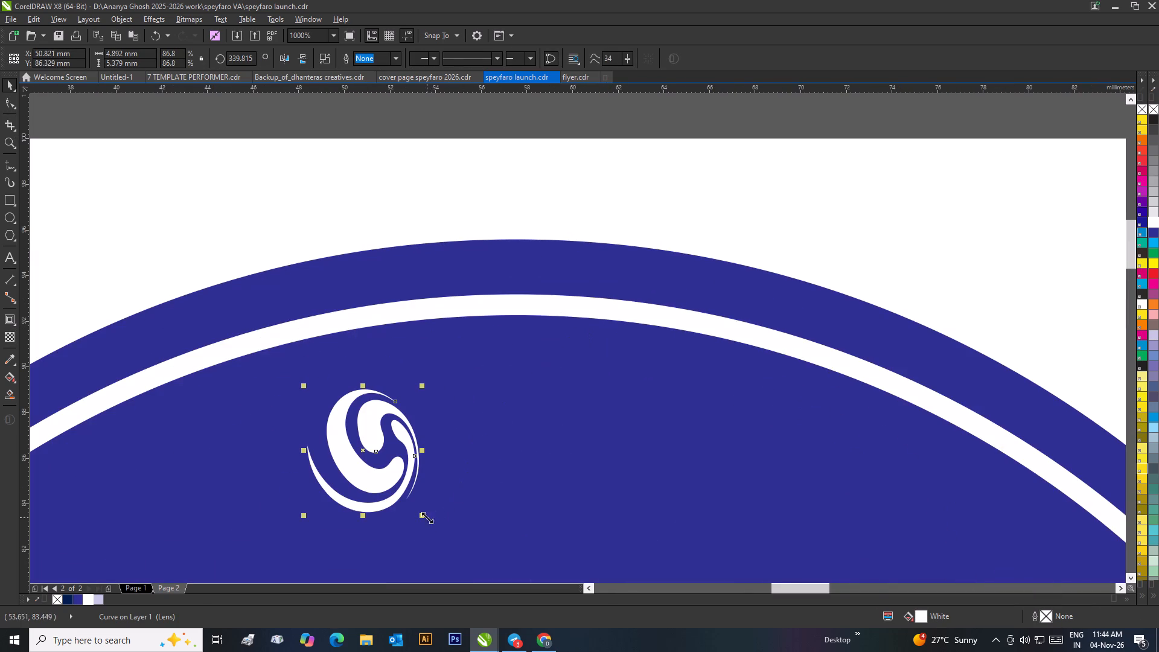
left_click_drag(423, 518, 409, 520)
left_click_drag(364, 423, 399, 365)
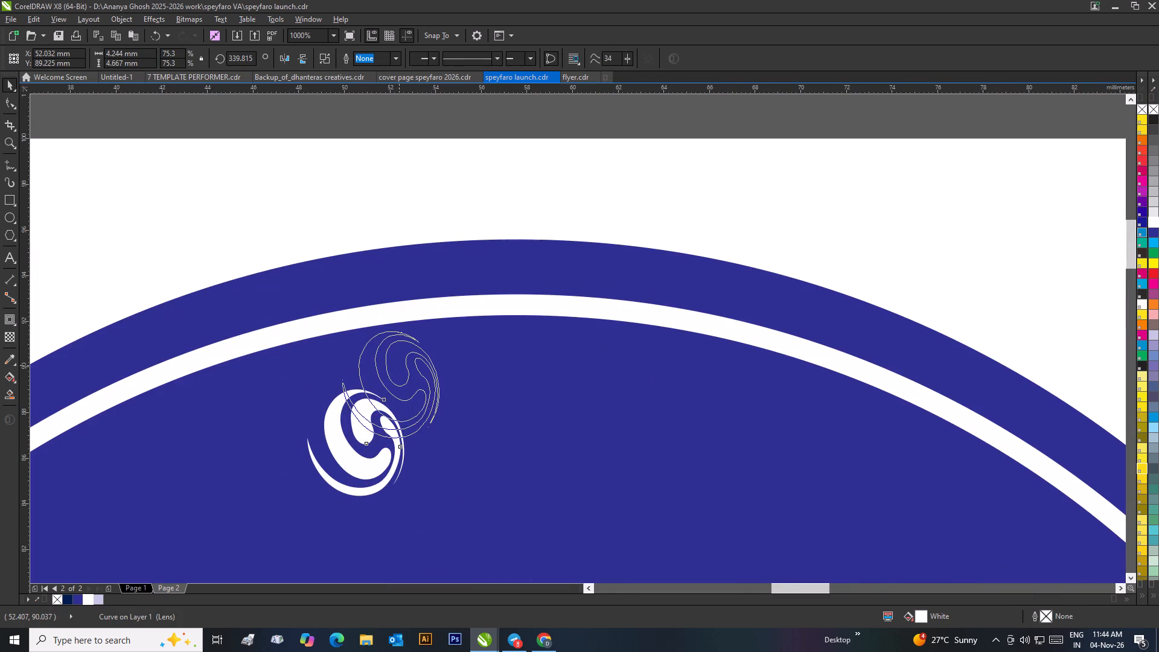
left_click_drag(399, 365, 403, 372)
scroll(403, 372, "down", 1)
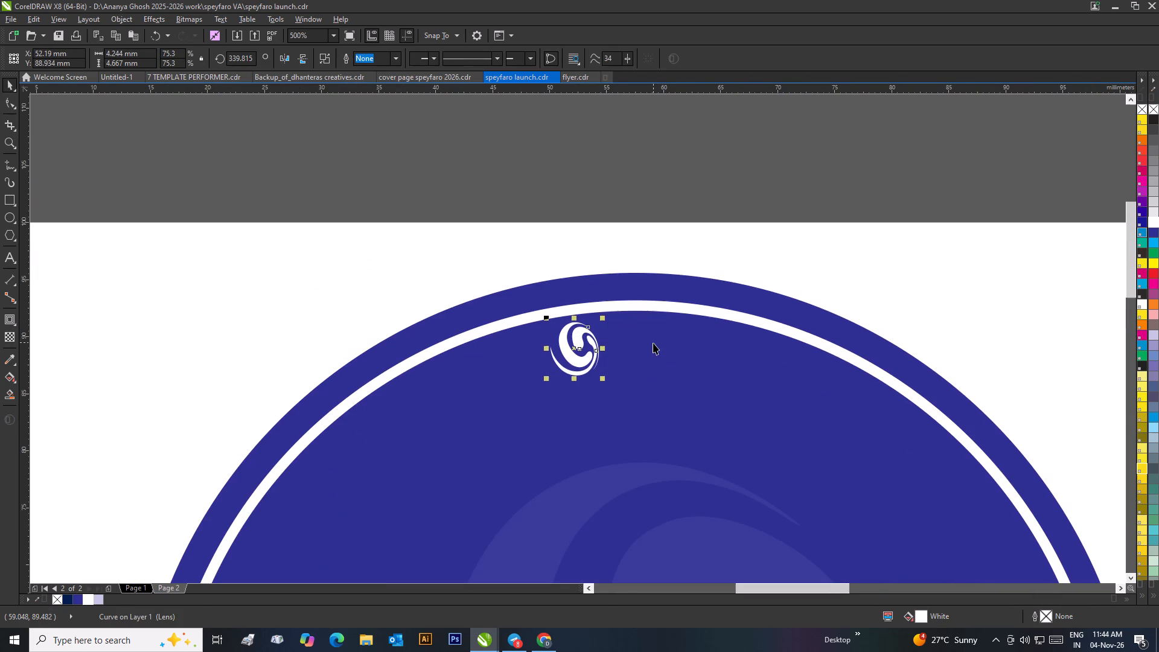
Centre the small swirl horizontally on the circular coaster's inner blue circle.
left_click(653, 343, "shift")
key("c")
left_click(656, 229)
scroll(645, 300, "down", 2)
scroll(585, 363, "up", 1)
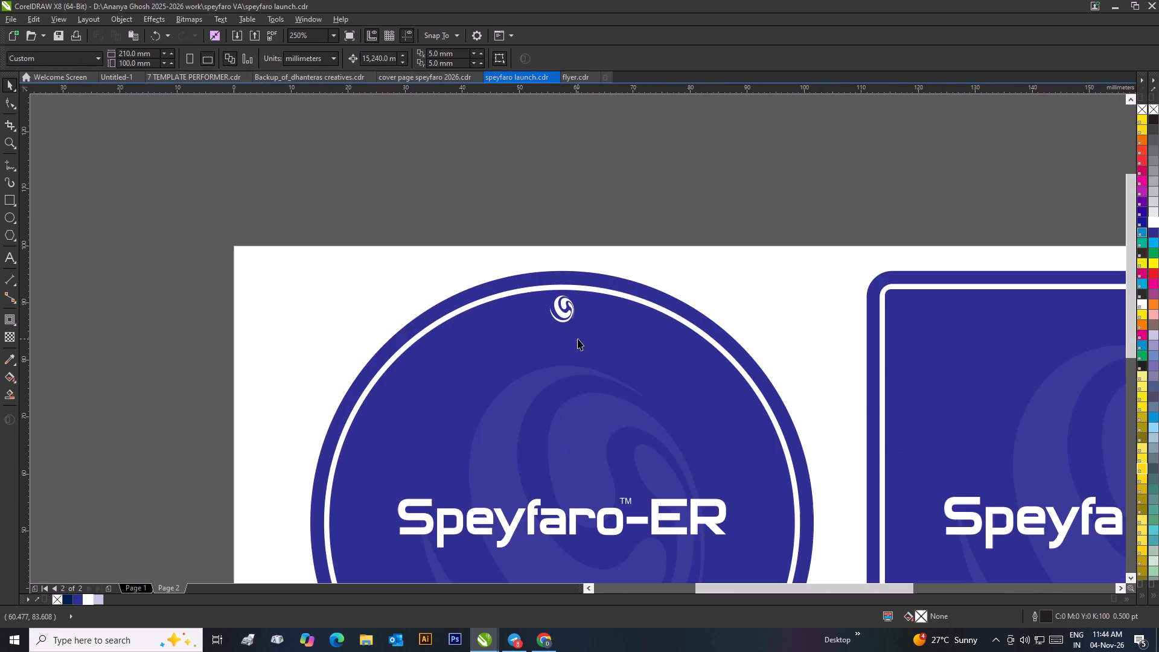
Shrink the small swirl slightly and centre it horizontally on the circular coaster again.
left_click(566, 315)
scroll(576, 322, "up", 2)
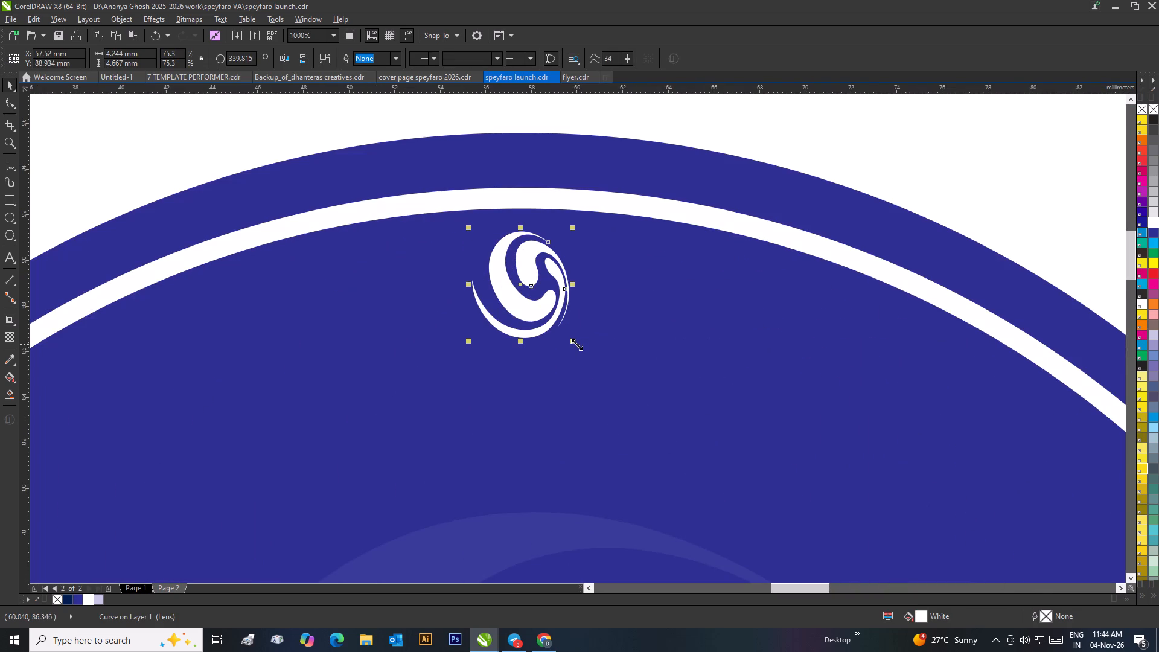
left_click_drag(575, 345, 564, 353)
left_click(565, 350, "shift")
key("c")
scroll(564, 350, "down", 2)
left_click(572, 222)
scroll(583, 366, "down", 2)
scroll(577, 346, "up", 2)
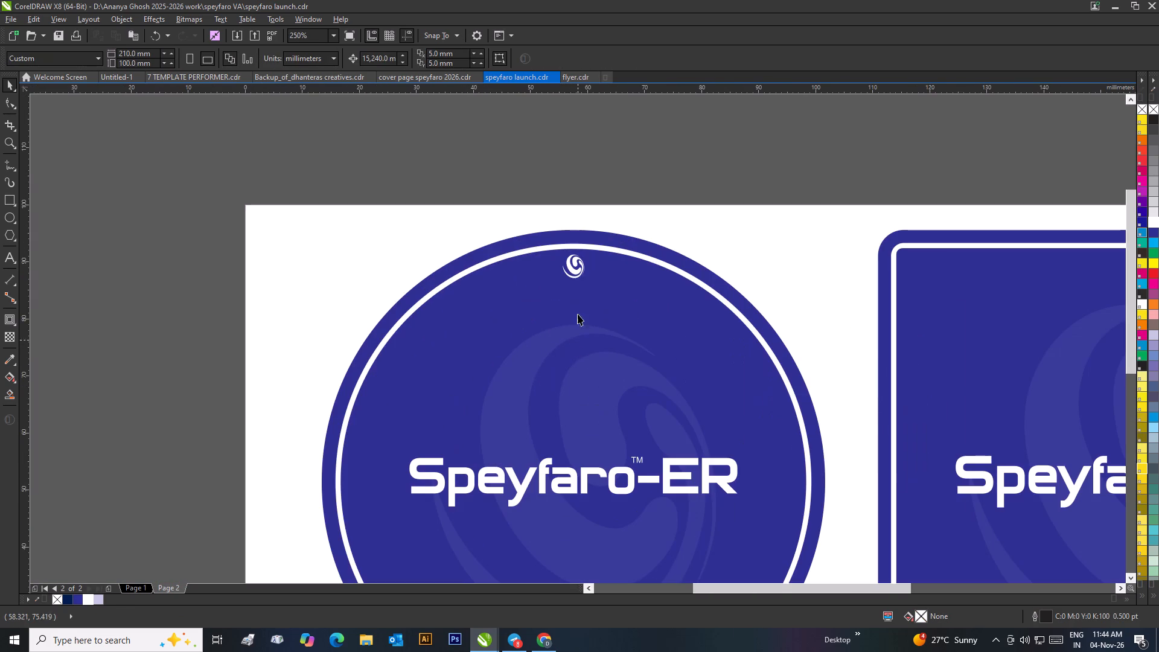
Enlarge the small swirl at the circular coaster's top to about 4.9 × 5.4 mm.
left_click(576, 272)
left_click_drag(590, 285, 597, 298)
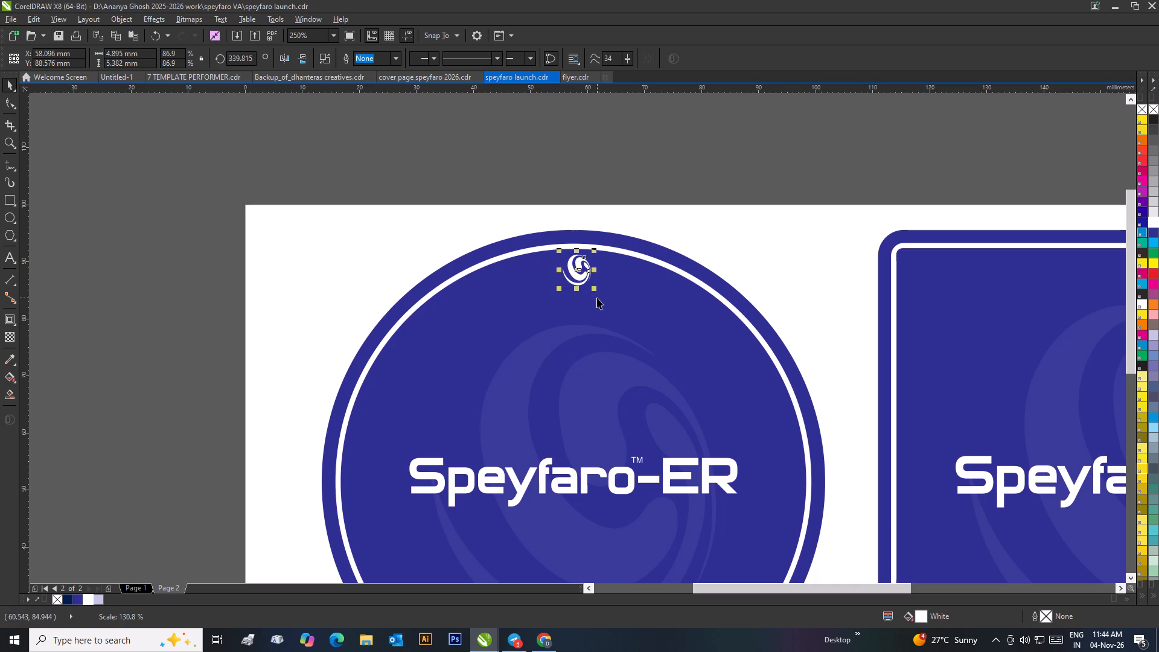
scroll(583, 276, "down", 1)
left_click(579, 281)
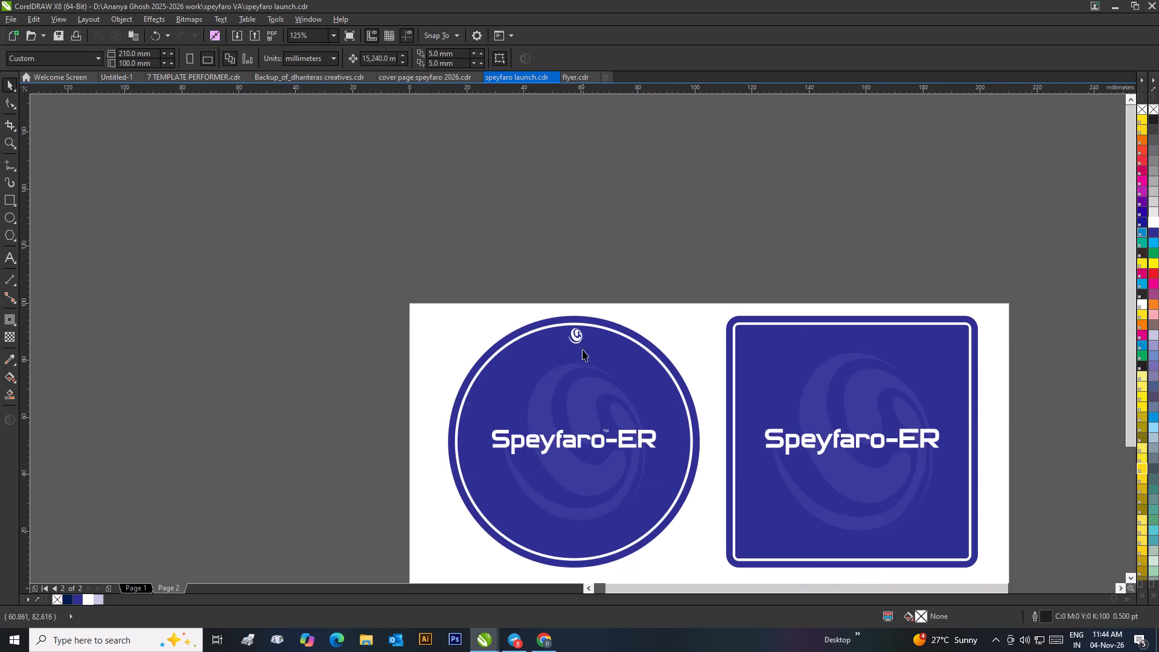
Reduce the size of the small swirl at the circular coaster's top.
left_click(576, 337)
scroll(576, 337, "up", 3)
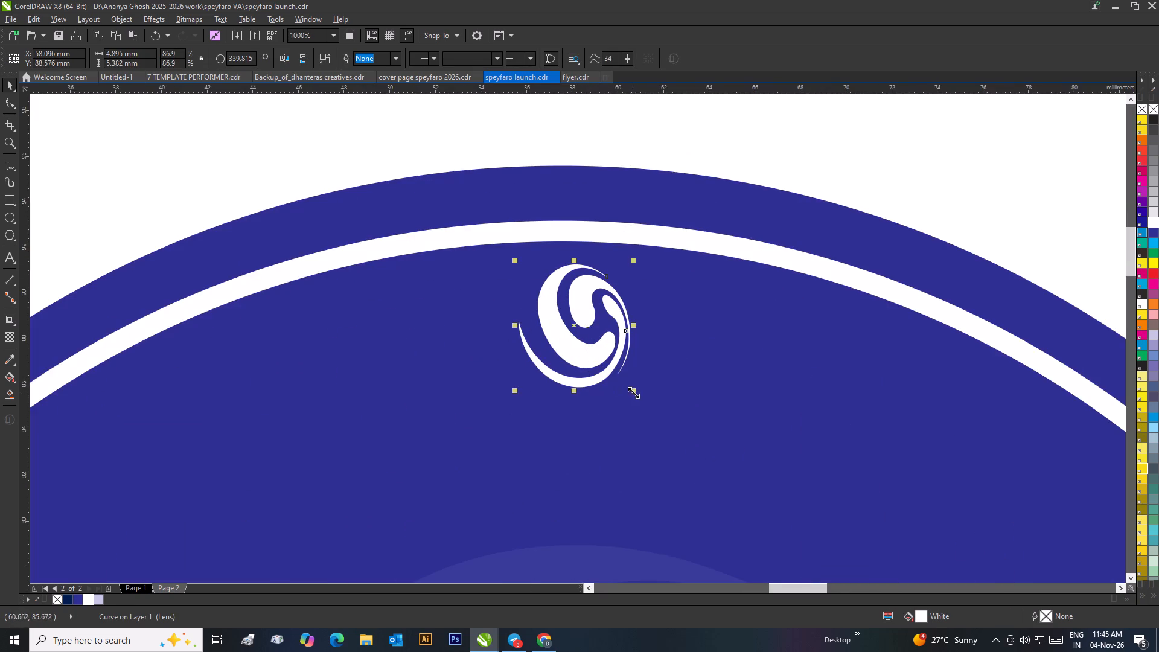
left_click_drag(634, 392, 607, 401)
scroll(597, 392, "down", 3)
left_click(575, 239)
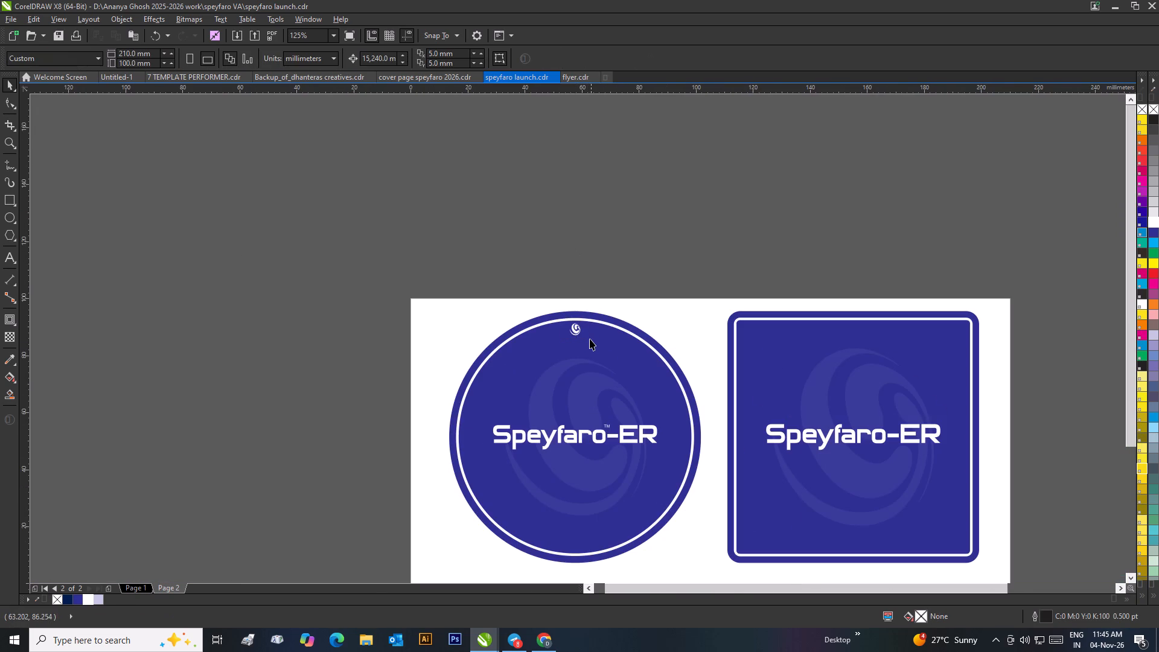
left_click(600, 259)
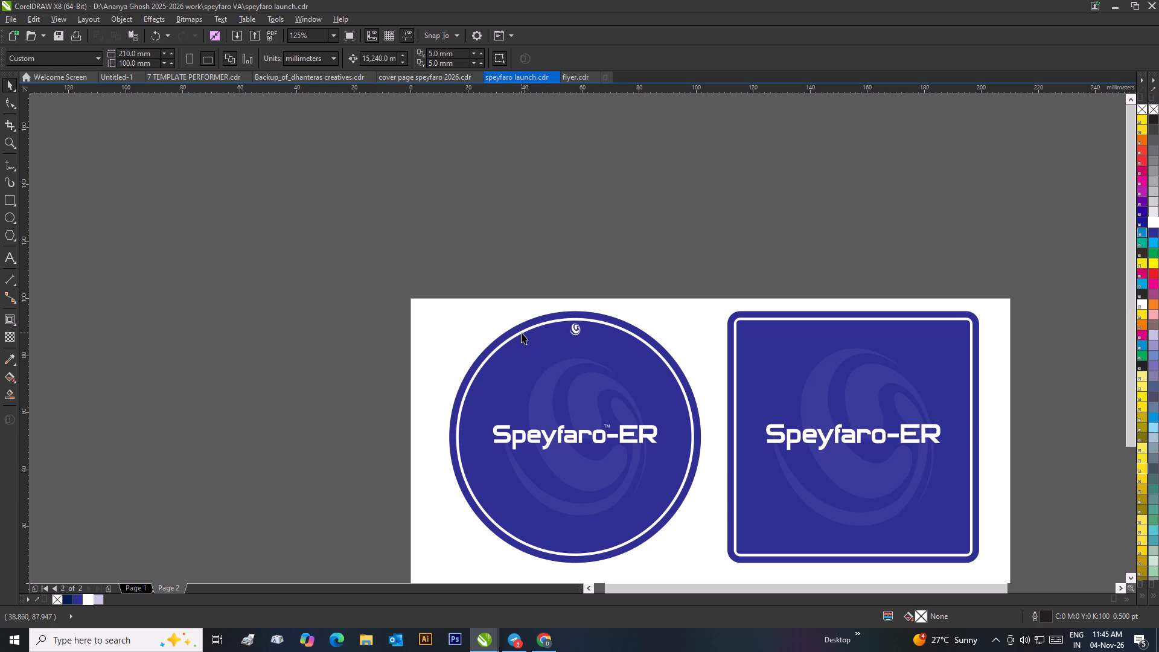
Add a one-step inside contour with an offset of about 5.95 mm to the circular coaster's outer blue circle.
left_click(522, 333)
left_click(273, 319)
left_click(511, 331)
left_click(15, 320)
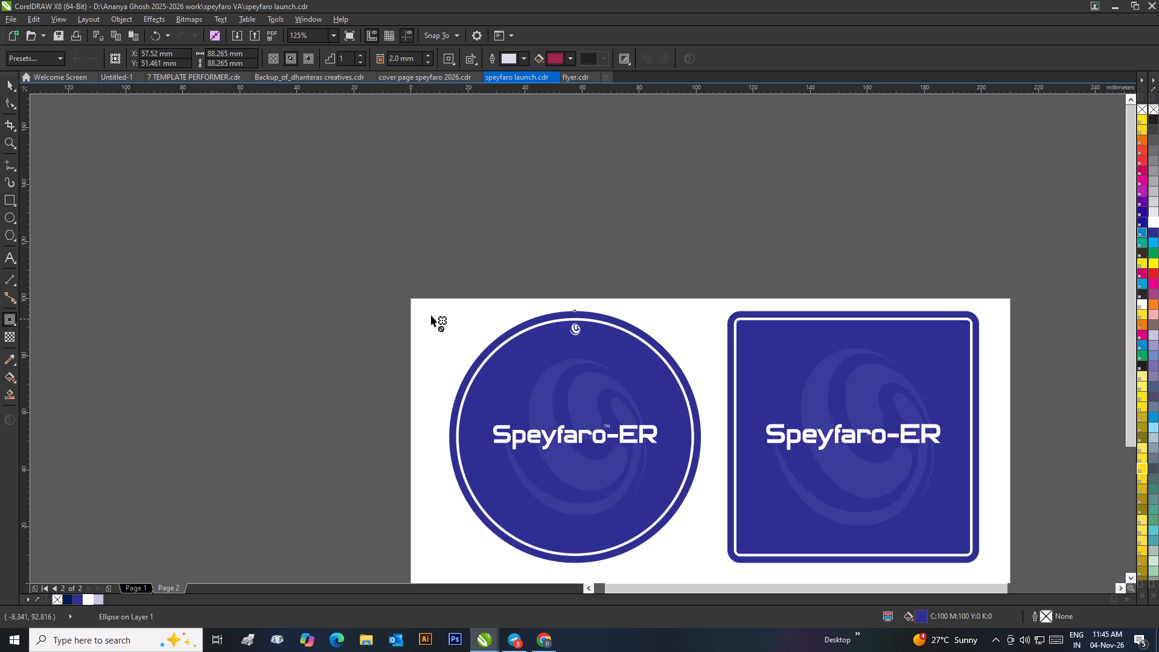
left_click_drag(515, 274, 546, 328)
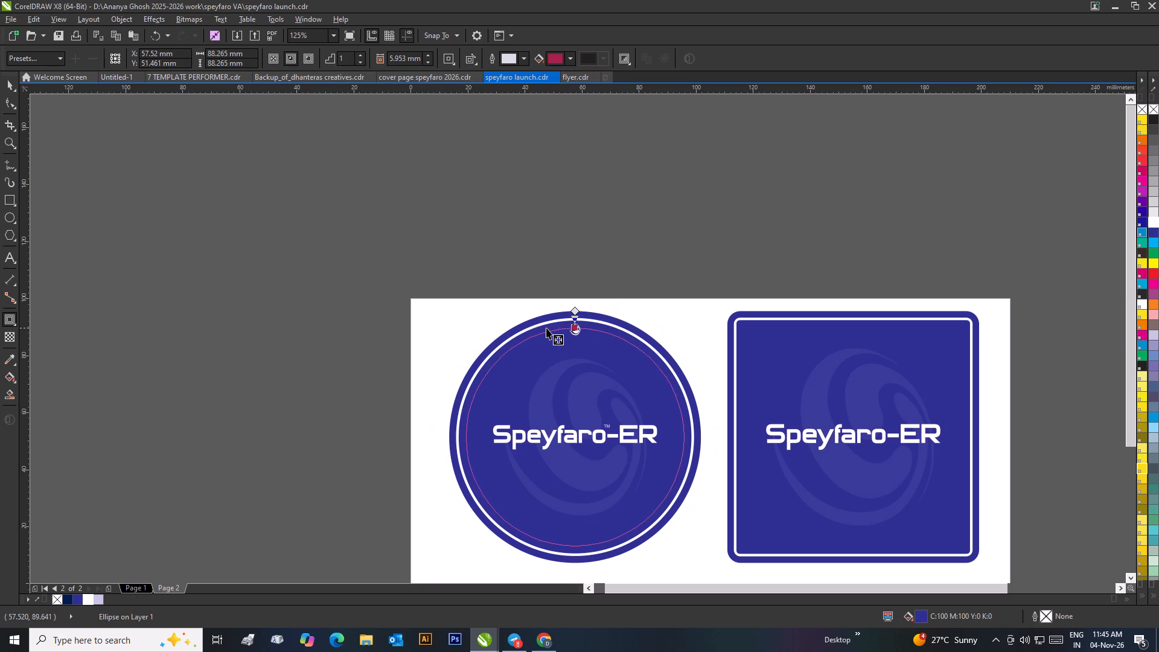
left_click_drag(546, 328, 545, 328)
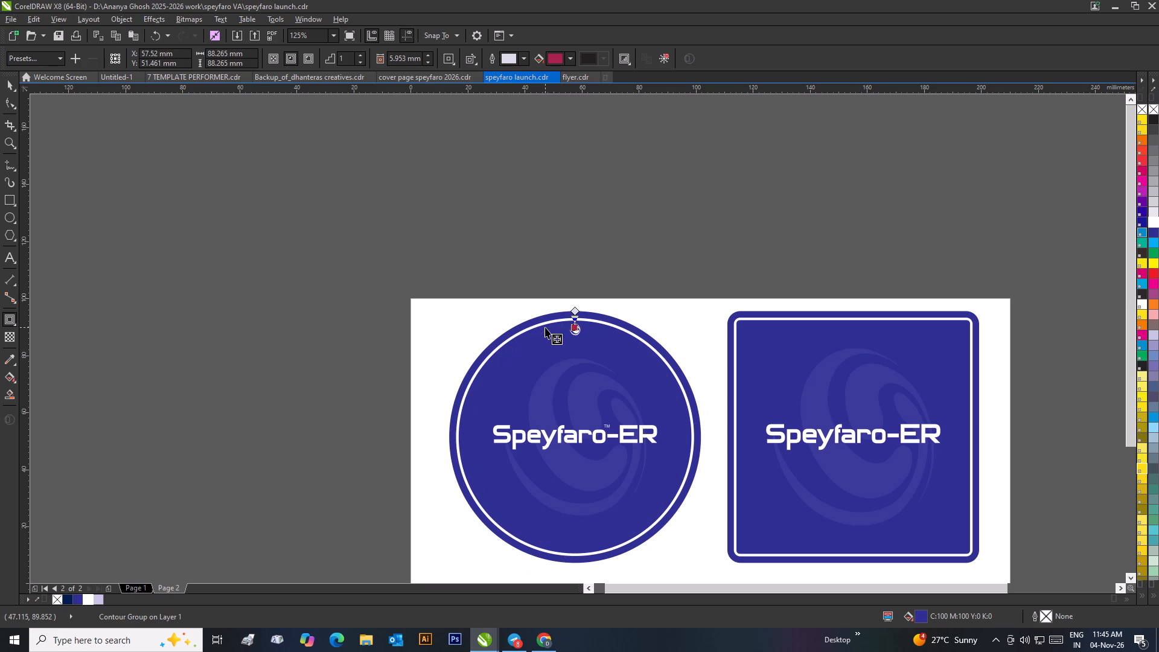
left_click(7, 81)
left_click(185, 165)
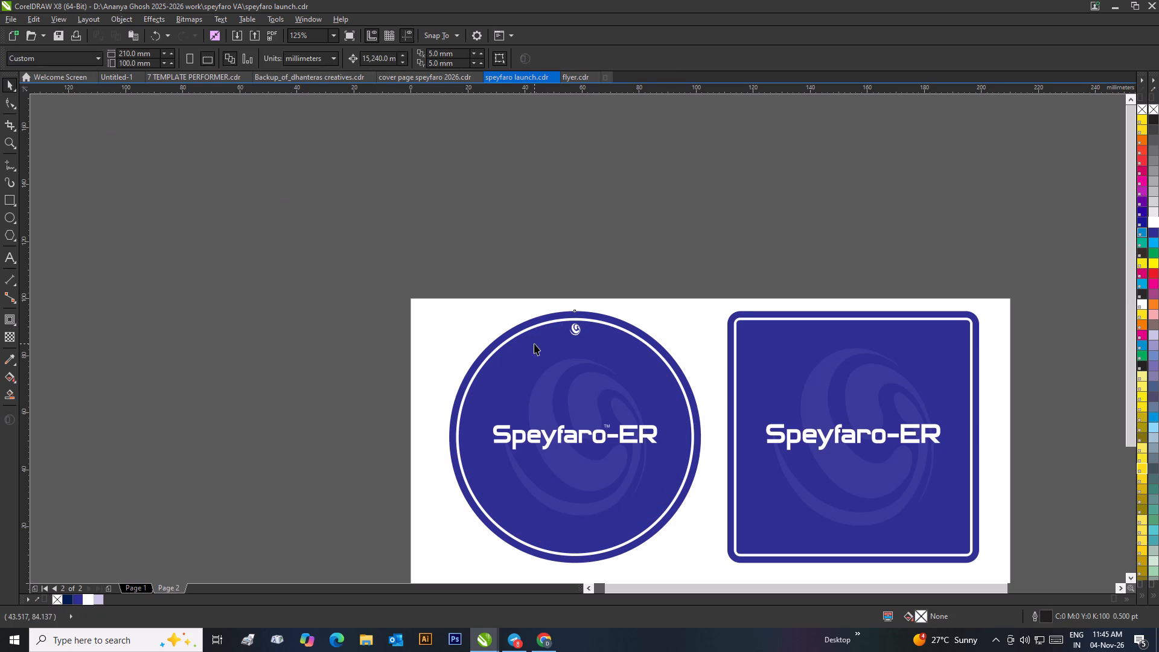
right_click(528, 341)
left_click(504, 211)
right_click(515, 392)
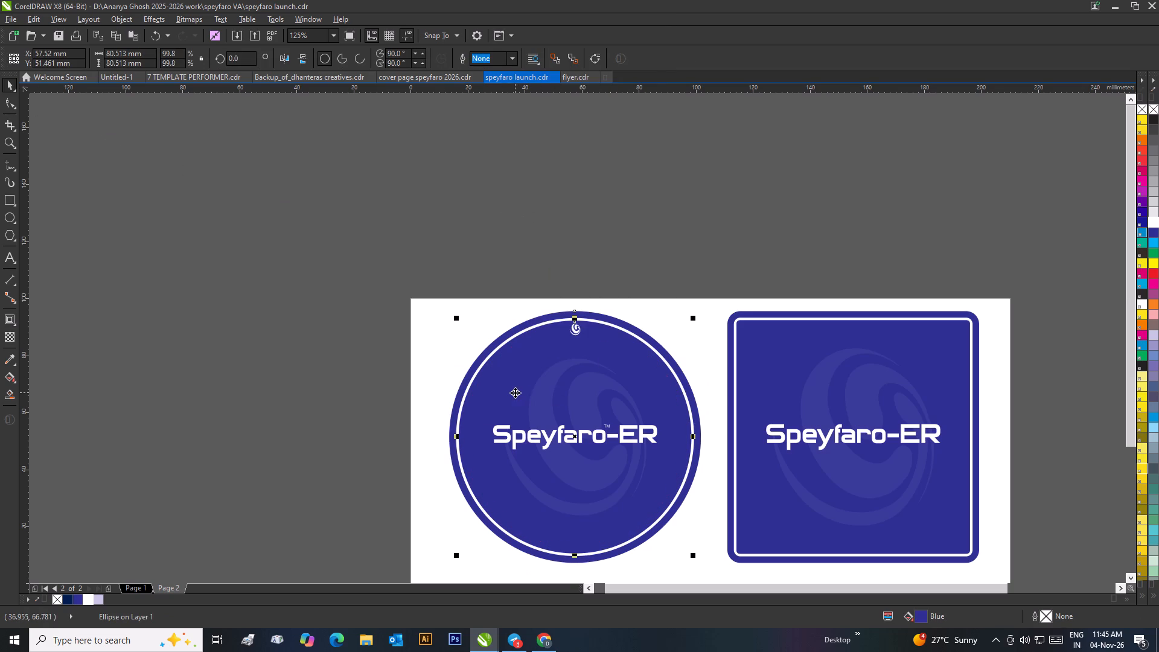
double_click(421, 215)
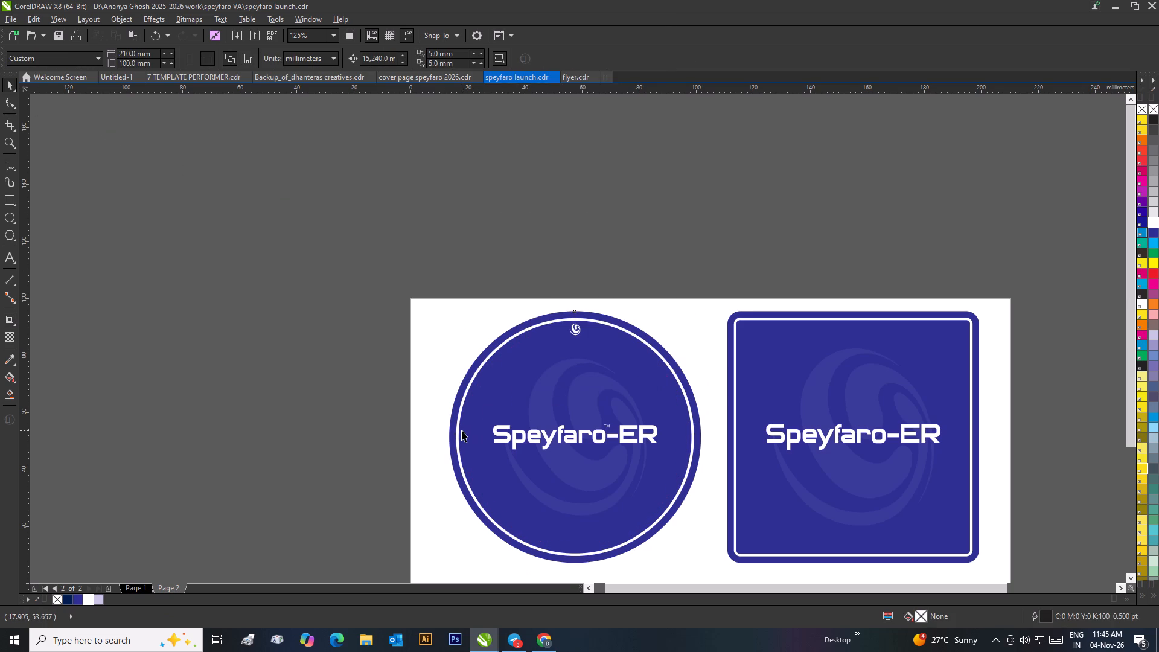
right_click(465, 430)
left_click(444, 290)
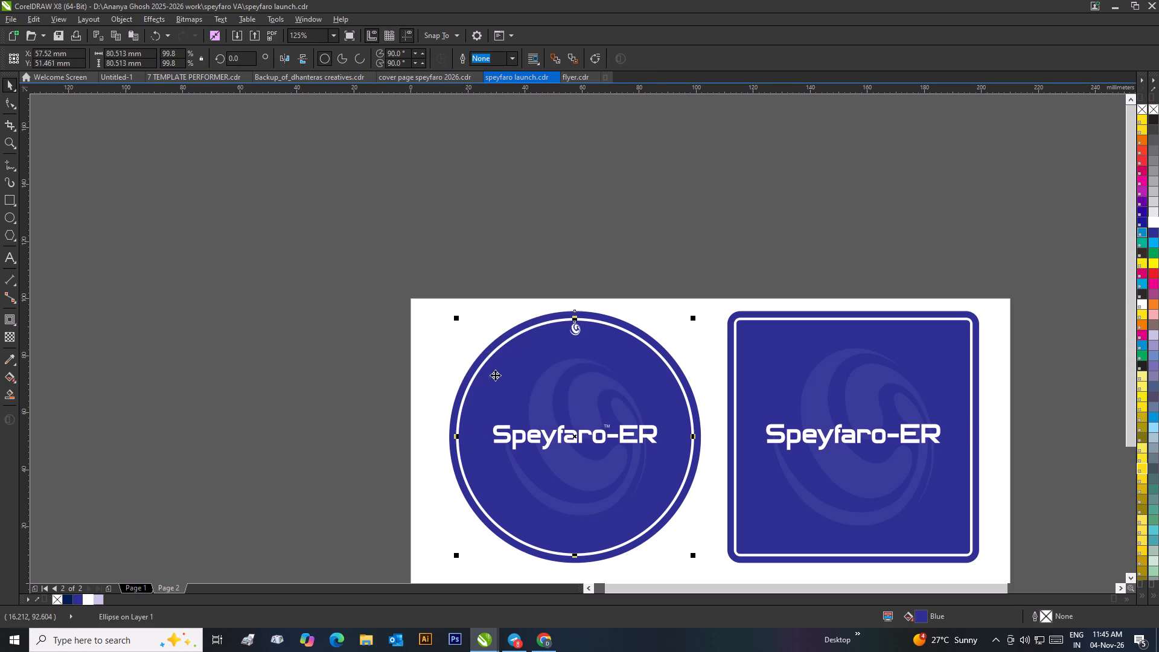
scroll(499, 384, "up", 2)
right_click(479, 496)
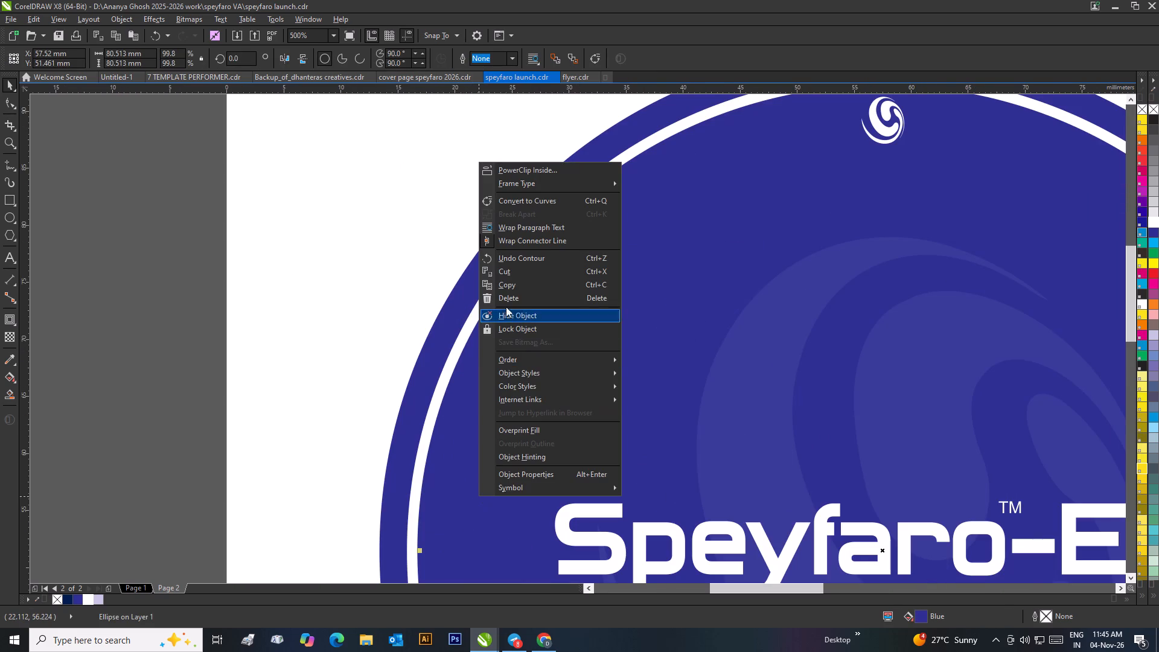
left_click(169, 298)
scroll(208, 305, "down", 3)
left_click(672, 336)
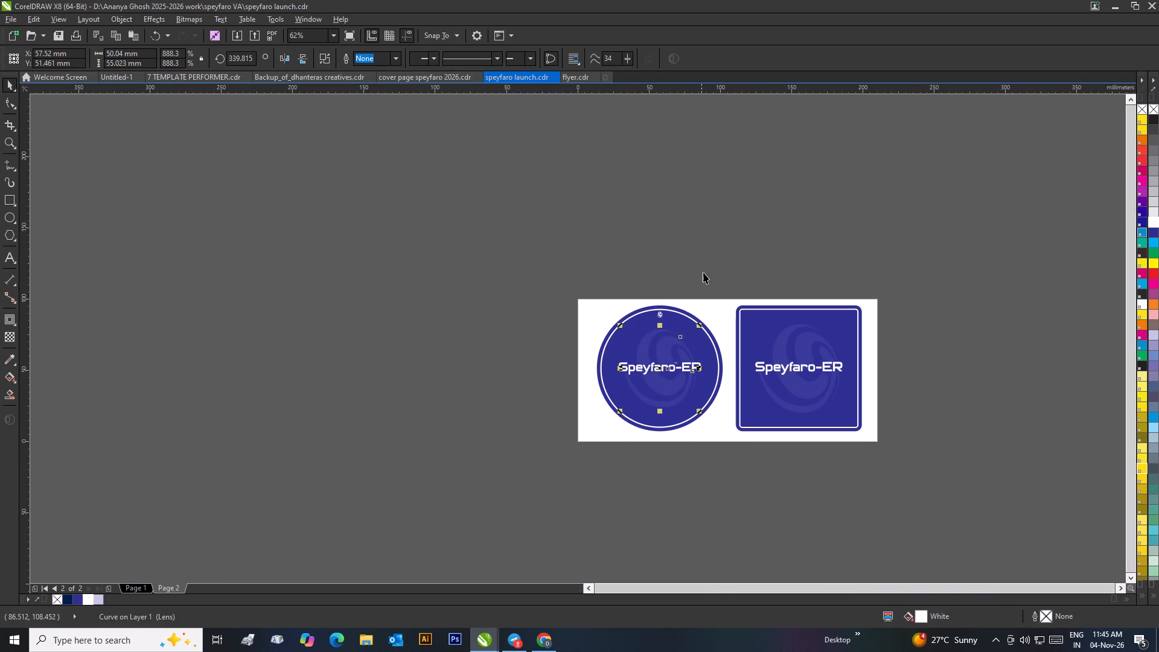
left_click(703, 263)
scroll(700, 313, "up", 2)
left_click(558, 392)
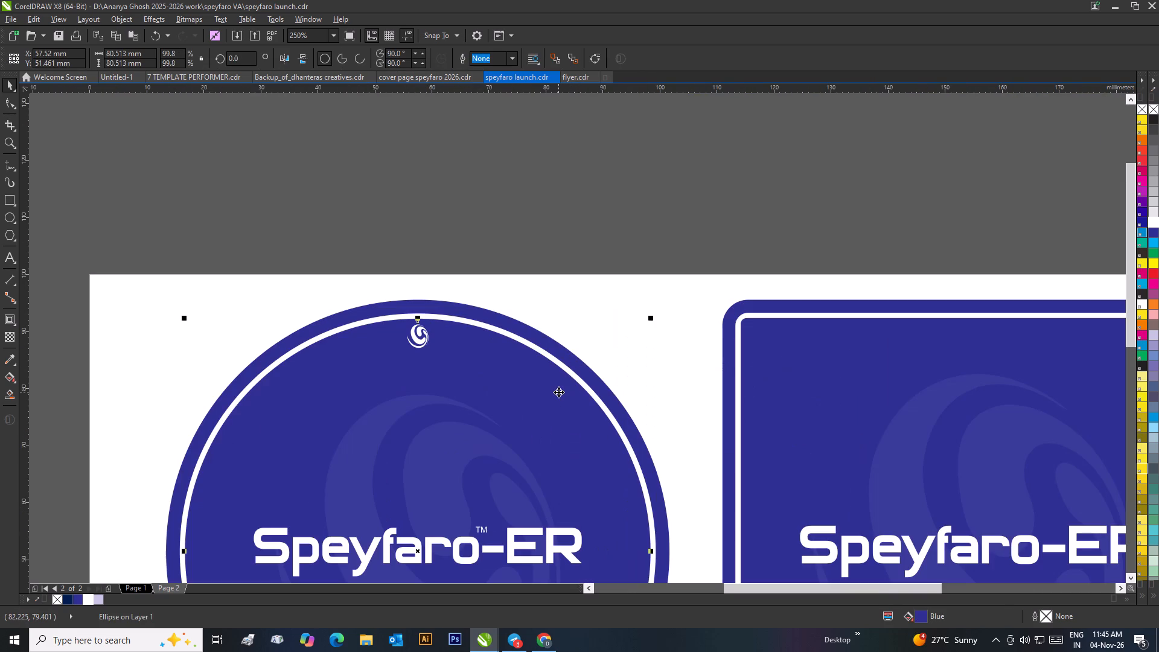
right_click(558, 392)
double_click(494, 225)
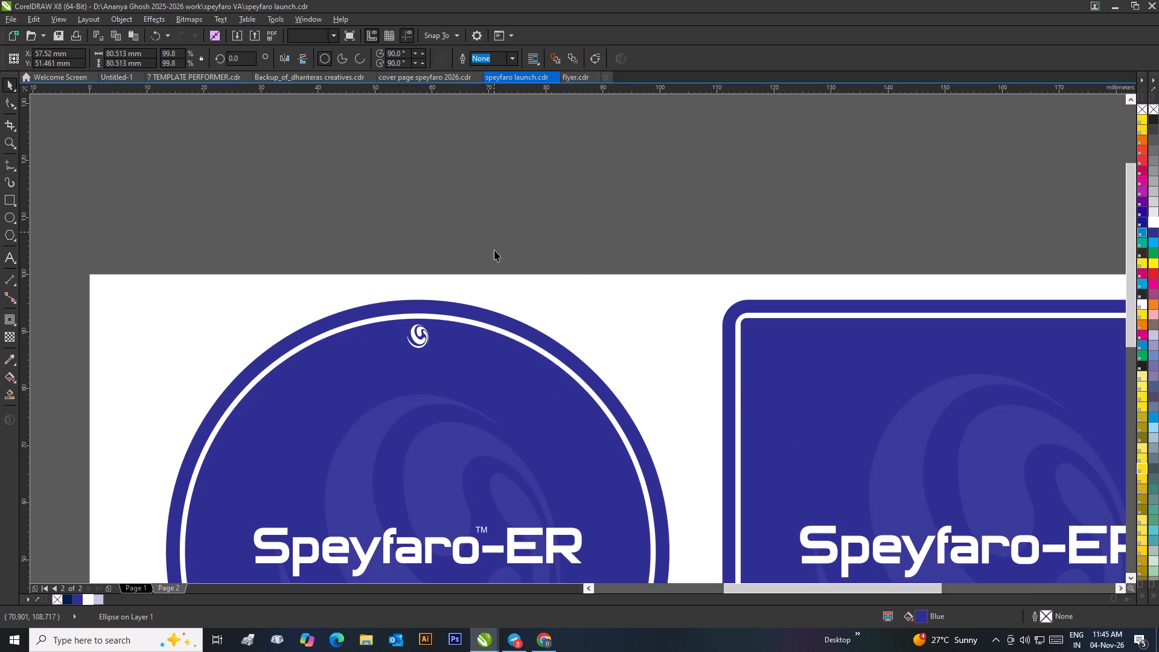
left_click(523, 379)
Undo the inner blue circle's trial move, the added contour and the last size reduction of the small swirl.
left_click_drag(521, 389, 560, 365)
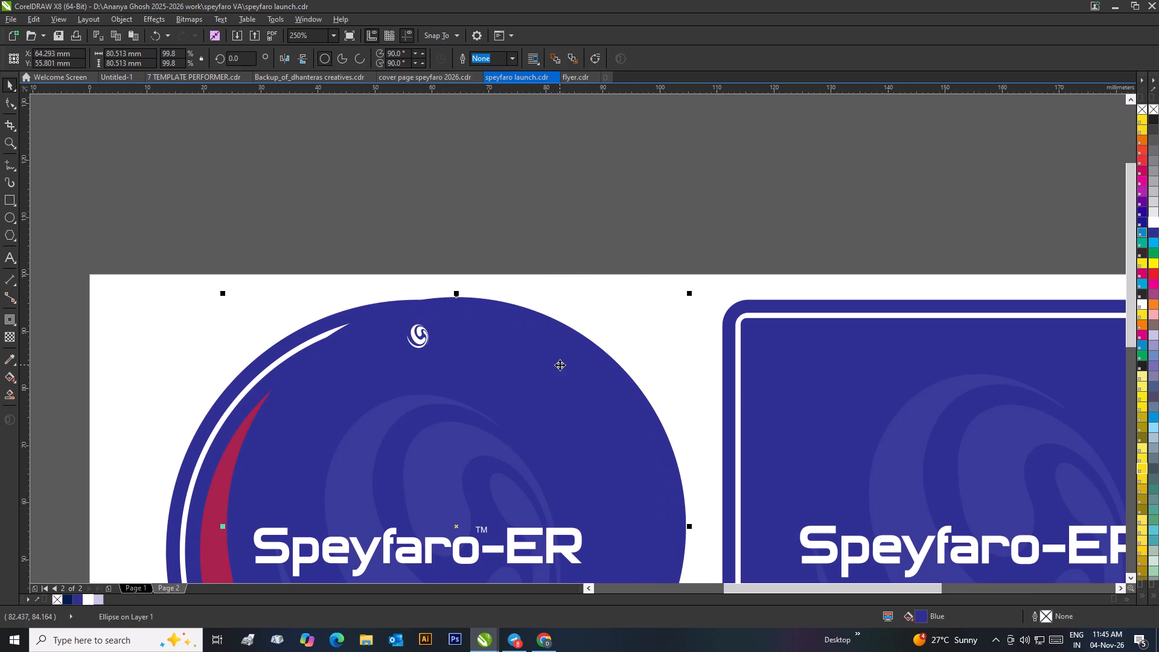
key("ctrl+z")
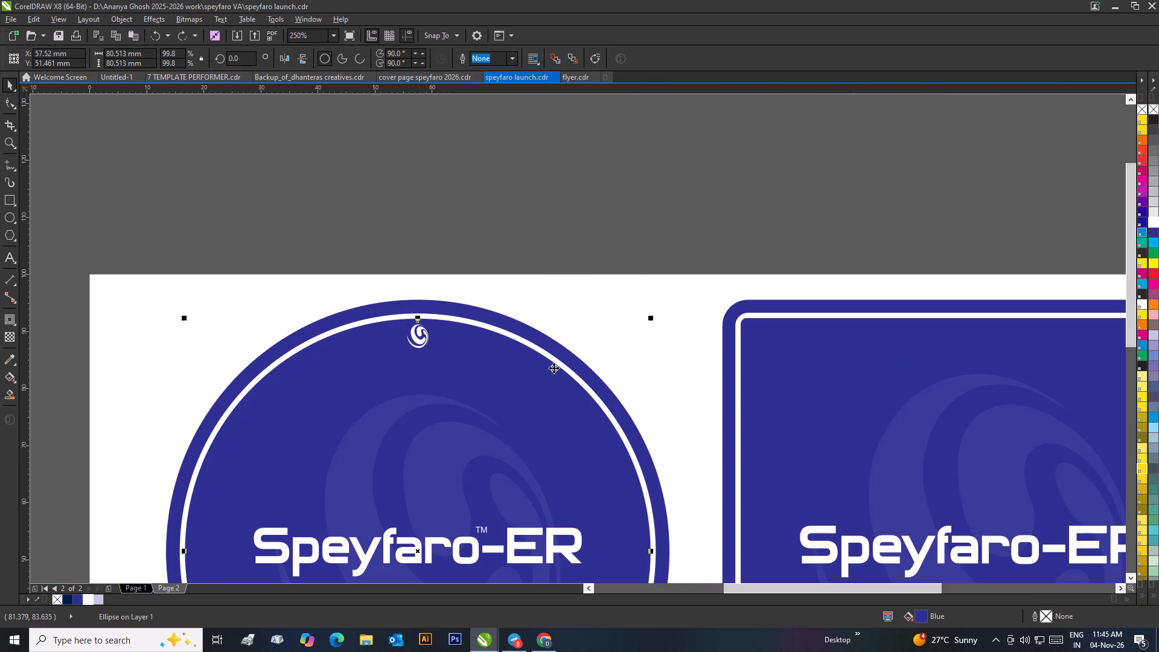
key("ctrl+z")
key("ctrl+z")
left_click(554, 368)
left_click(548, 234)
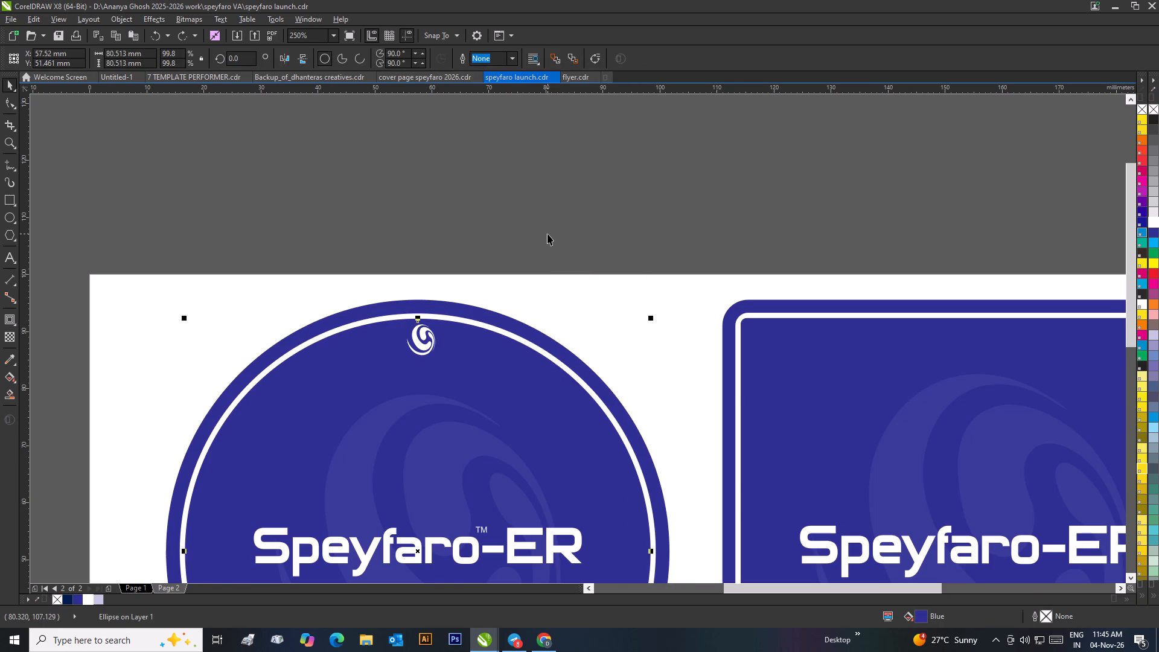
scroll(554, 267, "down", 2)
scroll(579, 374, "up", 1)
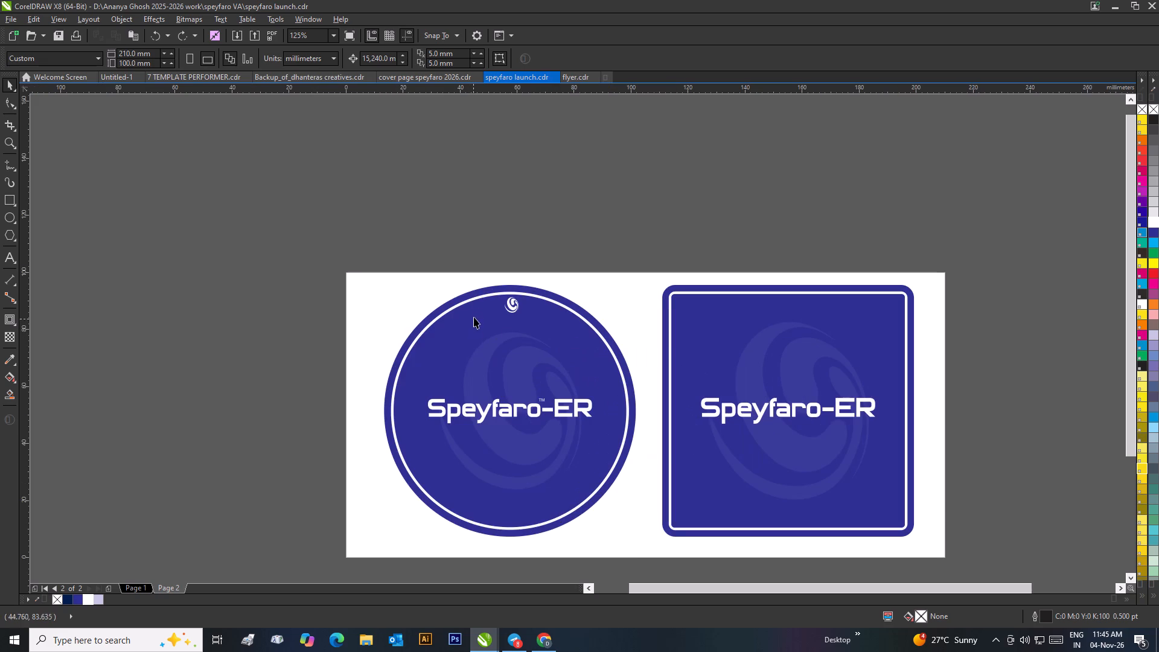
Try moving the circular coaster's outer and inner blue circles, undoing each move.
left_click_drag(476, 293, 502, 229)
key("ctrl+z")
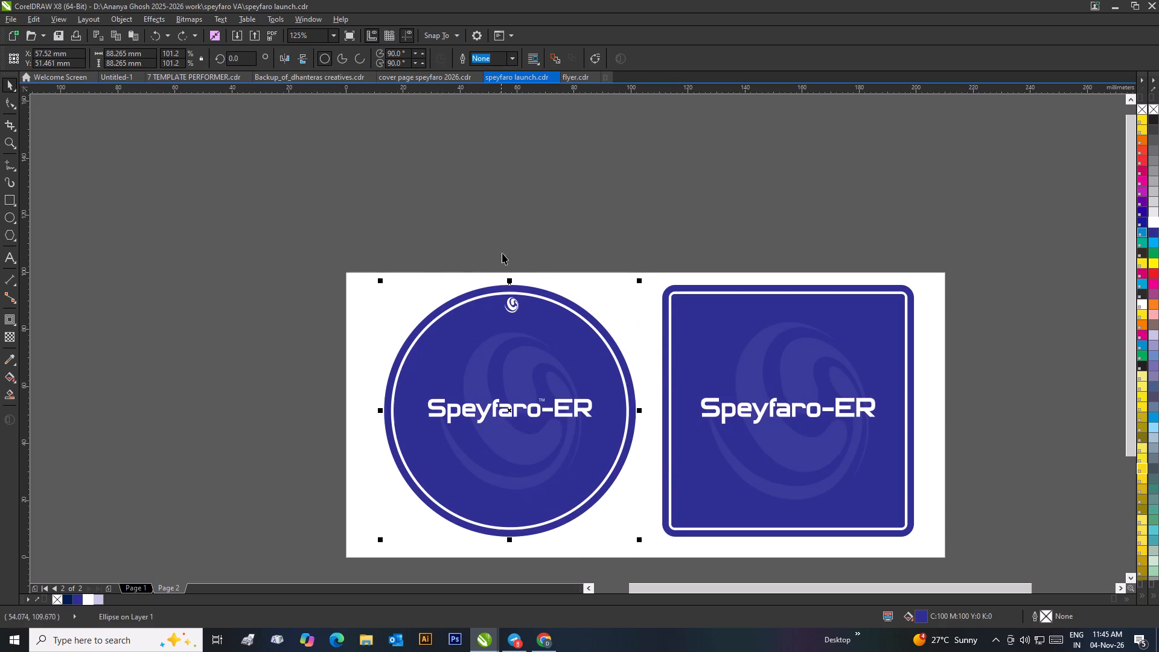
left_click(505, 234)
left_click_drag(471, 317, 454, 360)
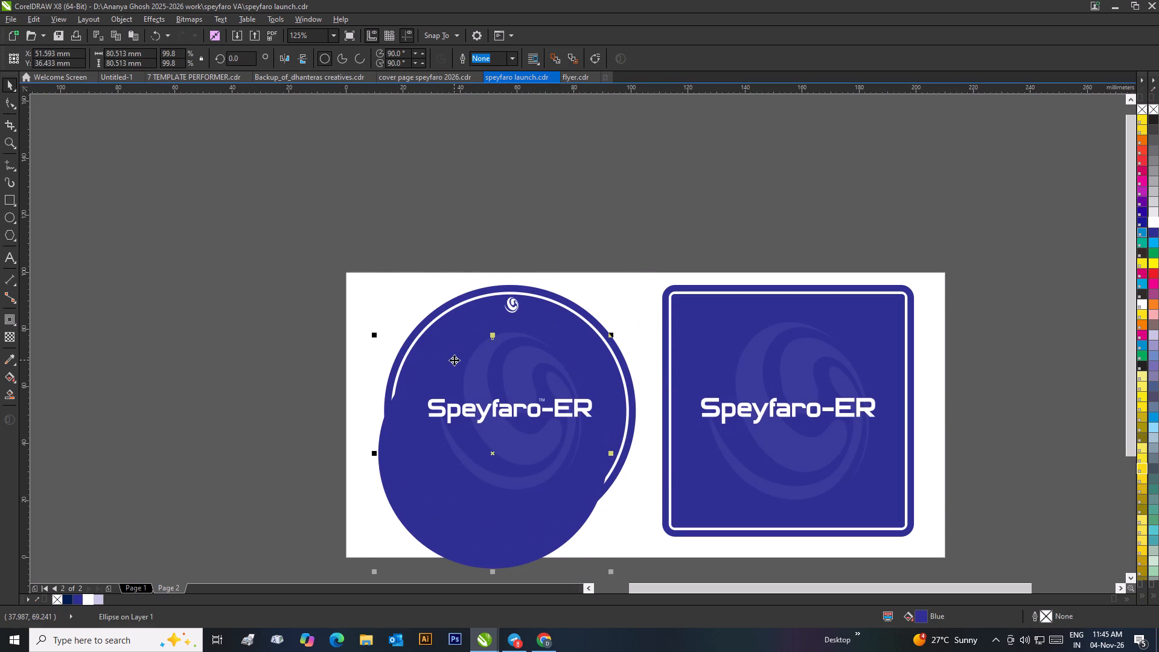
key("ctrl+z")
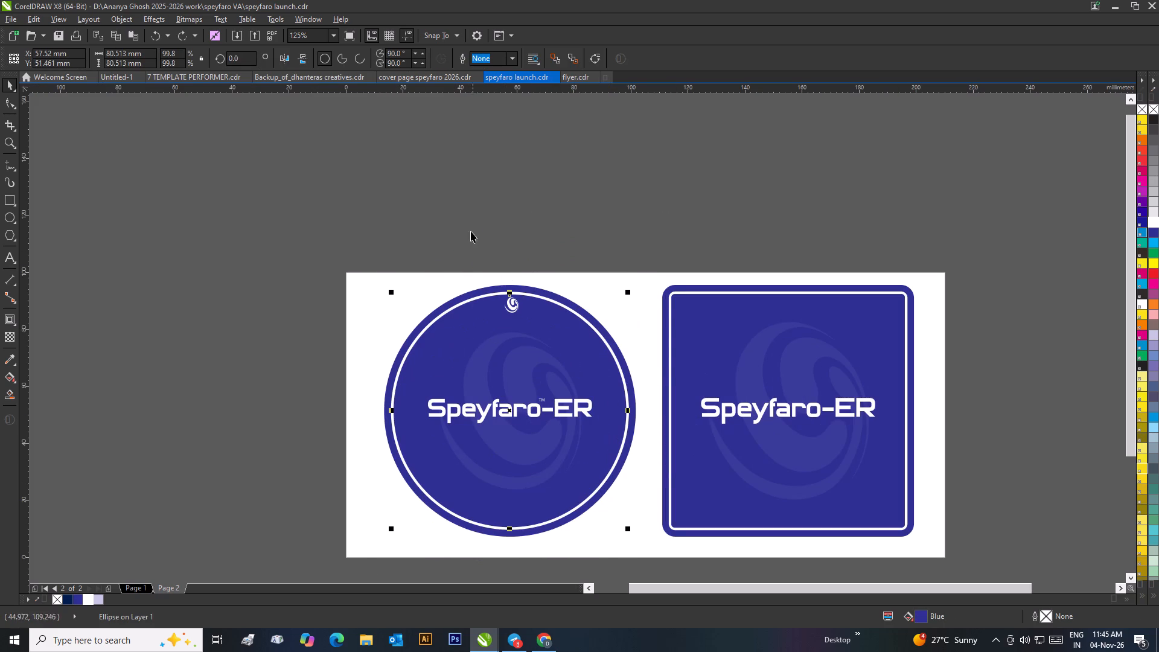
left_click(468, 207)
Add a one-step inside contour of about 3.43 mm to the circular coaster's inner blue circle and break the contour group apart.
left_click(453, 340)
left_click(7, 319)
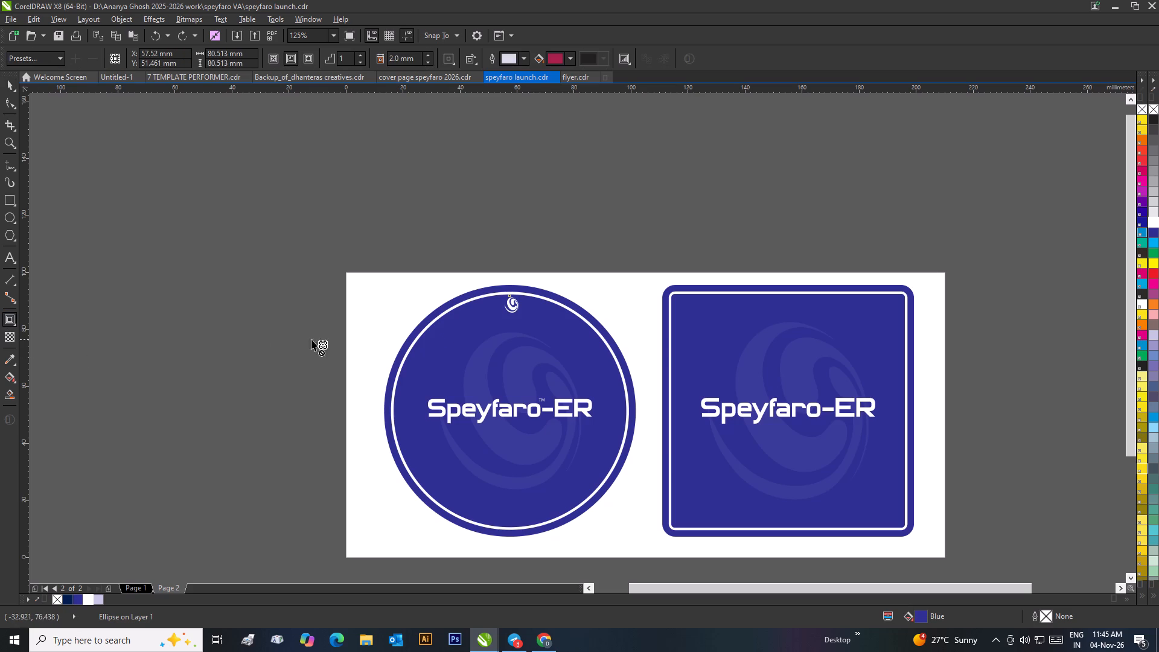
left_click(408, 301)
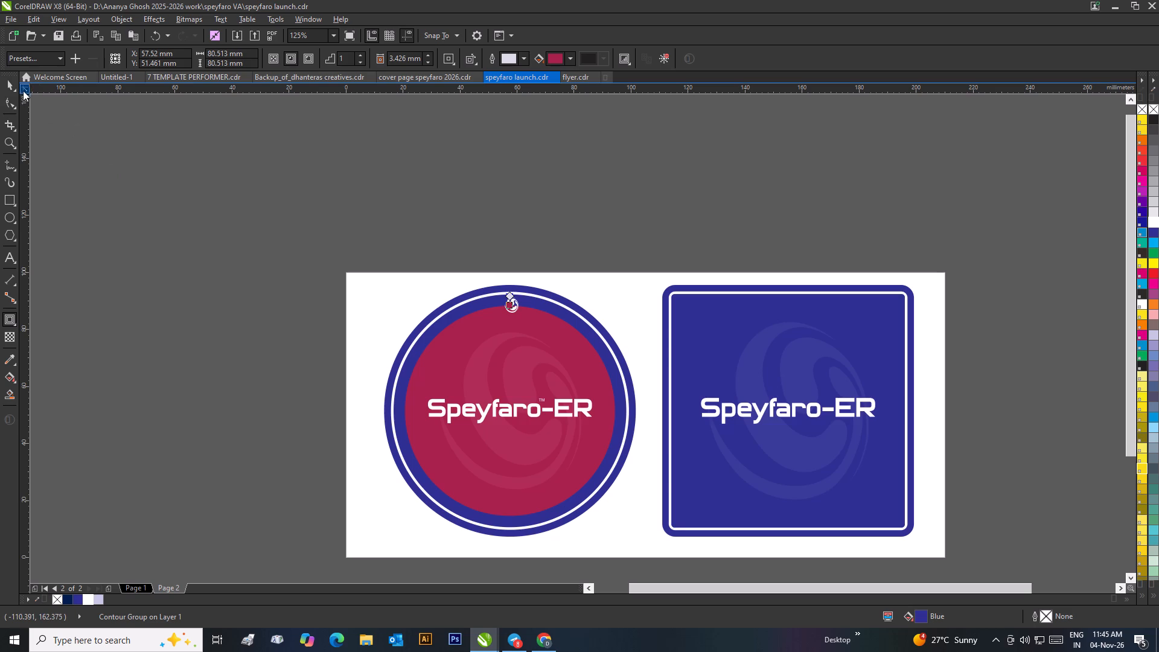
left_click(4, 83)
left_click_drag(115, 141, 118, 148)
right_click(553, 327)
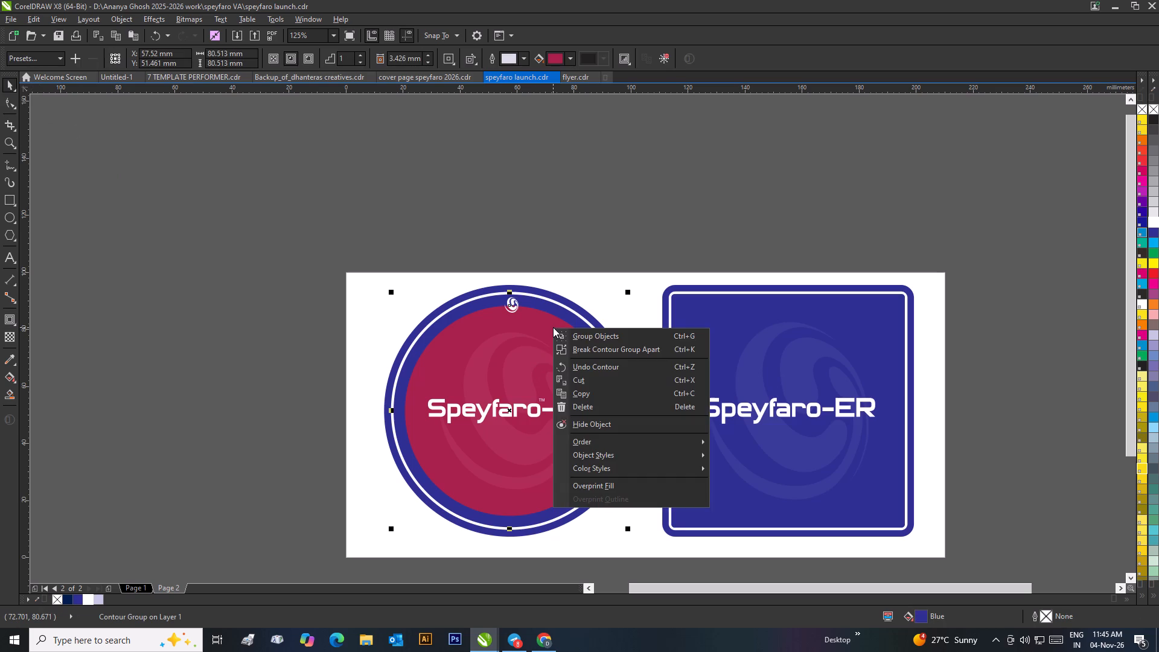
left_click(608, 348)
left_click(576, 221)
Turn the separated red circle into an unfilled ring with a white 0.75 pt outline.
scroll(526, 315, "up", 1)
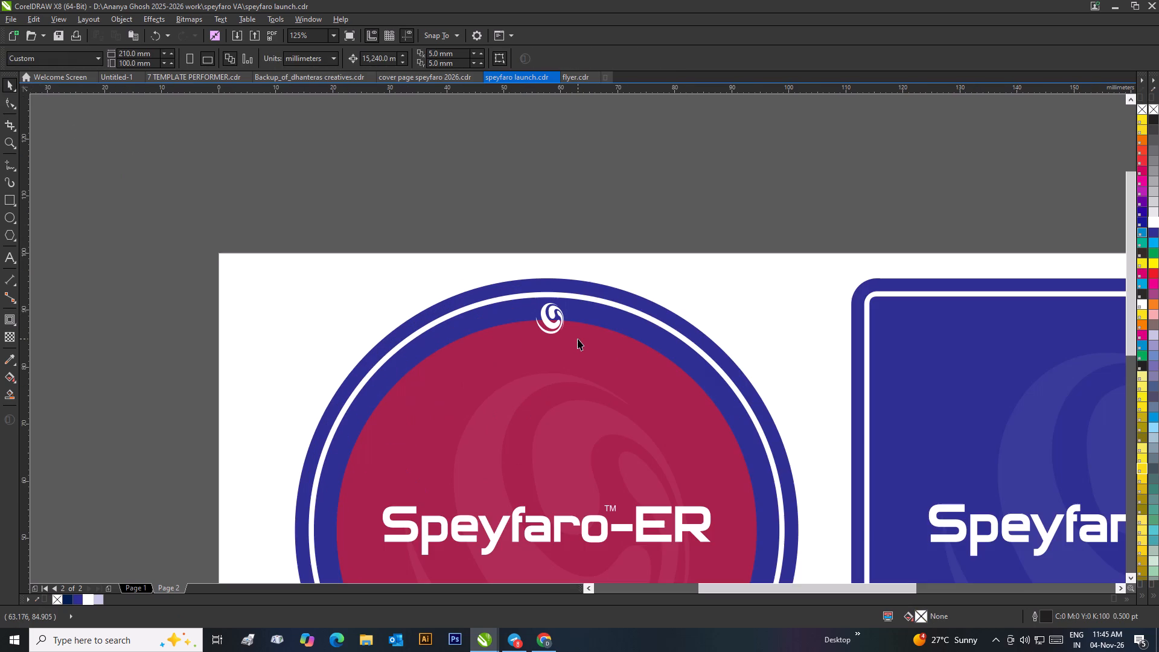
left_click(578, 339)
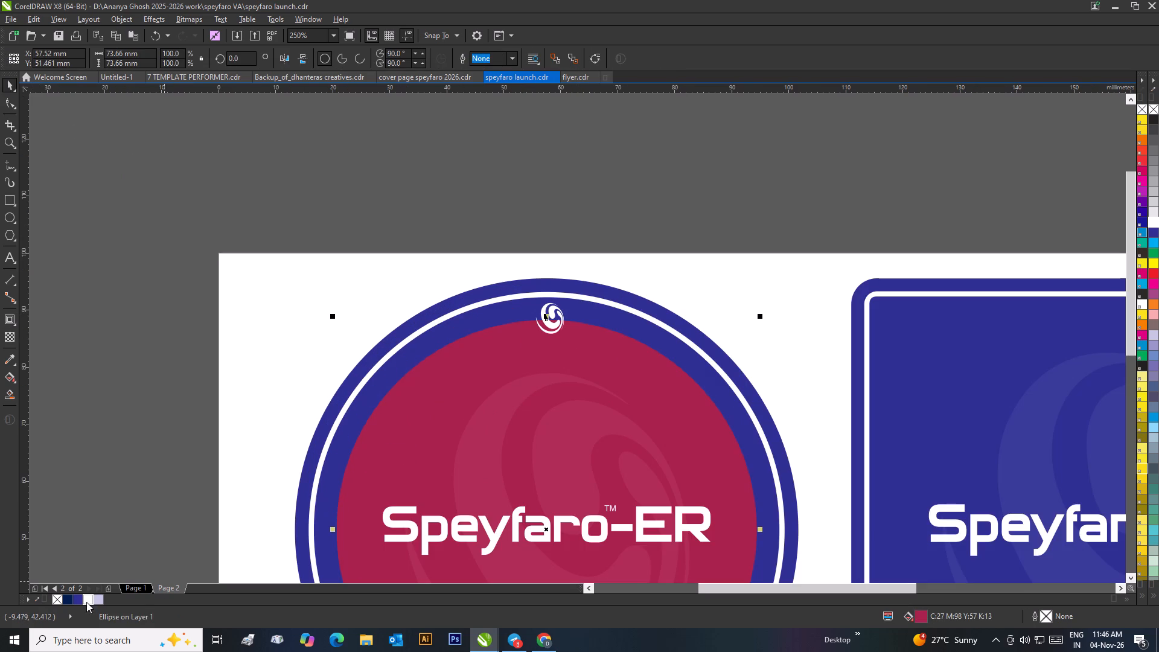
right_click(86, 602)
left_click(58, 594)
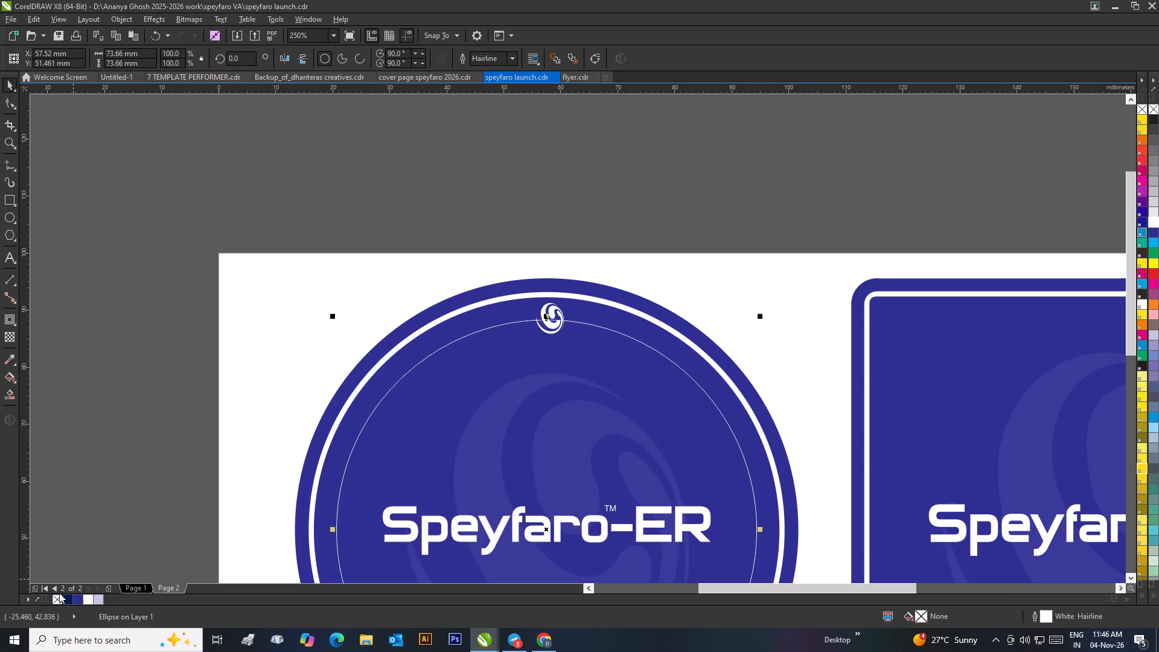
left_click(103, 461)
scroll(560, 368, "down", 1)
left_click(620, 331)
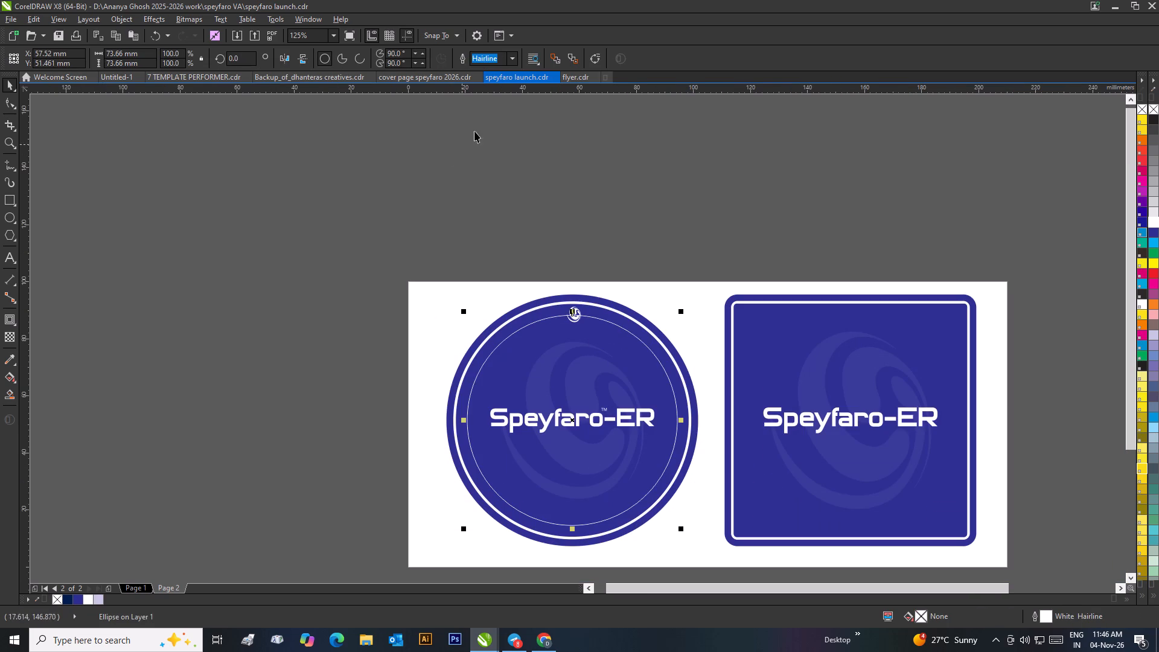
left_click(511, 57)
left_click(494, 96)
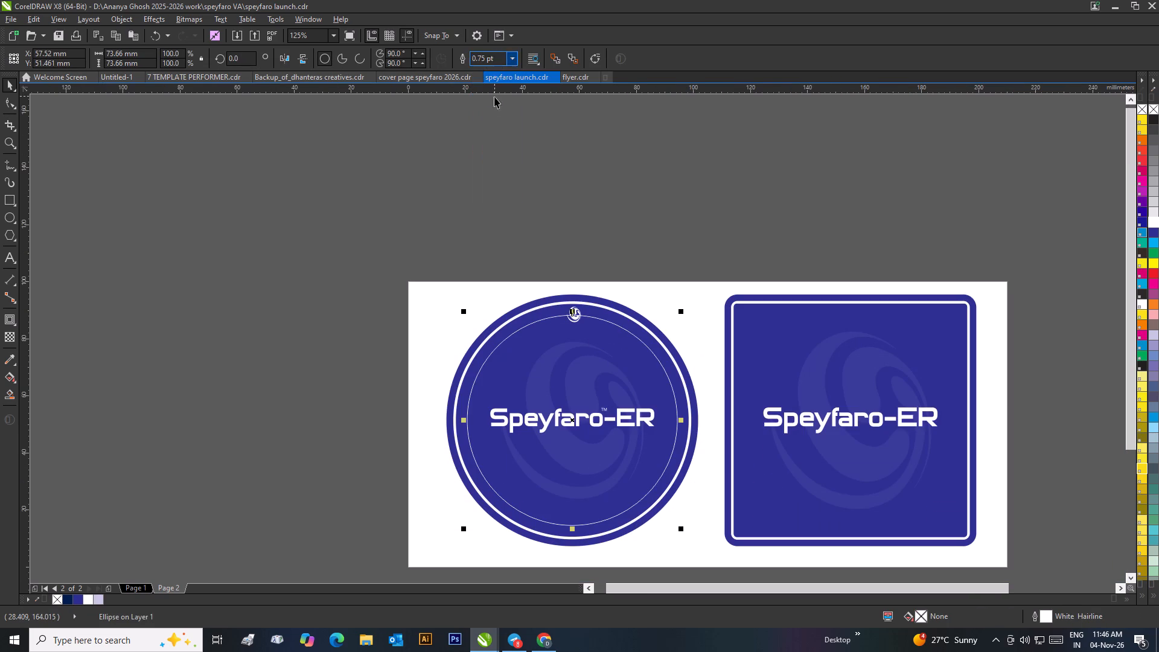
left_click(542, 184)
Shrink the small swirl to about 2.3 × 2.5 mm so it fits between the circular coaster's two white rings.
scroll(591, 348, "down", 1)
scroll(557, 319, "up", 2)
scroll(599, 353, "down", 1)
scroll(607, 351, "up", 1)
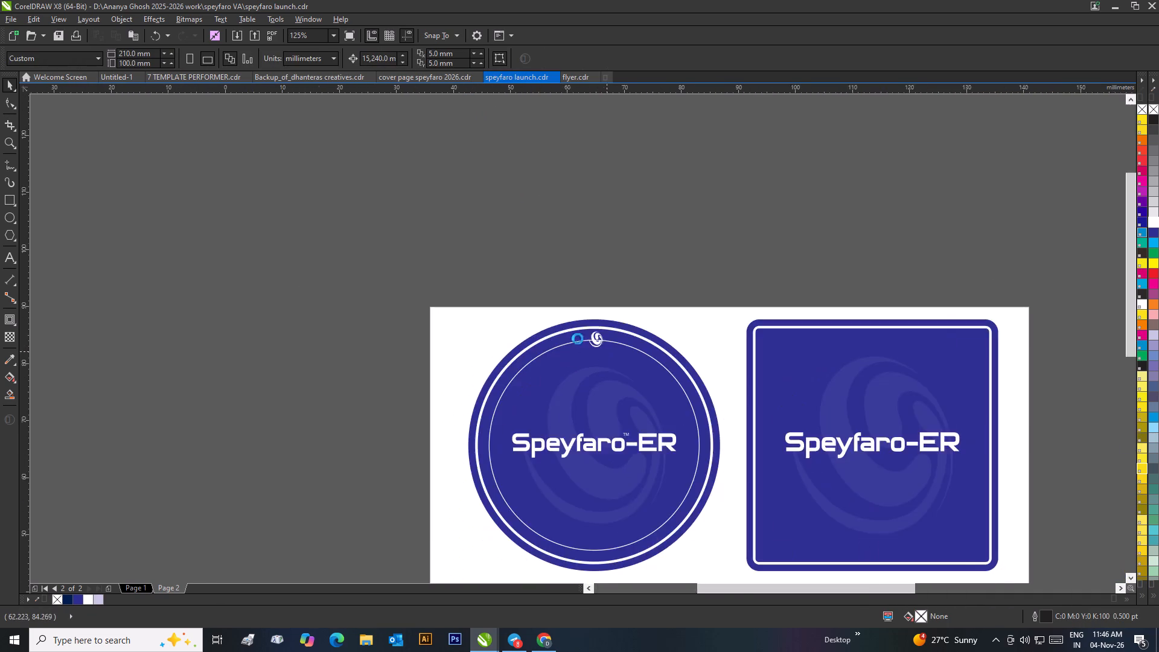
scroll(578, 339, "up", 1)
left_click(543, 284)
left_click_drag(569, 325, 559, 333)
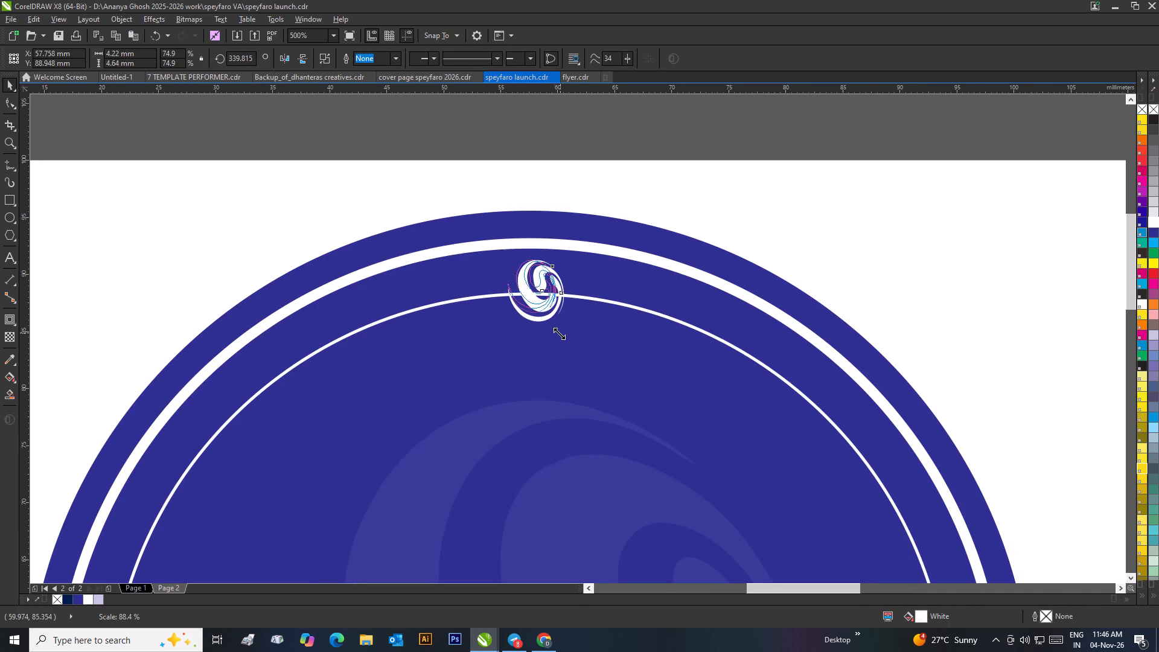
left_click_drag(559, 333, 539, 351)
left_click(534, 152)
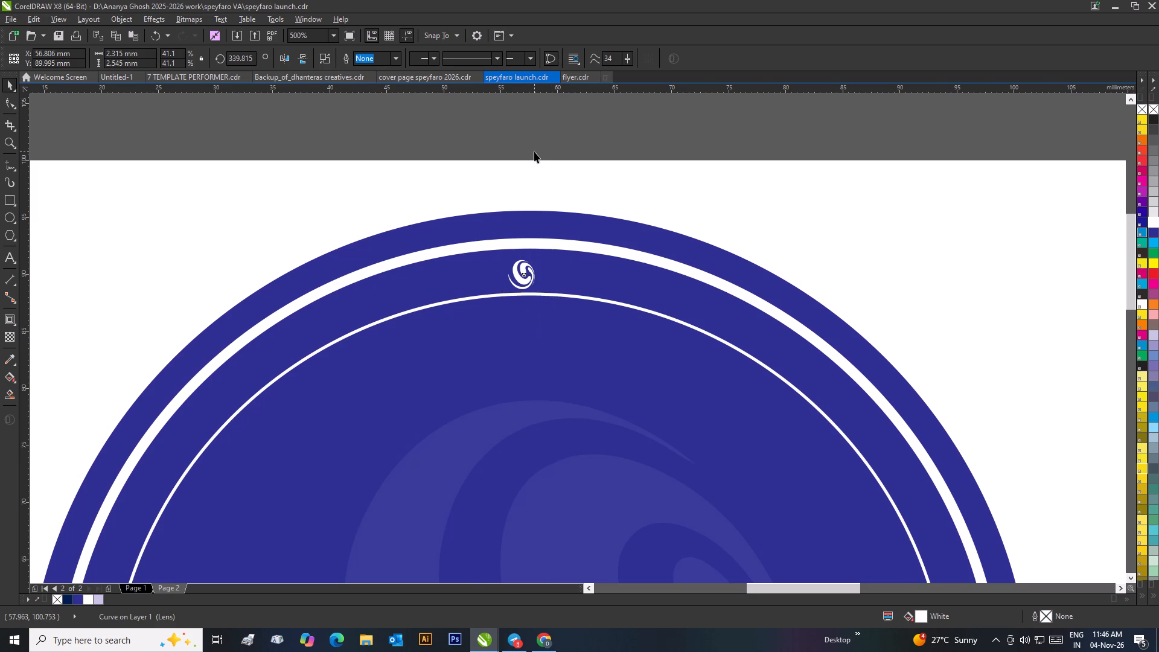
Centre the small swirl horizontally on the circular coaster's thick white ring.
scroll(531, 199, "down", 1)
scroll(582, 374, "up", 1)
left_click(565, 342)
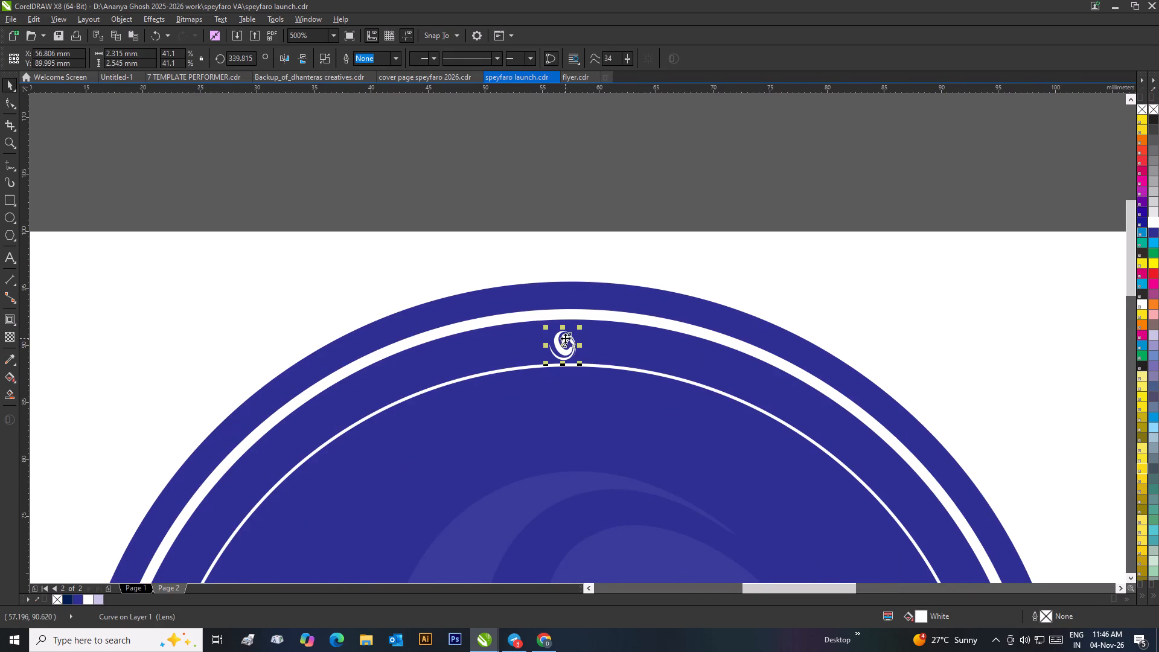
left_click(564, 339)
left_click(593, 316, "shift")
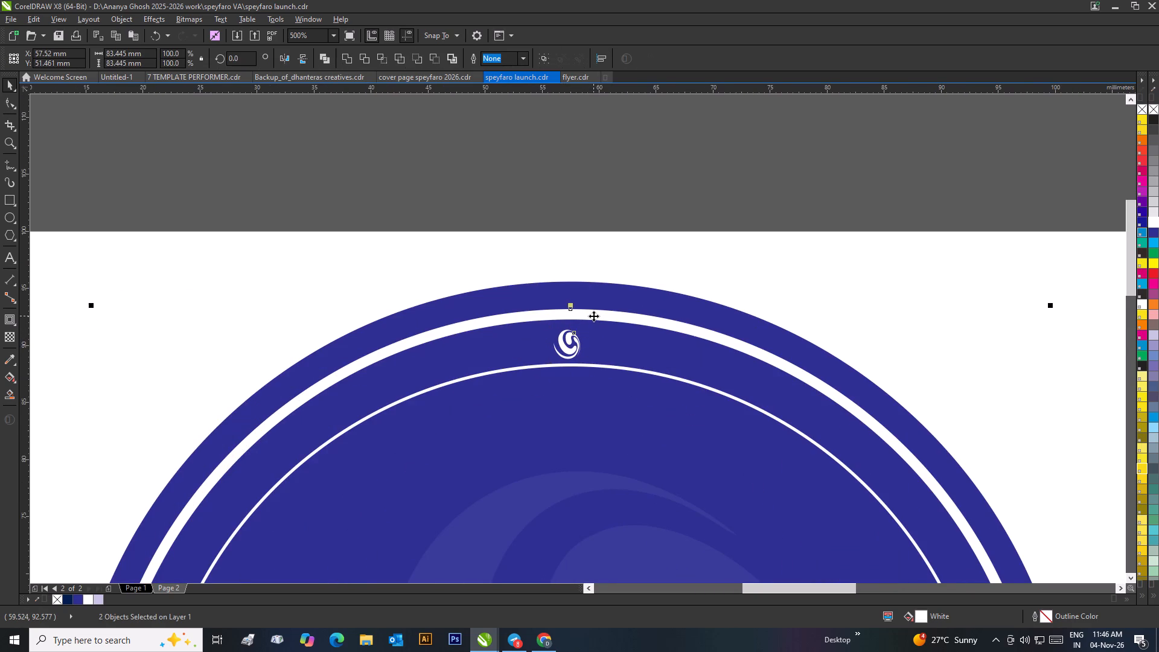
key("c")
left_click(589, 222)
Move the small swirl slightly up between the two white rings and centre it horizontally on the inner blue circle.
scroll(582, 336, "up", 1)
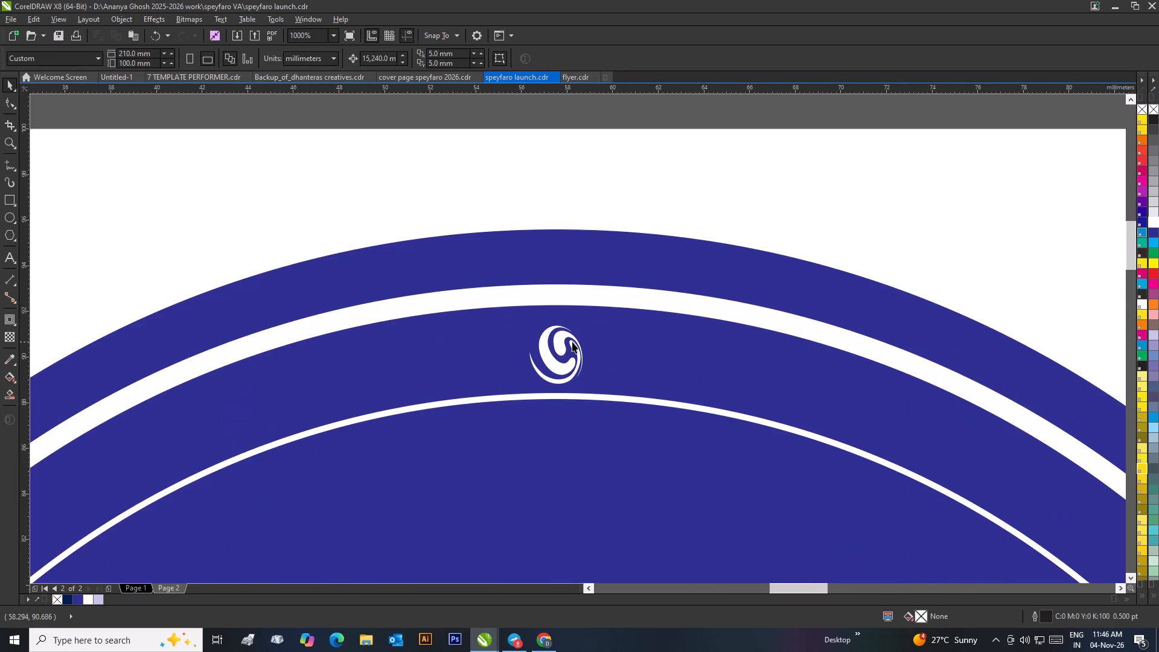
scroll(563, 339, "up", 2)
left_click_drag(570, 344, 567, 327)
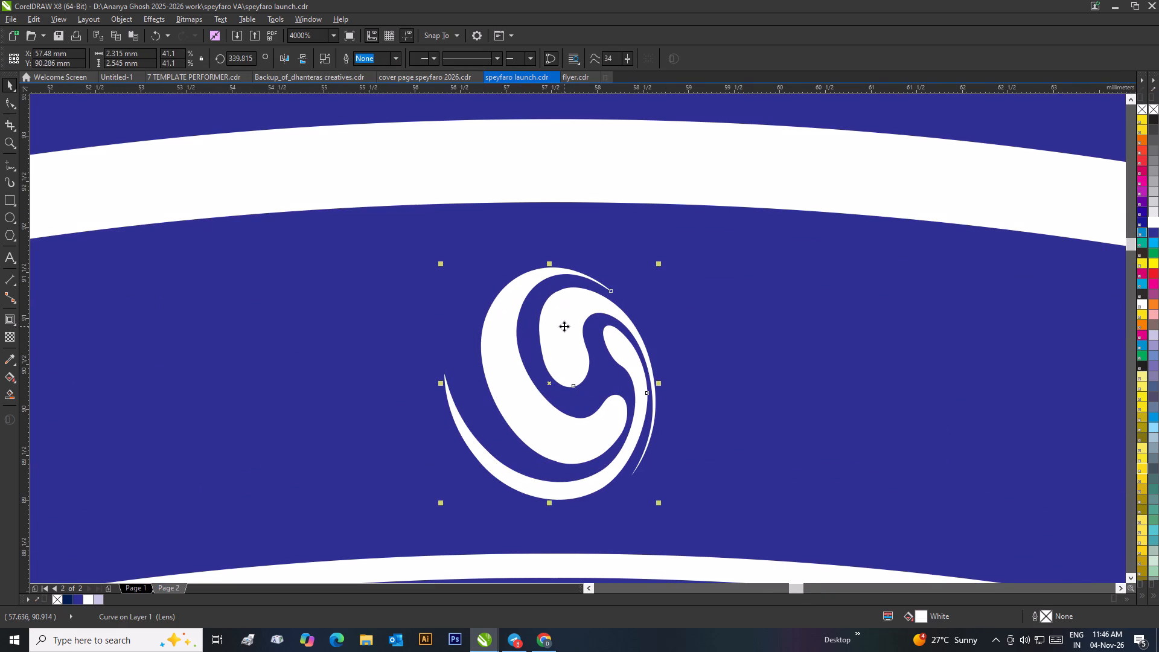
scroll(564, 326, "down", 3)
left_click(584, 221)
scroll(592, 308, "down", 1)
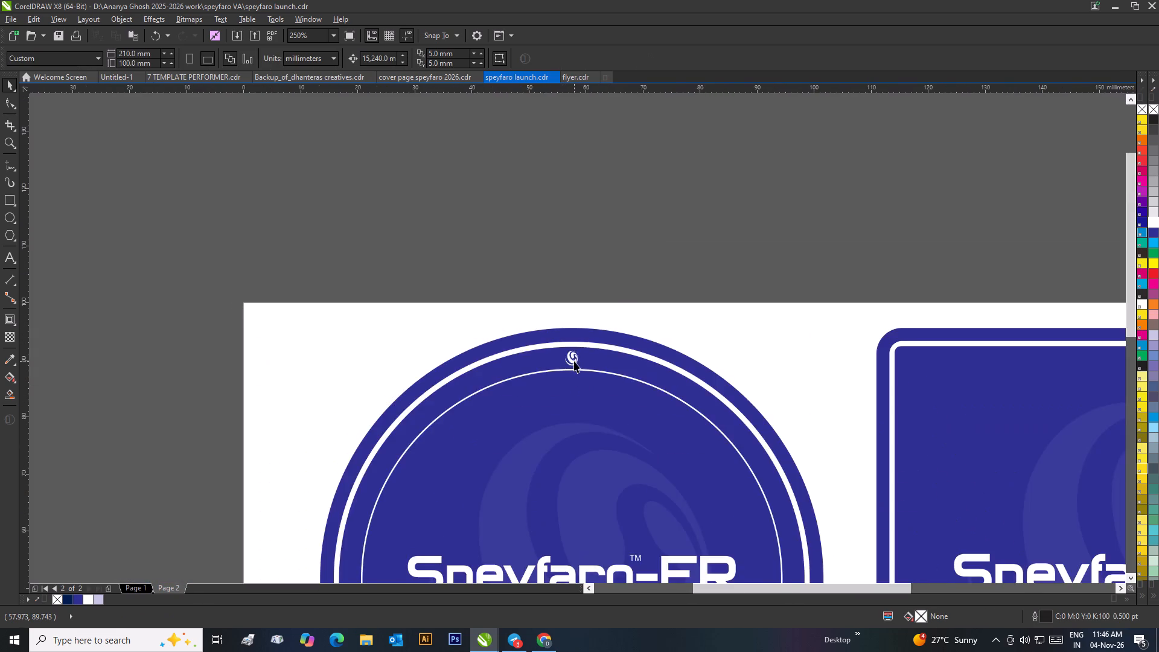
scroll(574, 361, "up", 3)
left_click(573, 339)
scroll(572, 342, "down", 2)
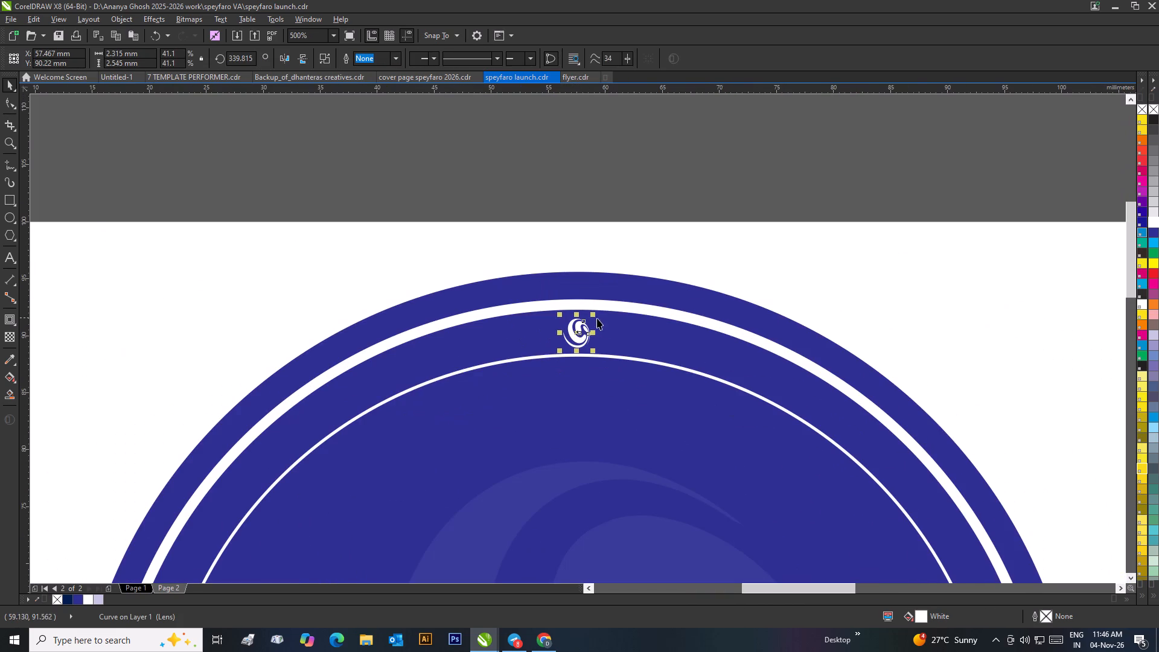
left_click(608, 322, "shift")
key("c")
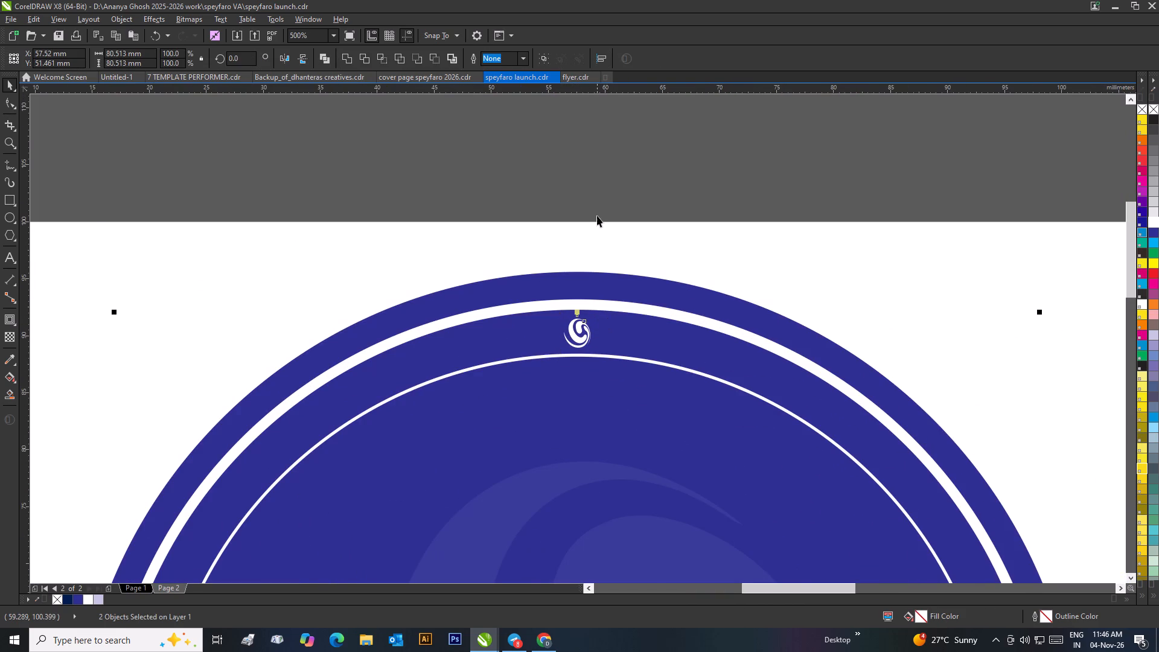
left_click(597, 216)
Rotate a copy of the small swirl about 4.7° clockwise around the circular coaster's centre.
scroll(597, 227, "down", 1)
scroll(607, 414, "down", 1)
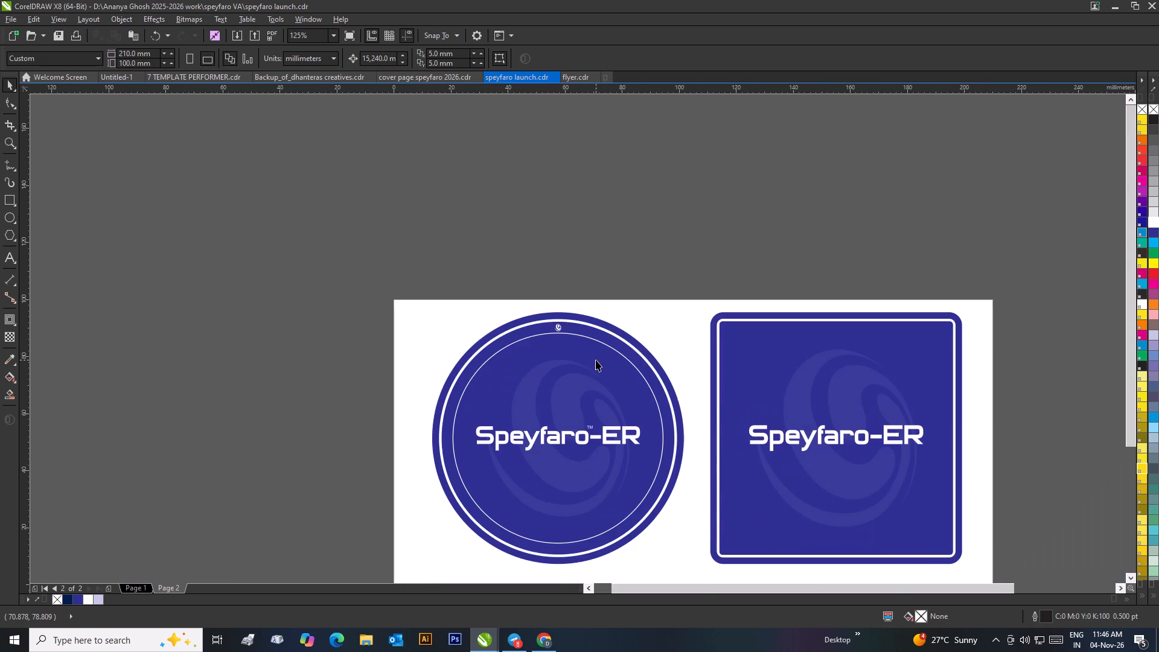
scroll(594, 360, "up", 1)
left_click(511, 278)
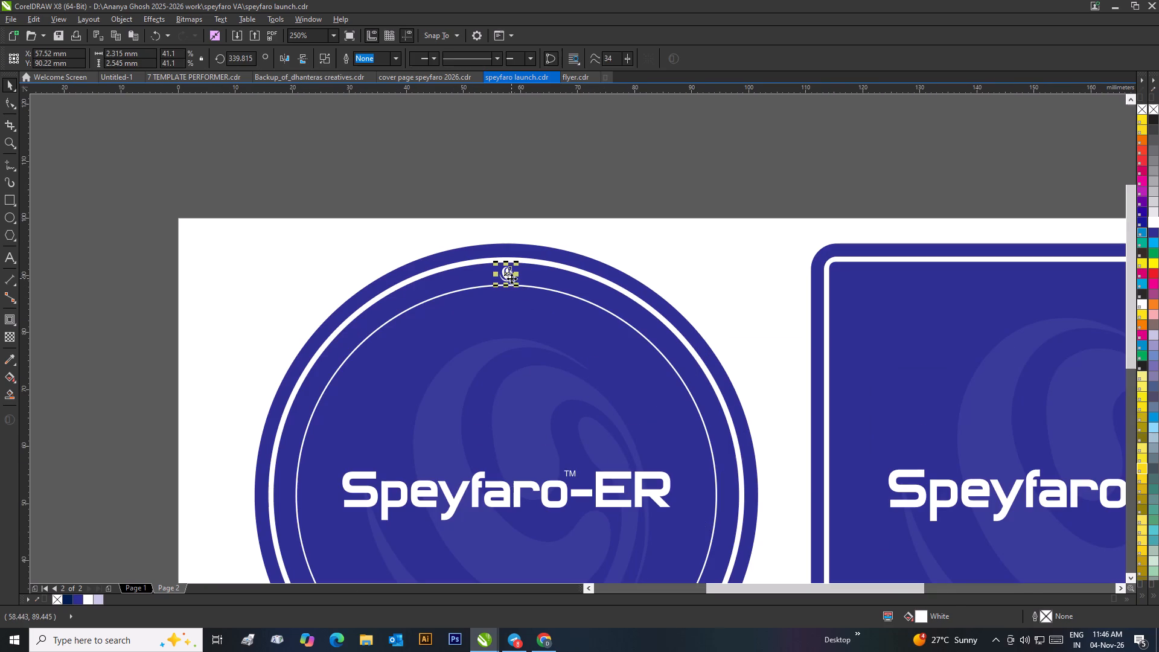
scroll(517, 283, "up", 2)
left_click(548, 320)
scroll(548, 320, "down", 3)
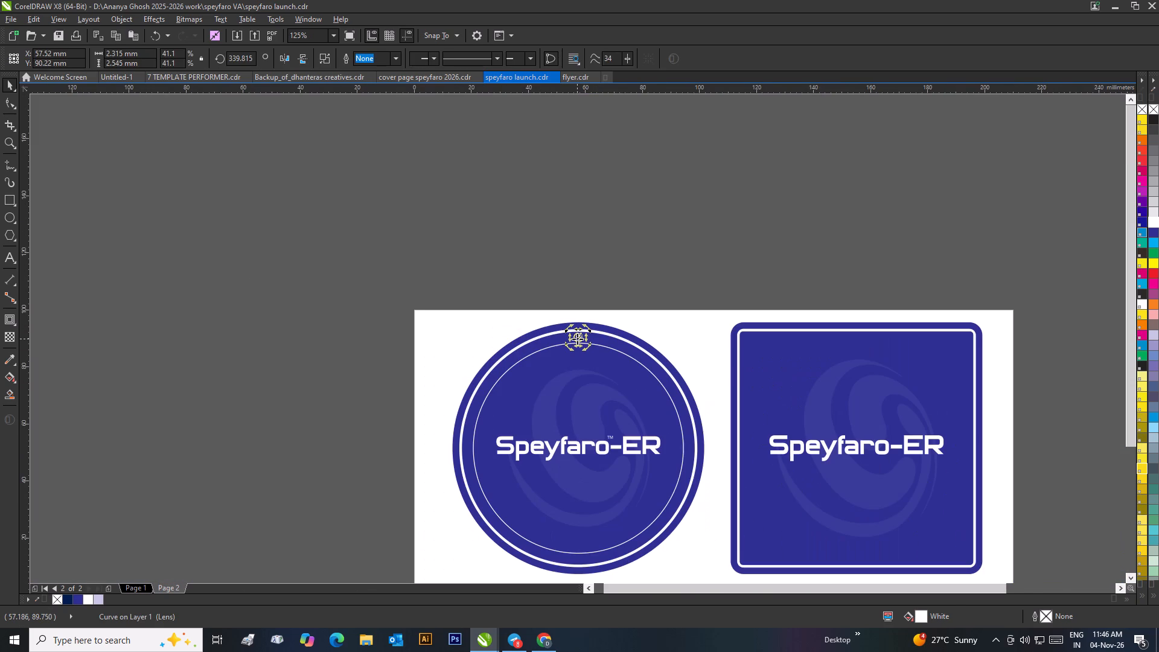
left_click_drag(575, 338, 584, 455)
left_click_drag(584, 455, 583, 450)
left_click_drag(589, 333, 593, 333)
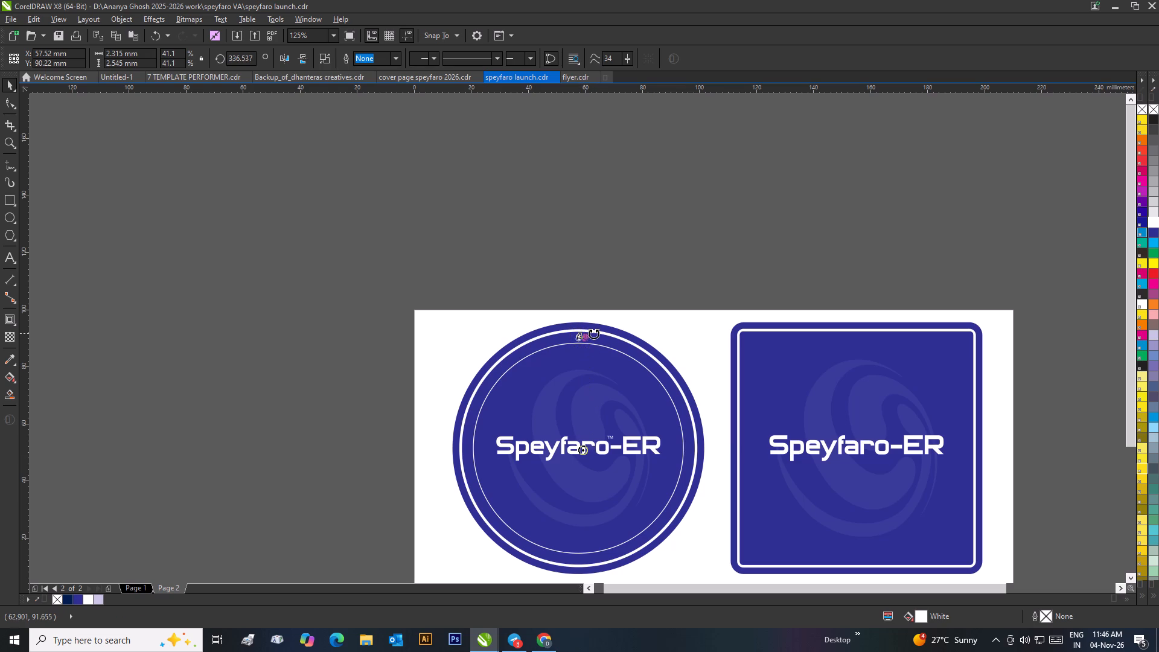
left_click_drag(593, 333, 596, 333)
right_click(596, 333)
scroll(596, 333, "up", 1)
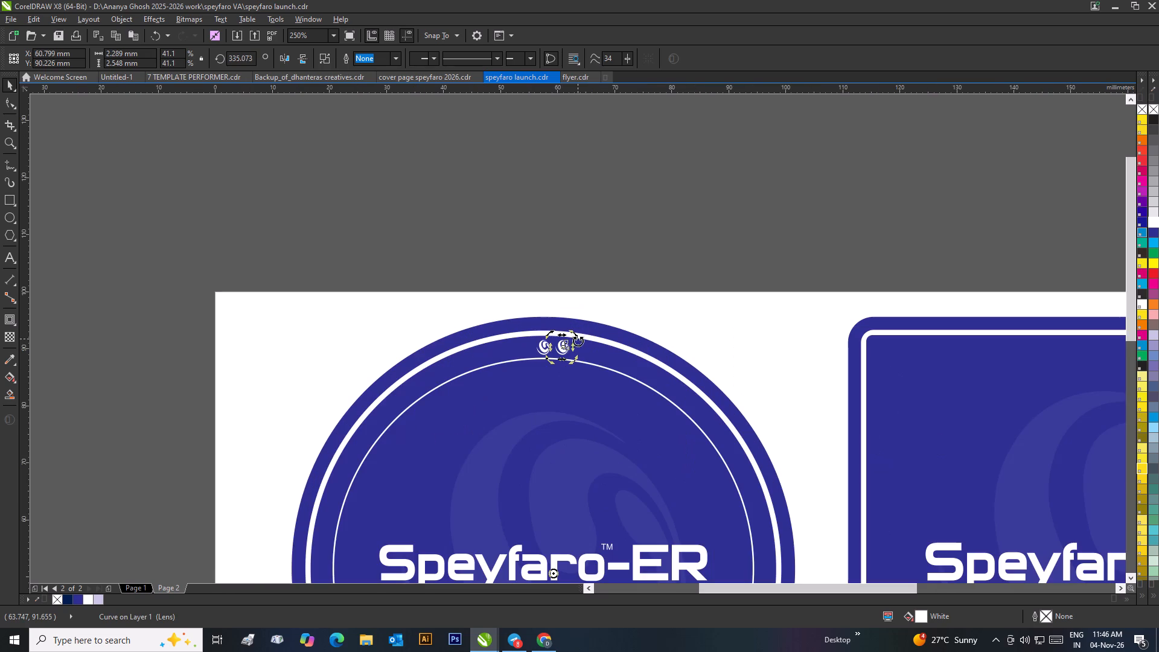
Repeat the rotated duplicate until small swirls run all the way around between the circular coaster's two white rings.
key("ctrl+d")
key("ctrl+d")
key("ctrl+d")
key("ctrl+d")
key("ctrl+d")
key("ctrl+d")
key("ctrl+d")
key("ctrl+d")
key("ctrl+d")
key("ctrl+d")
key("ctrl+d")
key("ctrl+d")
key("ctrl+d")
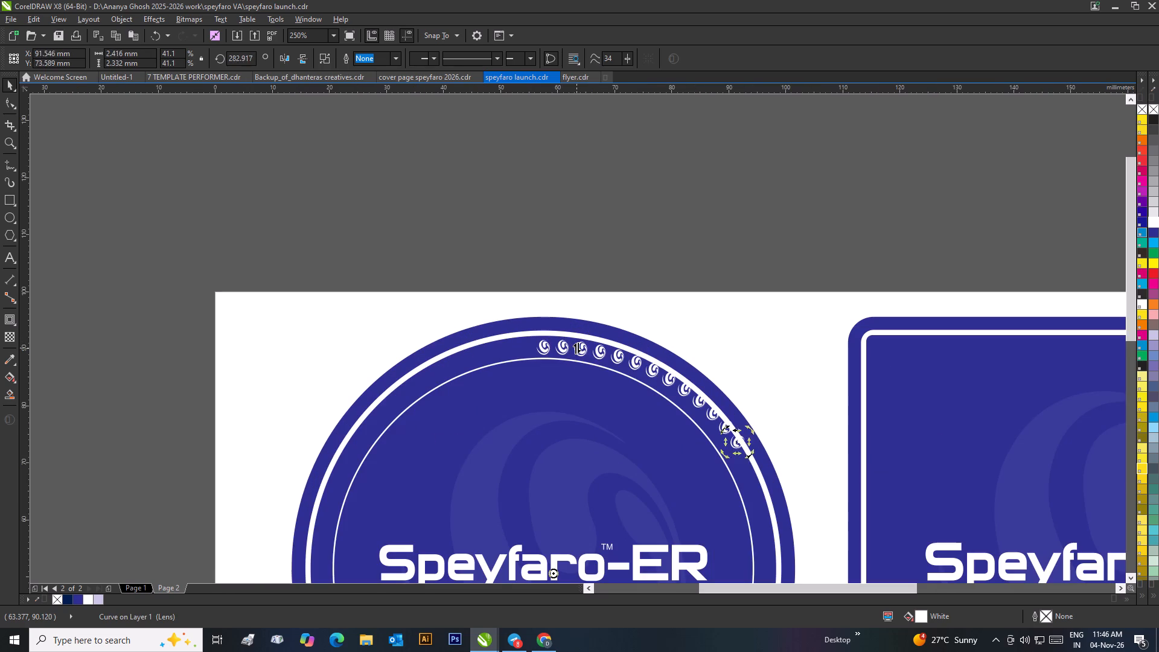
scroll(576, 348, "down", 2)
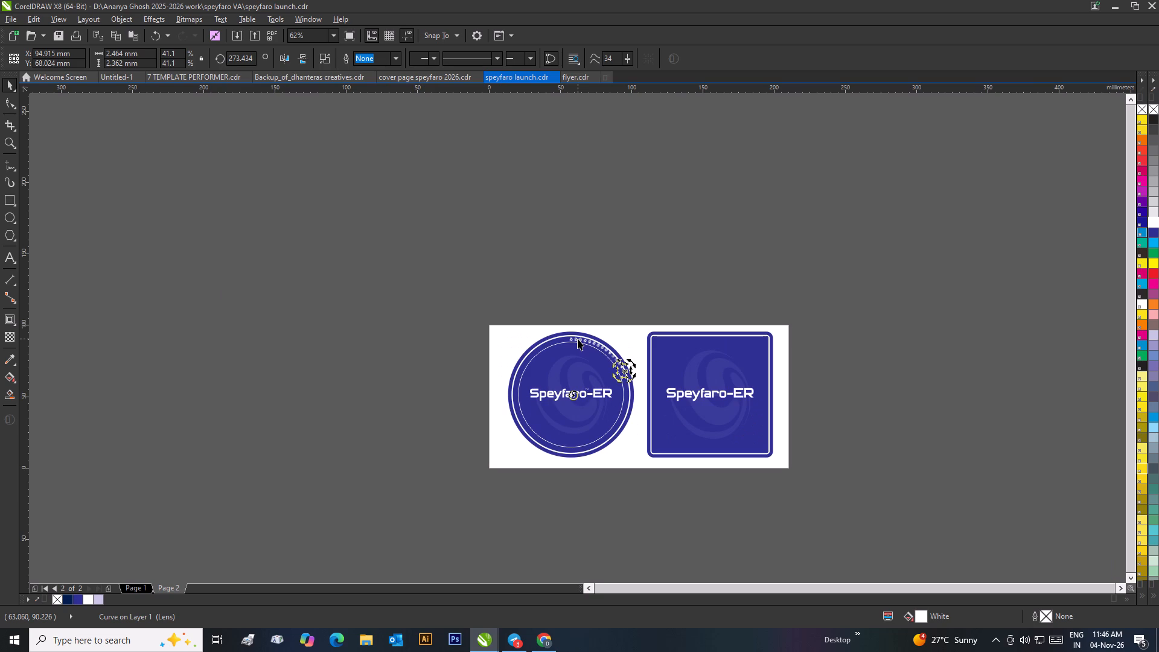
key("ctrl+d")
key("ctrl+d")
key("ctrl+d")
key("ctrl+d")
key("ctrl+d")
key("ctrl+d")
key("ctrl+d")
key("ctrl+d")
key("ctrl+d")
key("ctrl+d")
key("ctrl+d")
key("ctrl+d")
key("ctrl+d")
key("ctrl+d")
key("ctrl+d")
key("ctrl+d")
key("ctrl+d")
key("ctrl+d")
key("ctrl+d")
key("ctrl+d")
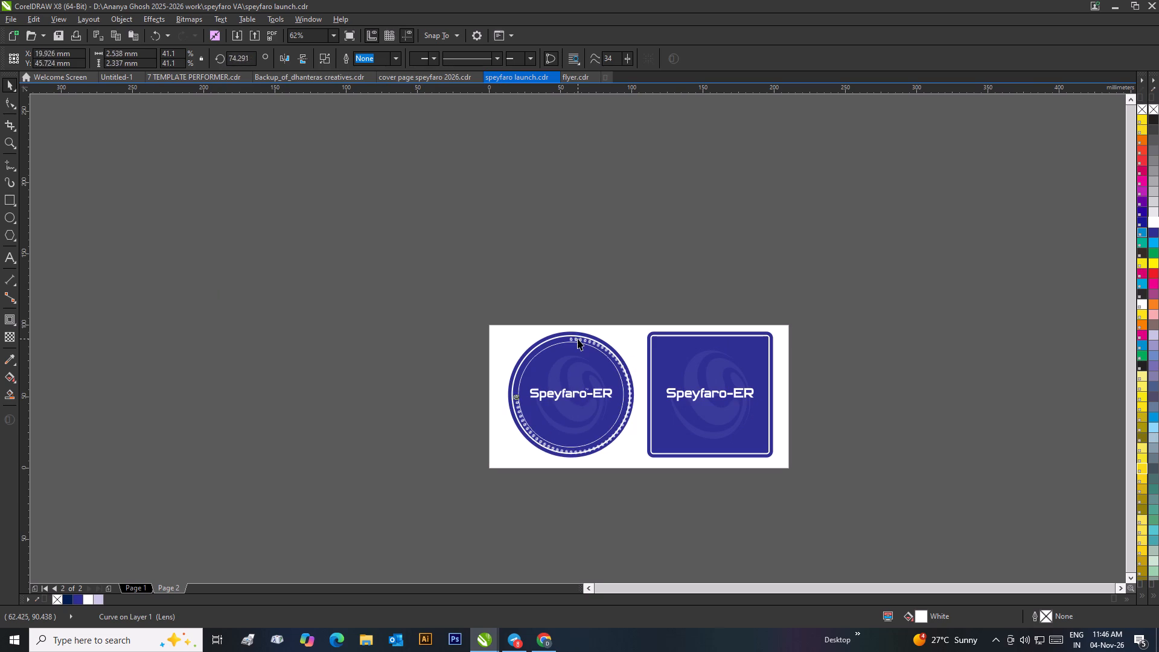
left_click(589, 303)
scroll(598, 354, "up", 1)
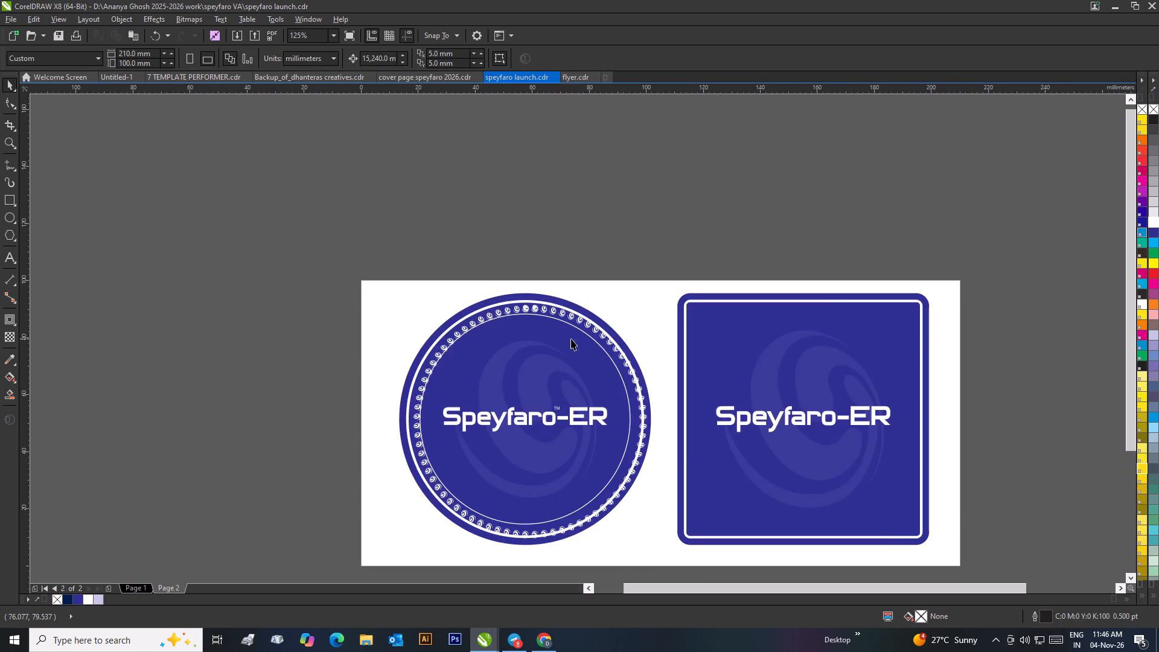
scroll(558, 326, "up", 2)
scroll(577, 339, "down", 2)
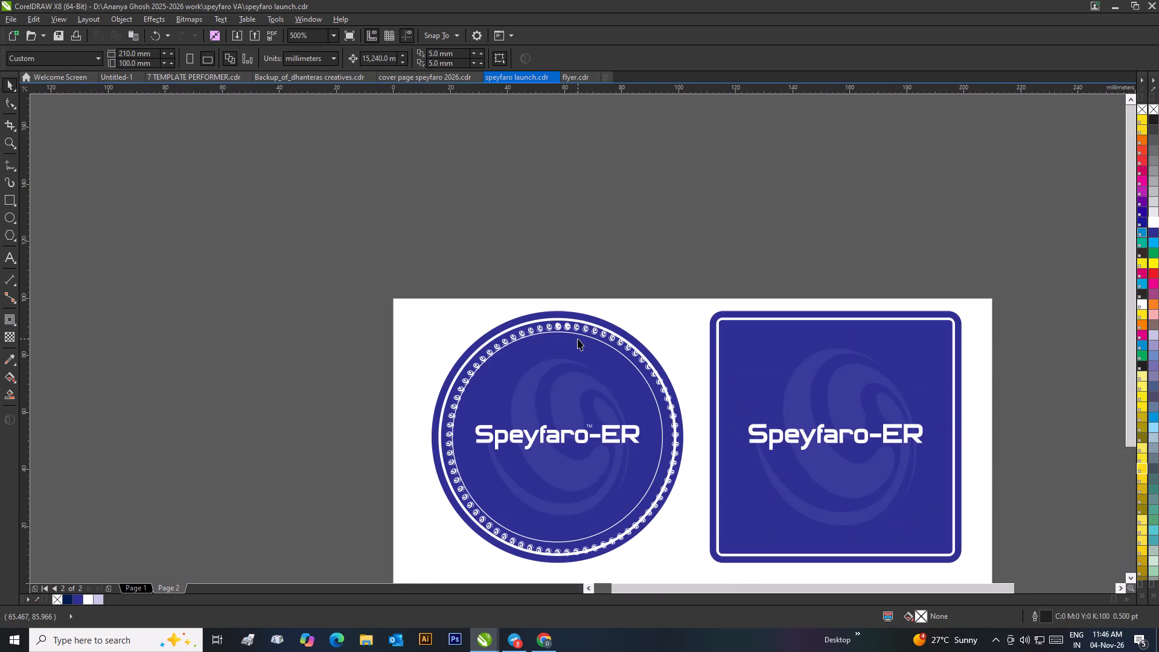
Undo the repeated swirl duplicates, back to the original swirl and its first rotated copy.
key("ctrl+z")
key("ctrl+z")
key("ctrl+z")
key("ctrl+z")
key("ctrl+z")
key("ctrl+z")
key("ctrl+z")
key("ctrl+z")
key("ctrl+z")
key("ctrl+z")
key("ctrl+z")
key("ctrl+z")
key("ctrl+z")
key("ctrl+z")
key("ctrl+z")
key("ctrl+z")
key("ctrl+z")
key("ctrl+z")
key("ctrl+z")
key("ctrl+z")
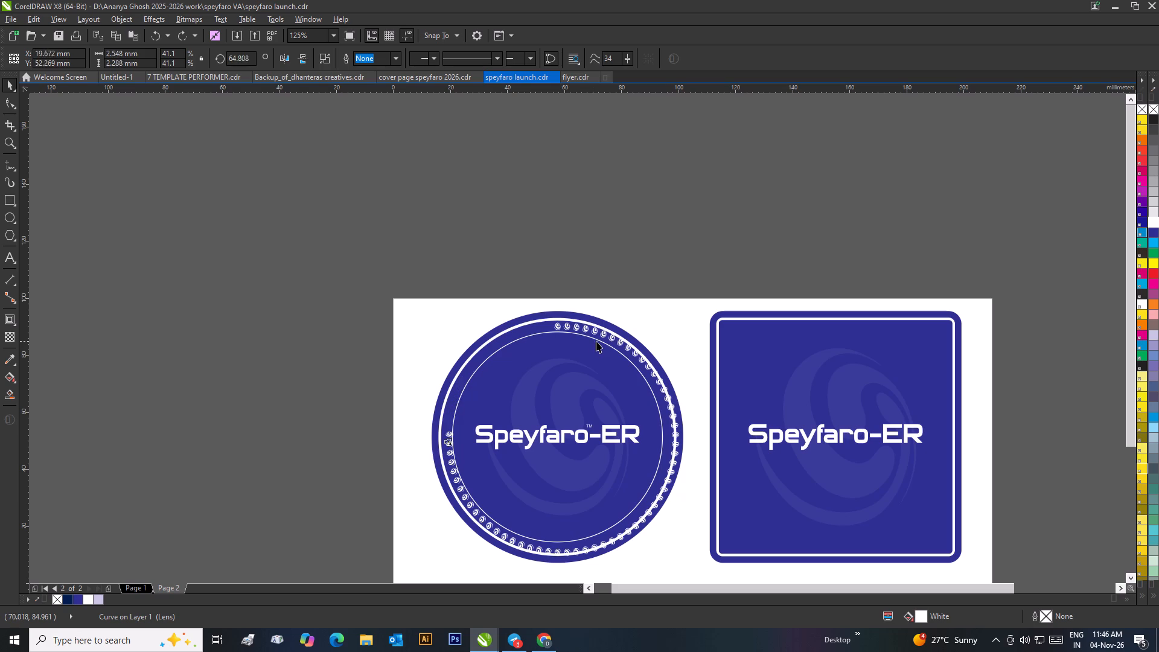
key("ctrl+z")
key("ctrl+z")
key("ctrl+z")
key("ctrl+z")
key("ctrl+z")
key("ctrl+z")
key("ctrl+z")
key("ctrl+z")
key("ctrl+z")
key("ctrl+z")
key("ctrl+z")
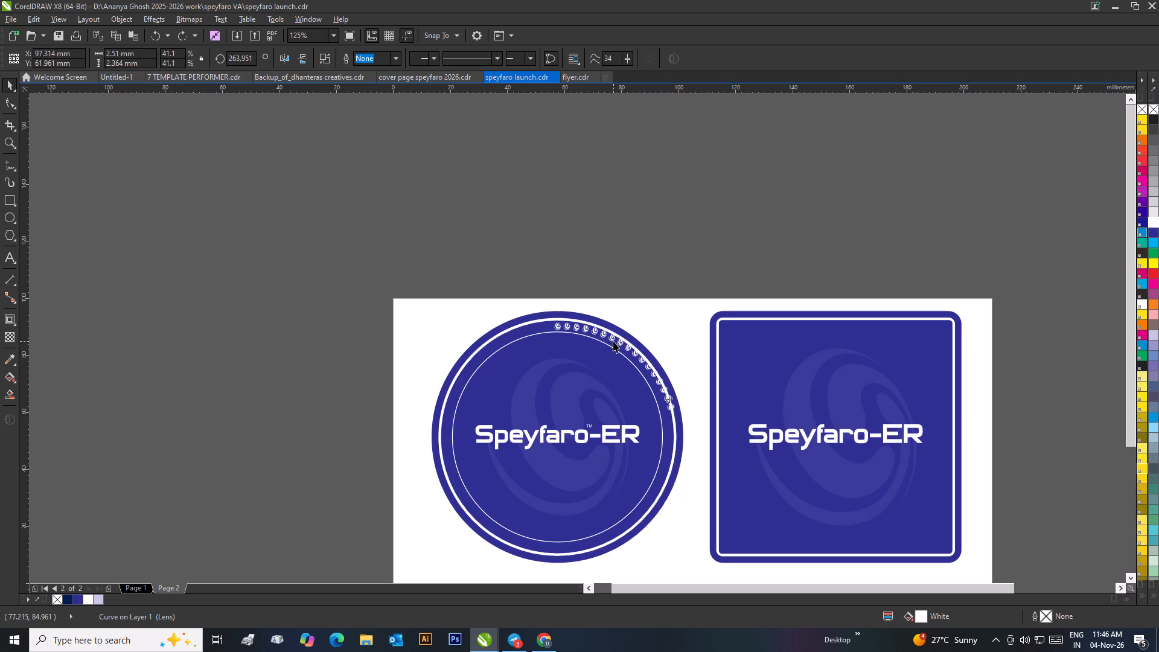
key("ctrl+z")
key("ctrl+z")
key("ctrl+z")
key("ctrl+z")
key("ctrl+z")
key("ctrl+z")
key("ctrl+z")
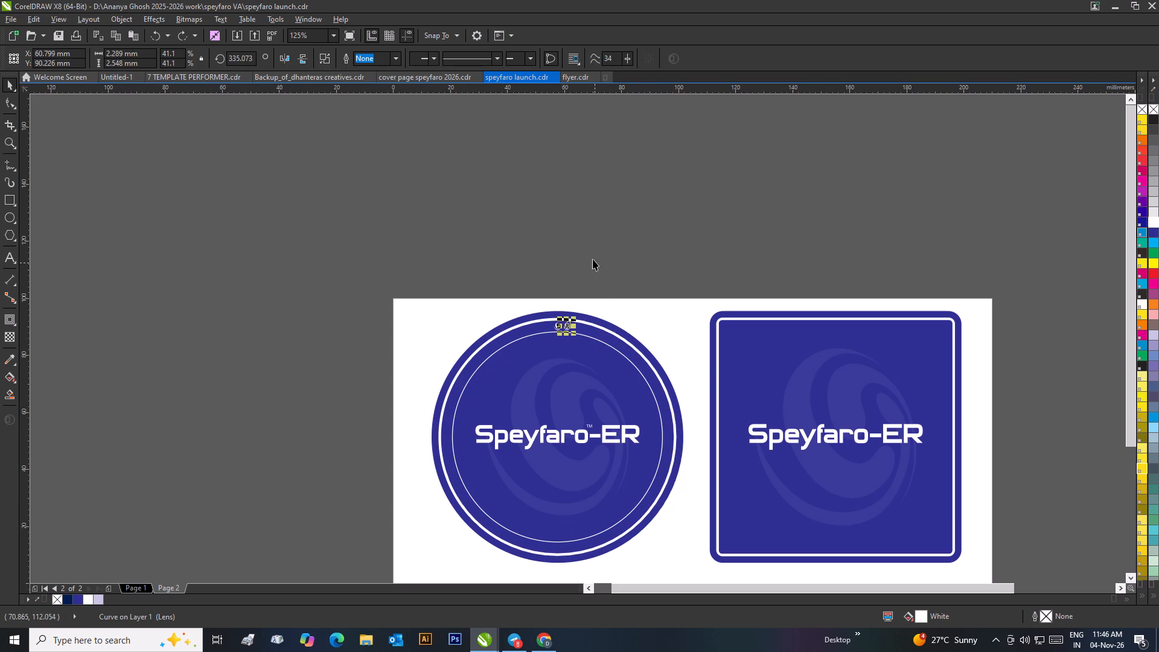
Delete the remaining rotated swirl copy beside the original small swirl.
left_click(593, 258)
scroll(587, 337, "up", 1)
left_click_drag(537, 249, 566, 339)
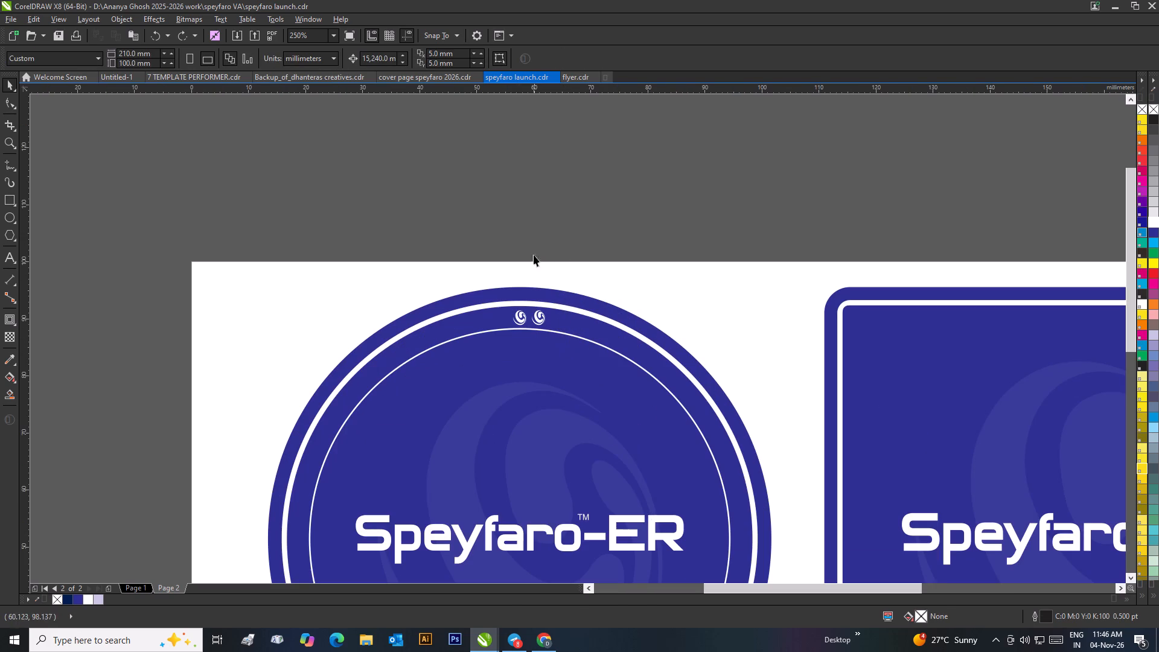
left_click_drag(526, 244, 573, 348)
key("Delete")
Nudge the small swirl very slightly up between the white rings and centre it horizontally on the circular coaster's thick ring.
scroll(529, 323, "up", 1)
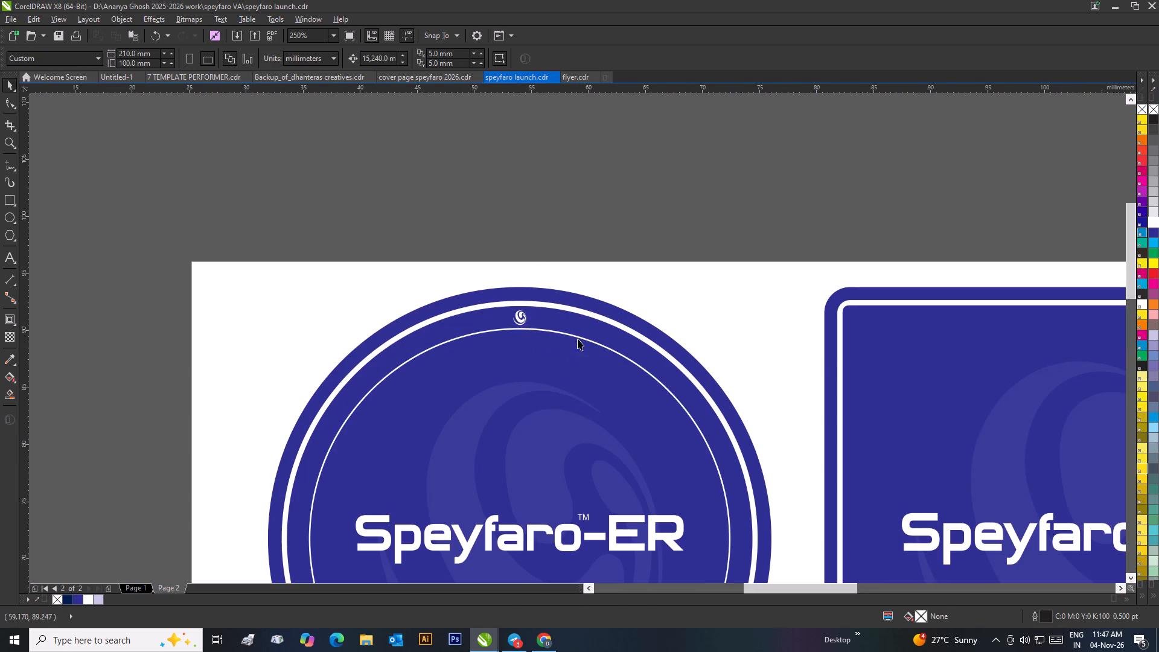
scroll(578, 339, "up", 1)
scroll(532, 245, "down", 2)
left_click_drag(545, 275, 609, 394)
scroll(581, 359, "up", 2)
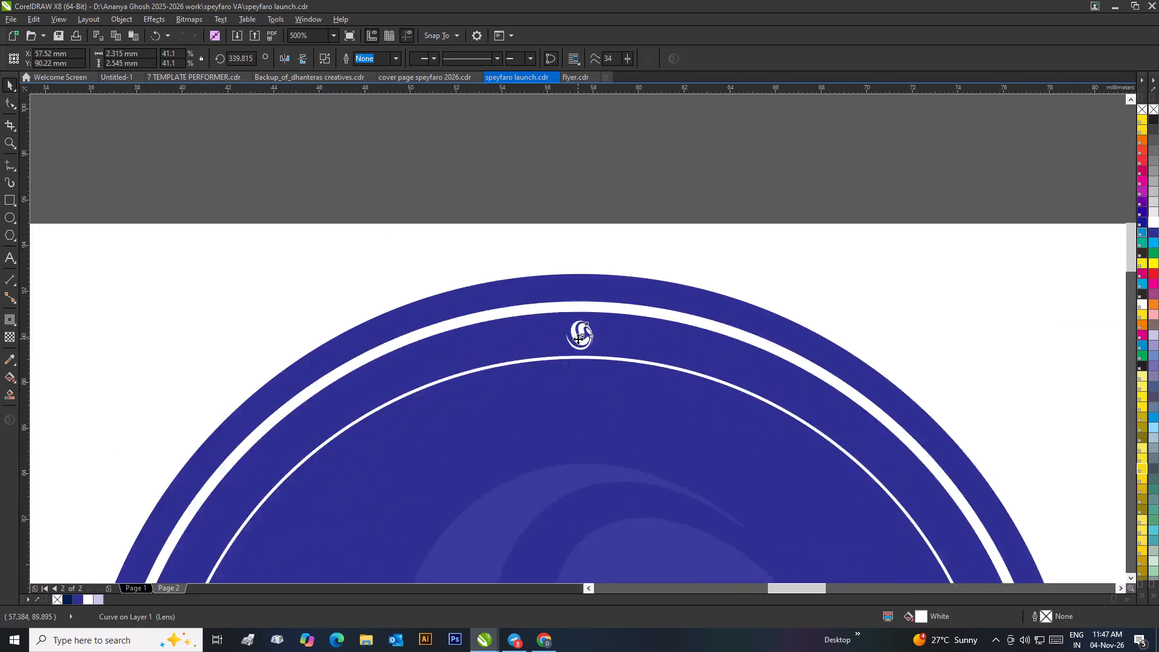
left_click_drag(584, 343, 572, 342)
scroll(572, 342, "down", 2)
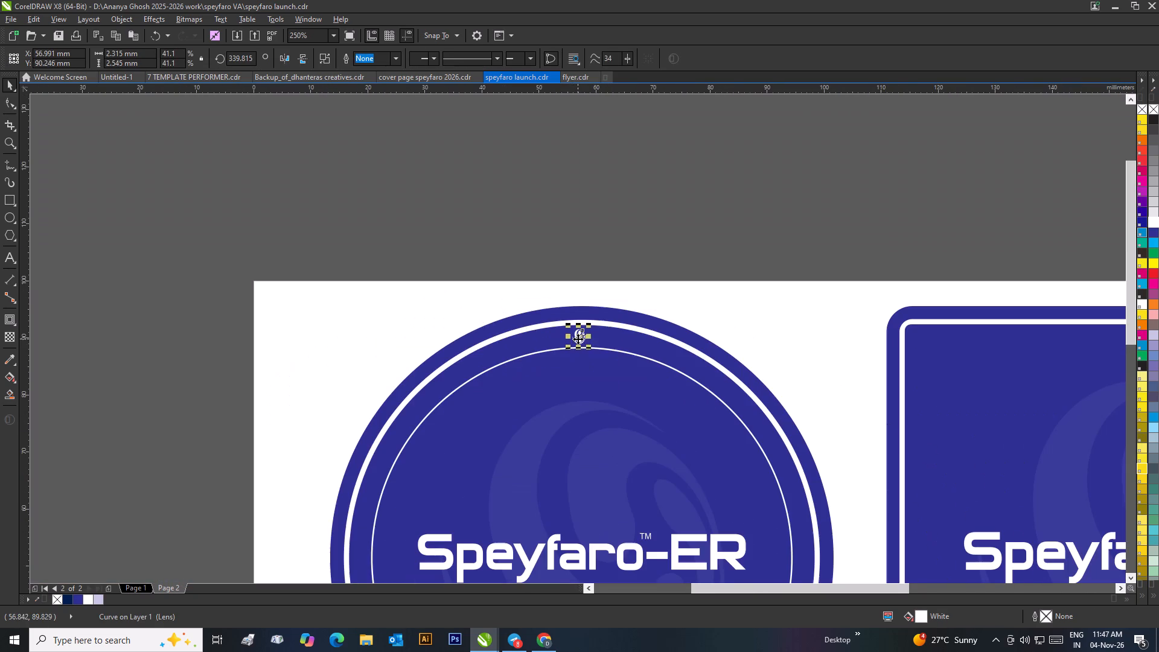
left_click(602, 339, "shift")
key("c")
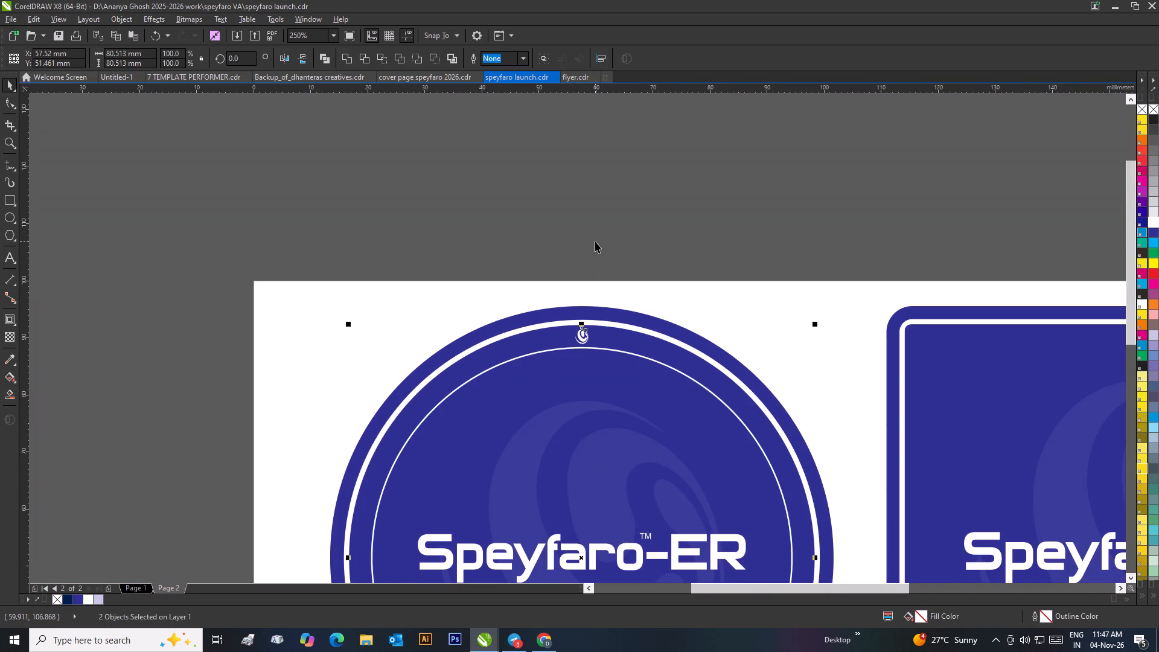
left_click(595, 241)
Draw a guide rectangle about 3 × 3.8 mm around the small swirl, spanning the gap between the two white rings.
scroll(604, 319, "up", 2)
left_click(13, 205)
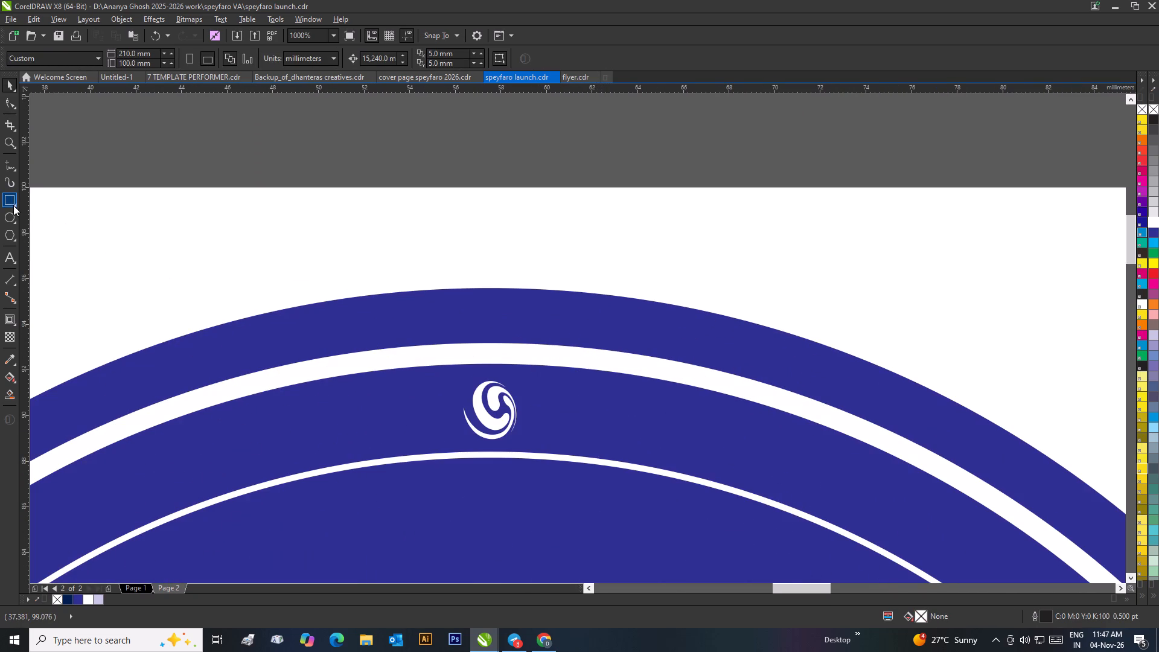
left_click_drag(456, 364, 492, 435)
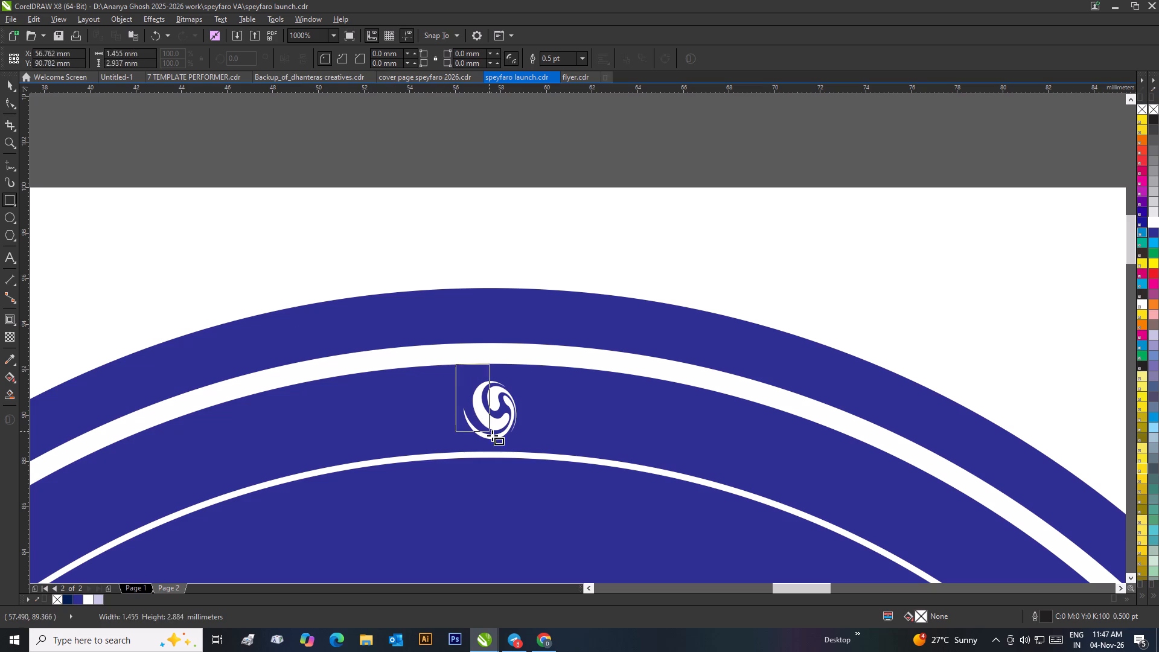
left_click_drag(492, 435, 523, 451)
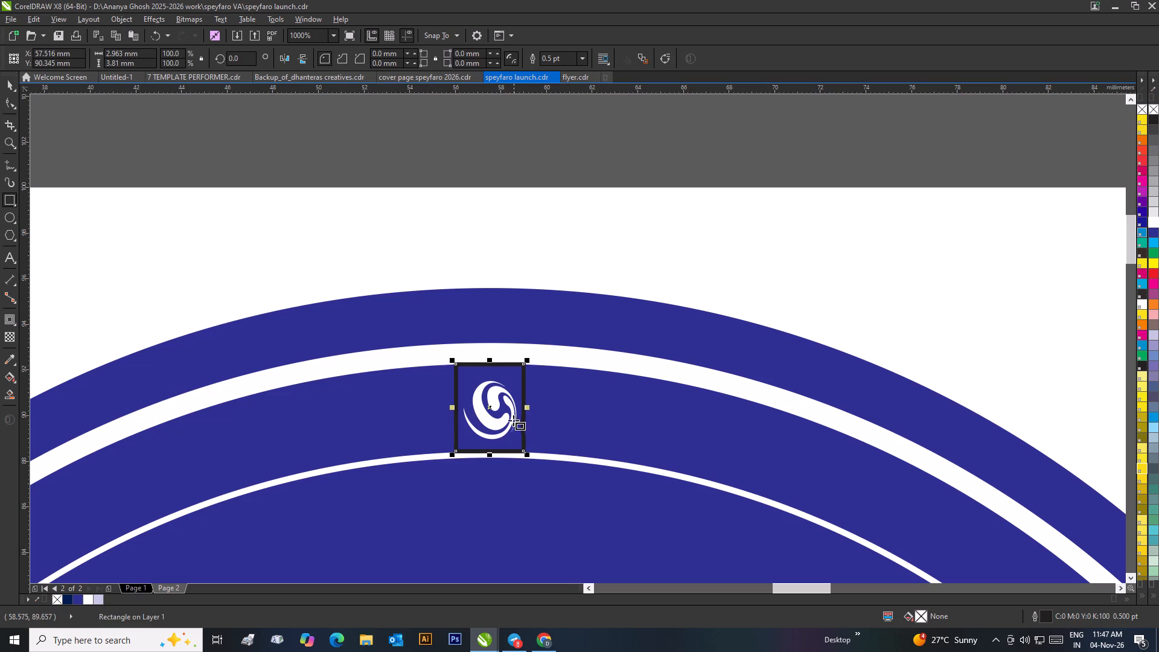
left_click(5, 86)
left_click(219, 133)
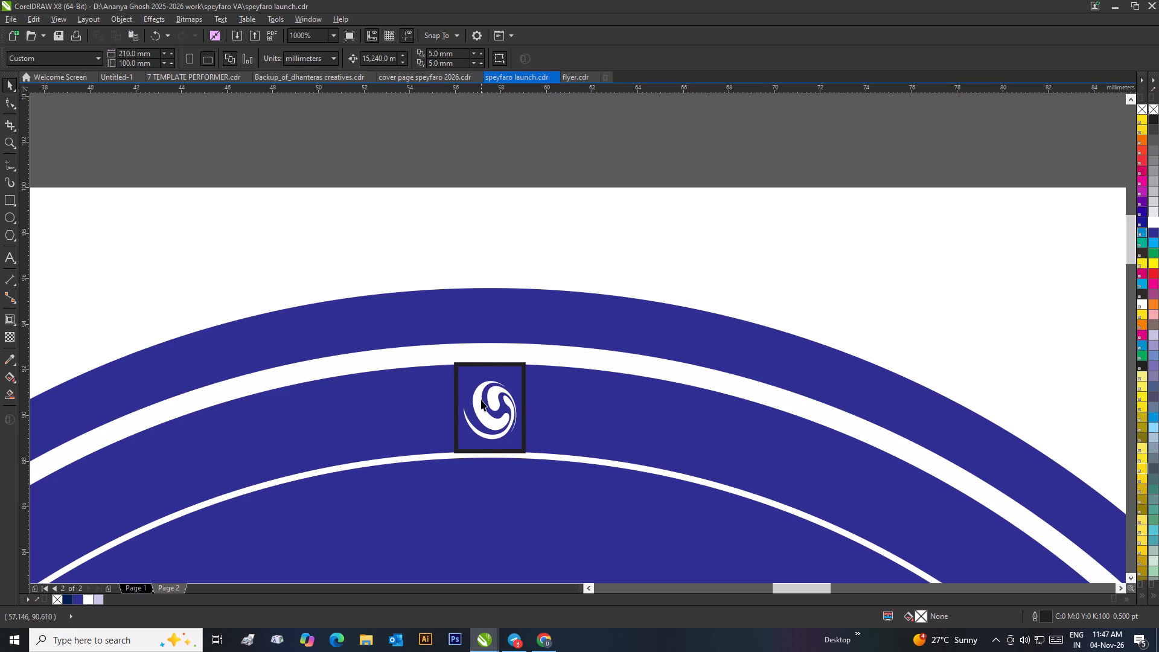
Centre the small swirl vertically on the guide rectangle between the two white rings.
left_click(478, 398)
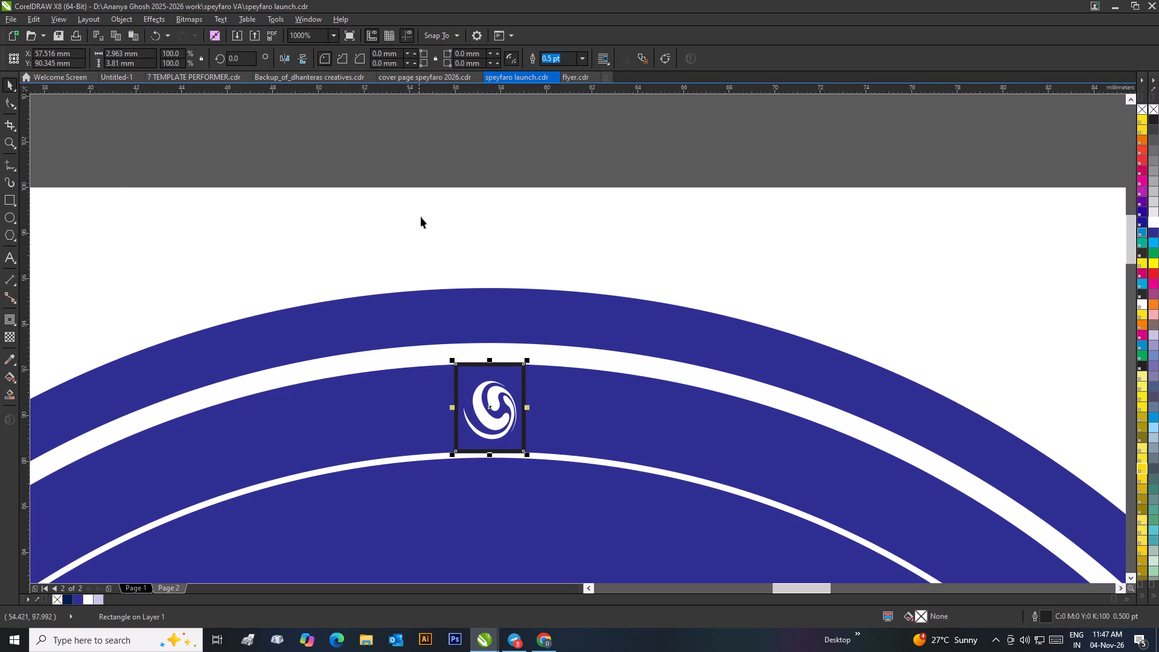
left_click_drag(424, 199, 541, 447)
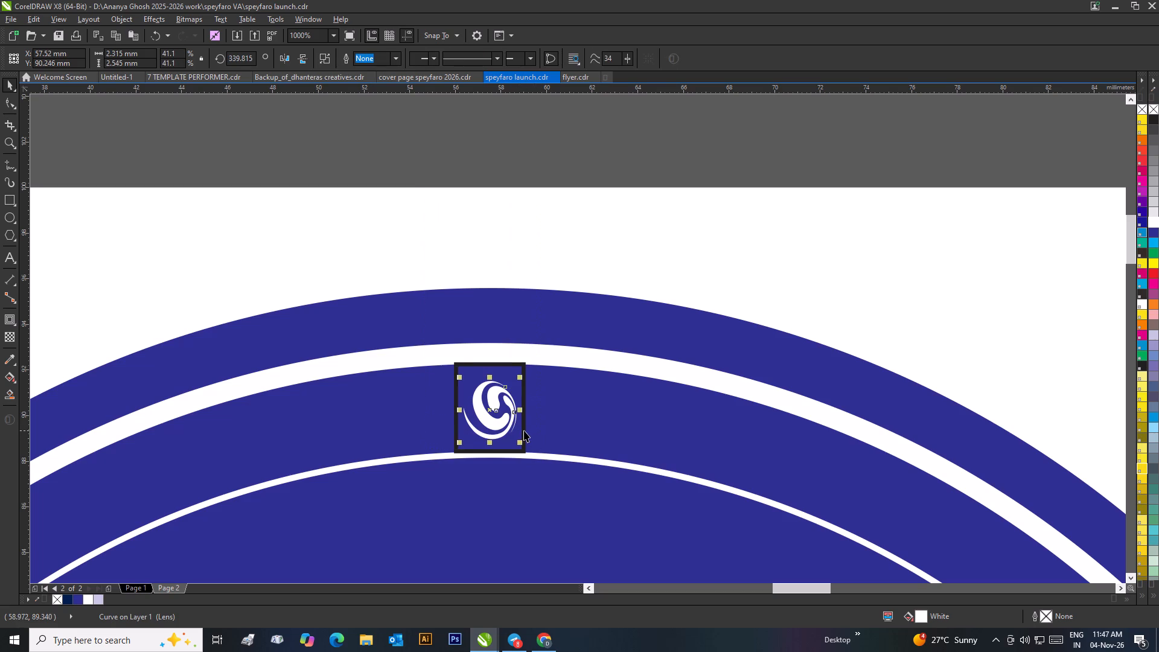
left_click(525, 430, "shift")
key("e")
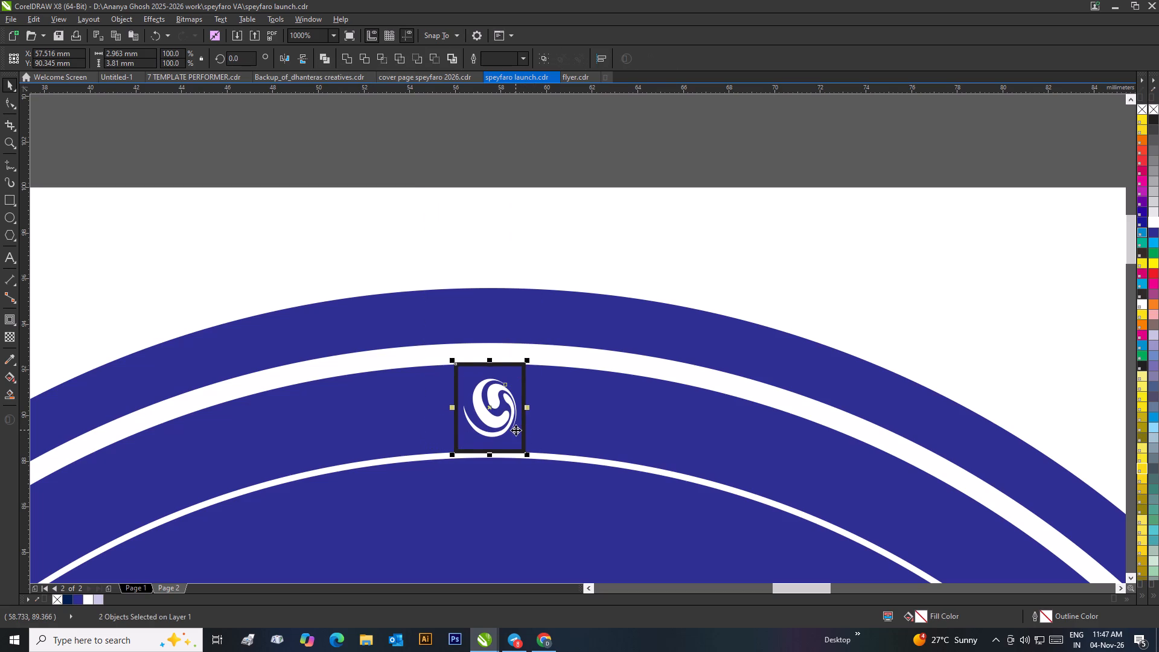
left_click(503, 205)
left_click(500, 196)
left_click(506, 155)
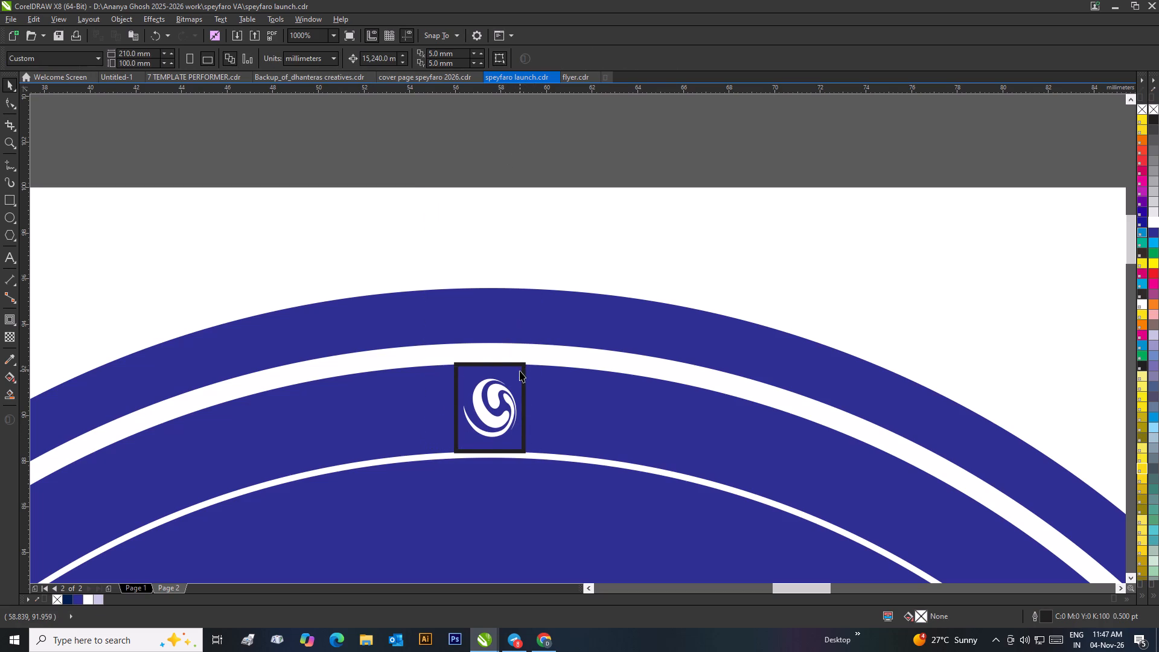
Select the guide rectangle around the small swirl.
left_click(525, 368)
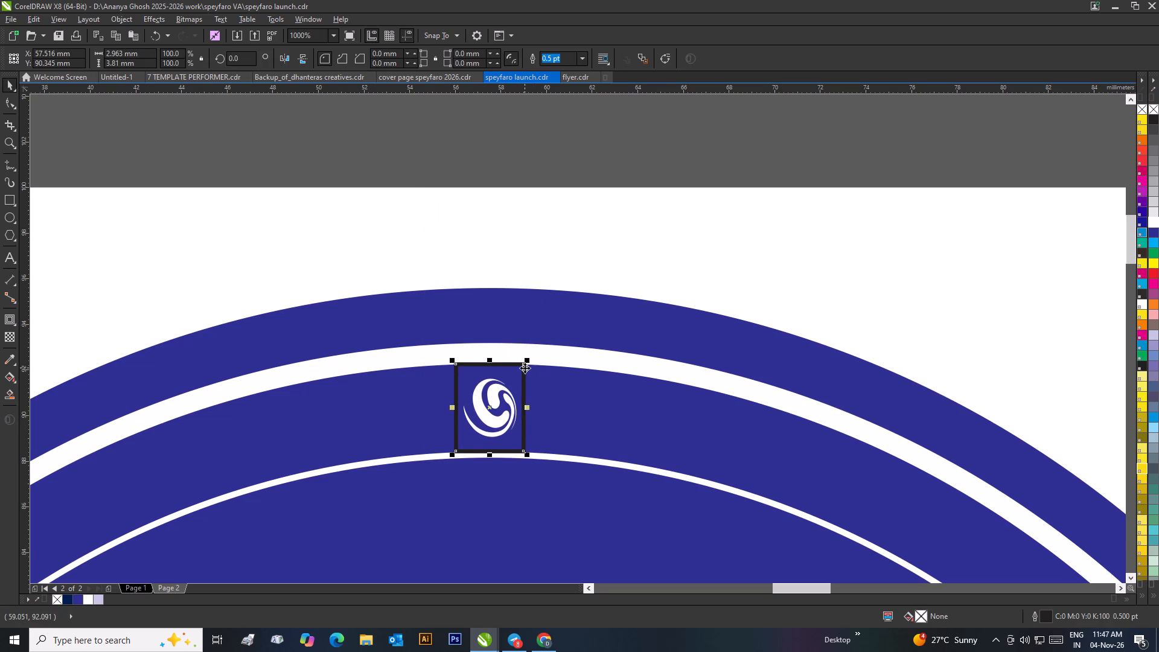
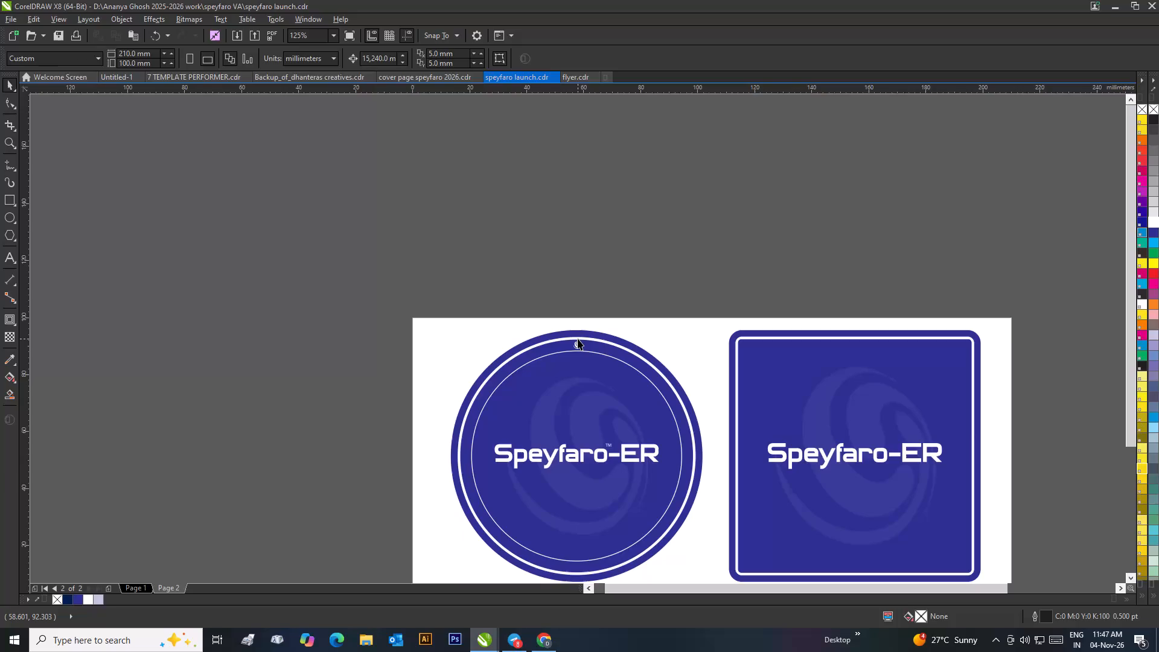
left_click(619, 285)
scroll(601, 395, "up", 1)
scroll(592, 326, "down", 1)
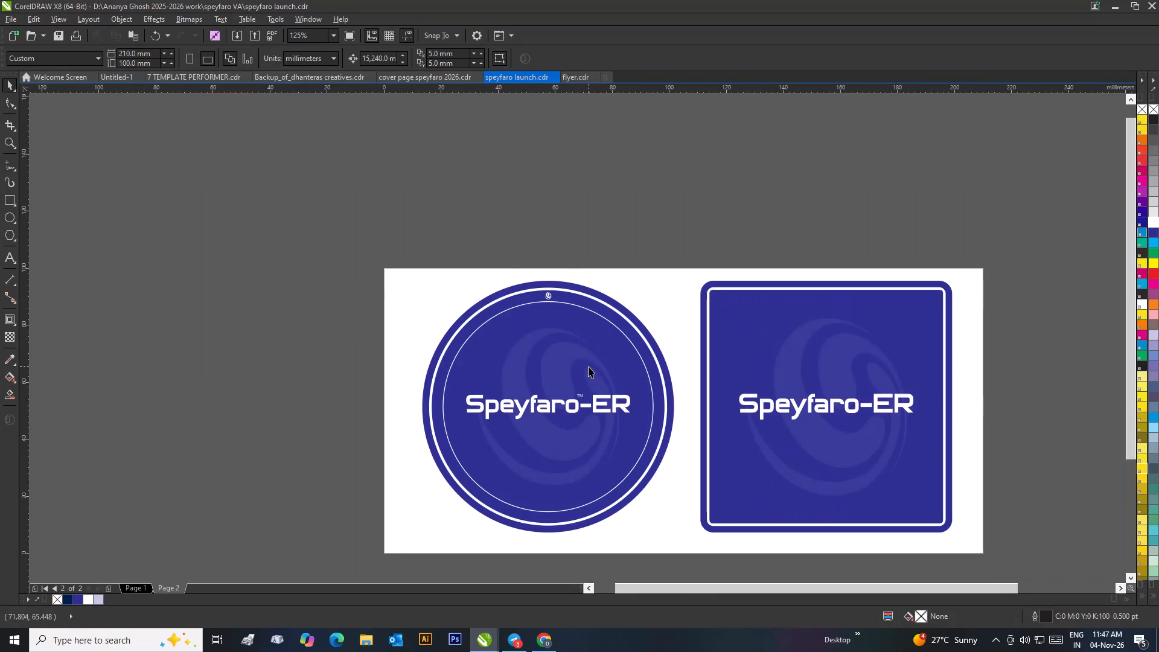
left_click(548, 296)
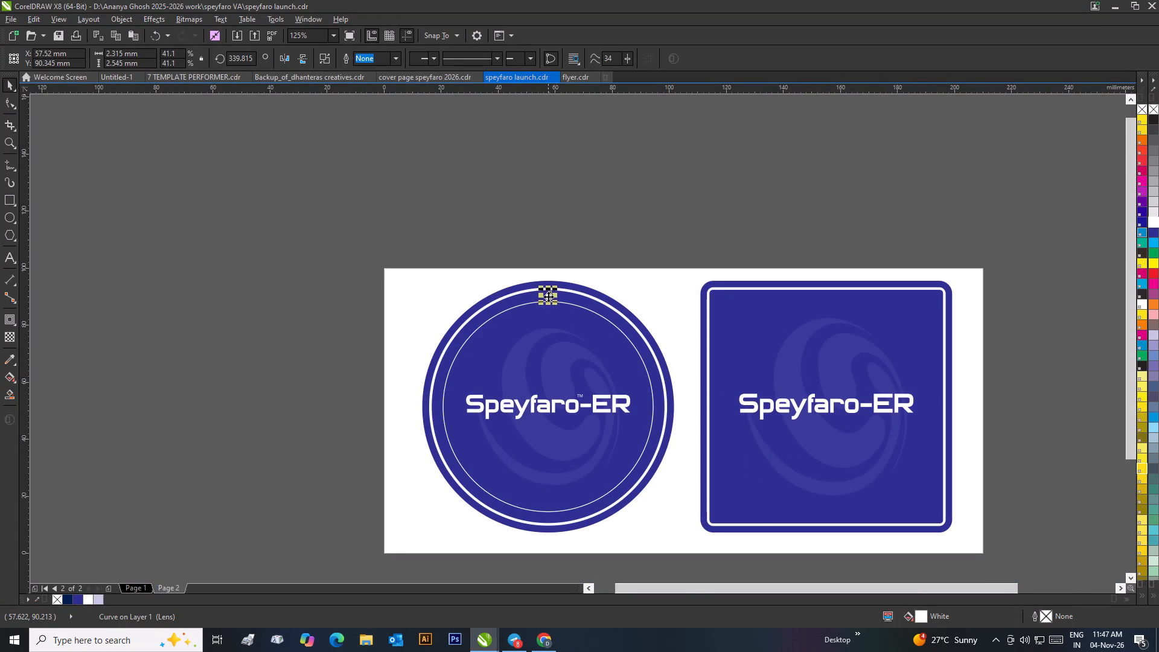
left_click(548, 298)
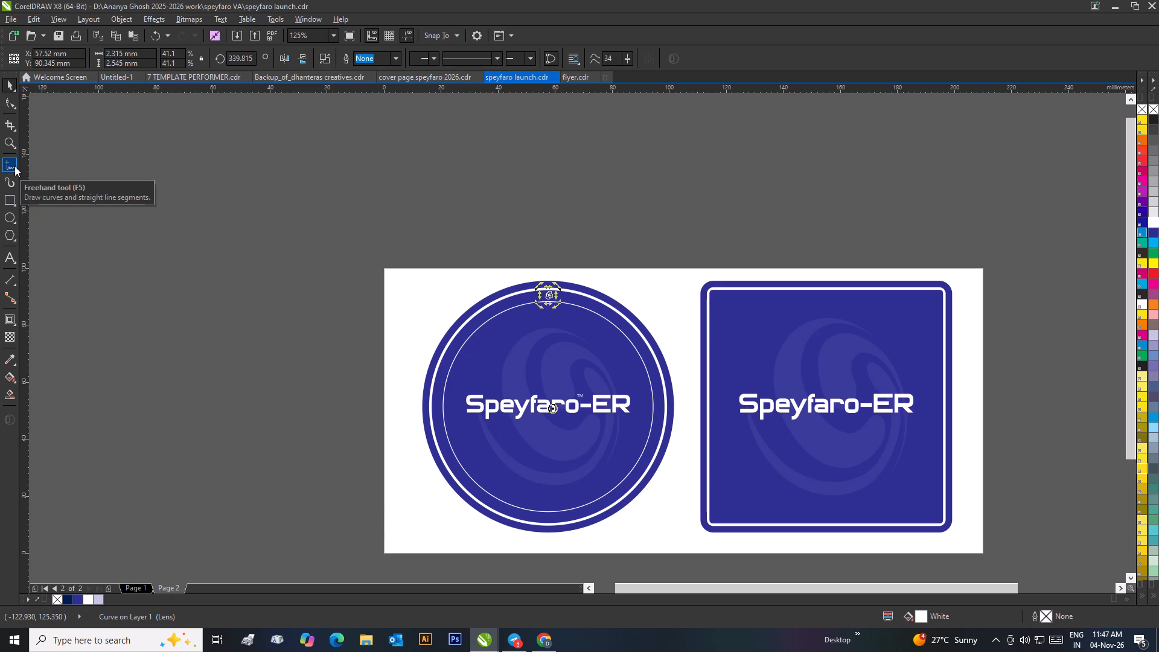
Place a vertical guideline in the empty area beside the page and draw a straight vertical line about 16 mm long along it.
left_click_drag(28, 178, 185, 209)
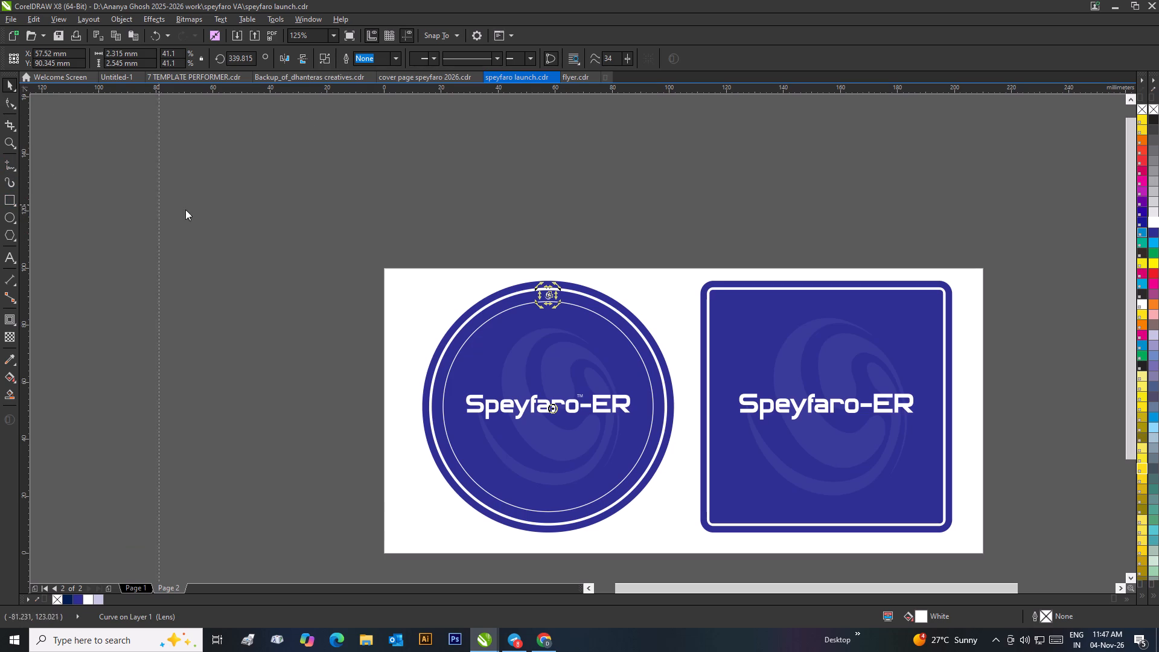
left_click_drag(185, 209, 269, 228)
left_click(9, 168)
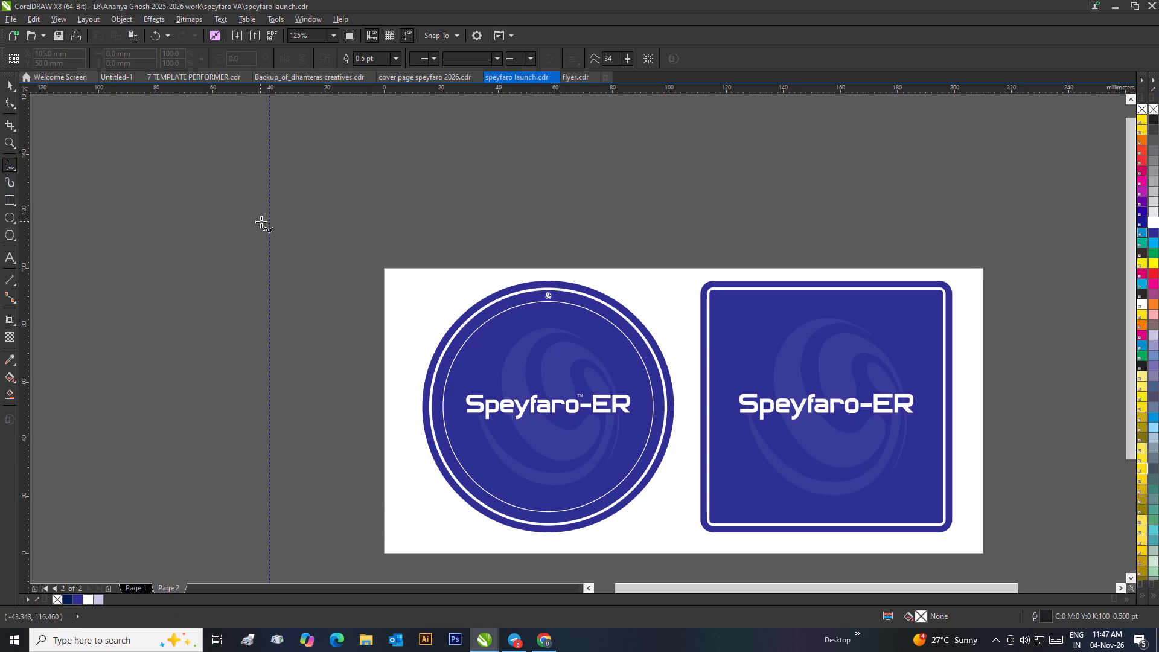
left_click(269, 222)
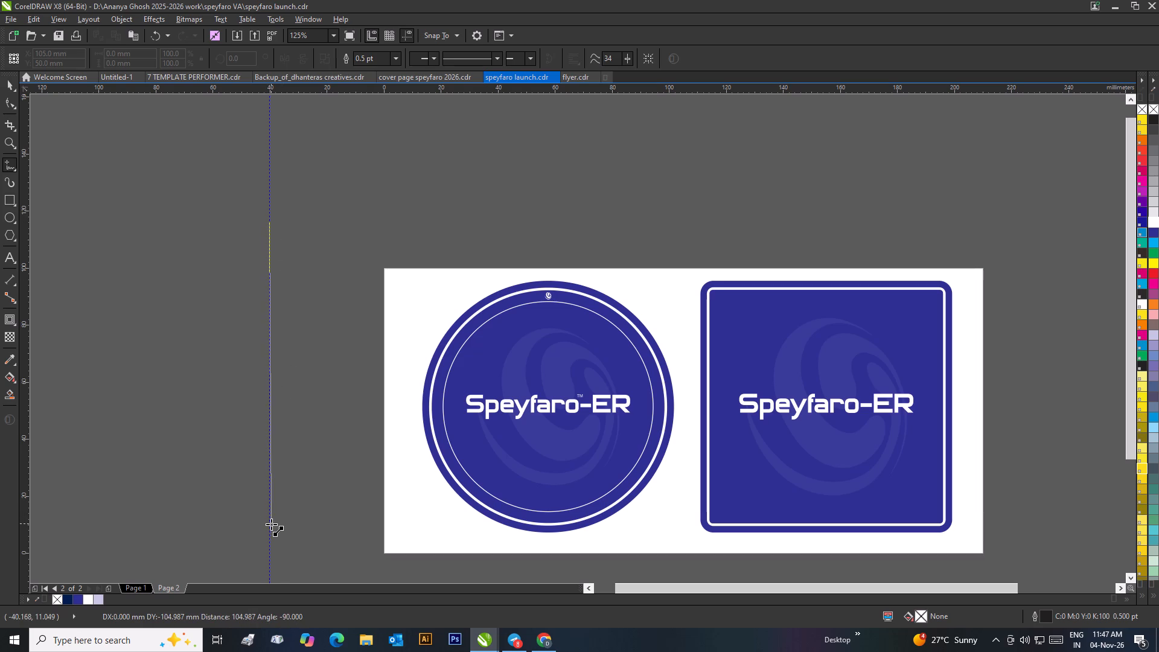
scroll(268, 543, "up", 2)
scroll(265, 235, "up", 2)
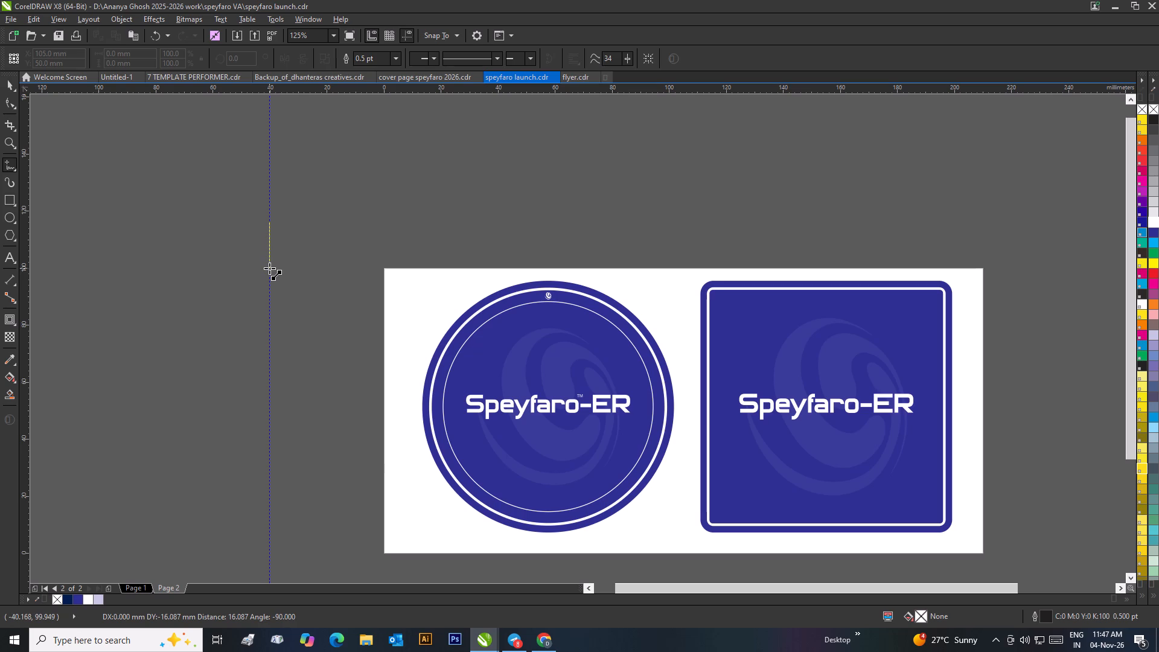
left_click(269, 268)
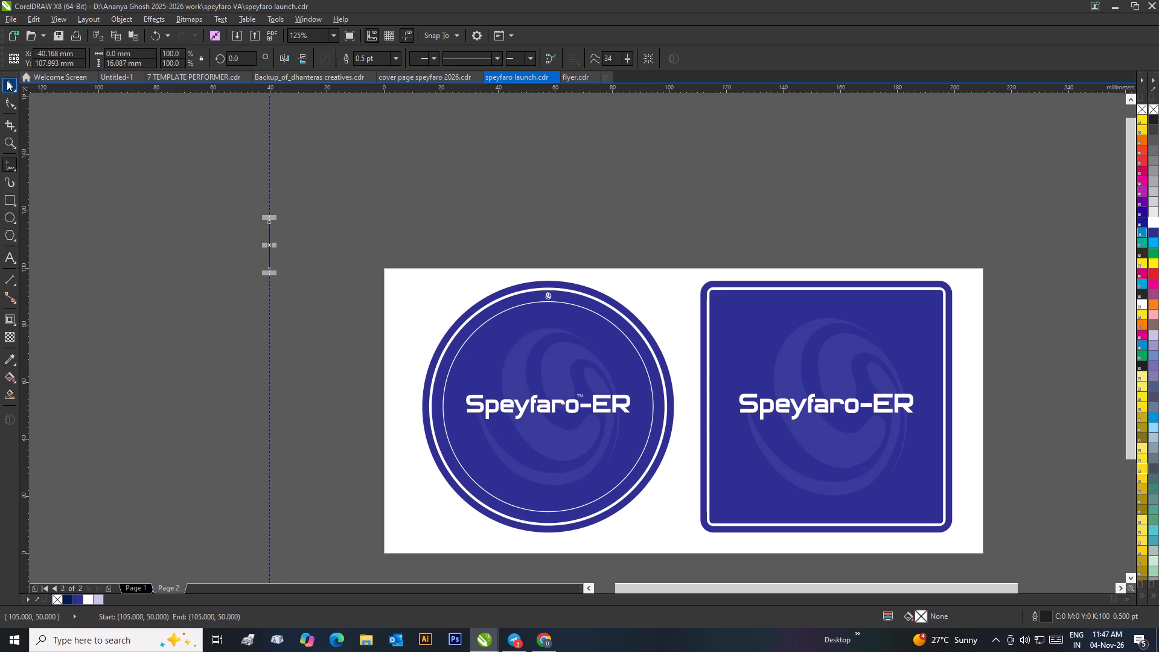
Move the short vertical line away from the guideline and delete the guideline.
left_click(7, 80)
left_click_drag(269, 245, 339, 206)
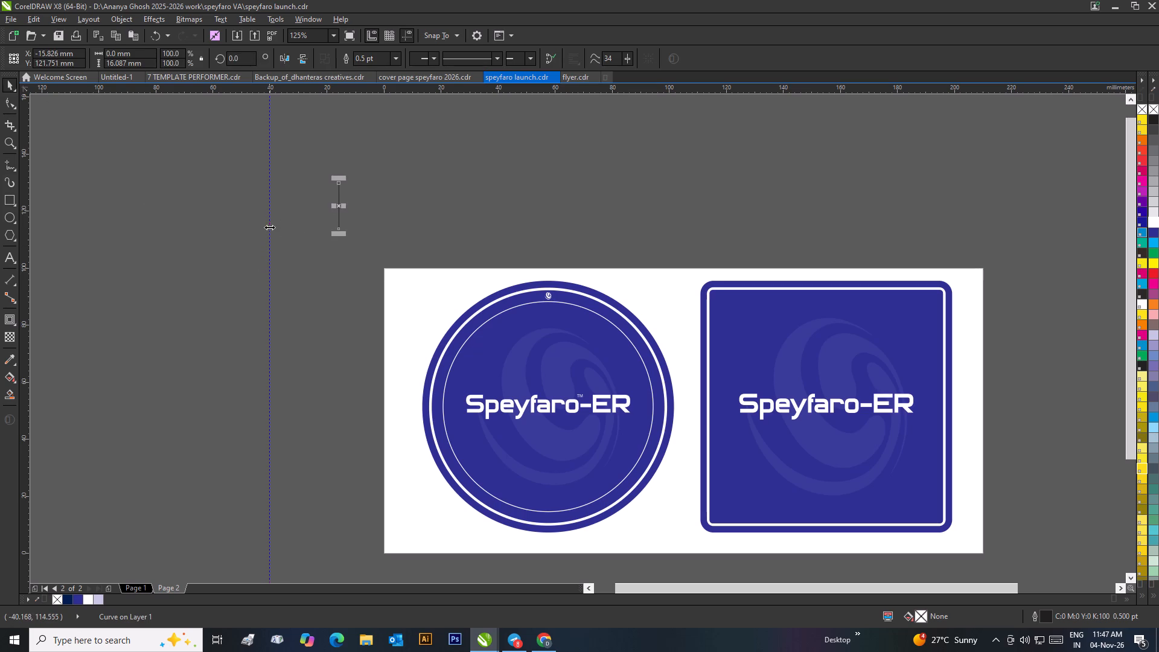
left_click(269, 227)
key("Delete")
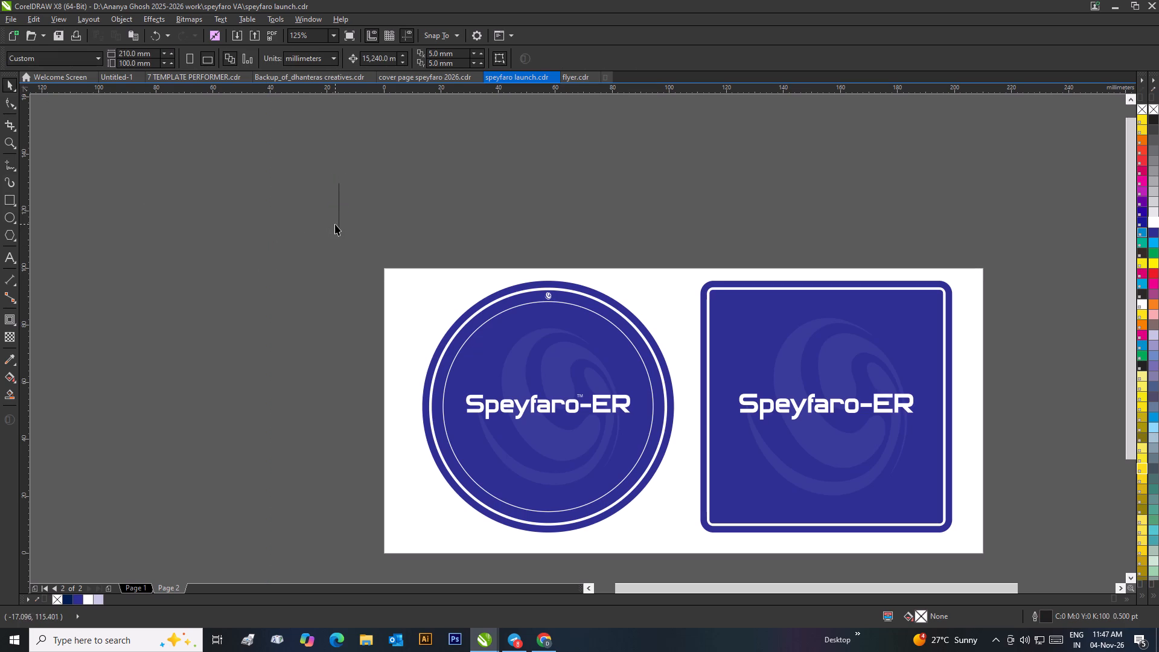
Place the vertical line over the small swirl and lengthen it to about 90 mm, spanning the circular coaster's full height.
left_click(339, 219)
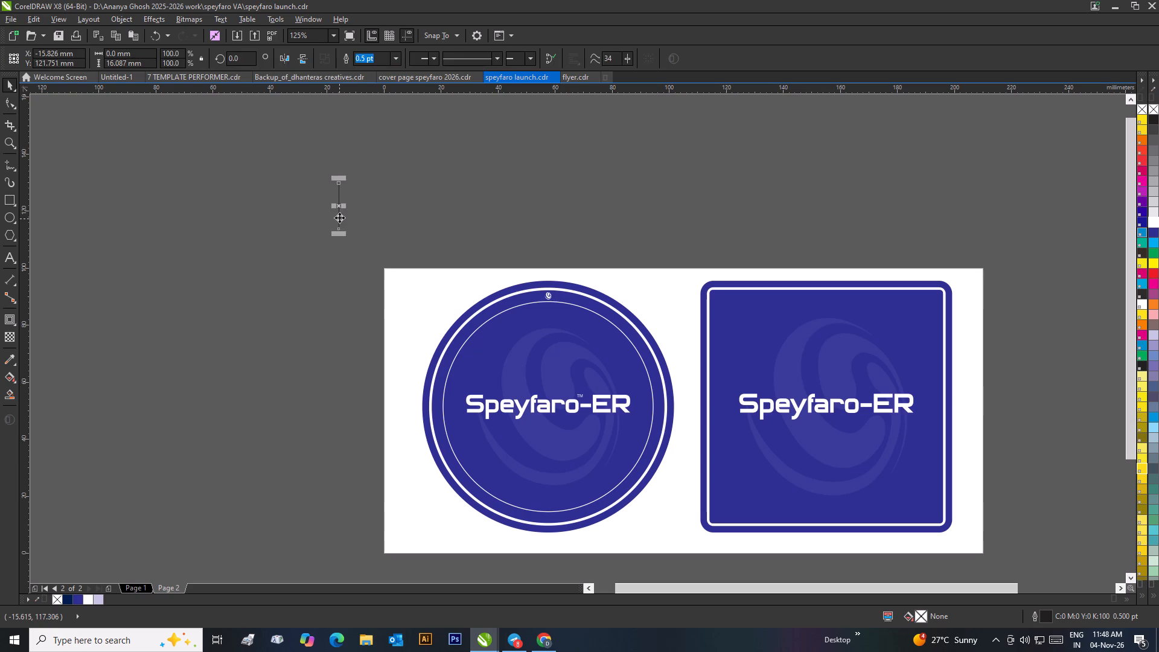
left_click_drag(339, 212, 548, 308)
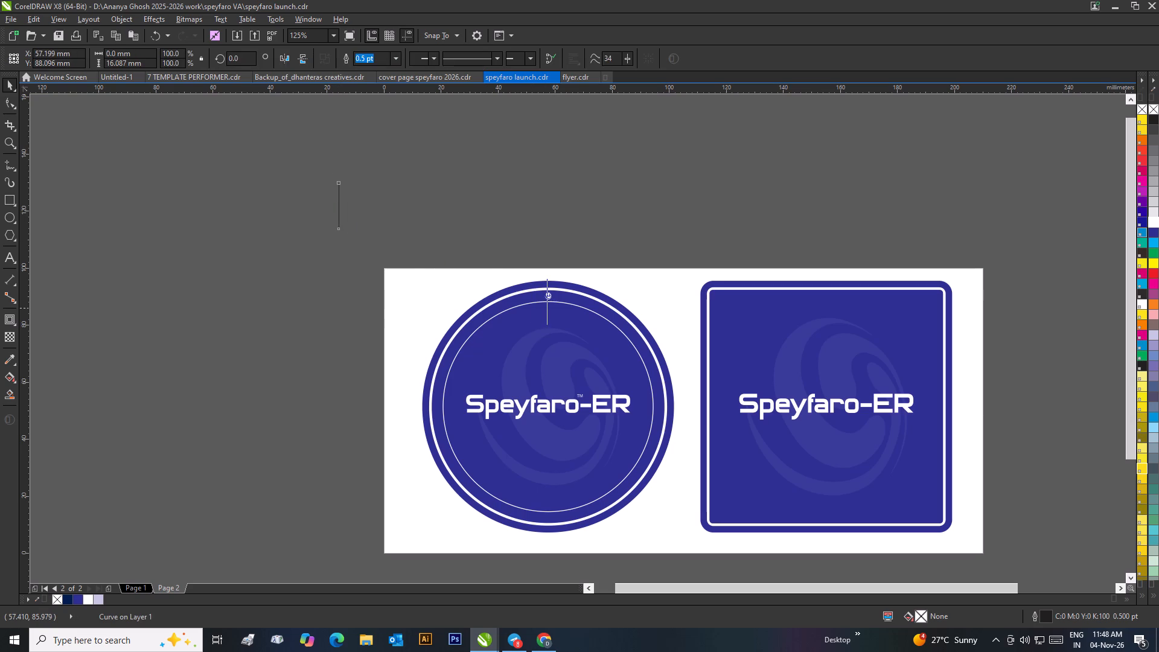
left_click_drag(548, 308, 549, 308)
left_click_drag(549, 333, 551, 459)
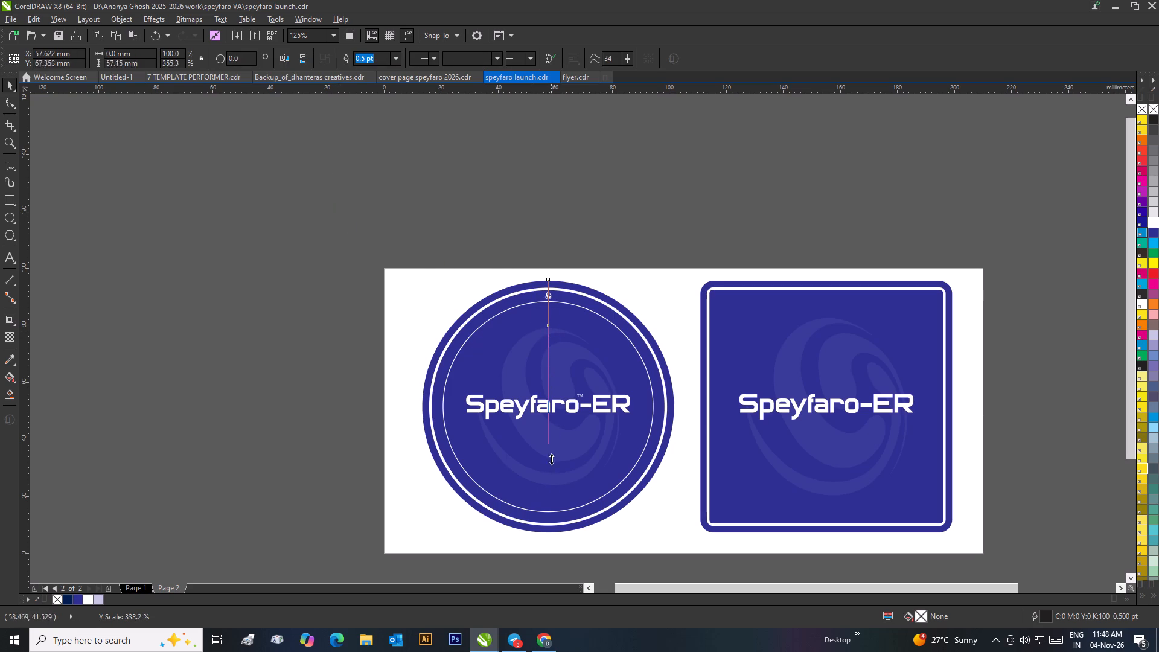
left_click_drag(551, 459, 559, 544)
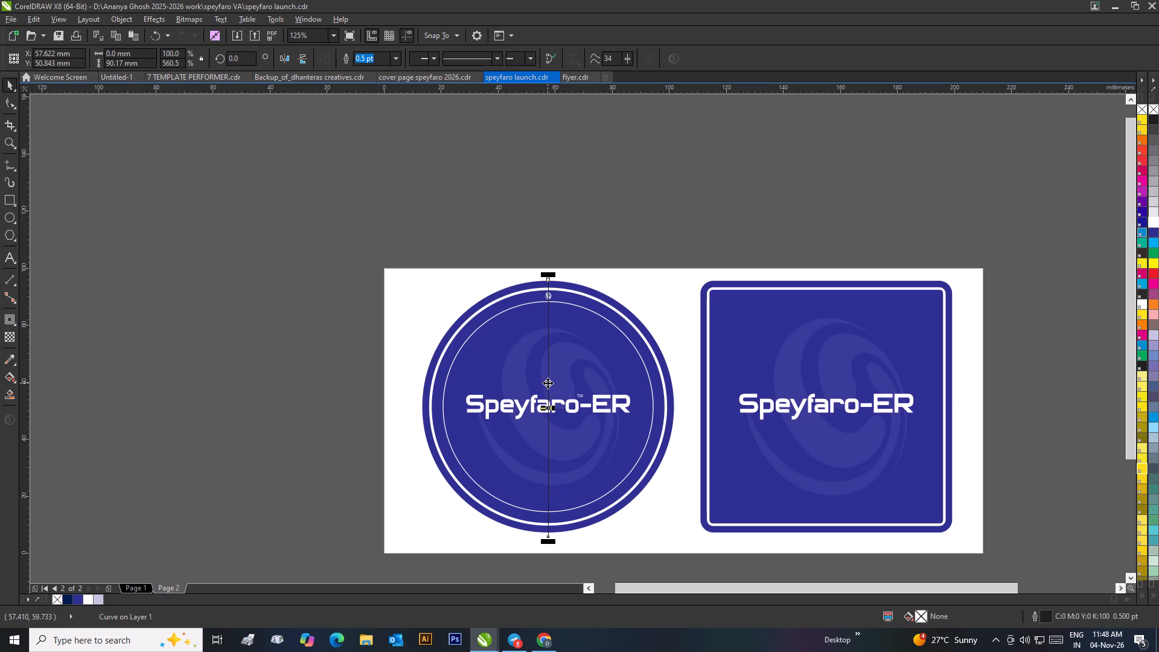
Move the long line off the page, make a copy beside it and rotate the copy 90°.
left_click_drag(548, 383, 234, 380)
left_click_drag(235, 385, 172, 388)
right_click(172, 388)
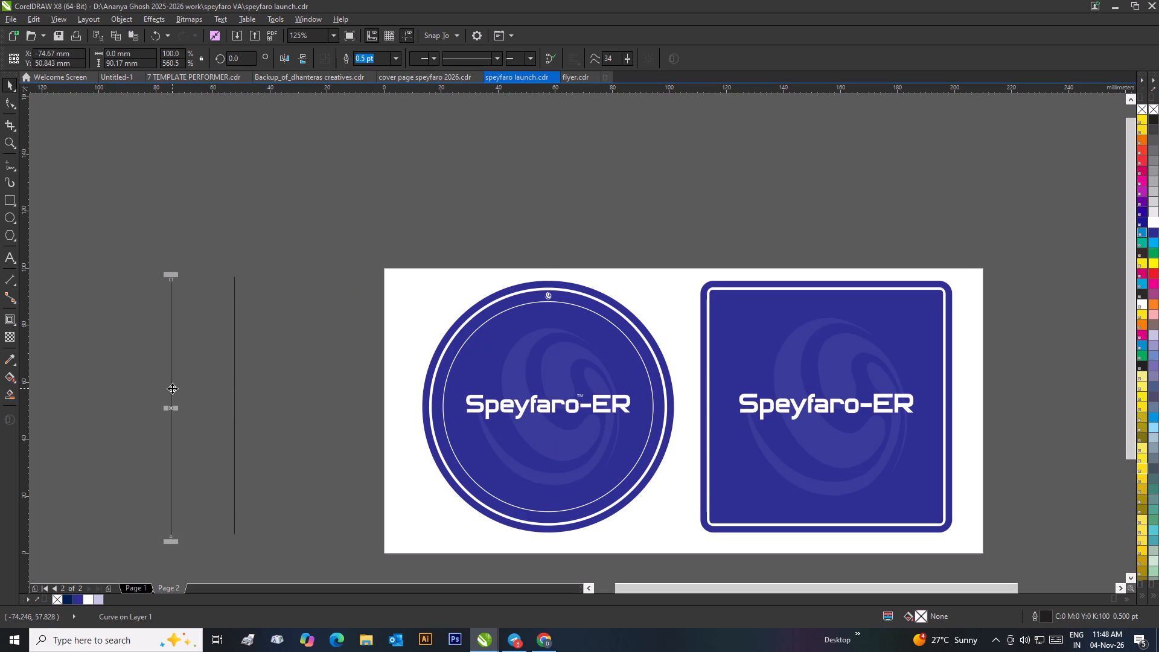
left_click_drag(246, 57, 213, 66)
key("BackSpace")
type("90")
key("Return")
Centre the two perpendicular lines on each other both ways and group them as a crosshair.
scroll(363, 299, "down", 1)
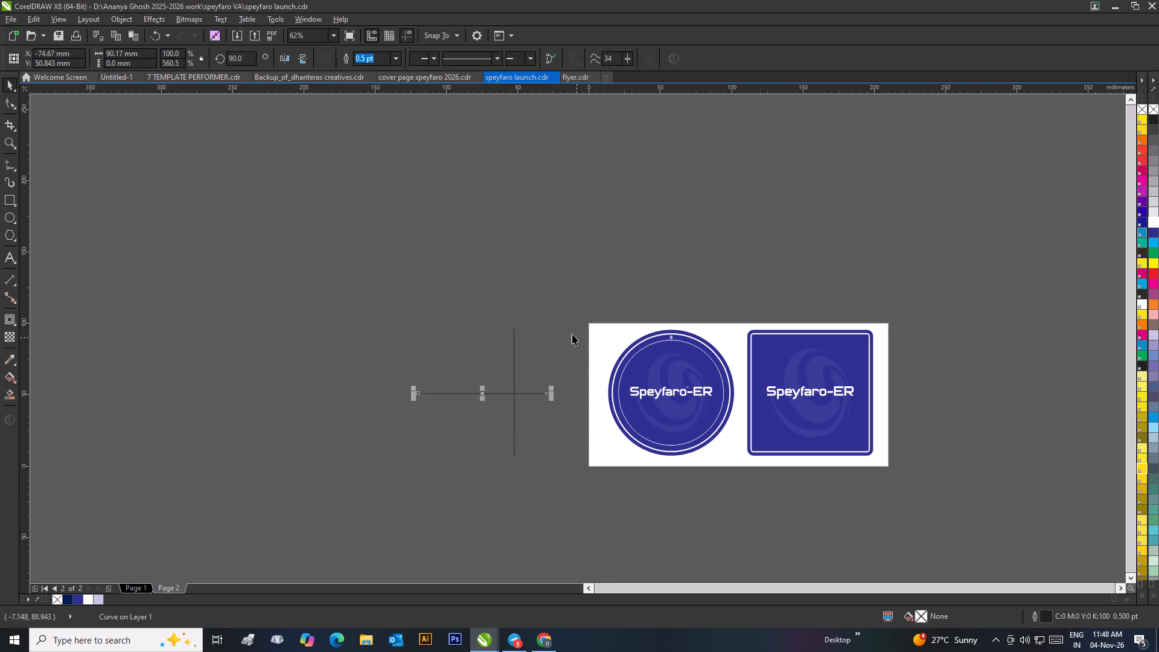
left_click_drag(561, 312, 377, 482)
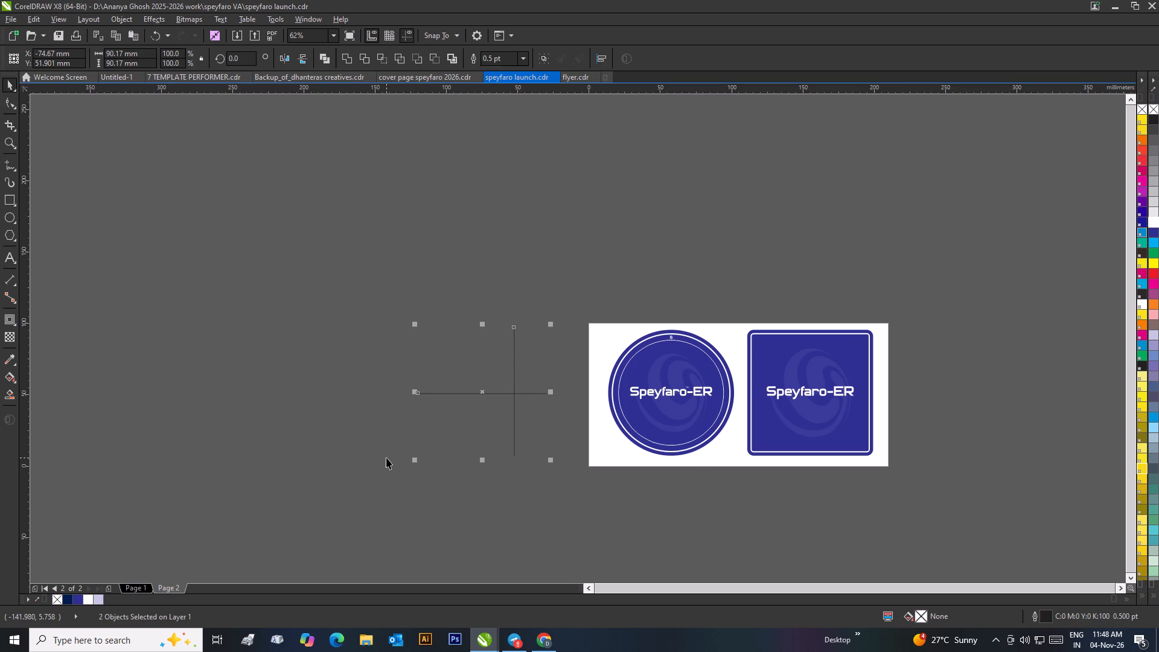
type("ce")
left_click(386, 311)
left_click_drag(407, 295, 581, 473)
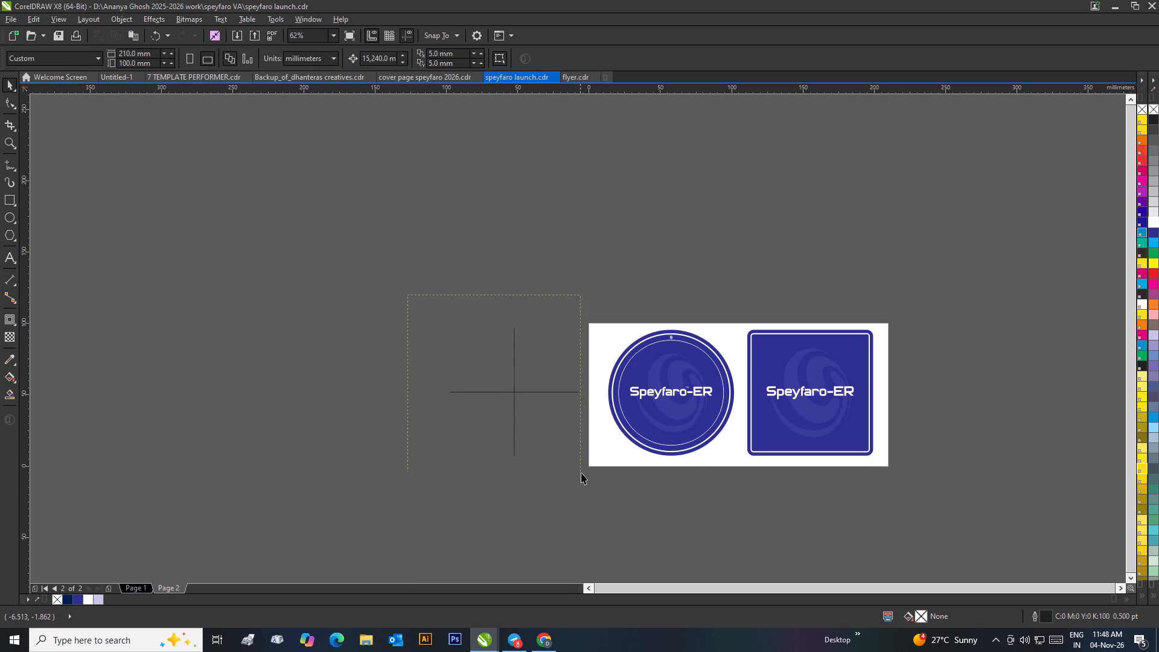
left_click_drag(581, 473, 587, 475)
key("ctrl+g")
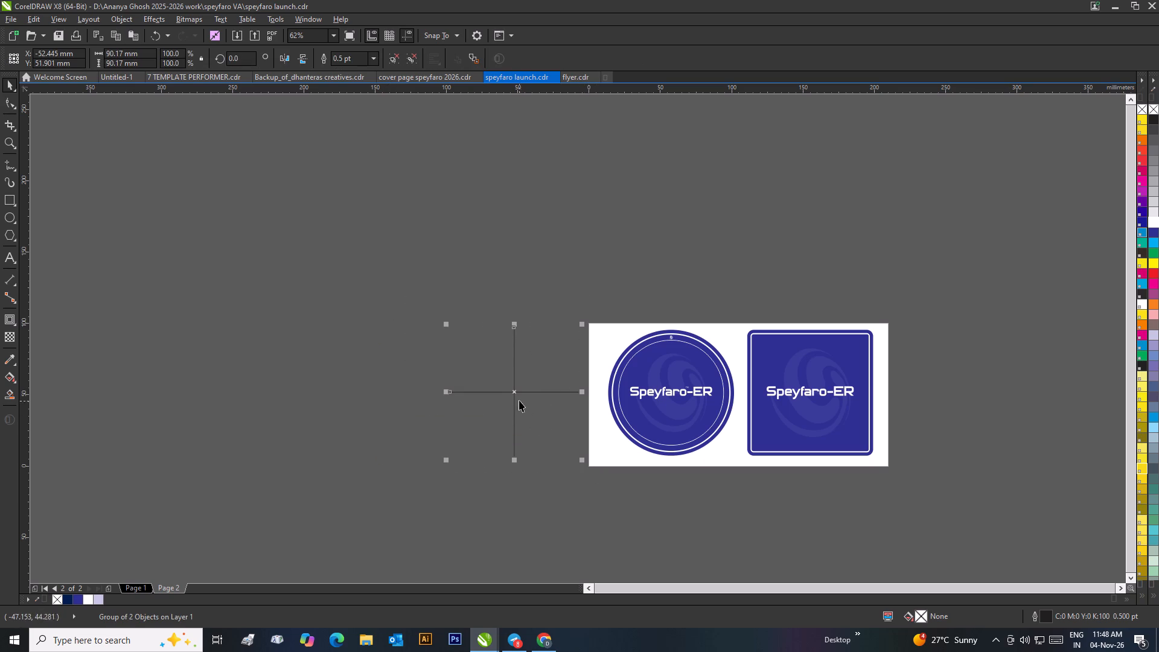
Centre the crosshair group horizontally and vertically on the circular coaster's outer blue circle.
left_click_drag(514, 392, 569, 401)
scroll(736, 398, "up", 1)
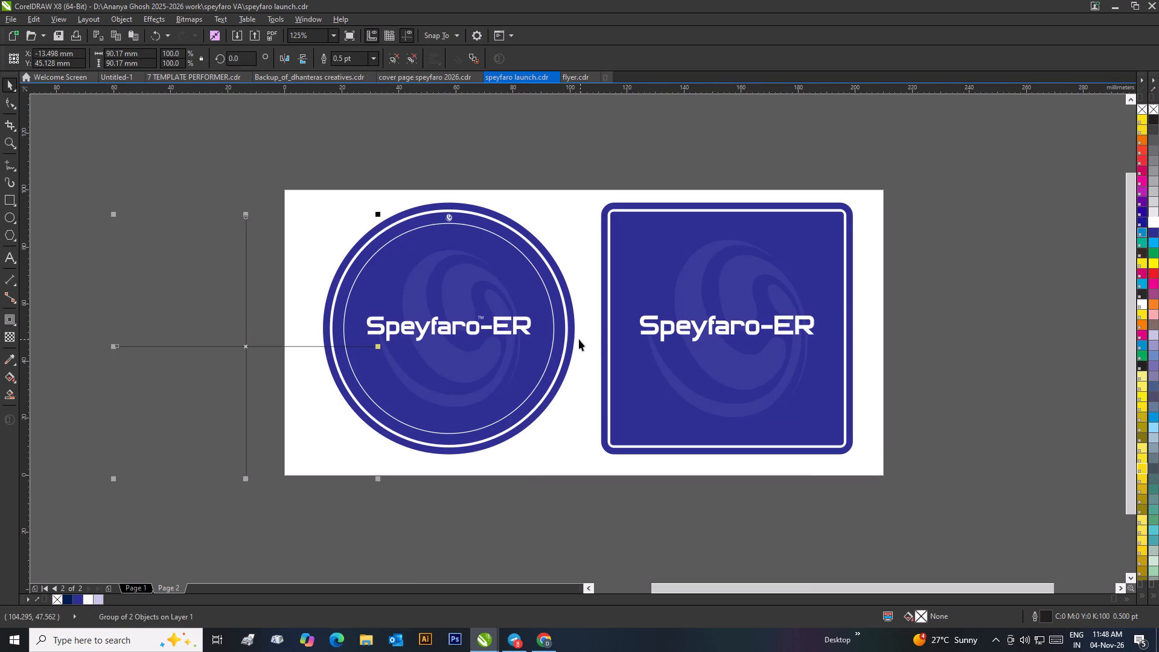
left_click(571, 344, "shift")
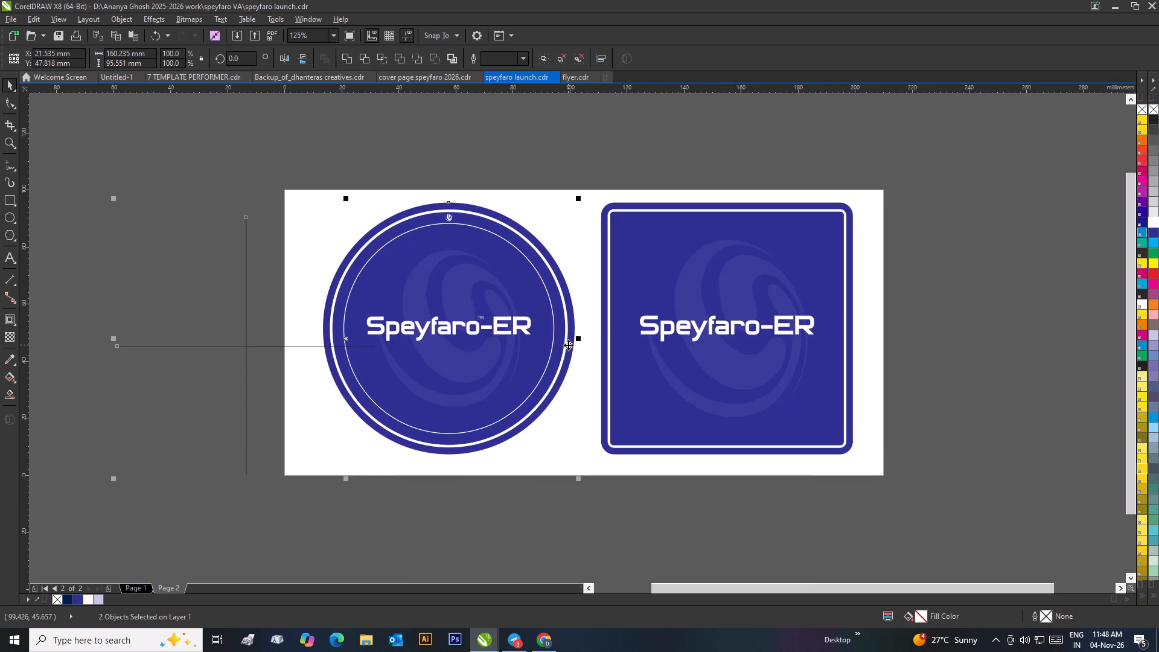
key("c")
key("e")
left_click(192, 267)
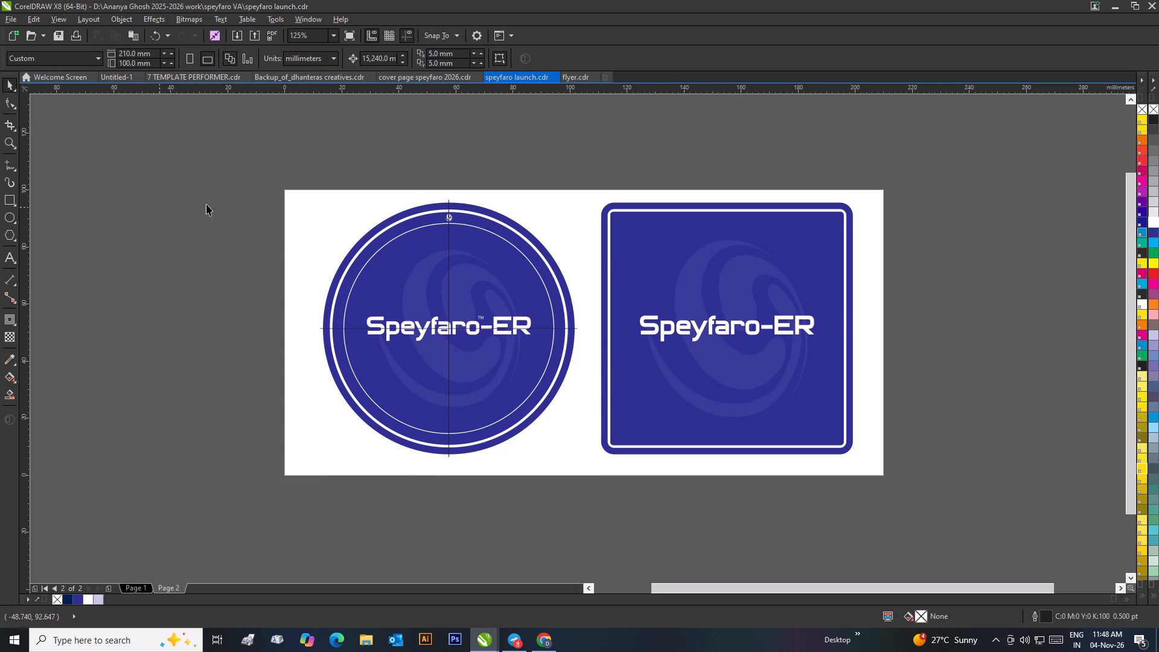
Centre the small swirl horizontally on the crosshair's vertical line.
scroll(475, 265, "up", 1)
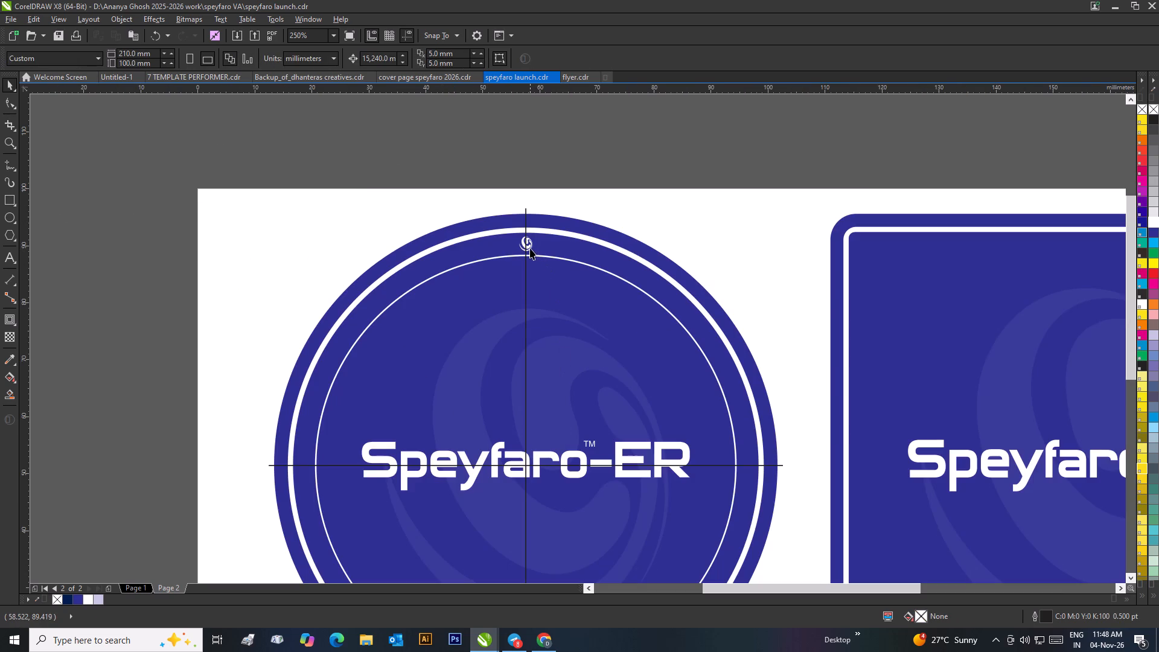
left_click(530, 248)
scroll(528, 246, "up", 3)
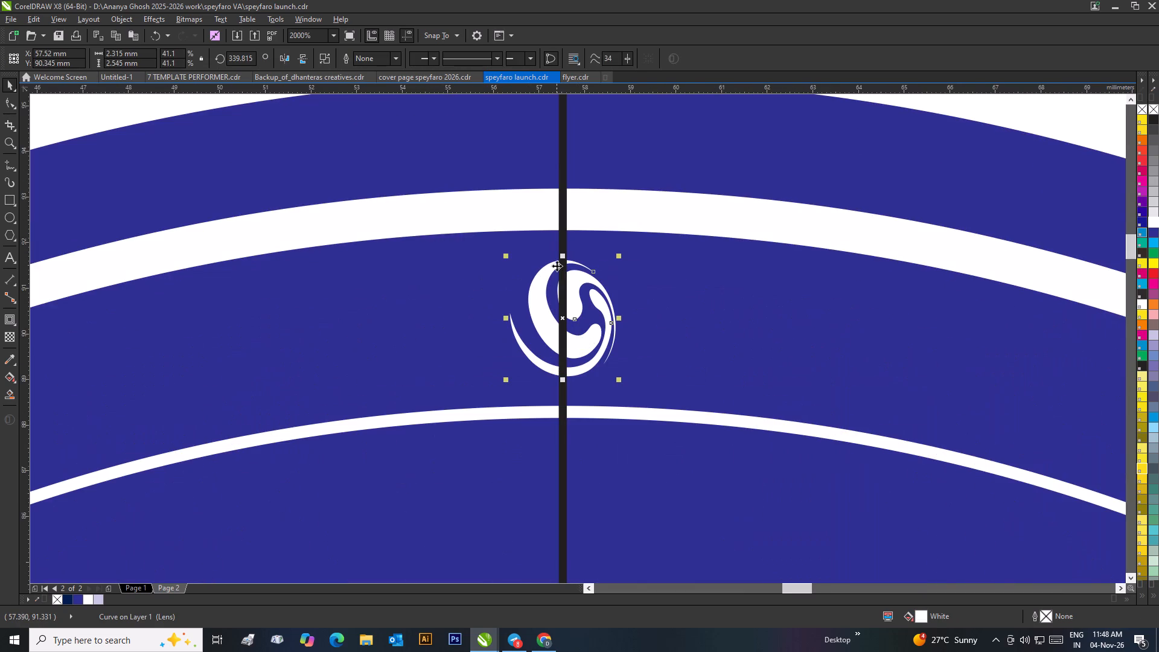
left_click(564, 239, "shift")
key("c")
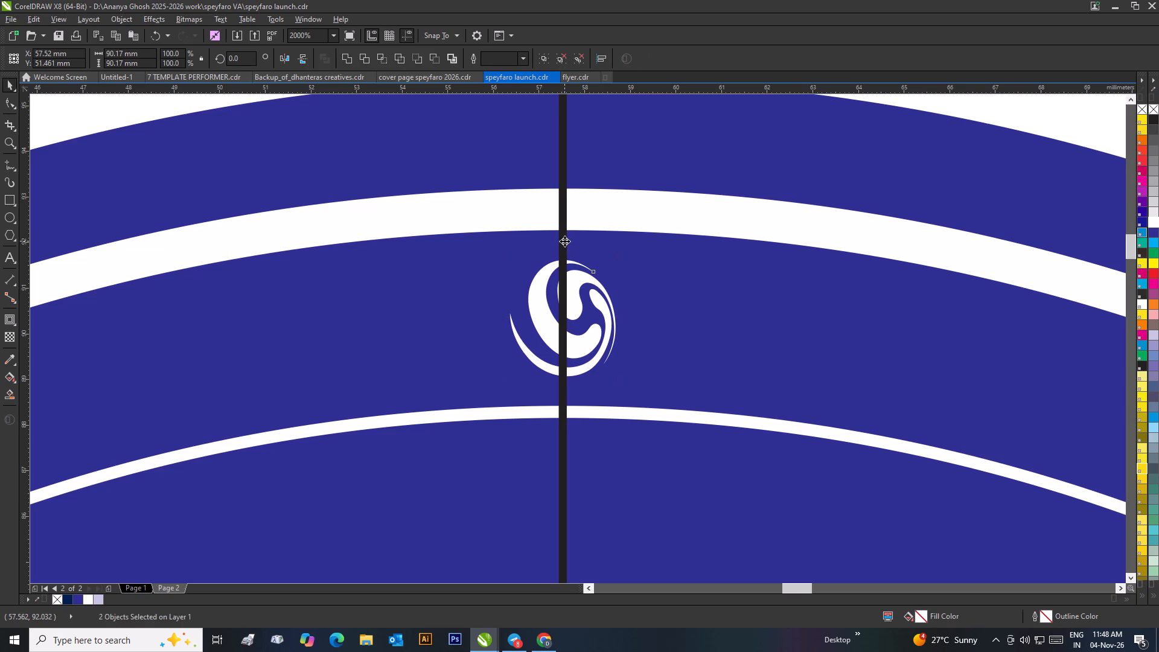
scroll(559, 252, "down", 2)
left_click(587, 226)
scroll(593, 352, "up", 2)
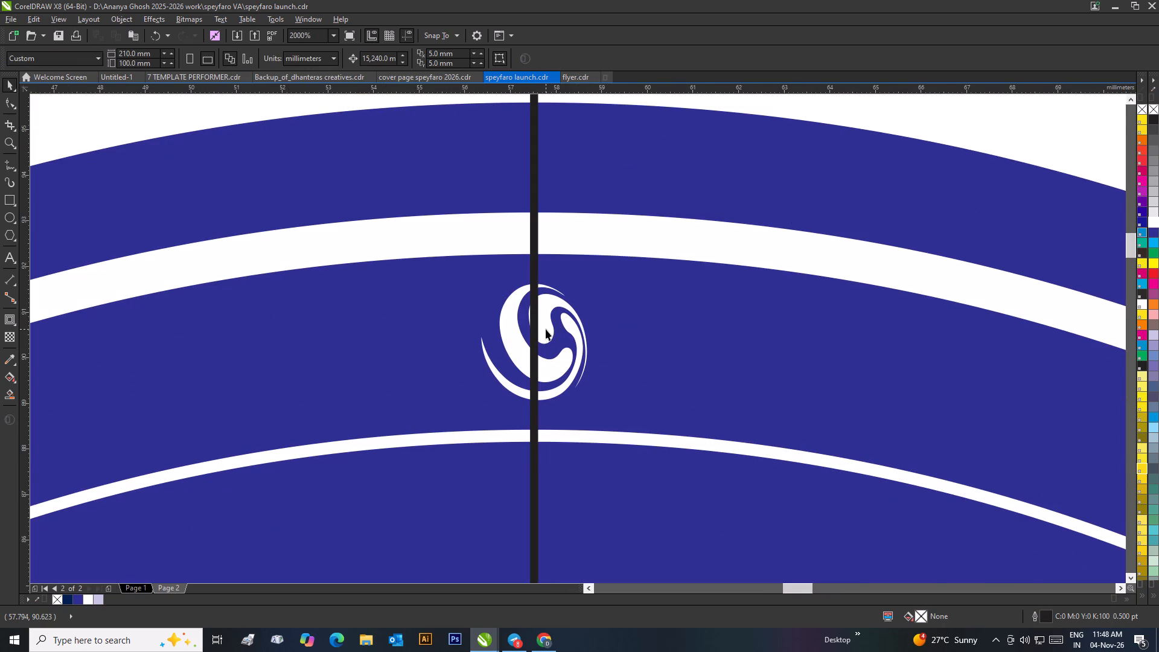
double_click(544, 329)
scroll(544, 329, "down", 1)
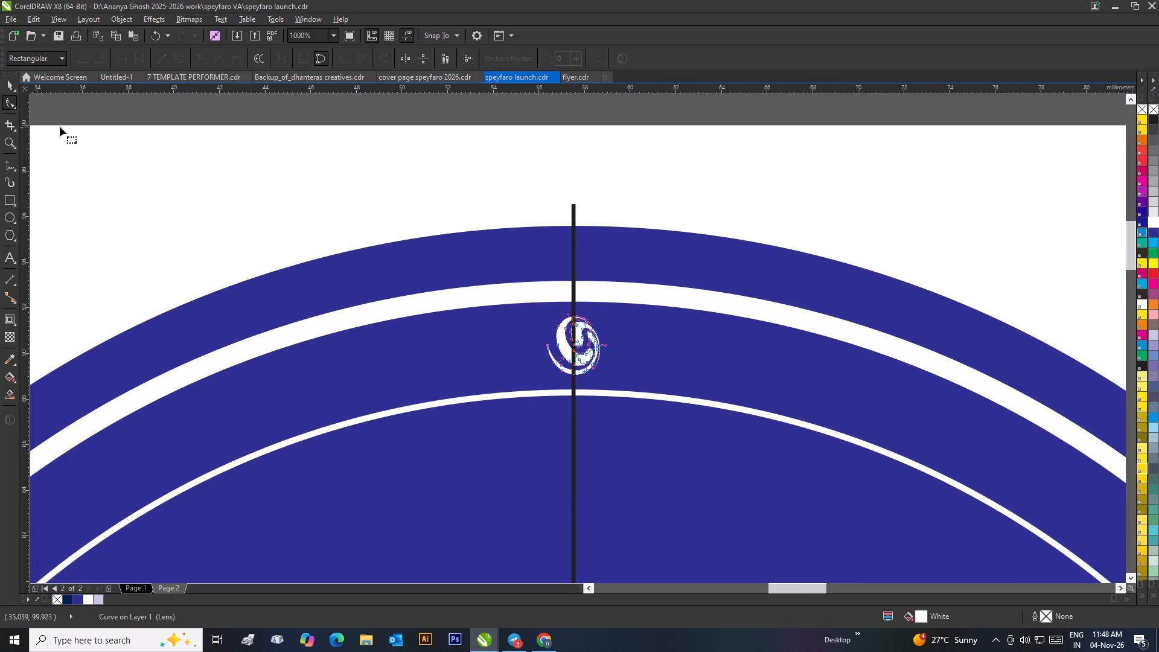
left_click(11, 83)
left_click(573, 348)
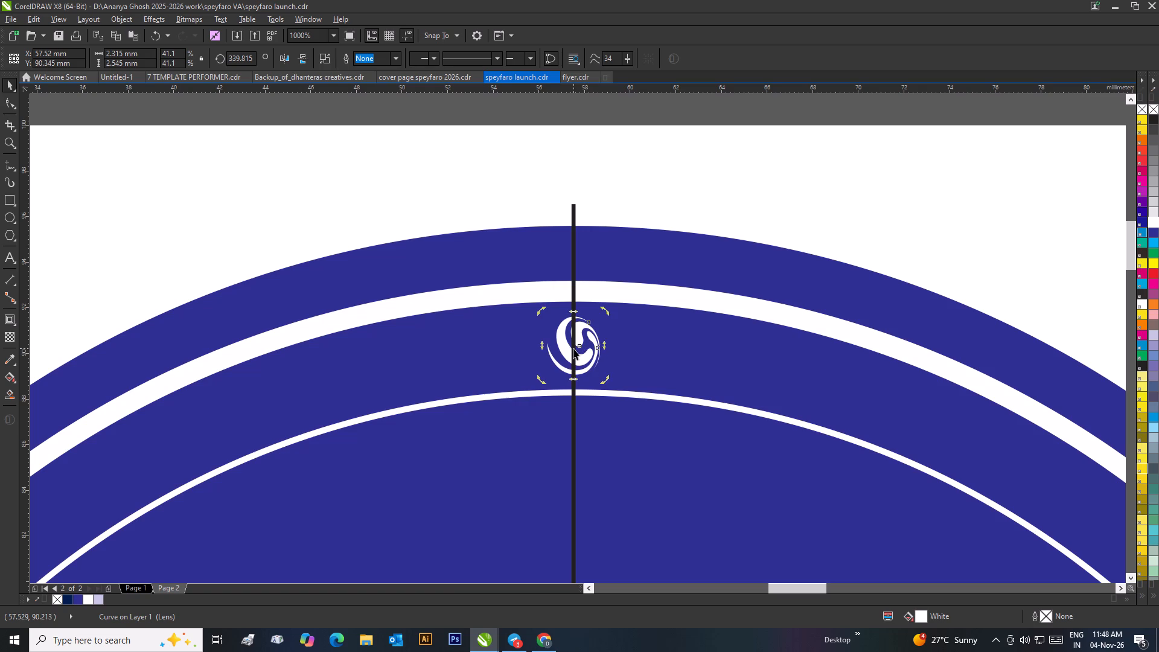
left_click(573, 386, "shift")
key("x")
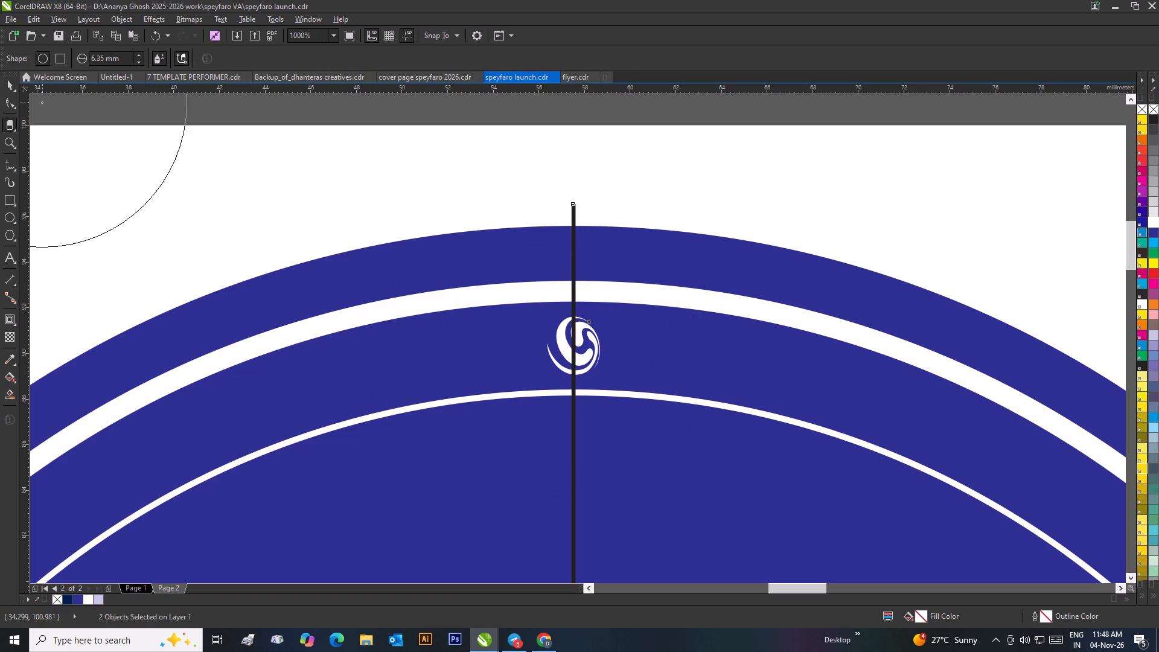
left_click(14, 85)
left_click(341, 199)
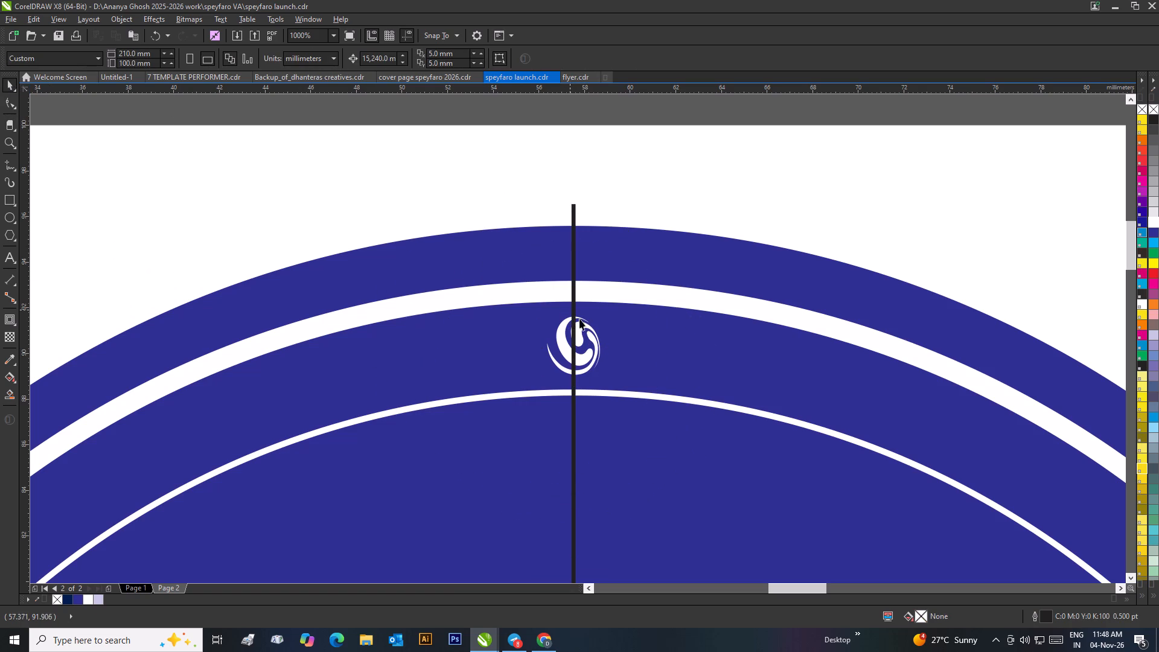
Align the small swirl with the crosshair's horizontal centre once more.
left_click(588, 327)
left_click(575, 293, "shift")
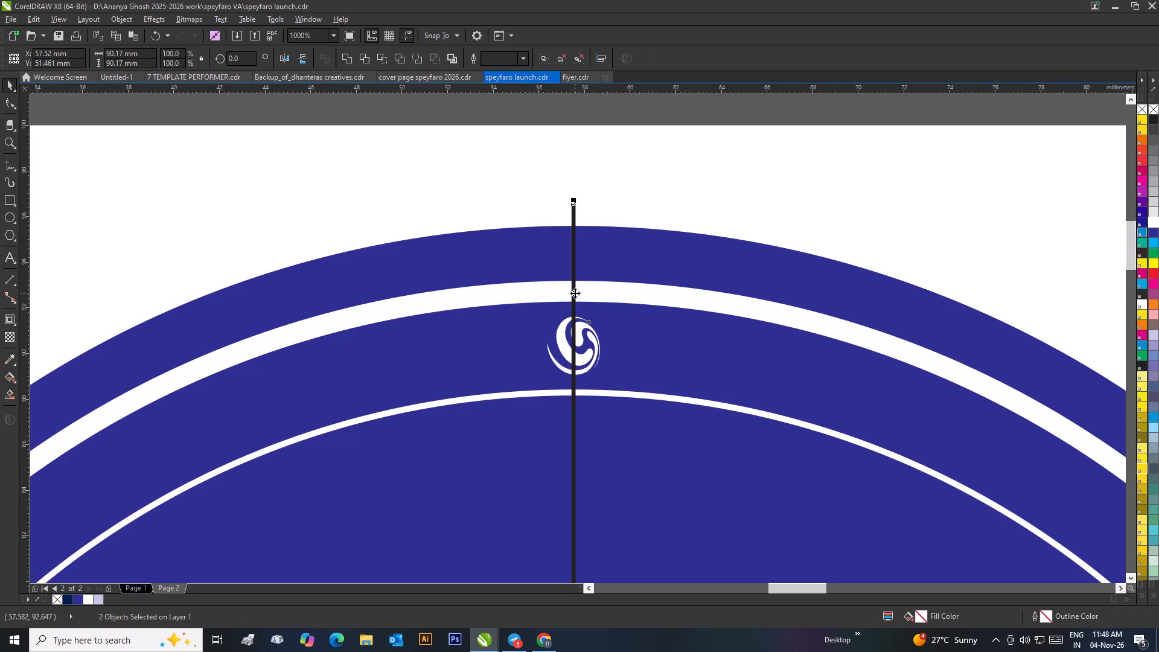
key("c")
scroll(575, 293, "down", 1)
left_click(601, 190)
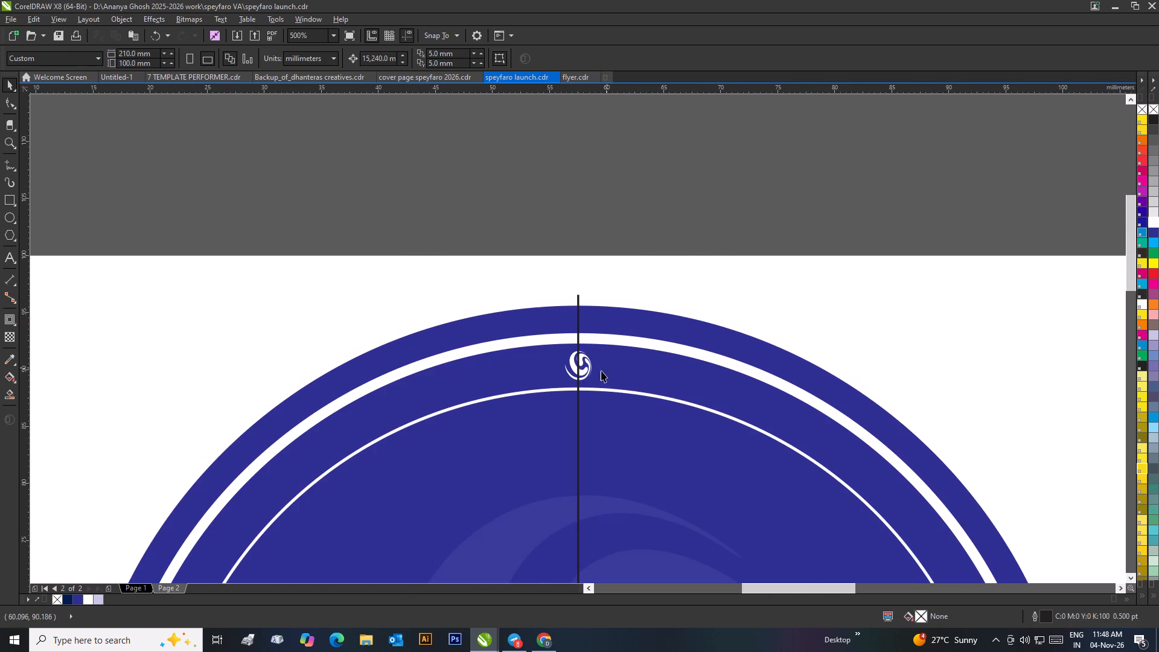
Move the small swirl's rotation centre to the intersection of the crosshair lines.
scroll(595, 379, "up", 1)
left_click(555, 327)
left_click(544, 313)
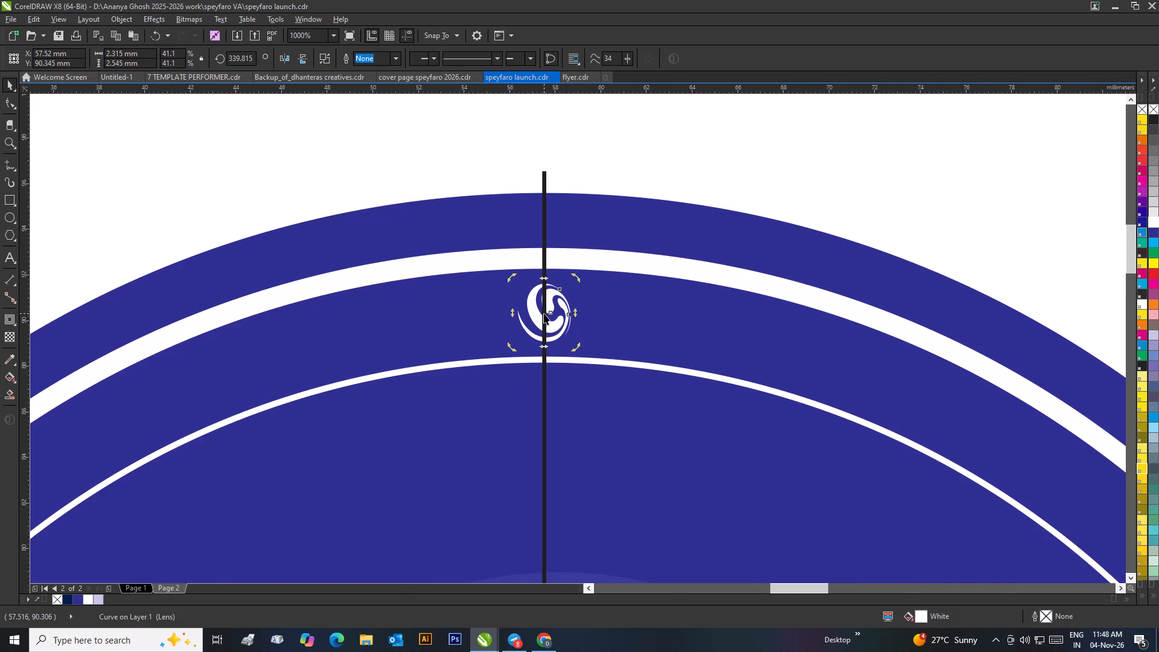
scroll(544, 313, "down", 3)
scroll(584, 447, "up", 2)
scroll(563, 334, "up", 2)
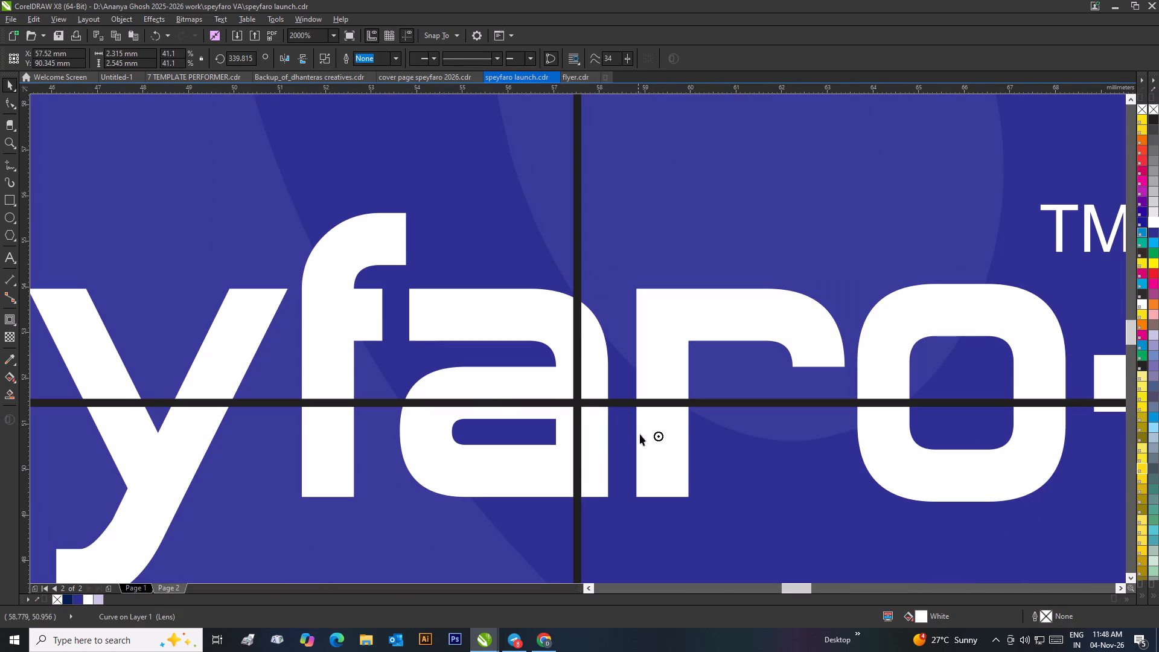
left_click_drag(656, 435, 579, 398)
scroll(588, 406, "up", 3)
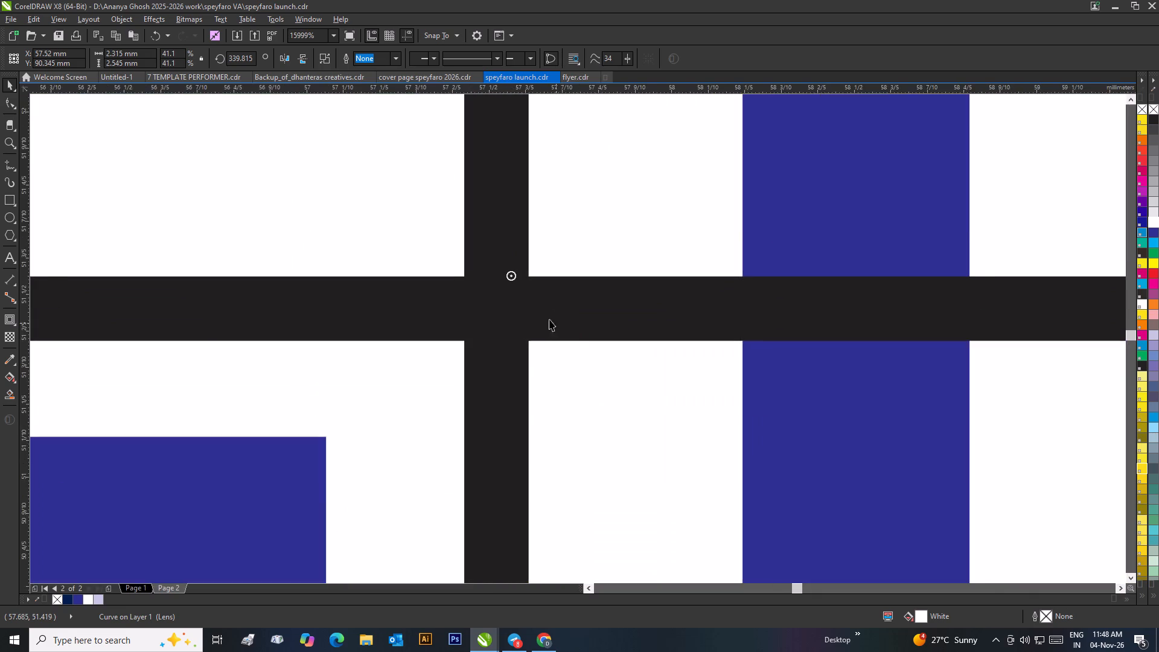
scroll(534, 309, "up", 1)
left_click_drag(534, 273, 511, 321)
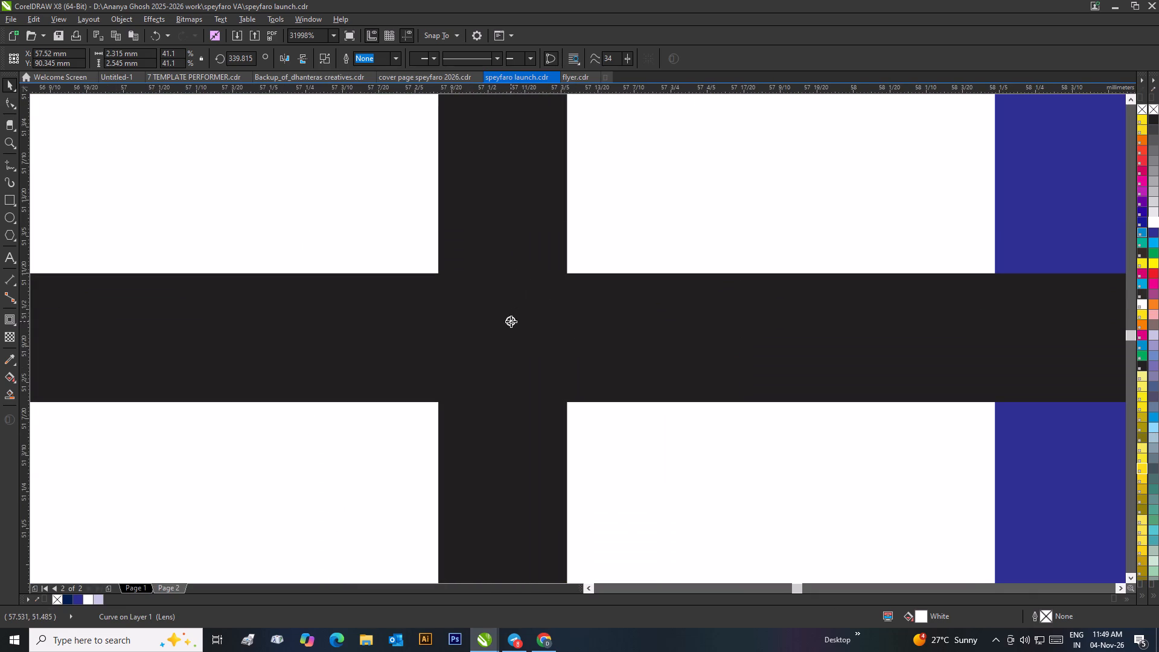
left_click_drag(511, 321, 504, 329)
Draw a tiny circle about 0.019 mm across near the crosshair's intersection and fill it with Powder Blue.
left_click(9, 219)
left_click_drag(275, 337, 276, 342, "ctrl")
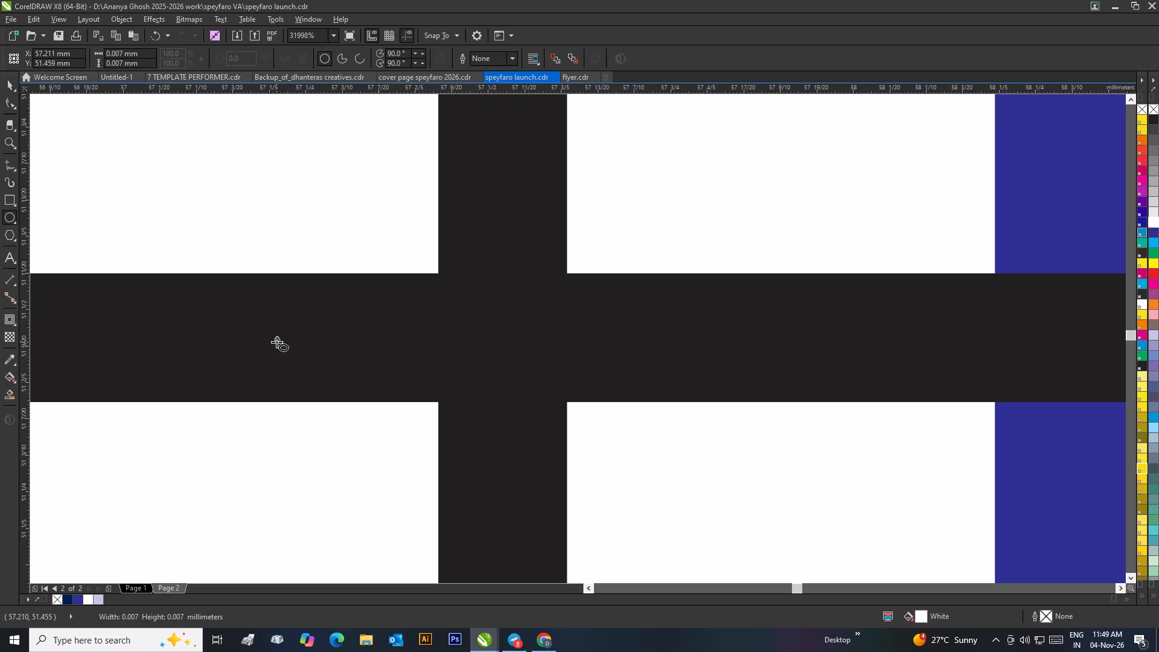
left_click_drag(276, 342, 282, 351, "ctrl")
left_click(8, 84)
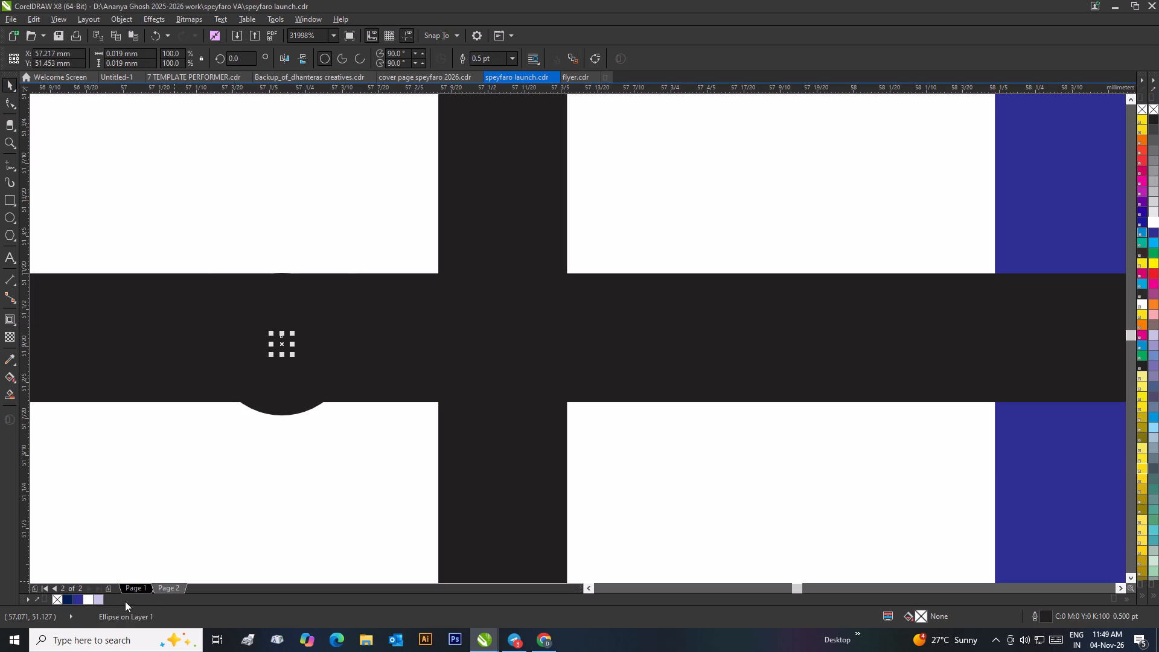
left_click(98, 596)
Centre the tiny Powder Blue circle horizontally and vertically on the crosshair.
left_click(403, 367, "shift")
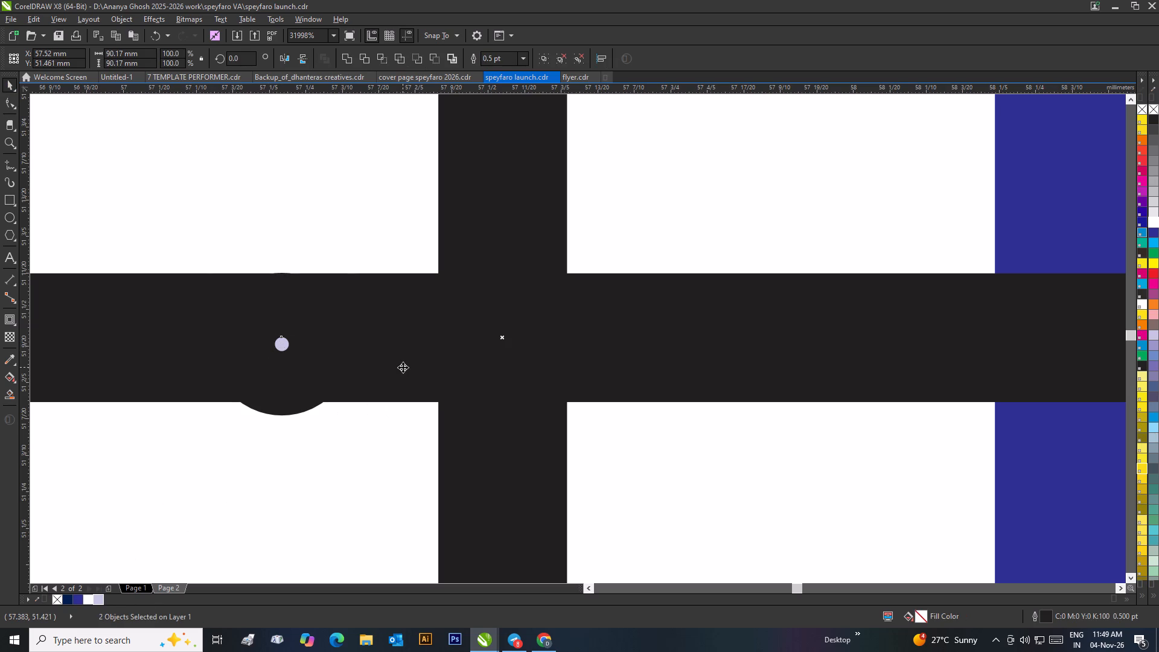
key("c")
key("e")
scroll(400, 370, "down", 2)
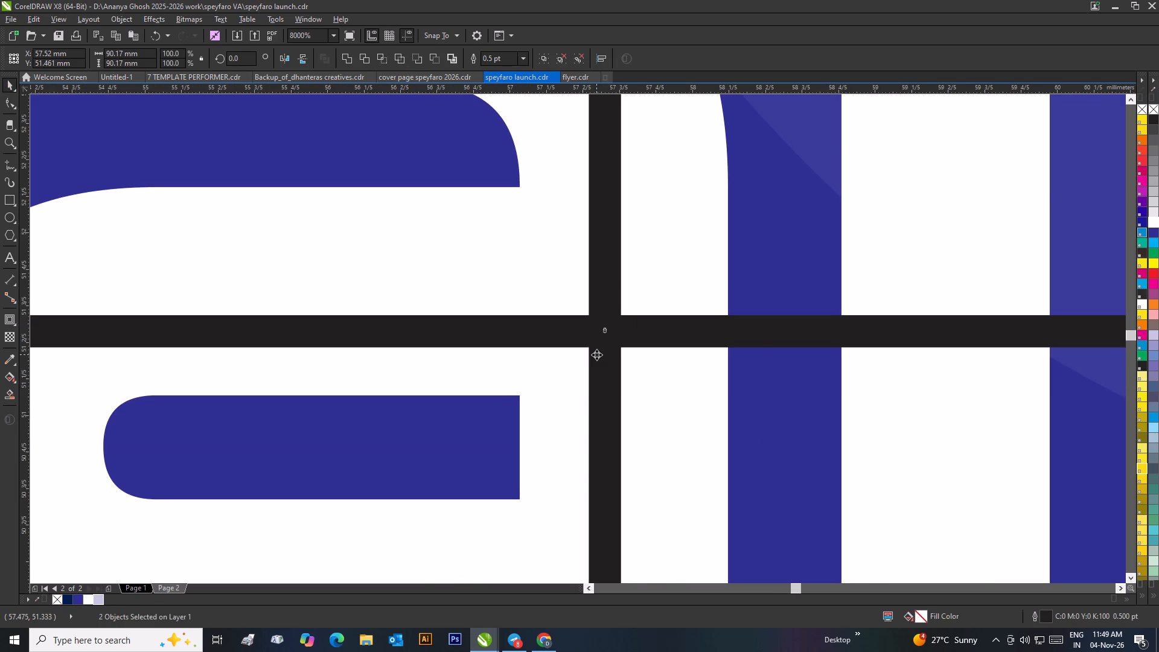
scroll(596, 354, "up", 2)
scroll(577, 338, "down", 4)
scroll(578, 334, "up", 1)
scroll(578, 330, "down", 3)
scroll(589, 257, "down", 2)
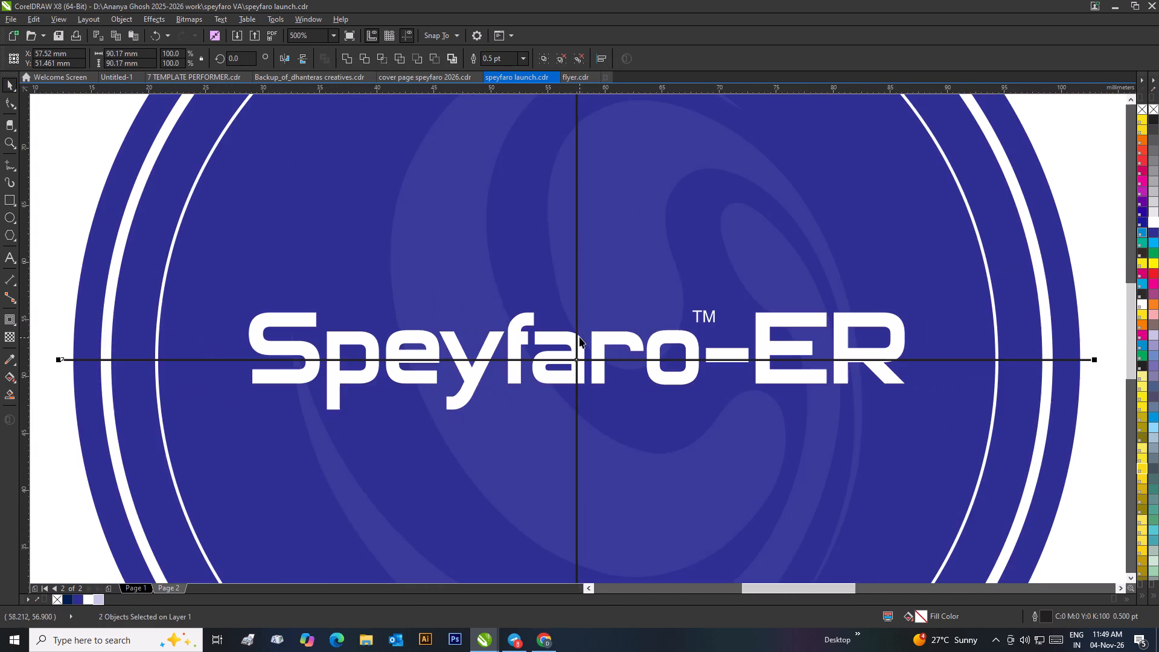
Move the small swirl's rotation centre precisely onto the middle of the tiny Powder Blue circle.
scroll(595, 334, "down", 2)
scroll(585, 273, "up", 3)
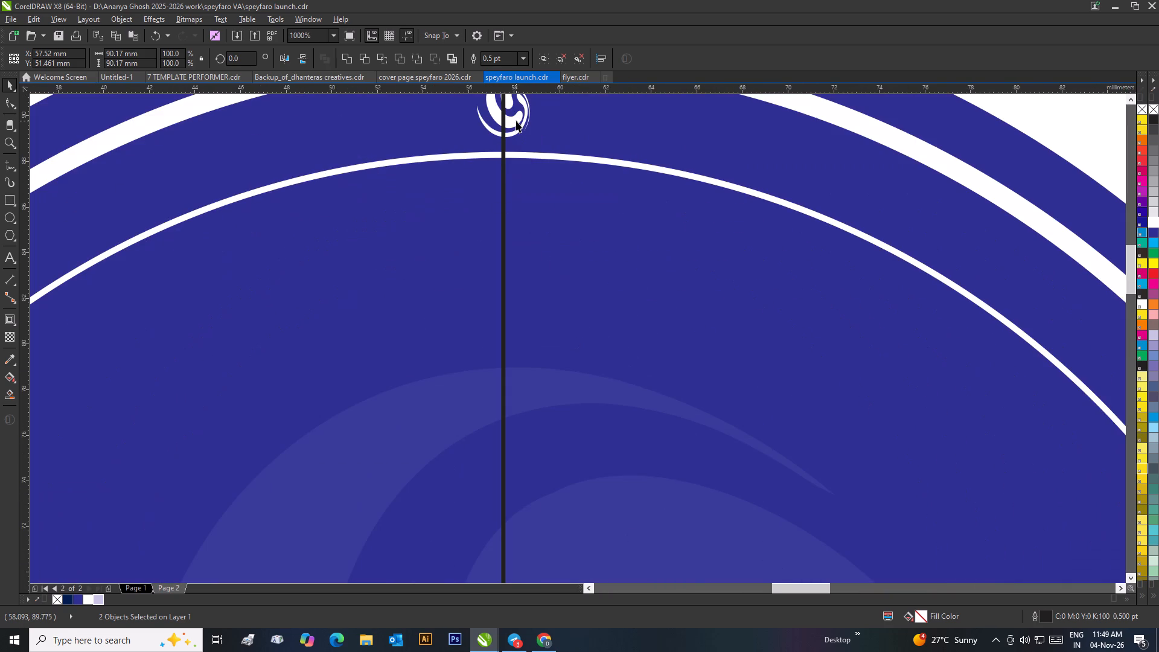
left_click(516, 121)
left_click(502, 109)
scroll(511, 226, "down", 3)
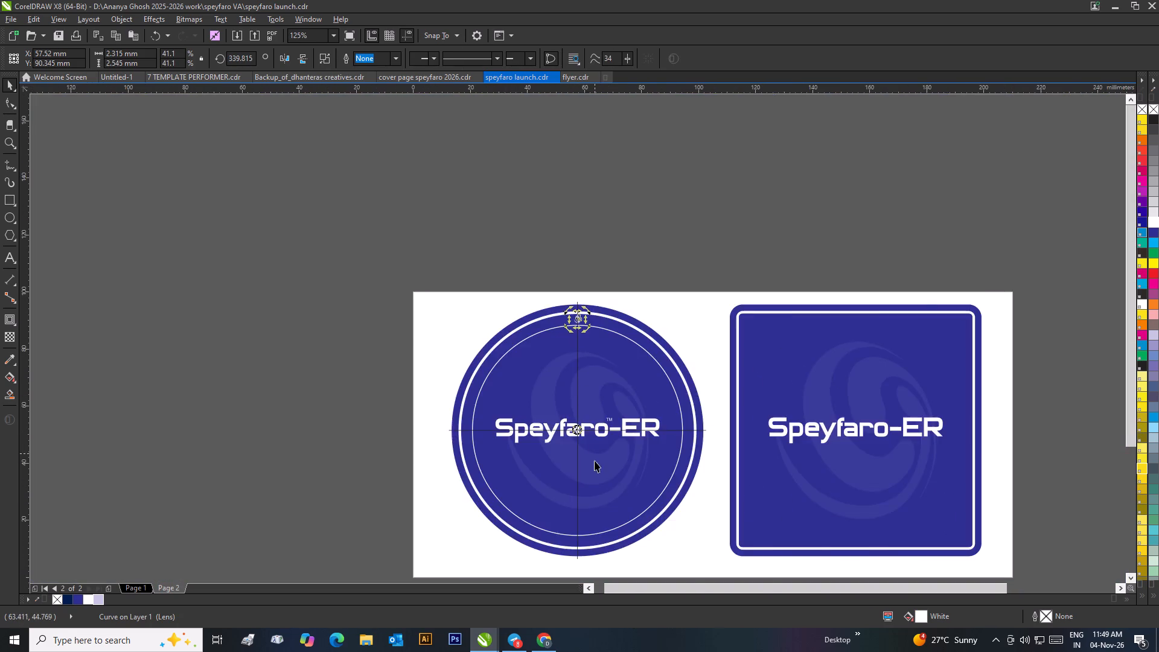
scroll(595, 461, "up", 3)
scroll(501, 226, "up", 4)
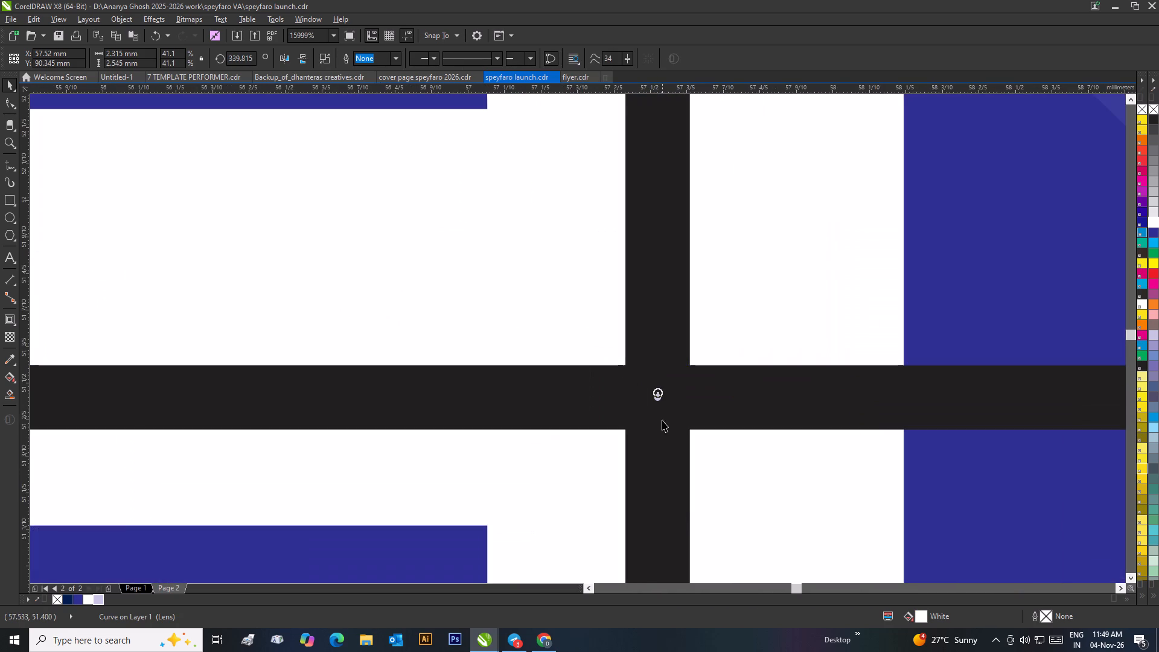
scroll(663, 411, "up", 3)
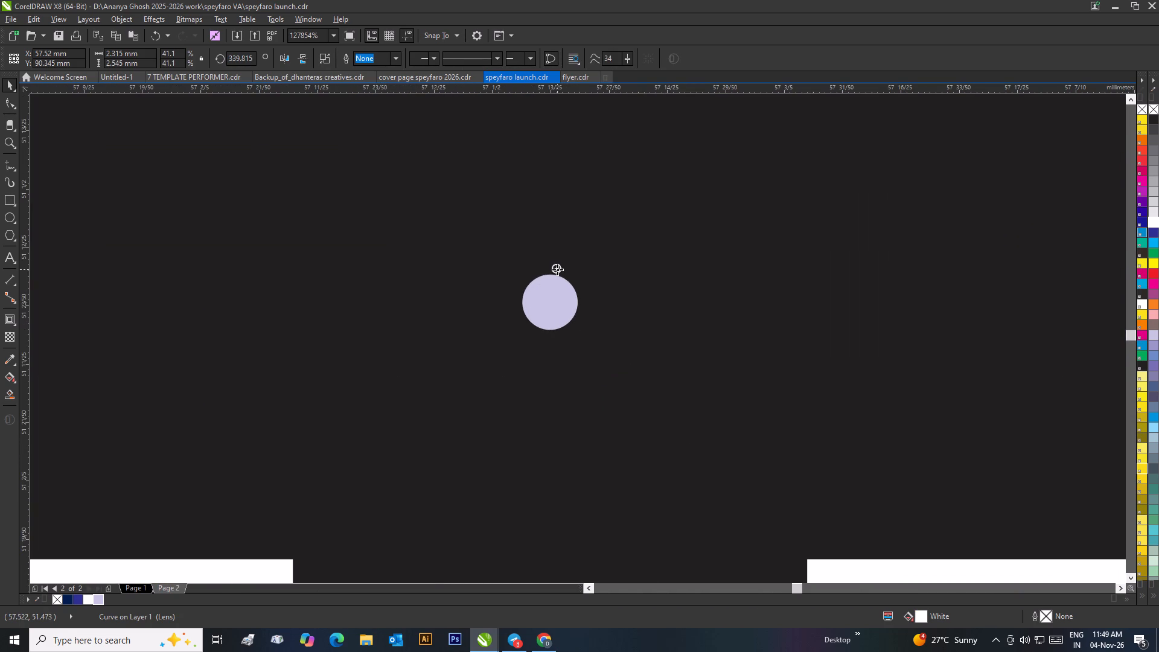
left_click_drag(557, 269, 552, 303)
Delete the tiny Powder Blue circle at the crosshair's intersection.
left_click(564, 311)
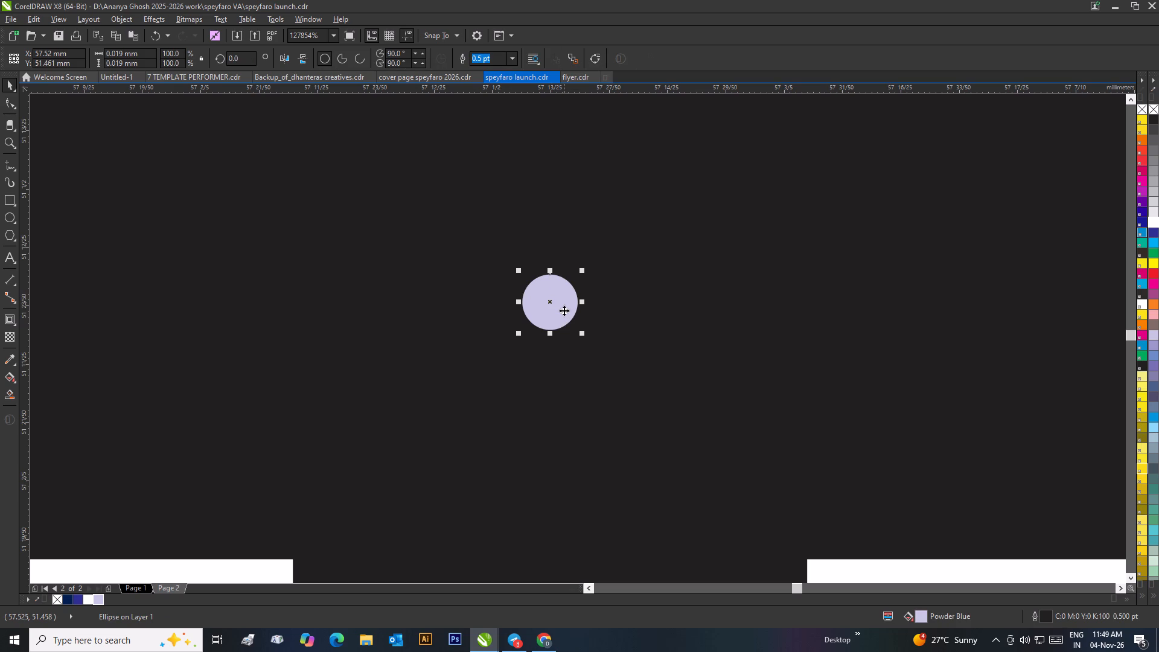
key("Delete")
Make a copy of the small swirl rotated about 5° clockwise around the crosshair's centre.
scroll(564, 308, "down", 12)
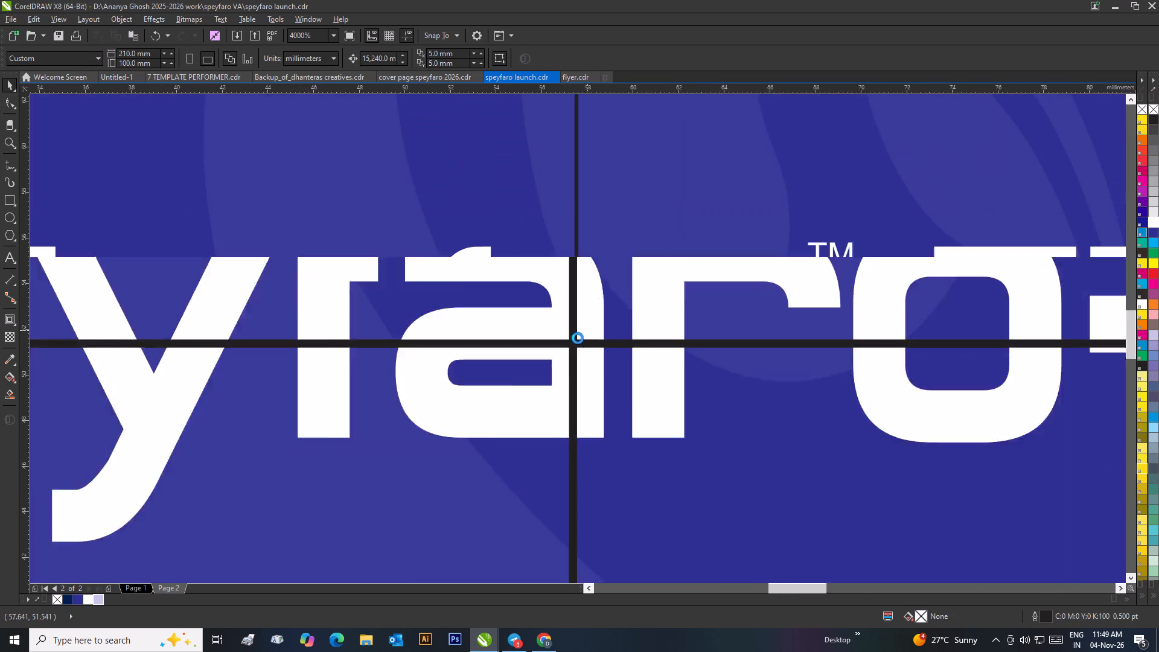
scroll(614, 312, "down", 1)
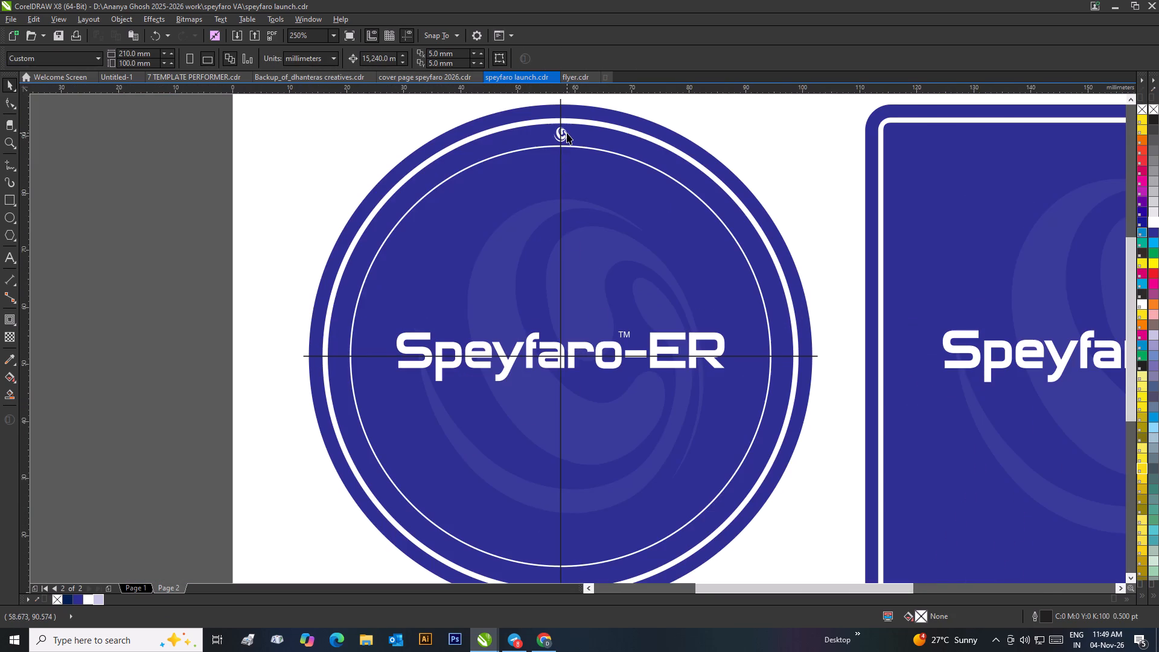
left_click(567, 133)
left_click(564, 134)
scroll(580, 135, "up", 1)
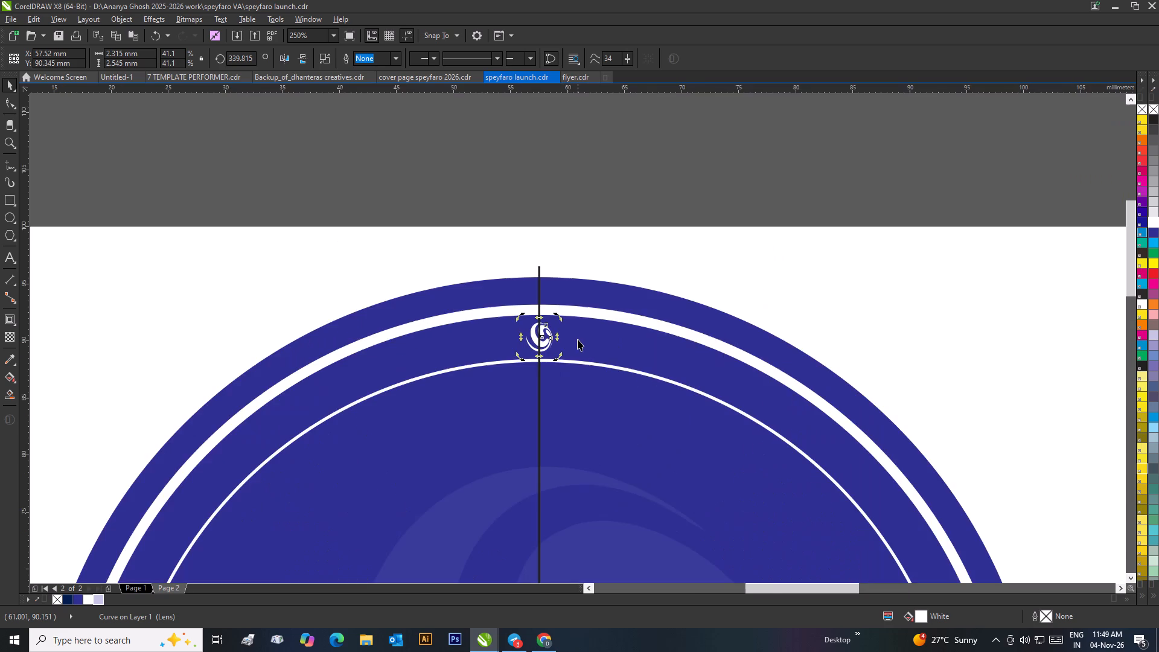
scroll(578, 339, "up", 1)
left_click_drag(536, 301, 590, 328)
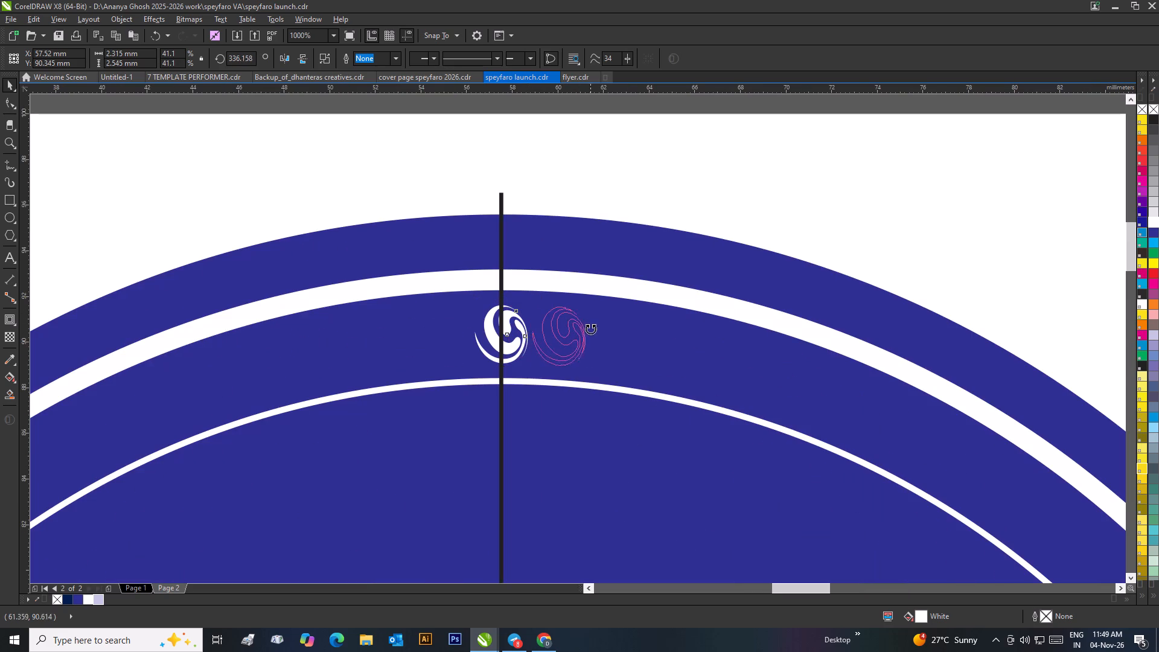
left_click_drag(590, 328, 607, 339)
right_click(607, 339)
Repeat the rotated swirl duplication around the circular coaster until the ring between the two white circles is filled.
scroll(605, 342, "down", 3)
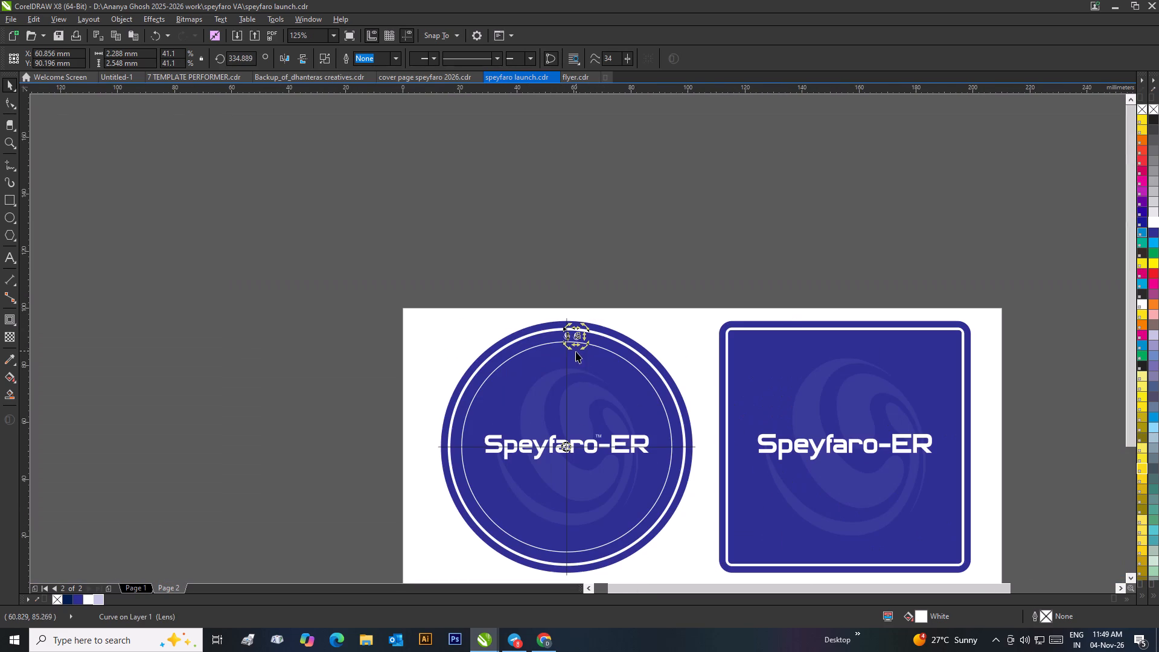
key("ctrl+d")
key("ctrl+d")
key("ctrl+d")
key("ctrl+d")
key("ctrl+d")
key("ctrl+d")
key("ctrl+d")
key("ctrl+d")
key("ctrl+d")
key("ctrl+d")
key("ctrl+d")
key("ctrl+d")
key("ctrl+d")
key("ctrl+d")
key("ctrl+d")
key("ctrl+d")
key("ctrl+d")
key("ctrl+d")
key("ctrl+d")
key("ctrl+d")
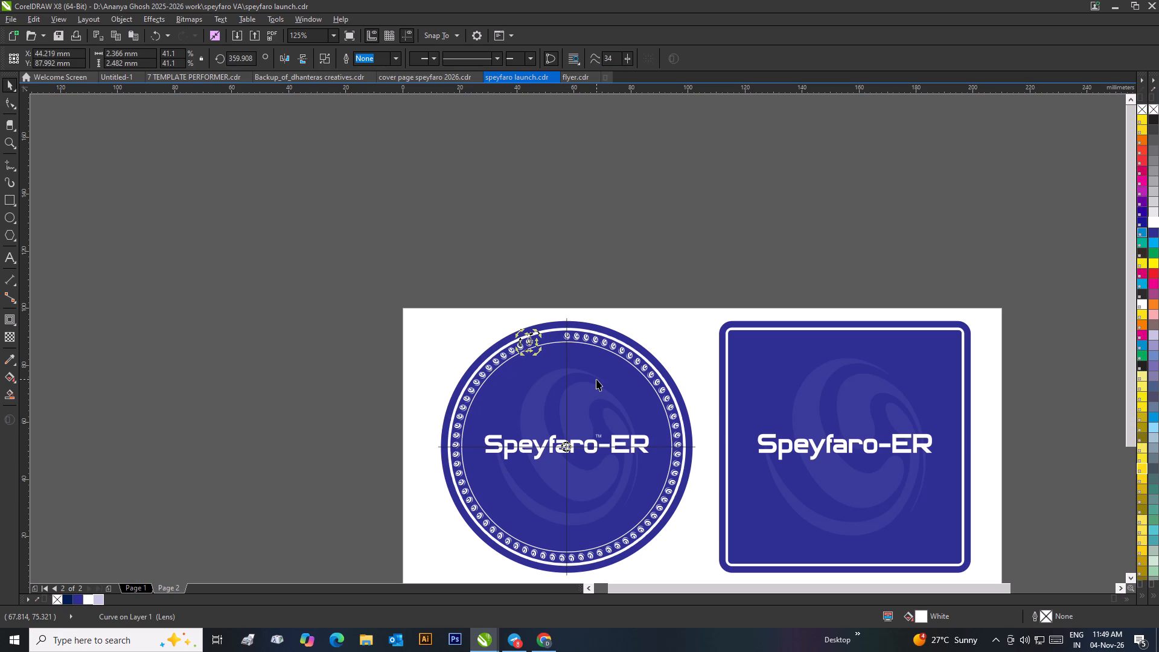
key("ctrl+d")
key("ctrl+d")
key("ctrl+d")
left_click(611, 283)
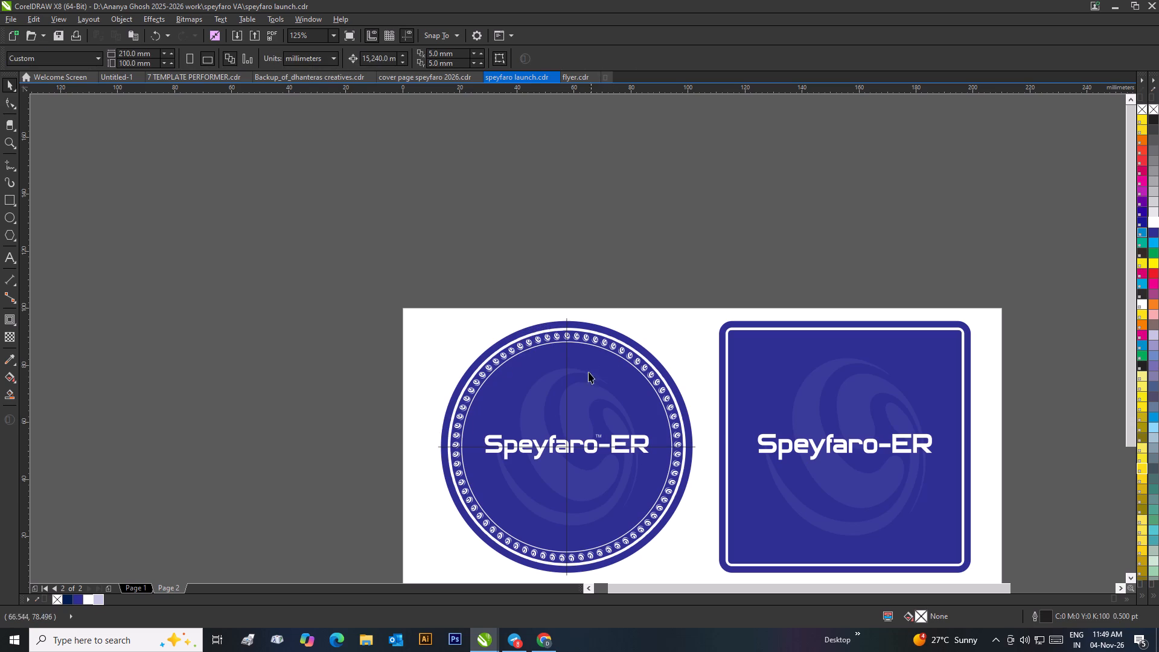
Delete the crosshair guide from the circular coaster.
left_click(567, 376)
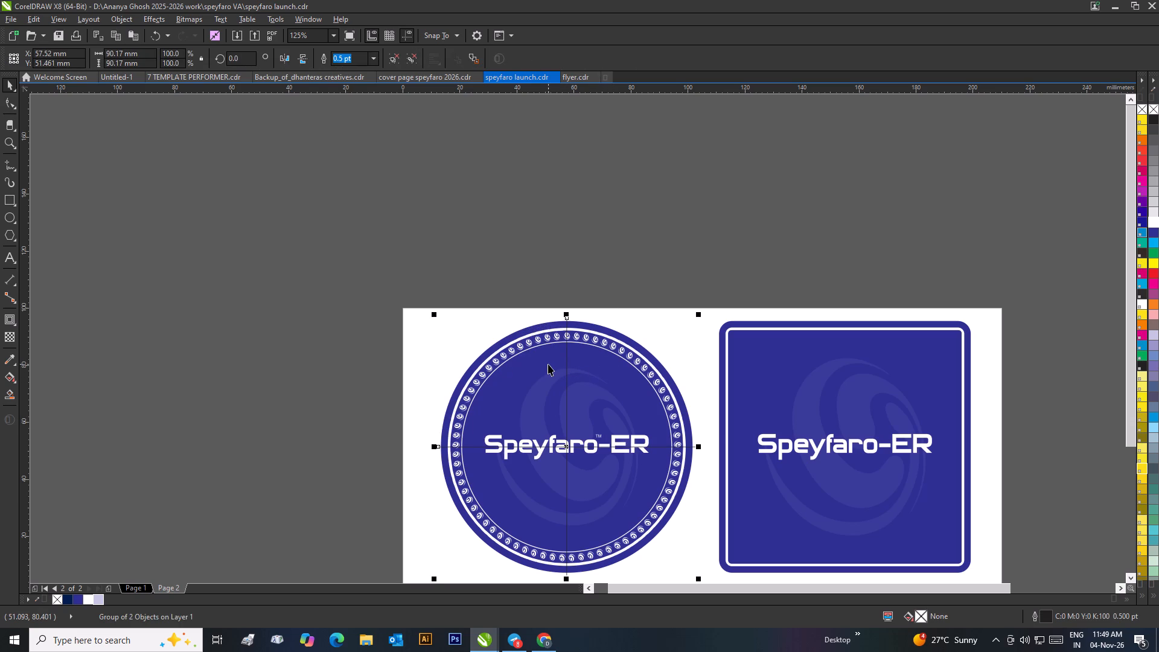
key("Delete")
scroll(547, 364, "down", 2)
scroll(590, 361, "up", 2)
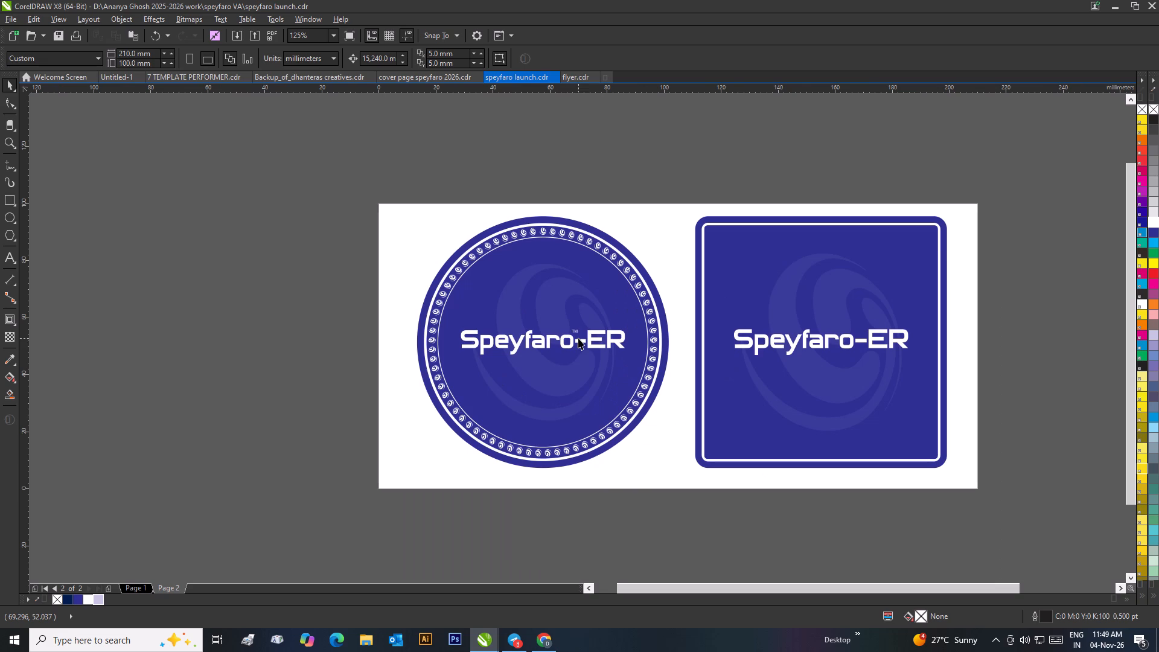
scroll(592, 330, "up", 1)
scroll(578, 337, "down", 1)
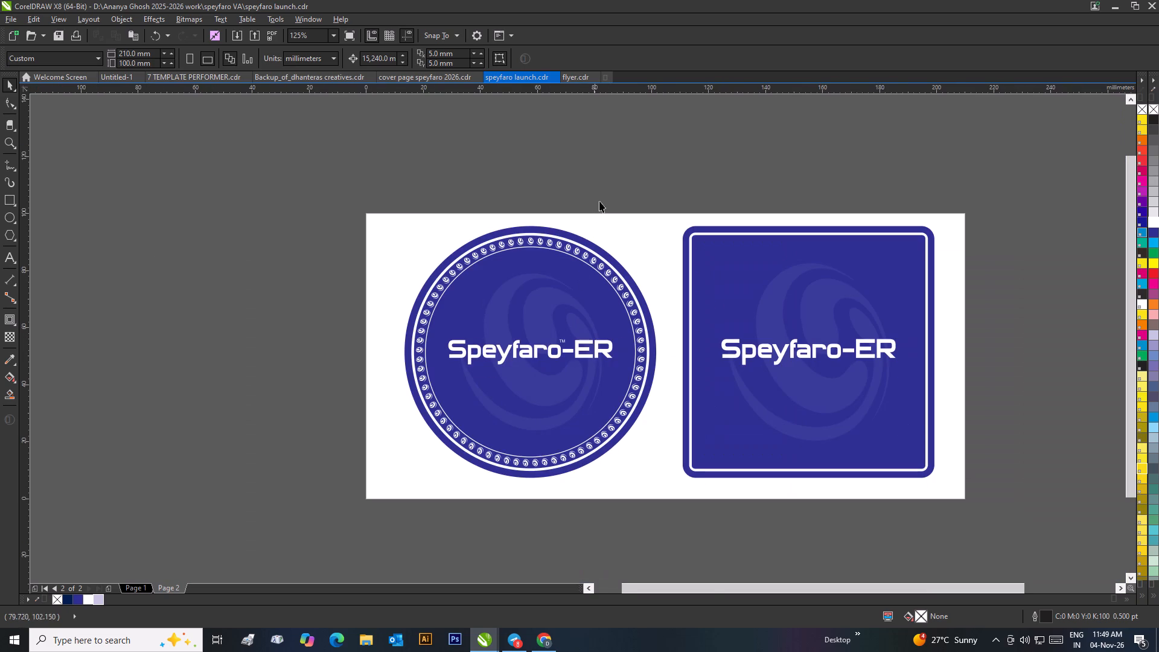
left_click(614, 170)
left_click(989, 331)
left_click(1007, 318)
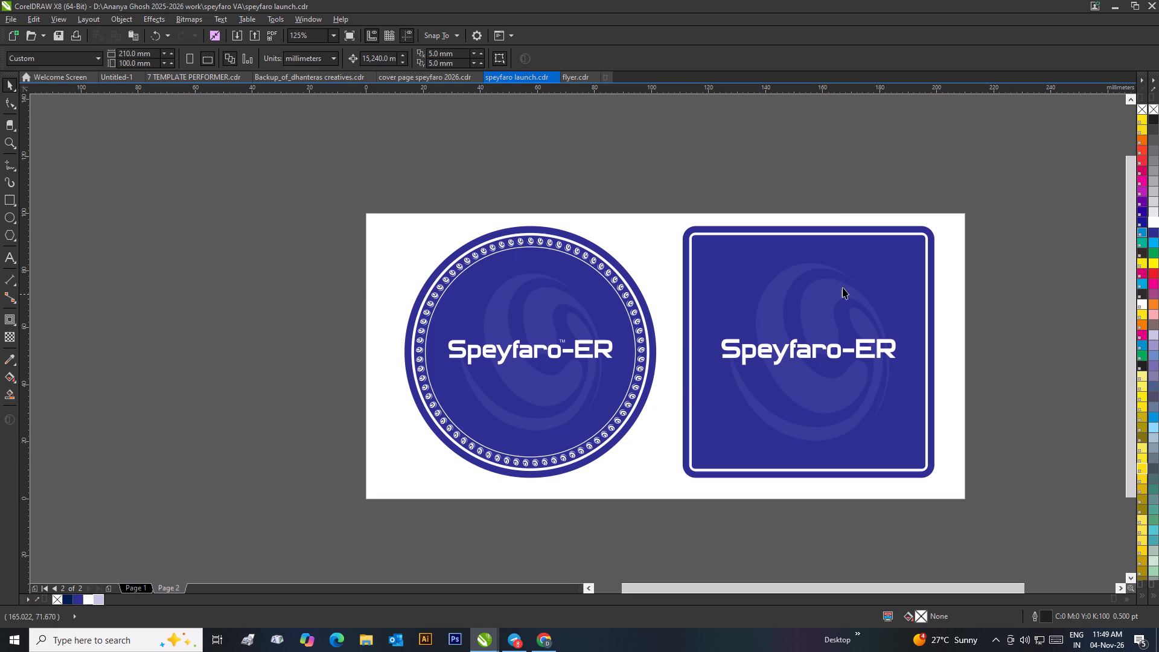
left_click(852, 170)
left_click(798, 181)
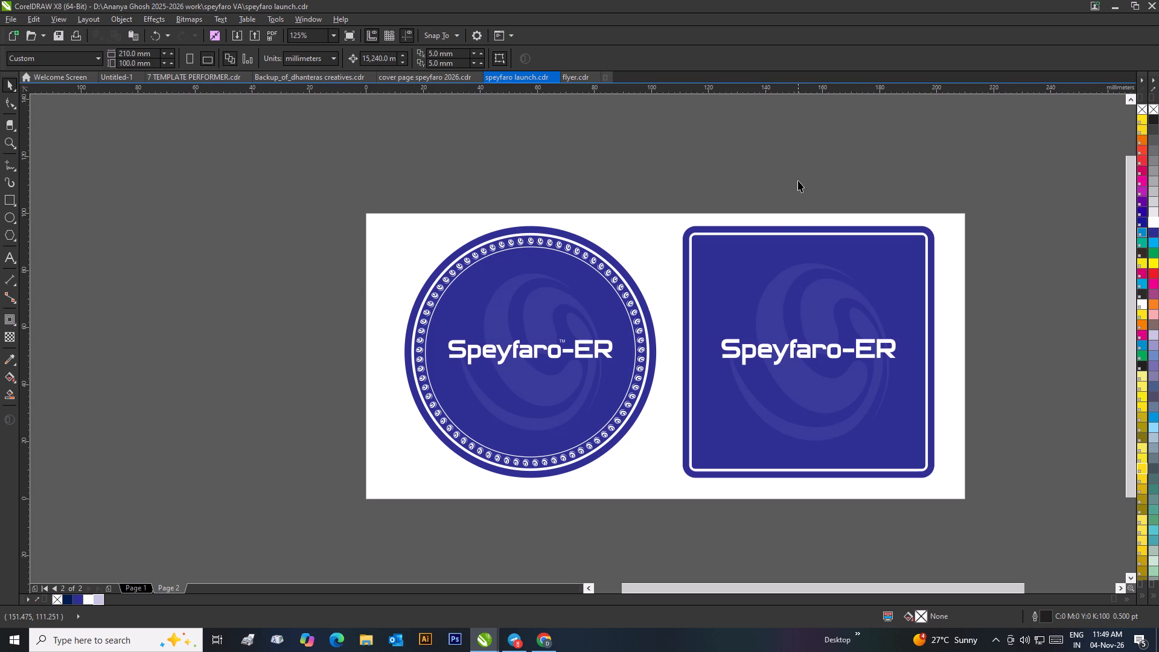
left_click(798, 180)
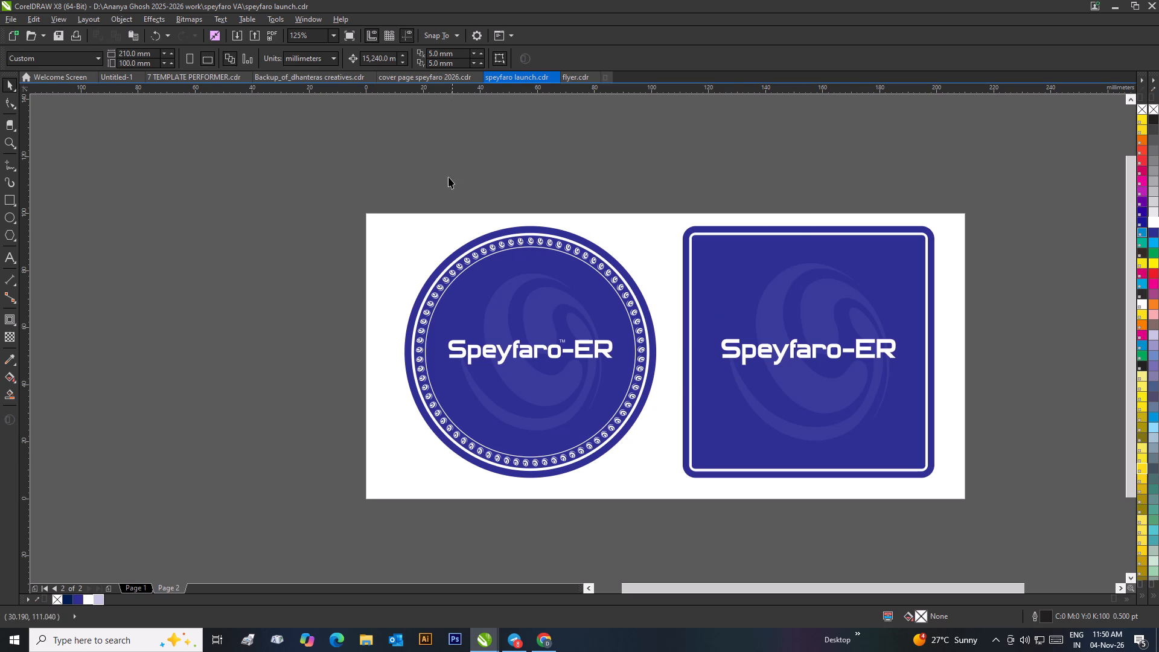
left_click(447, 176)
Look at the SPEY cover artwork in cover page speyfaro 2026.cdr and return to speyfaro launch.cdr.
left_click(430, 75)
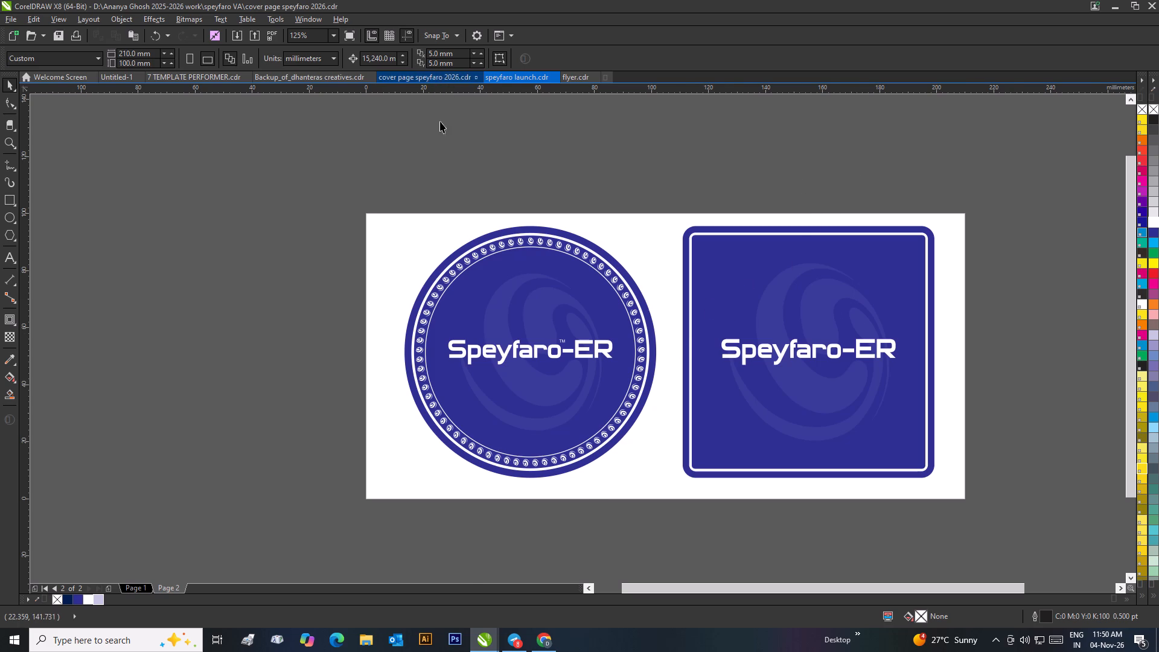
left_click_drag(552, 307, 629, 352)
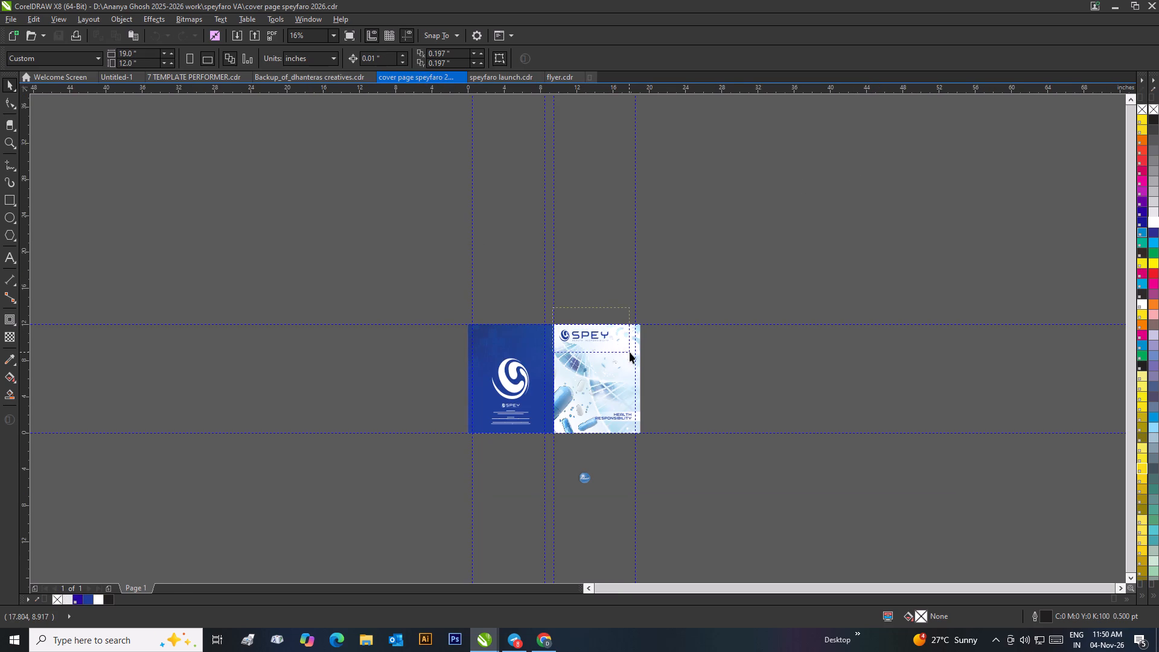
left_click(599, 342)
left_click(509, 190)
left_click(506, 77)
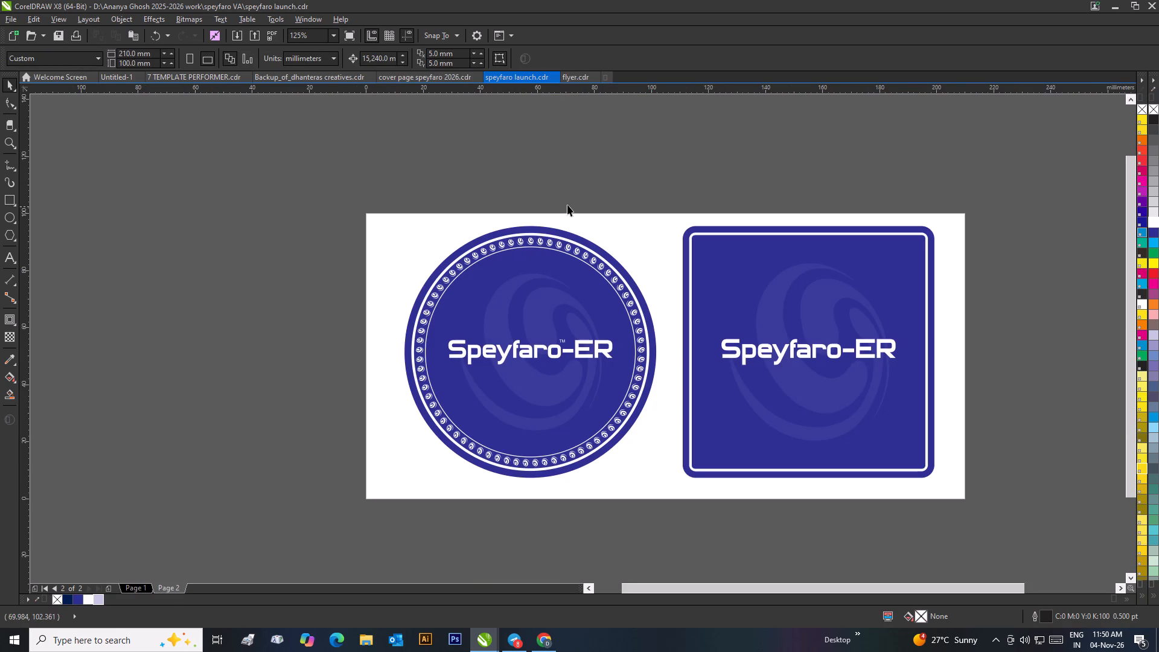
Group all the elements of the circular coaster together.
left_click(567, 205)
left_click_drag(406, 177, 531, 393)
left_click_drag(403, 185, 403, 200)
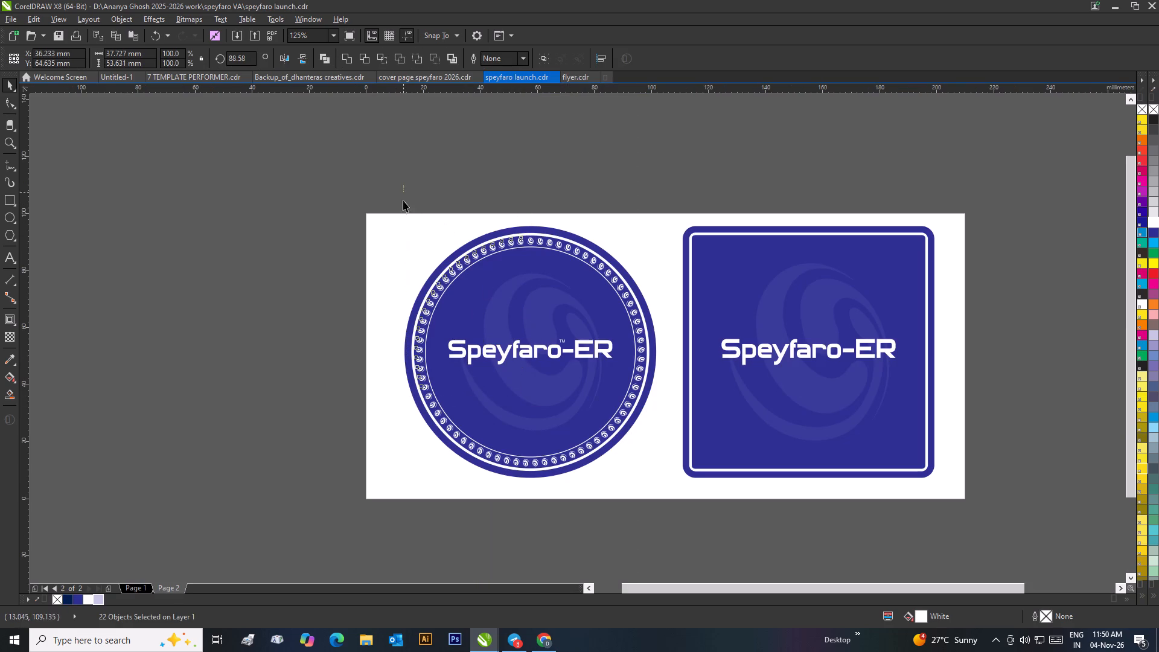
left_click_drag(403, 200, 407, 260)
left_click_drag(394, 202, 665, 507)
key("ctrl+g")
left_click(271, 335)
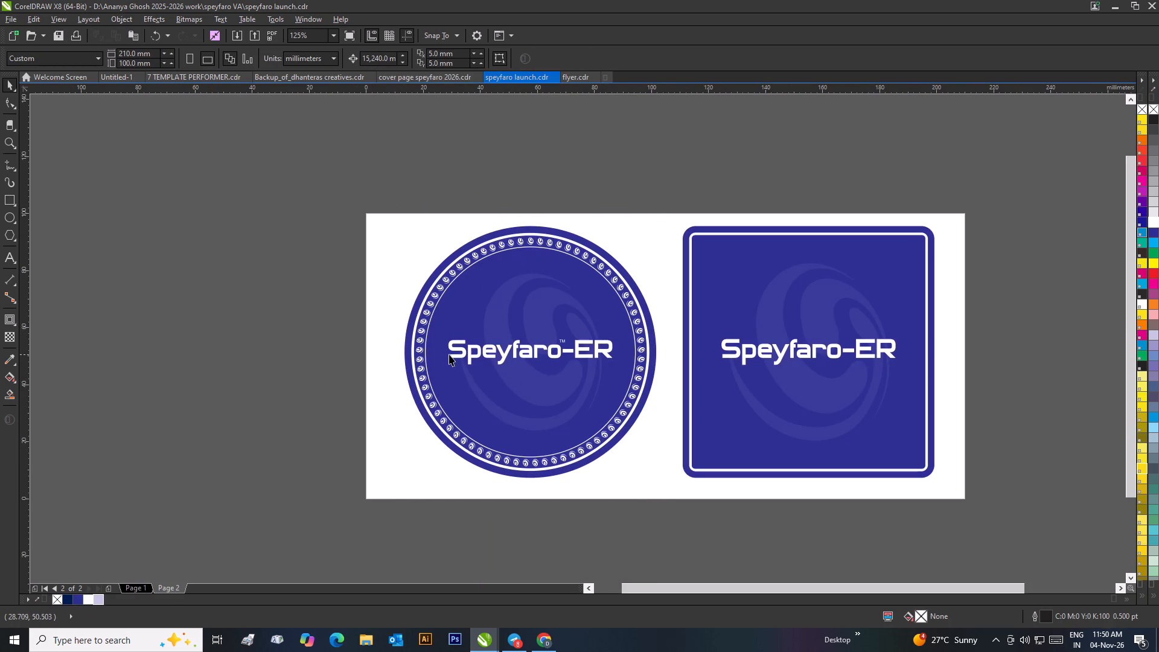
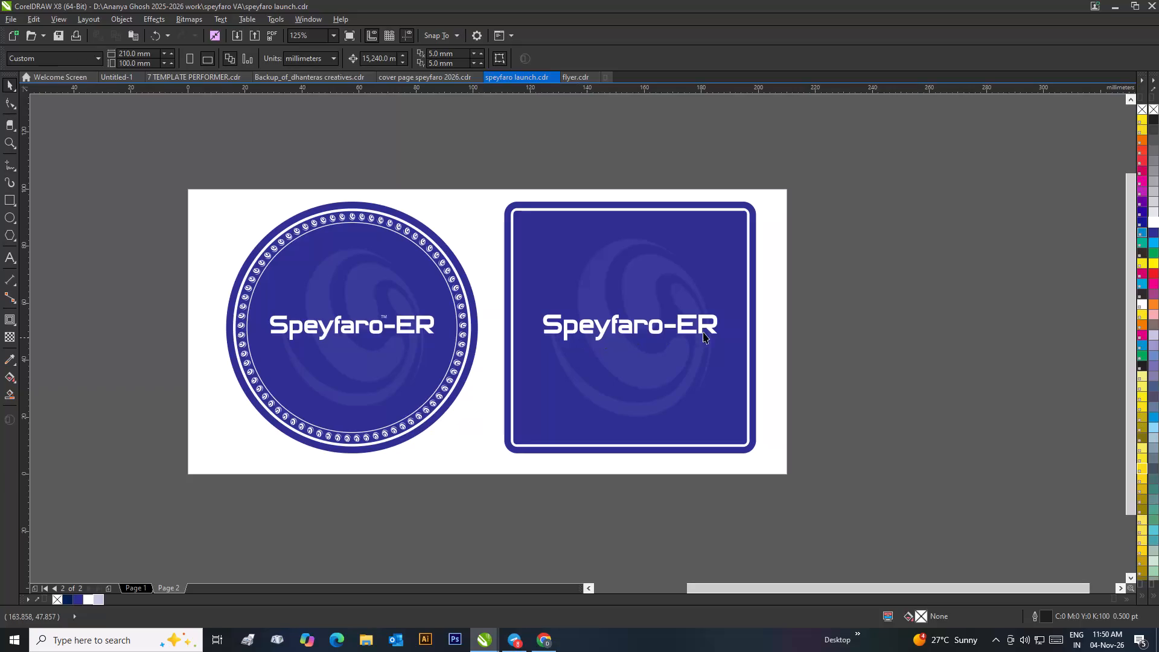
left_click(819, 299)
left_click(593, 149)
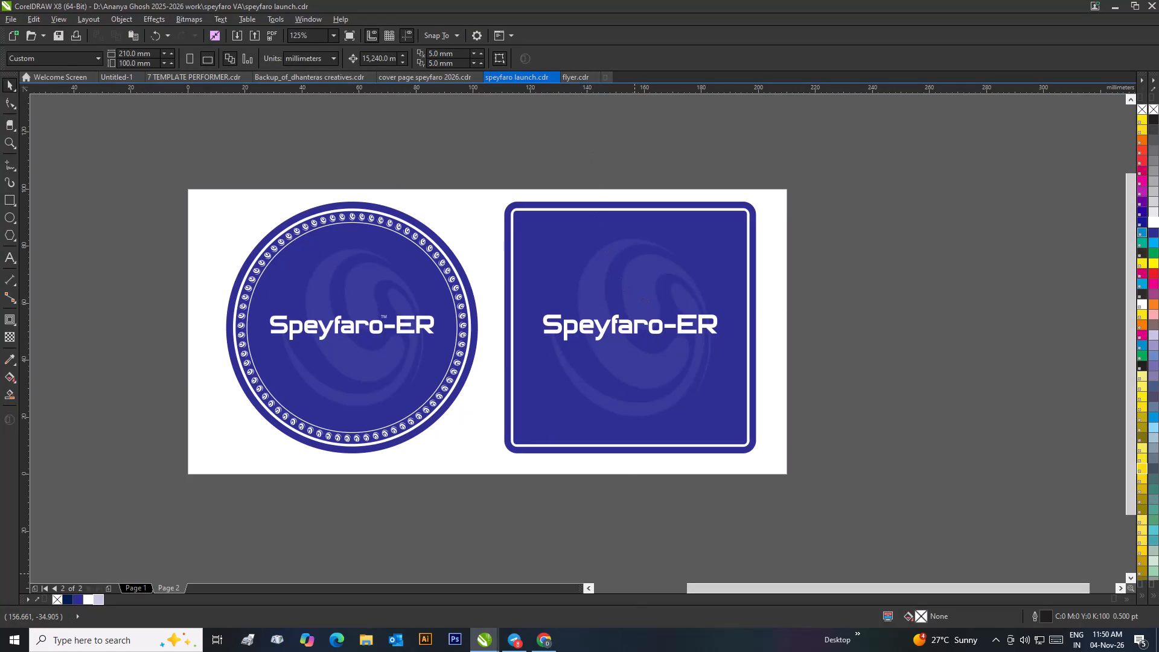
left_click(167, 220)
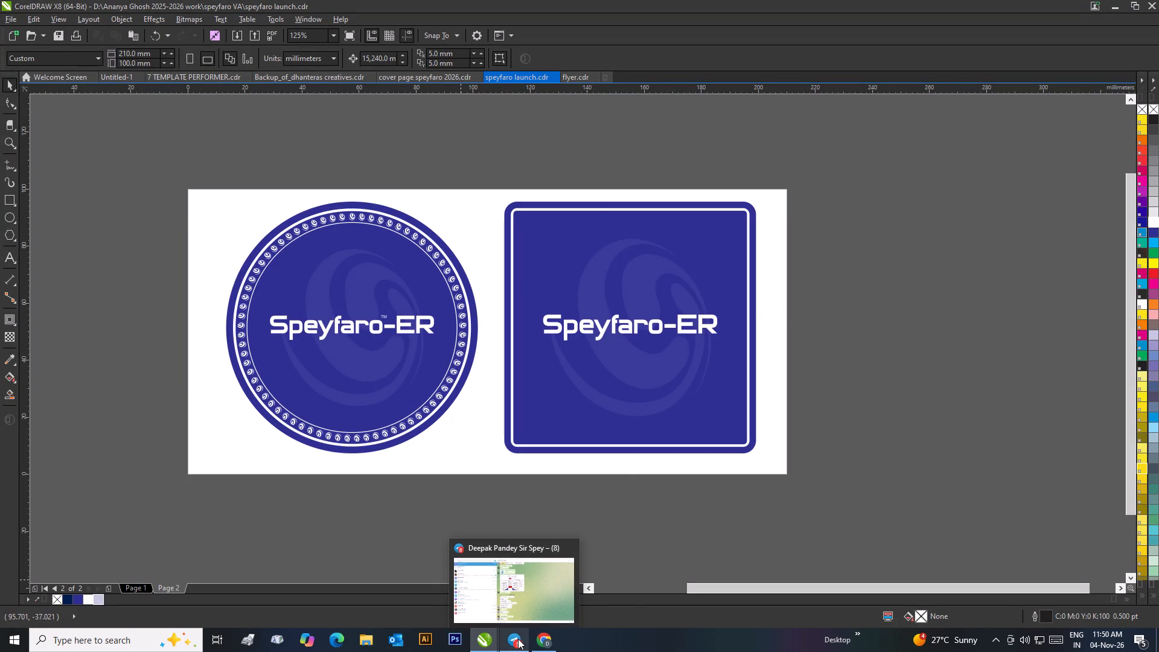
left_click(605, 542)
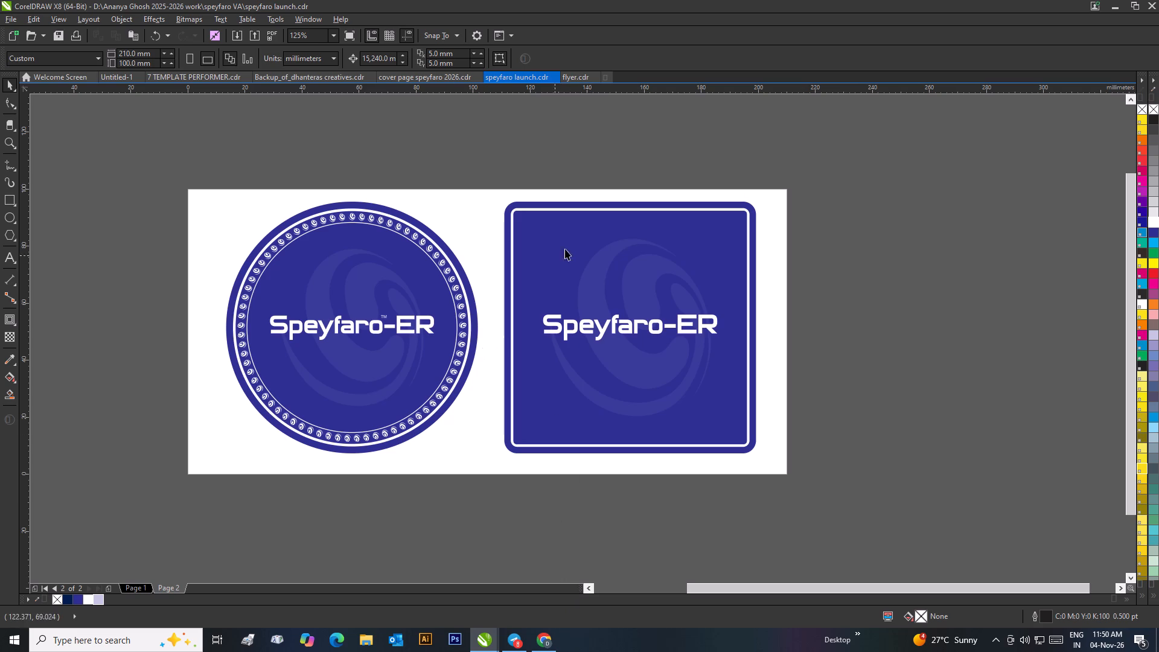
Delete the Speyfaro-ER wordmark without the TM mark from the square coaster.
left_click(629, 329)
key("Delete")
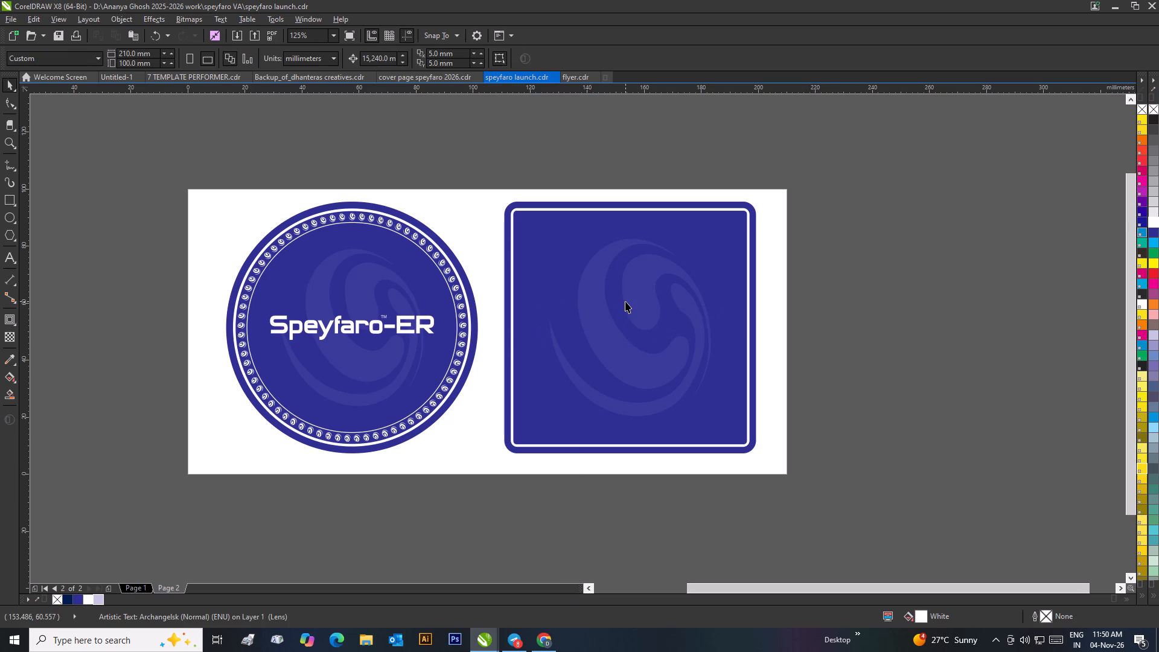
Ungroup the circular coaster so its wordmark can be selected separately.
left_click(417, 322)
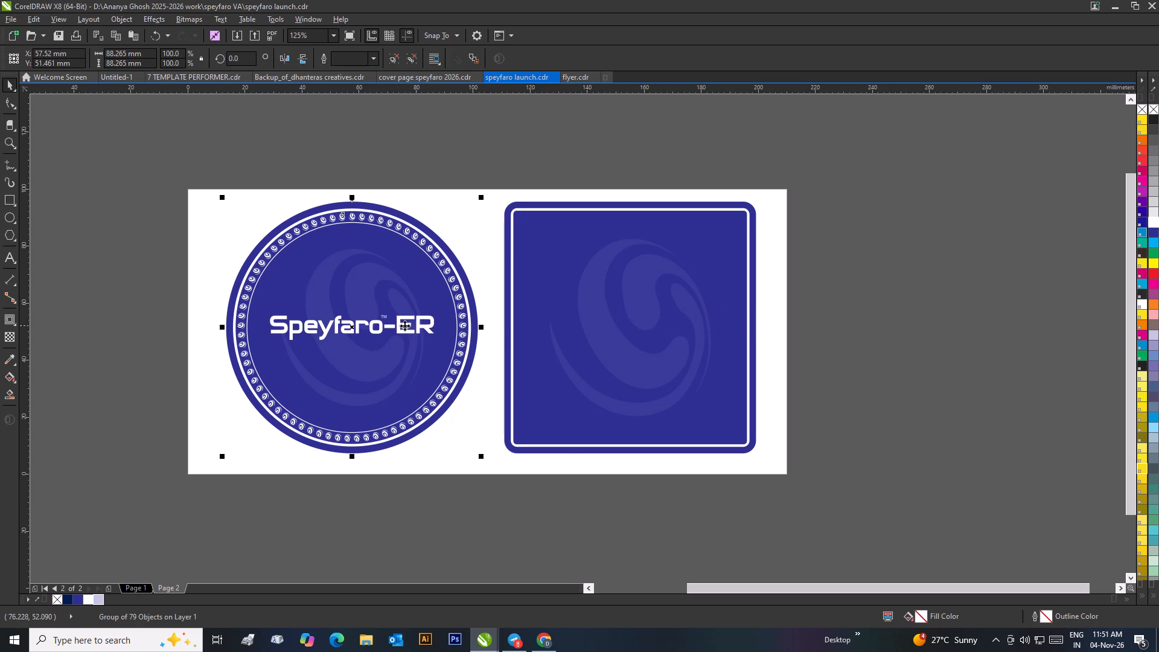
right_click(404, 325)
left_click(462, 74)
left_click(454, 98)
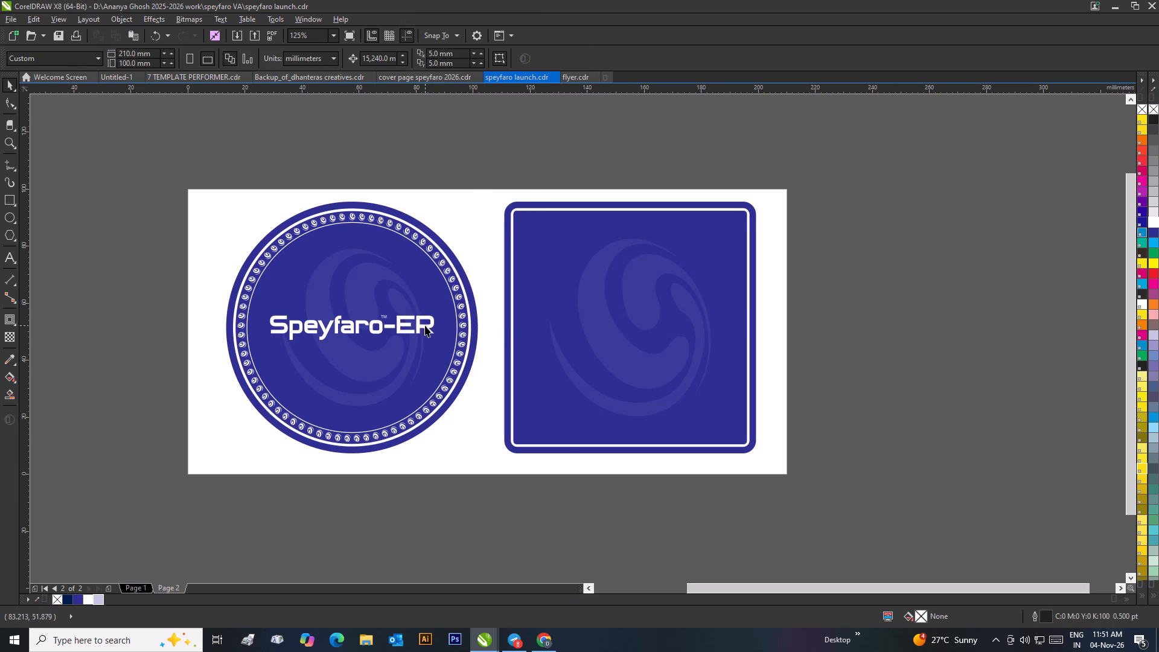
Copy the circular coaster's Speyfaro-ER wordmark with TM onto the square coaster and centre it horizontally and vertically.
left_click(425, 325)
left_click_drag(417, 326, 667, 316)
right_click(667, 316)
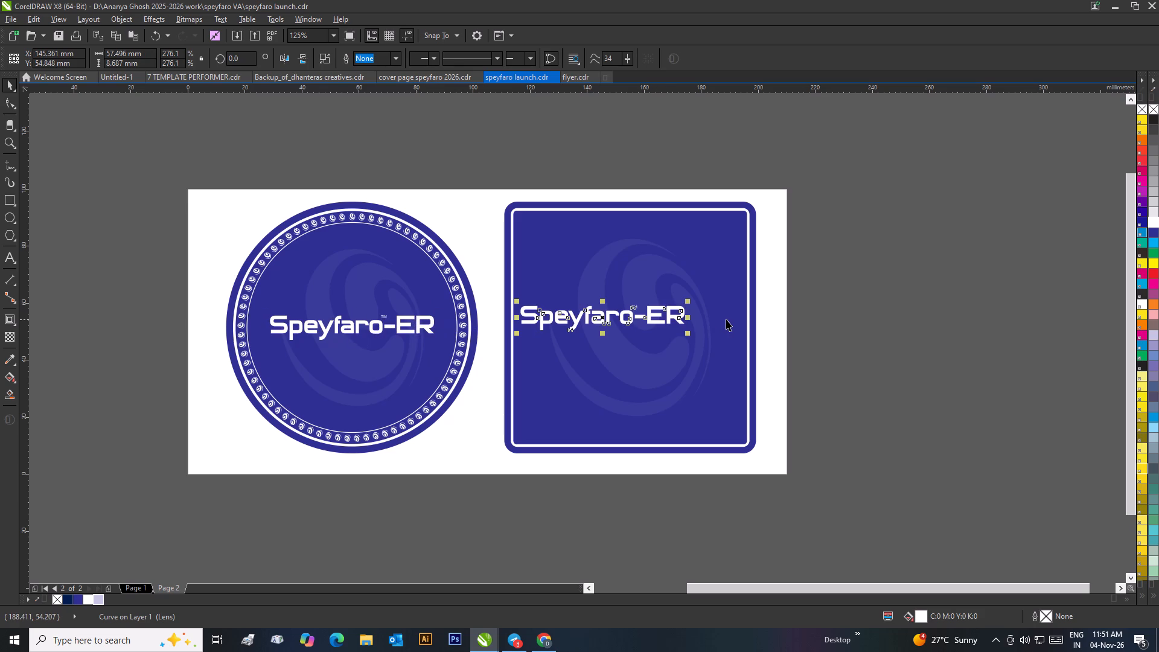
left_click(726, 319, "shift")
key("c")
key("e")
left_click(928, 316)
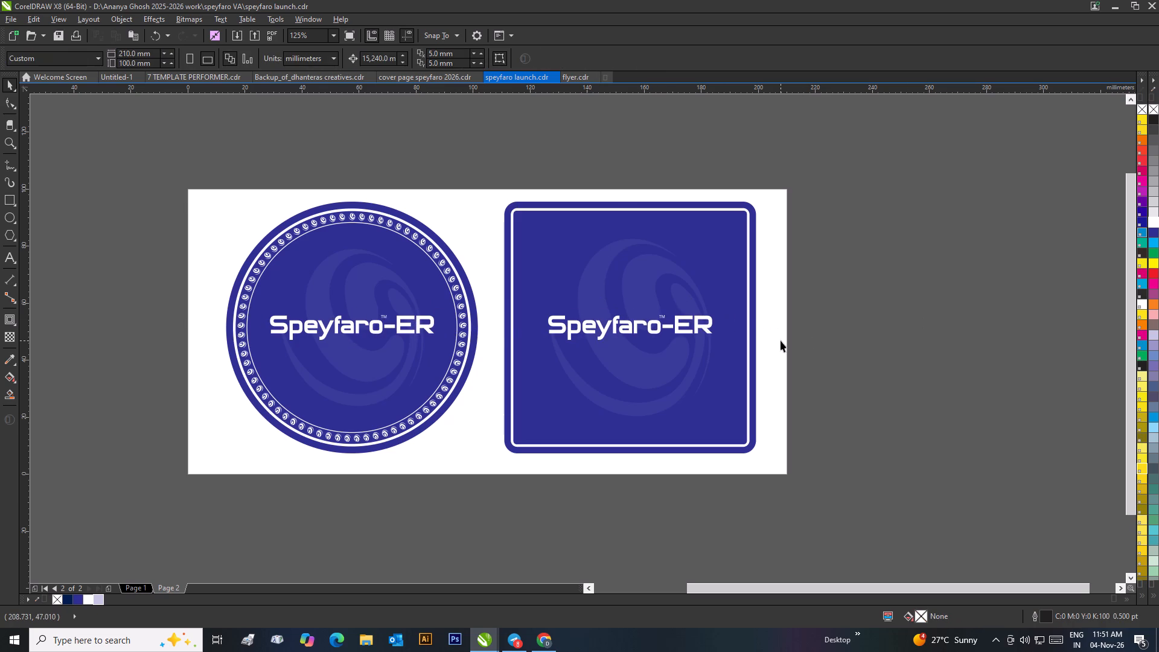
left_click(913, 340)
left_click(876, 328)
Weld the small swirl logos along the upper half of the circular coaster's ring into one object.
left_click(350, 217)
left_click_drag(205, 155, 336, 261)
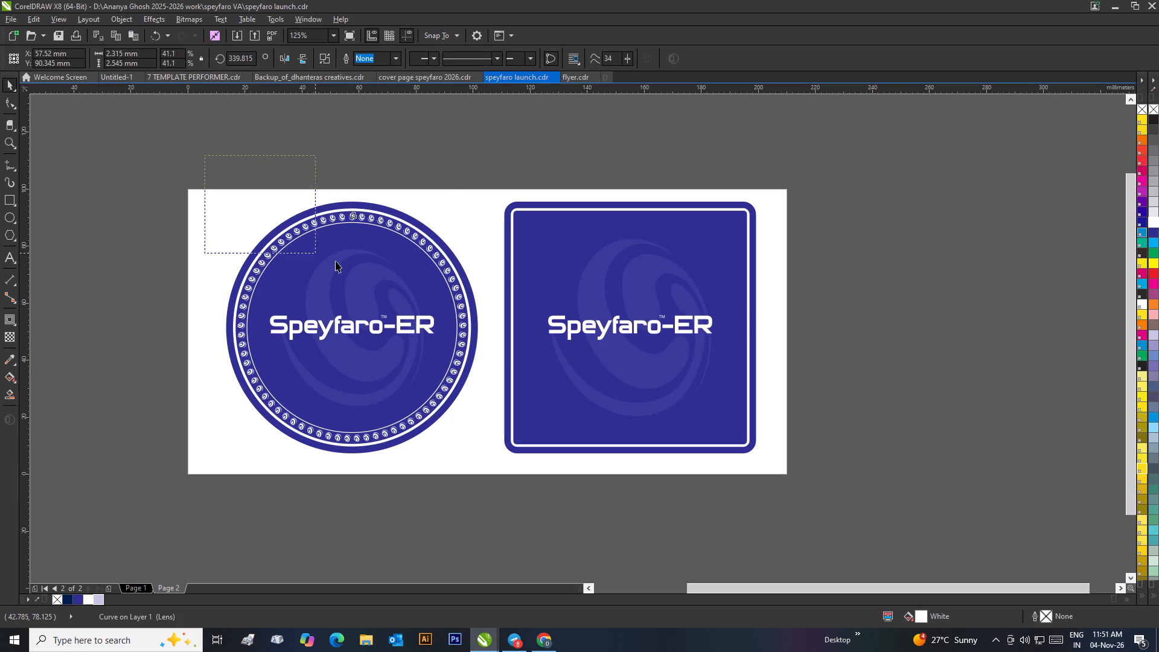
left_click_drag(336, 261, 487, 307)
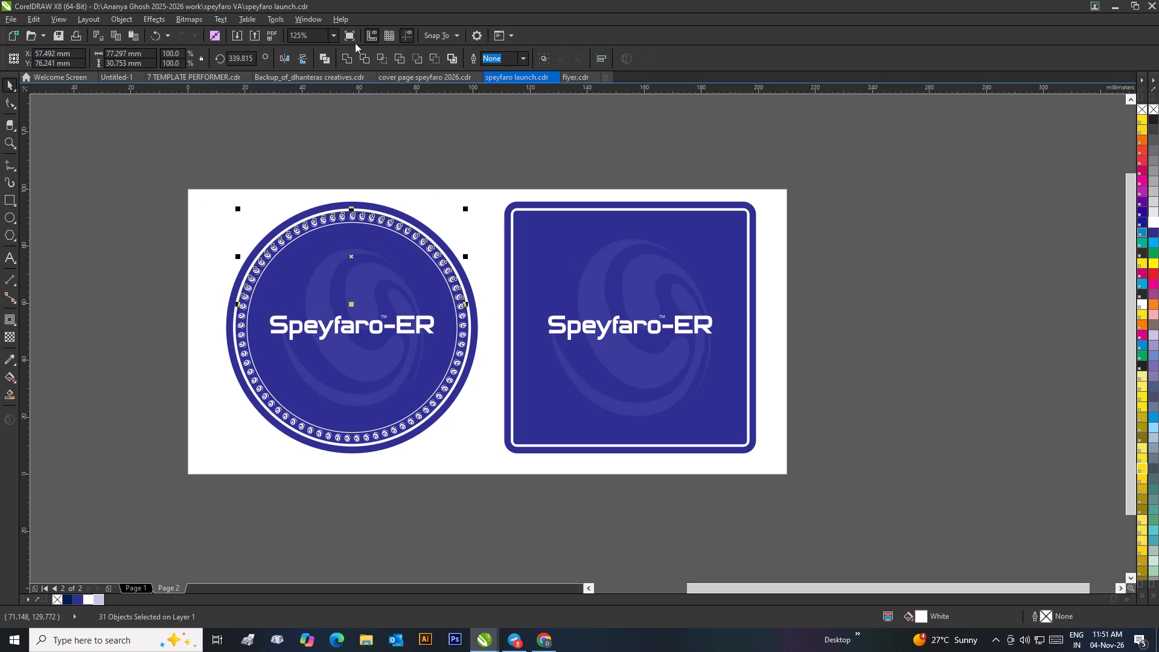
left_click(349, 56)
left_click(364, 111)
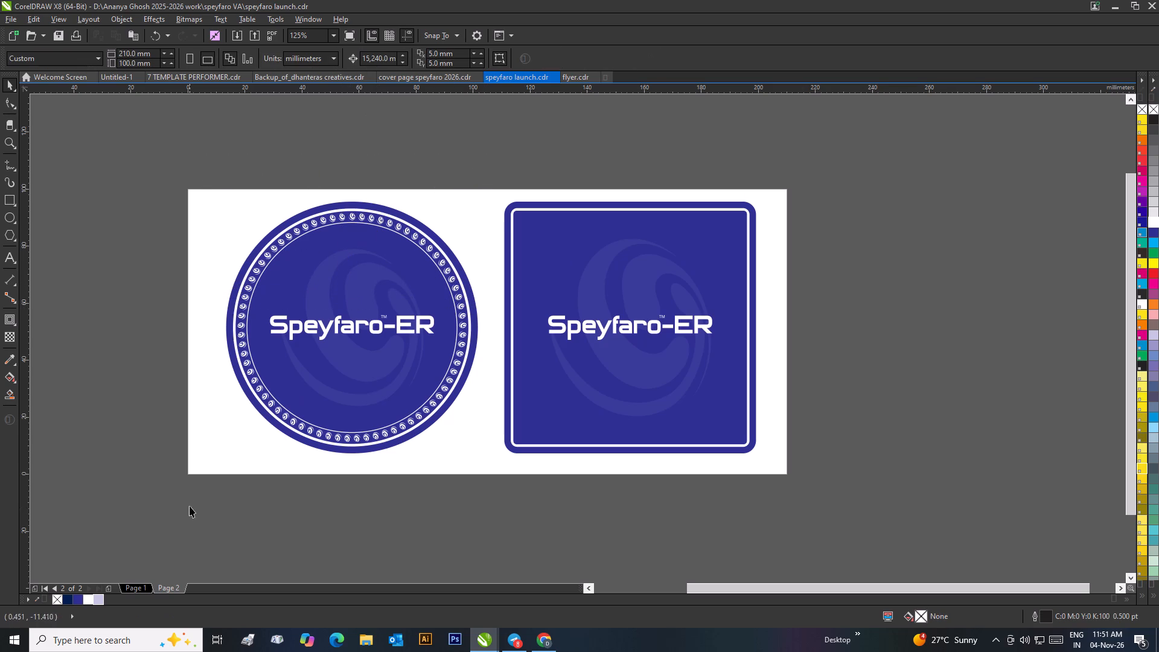
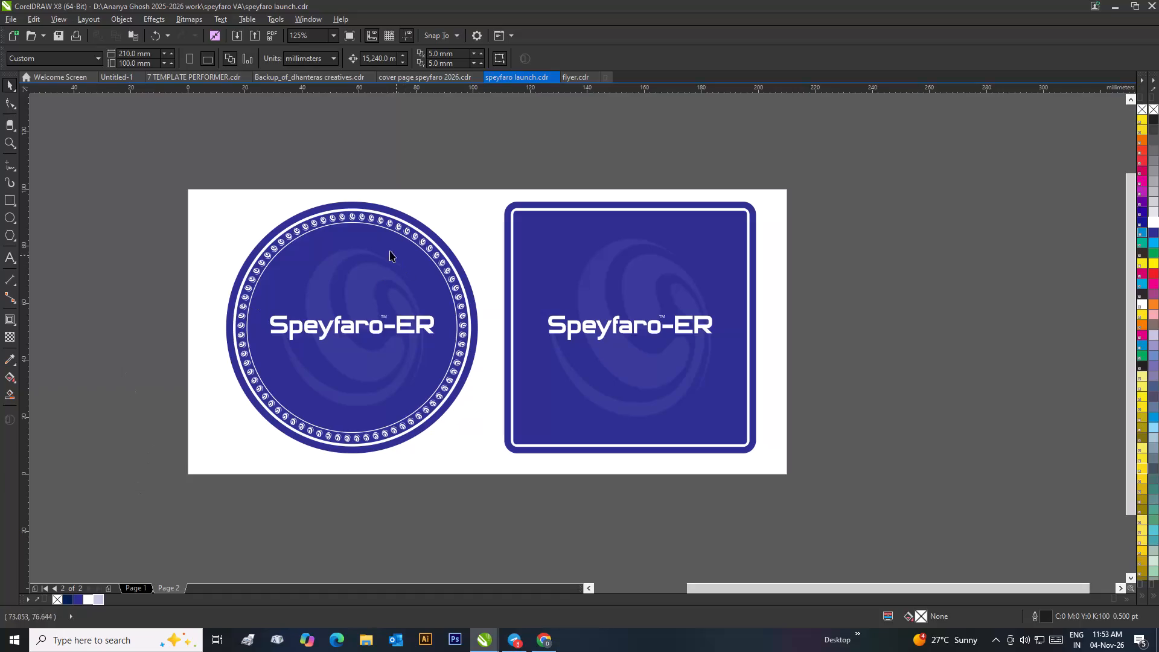
Fill the circular coaster's outer white ring with the document's pale lavender colour.
left_click(368, 211)
right_click(367, 211)
left_click(402, 155)
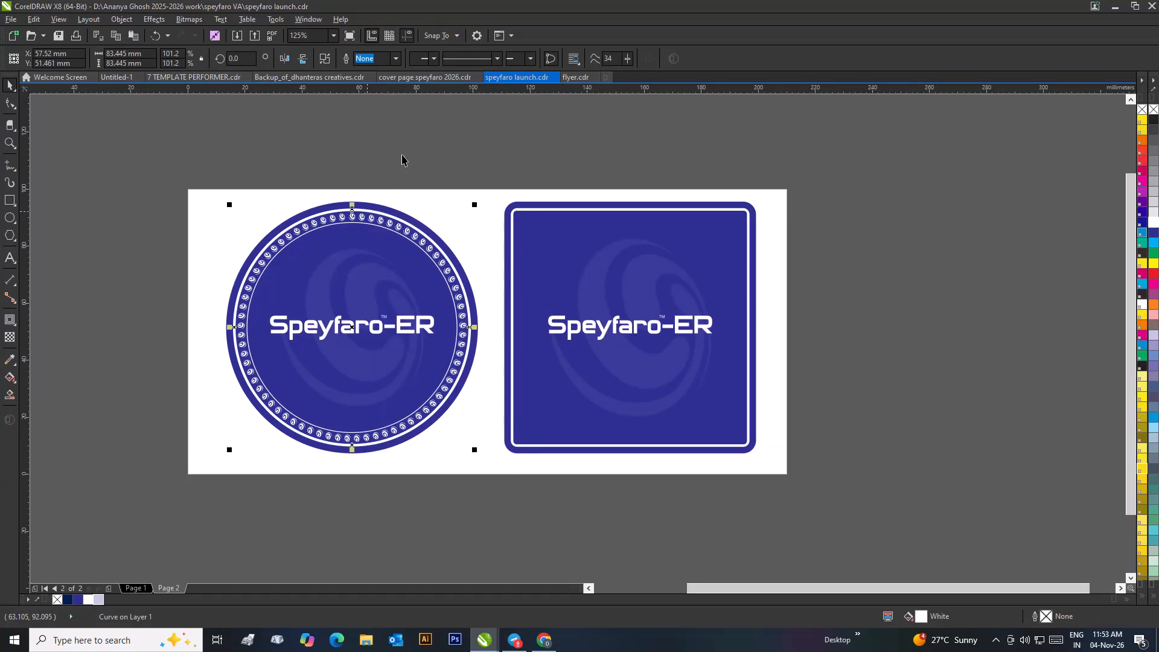
left_click(96, 595)
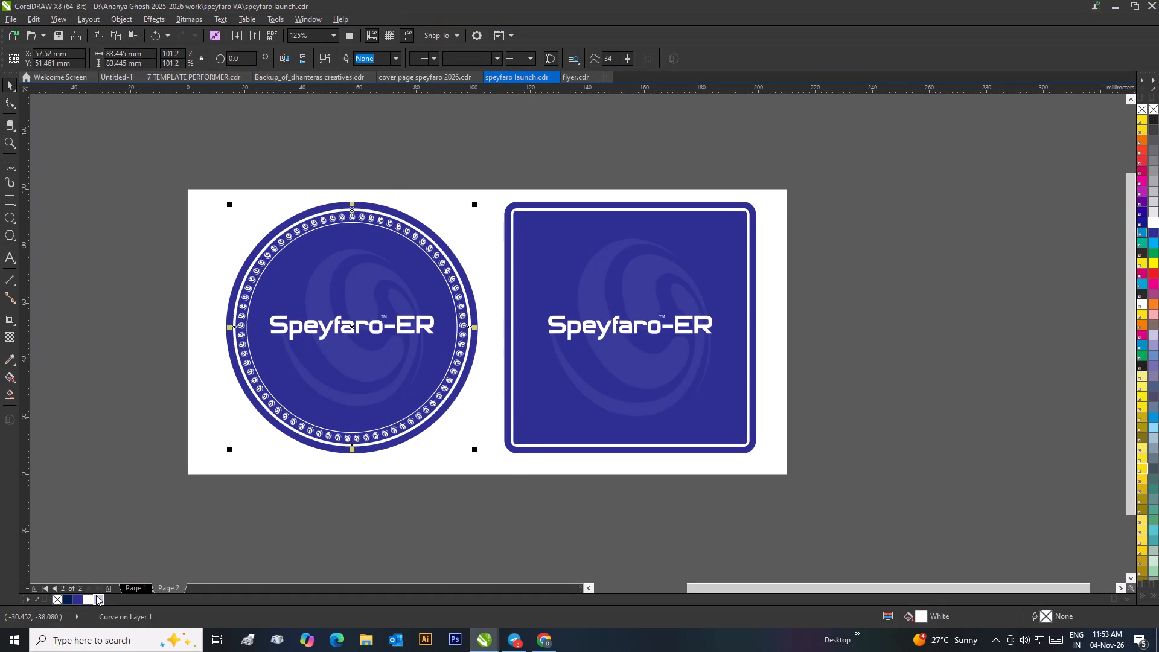
left_click(114, 417)
Weld the small swirl logos along the lower half of the circular coaster's ring into one object.
left_click(274, 251)
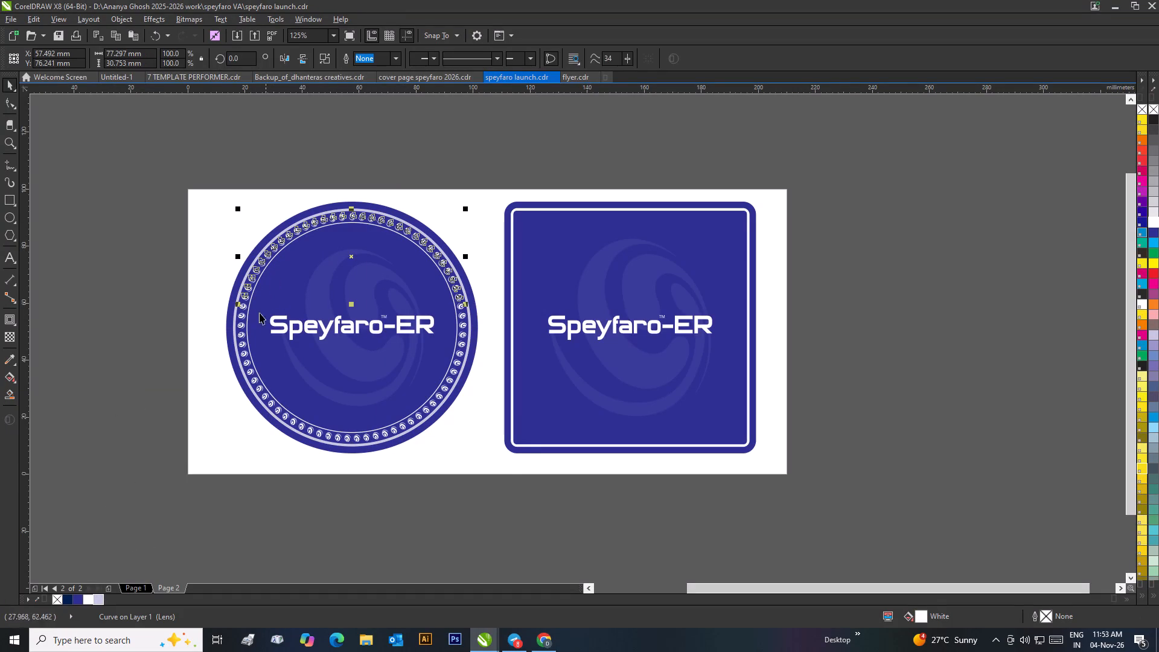
left_click_drag(170, 515, 549, 305)
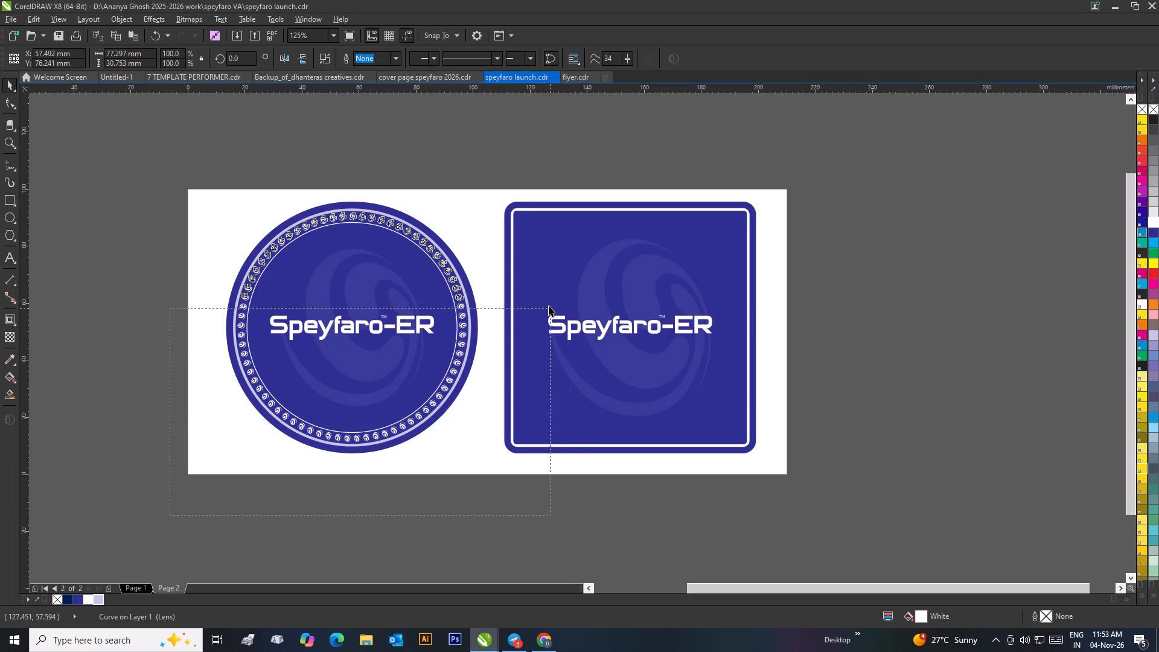
left_click_drag(549, 305, 547, 302)
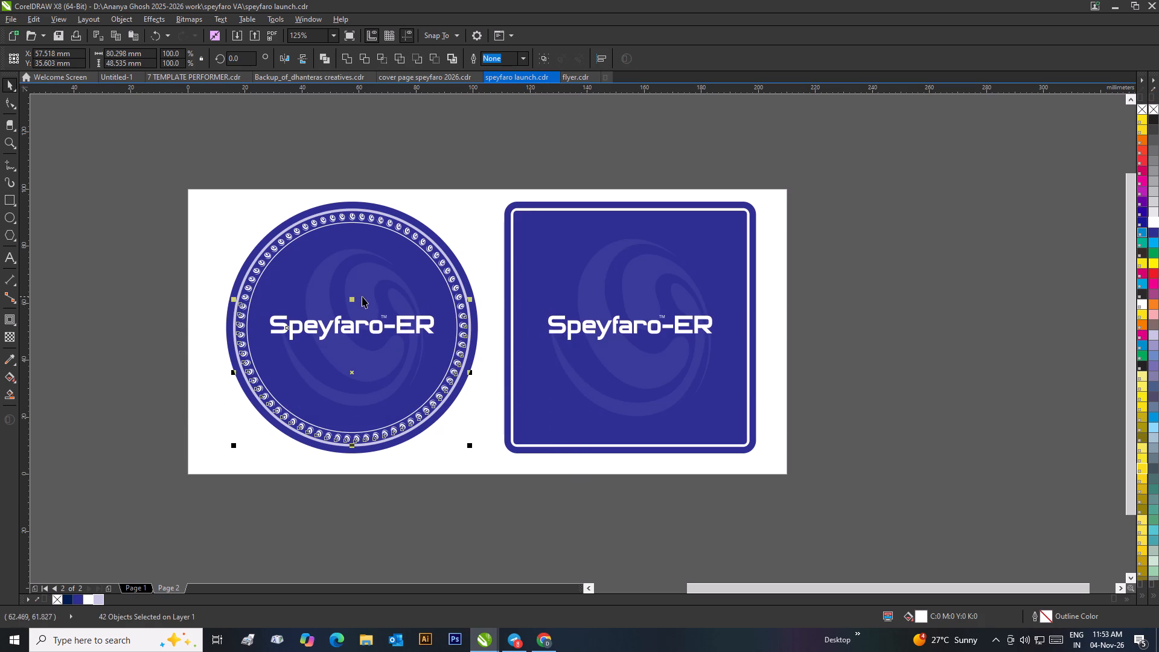
left_click(372, 150)
left_click_drag(159, 324, 243, 342)
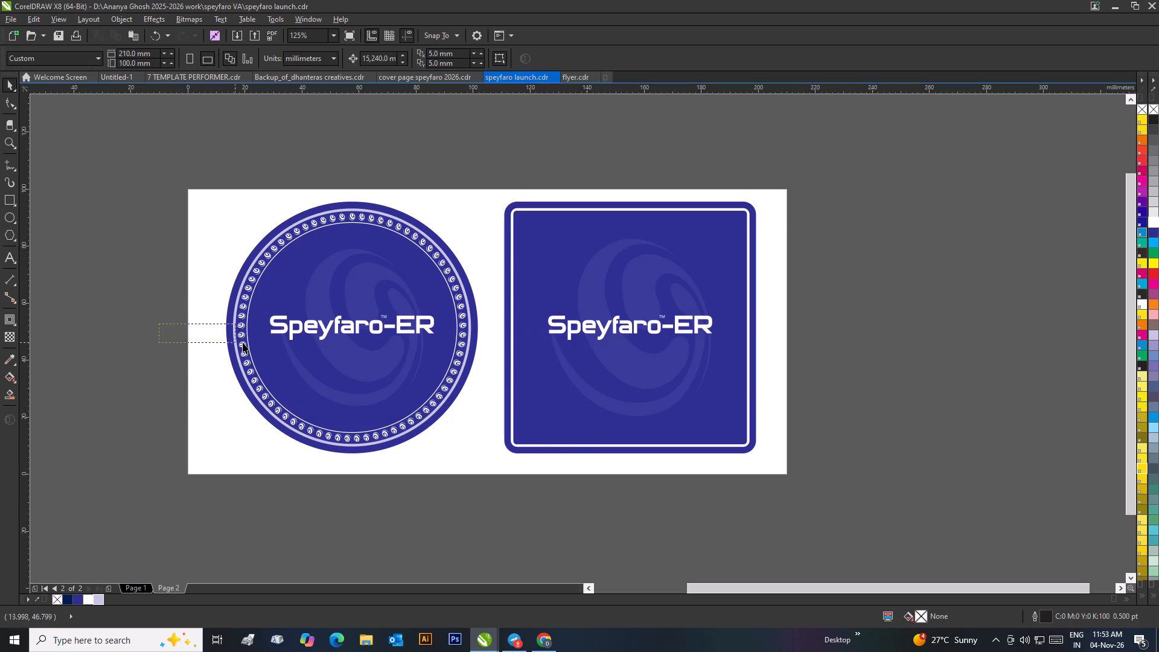
left_click_drag(243, 342, 499, 470)
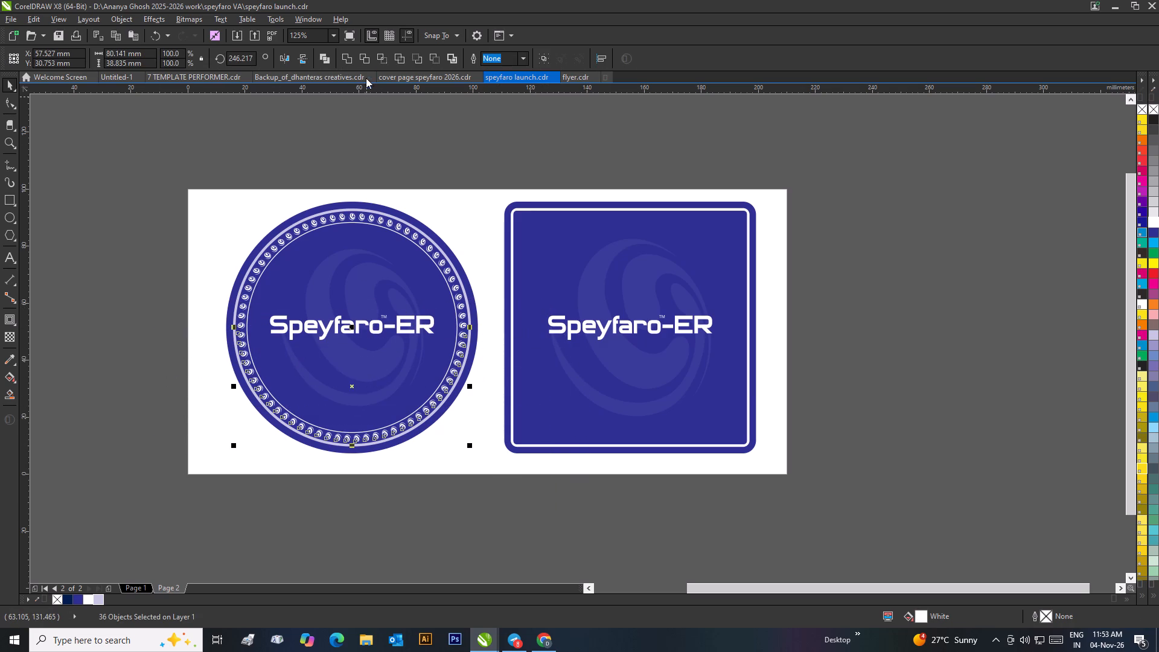
left_click(350, 57)
left_click(378, 133)
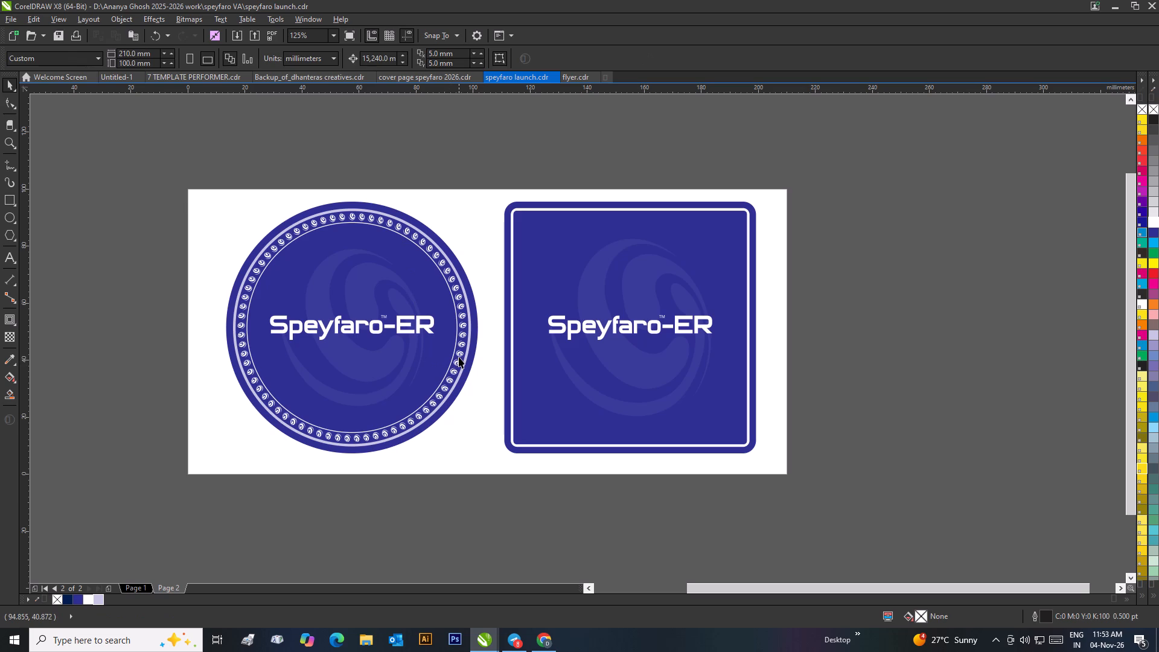
Weld the six remaining side swirl logos with the merged lower and upper halves into one complete ring.
left_click(459, 357)
left_click_drag(125, 273, 287, 318)
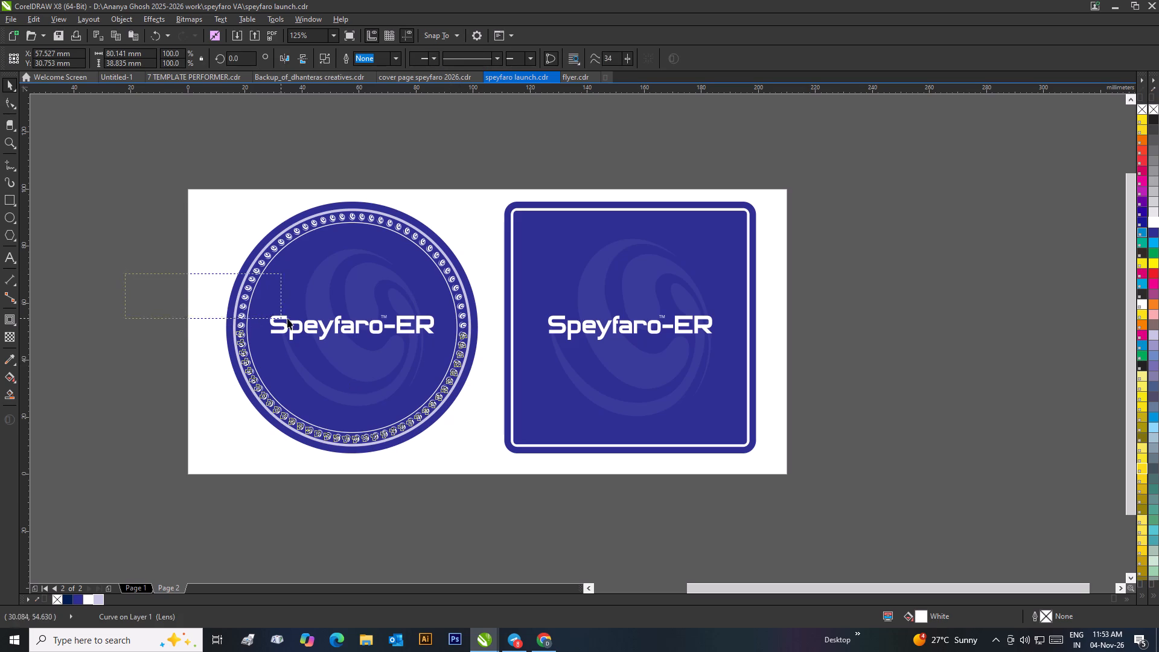
left_click_drag(287, 318, 481, 334)
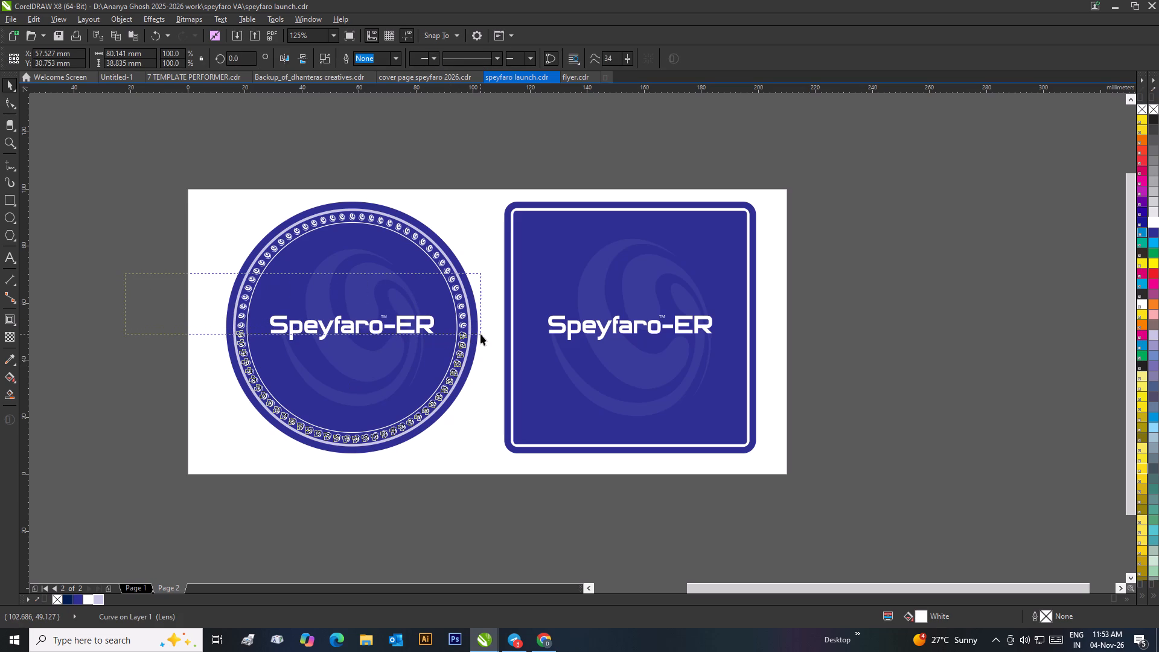
left_click_drag(481, 334, 485, 331)
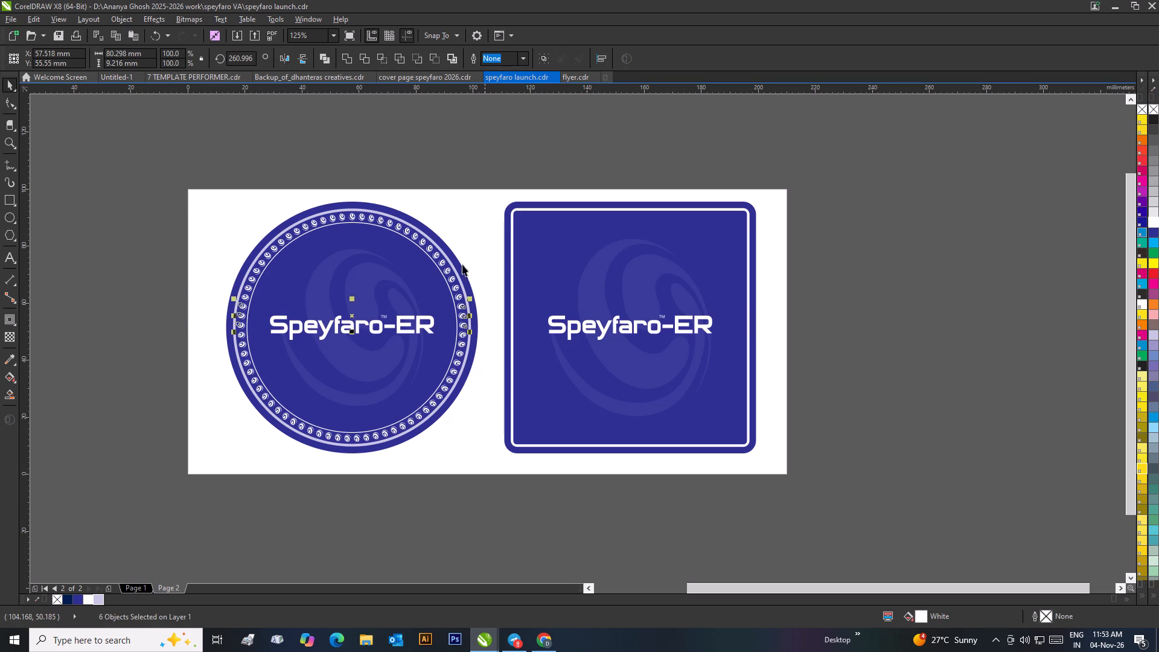
left_click_drag(350, 60, 355, 69)
left_click_drag(246, 313, 218, 314)
key("ctrl+z")
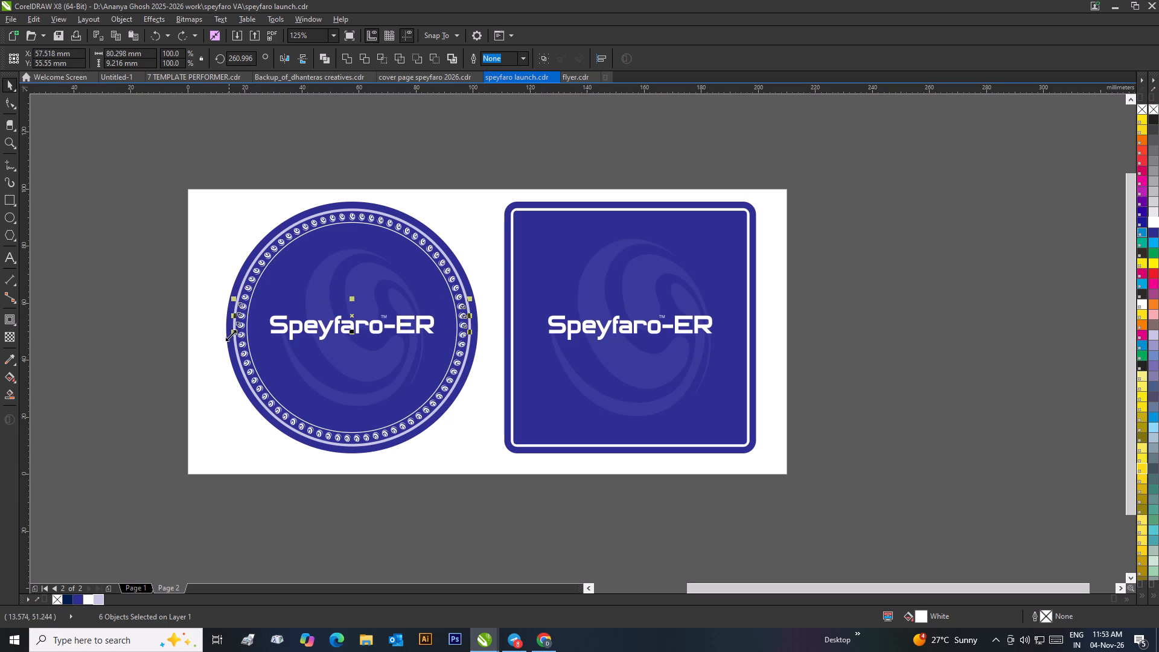
left_click(242, 345, "shift")
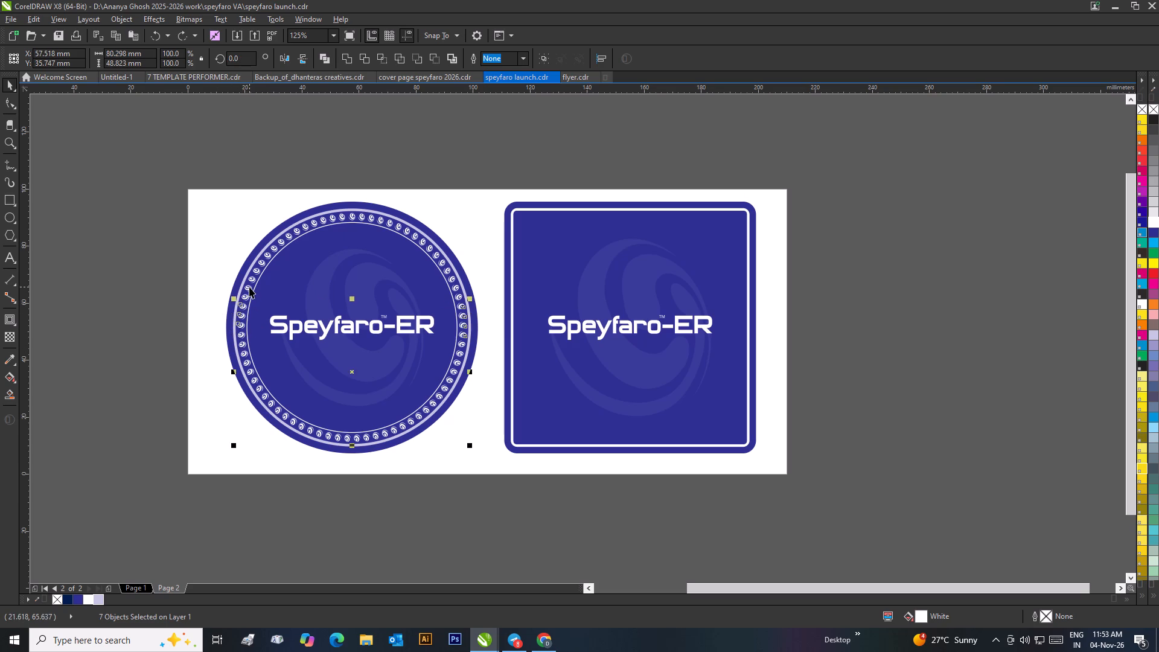
left_click(246, 286, "shift")
left_click(350, 56)
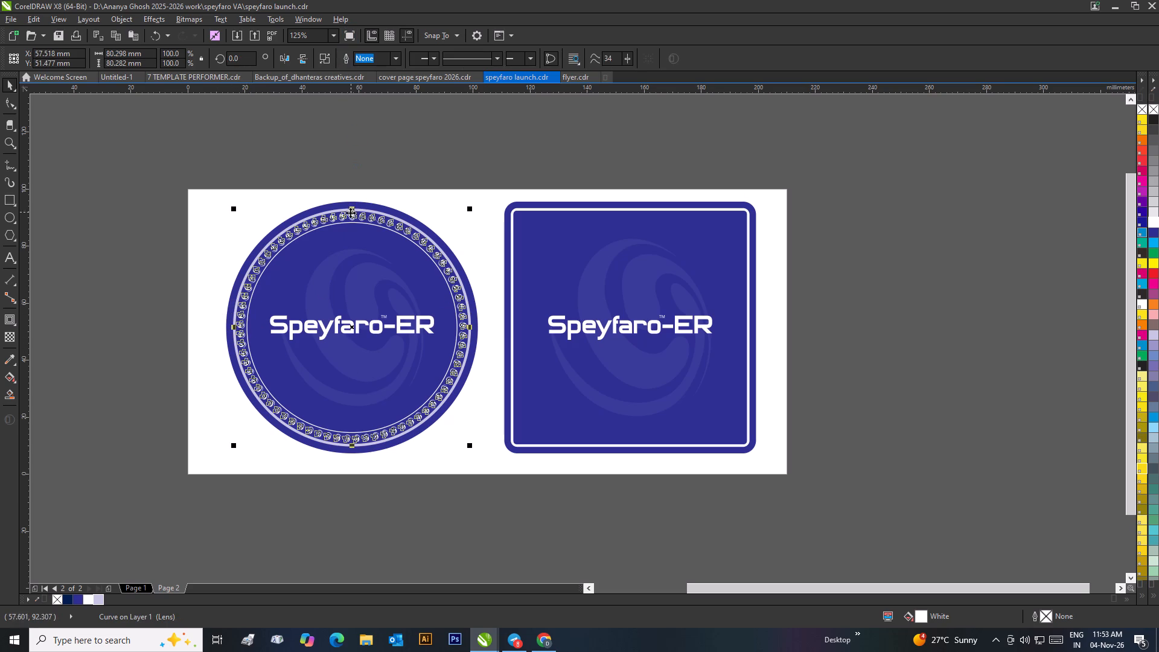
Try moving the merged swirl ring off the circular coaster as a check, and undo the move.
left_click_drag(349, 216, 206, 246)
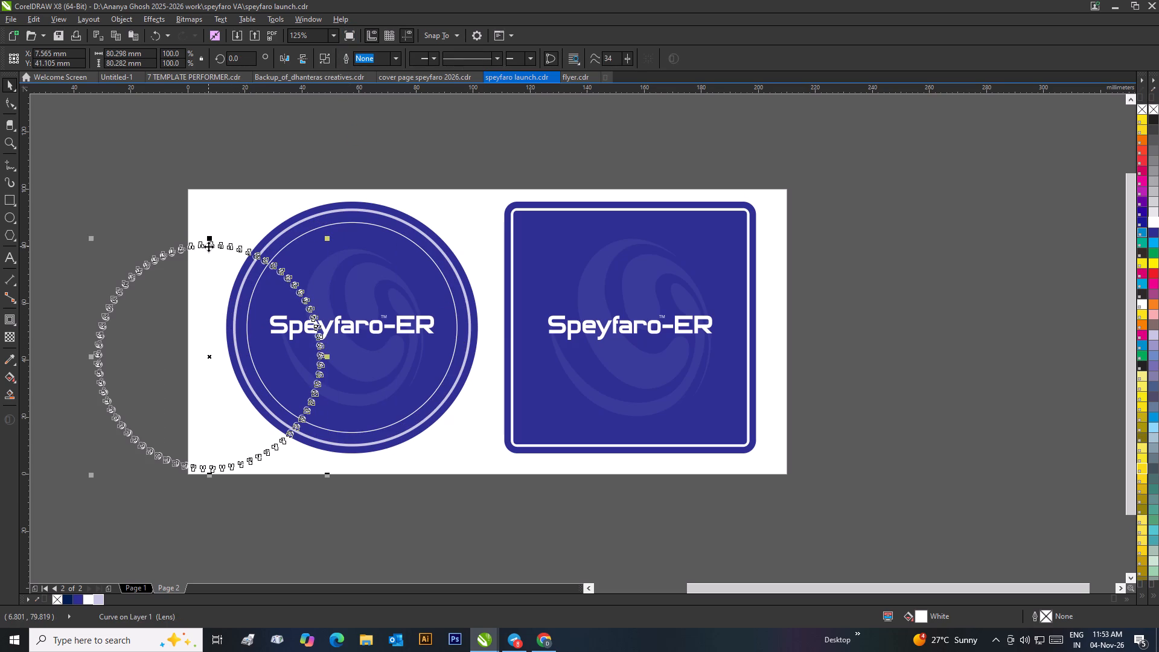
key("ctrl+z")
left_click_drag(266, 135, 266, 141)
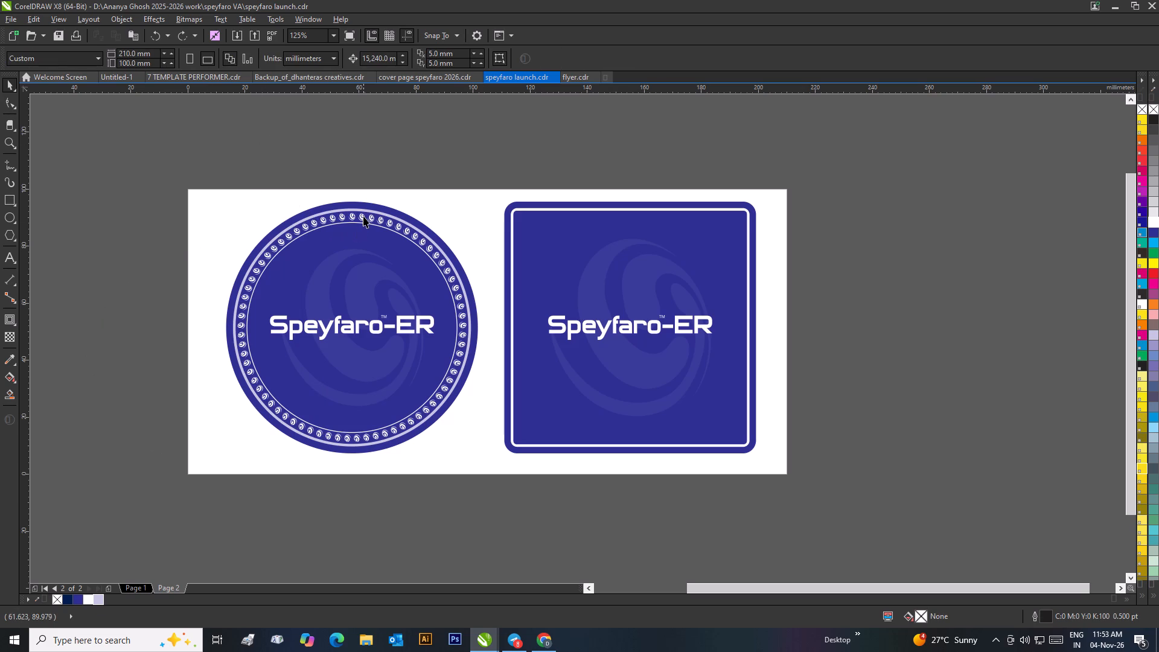
Fill the circular coaster's merged ring of swirl logos with the same pale lavender as the outer ring.
left_click(363, 216)
left_click(397, 164)
scroll(364, 441, "up", 2)
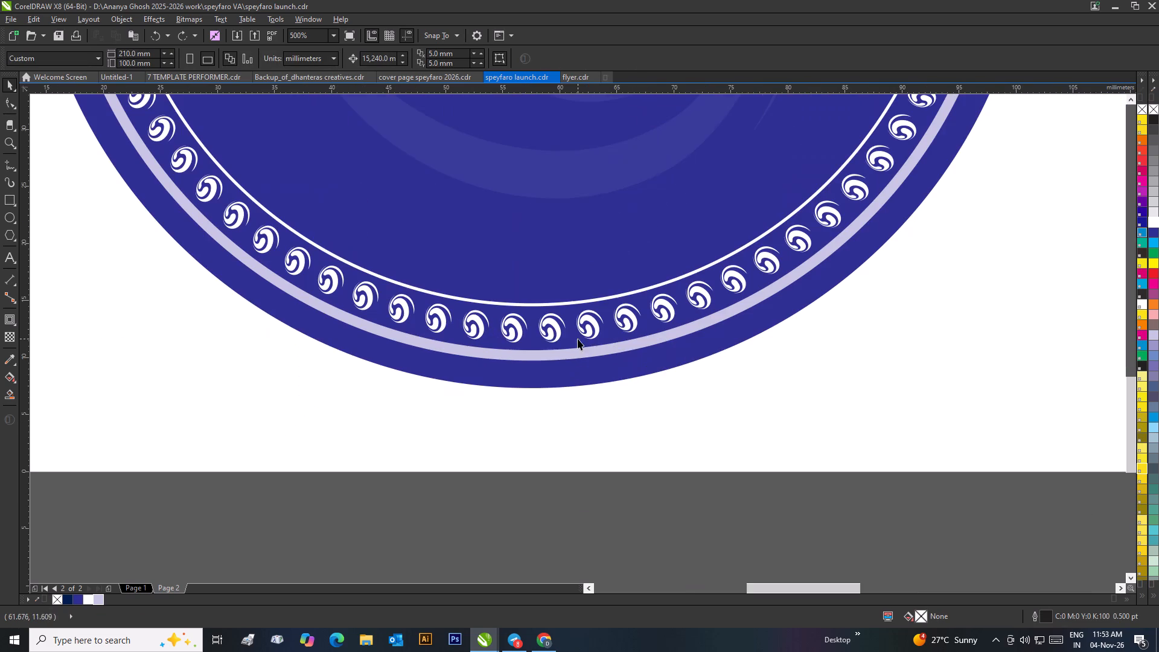
left_click(470, 319)
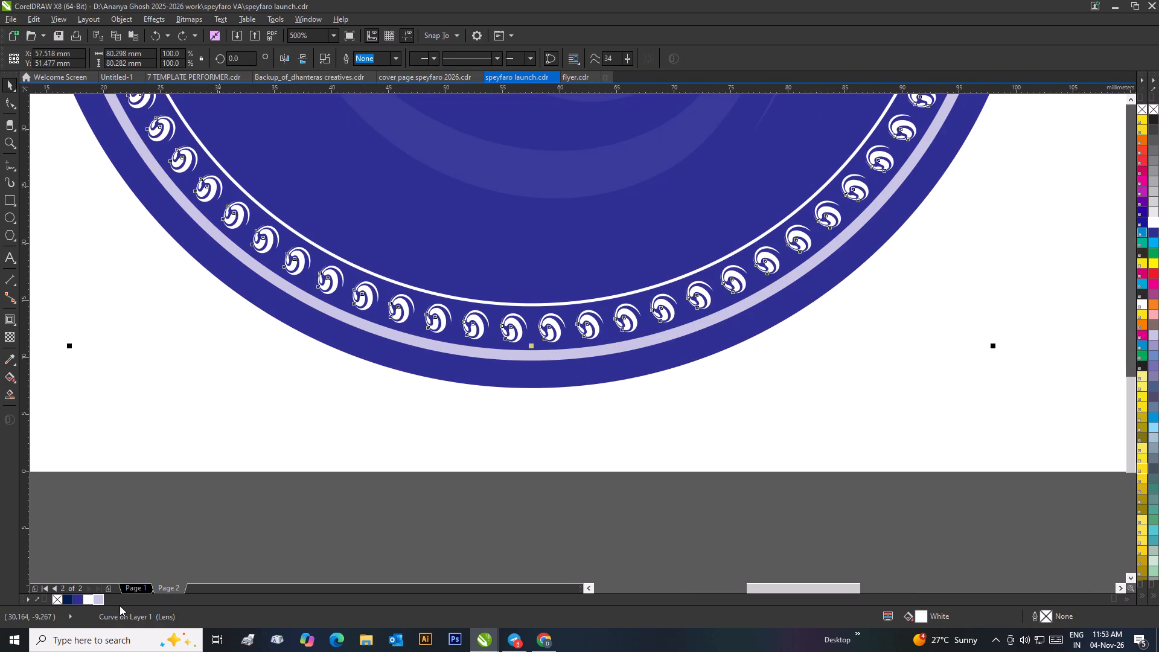
left_click(100, 601)
scroll(260, 436, "down", 1)
left_click(650, 389)
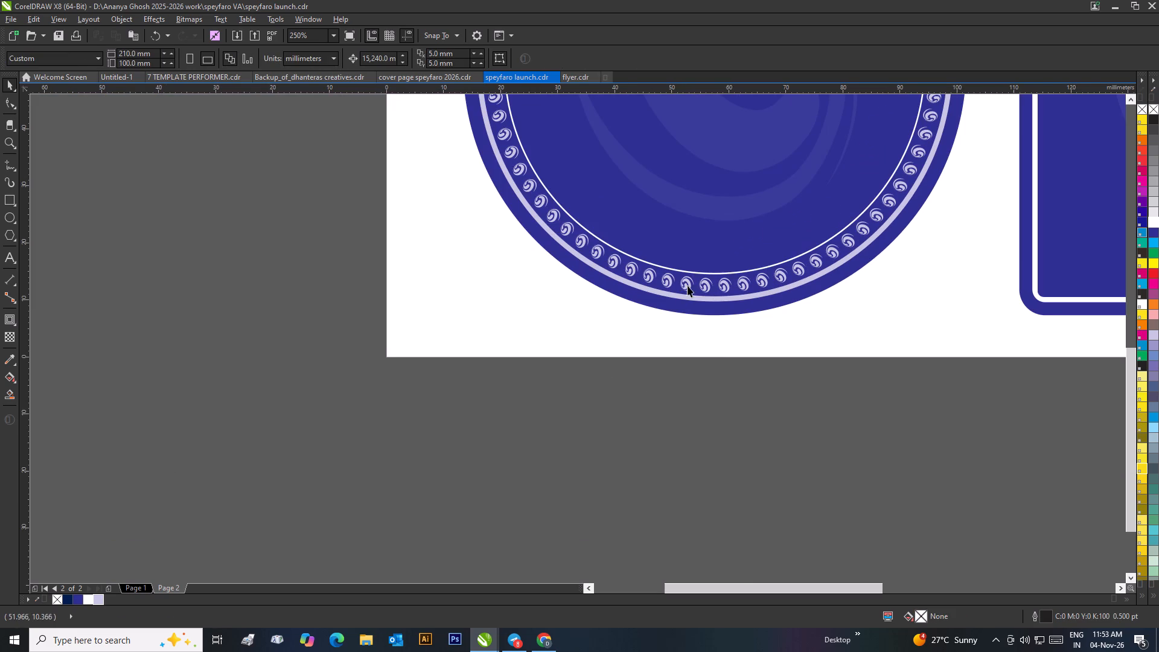
Set the outline of the circular coaster's thin inner ring to the same pale lavender.
left_click(696, 273)
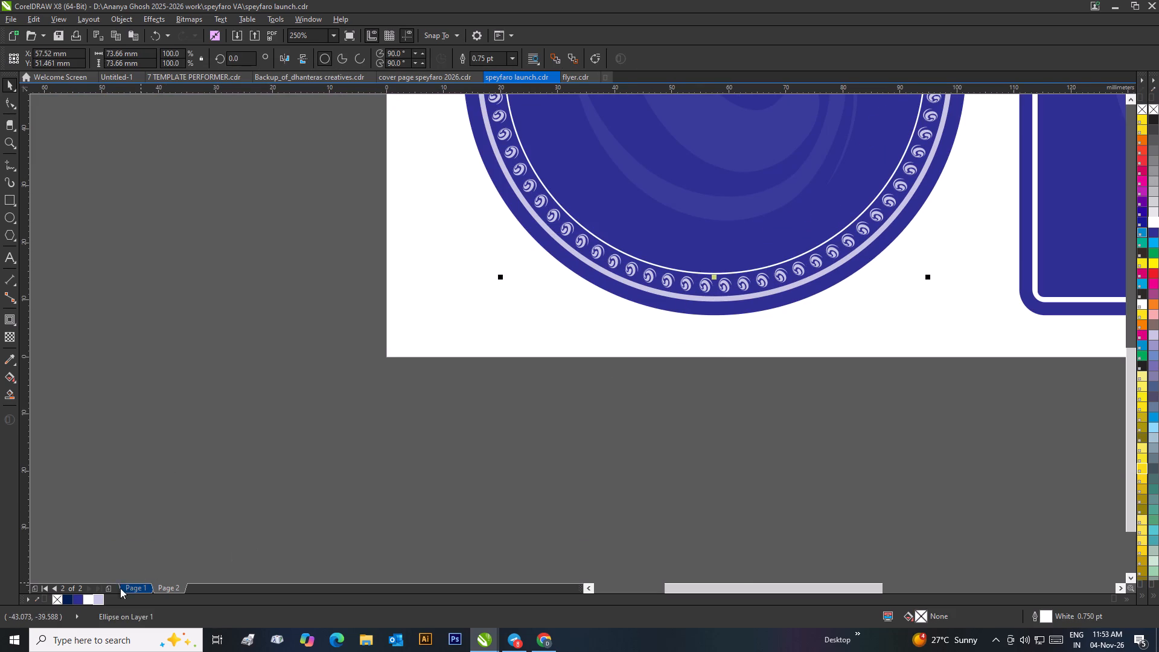
right_click(101, 598)
left_click_drag(267, 450, 273, 449)
scroll(570, 368, "down", 2)
scroll(633, 277, "up", 1)
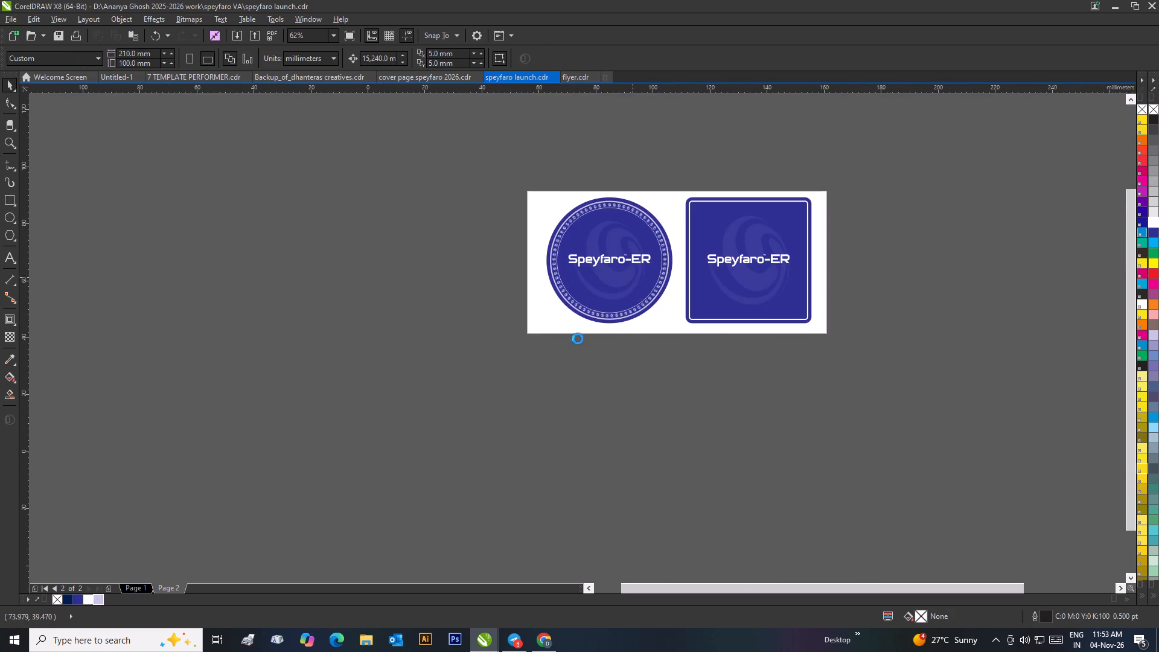
left_click(290, 295)
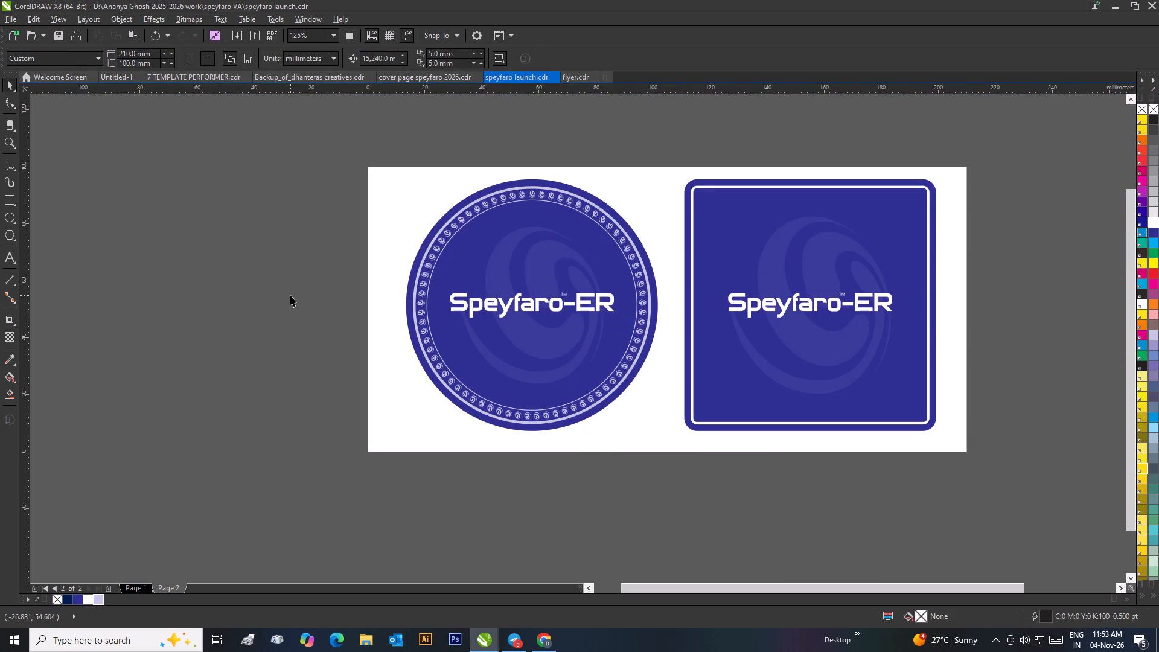
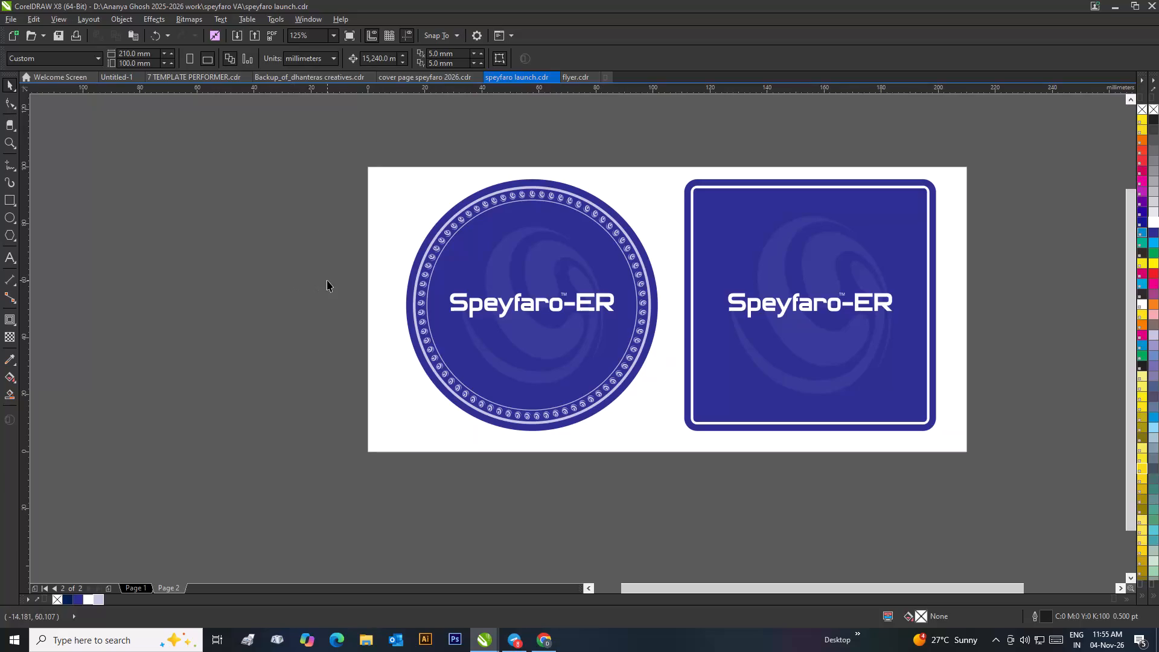
Examine the circular coaster's swirl ring and Speyfaro-ER wordmark up close and alongside the square coaster.
left_click(305, 284)
scroll(532, 302, "up", 1)
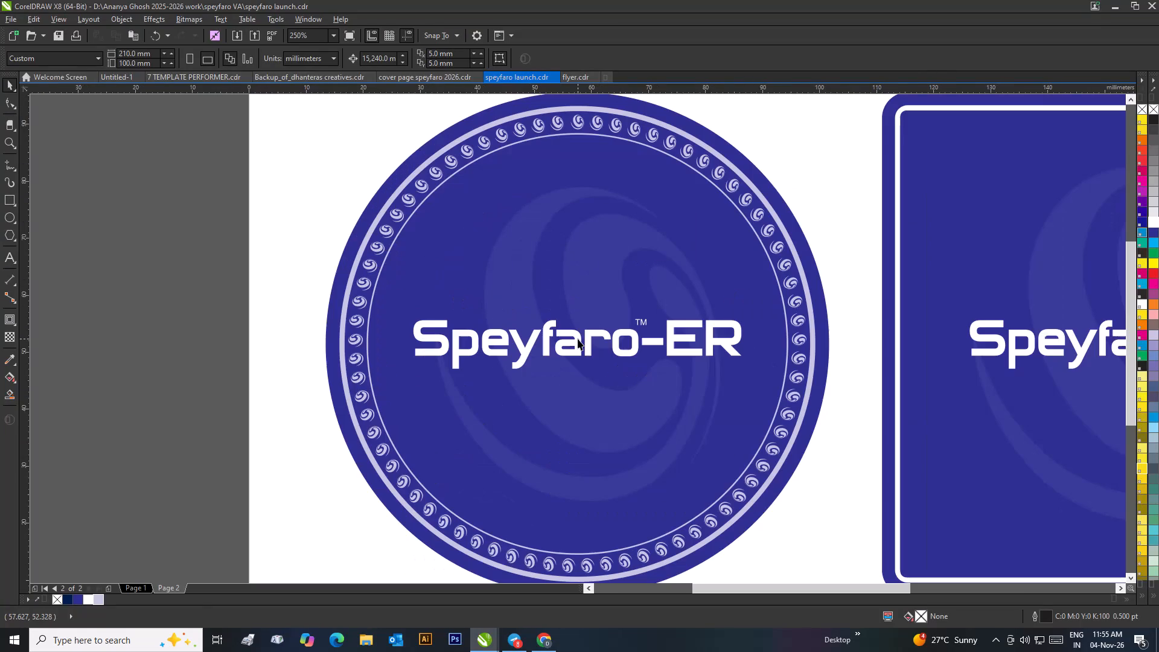
scroll(566, 341, "down", 1)
scroll(621, 341, "up", 1)
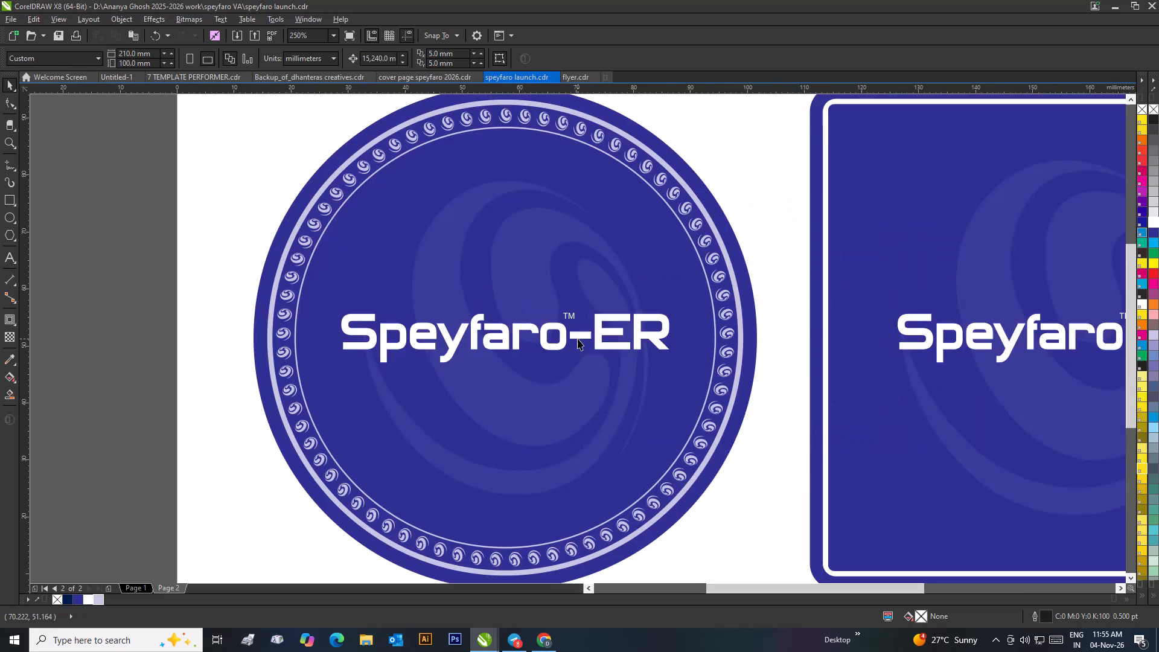
scroll(578, 339, "down", 1)
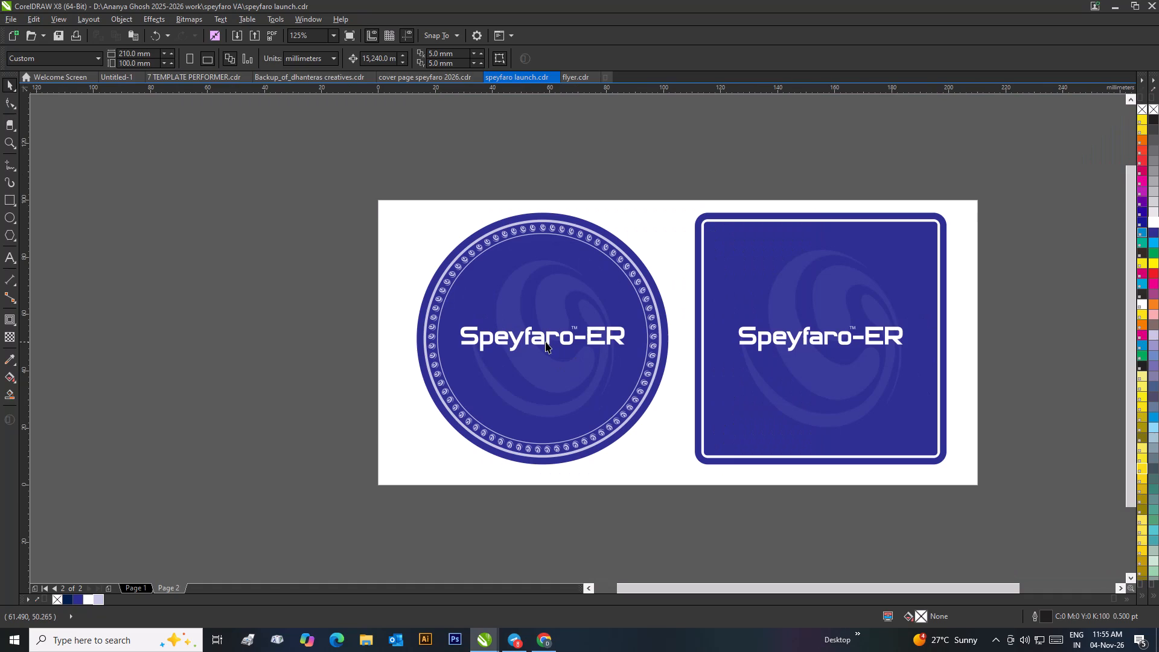
scroll(616, 340, "up", 1)
left_click(534, 332)
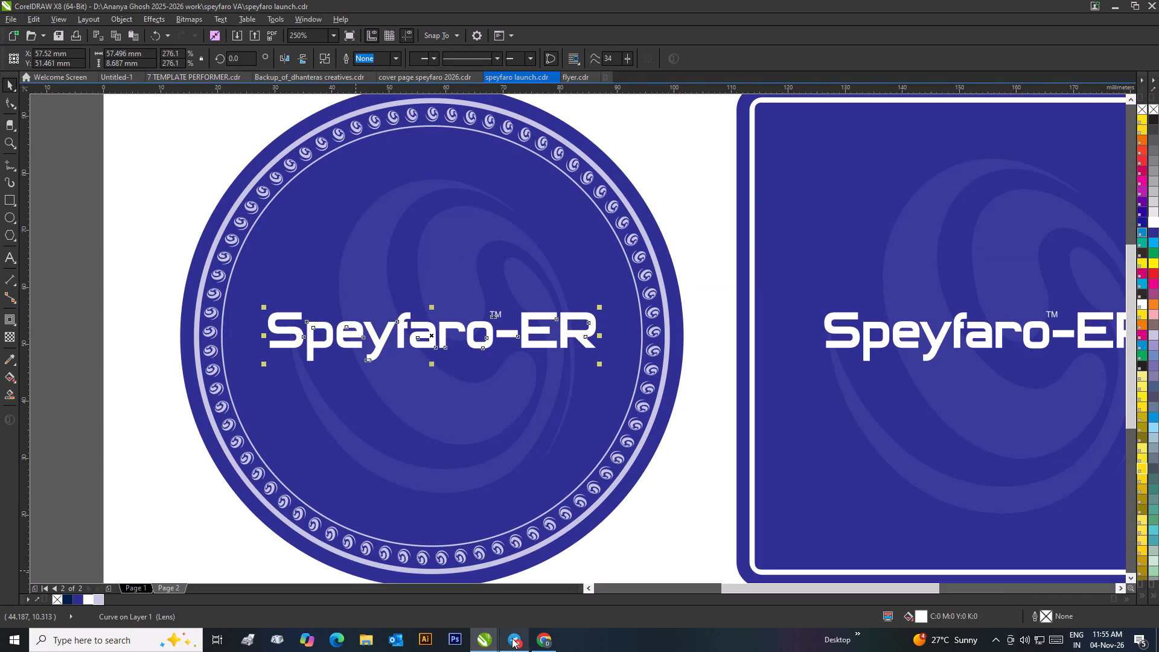
Inspect the Speyfaro-ER wordmark in the Dhanteras creatives file's footer strip and view its surrounding creatives.
left_click(419, 81)
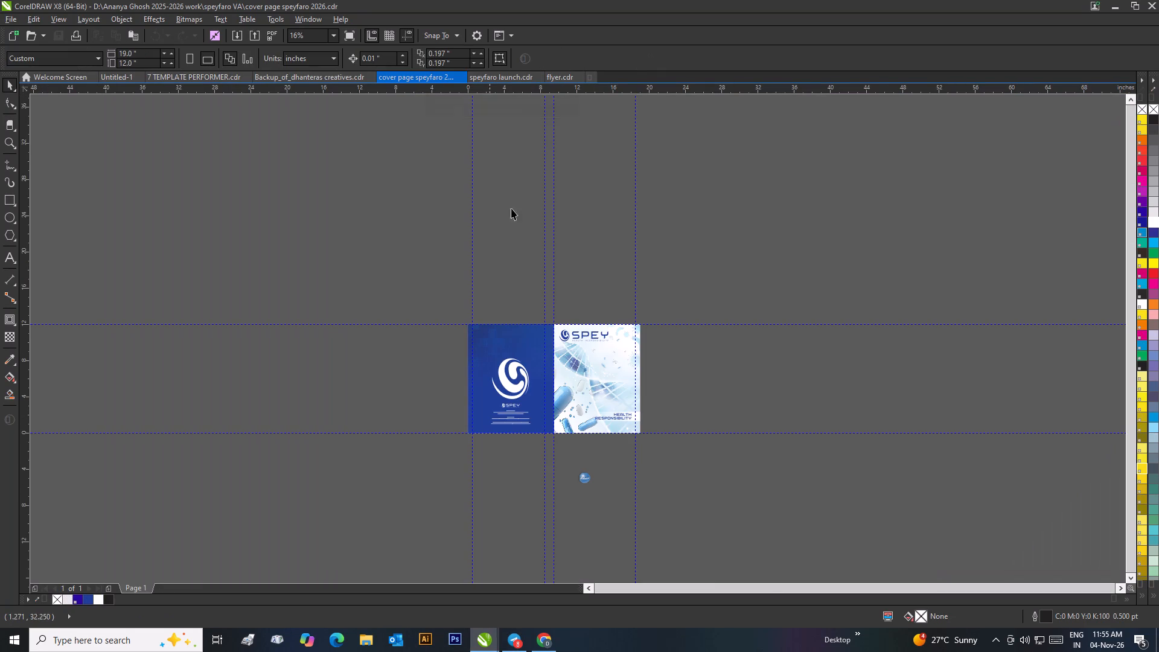
left_click(331, 78)
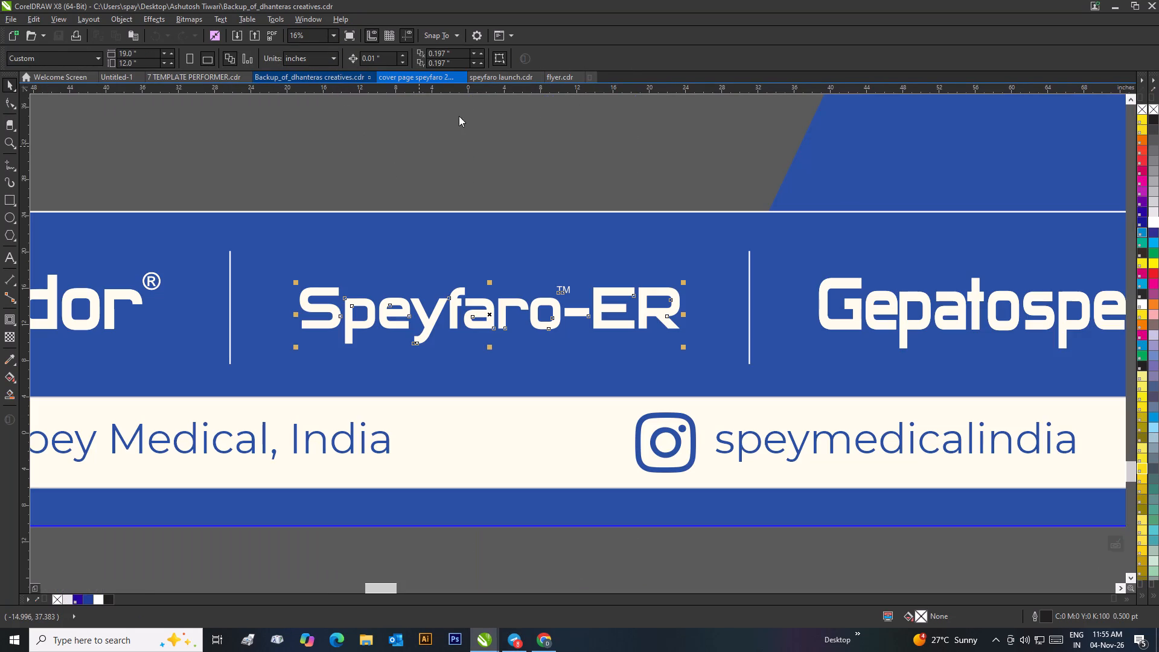
right_click(455, 305)
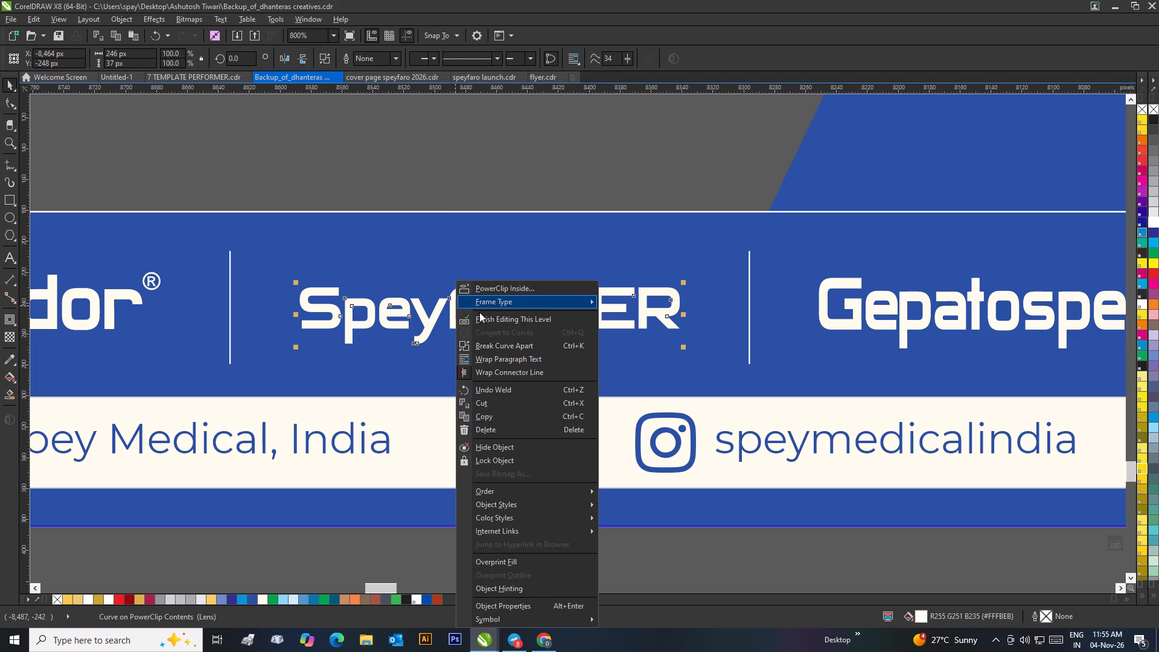
left_click(354, 554)
left_click(613, 304)
double_click(601, 310)
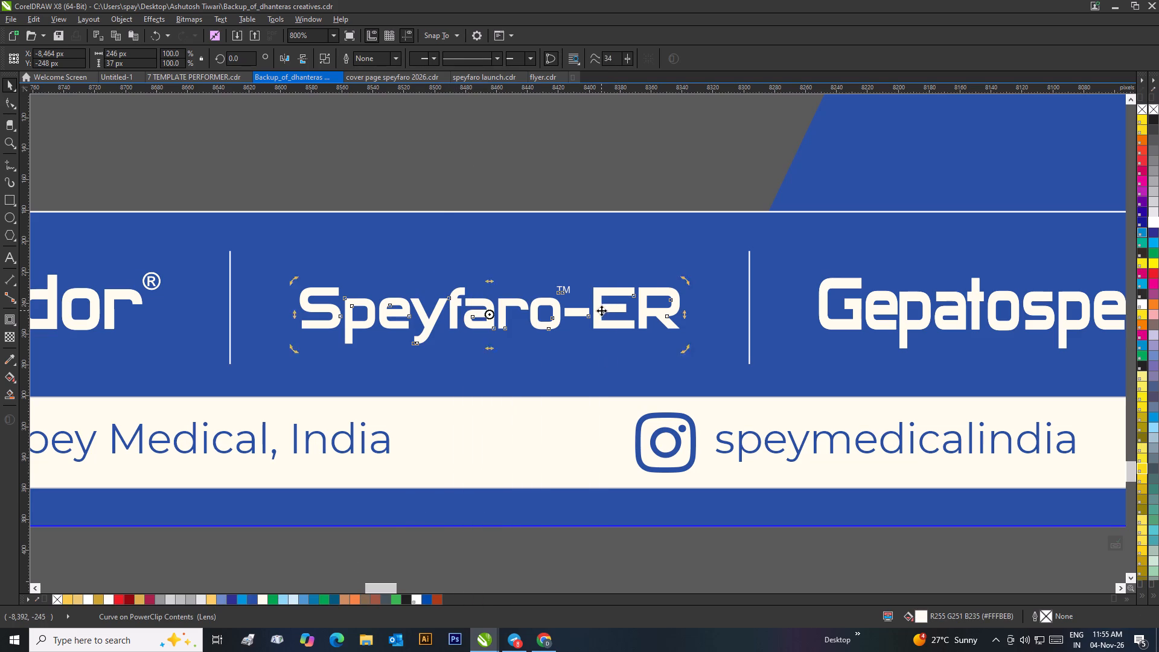
left_click(601, 310)
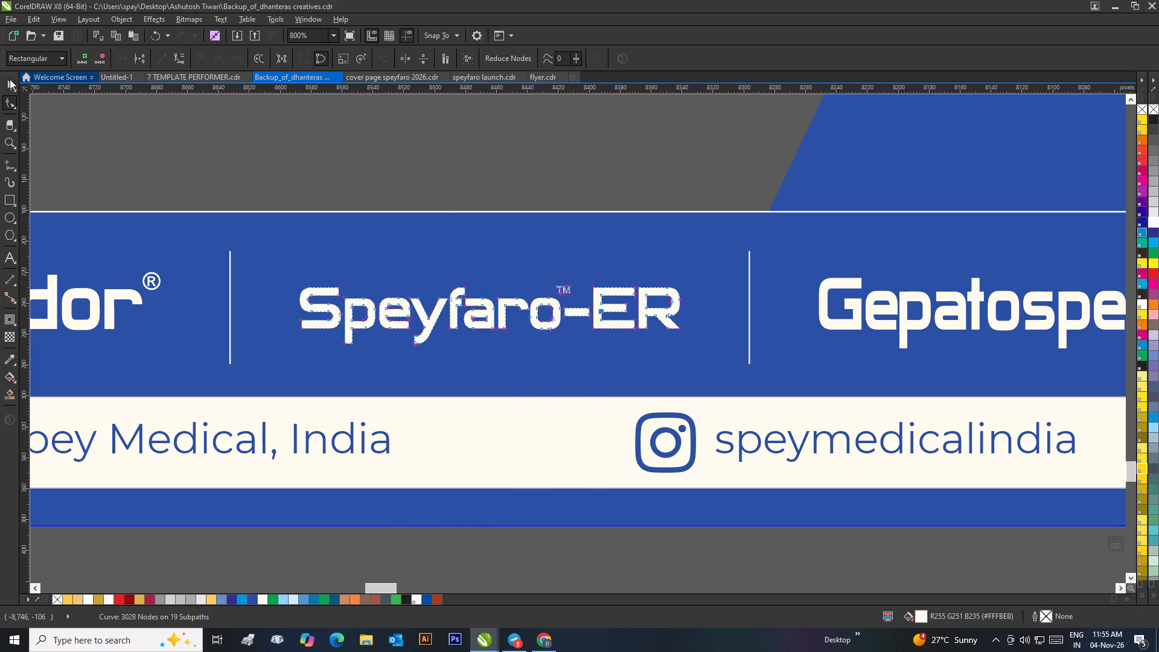
left_click(9, 80)
left_click_drag(317, 158, 324, 165)
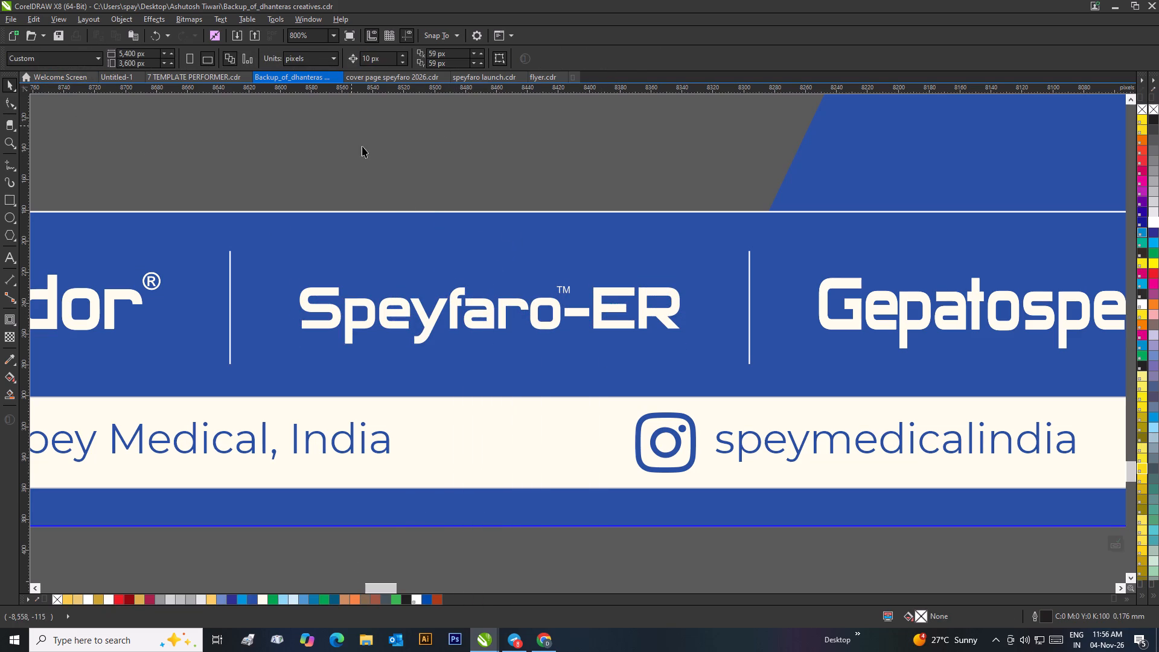
left_click(306, 439)
scroll(311, 438, "down", 3)
scroll(609, 326, "down", 2)
left_click(576, 340)
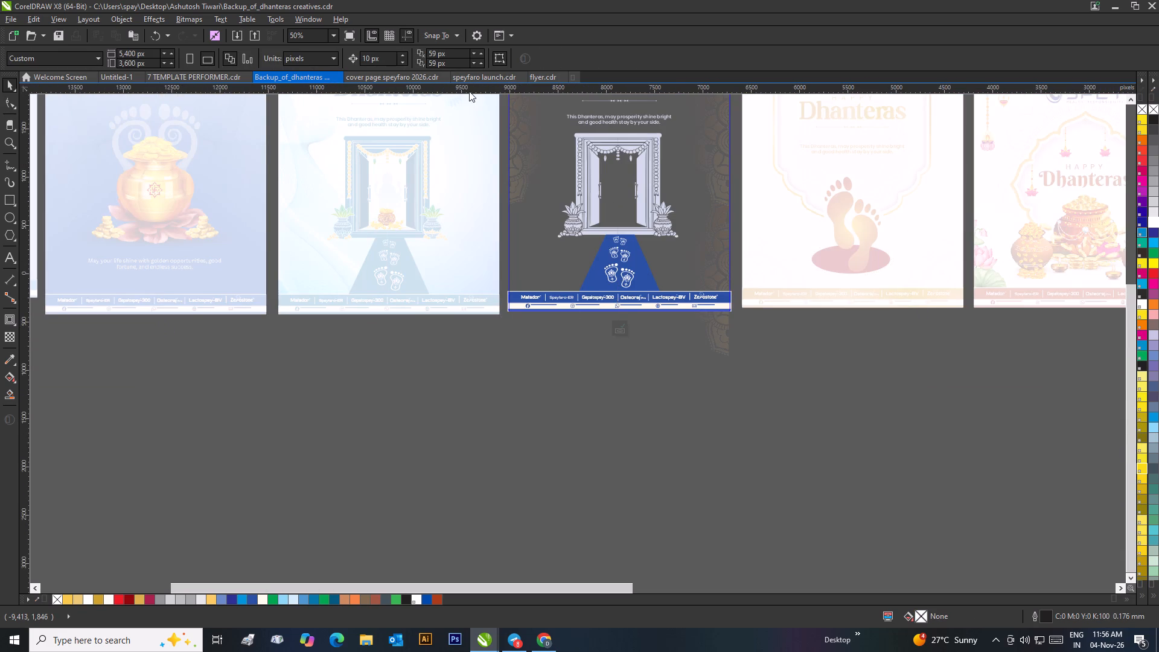
Go back to the speyfaro launch file, view the launch flyer on page 1, and return to the coasters on page 2.
left_click(476, 75)
scroll(425, 329, "down", 3)
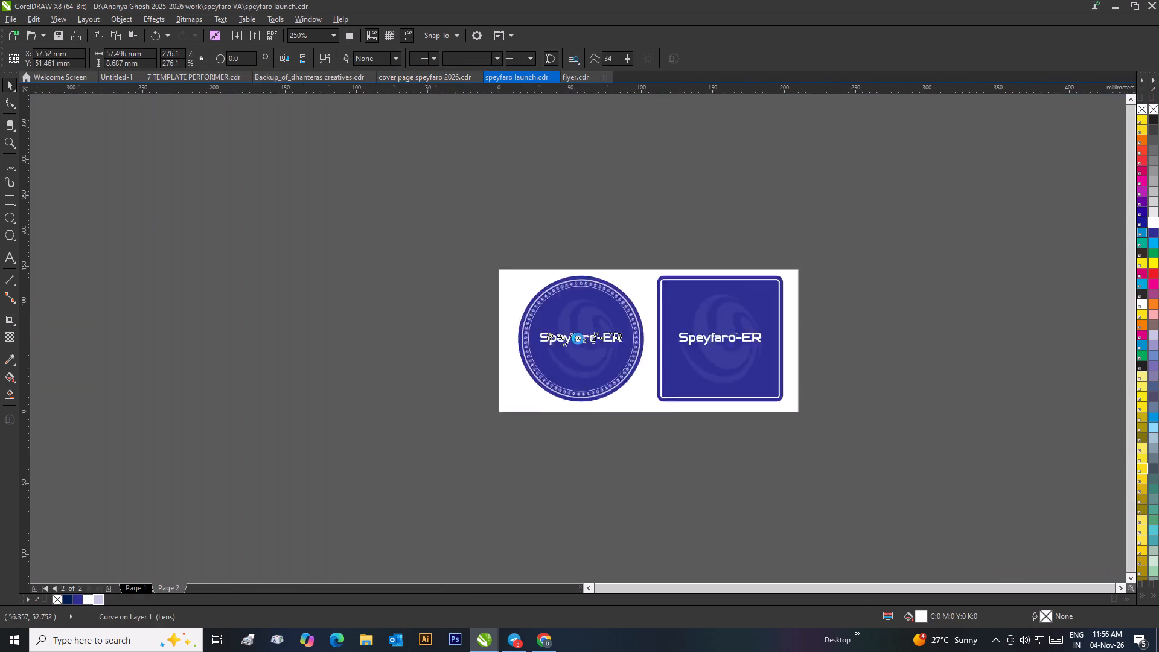
scroll(614, 345, "down", 3)
left_click(138, 587)
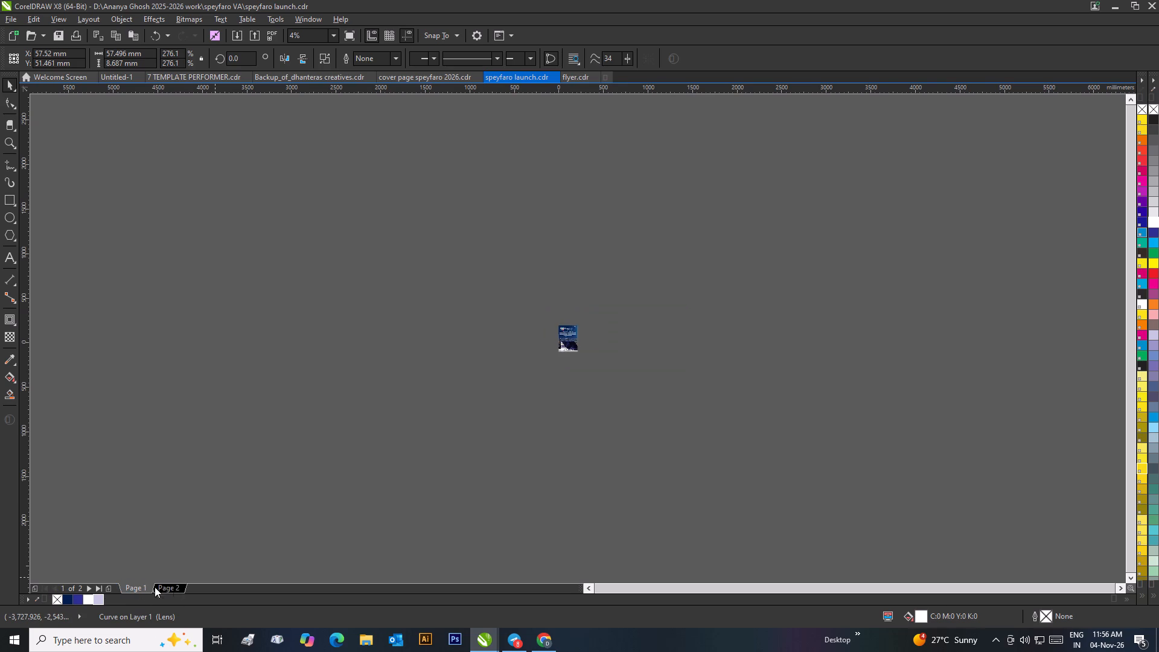
scroll(525, 351, "up", 3)
scroll(906, 199, "up", 3)
scroll(564, 345, "down", 3)
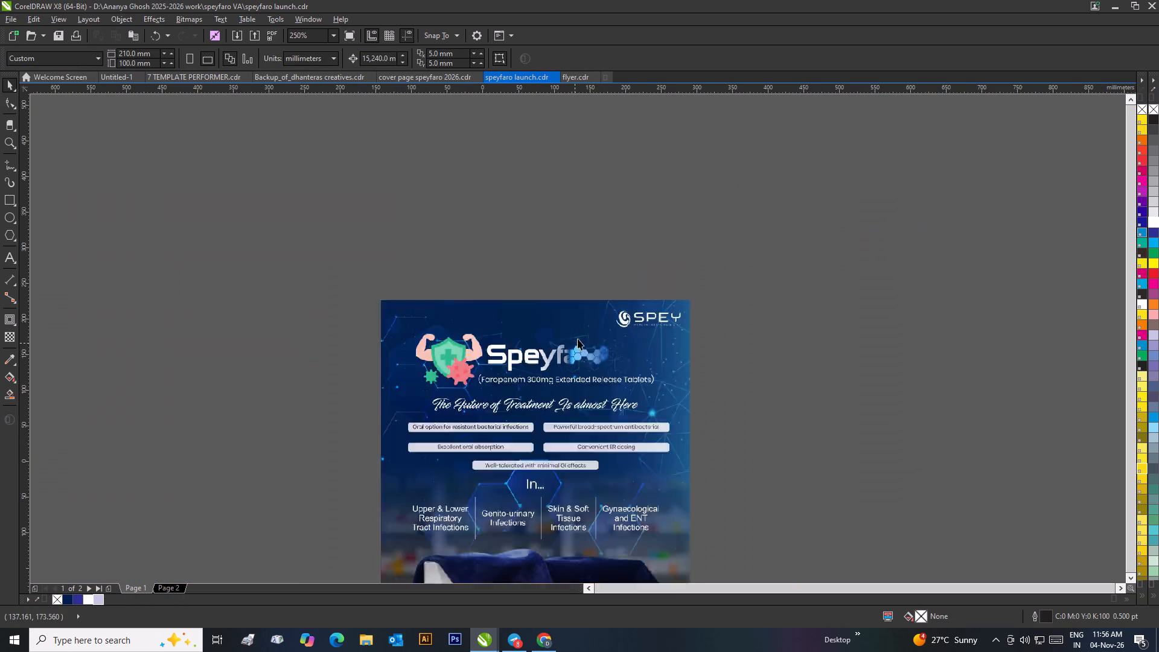
left_click(173, 589)
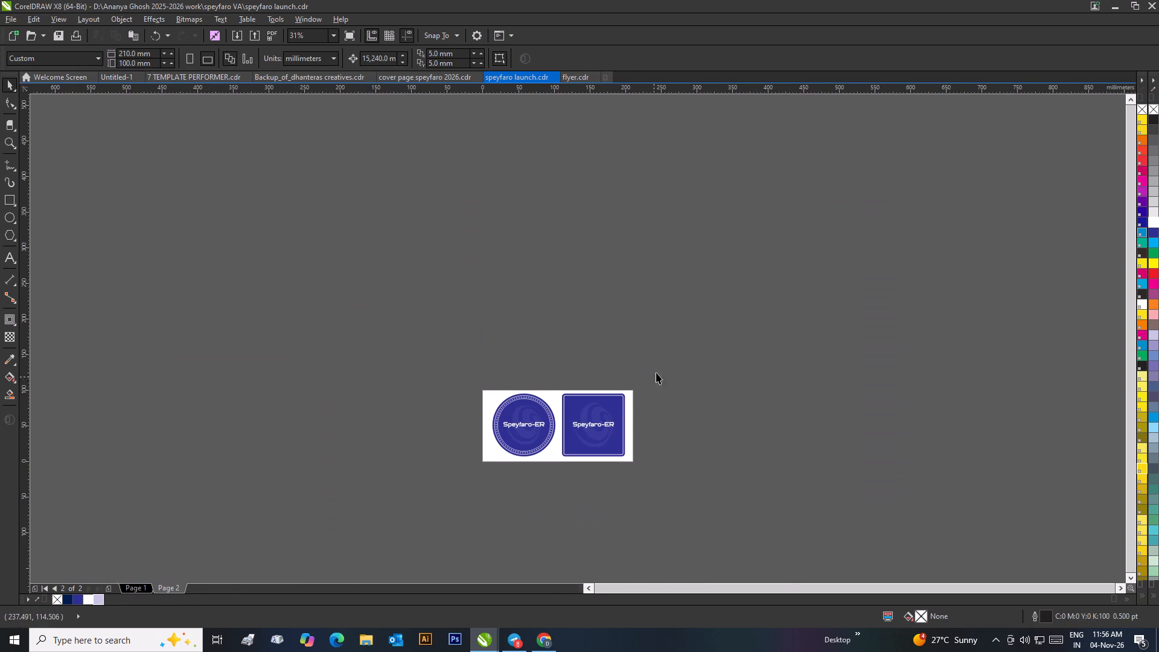
Group all objects of the circular and square coasters on page 2 into a single group.
left_click_drag(663, 363, 465, 500)
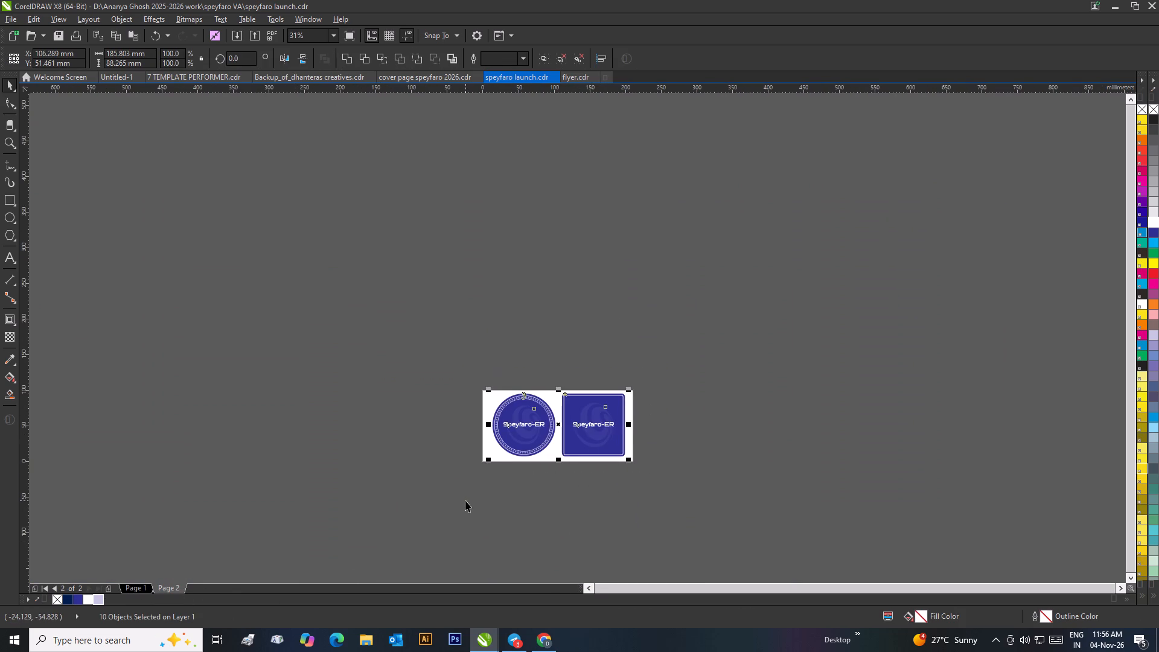
key("ctrl+g")
Bring up the object commands for the grouped coasters.
right_click(598, 412)
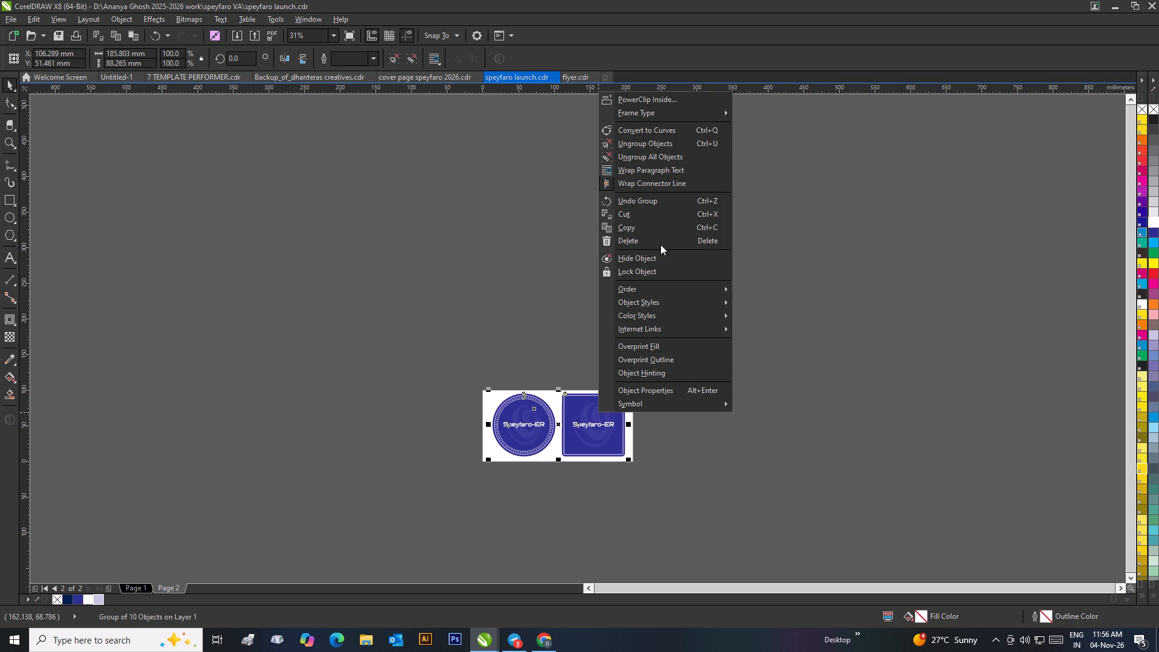
Copy the group containing the round and square Speyfaro-ER coaster designs on page 2.
left_click(626, 223)
left_click(622, 232)
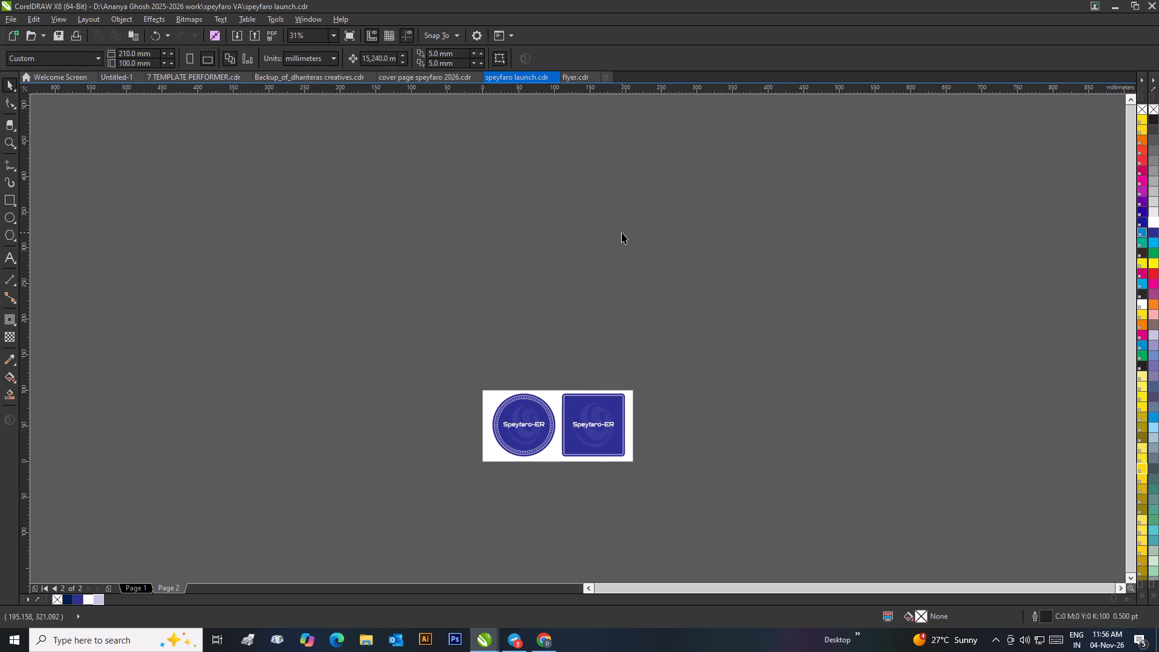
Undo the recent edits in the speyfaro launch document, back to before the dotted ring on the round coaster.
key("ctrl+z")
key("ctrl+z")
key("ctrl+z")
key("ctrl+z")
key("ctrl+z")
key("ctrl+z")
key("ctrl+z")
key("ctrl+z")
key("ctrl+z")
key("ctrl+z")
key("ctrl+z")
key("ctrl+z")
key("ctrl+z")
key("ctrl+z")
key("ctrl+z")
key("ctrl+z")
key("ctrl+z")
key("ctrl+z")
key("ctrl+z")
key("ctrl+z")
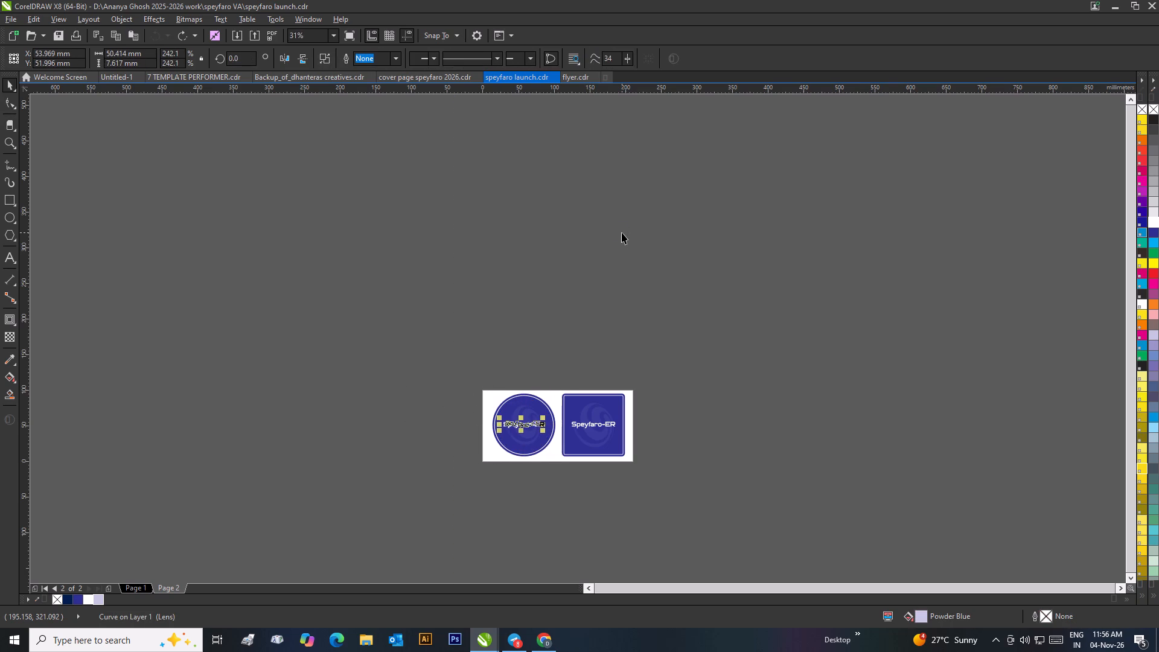
Create a new document and paste the copied coaster designs into it.
key("ctrl+n")
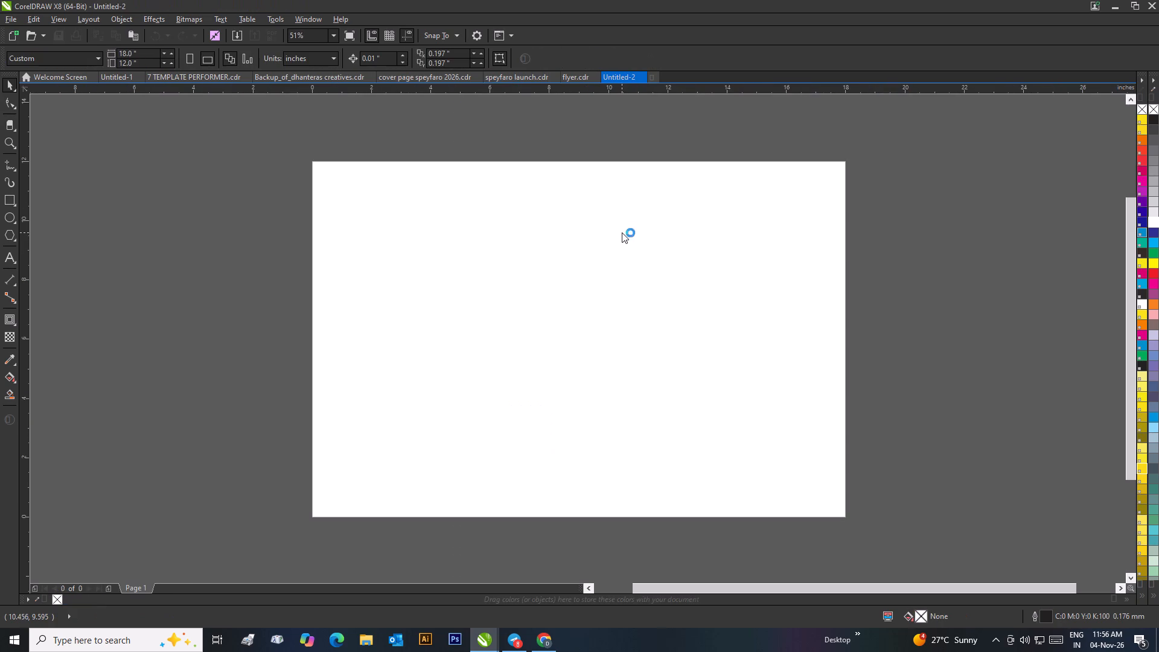
scroll(626, 250, "down", 3)
key("ctrl+v")
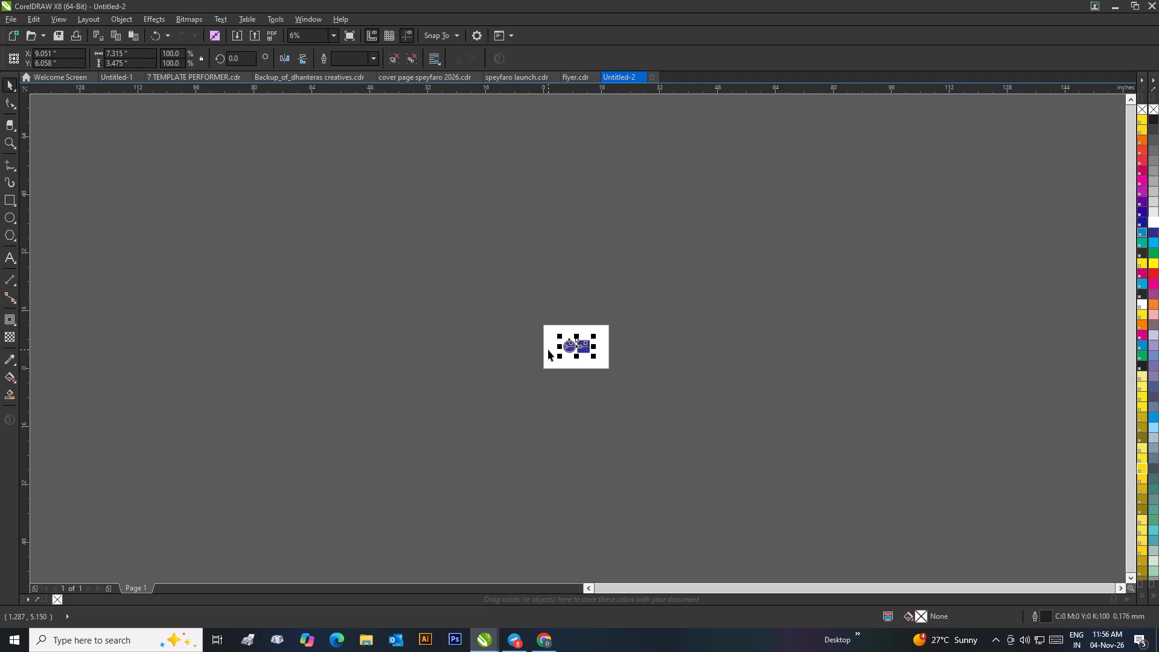
Enlarge the pasted coaster group to about 15.66 by 7.44 inches and position it centrally on the page.
scroll(557, 352, "up", 2)
left_click_drag(488, 264, 752, 362)
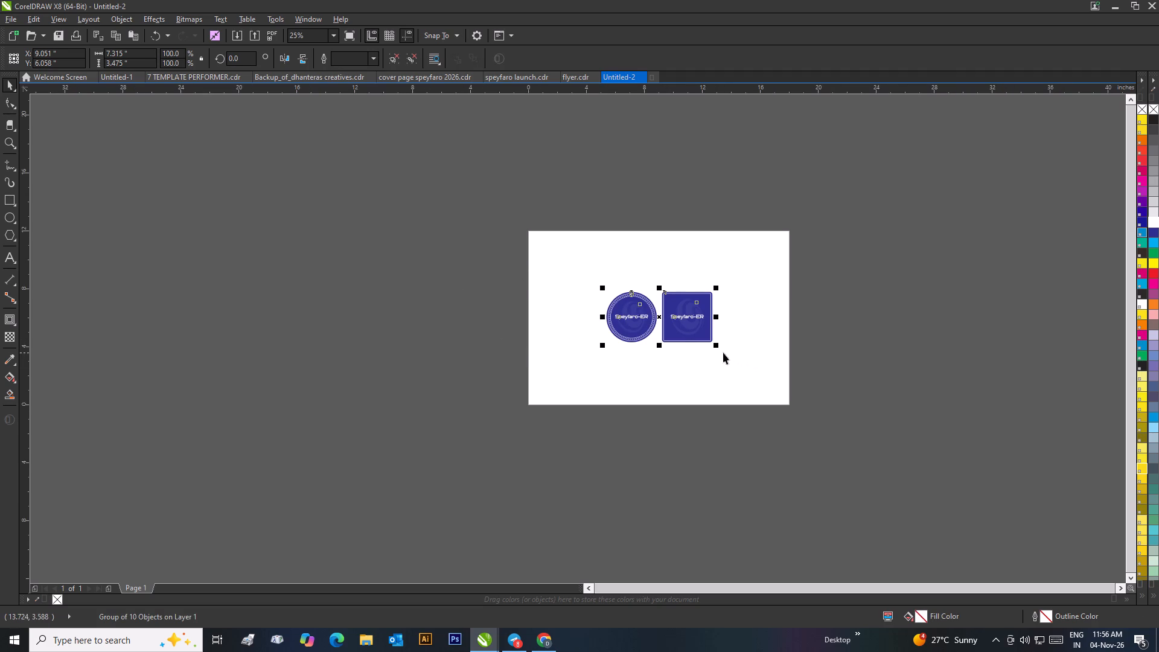
left_click_drag(717, 348, 776, 430)
left_click_drag(726, 348, 676, 324)
left_click_drag(729, 350, 790, 402)
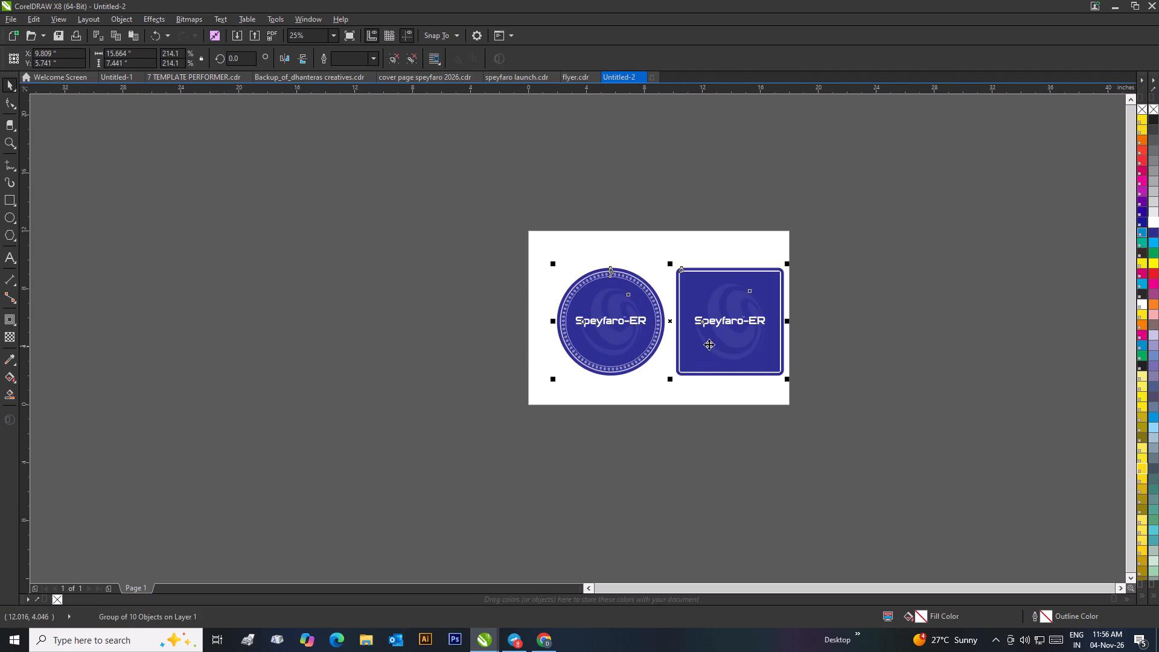
left_click_drag(725, 344, 715, 344)
left_click(817, 336)
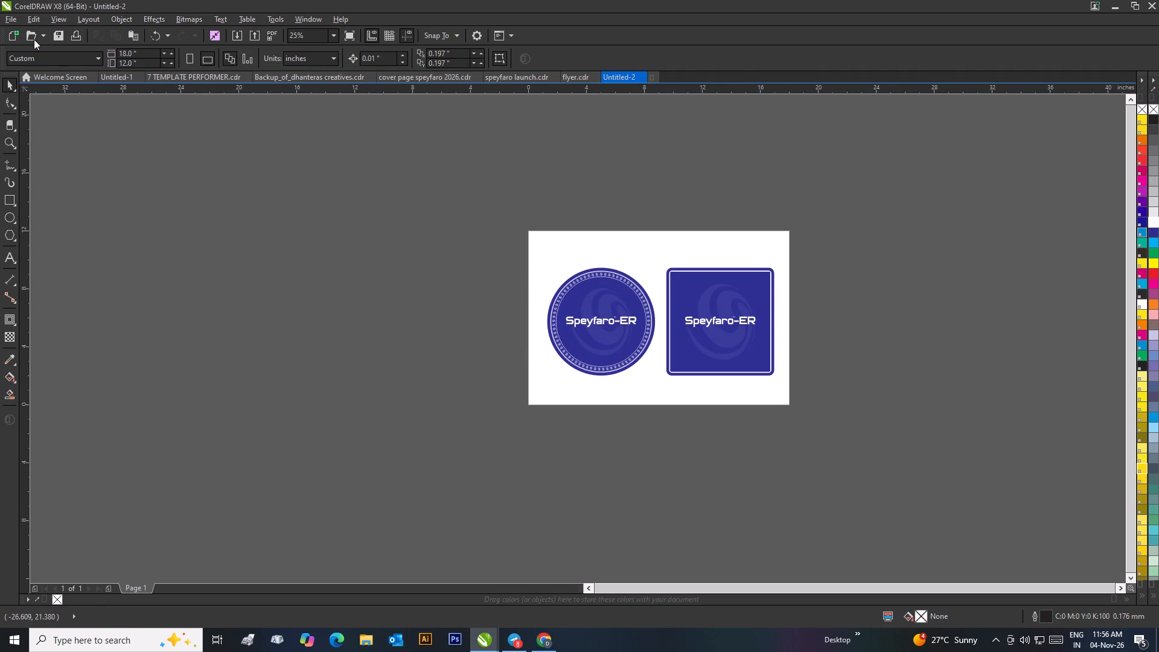
Save the new document in the LBL folder as a CorelDRAW file named "creative of tea coaster".
left_click(13, 21)
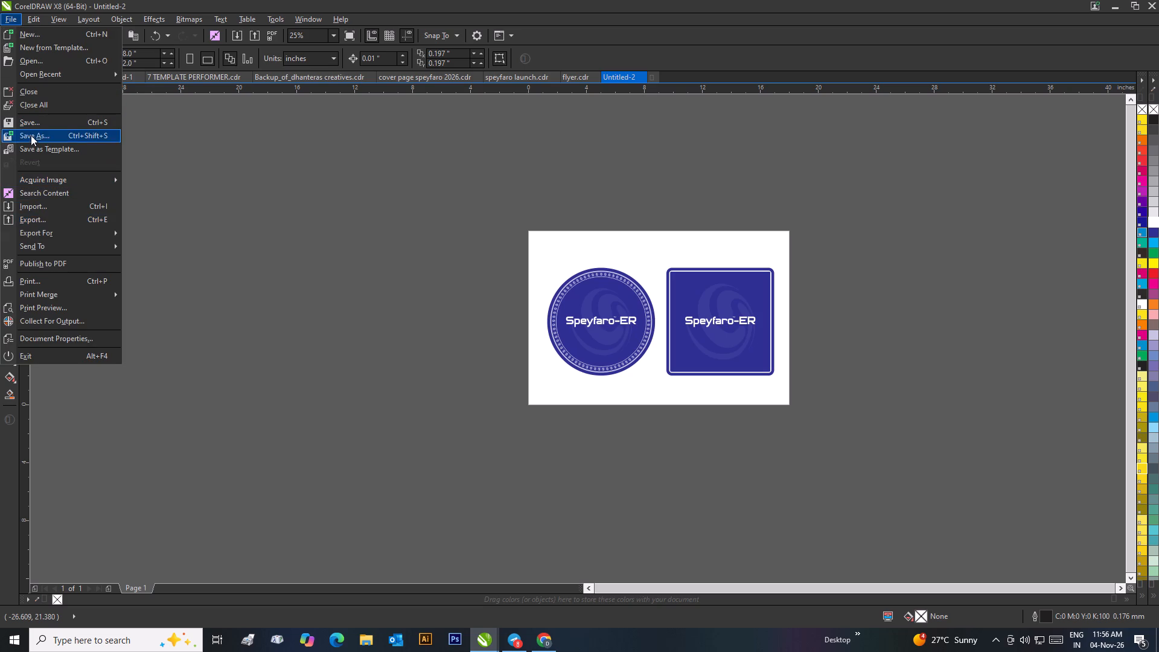
left_click(31, 134)
key("BackSpace")
type("creative")
key("space")
type("of")
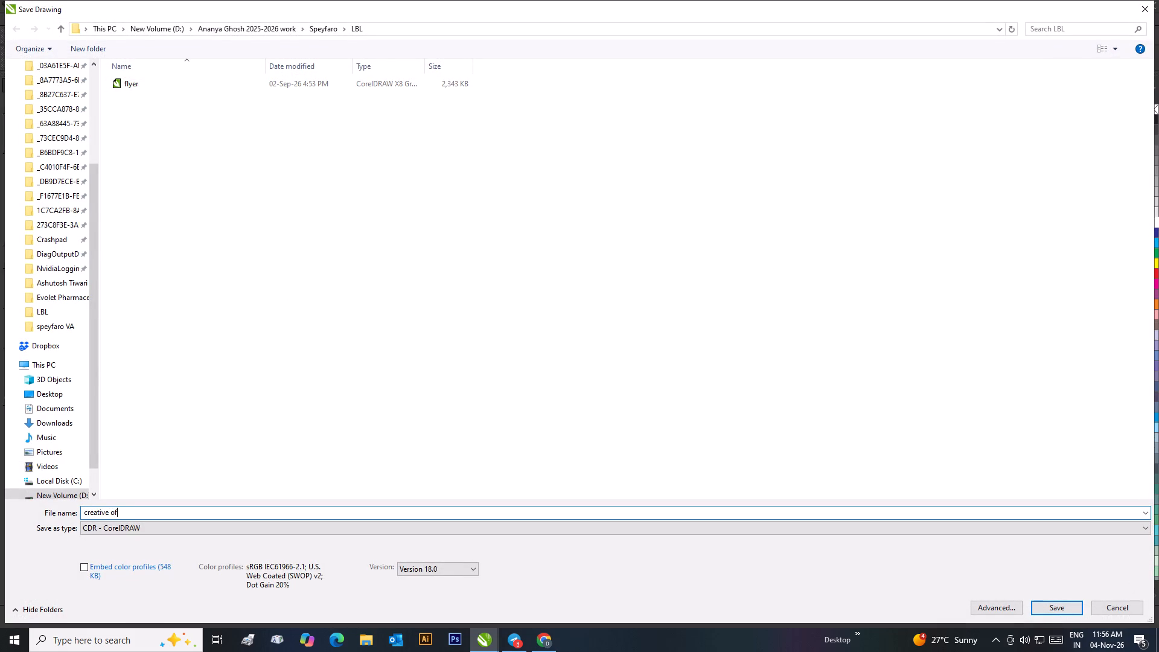
key("space")
type("tea c")
key("o")
key("a")
key("s")
type("ter")
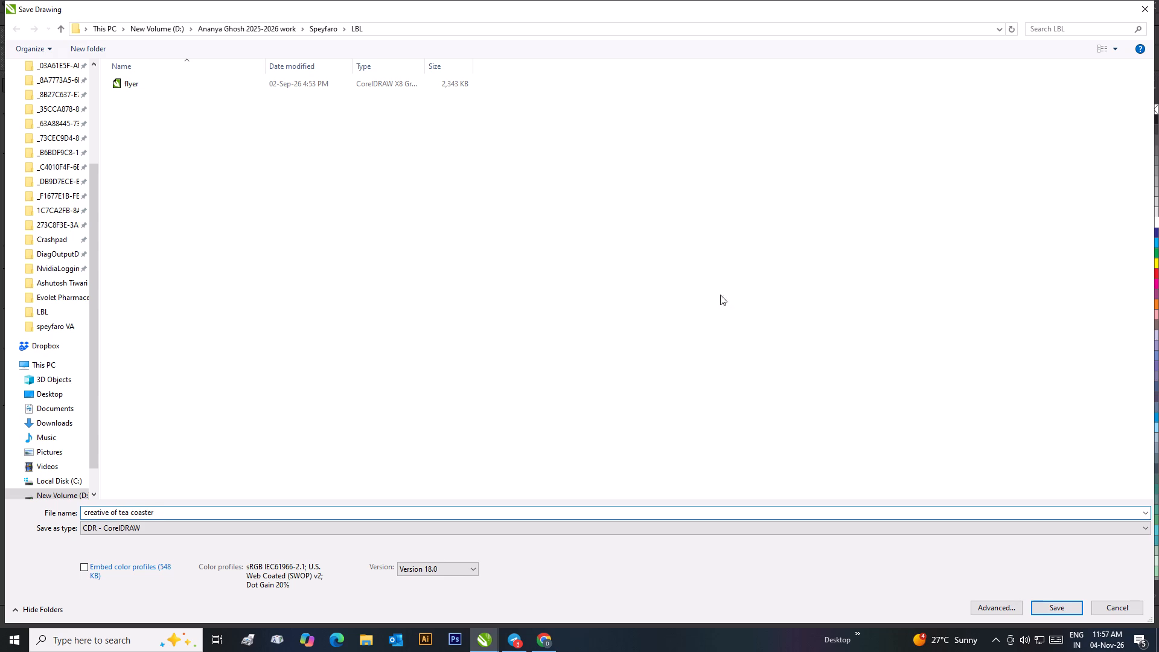
left_click(1056, 609)
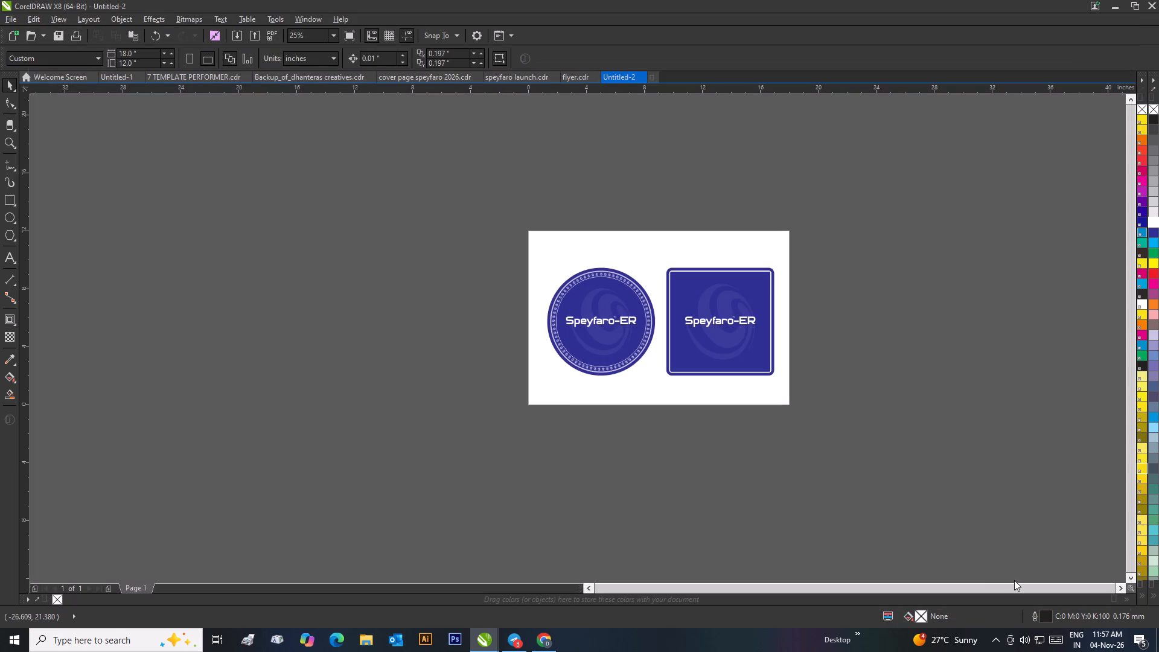
left_click(918, 427)
Close the flyer and speyfaro launch documents without saving their changes.
left_click(569, 77)
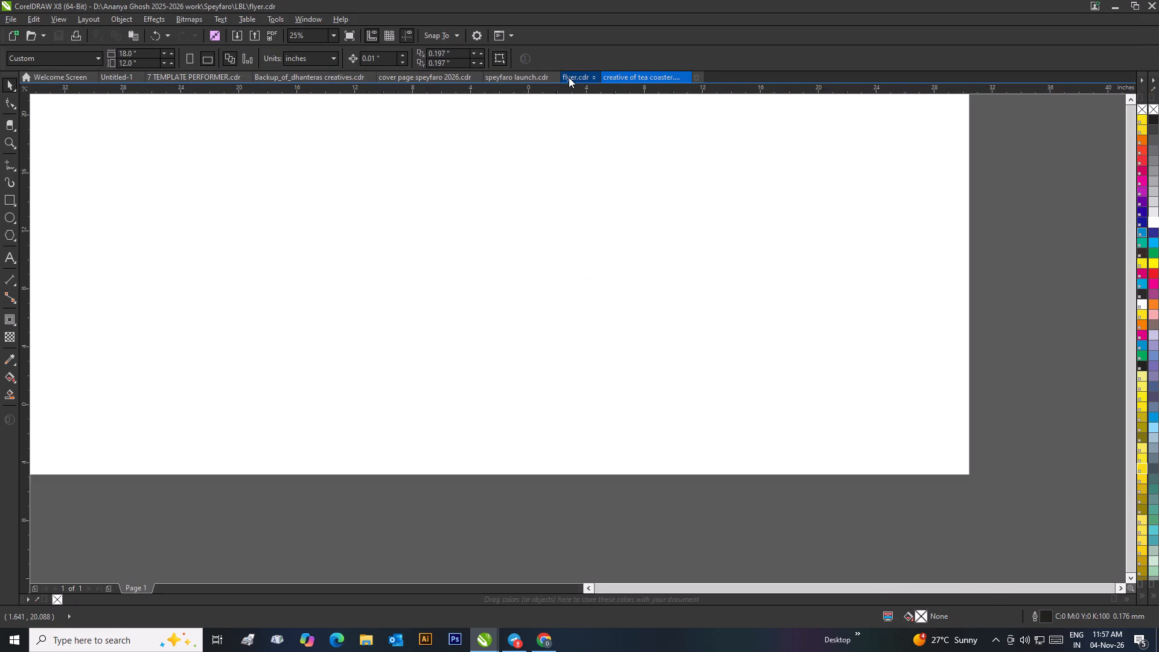
left_click(595, 79)
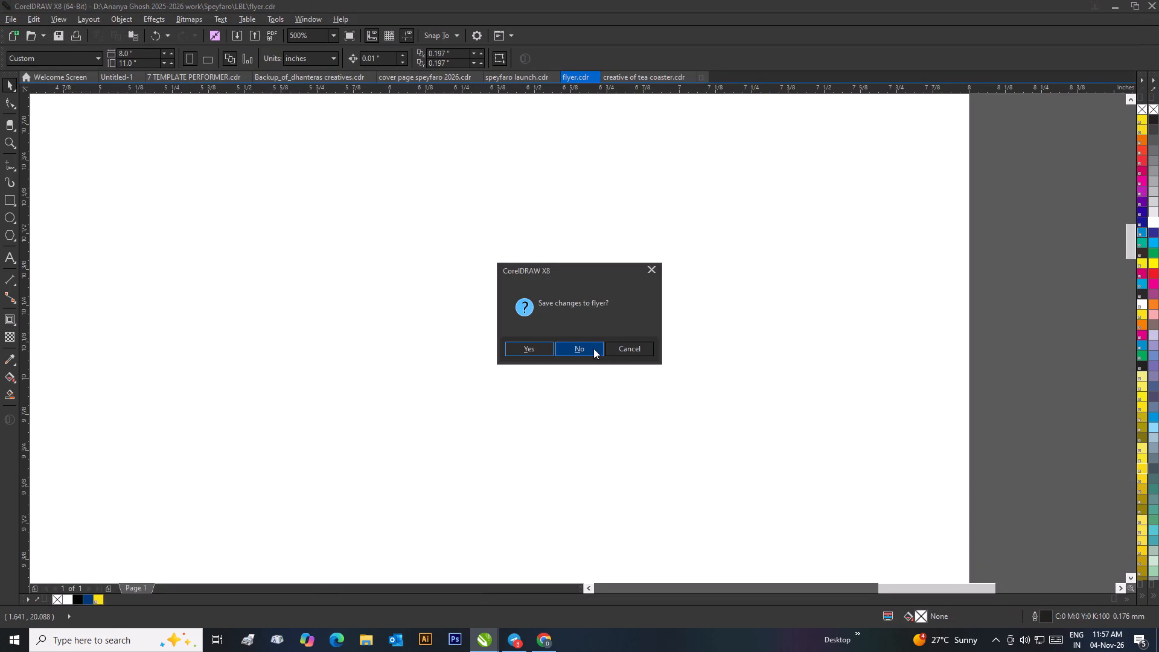
left_click(588, 348)
left_click(521, 77)
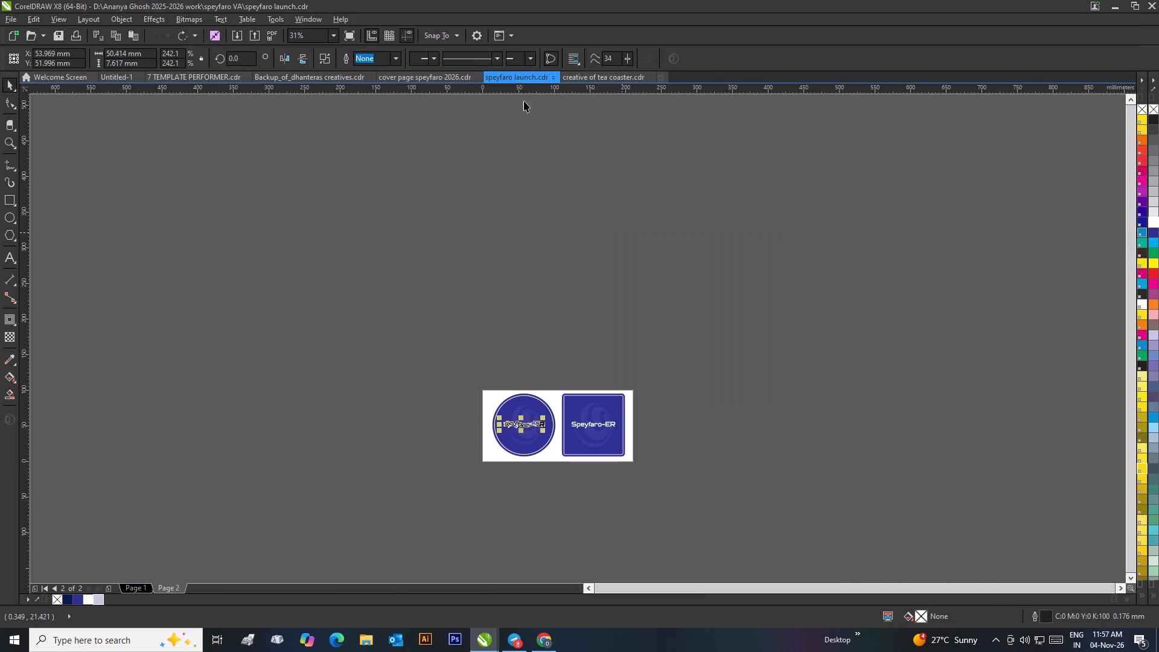
scroll(544, 269, "down", 3)
scroll(592, 382, "up", 1)
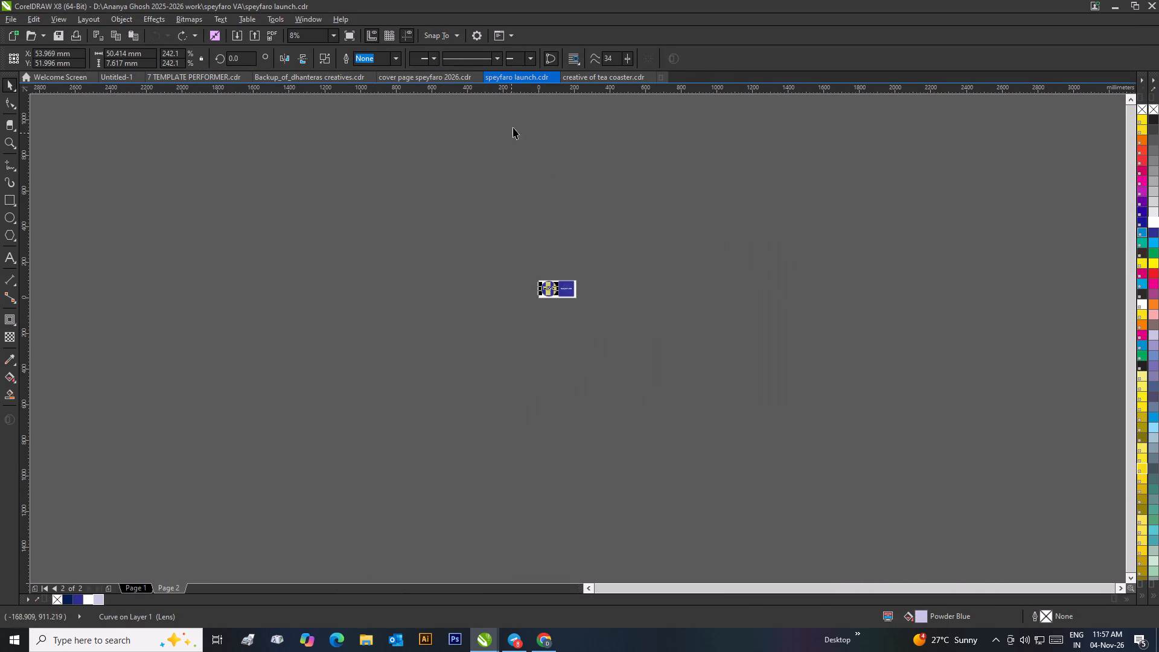
left_click(552, 77)
left_click(574, 345)
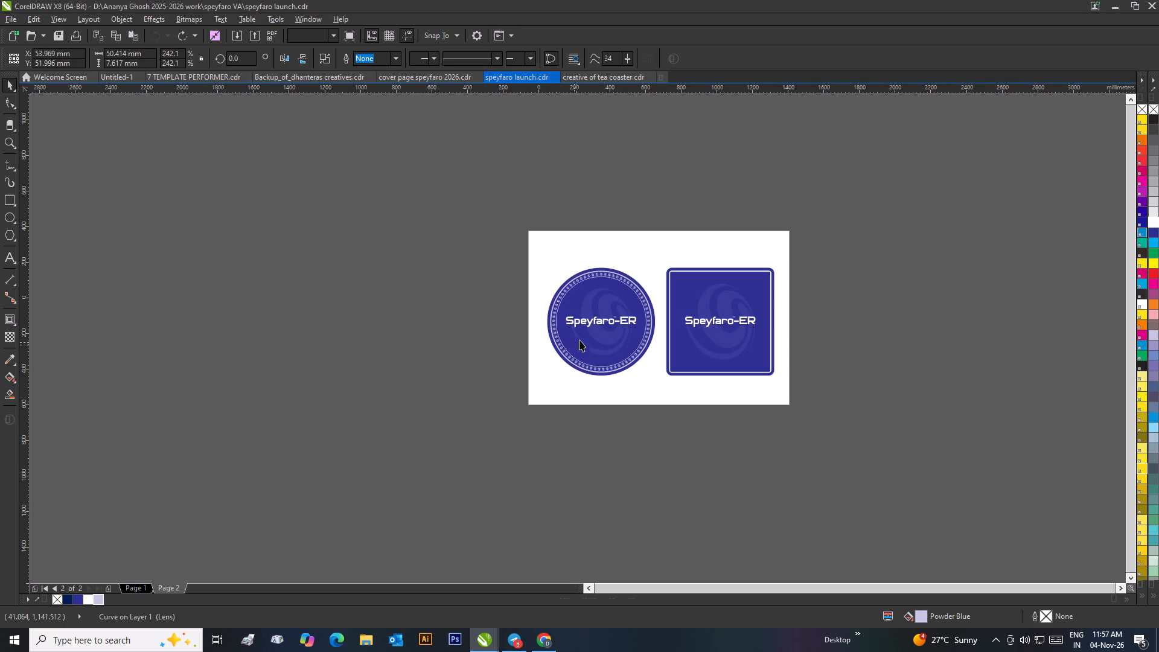
Close the cover page speyfaro 2026 document and the Backup_of_dhanteras creatives document, discarding any changes.
left_click(439, 81)
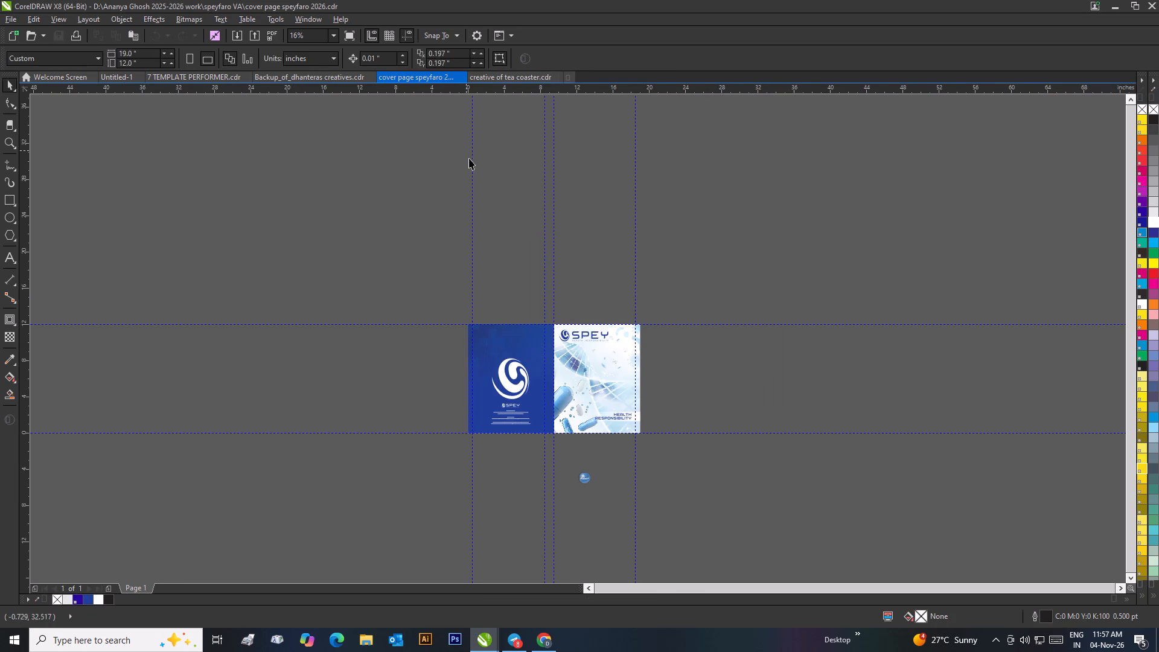
left_click(461, 75)
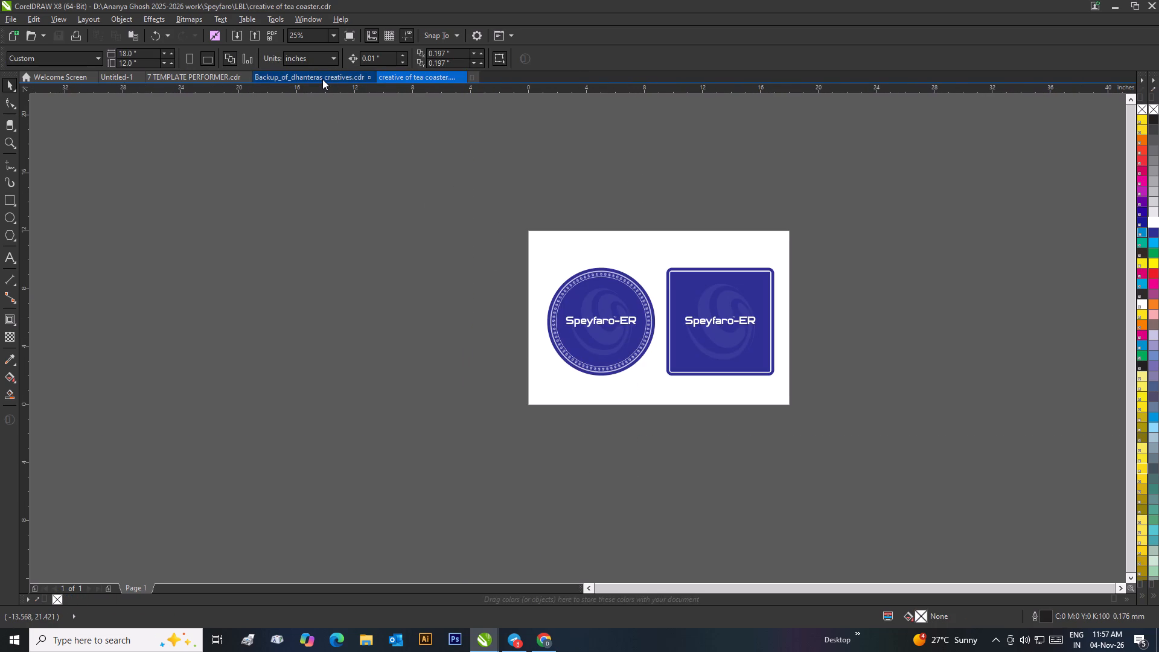
left_click(367, 77)
left_click(574, 342)
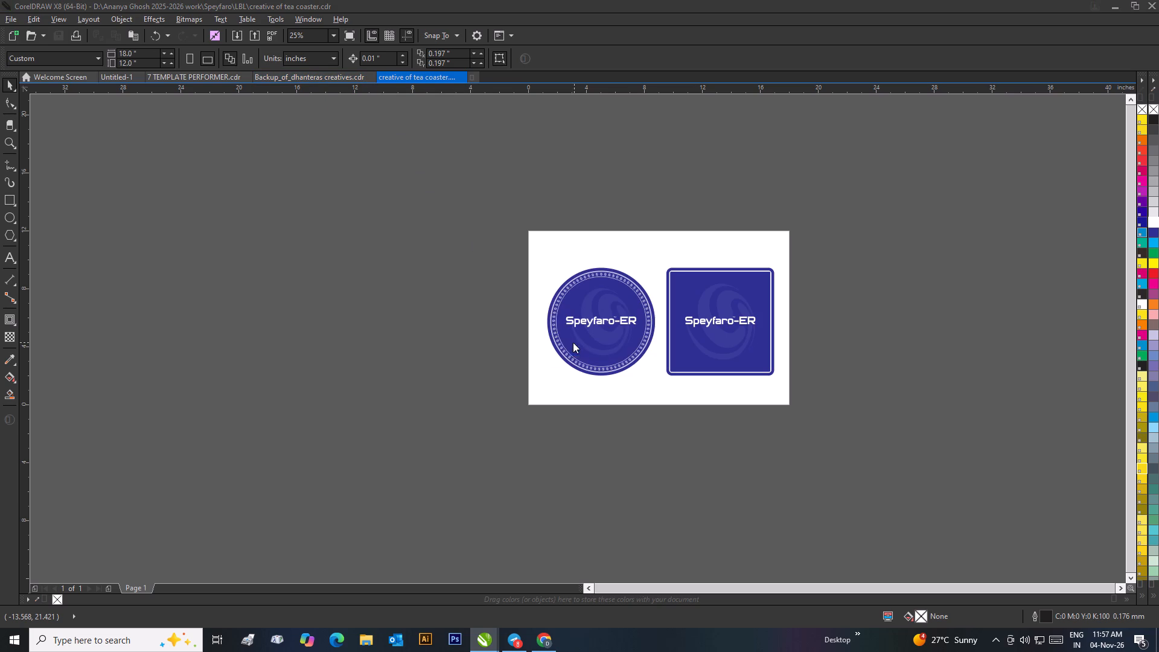
Look over the artwork in the 7 TEMPLATE PERFORMER document.
left_click(217, 73)
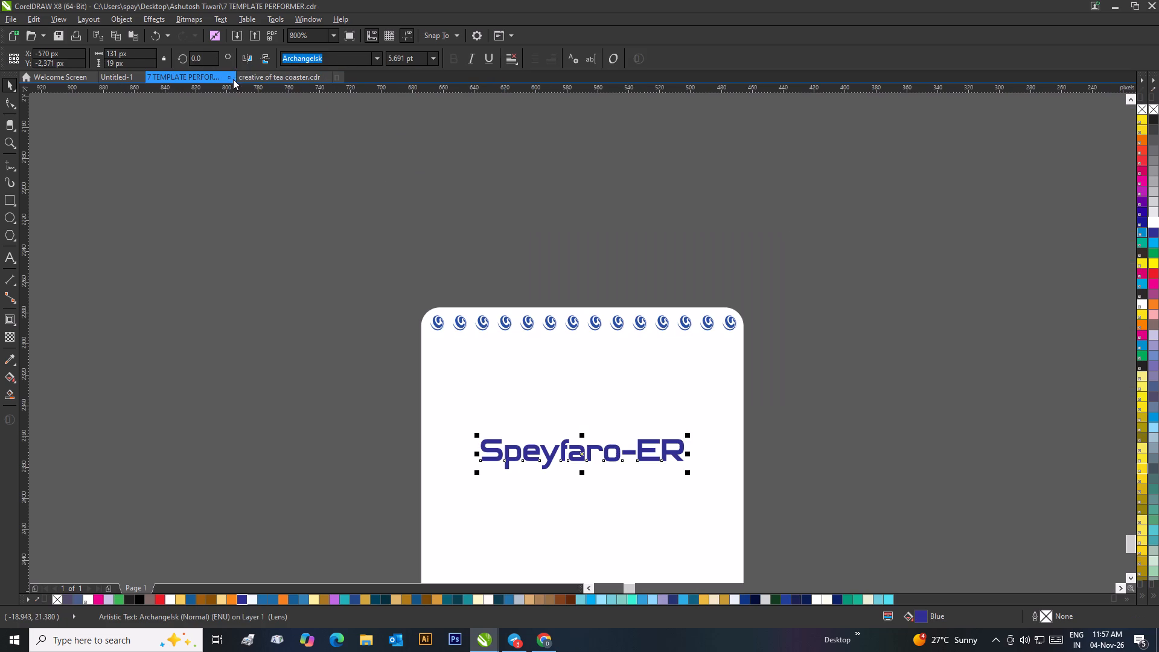
left_click(528, 191)
scroll(590, 298, "down", 3)
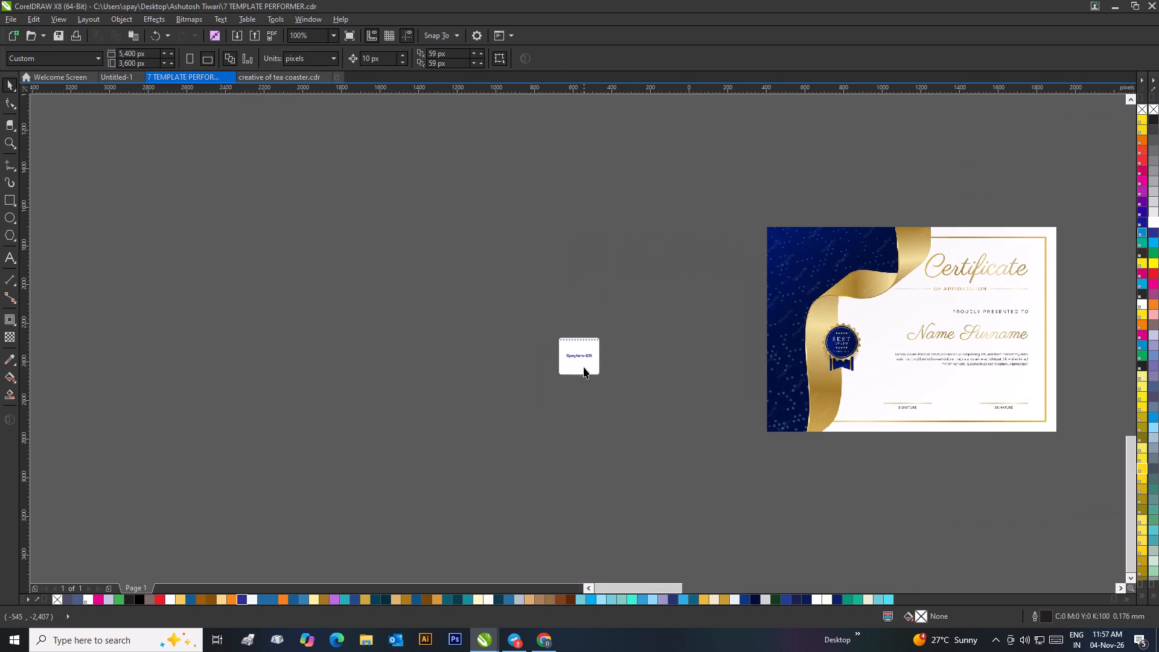
scroll(599, 377, "down", 2)
scroll(653, 328, "up", 2)
scroll(578, 337, "down", 3)
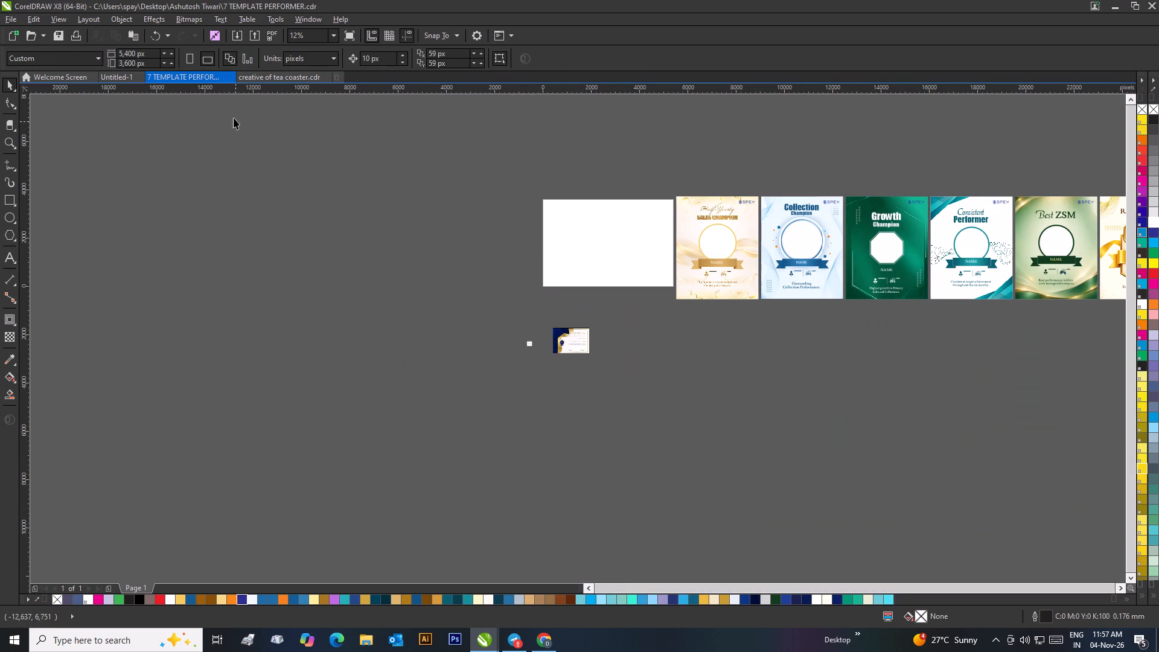
Close Untitled-1 without saving and return to the creative of tea coaster document.
left_click(120, 76)
left_click(136, 78)
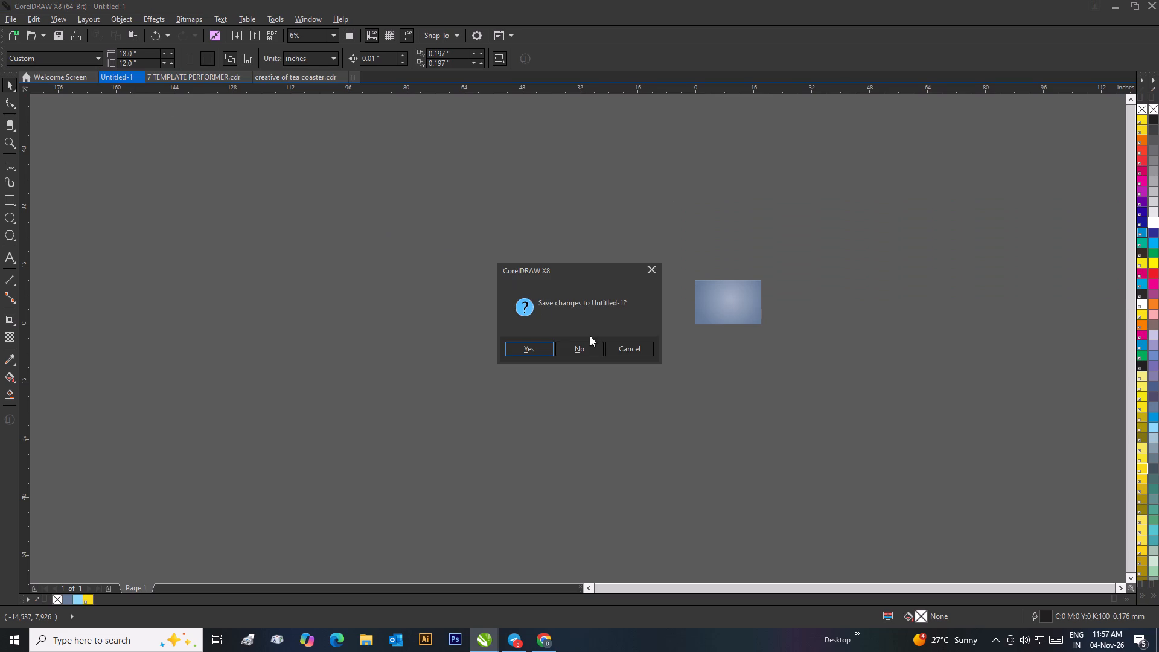
left_click(576, 343)
left_click(253, 75)
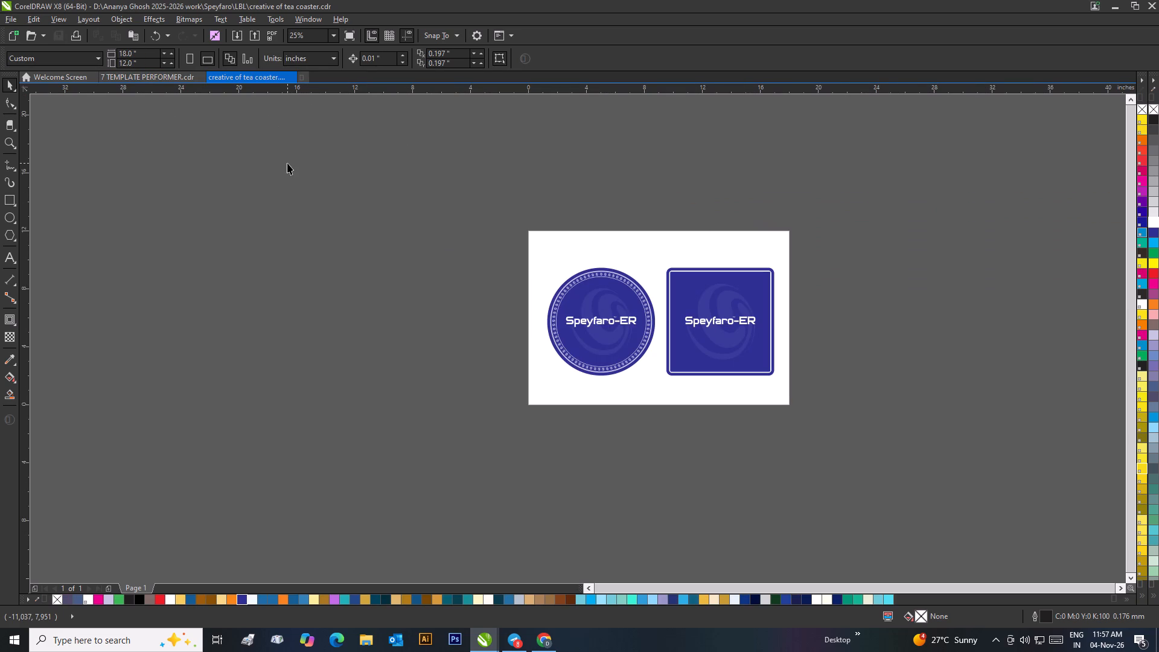
Open the Standee Speyfaro print drawing from the Standee folder inside the Speyfaro folder.
key("ctrl+o")
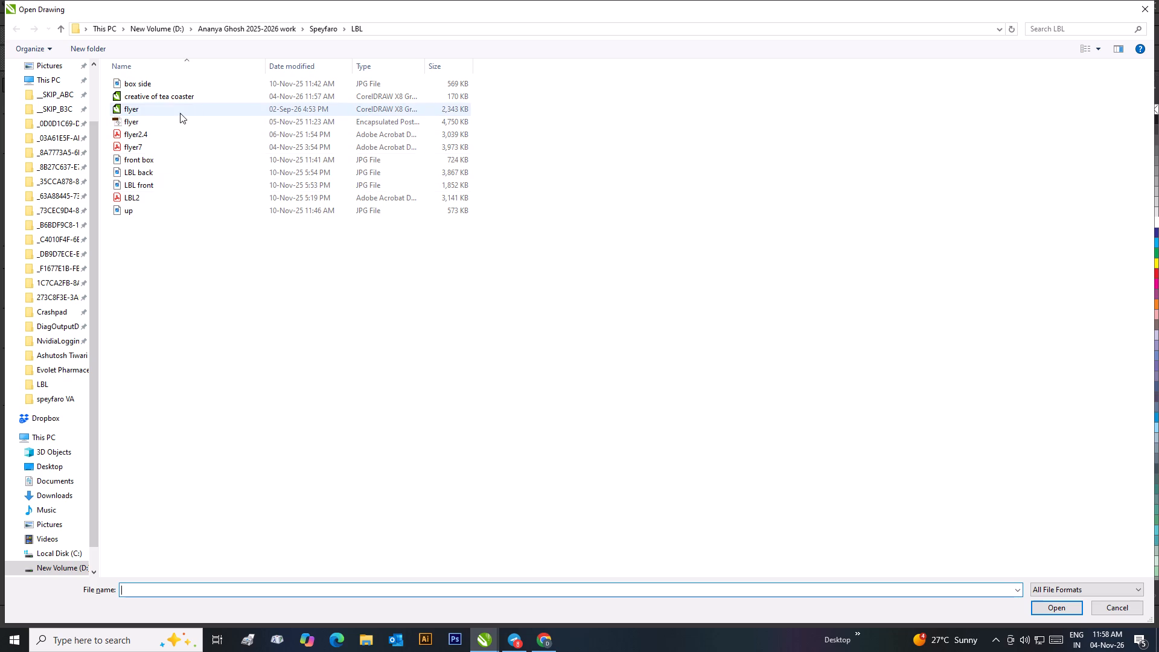
left_click(64, 28)
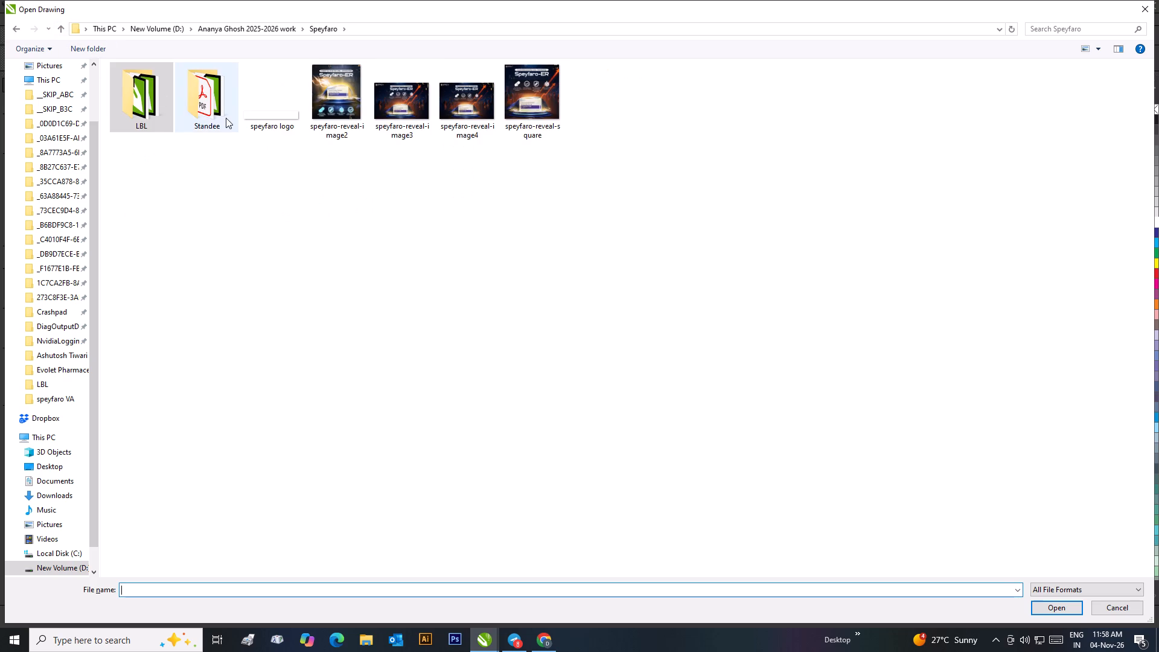
double_click(219, 112)
double_click(179, 83)
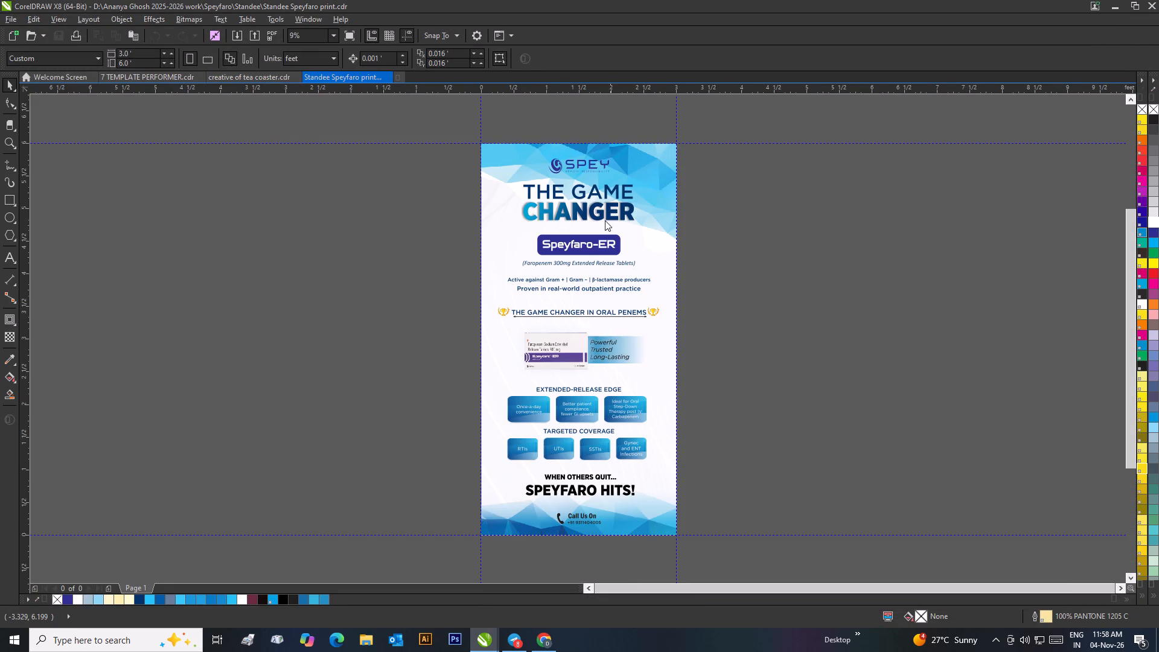
Open the contents of the standee's PowerClip frame for editing.
scroll(599, 243, "up", 3)
left_click(589, 345)
right_click(589, 345)
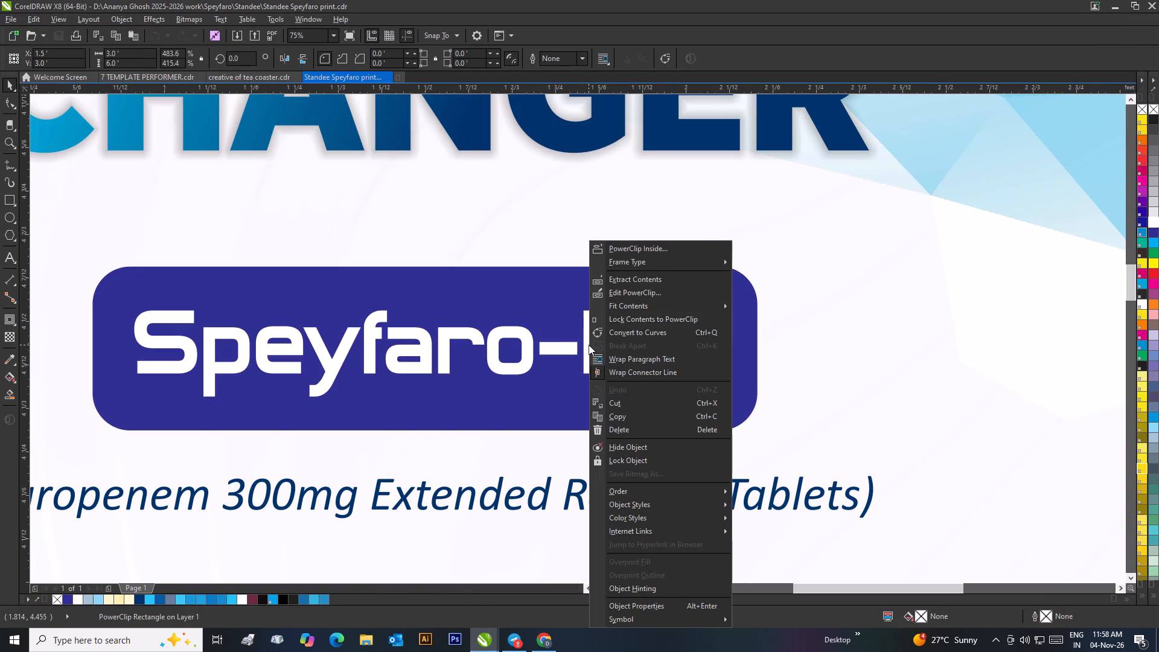
left_click(622, 293)
Move the Speyfaro-ER badge to about X 1.0 ft, Y 4.32 ft and ungroup all its objects.
left_click(593, 333)
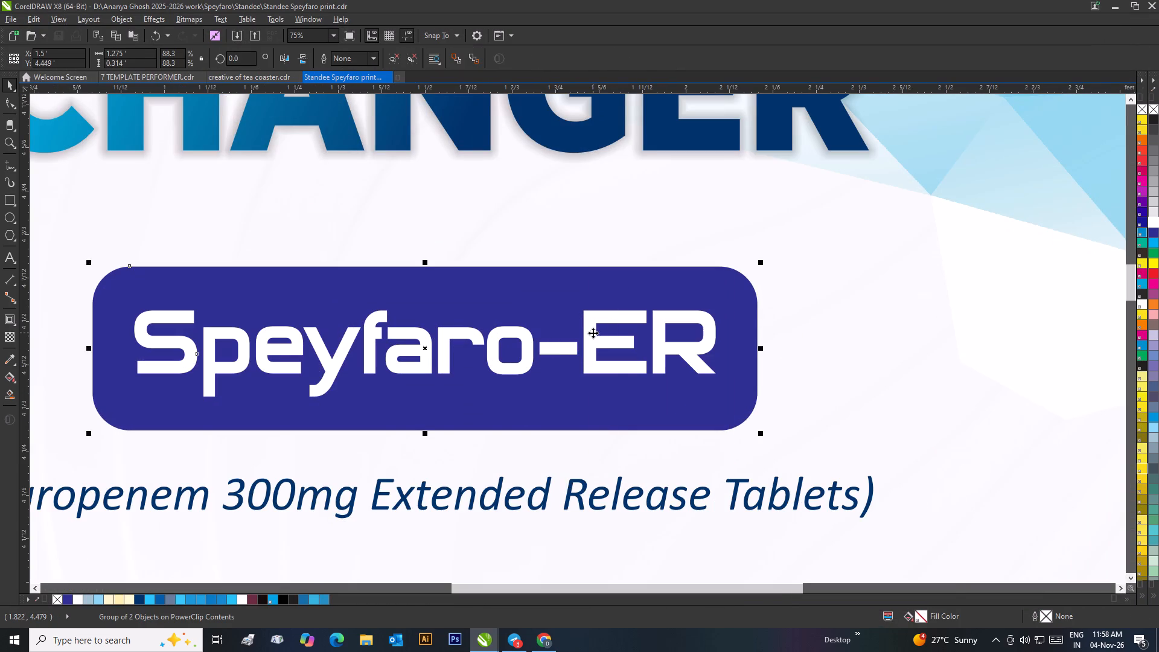
scroll(593, 333, "down", 3)
left_click_drag(577, 339, 512, 356)
right_click(512, 356)
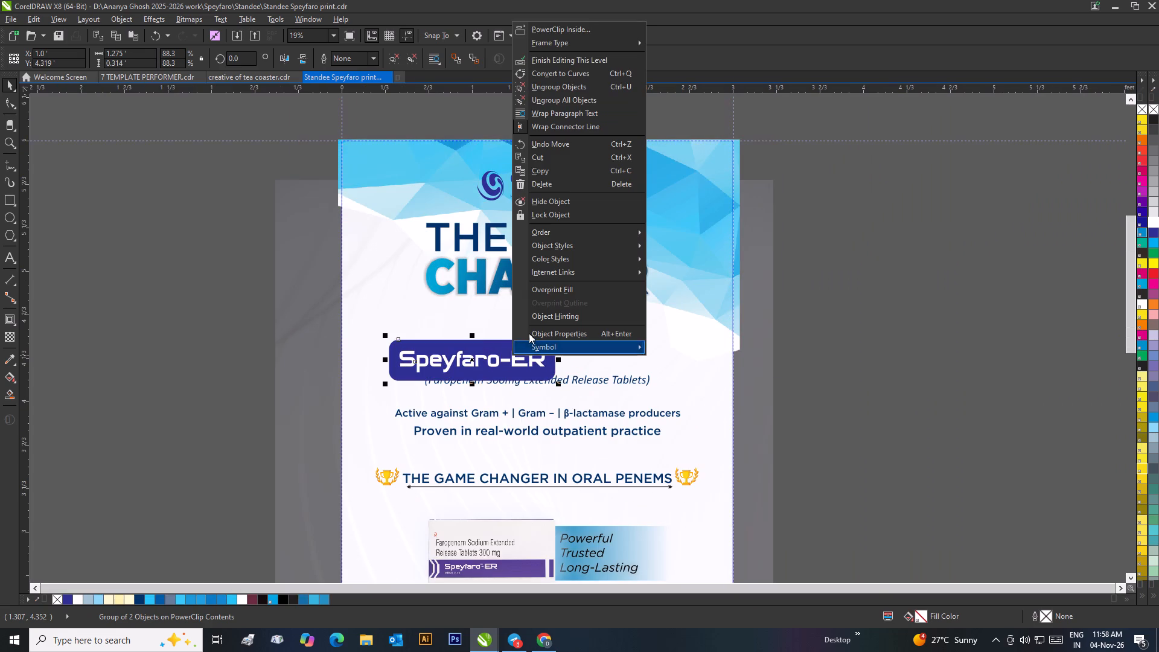
left_click(558, 103)
left_click_drag(904, 304, 895, 309)
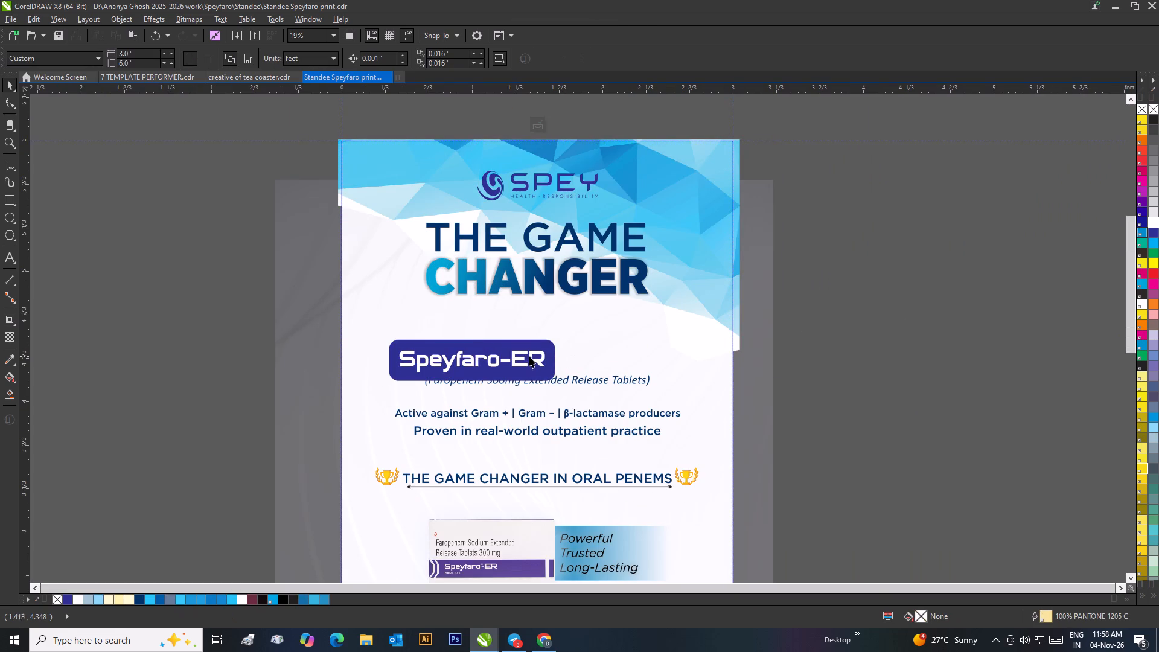
Inspect the badge's Speyfaro-ER lettering and the same lettering on the product box in the standee artwork.
double_click(529, 356)
left_click(7, 81)
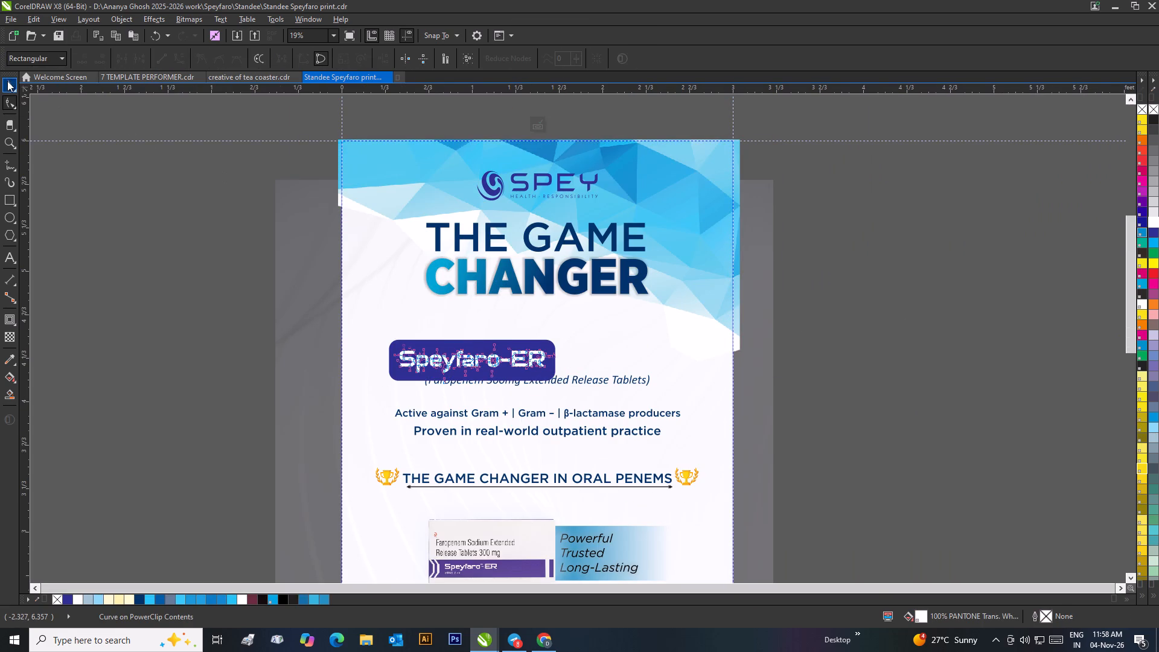
left_click(158, 212)
scroll(340, 295, "down", 1)
scroll(627, 396, "up", 2)
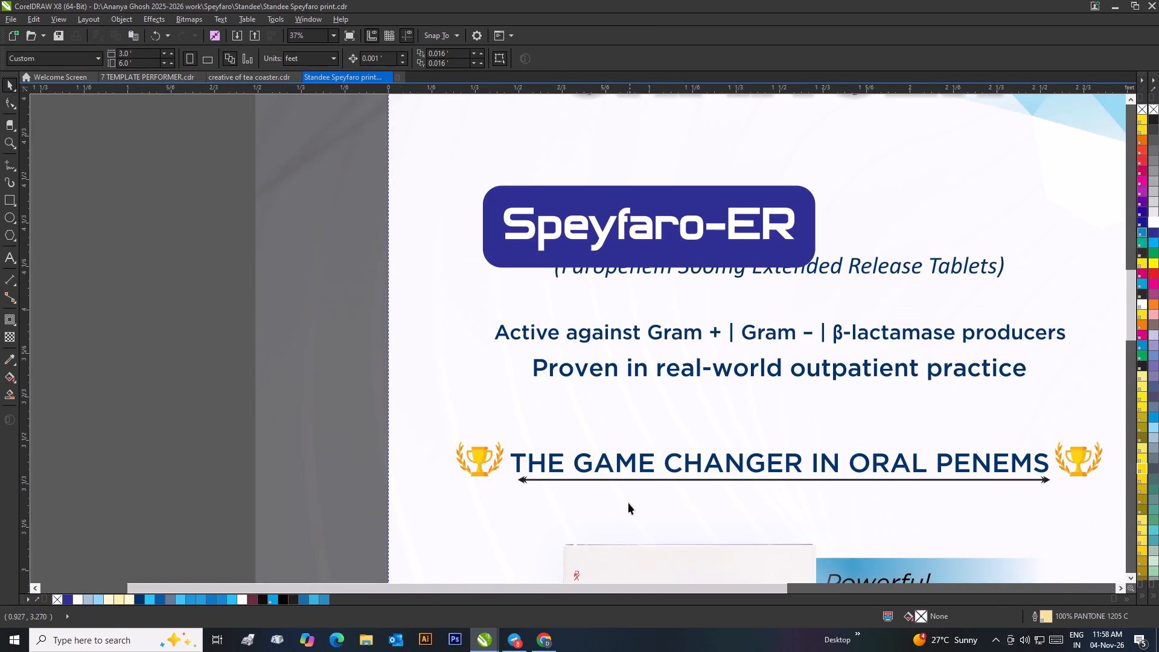
scroll(629, 497, "down", 3)
scroll(598, 383, "up", 3)
scroll(574, 335, "up", 3)
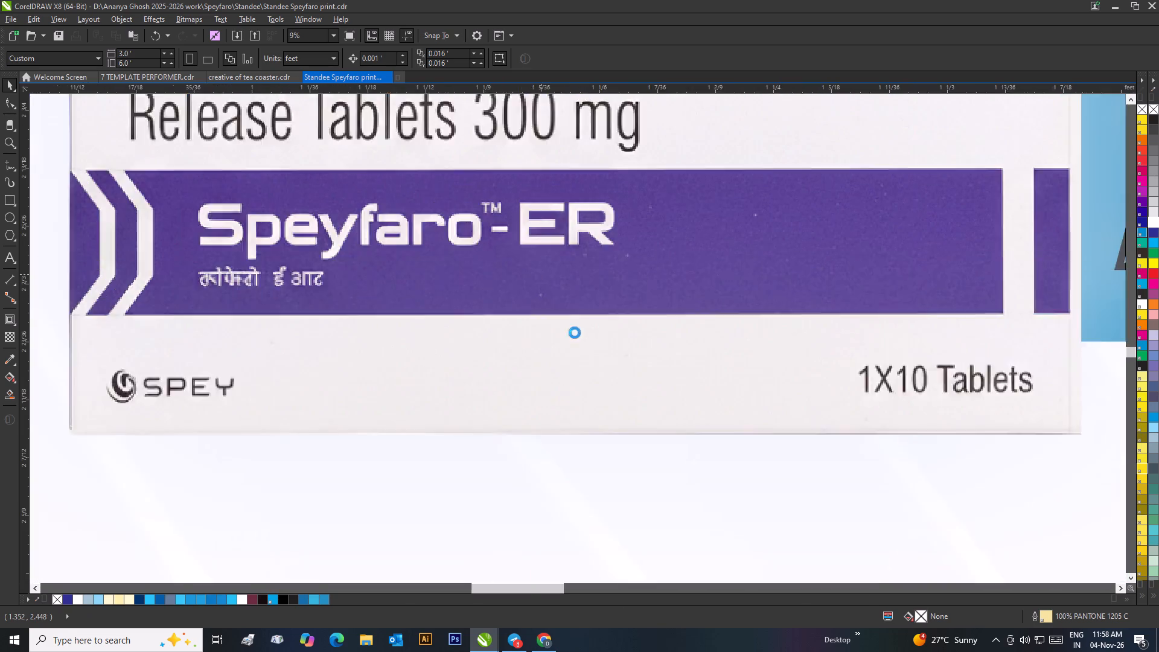
scroll(534, 202, "down", 6)
scroll(578, 339, "down", 3)
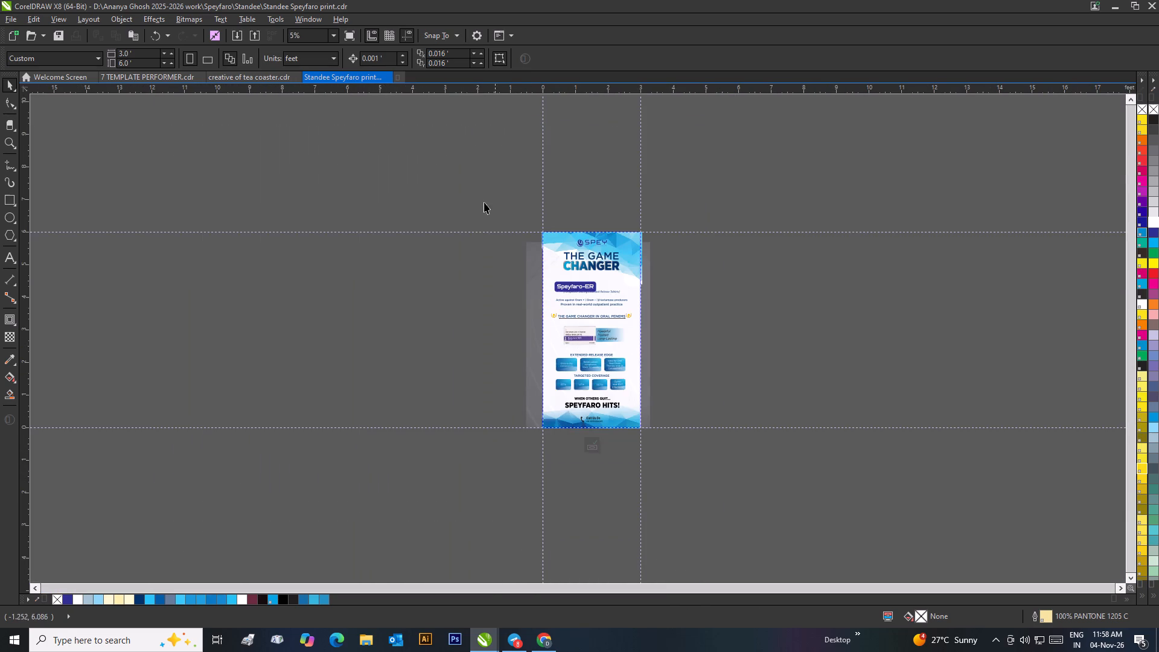
Close the Standee Speyfaro print drawing without saving and return to the creative of tea coaster document.
left_click(386, 77)
left_click(590, 352)
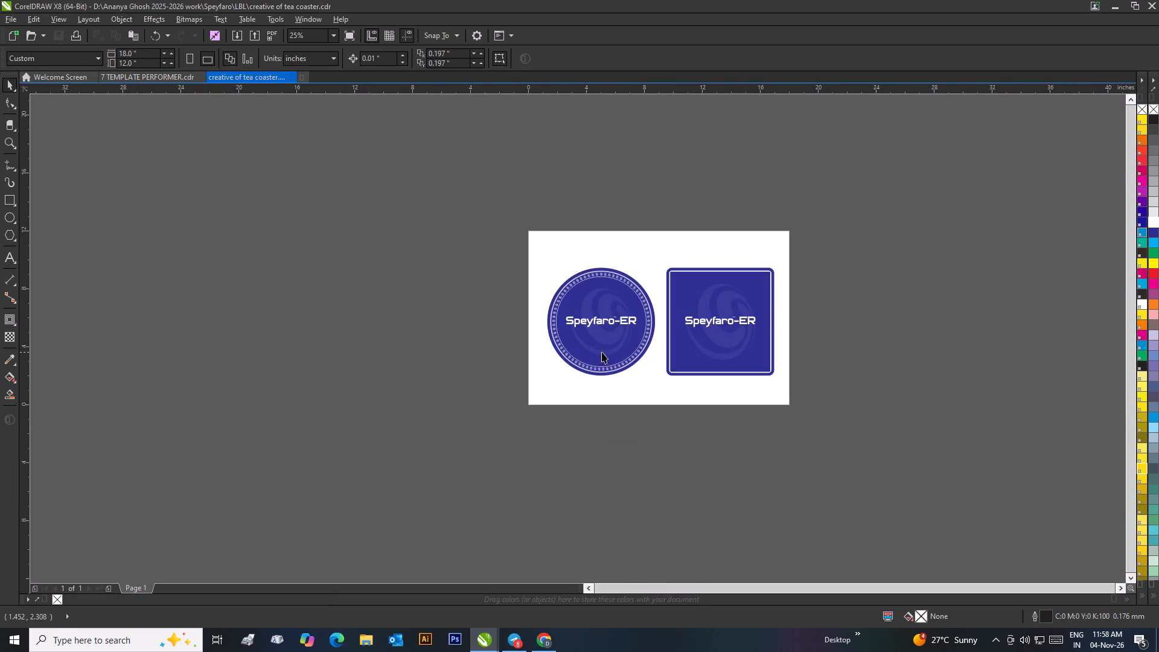
left_click(372, 186)
Open the CorelDRAW flyer drawing from the LBL folder inside the Speyfaro folder.
key("ctrl+o")
left_click(61, 34)
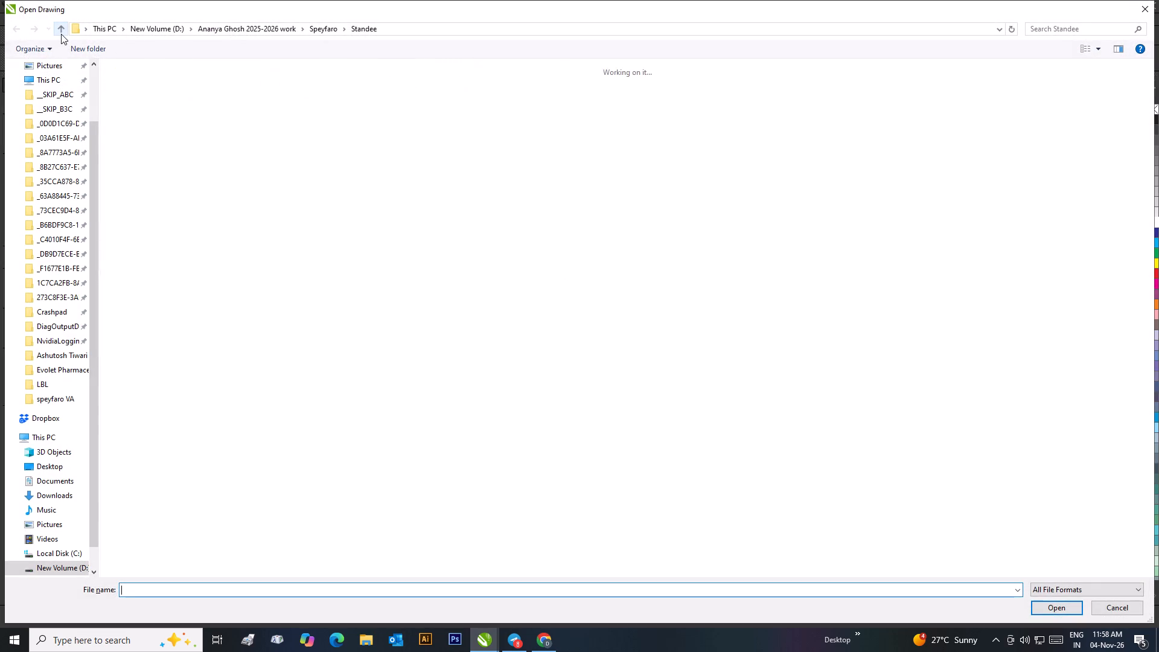
double_click(124, 122)
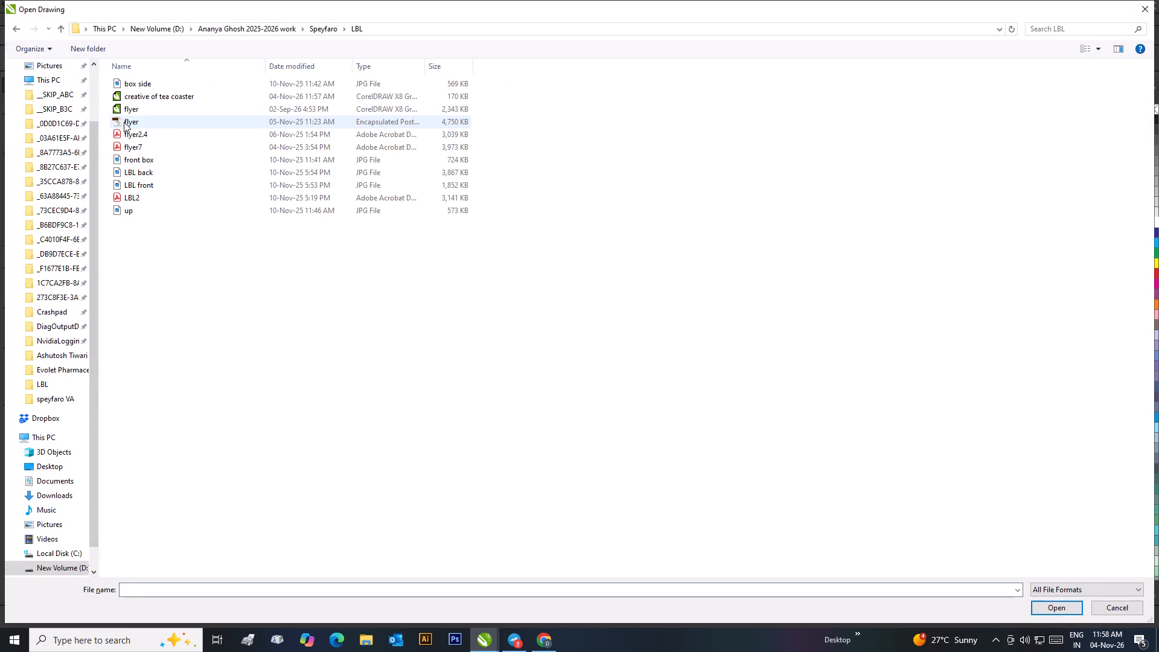
double_click(125, 112)
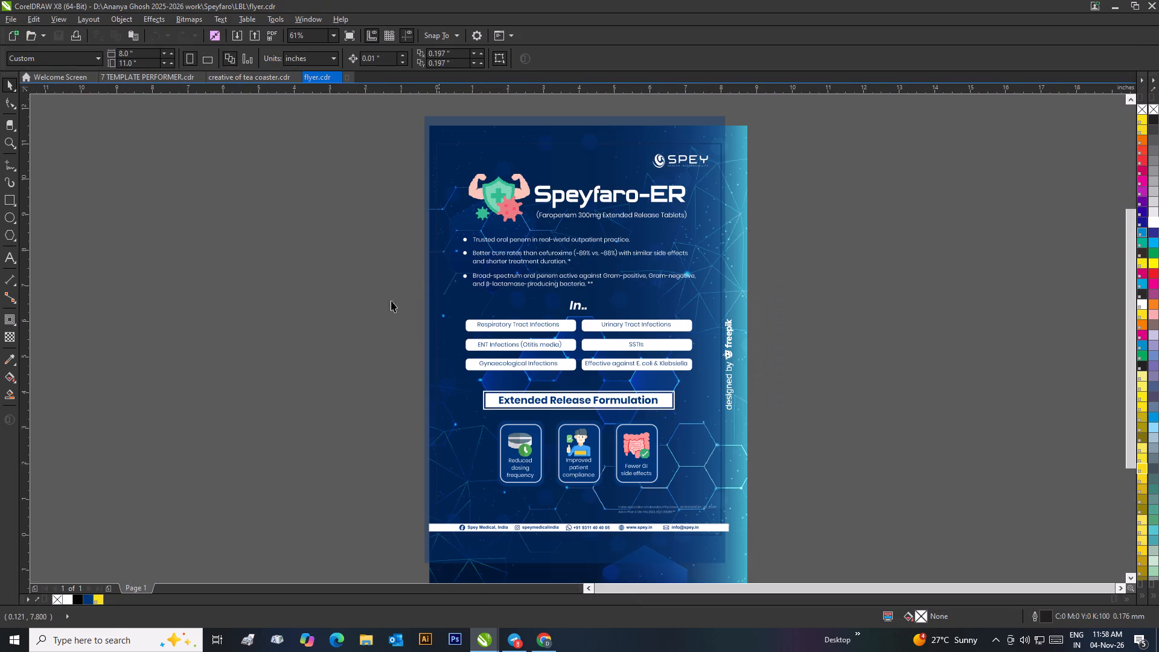
Ungroup the flyer's heading group that holds the Speyfaro-ER and Faropenem 300mg Extended Release Tablets text.
scroll(632, 203, "up", 2)
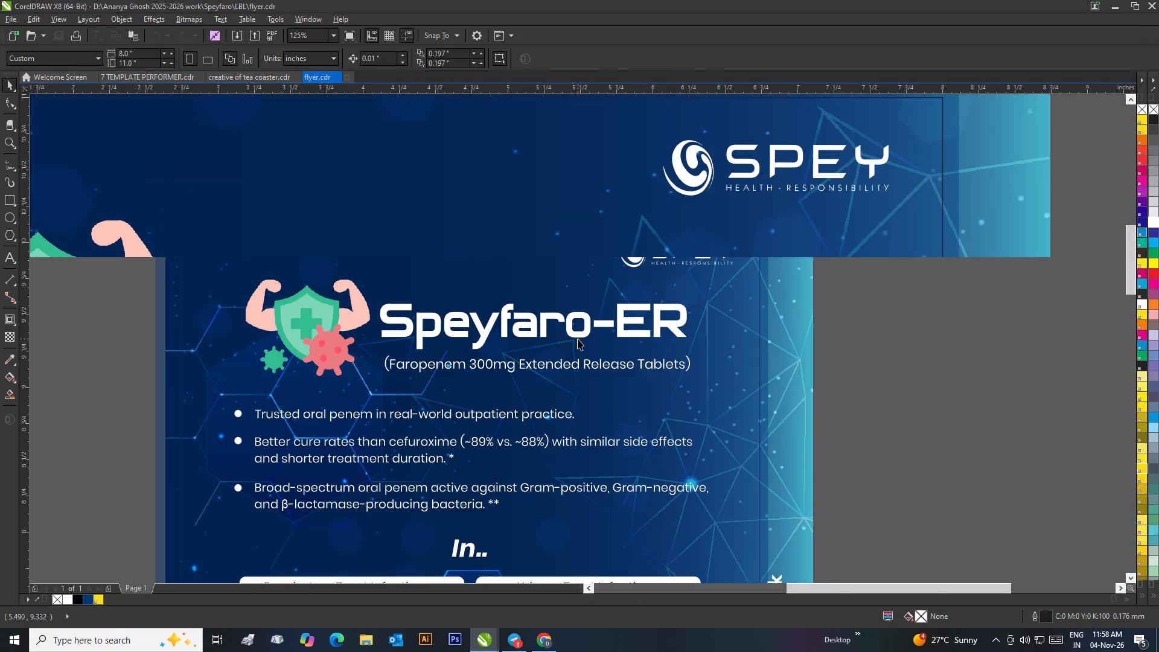
double_click(584, 333)
right_click(584, 333)
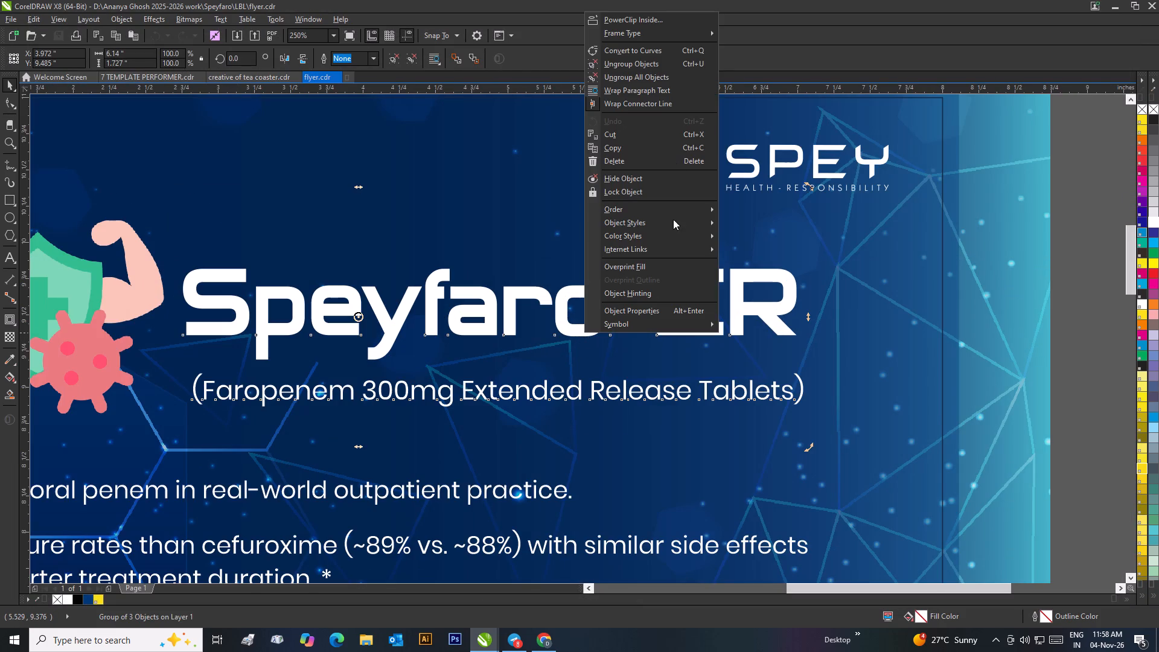
left_click(656, 68)
scroll(628, 249, "down", 2)
left_click(753, 340)
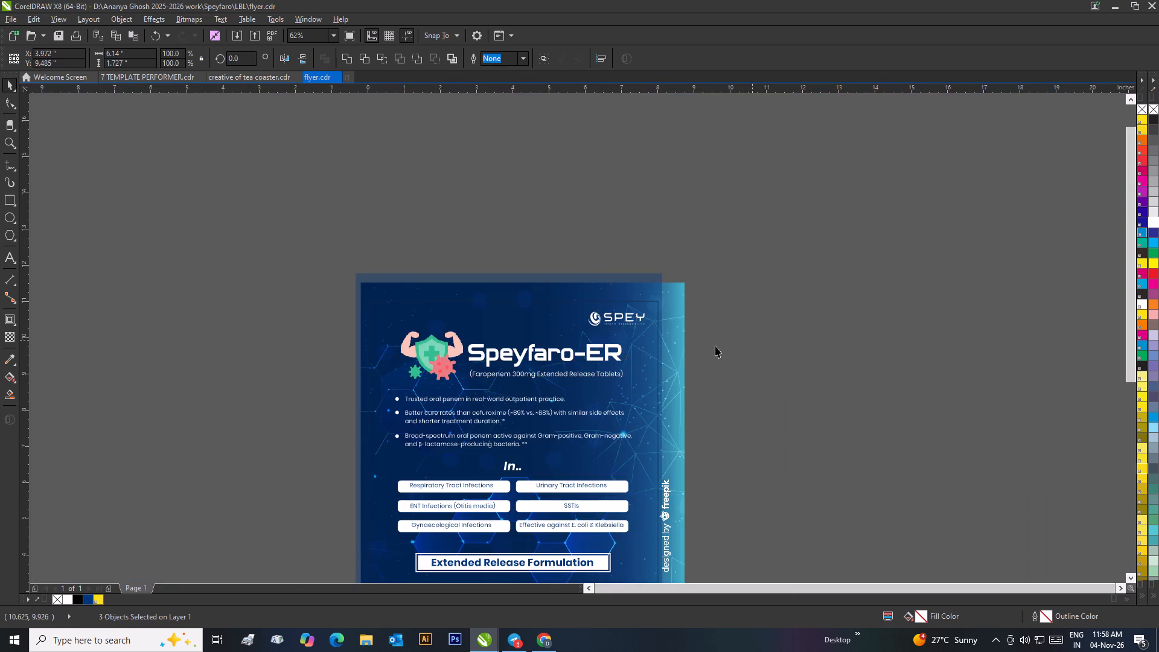
Check which font the editable Speyfaro-ER heading text in the flyer uses.
scroll(632, 360, "up", 3)
double_click(499, 299)
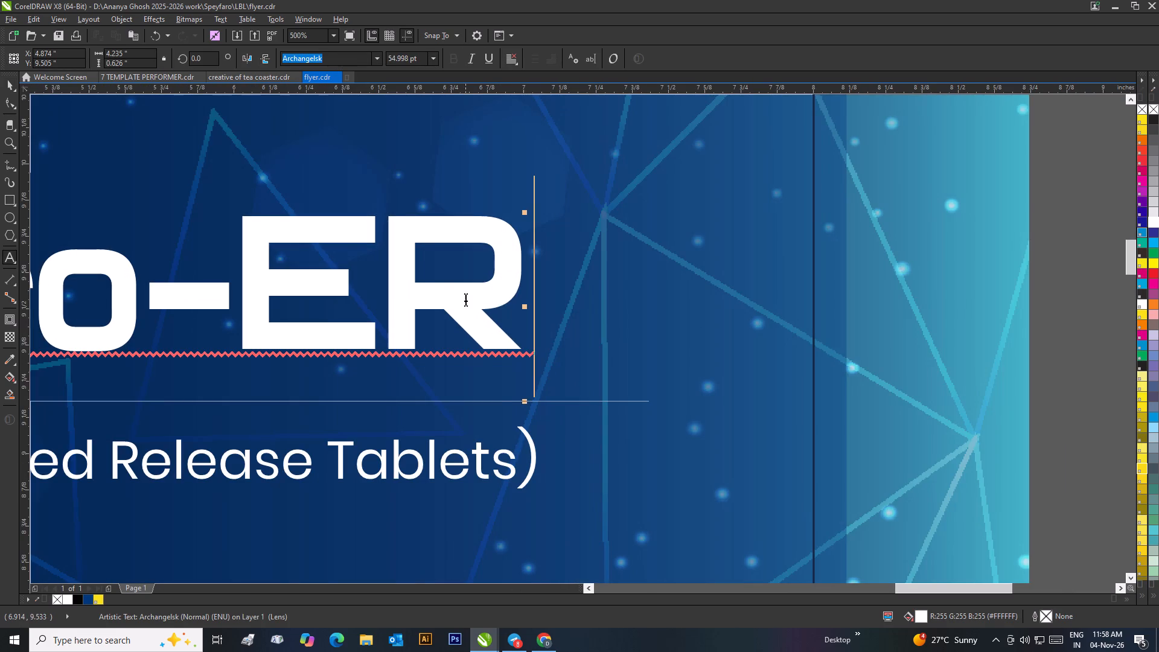
left_click_drag(435, 283, 517, 288)
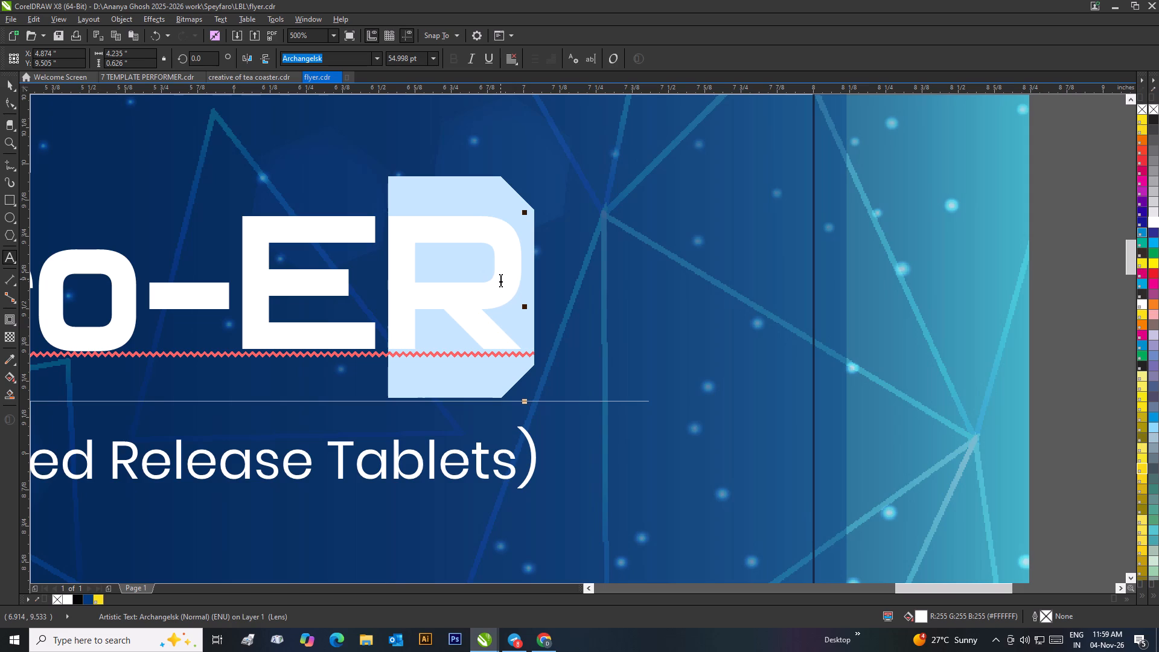
left_click(442, 367)
scroll(442, 367, "down", 2)
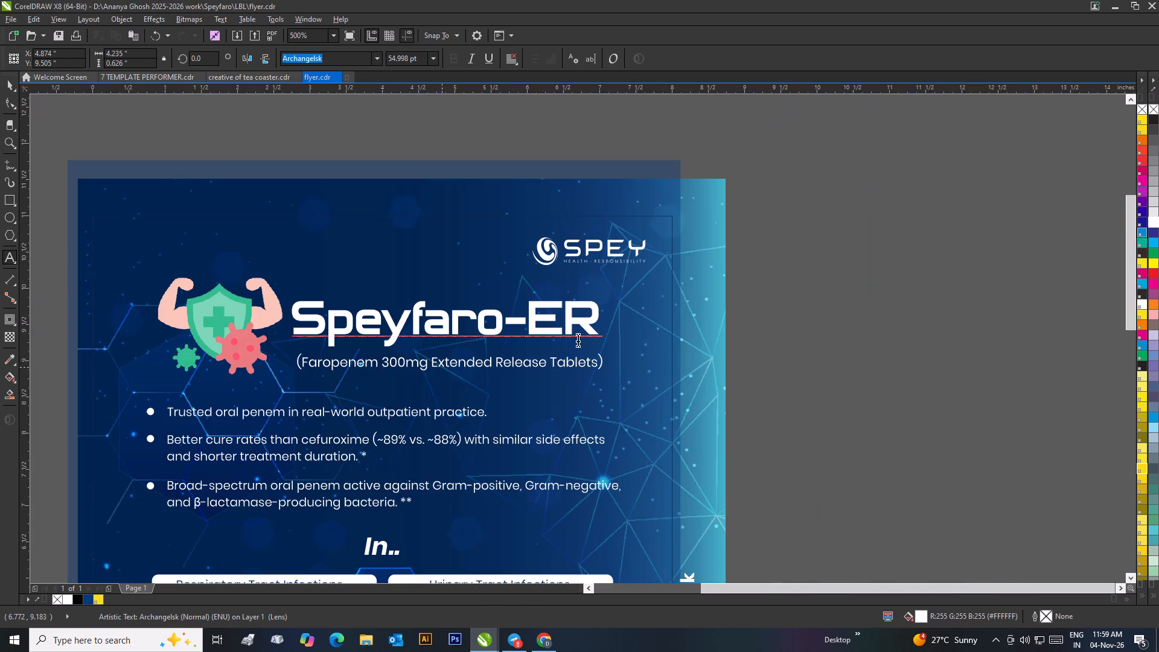
left_click(11, 80)
In the creative of tea coaster document, add the text DS in uppercase Arial 24 pt below the round coaster's Speyfaro-ER lettering.
left_click(242, 80)
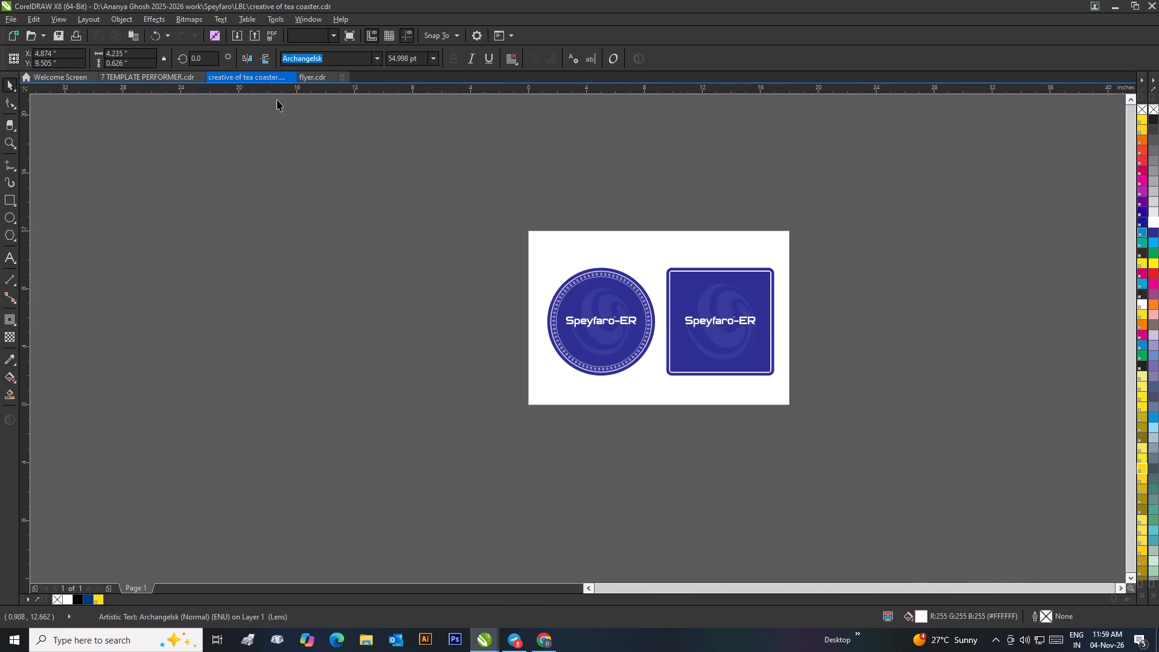
scroll(672, 326, "up", 1)
scroll(468, 331, "up", 2)
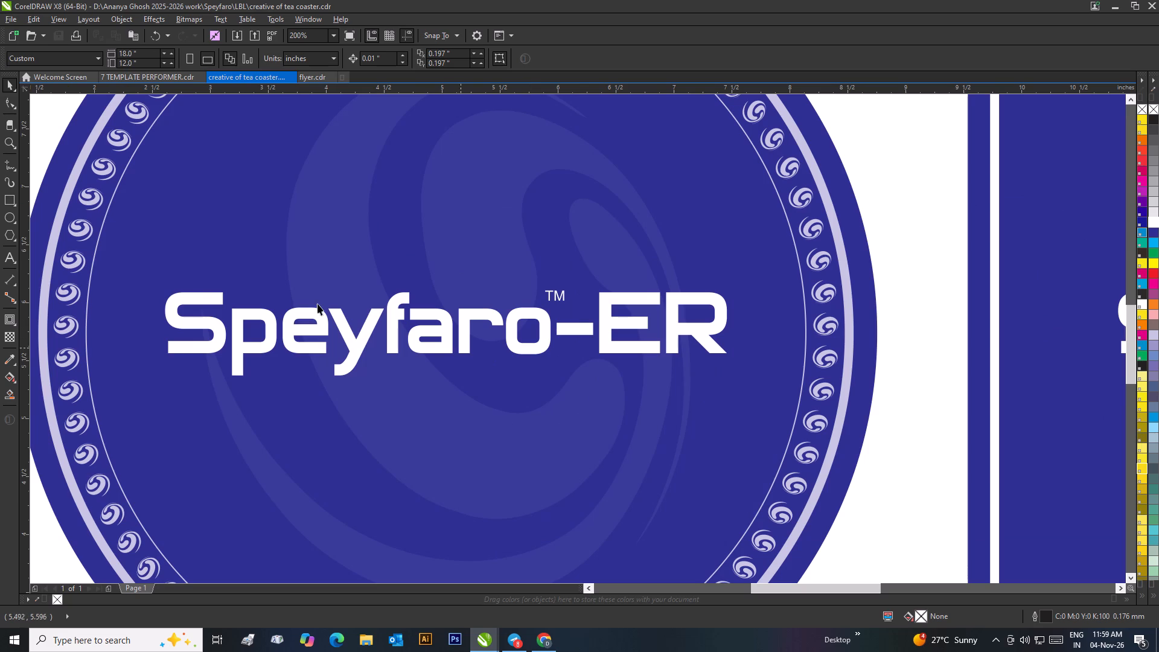
left_click(13, 258)
left_click(474, 419)
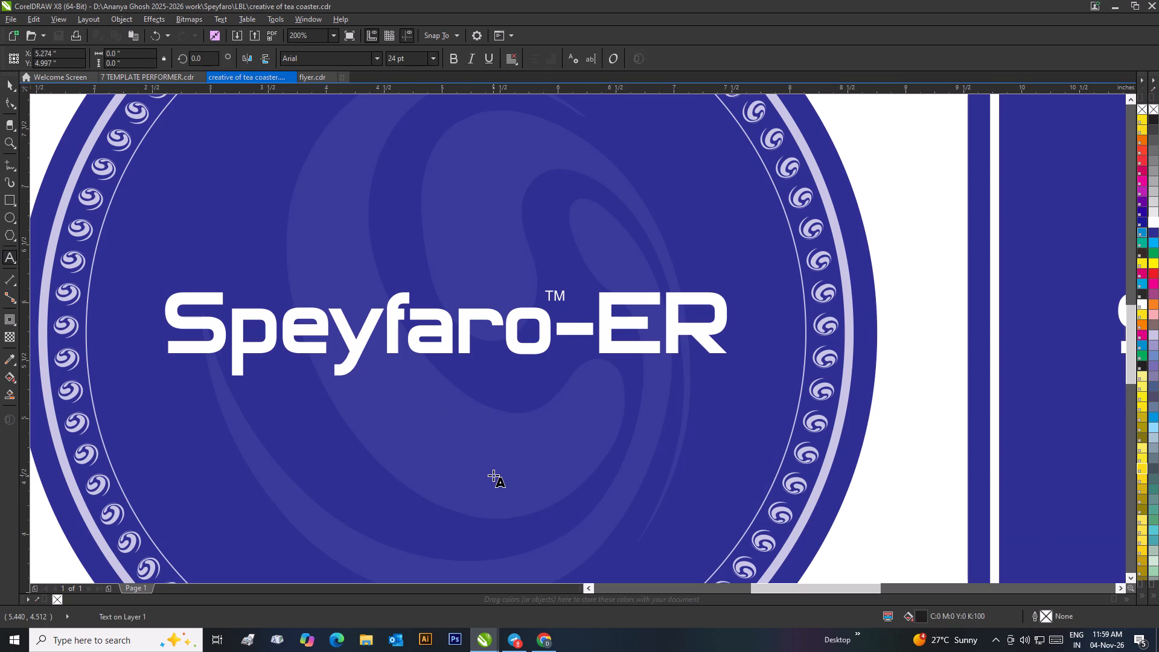
type("ds")
key("ctrl+a")
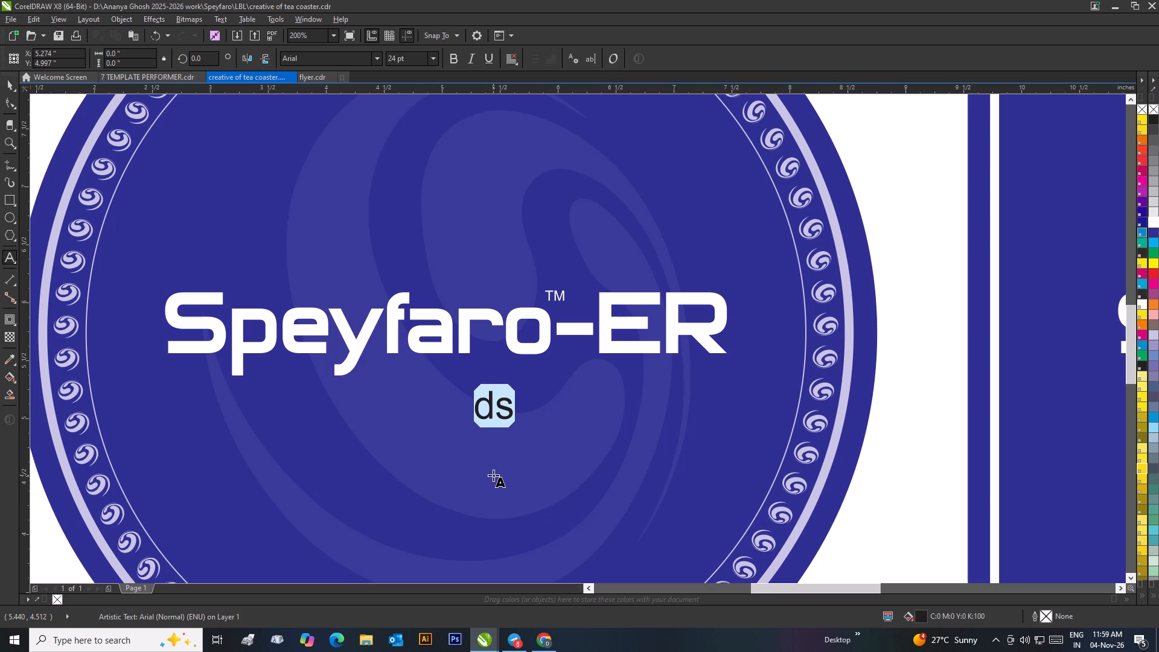
right_click(494, 407)
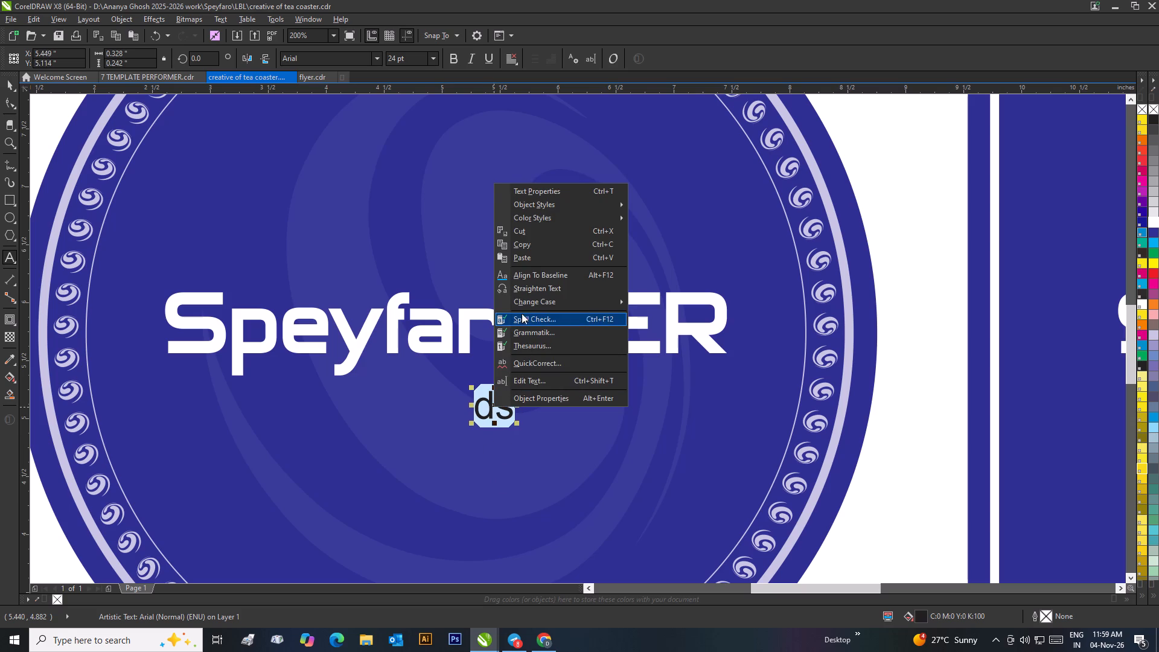
left_click(648, 324)
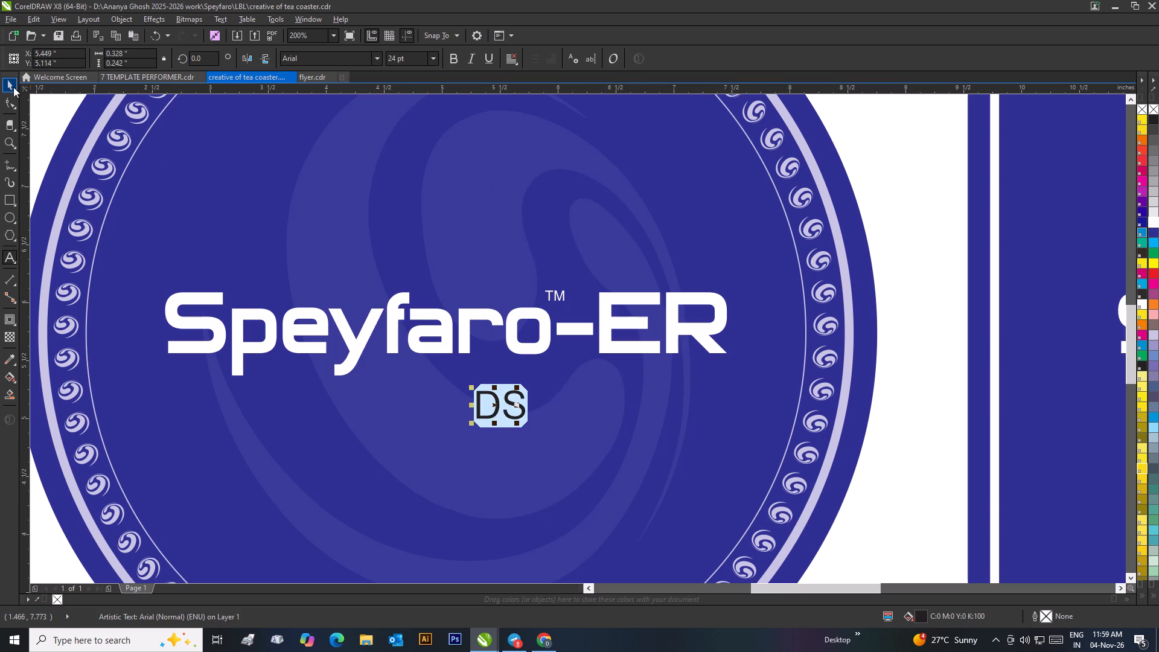
Move the DS text to the white gap between the two coasters, at about X 9.11 in, Y 6.58 in.
left_click(7, 83)
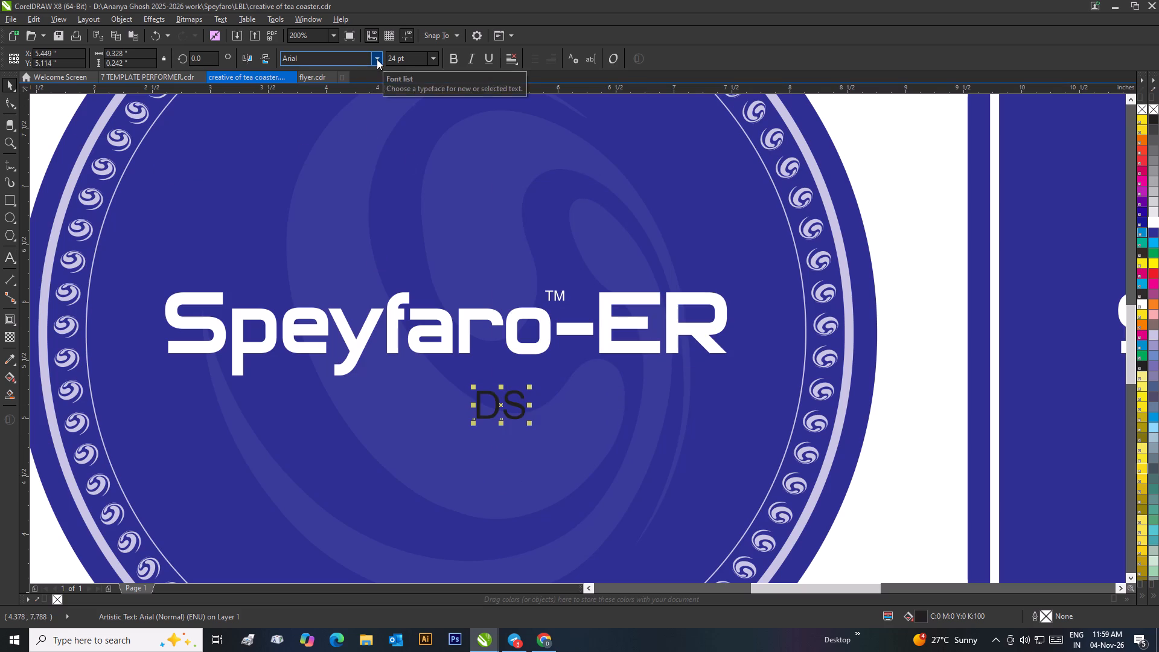
left_click_drag(508, 402, 976, 254)
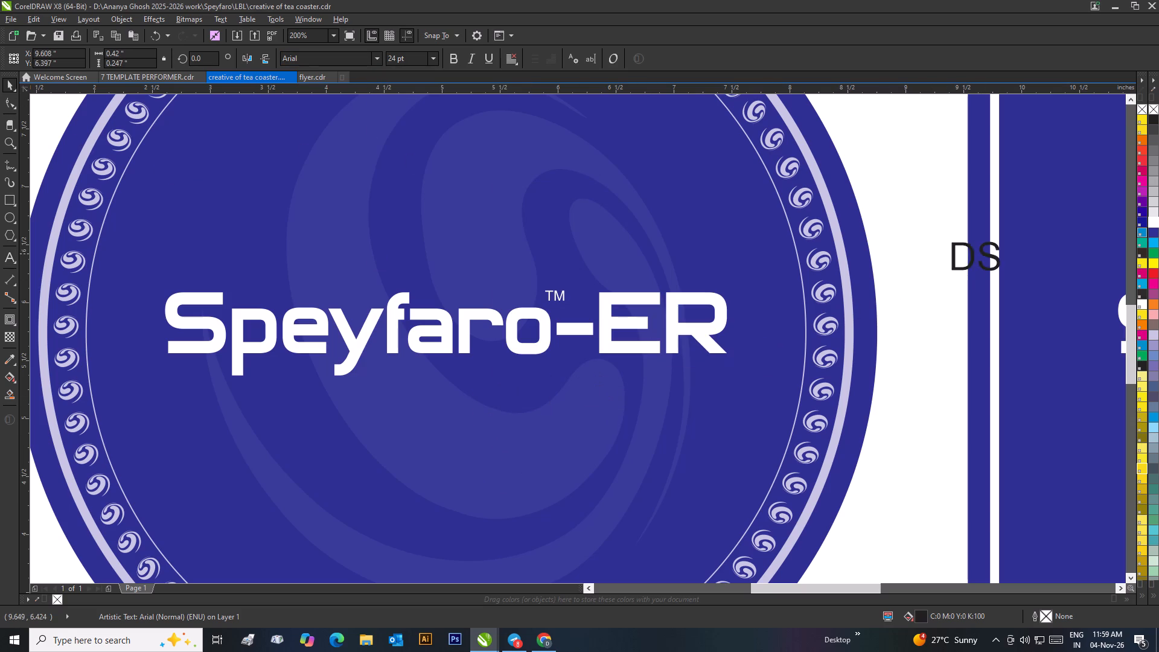
left_click_drag(976, 254, 925, 232)
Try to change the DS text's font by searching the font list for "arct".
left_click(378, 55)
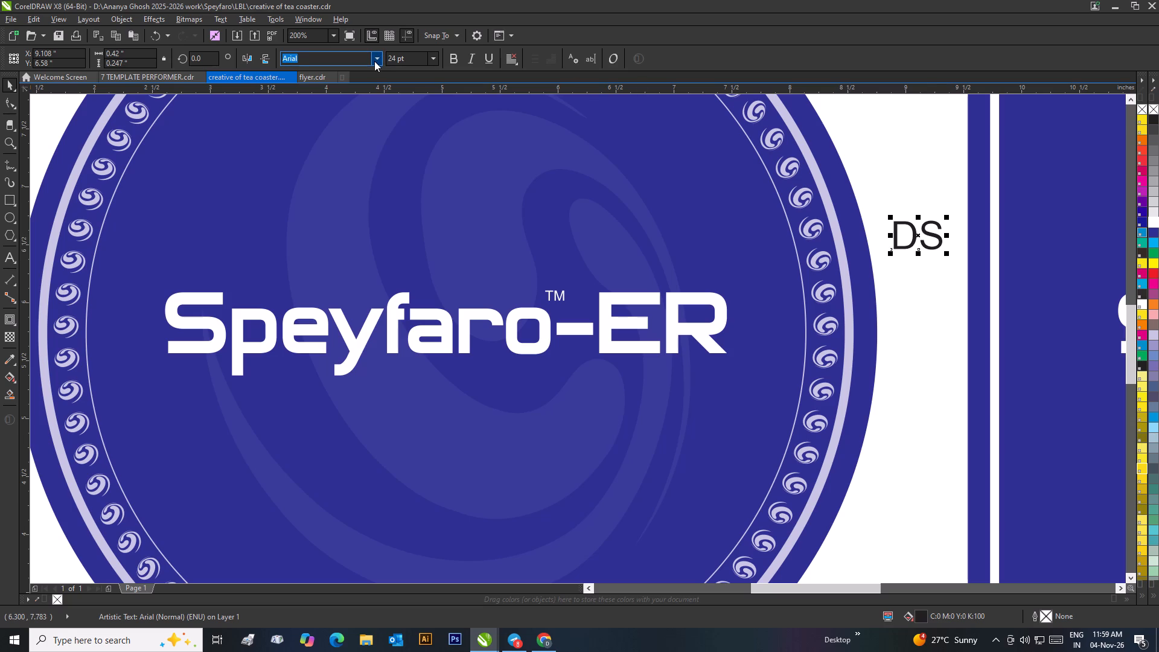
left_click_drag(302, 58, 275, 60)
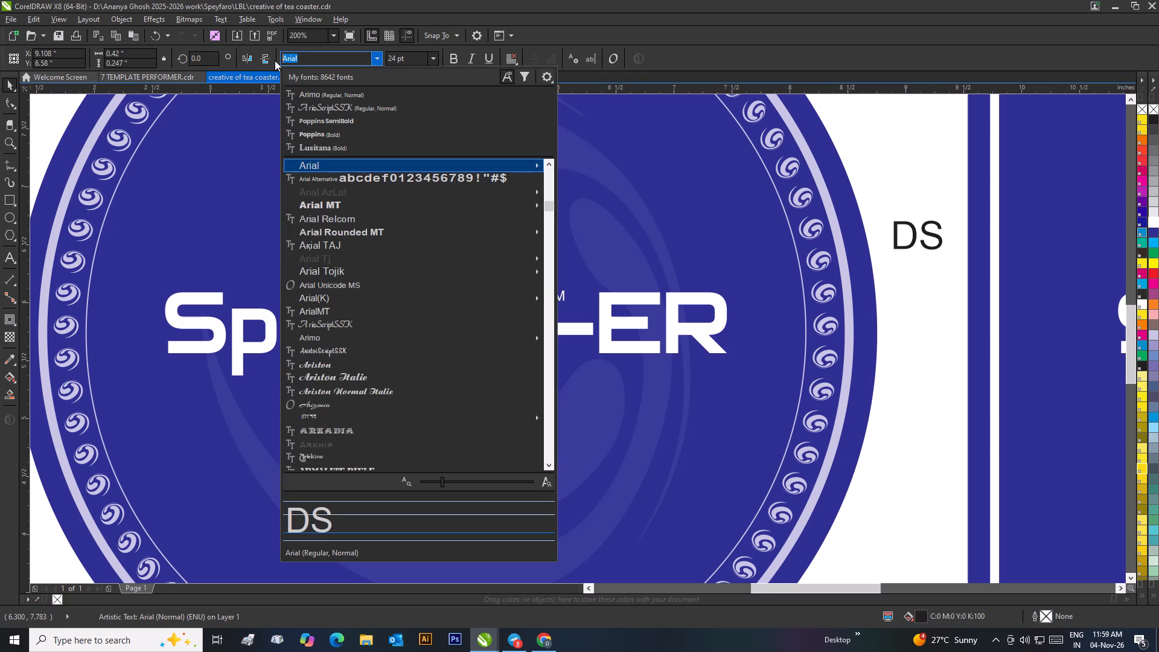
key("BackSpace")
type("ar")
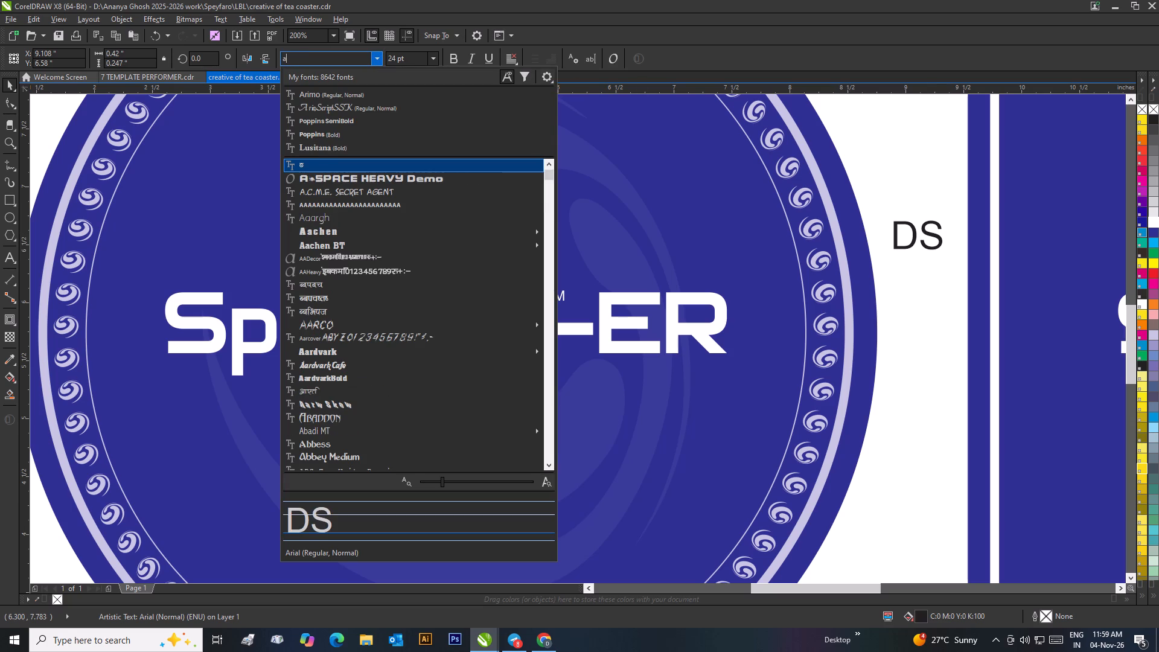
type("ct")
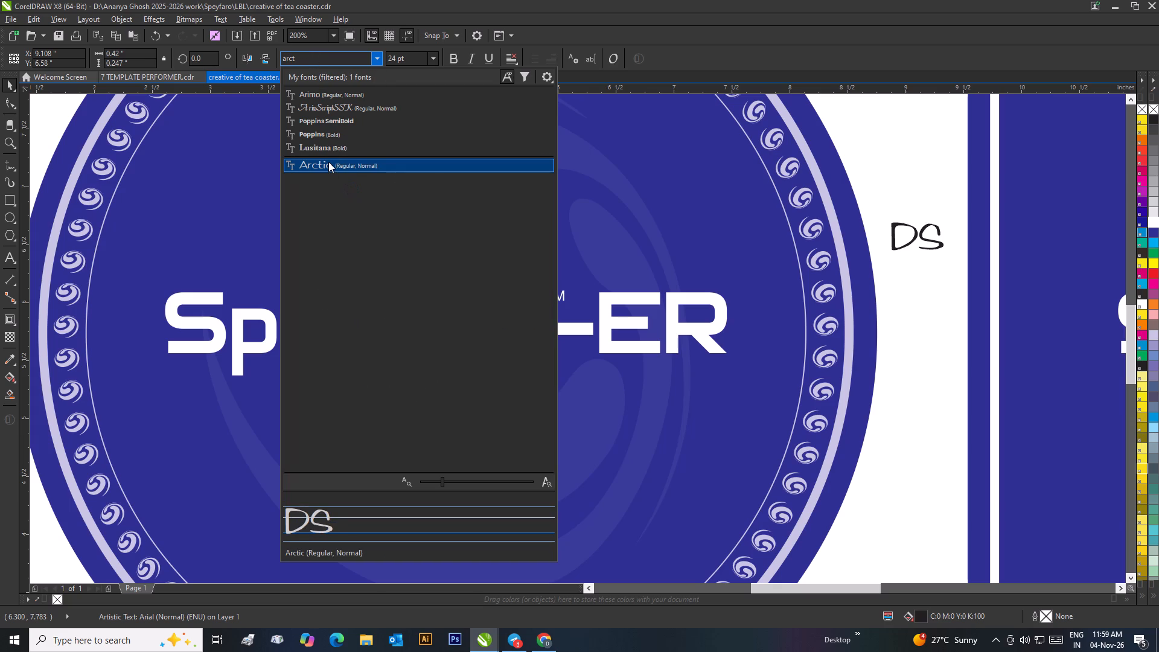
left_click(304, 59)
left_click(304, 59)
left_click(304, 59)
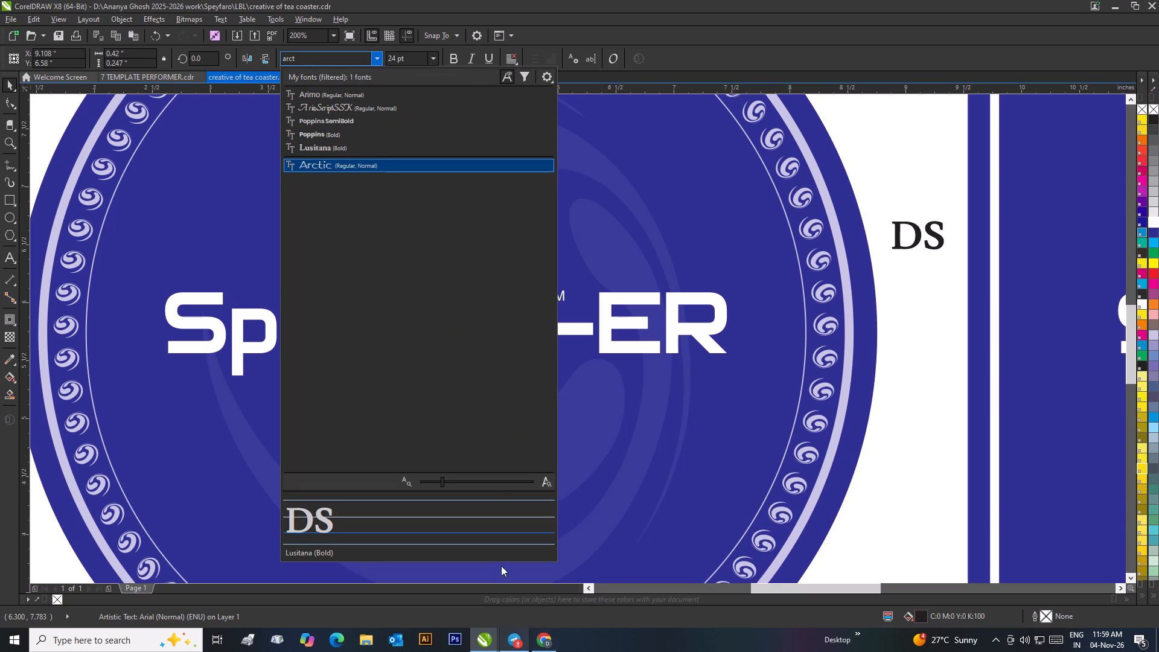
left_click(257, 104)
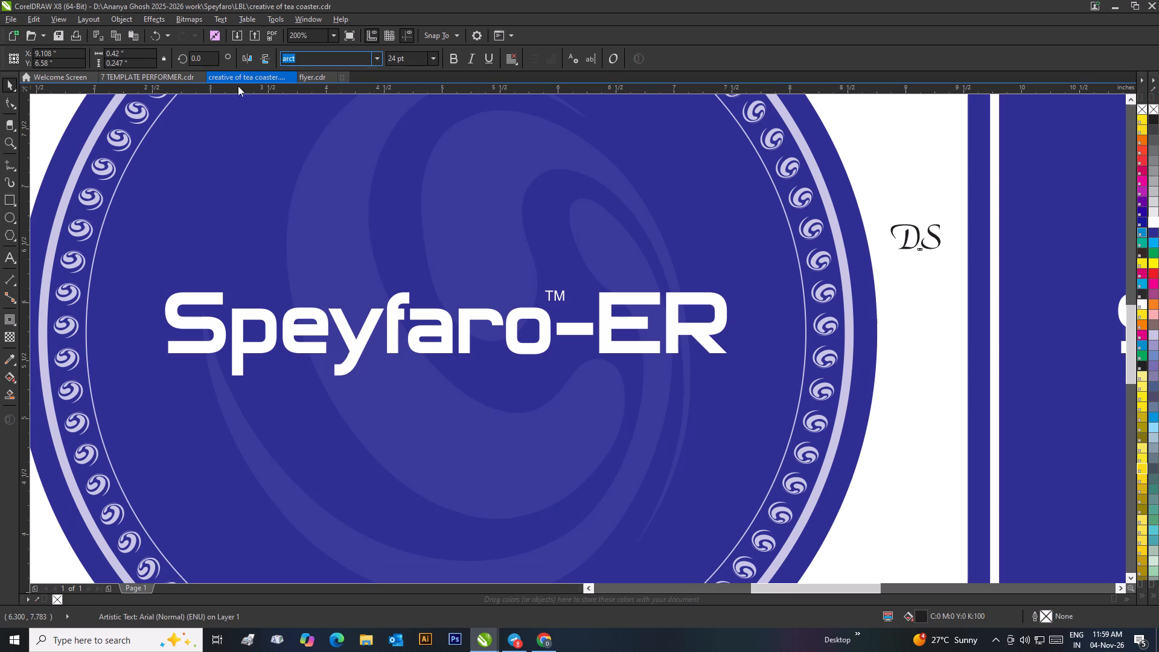
Copy the font name Archangelsk from the ER letters of the Speyfaro-ER heading in the flyer document.
left_click(175, 71)
left_click(302, 74)
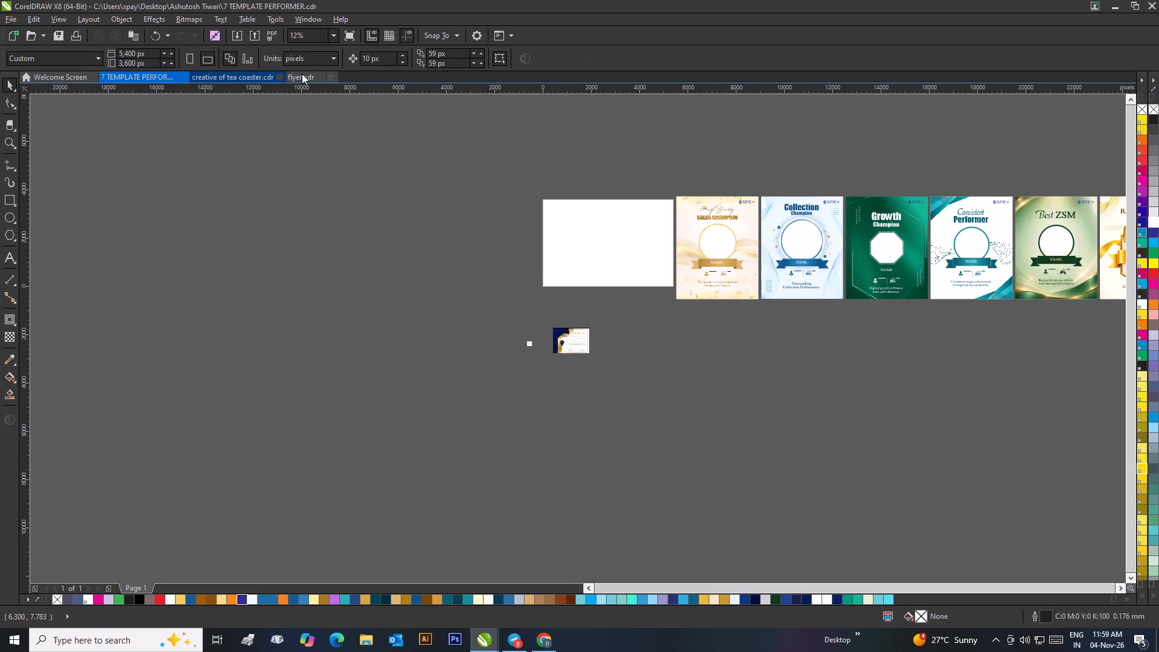
double_click(541, 319)
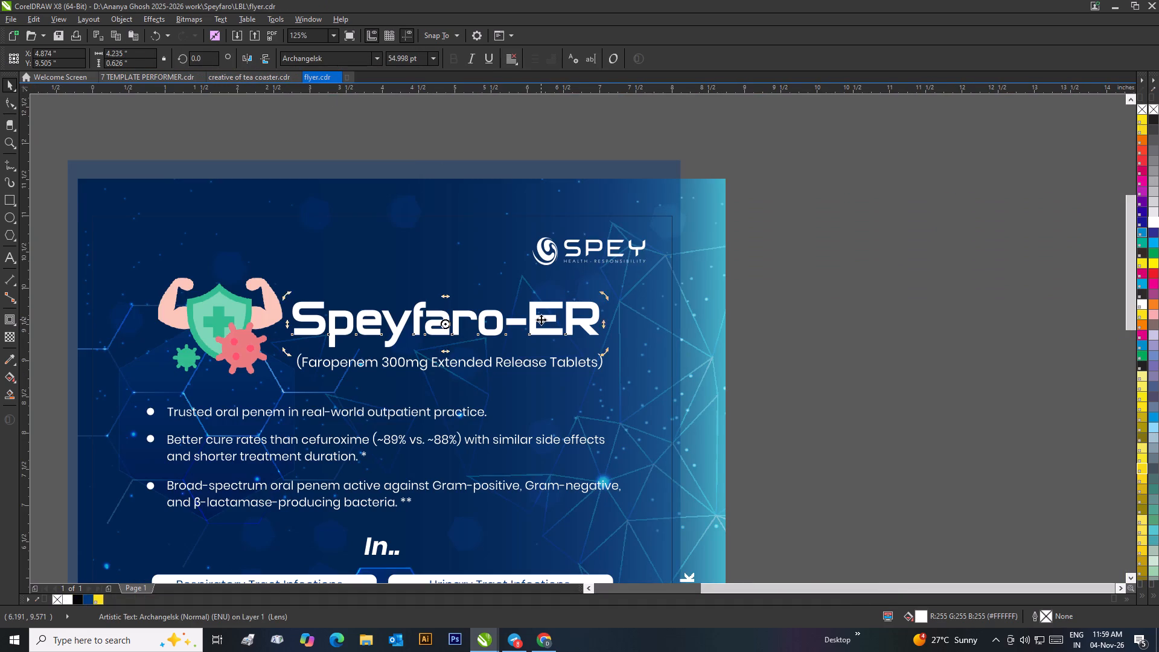
left_click_drag(530, 315, 596, 318)
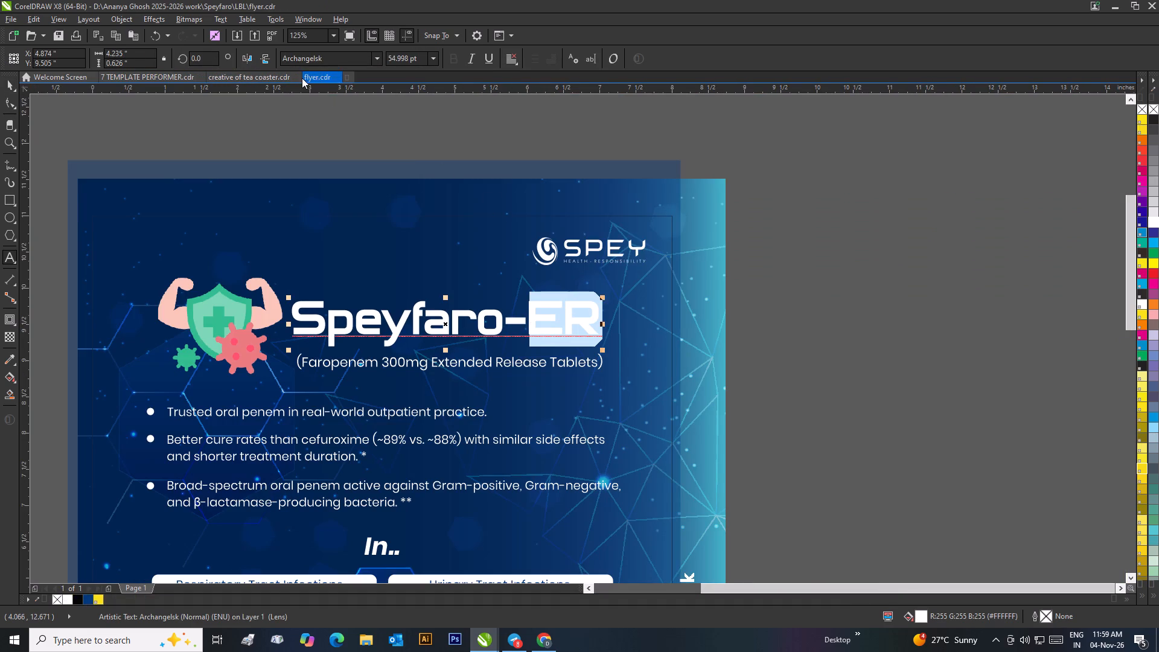
left_click_drag(322, 58, 334, 62)
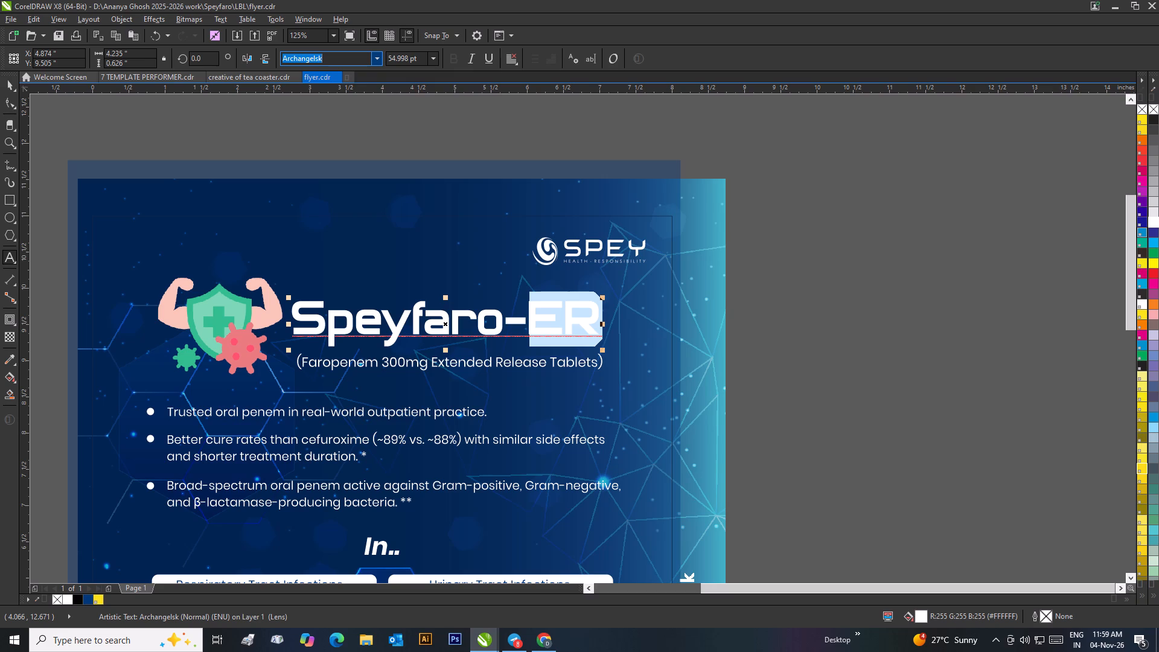
key("ctrl+c")
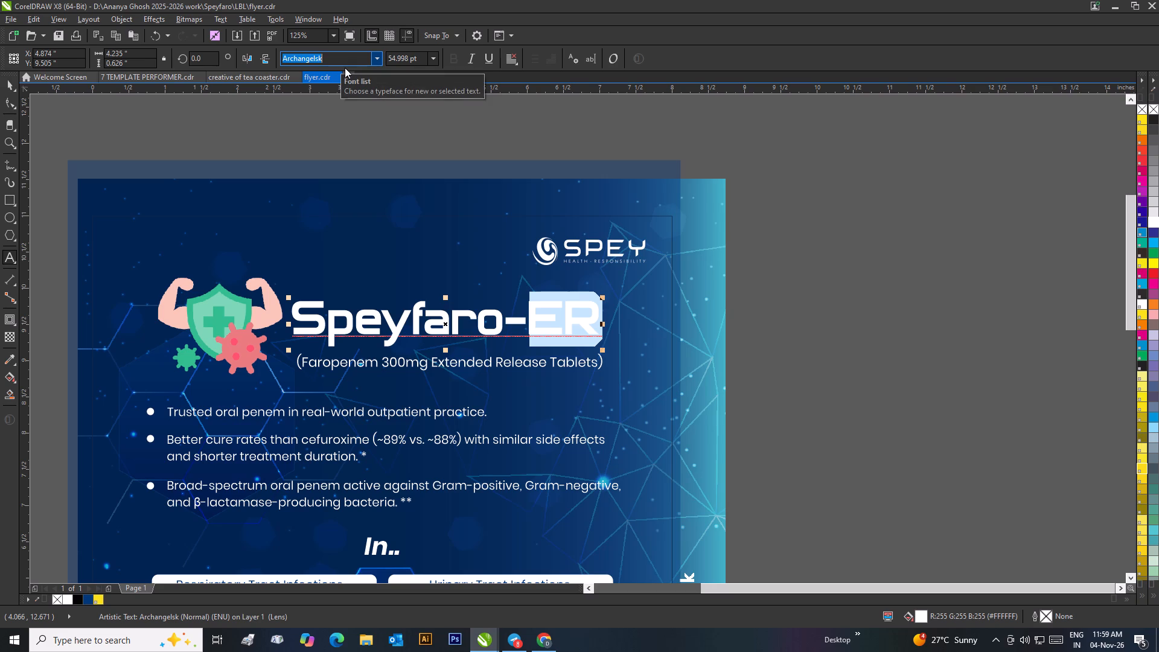
left_click(575, 279)
left_click(6, 81)
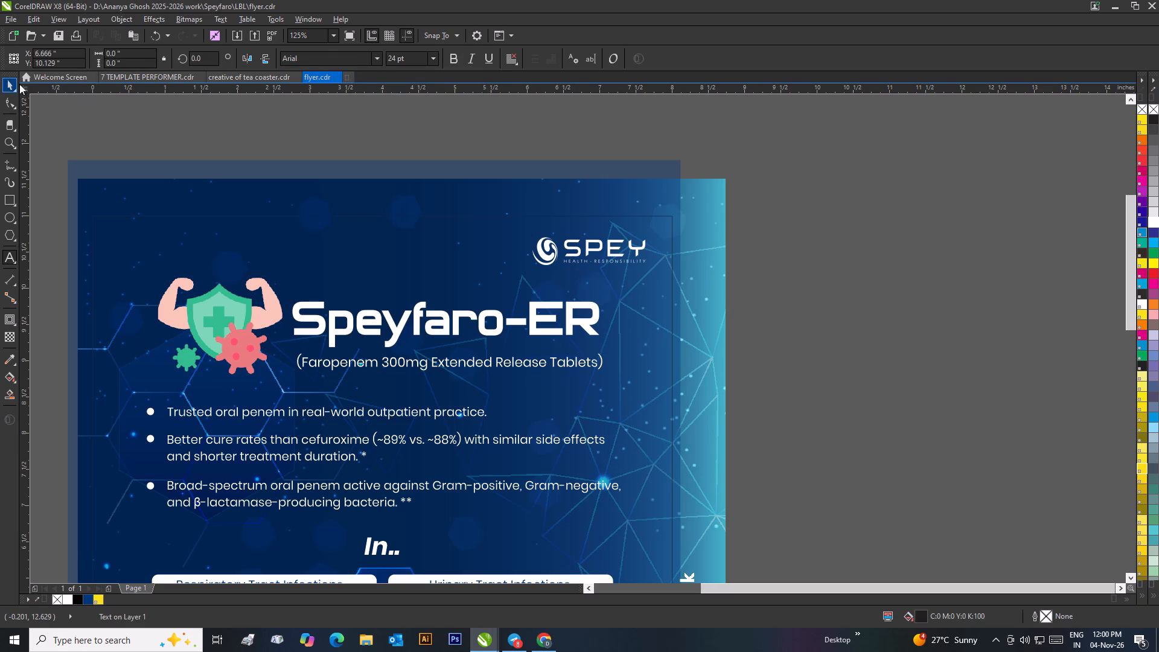
In the creative of tea coaster document, change the DS text's font to the copied Archangelsk.
left_click(264, 78)
scroll(467, 203, "down", 1)
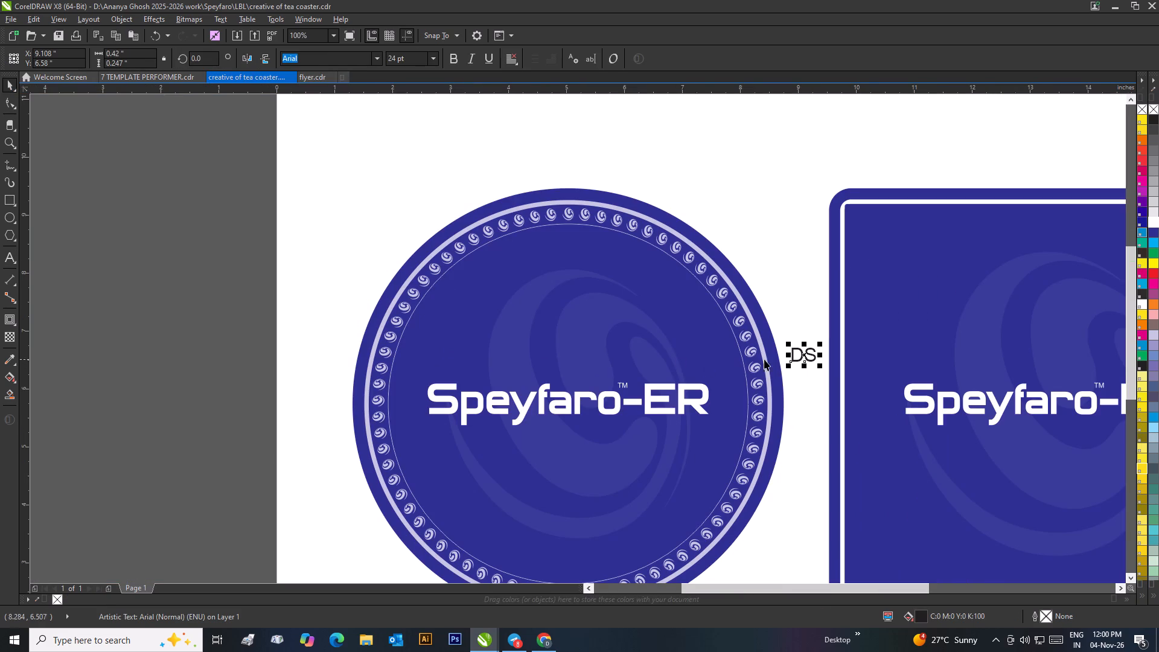
left_click(378, 55)
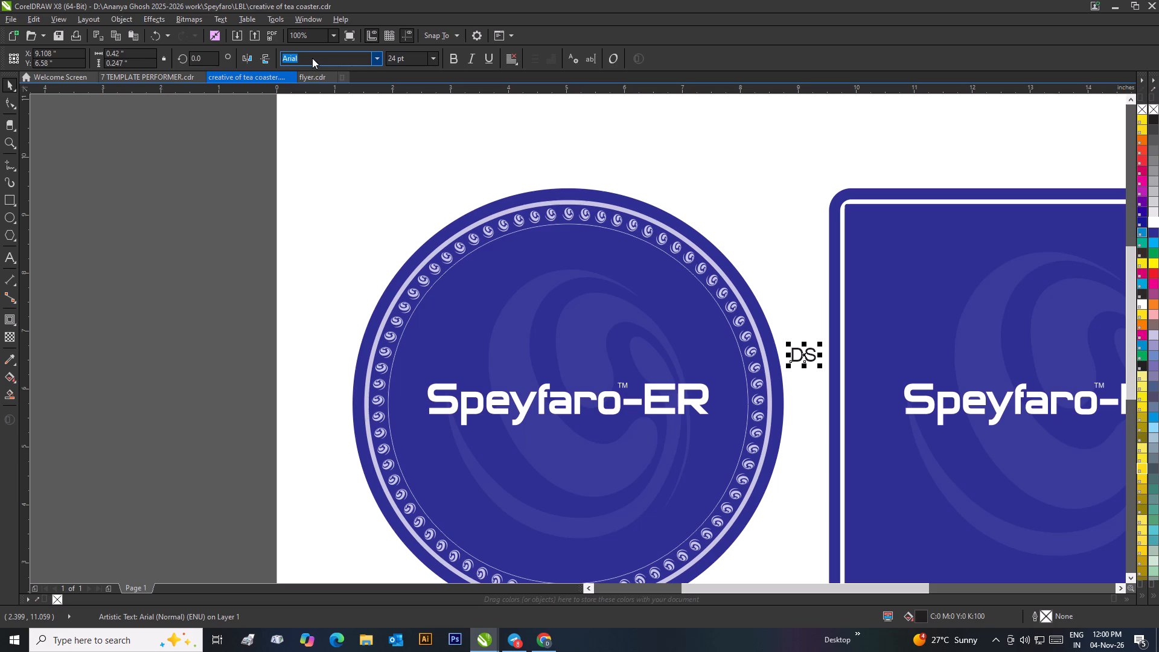
left_click_drag(322, 60, 279, 60)
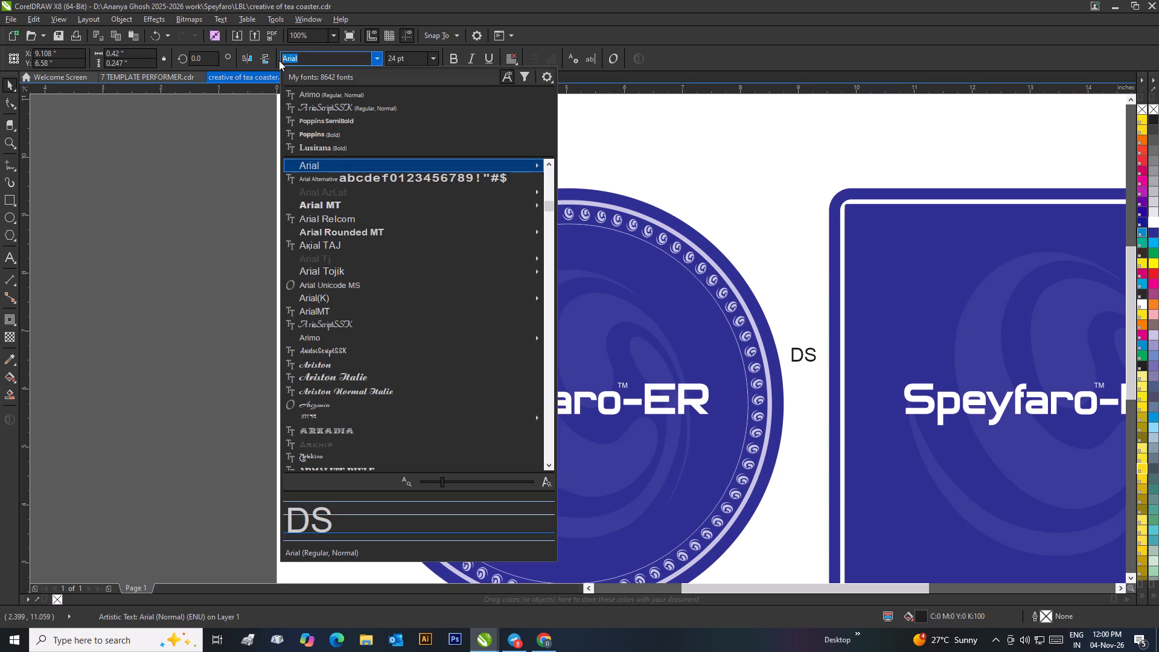
key("BackSpace")
key("ctrl+v")
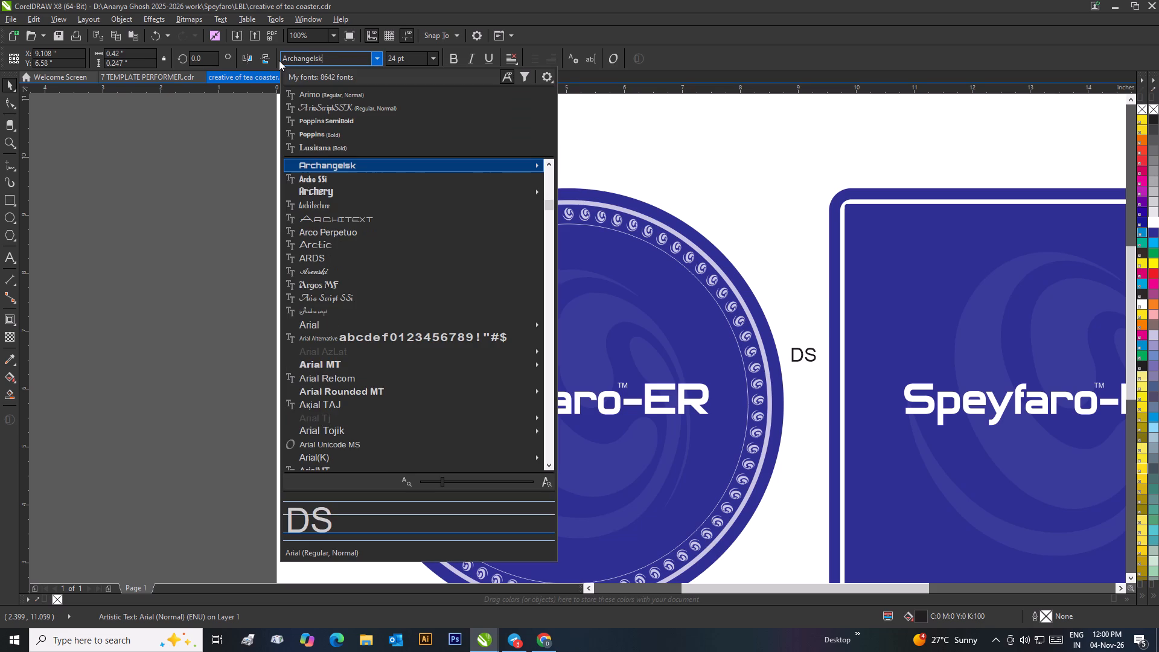
key("Return")
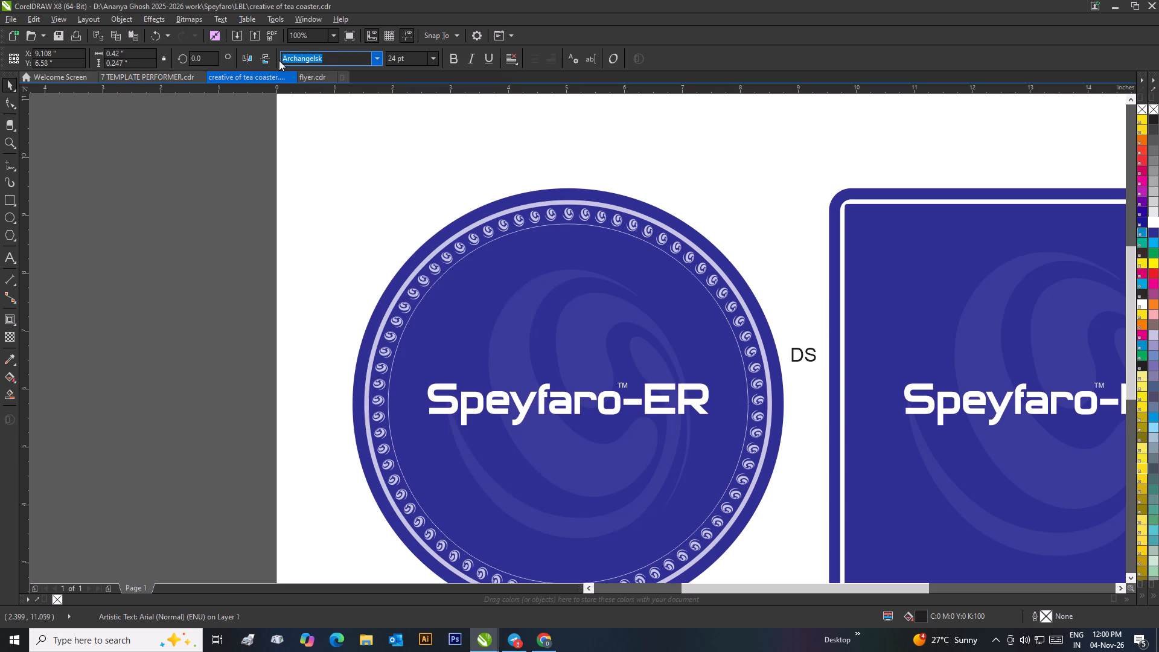
left_click(375, 60)
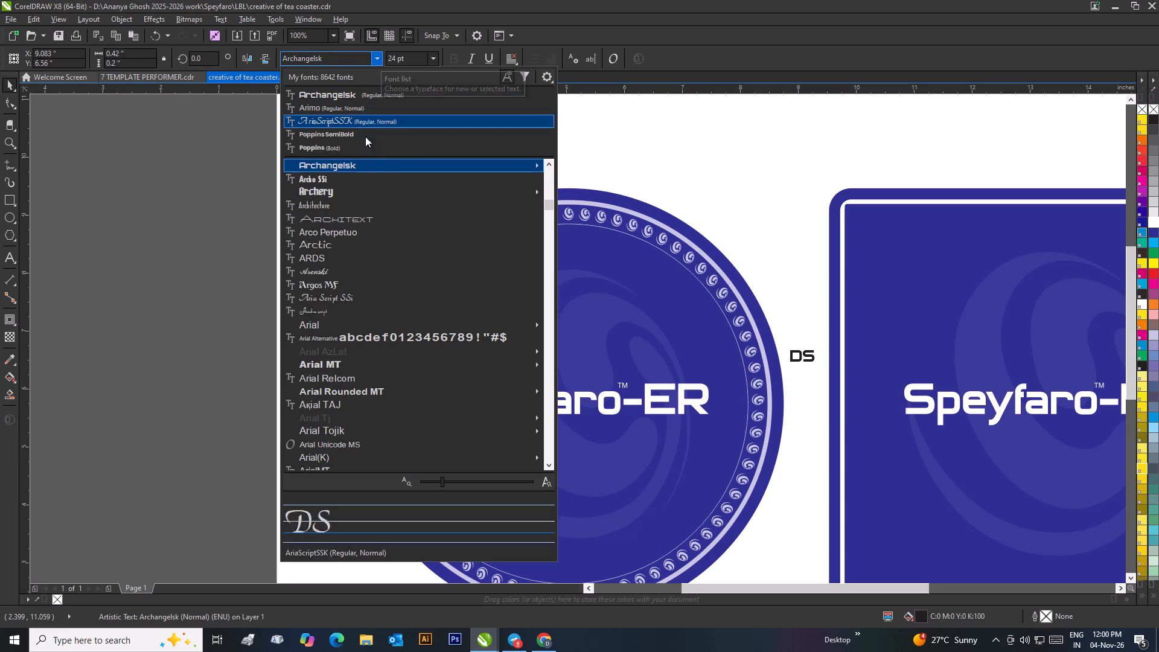
left_click(353, 165)
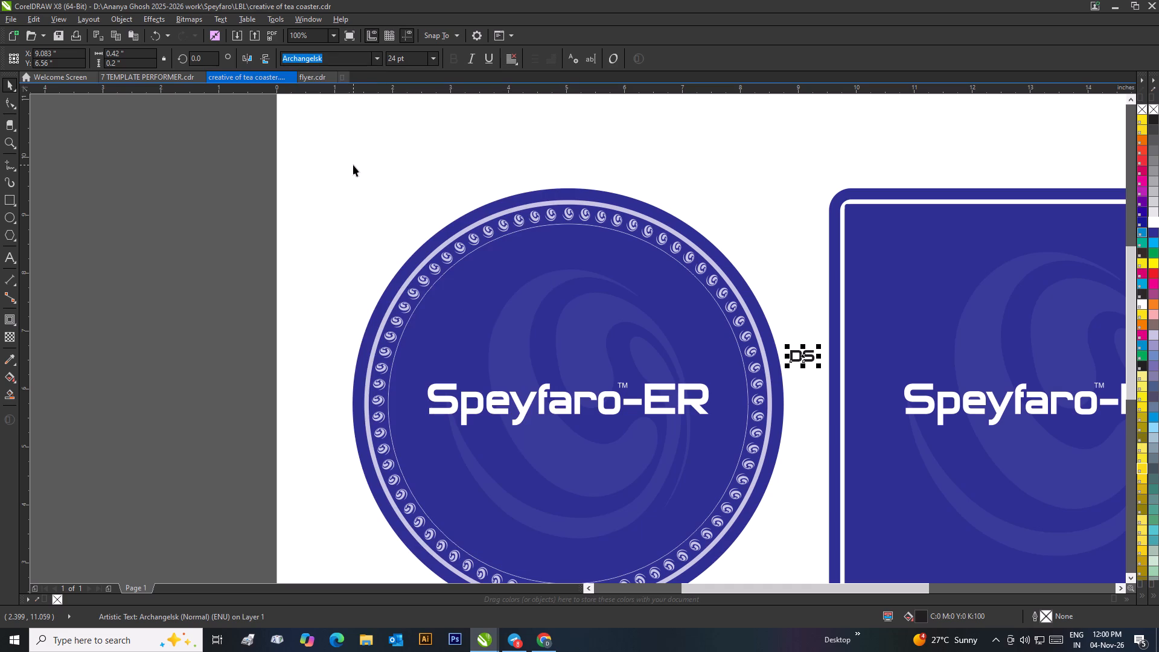
left_click(69, 138)
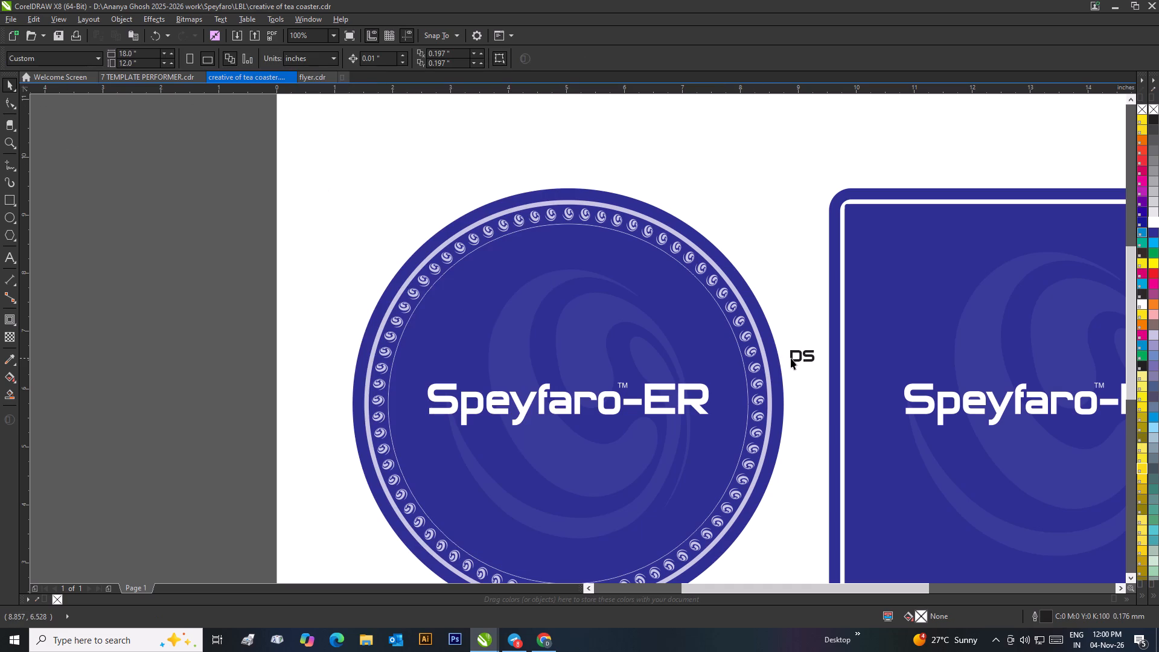
Place a duplicate of the DS text above the round coaster's ER letters, at about X 6.70 in, Y 6.54 in, and fill it white.
left_click(791, 358)
left_click_drag(803, 359, 665, 360)
right_click(665, 360)
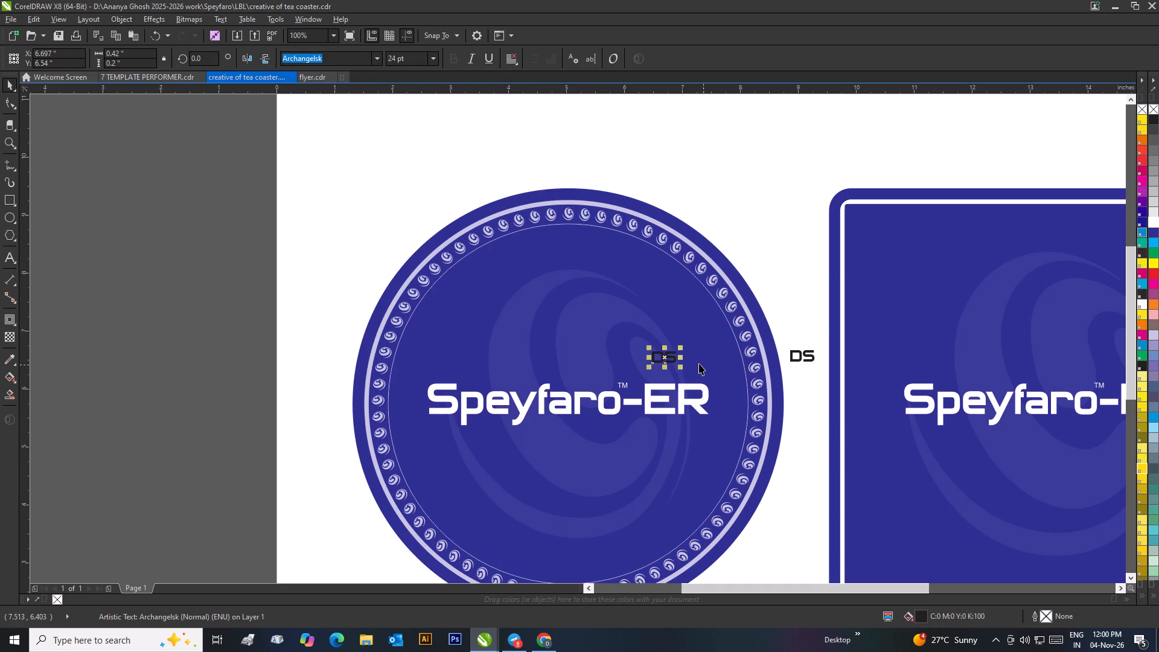
scroll(692, 368, "up", 2)
scroll(528, 316, "down", 1)
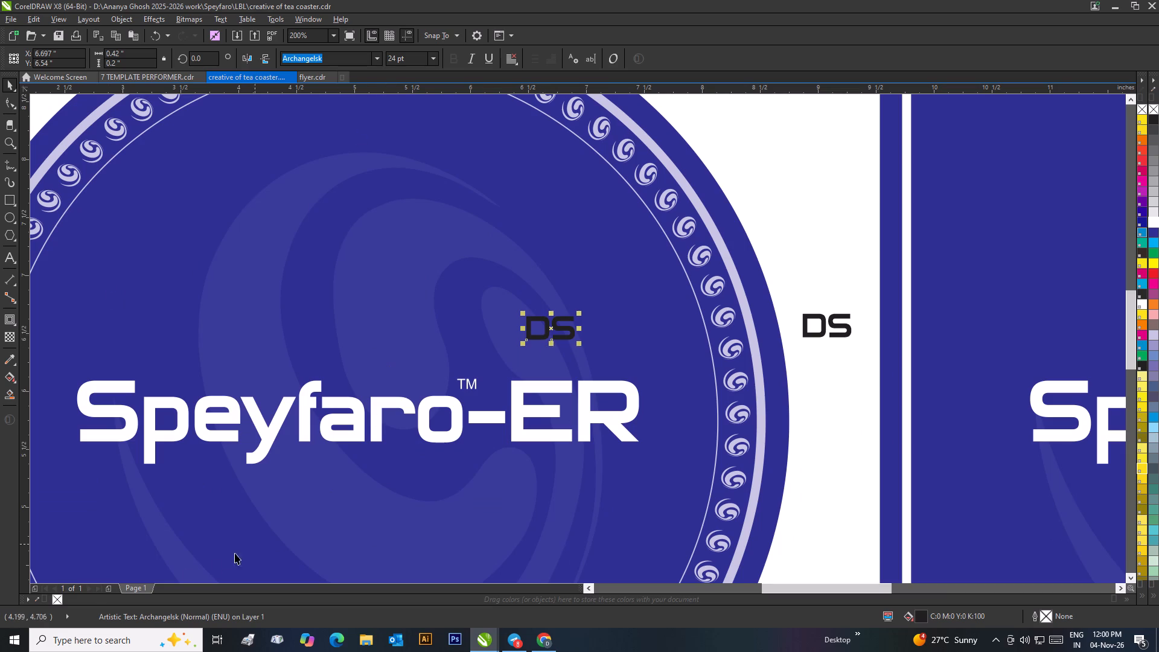
left_click(1157, 224)
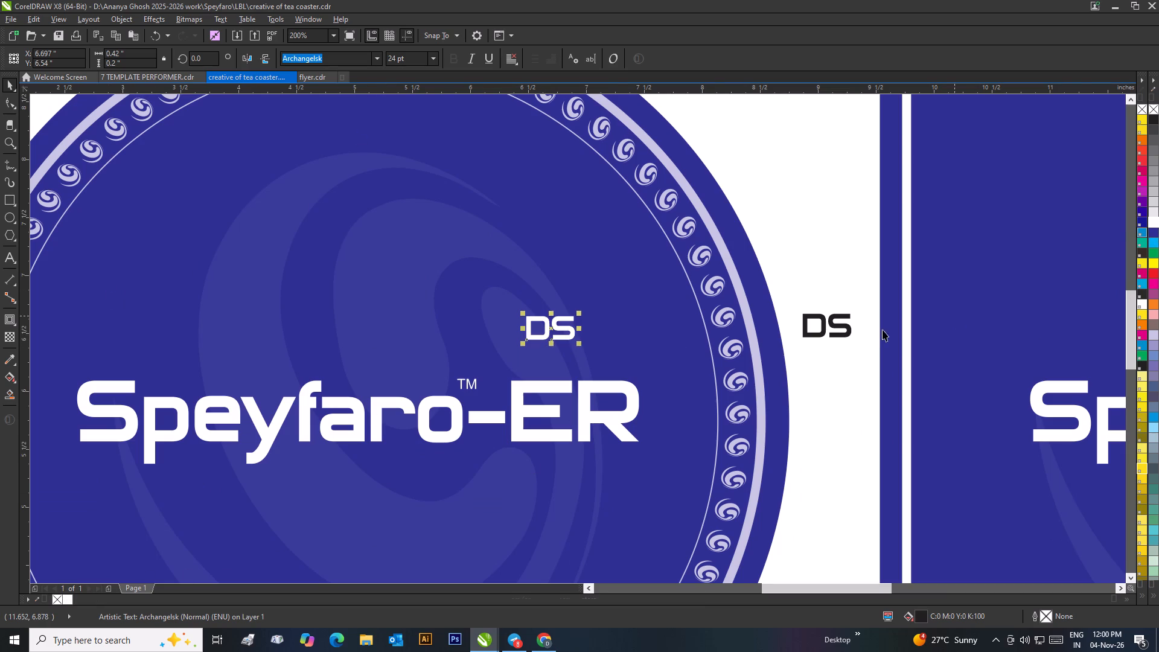
Change the duplicated text on the round coaster to ER and fill it with blue C60 M40 Y0 K0.
double_click(571, 335)
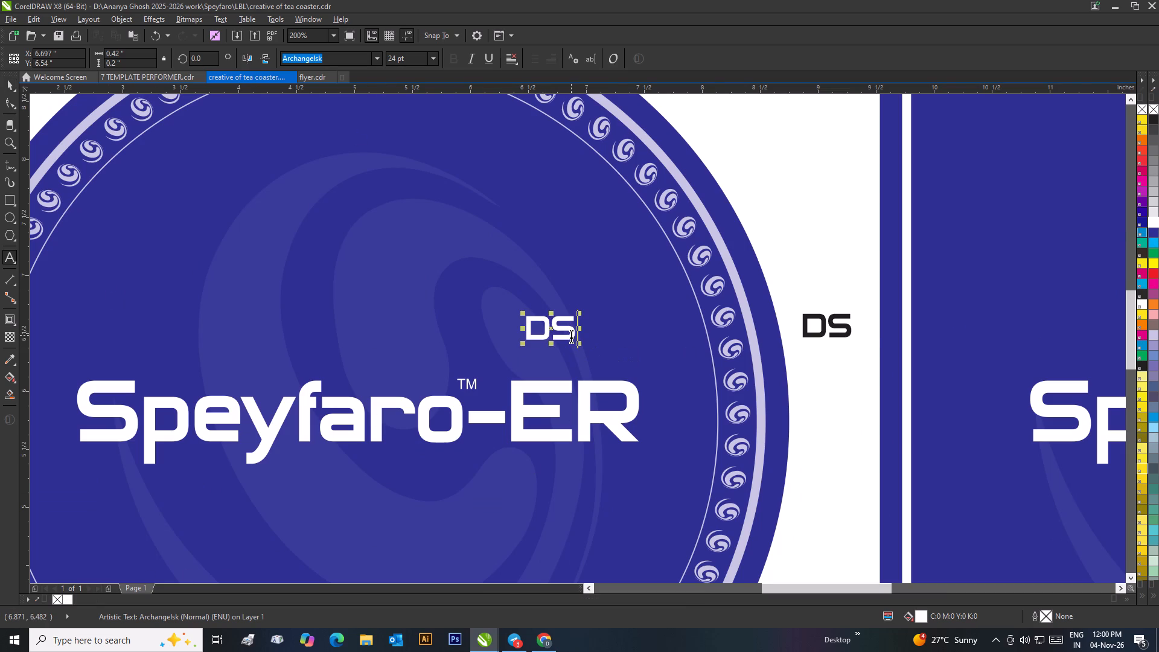
key("BackSpace")
key("BackSpace")
key("shift+e")
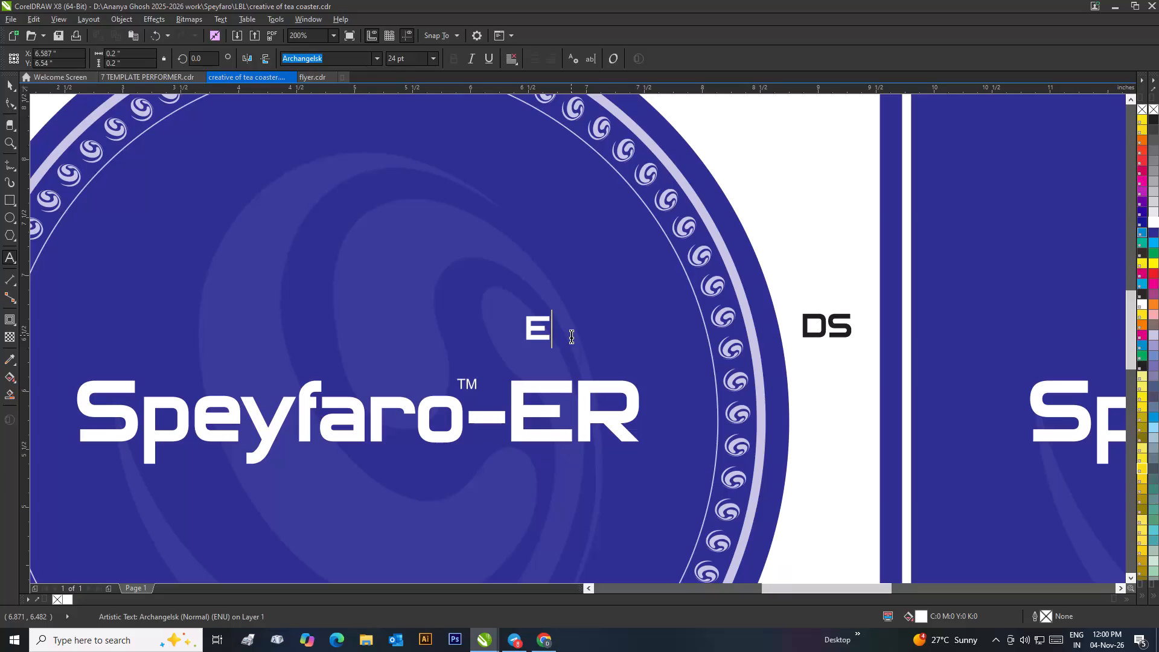
key("shift+r")
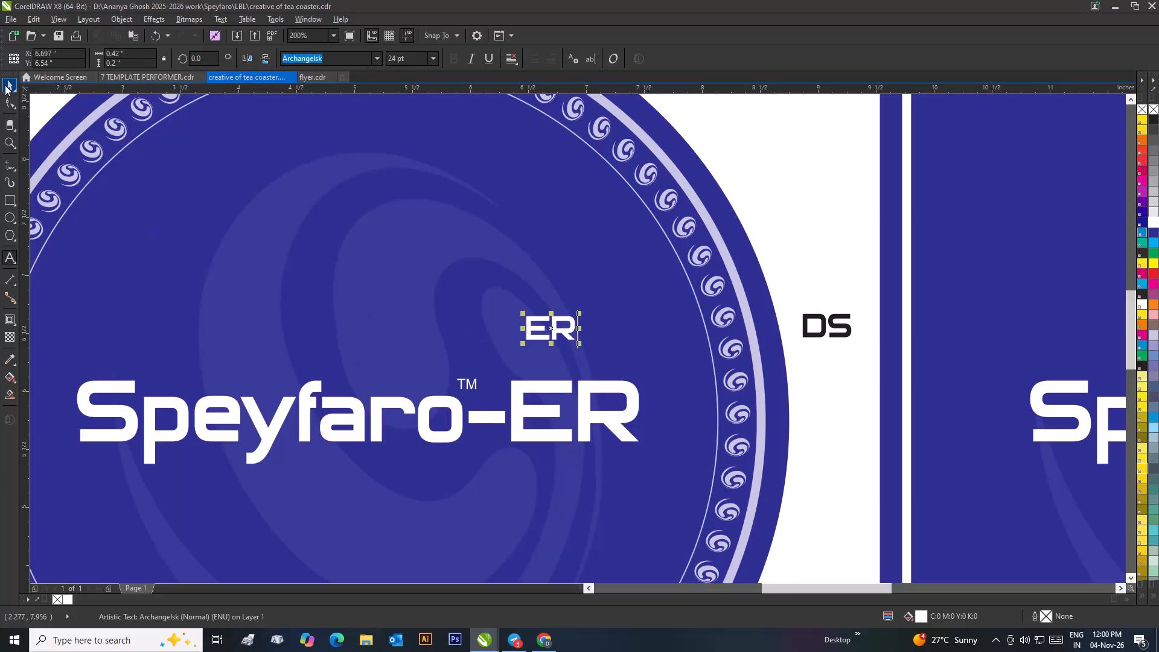
left_click(7, 84)
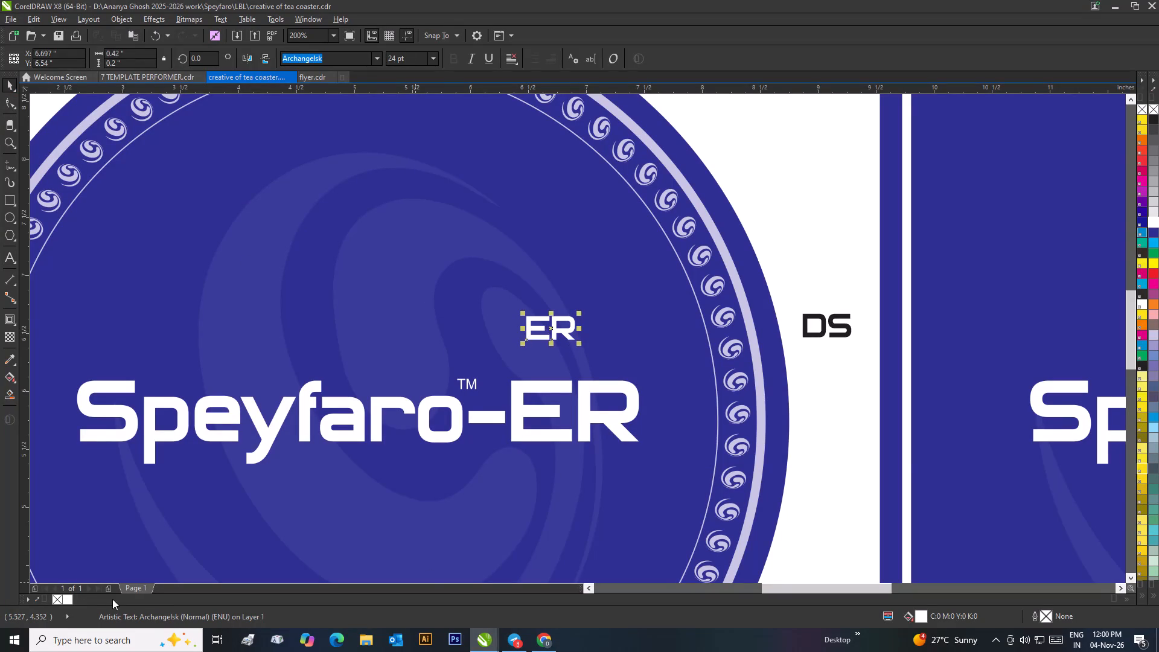
left_click(1154, 359)
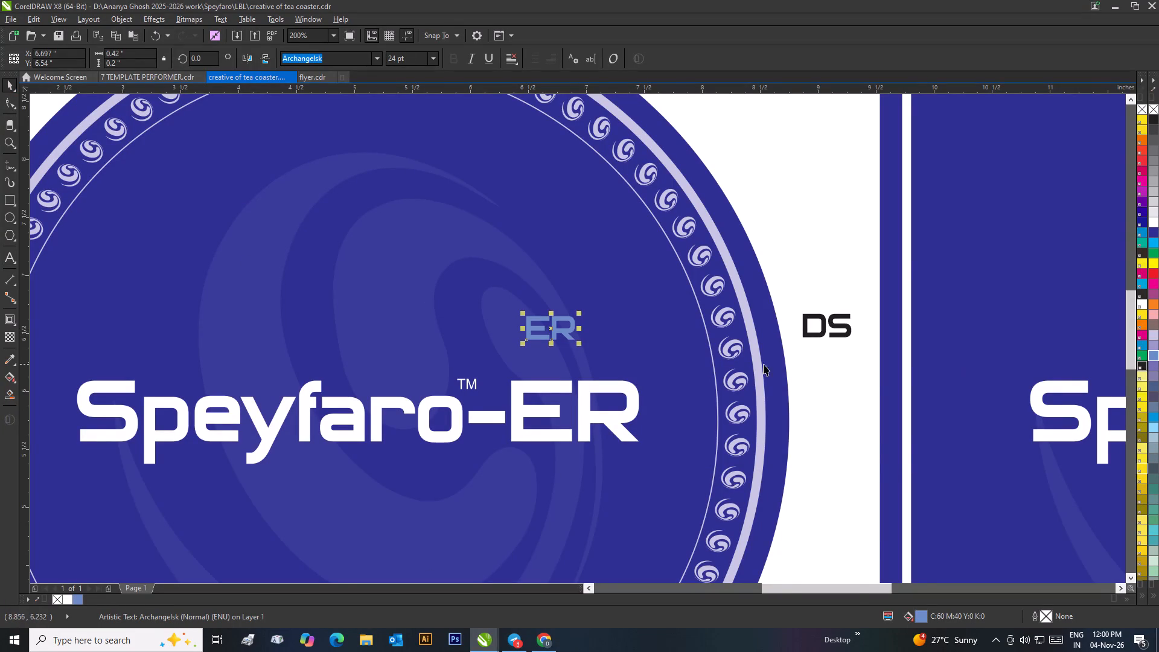
Move the blue ER text over the ER of the round coaster's lettering and enlarge it to about 1.08 in wide.
scroll(587, 356, "up", 1)
scroll(566, 337, "down", 2)
scroll(596, 377, "up", 1)
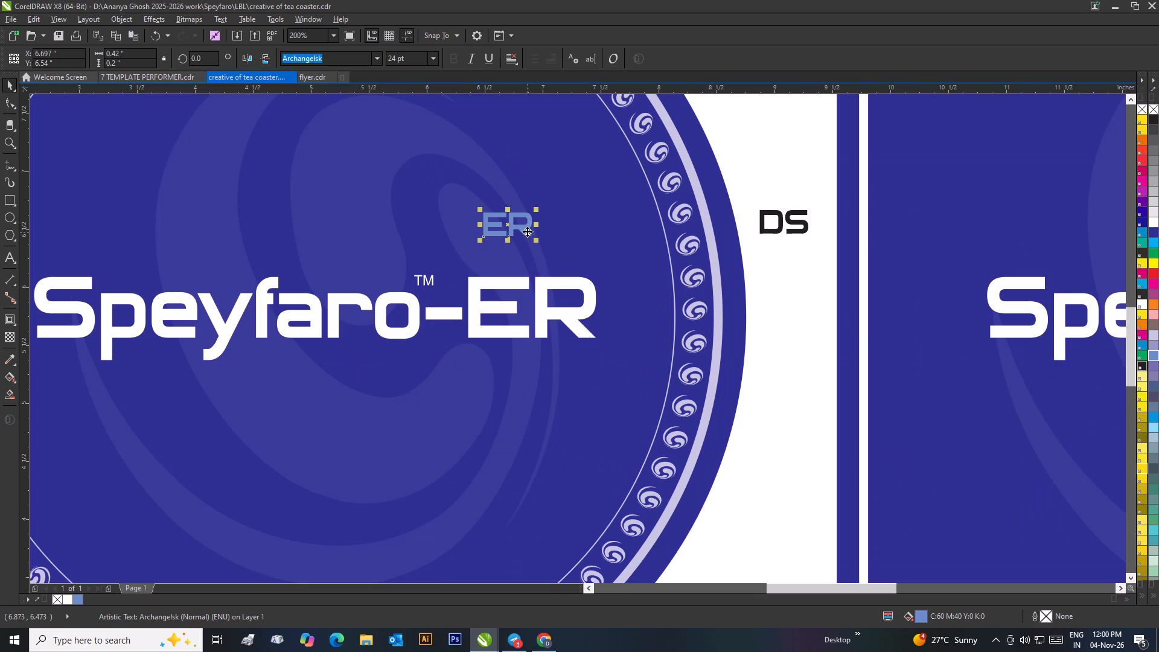
left_click_drag(526, 231, 511, 291)
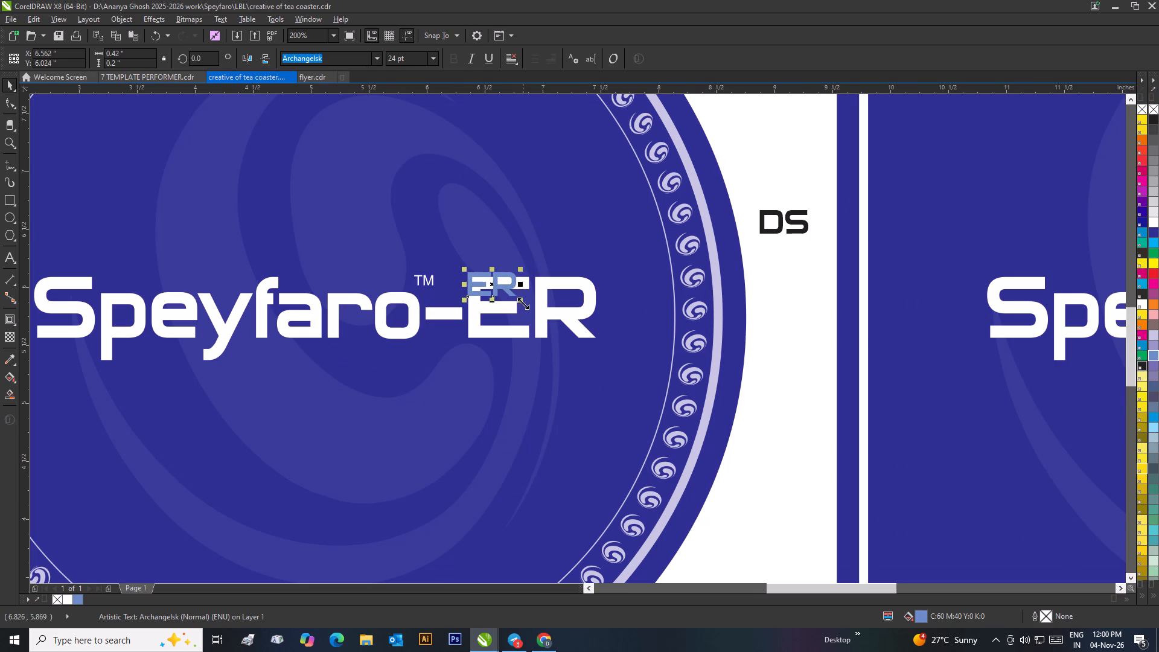
left_click_drag(523, 303, 599, 362)
Align the blue ER text's upper-left corner with the white E beneath it, centring the text at about X 6.89 in, Y 5.83 in.
scroll(511, 299, "up", 2)
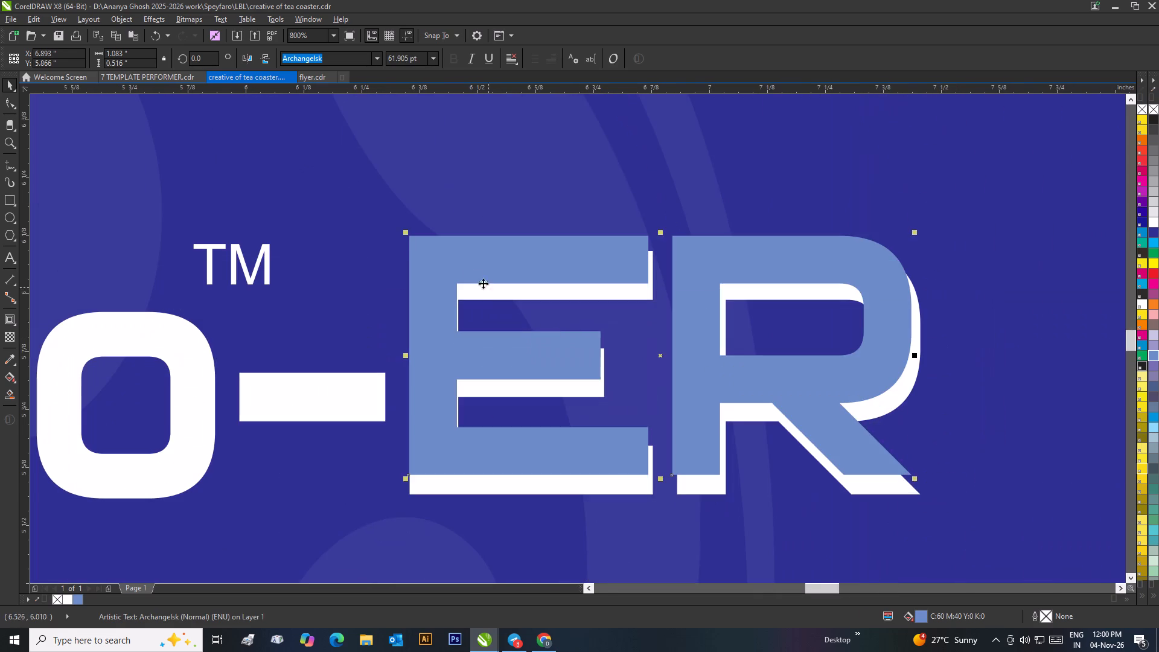
left_click_drag(471, 276, 489, 301)
scroll(449, 273, "up", 2)
left_click_drag(573, 341, 506, 303)
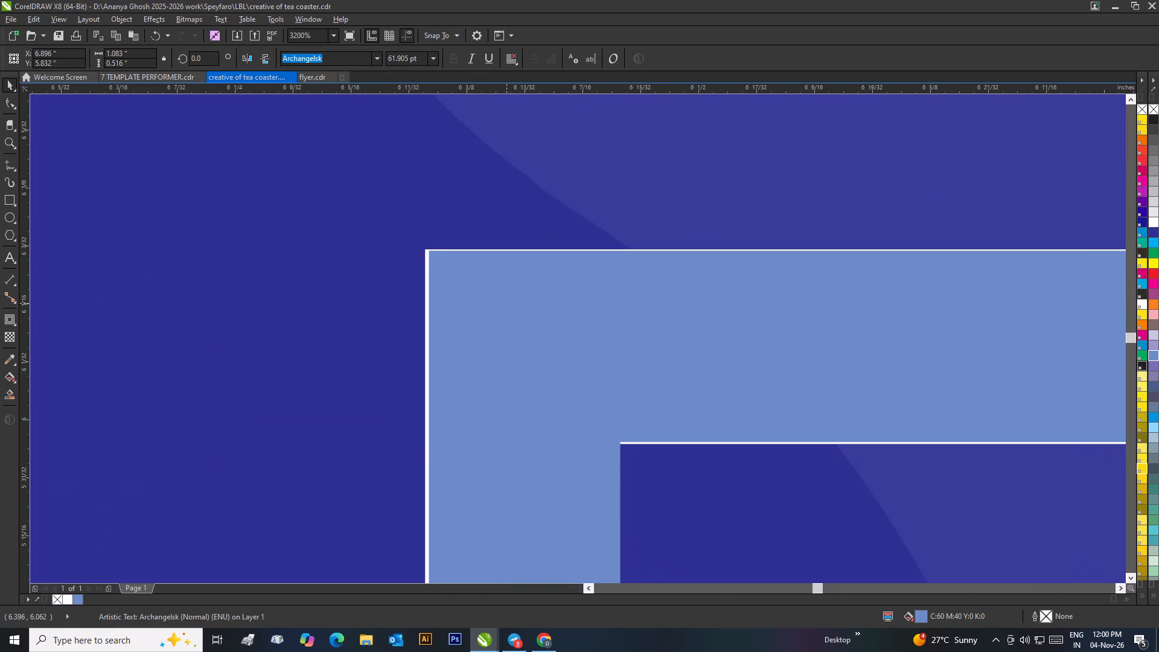
left_click_drag(506, 303, 503, 302)
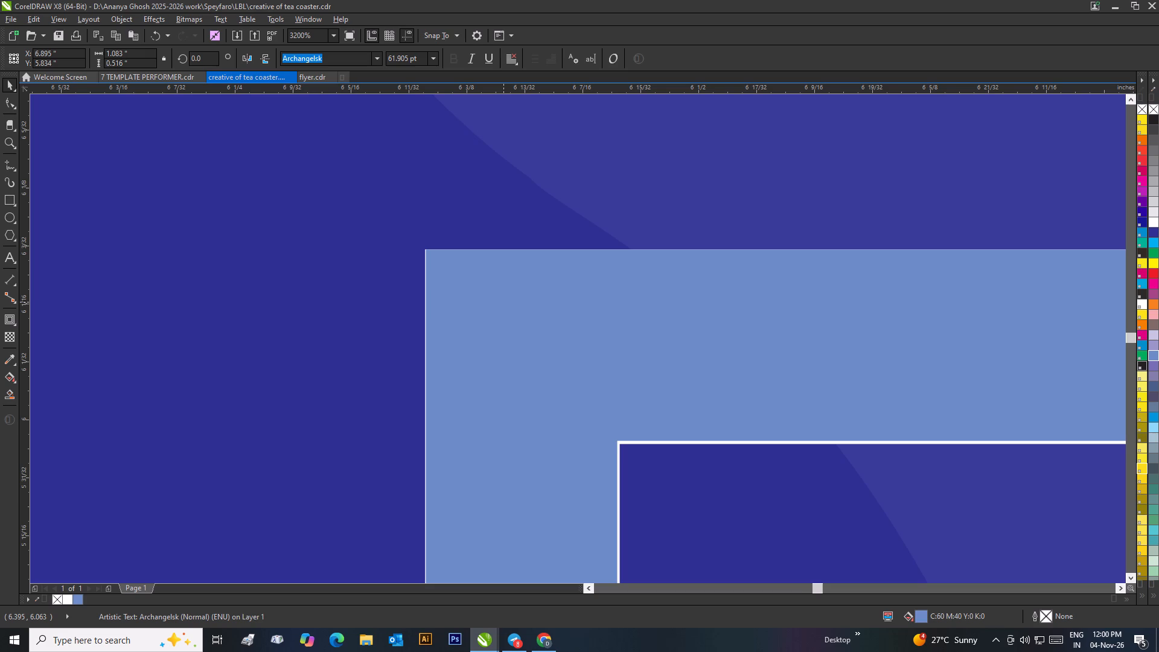
left_click_drag(503, 302, 502, 302)
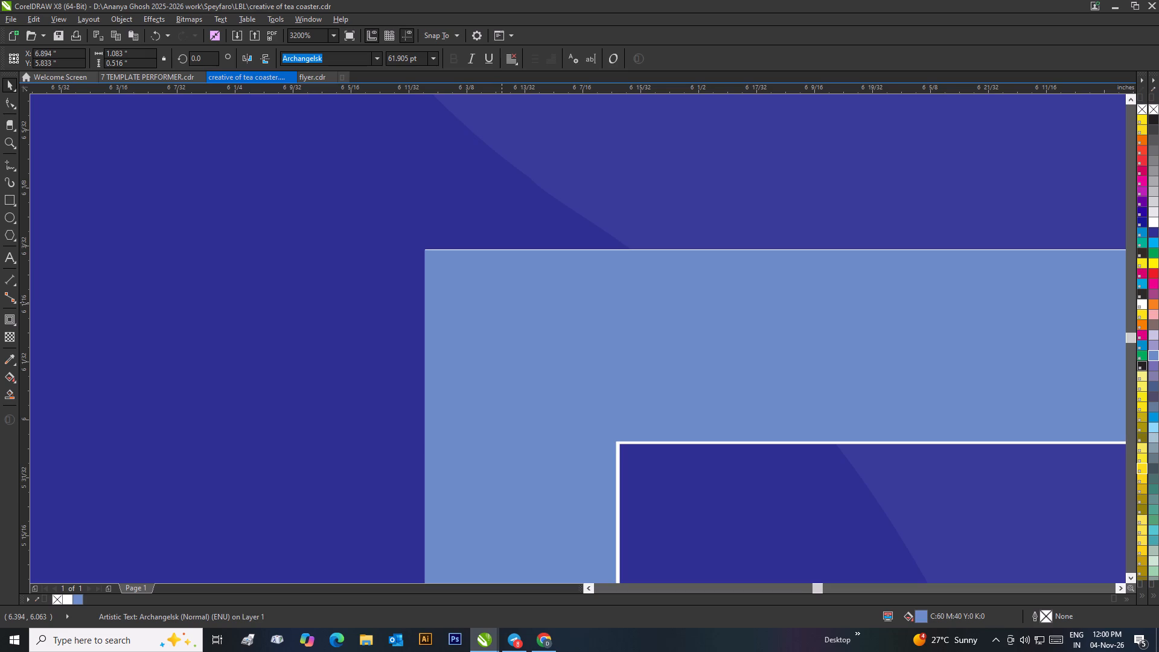
left_click_drag(502, 302, 504, 302)
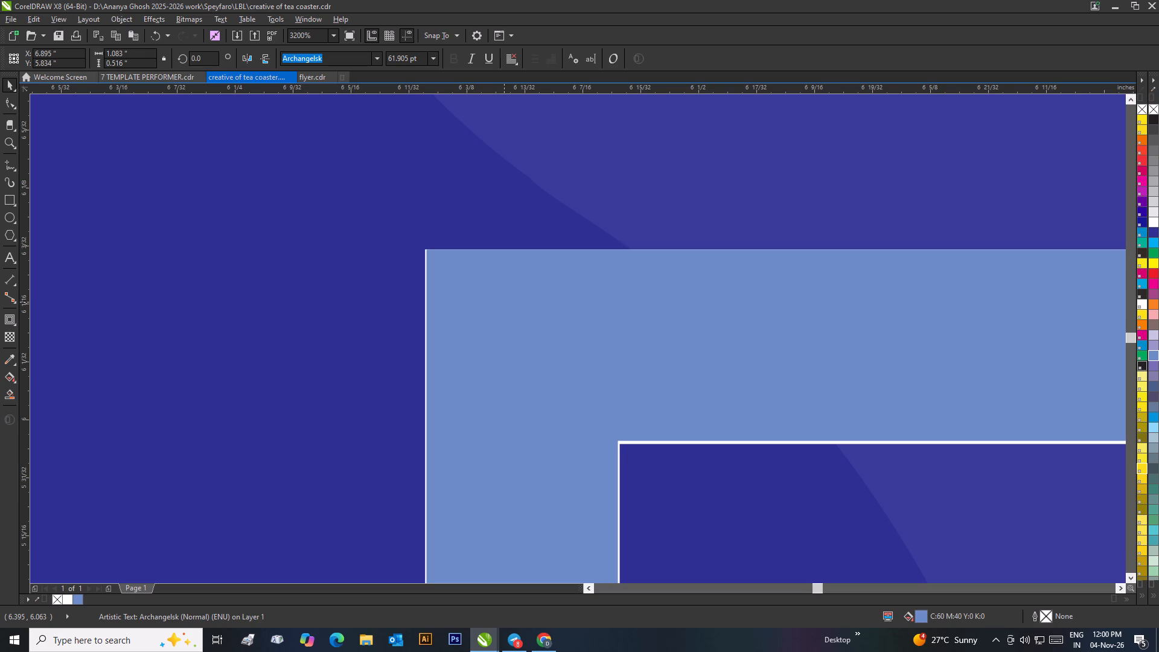
left_click_drag(504, 302, 502, 301)
Scale the blue ER text from its lower-right corner to about 62.97 pt so it covers the white ER letters.
scroll(515, 316, "down", 3)
scroll(813, 452, "up", 2)
left_click_drag(577, 284, 589, 298)
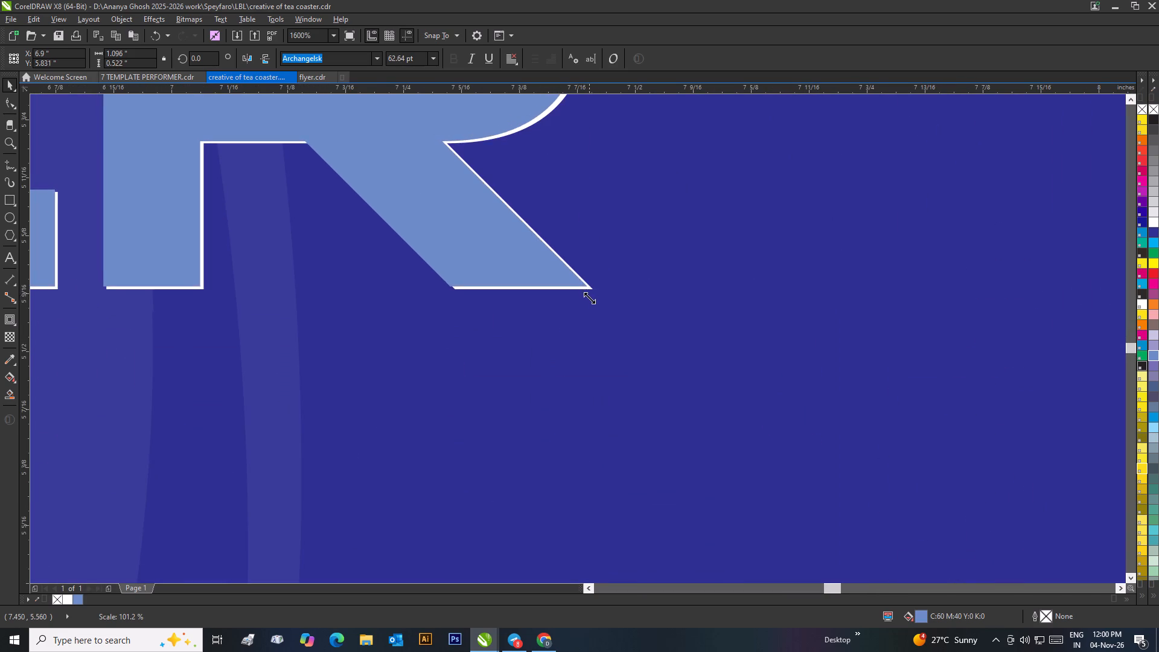
left_click_drag(589, 298, 595, 304)
scroll(584, 313, "down", 4)
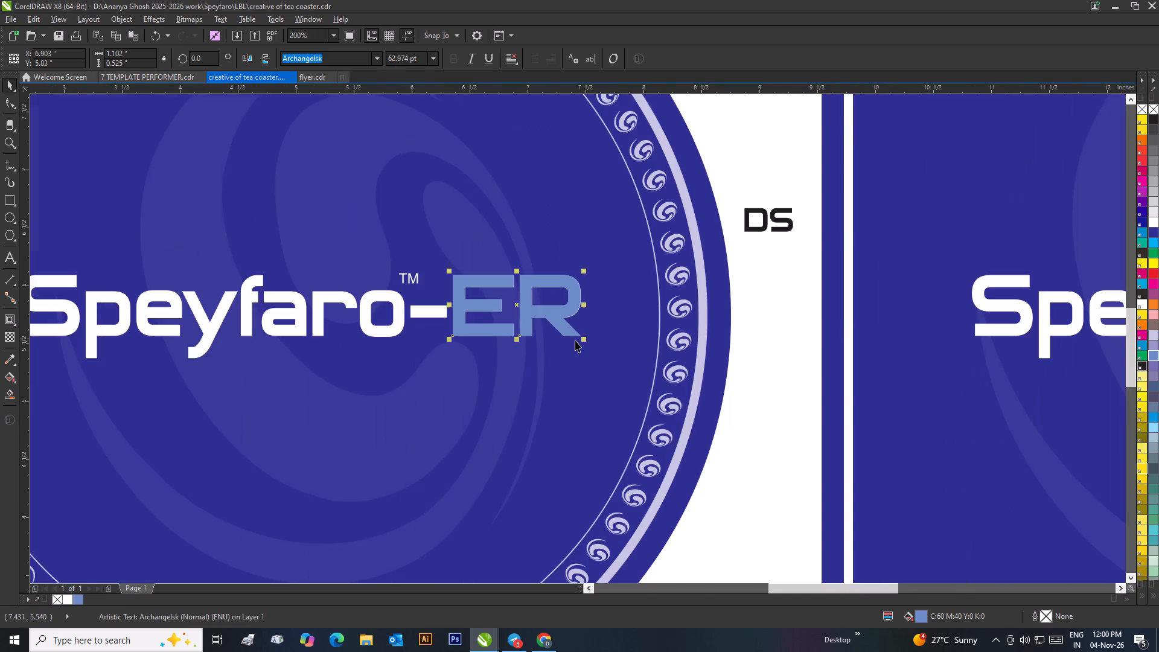
scroll(573, 342, "down", 1)
left_click(156, 313)
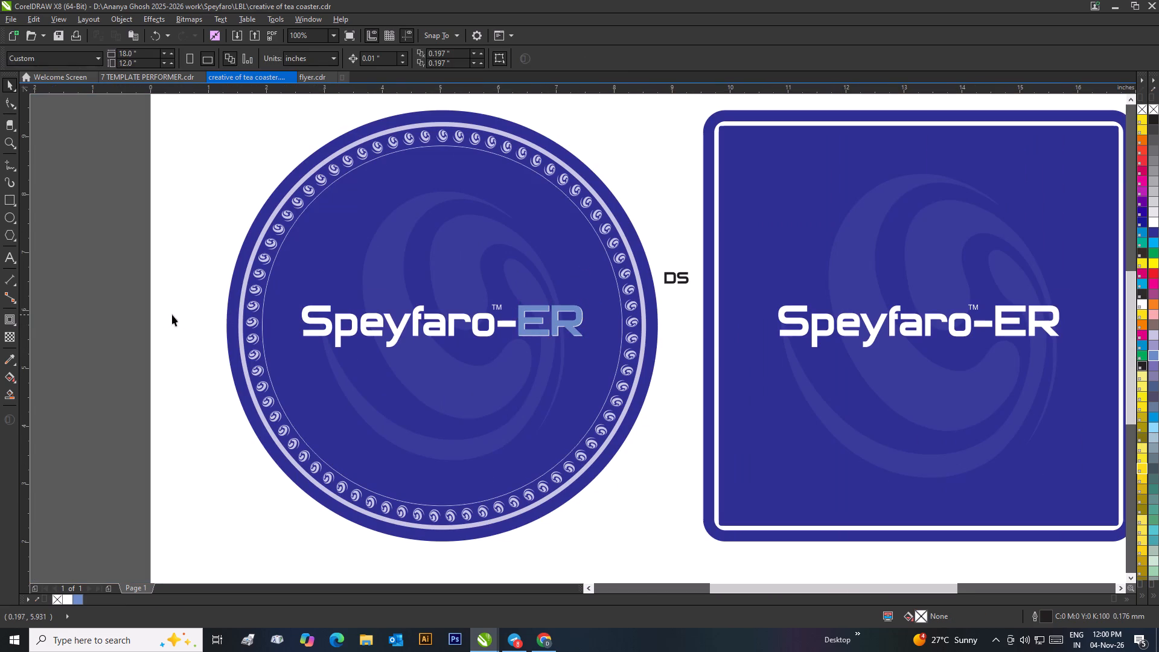
Set the DS text between the coasters to 62.974 pt, matching the font size of the blue ER text.
scroll(553, 335, "up", 4)
scroll(578, 333, "down", 3)
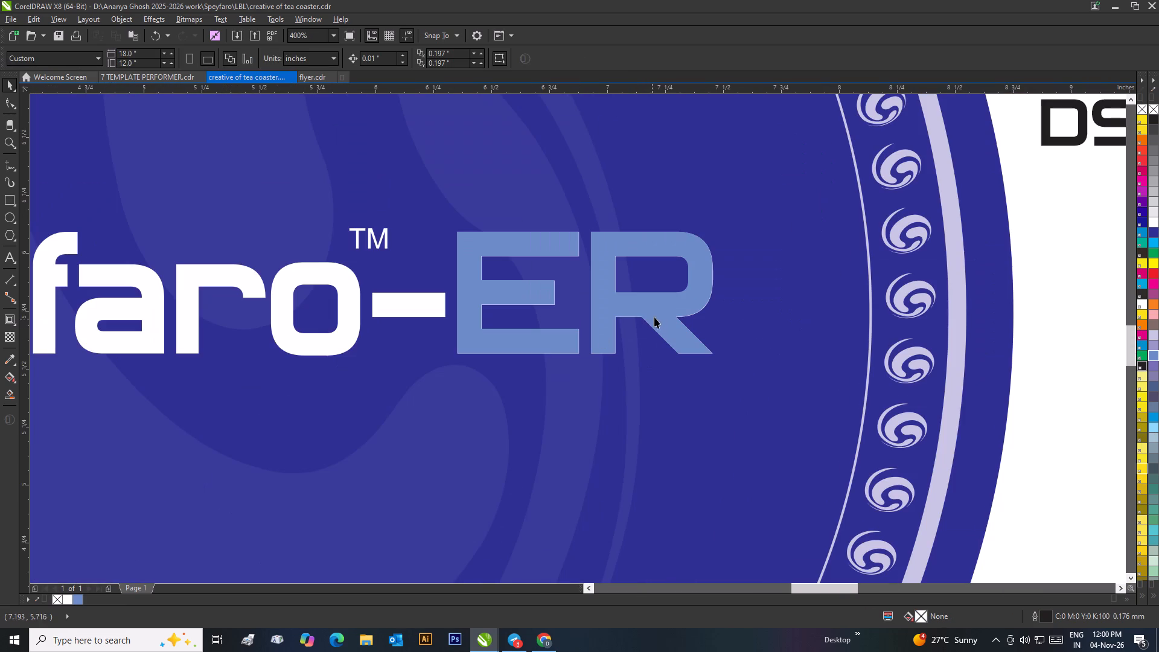
left_click(662, 308)
scroll(627, 324, "down", 1)
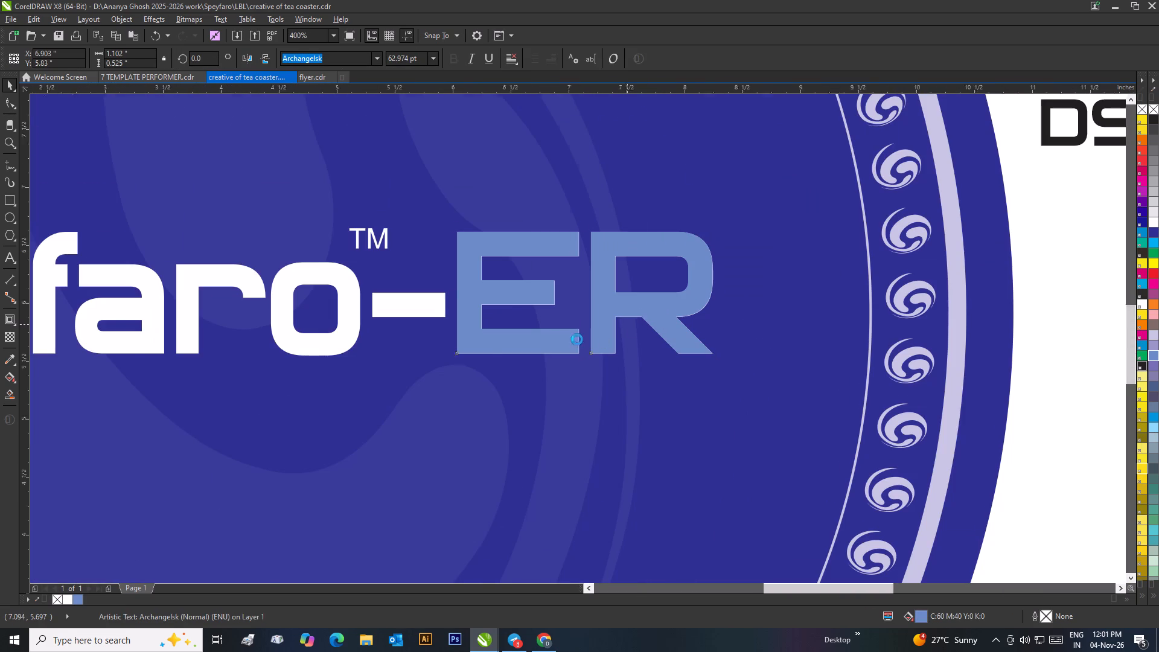
scroll(577, 339, "down", 1)
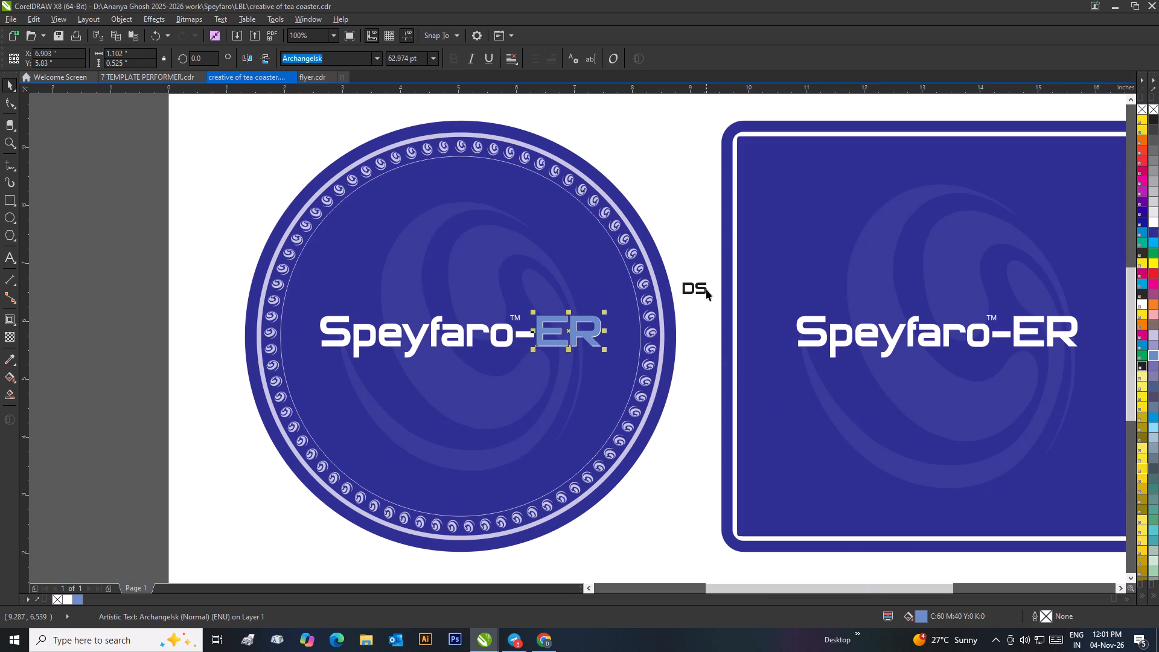
left_click(706, 289)
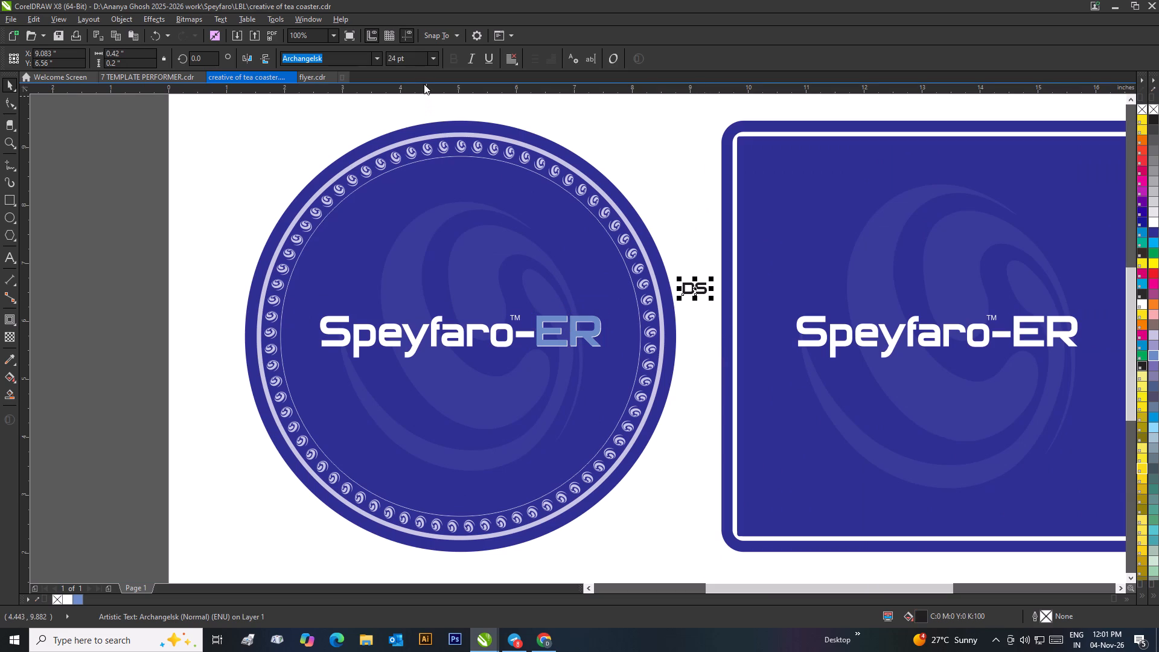
left_click_drag(419, 60, 385, 65)
key("BackSpace")
type("62")
key("slash")
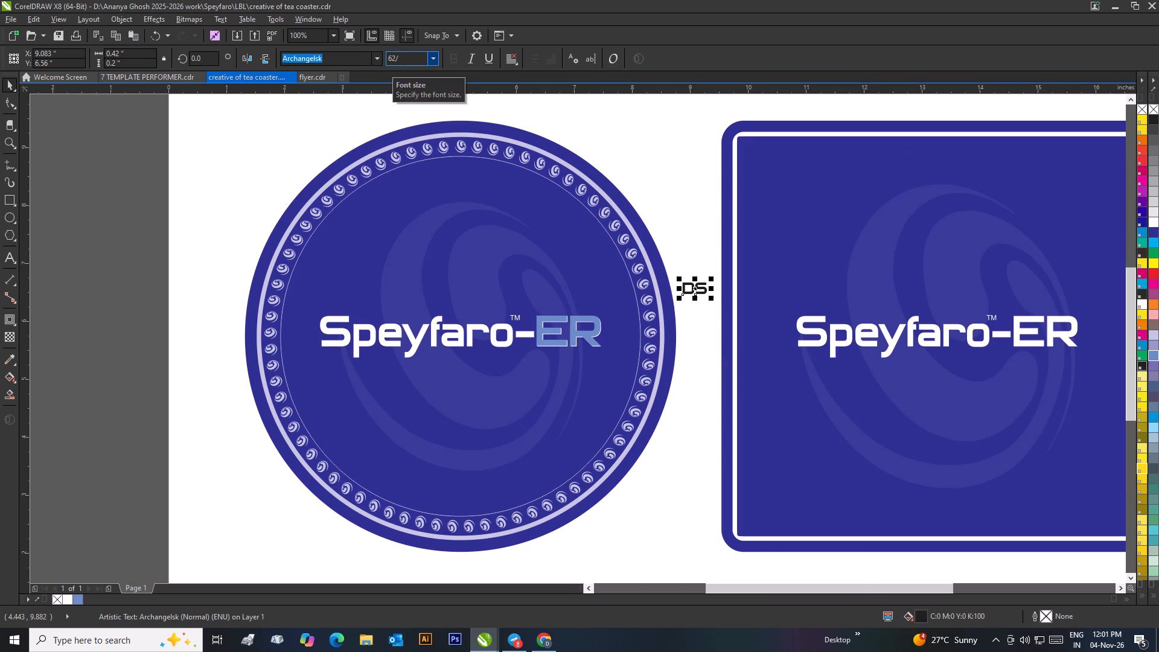
key("BackSpace")
type(".974")
key("Return")
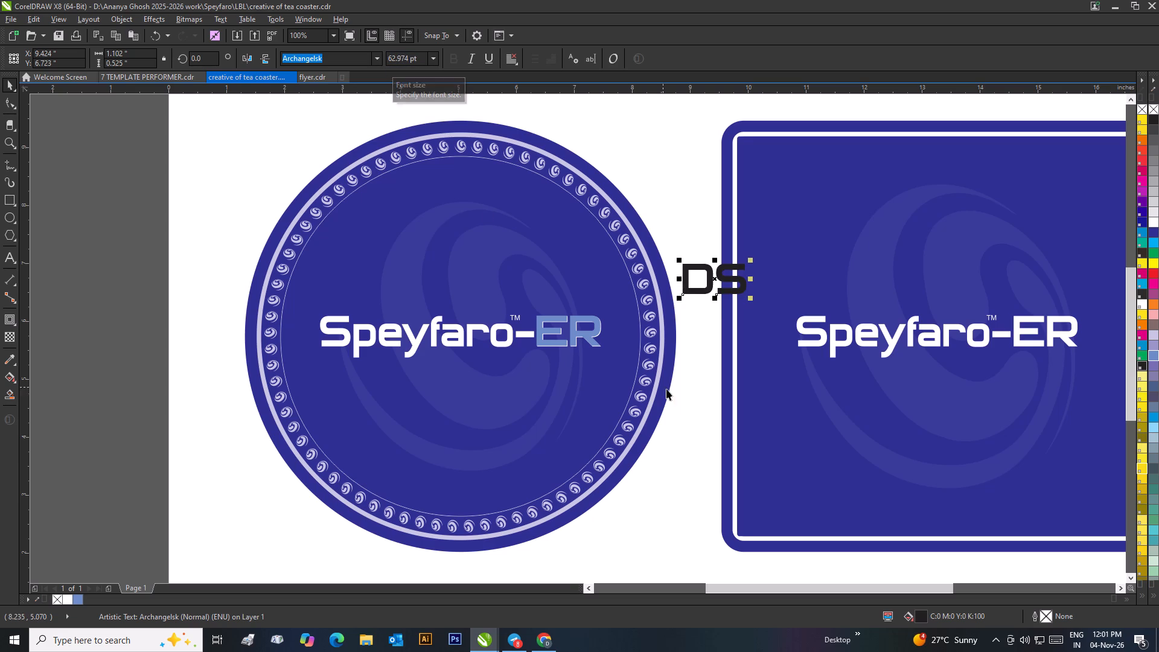
Move the DS text onto the round coaster below the ER letters, at about X 6.54 in, Y 4.91 in.
left_click_drag(700, 290, 533, 395)
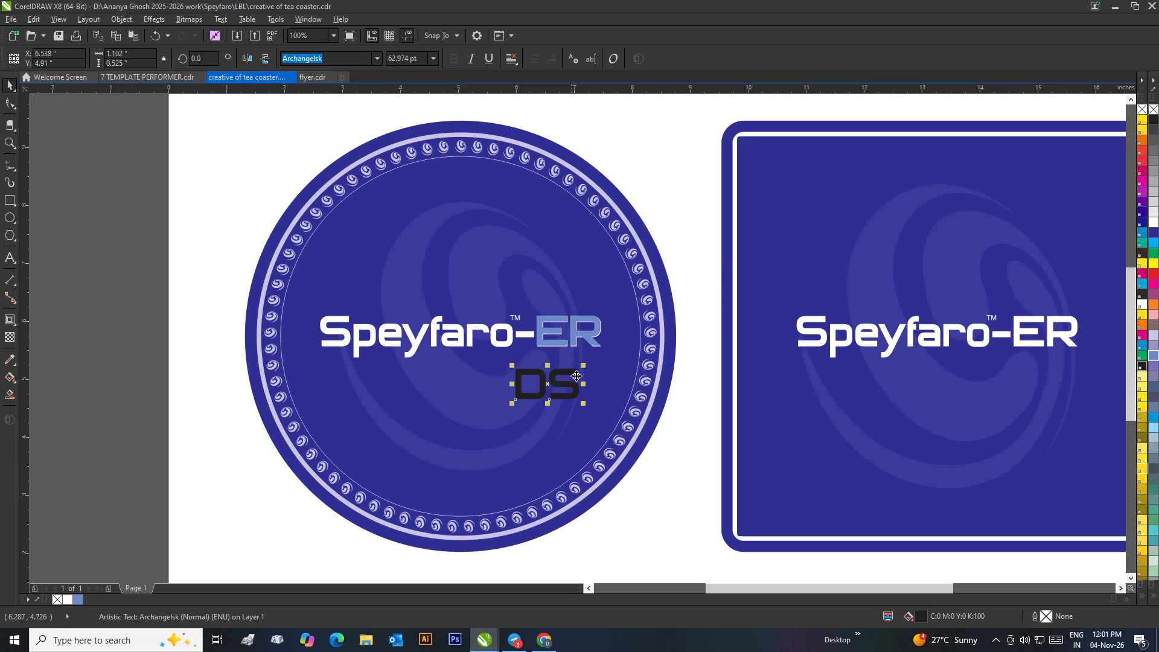
Delete the blue ER text overlaying the round coaster's lettering.
left_click(575, 337)
key("Delete")
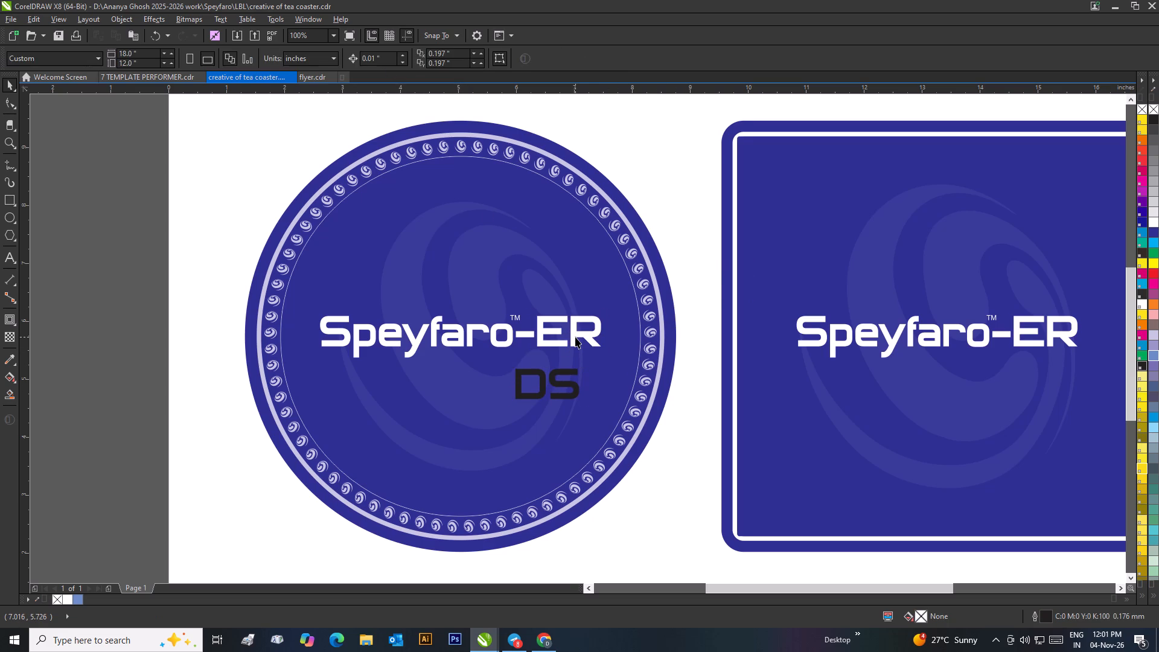
Ungroup all objects in the group holding the round and square coaster artwork.
left_click(575, 337)
right_click(575, 336)
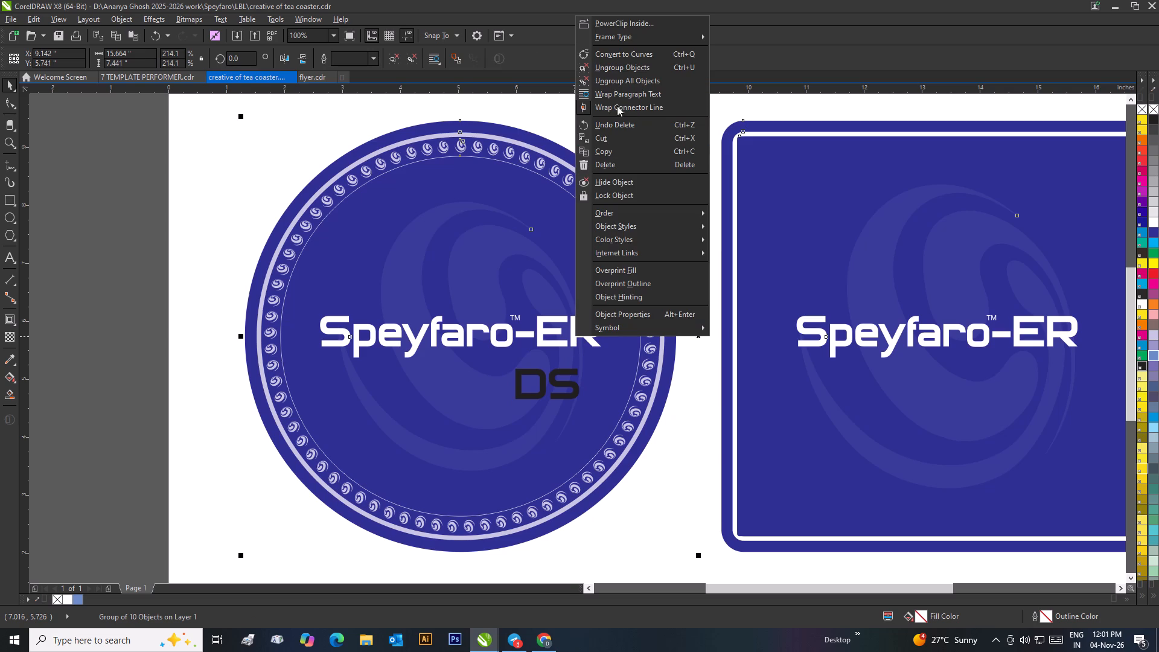
left_click(622, 80)
left_click(118, 319)
Fill the DS text white and move it over the round coaster's ER letters, at about X 6.92 in, Y 5.83 in.
left_click_drag(532, 371, 535, 379)
left_click(68, 596)
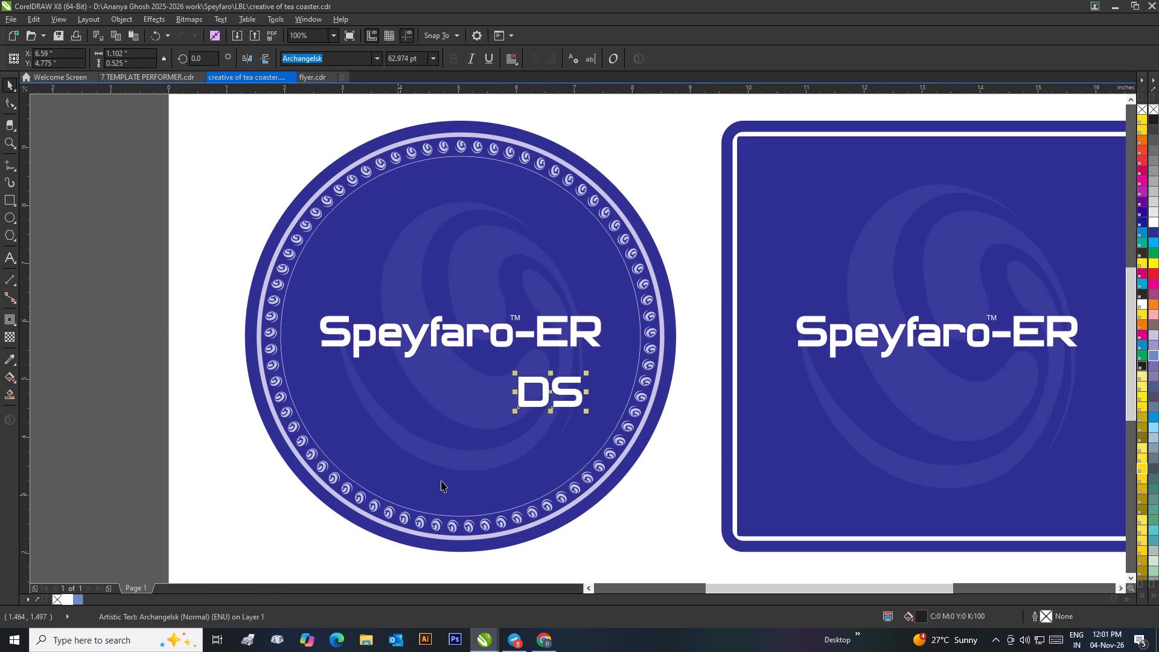
scroll(557, 382, "up", 1)
left_click(579, 263)
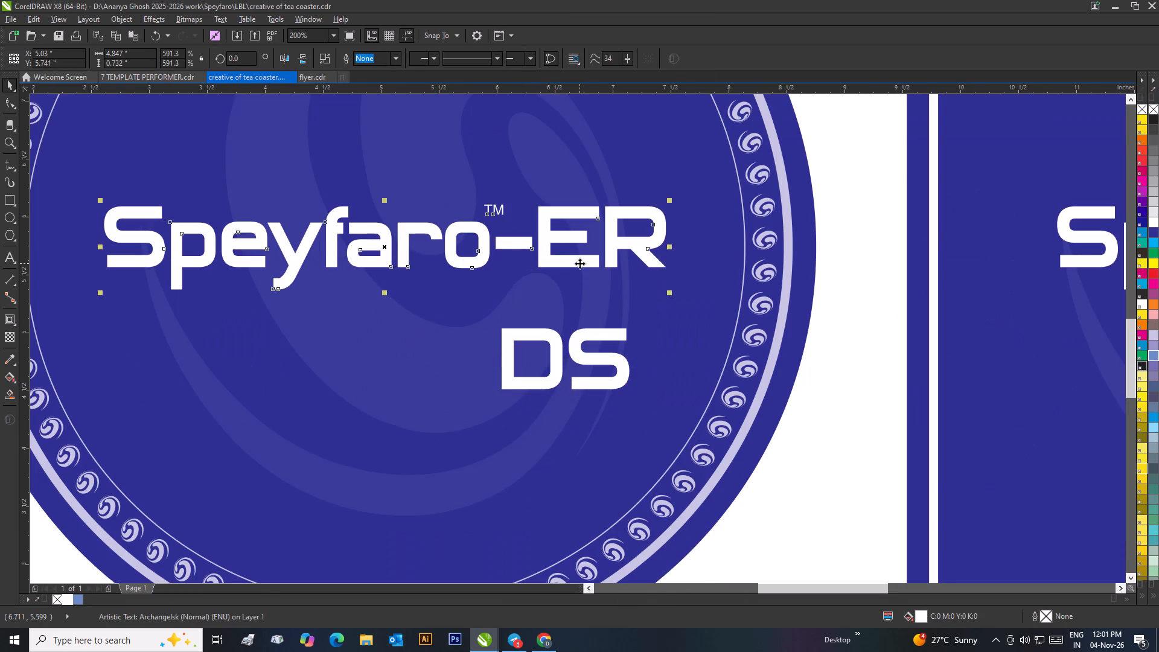
left_click_drag(547, 335, 584, 225)
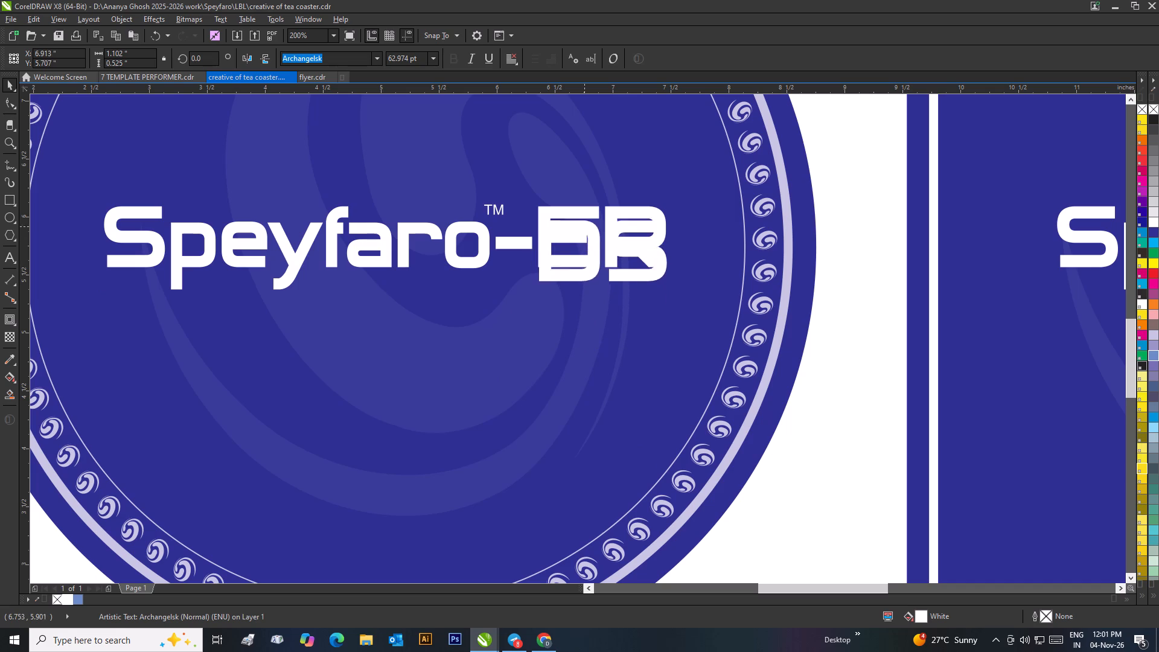
left_click_drag(584, 225, 585, 213)
Fill the DS text Baby Blue and align its upper-left corner precisely with the white ER letters, at about X 6.903 in, Y 5.829 in.
left_click(78, 600)
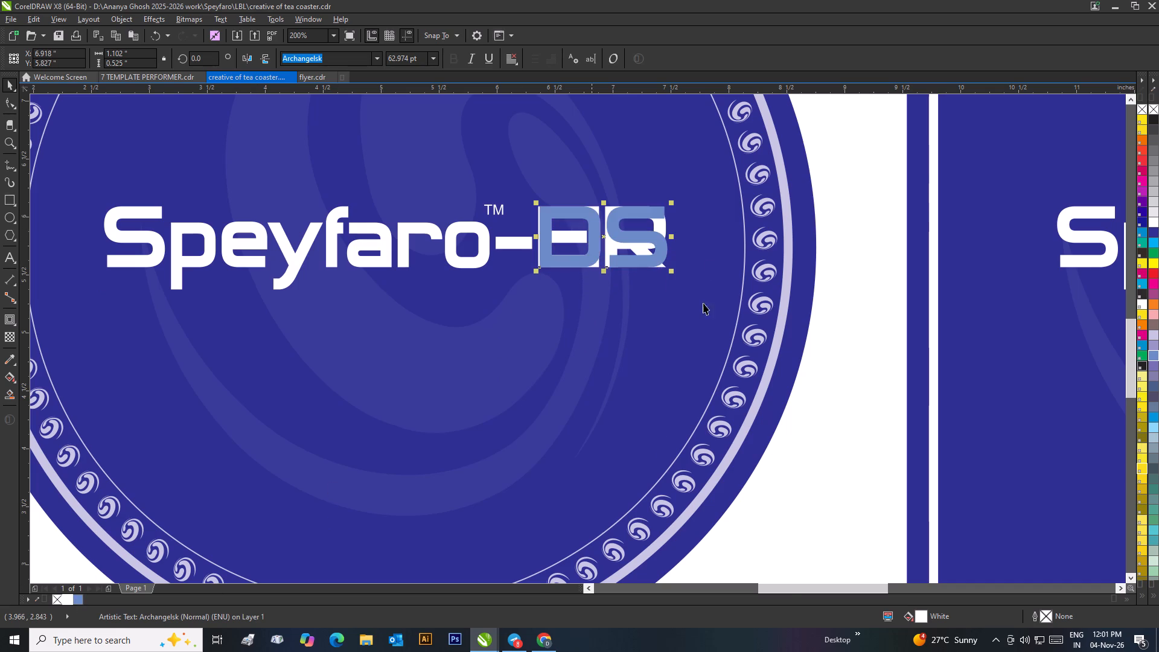
scroll(624, 207, "up", 1)
scroll(396, 355, "up", 2)
left_click_drag(643, 313, 640, 312)
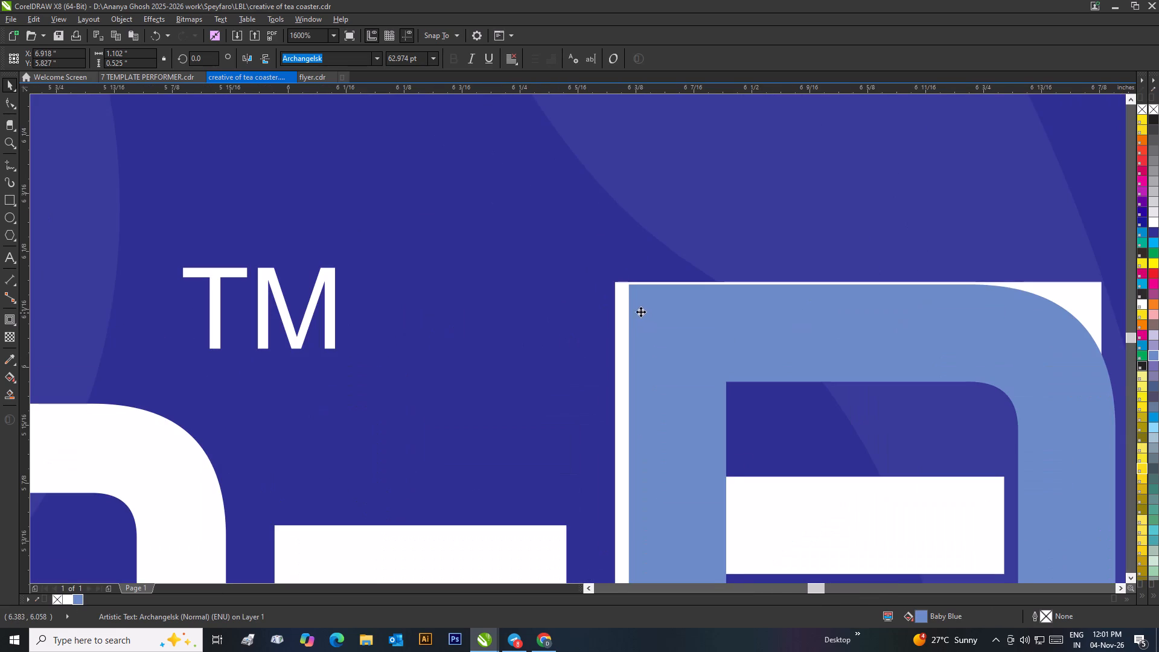
left_click_drag(640, 312, 633, 310)
scroll(620, 280, "up", 2)
left_click_drag(599, 357, 586, 364)
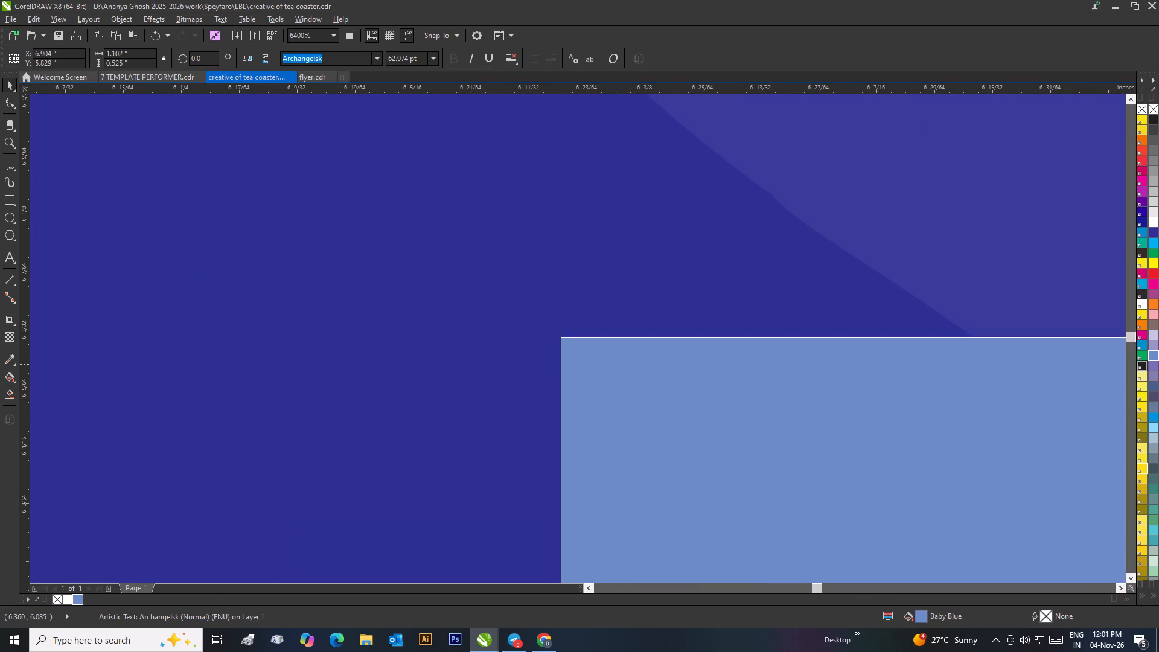
left_click_drag(586, 364, 587, 364)
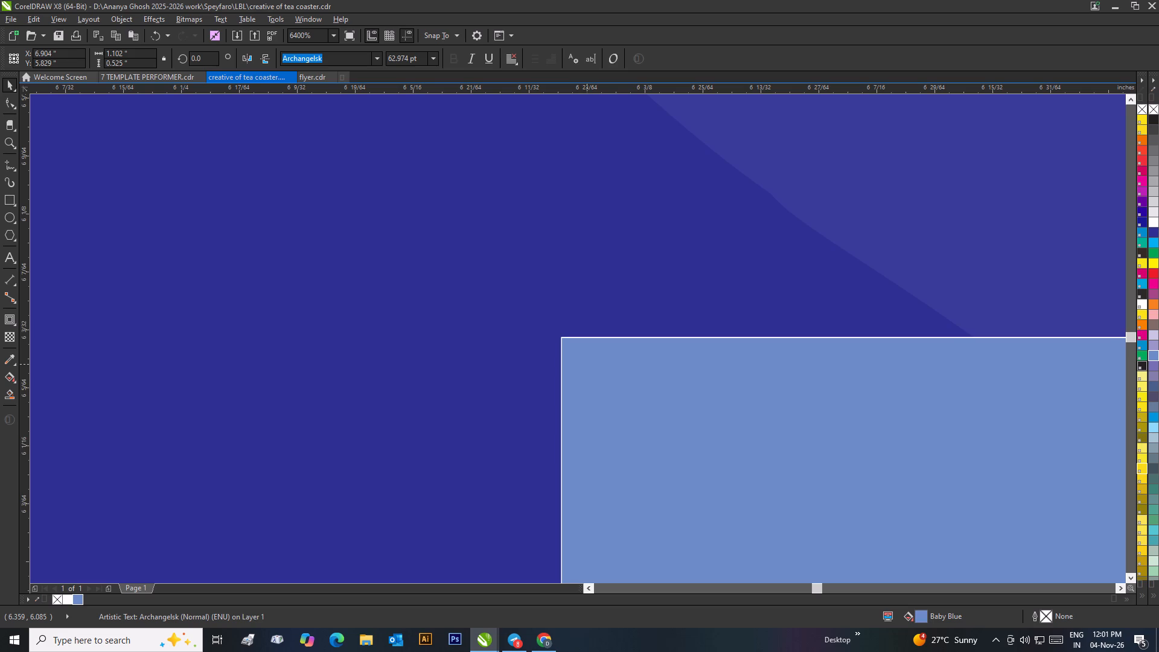
left_click_drag(587, 364, 586, 364)
scroll(569, 346, "up", 4)
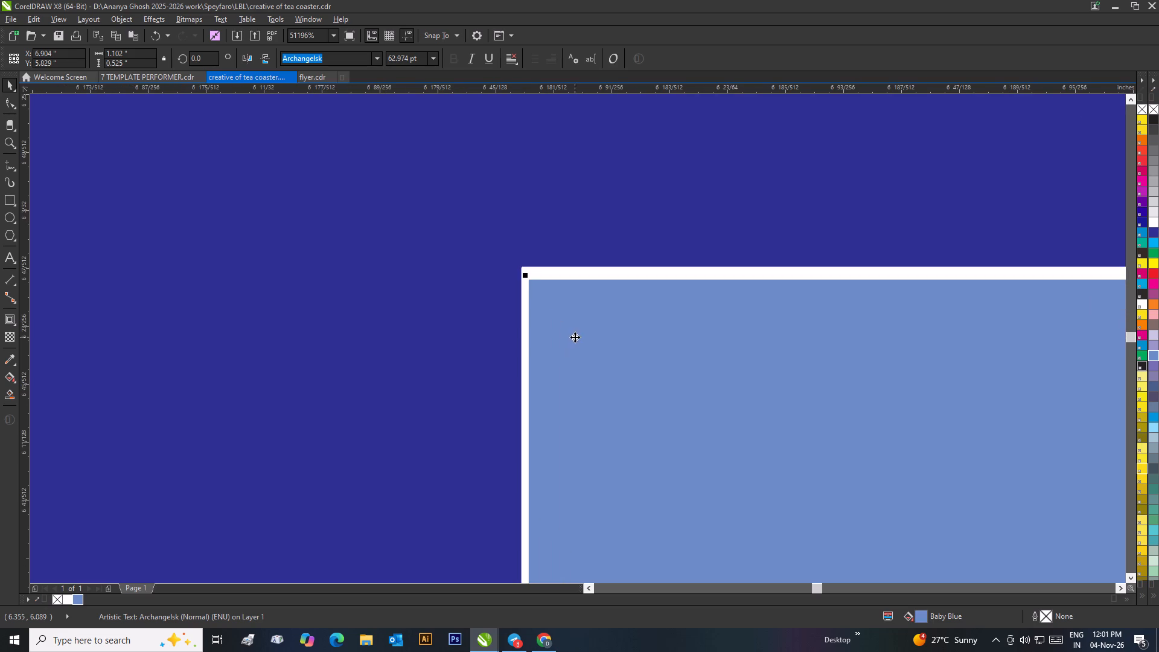
left_click_drag(558, 326, 551, 314)
scroll(552, 335, "down", 15)
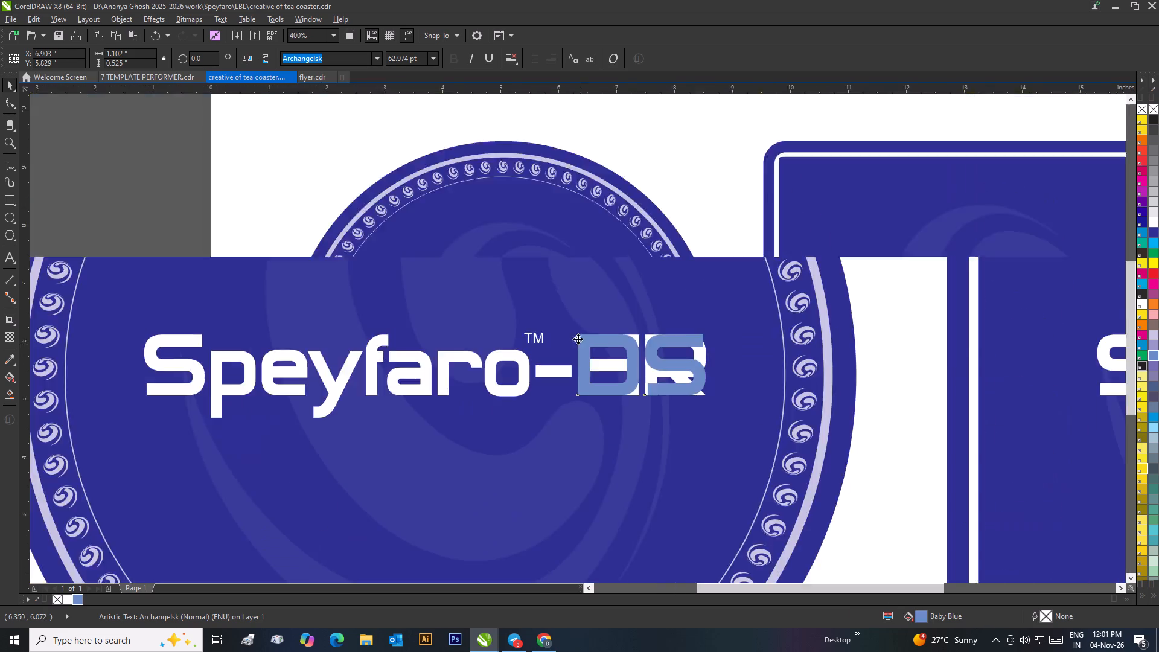
left_click(331, 356)
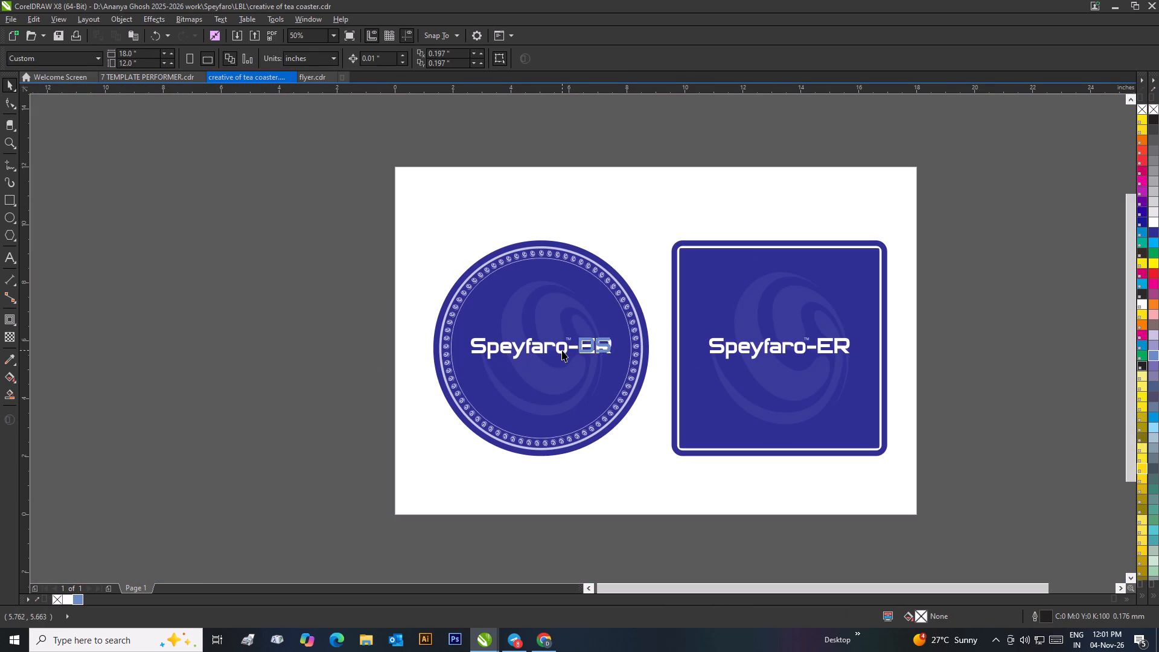
Delete all nodes of the ER letters from the round coaster's Speyfaro-ER curve.
left_click(561, 352)
scroll(581, 350, "up", 2)
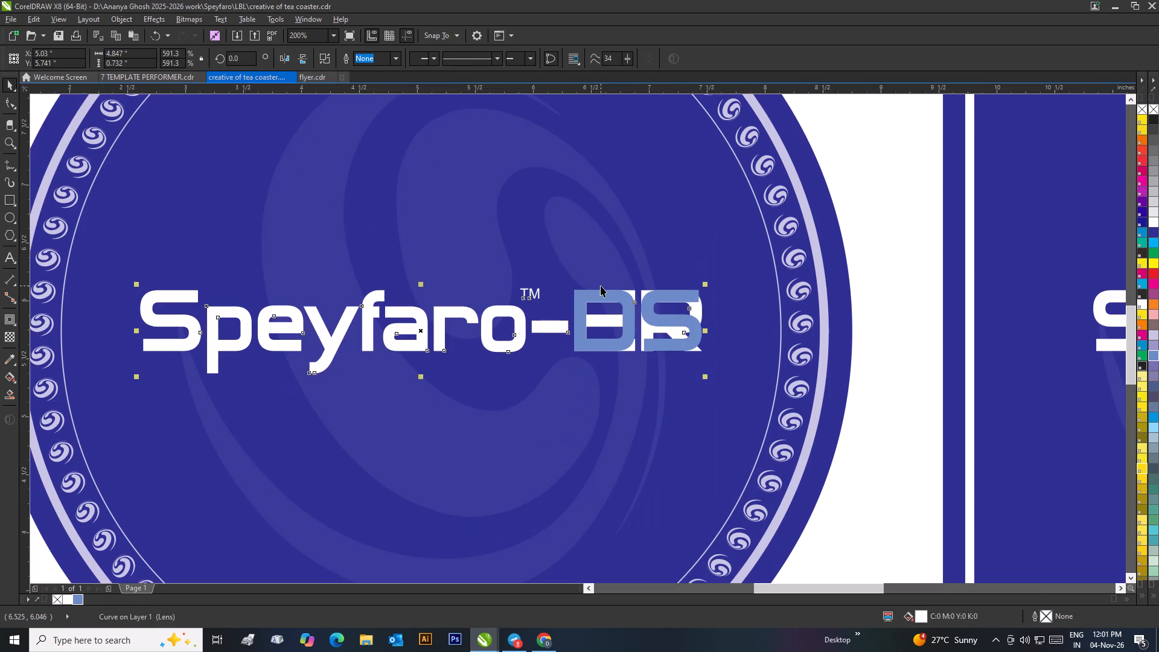
key("F10")
left_click_drag(571, 277, 586, 319)
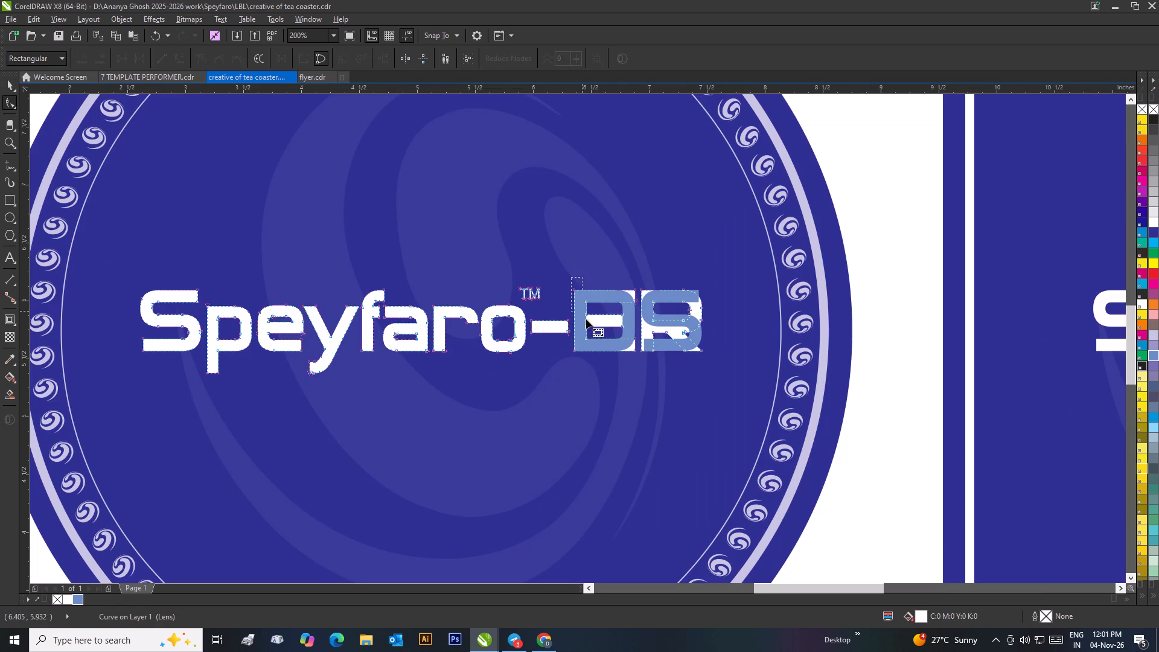
left_click_drag(586, 319, 726, 371)
key("Delete")
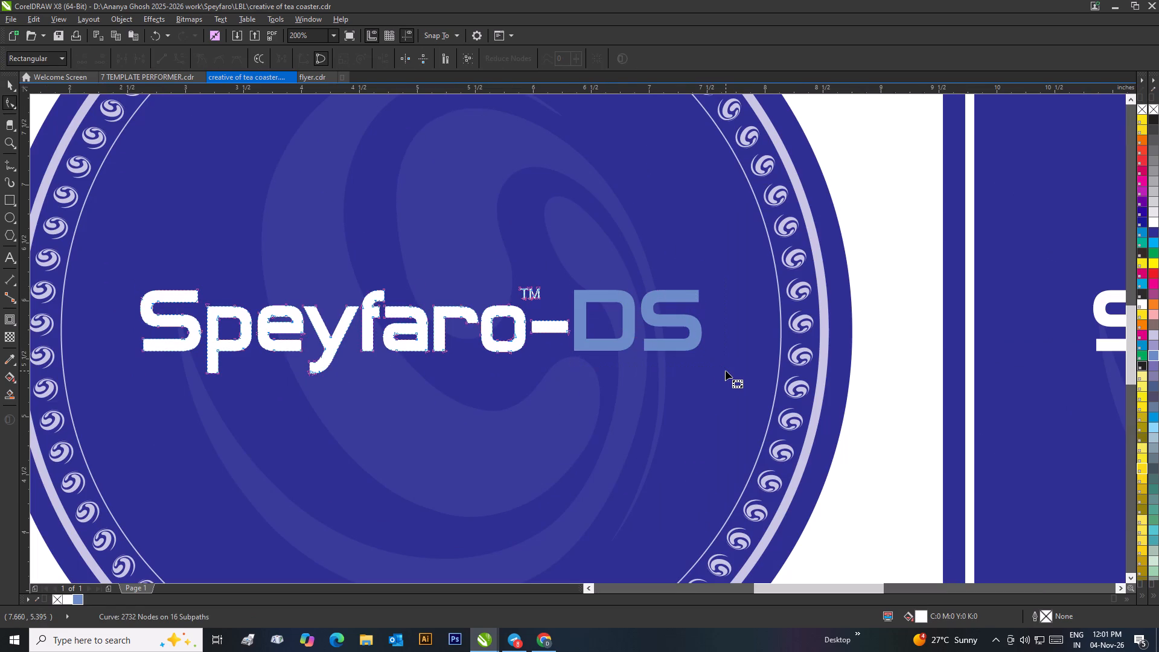
left_click(10, 78)
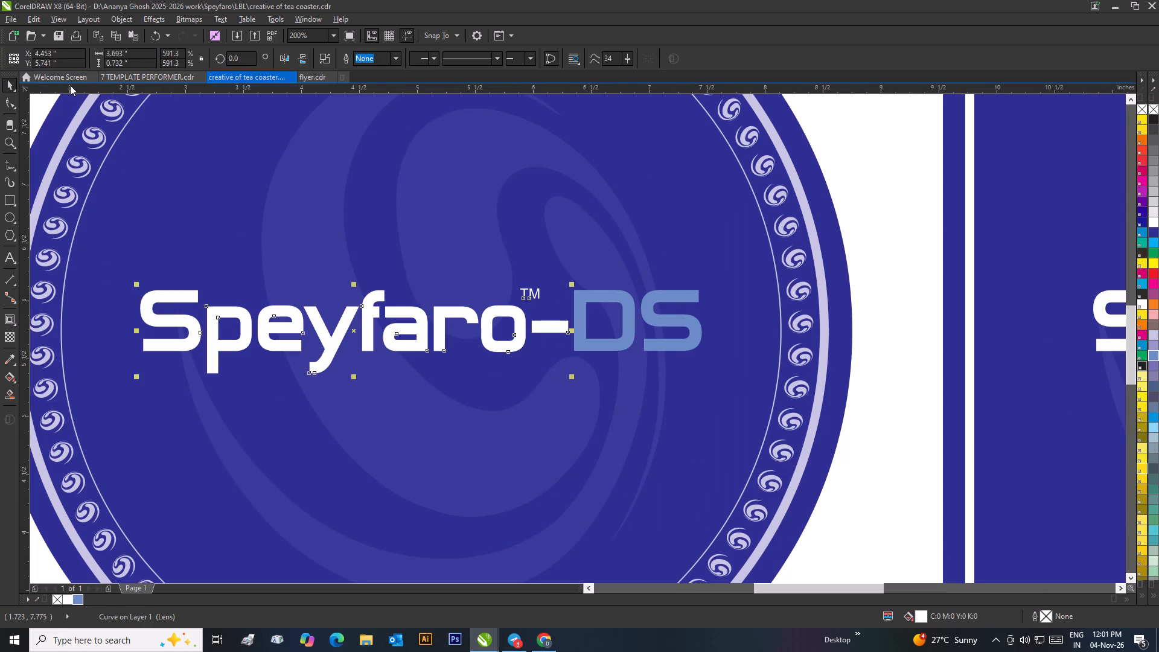
Fill the DS text on the round coaster white.
left_click(602, 343)
left_click(69, 600)
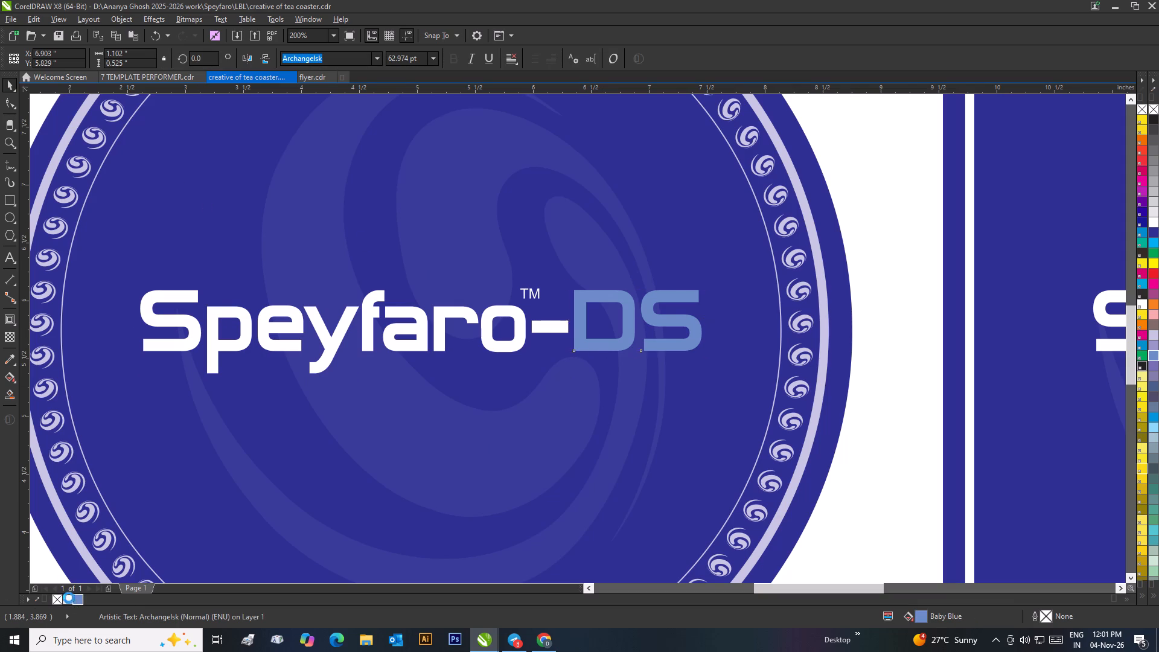
Weld the DS text and the Speyfaro- lettering on the round coaster into one object.
scroll(459, 405, "down", 2)
left_click_drag(363, 290, 647, 328)
left_click_drag(384, 297, 579, 329)
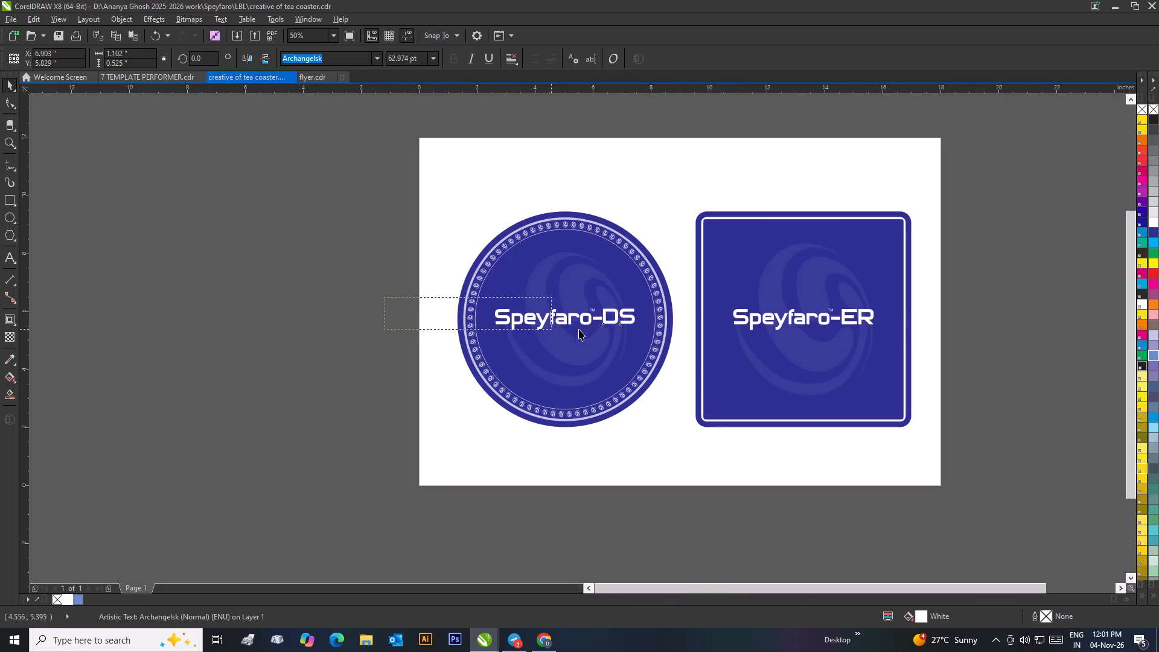
left_click_drag(579, 329, 642, 336)
left_click(347, 59)
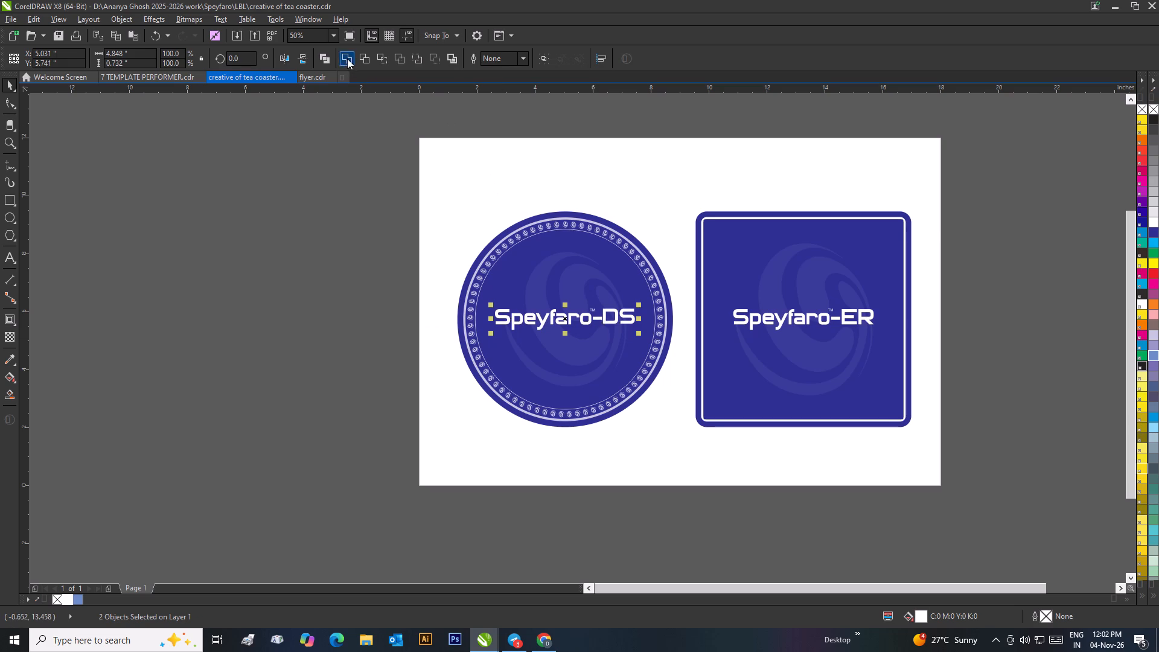
left_click(342, 190)
scroll(594, 324, "up", 2)
scroll(576, 350, "down", 1)
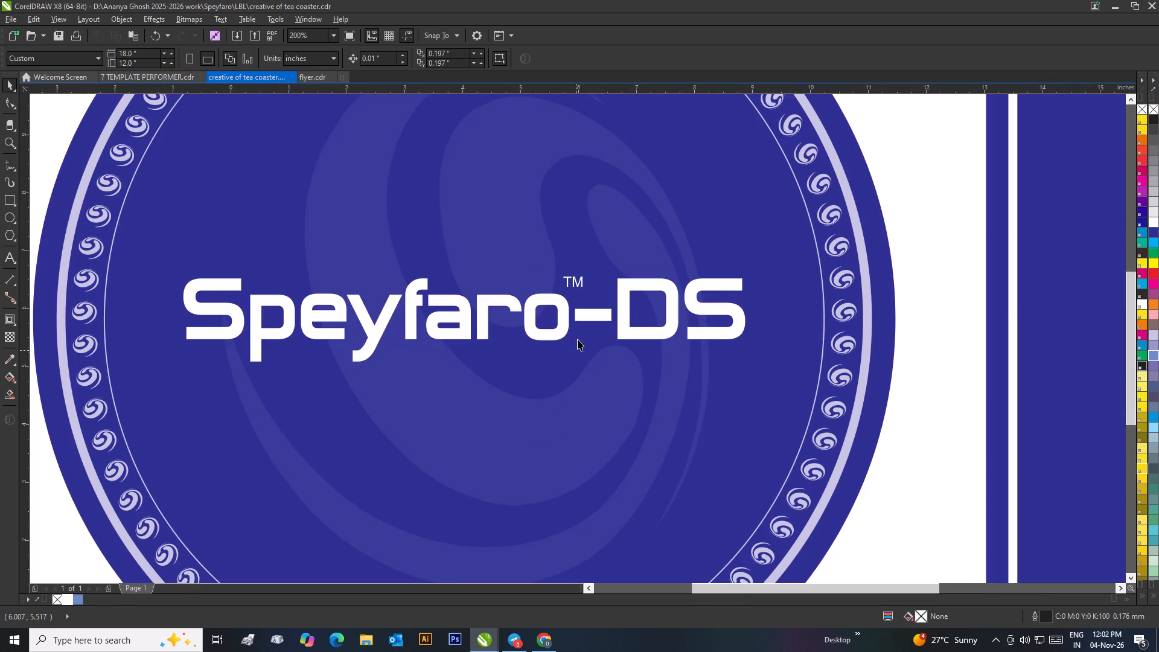
Delete the Speyfaro-ER lettering from the square coaster.
scroll(578, 339, "down", 1)
left_click_drag(966, 300, 696, 383)
key("Delete")
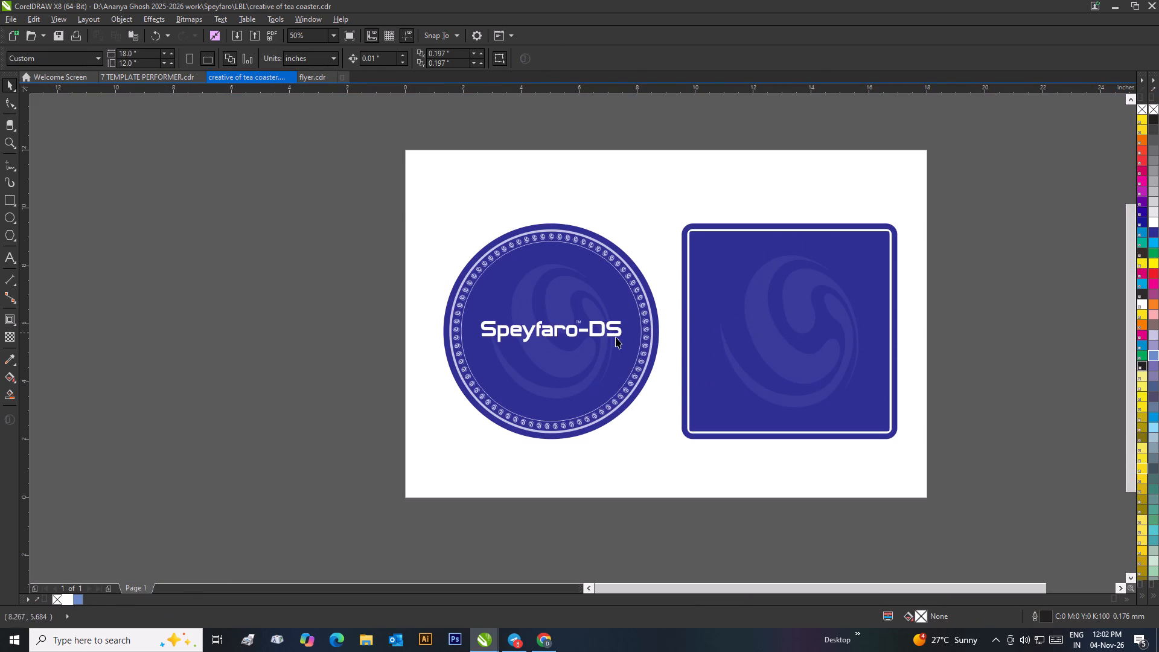
Copy the Speyfaro-DS lettering onto the square coaster and centre it horizontally and vertically on the coaster.
left_click_drag(600, 335, 801, 342)
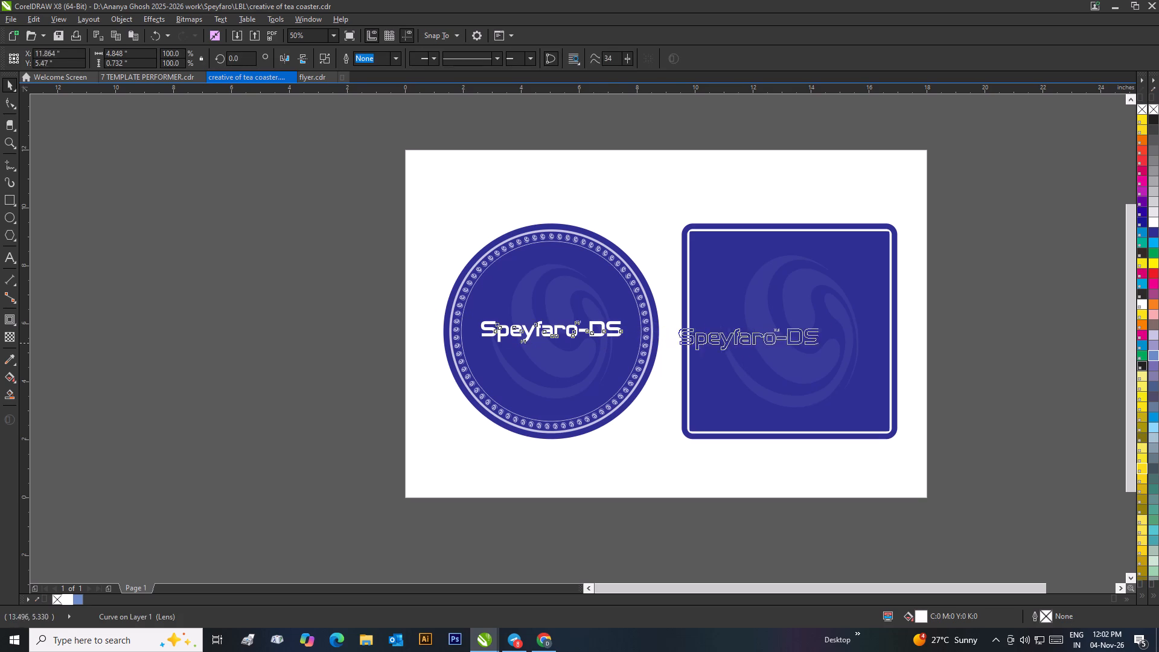
left_click_drag(801, 342, 837, 334)
right_click(837, 334)
left_click(870, 372, "shift")
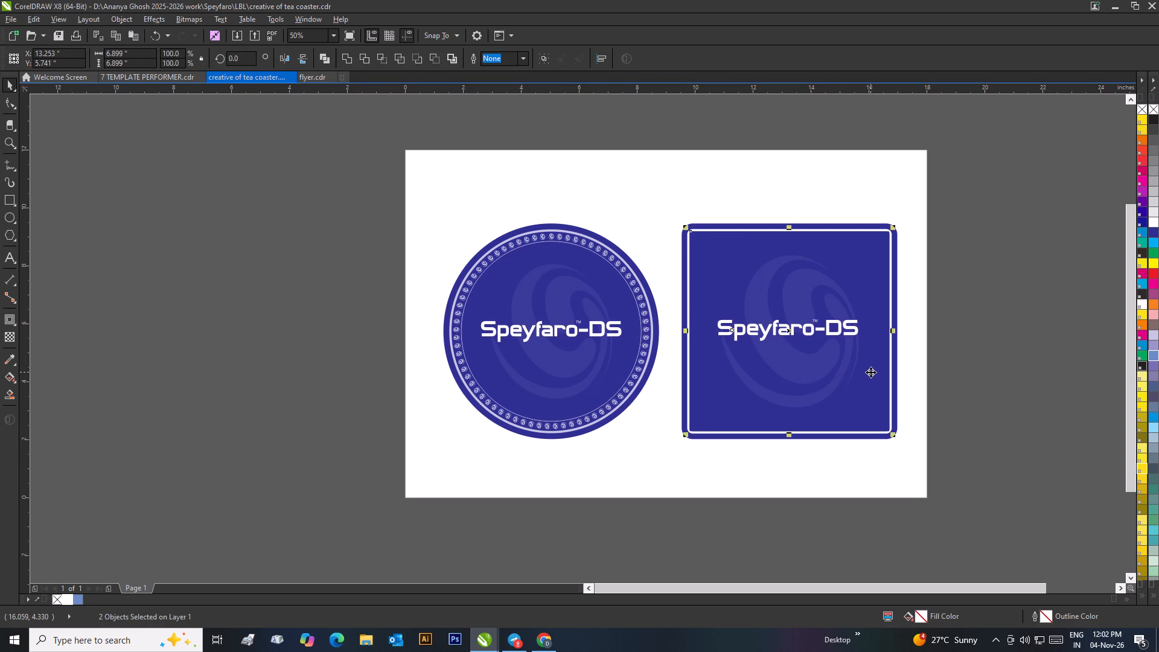
key("c")
key("e")
left_click_drag(1029, 348, 1000, 354)
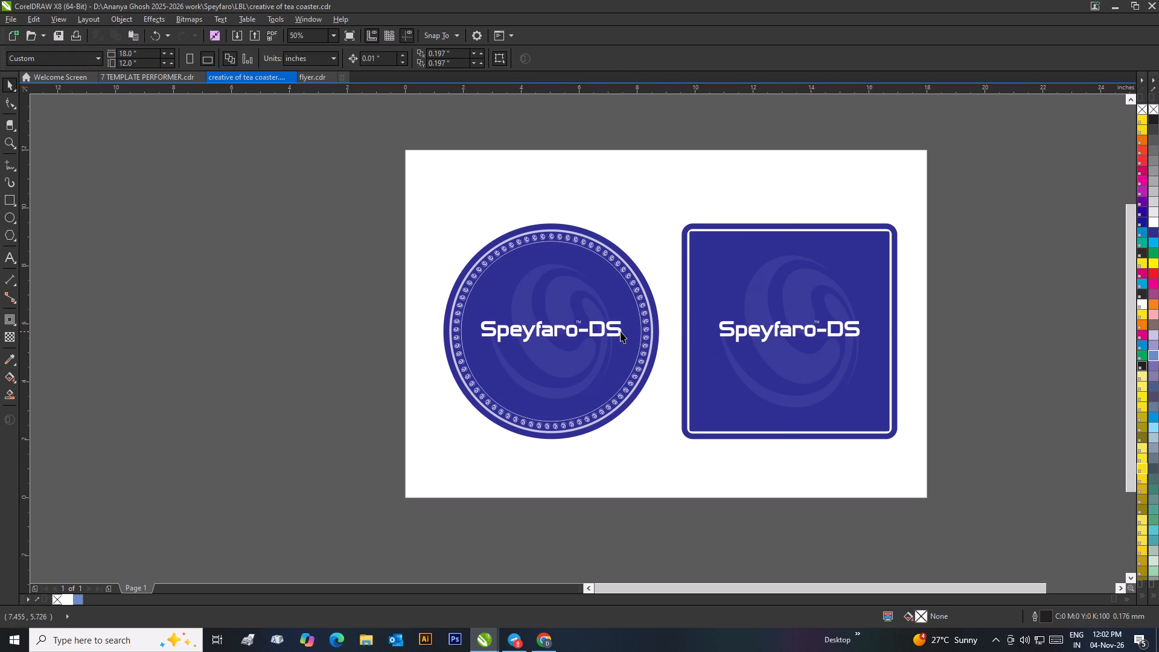
Centre the round coaster's Speyfaro-DS lettering horizontally and vertically on its ring of swirl motifs.
left_click(621, 331)
left_click(633, 332, "shift")
key("c")
key("e")
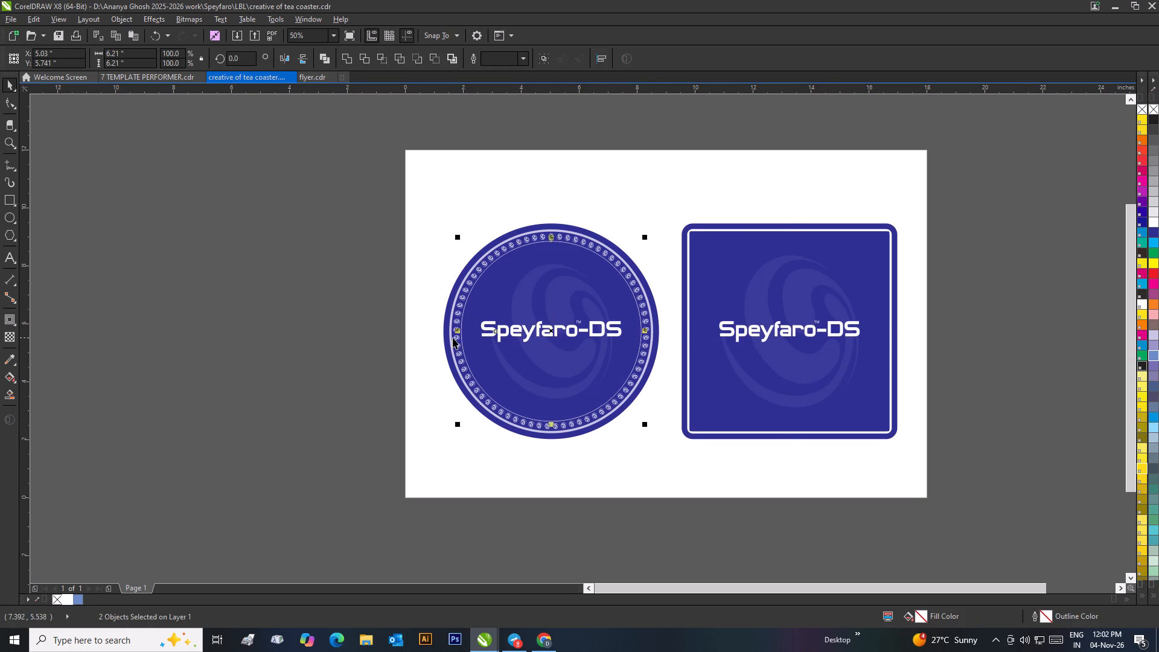
left_click(207, 325)
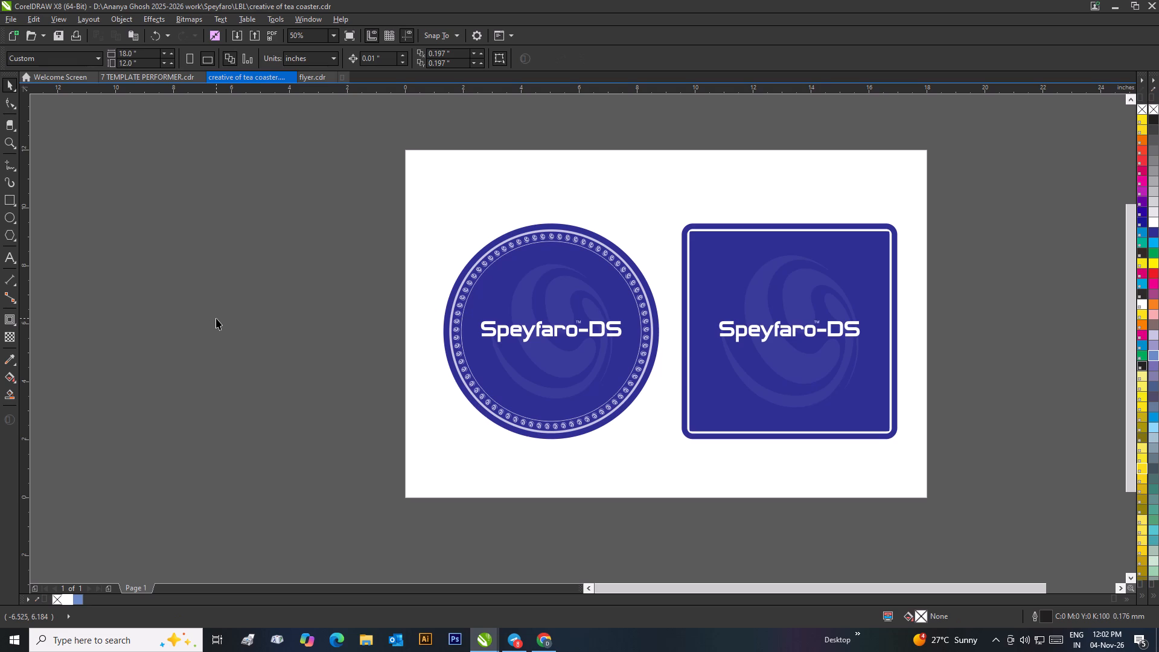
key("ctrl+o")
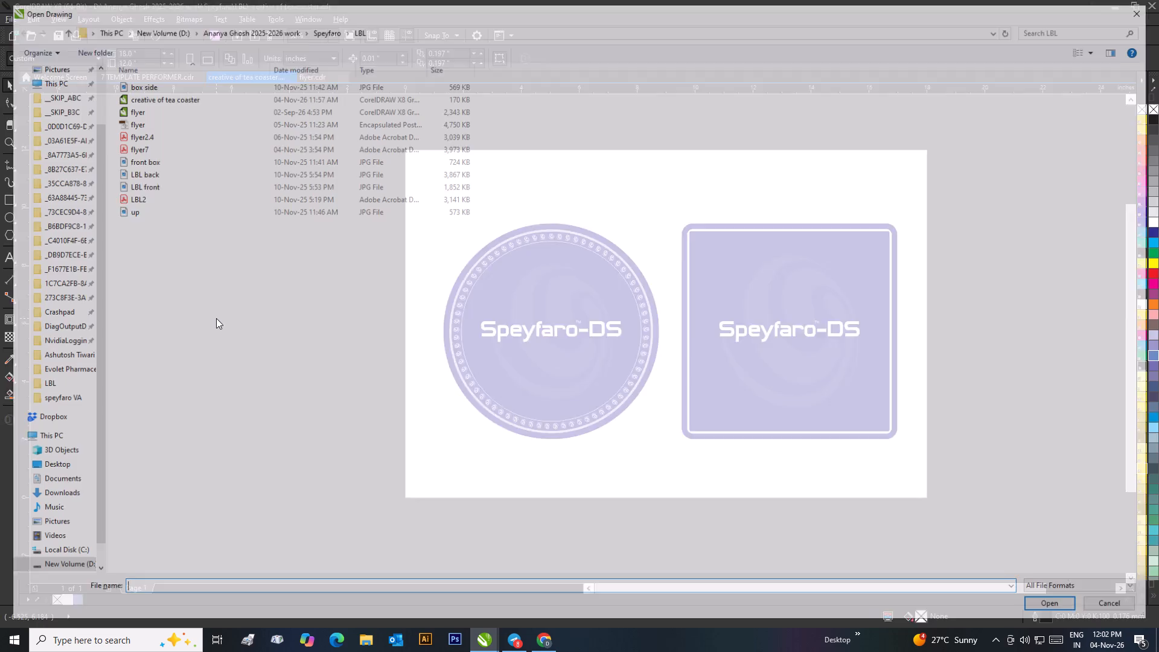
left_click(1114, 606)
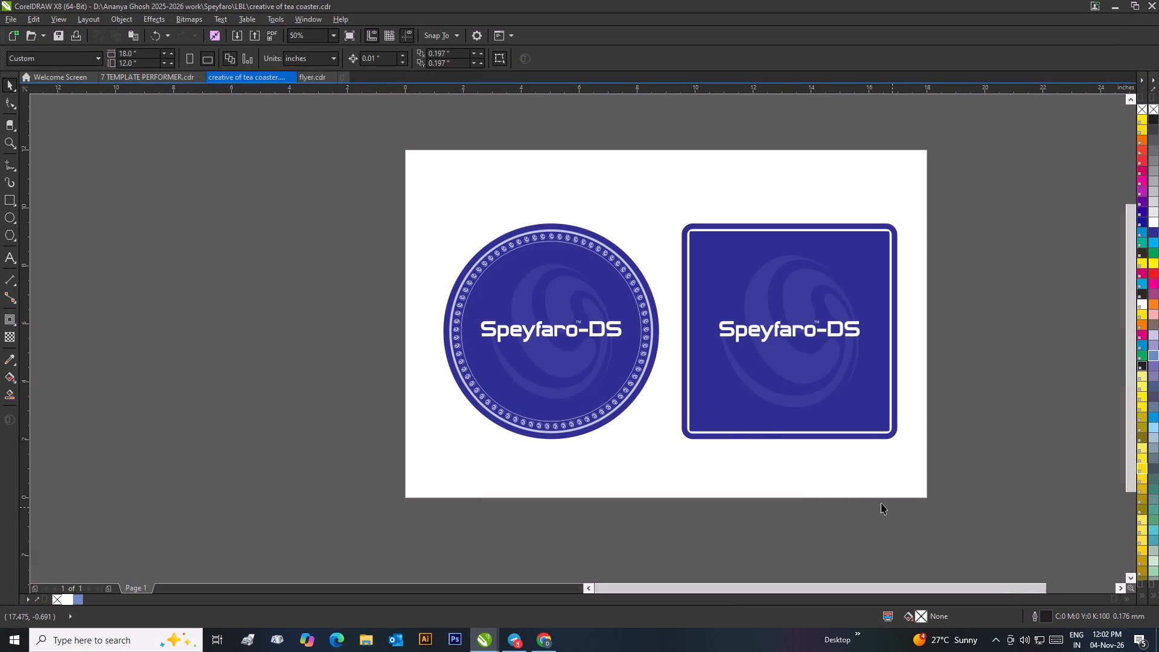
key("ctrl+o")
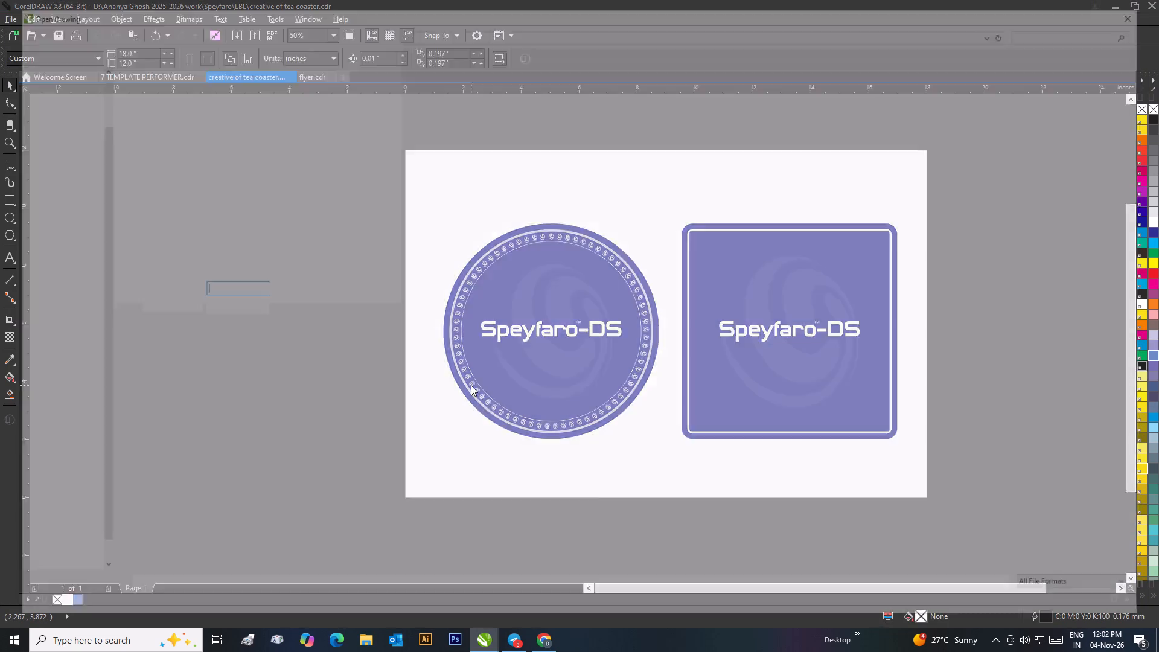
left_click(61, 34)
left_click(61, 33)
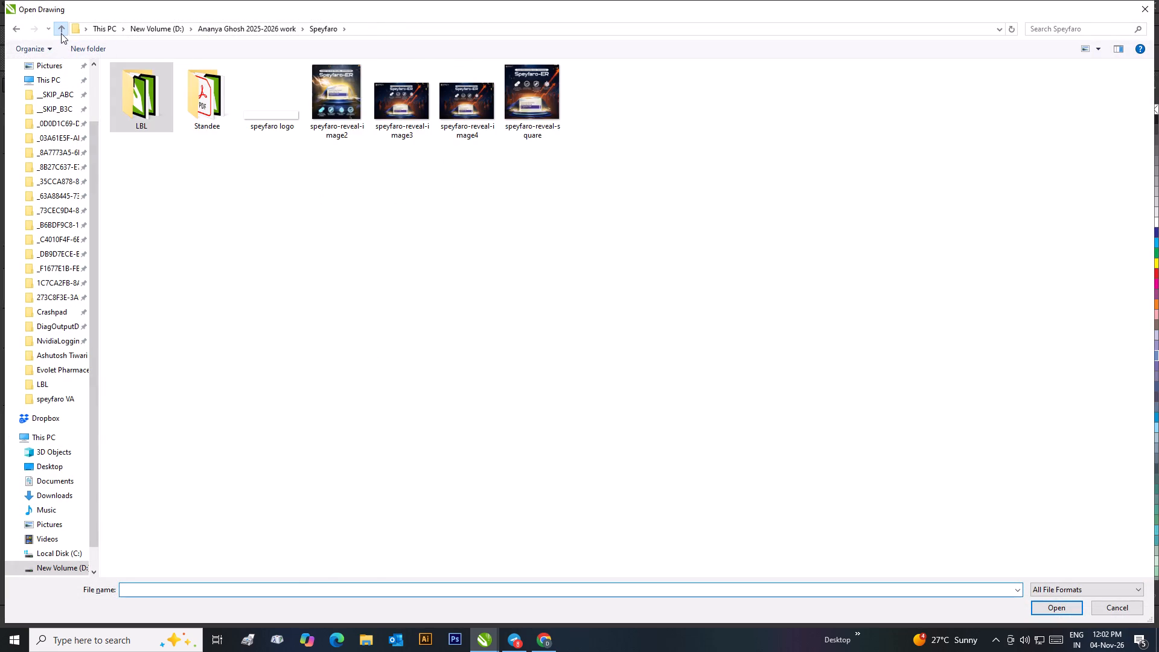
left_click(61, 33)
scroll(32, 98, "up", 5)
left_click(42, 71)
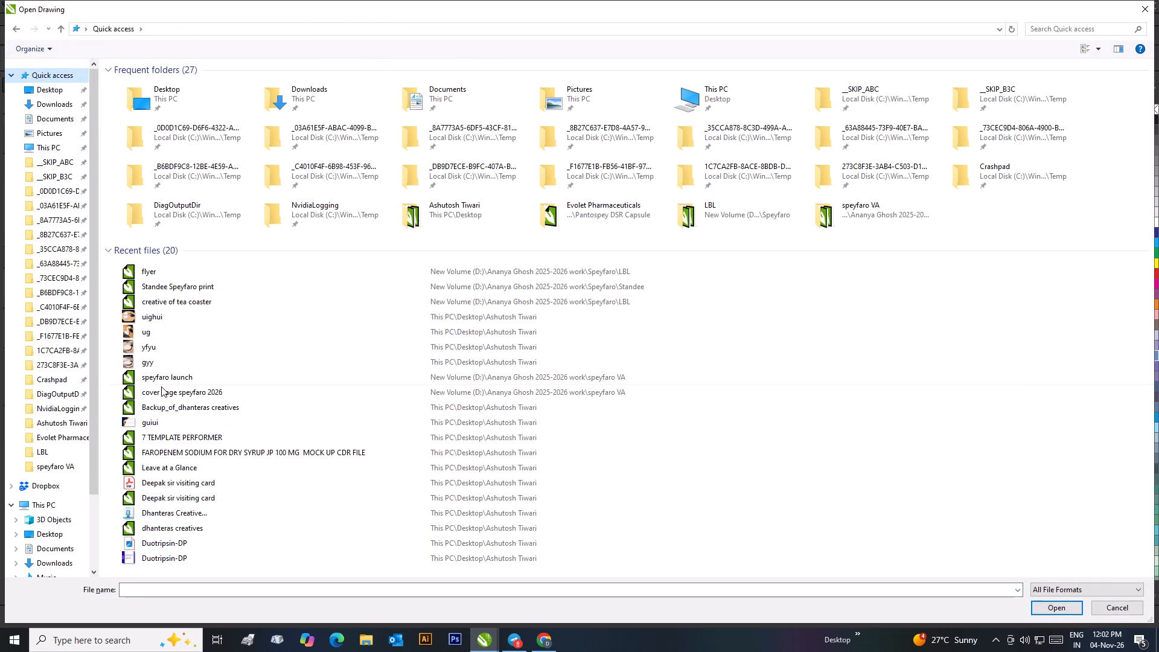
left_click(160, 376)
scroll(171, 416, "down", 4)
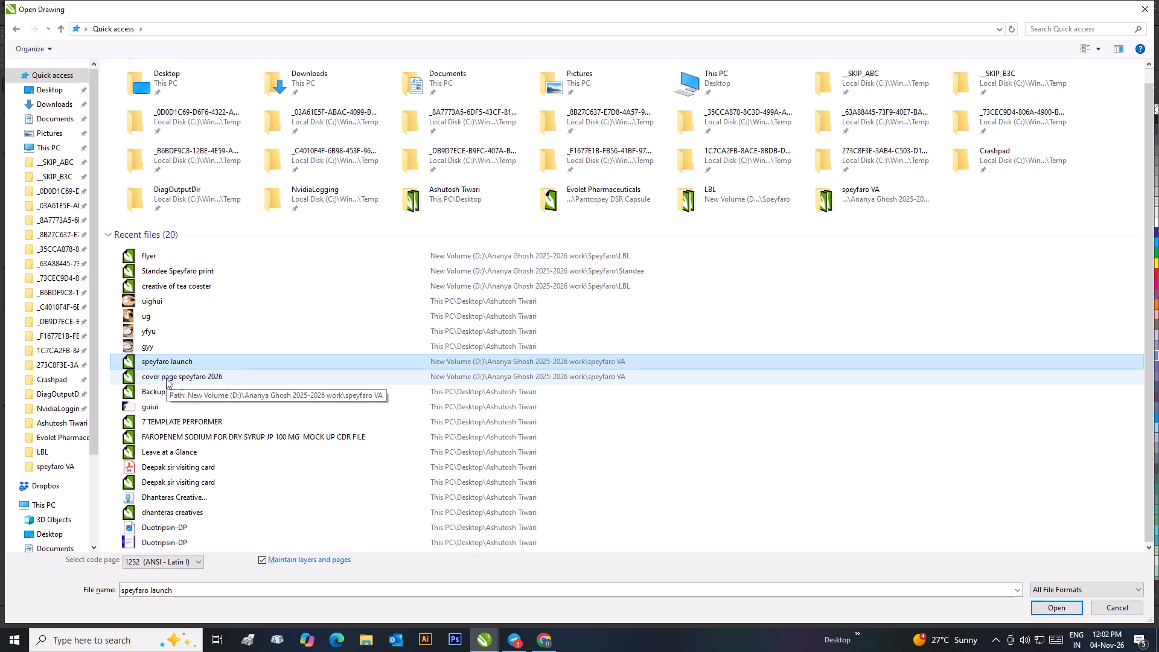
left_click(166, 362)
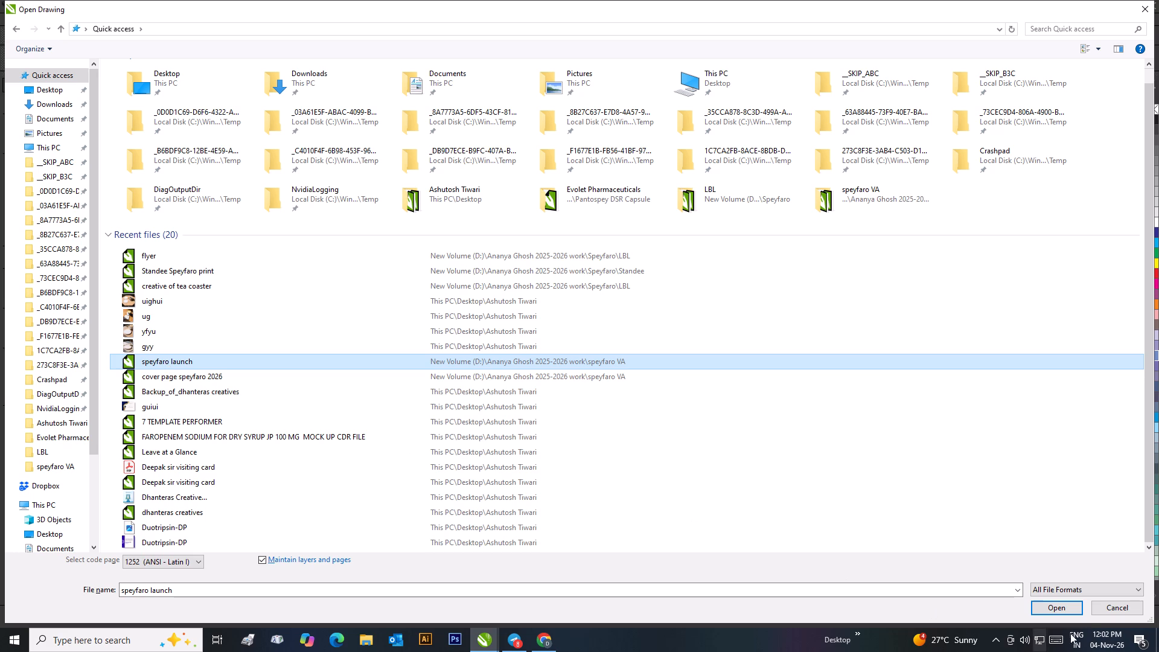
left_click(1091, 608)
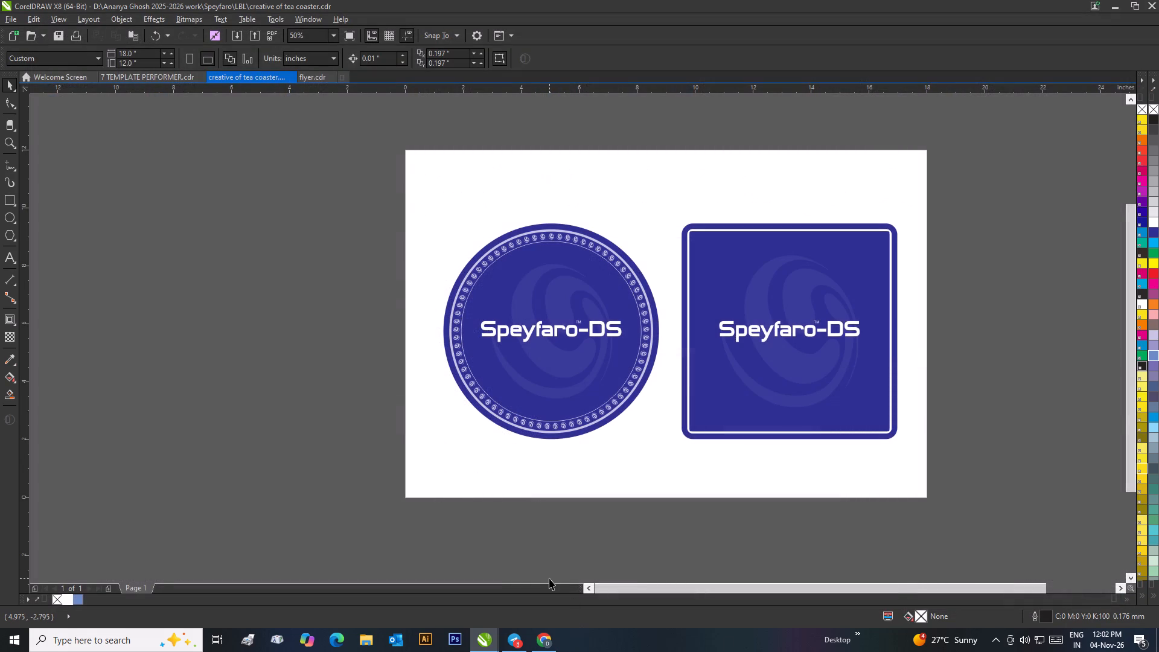
Search the desktop work folder for drawings with spey and speyfar in their names.
key("ctrl+o")
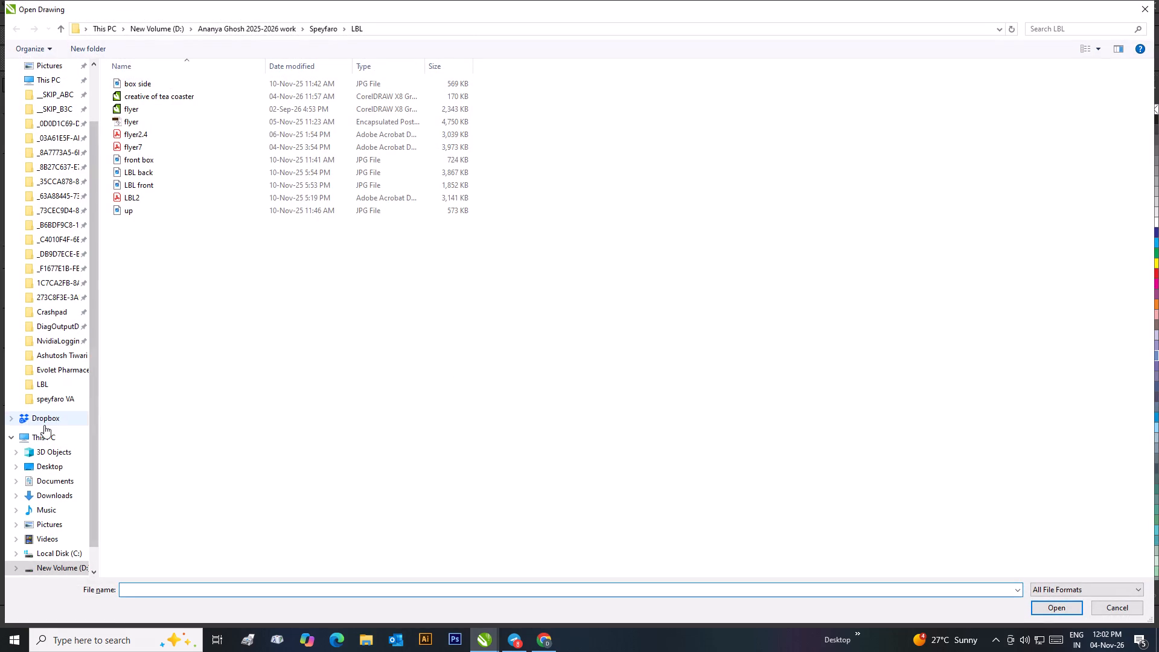
left_click(65, 25)
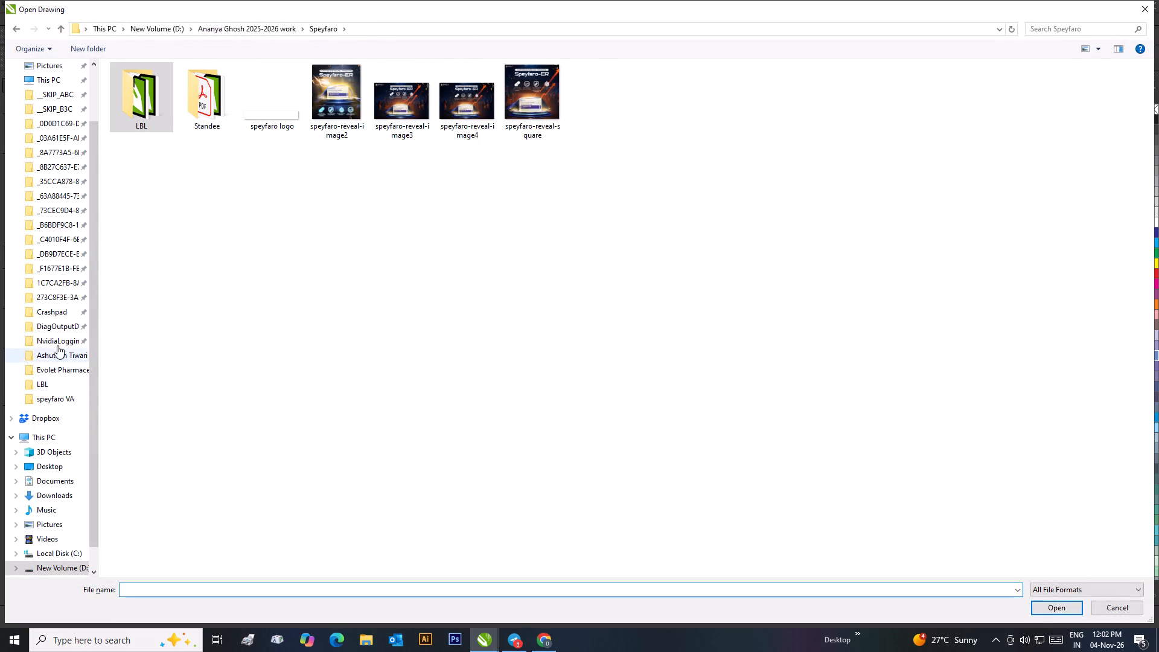
left_click(57, 343)
left_click(56, 357)
left_click(652, 327)
left_click(648, 336)
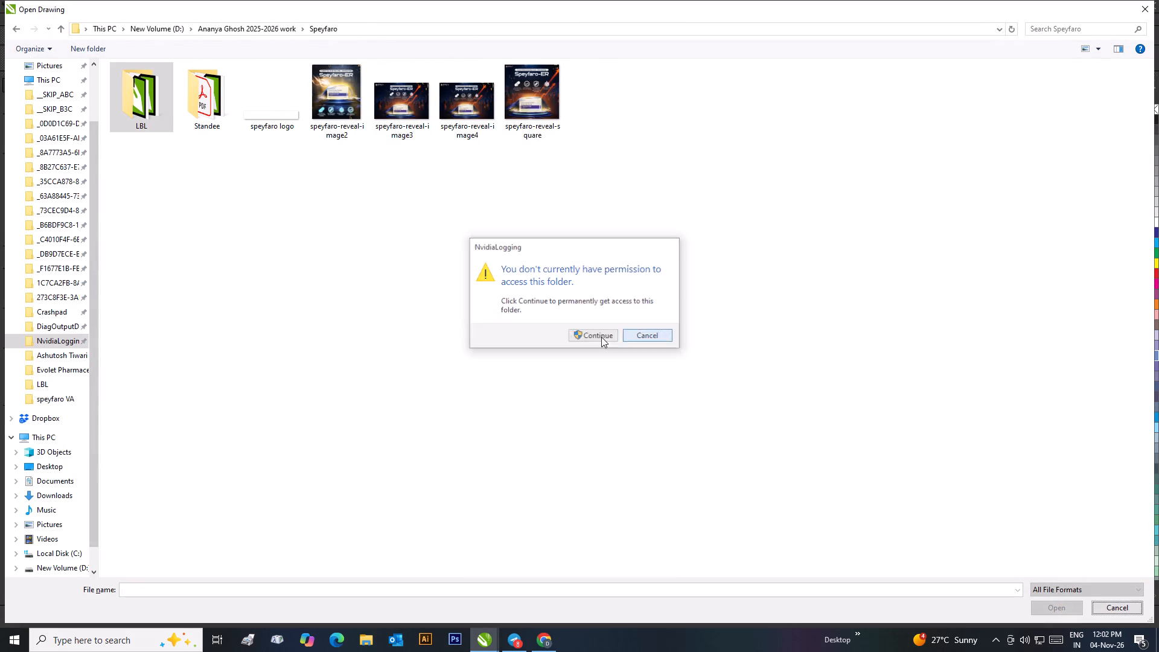
left_click(58, 356)
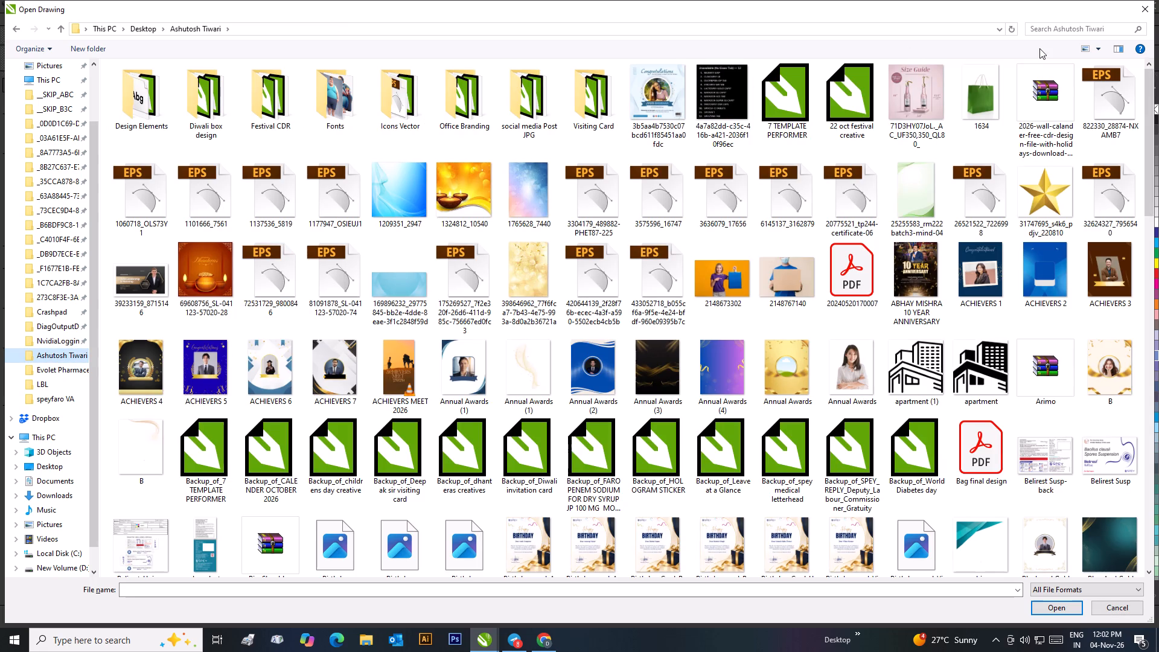
left_click(1039, 33)
type("spey")
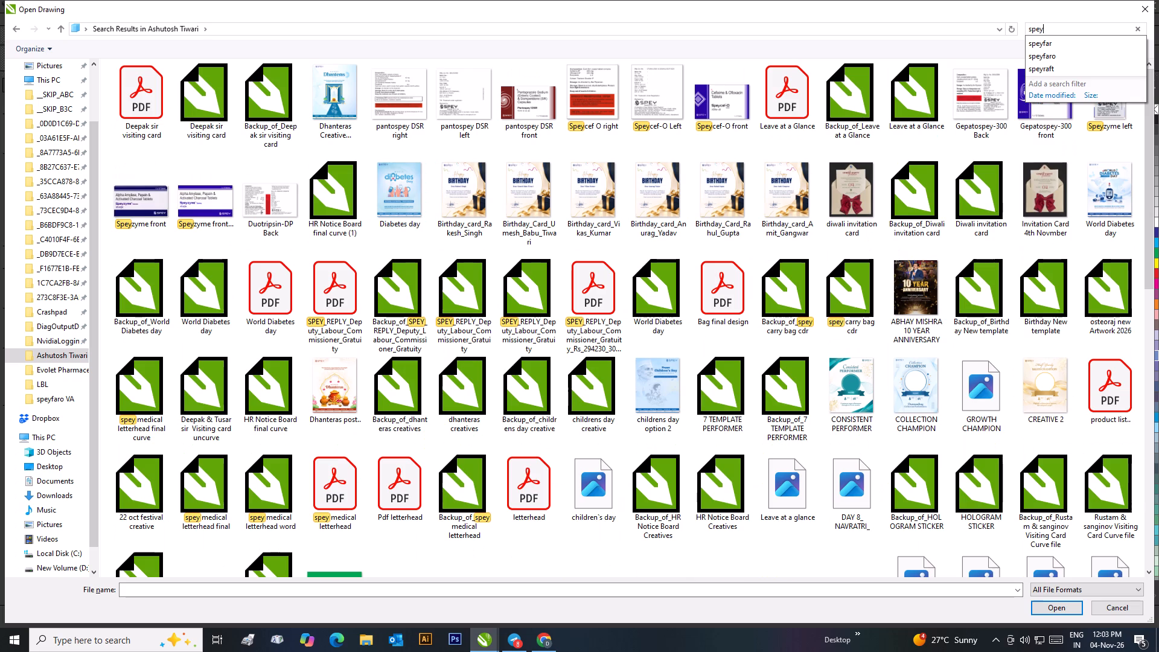
type("far")
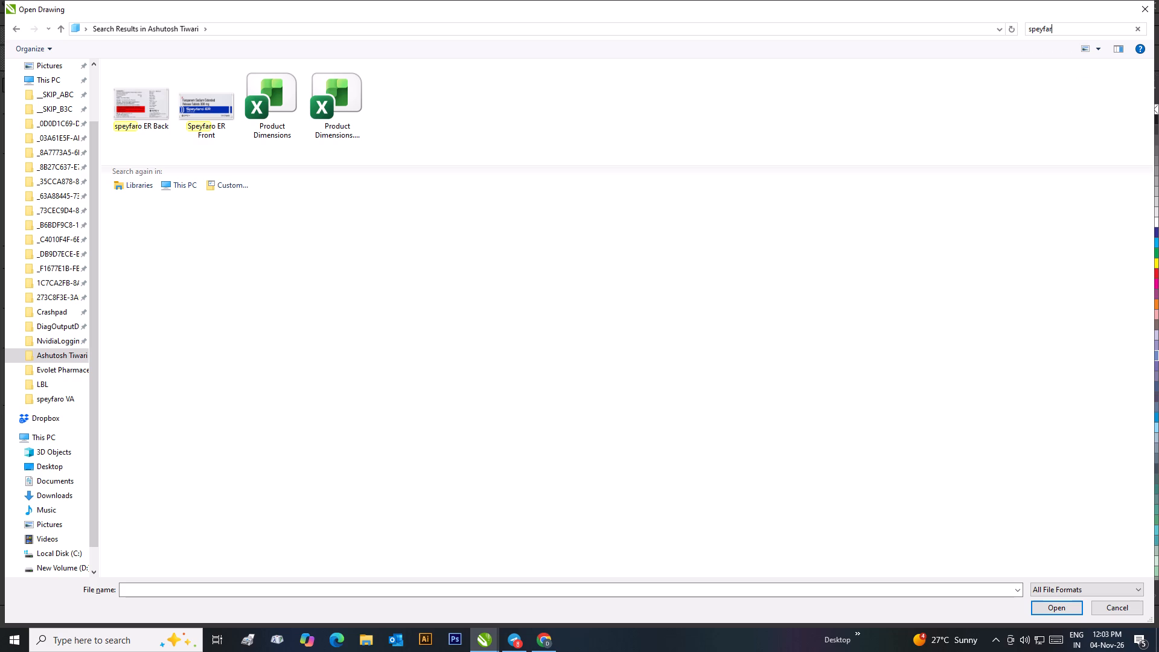
key("BackSpace")
key("BackSpace")
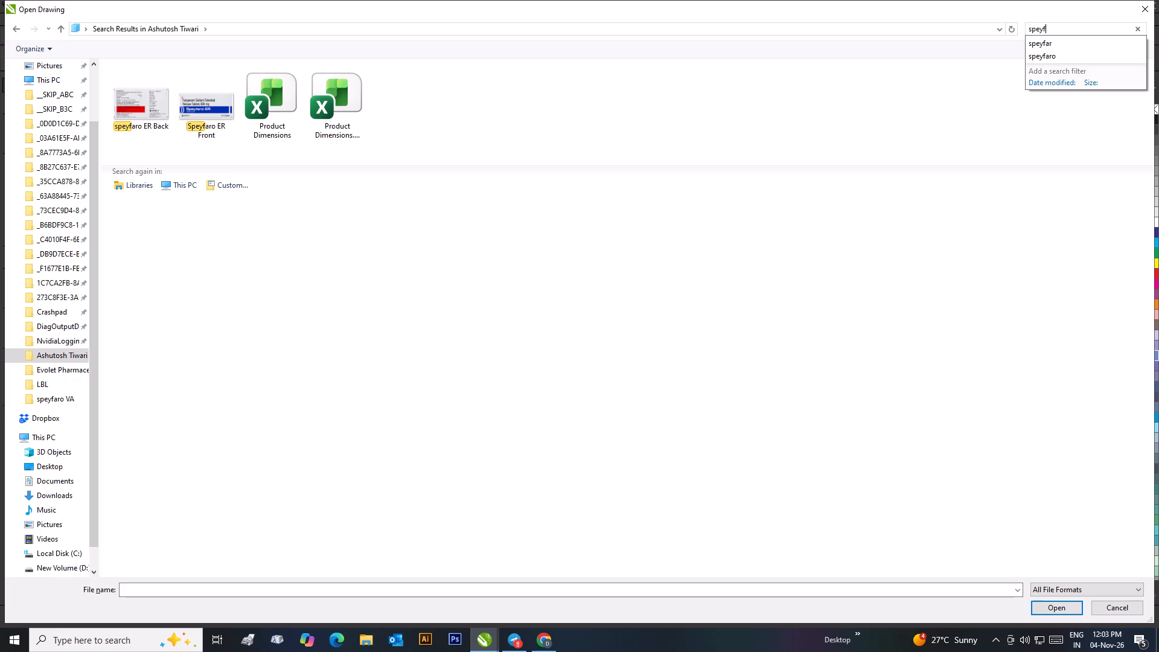
key("BackSpace")
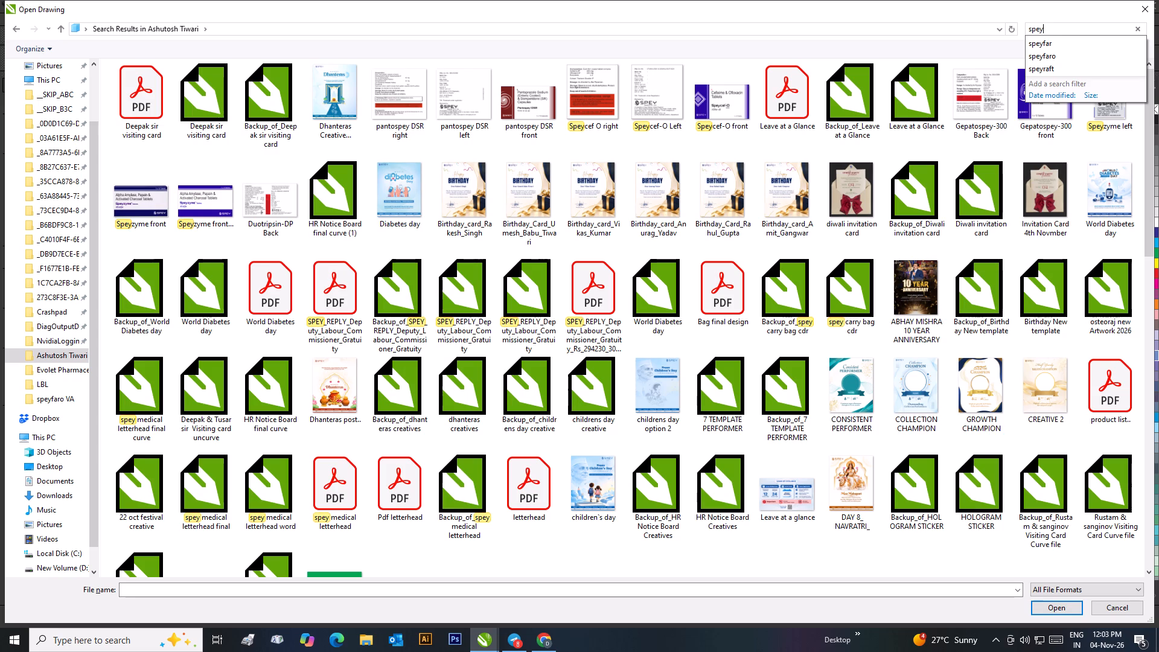
key("BackSpace")
key("BackSpace")
key("BackSpace")
key("BackSpace")
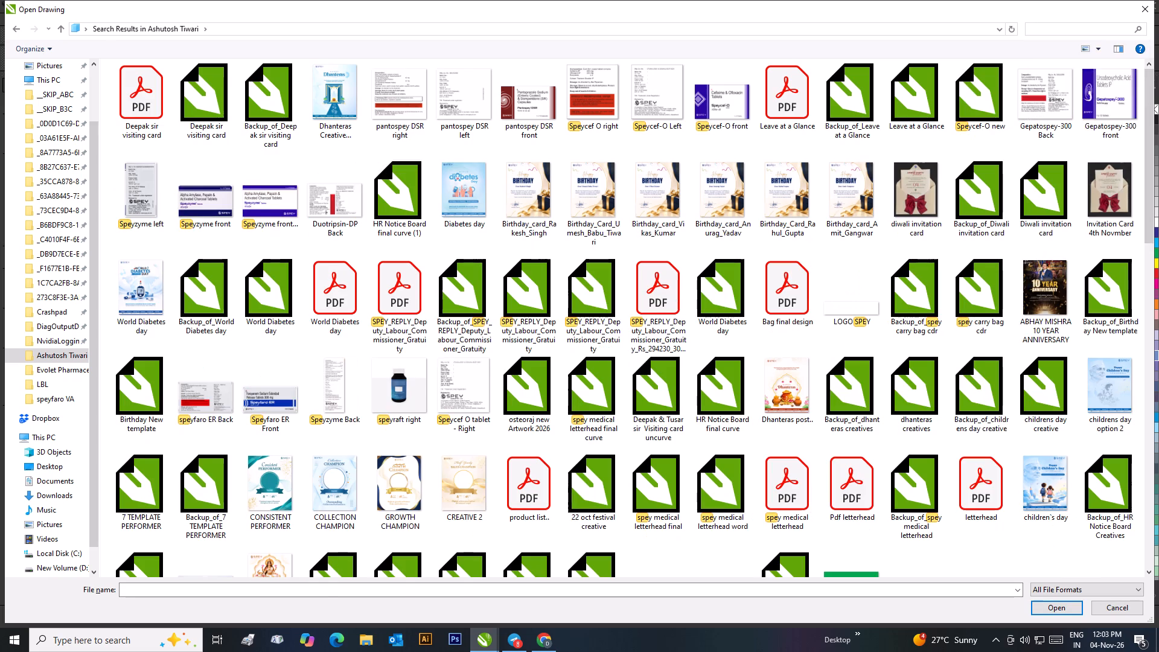
key("BackSpace")
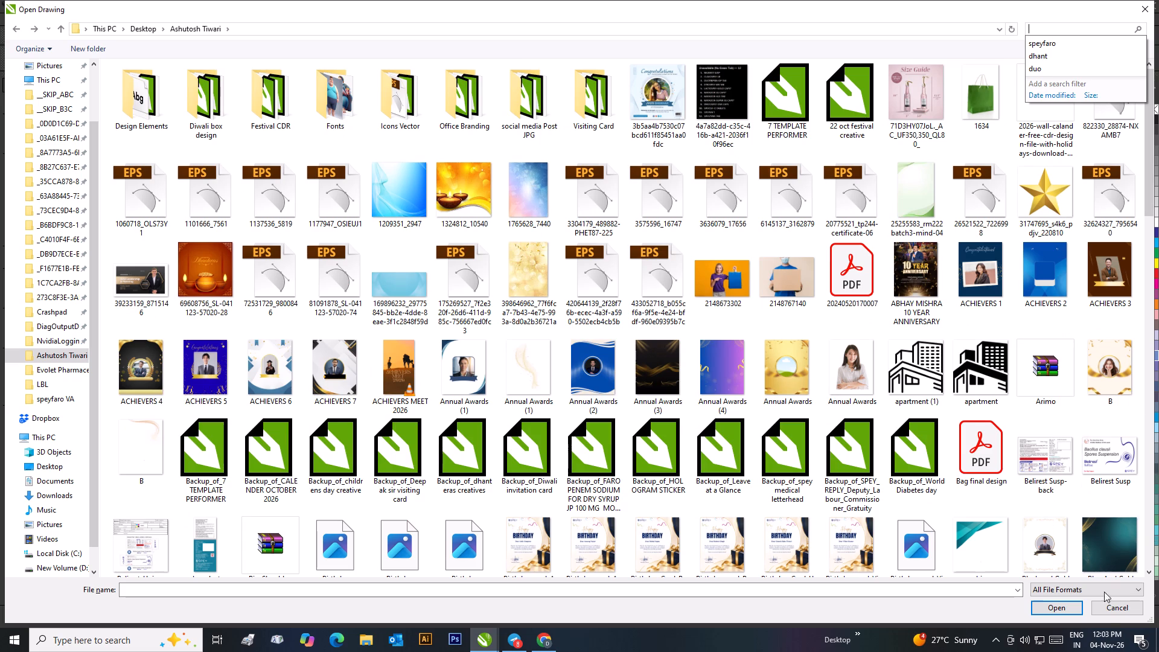
left_click(1106, 609)
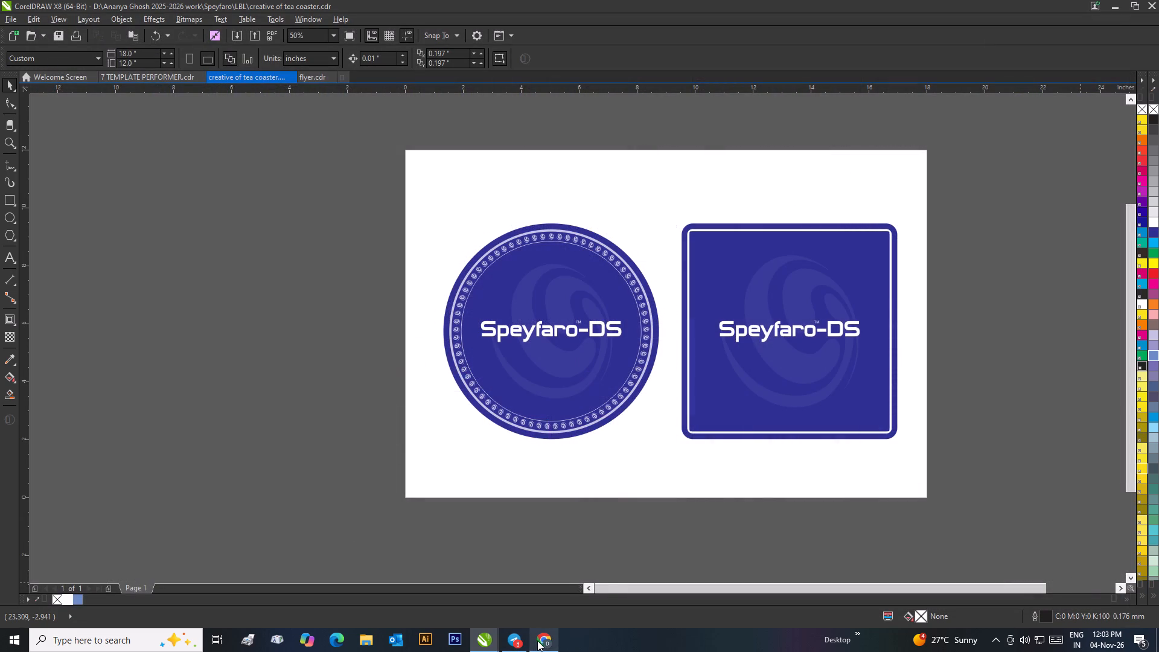
Open the recent drawing FAROPENEM SODIUM FOR DRY SYRUP JP 100 MG MOCK UP CDR FILE.
left_click(322, 475)
key("ctrl+o")
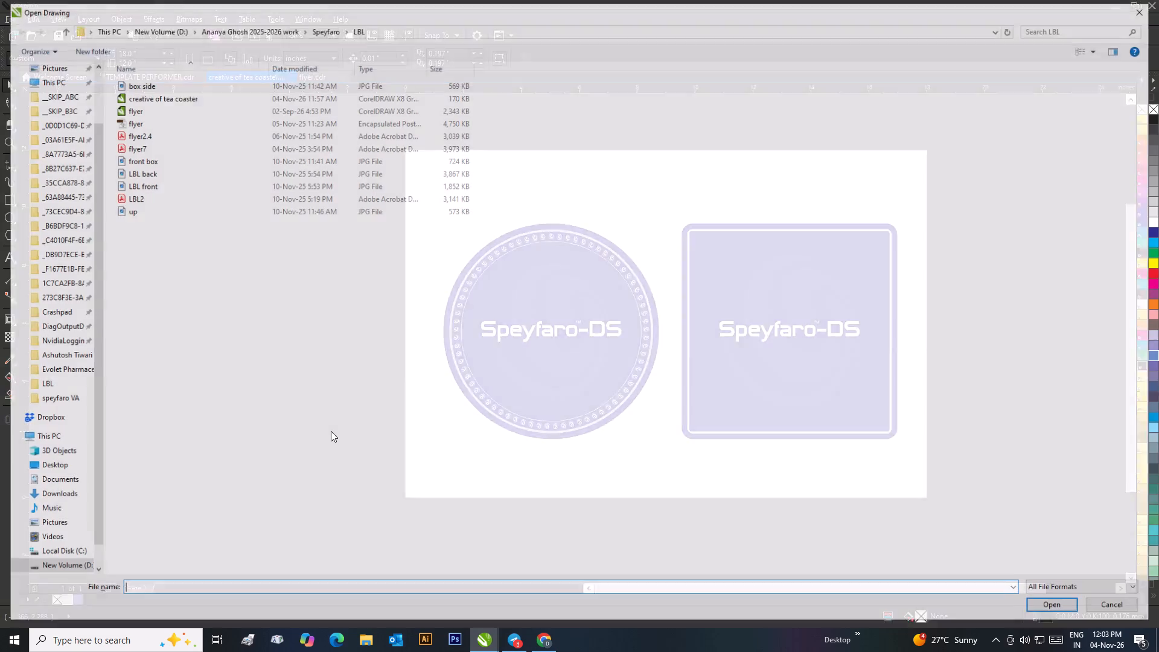
left_click(59, 30)
scroll(63, 132, "up", 2)
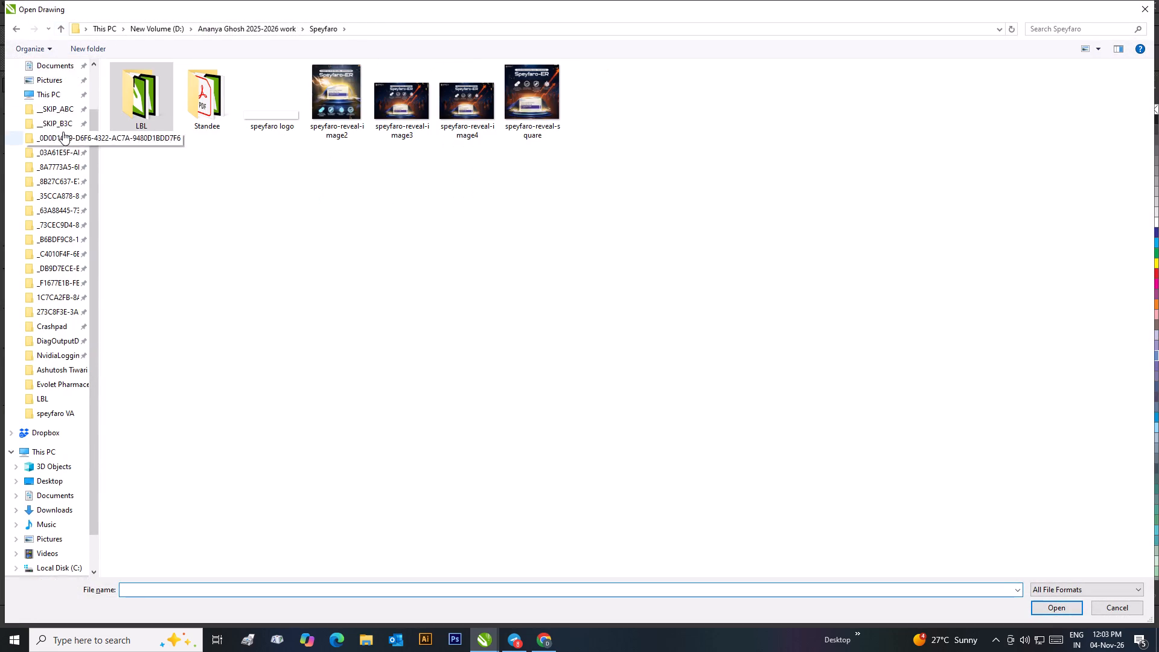
scroll(63, 132, "up", 6)
left_click(50, 79)
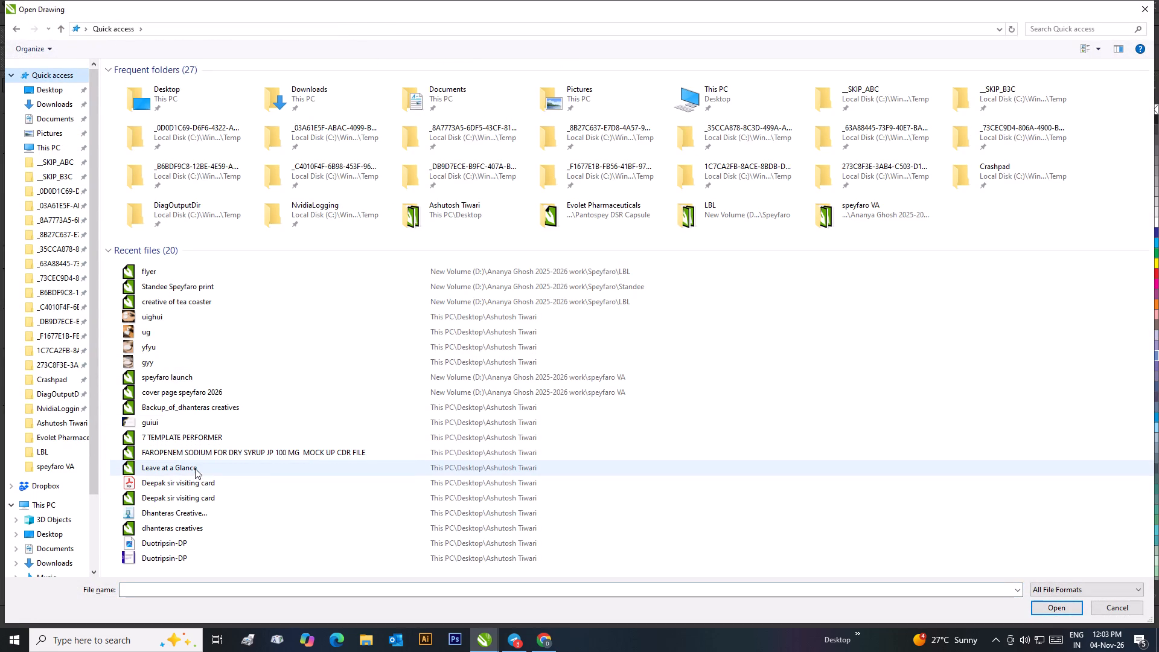
double_click(265, 453)
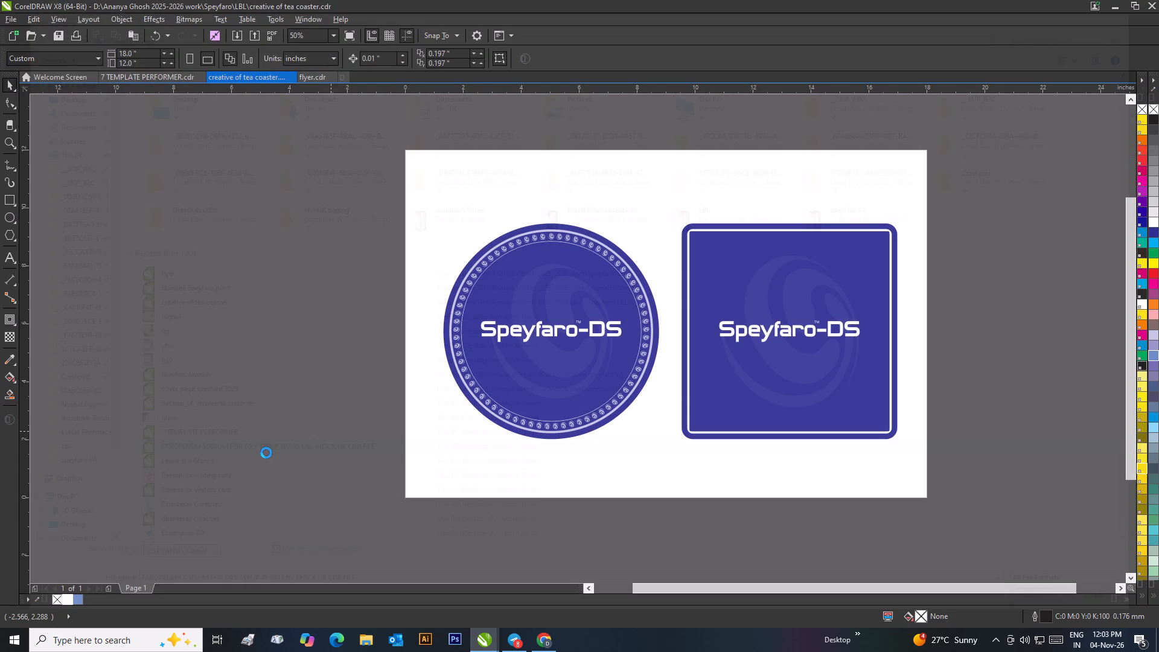
Copy the blue Speyfaro-DS lettering from the carton's front panel beside the OPZ panel and paste it into the creative of tea coaster drawing.
scroll(417, 454, "down", 1)
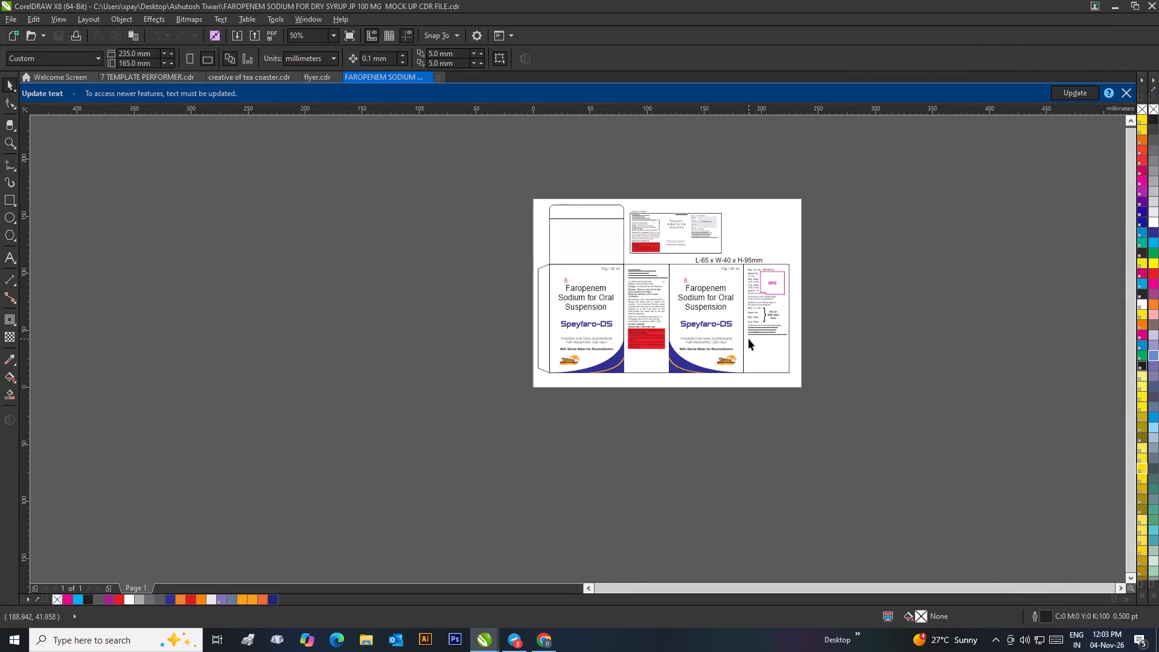
scroll(728, 337, "up", 1)
scroll(572, 347, "up", 1)
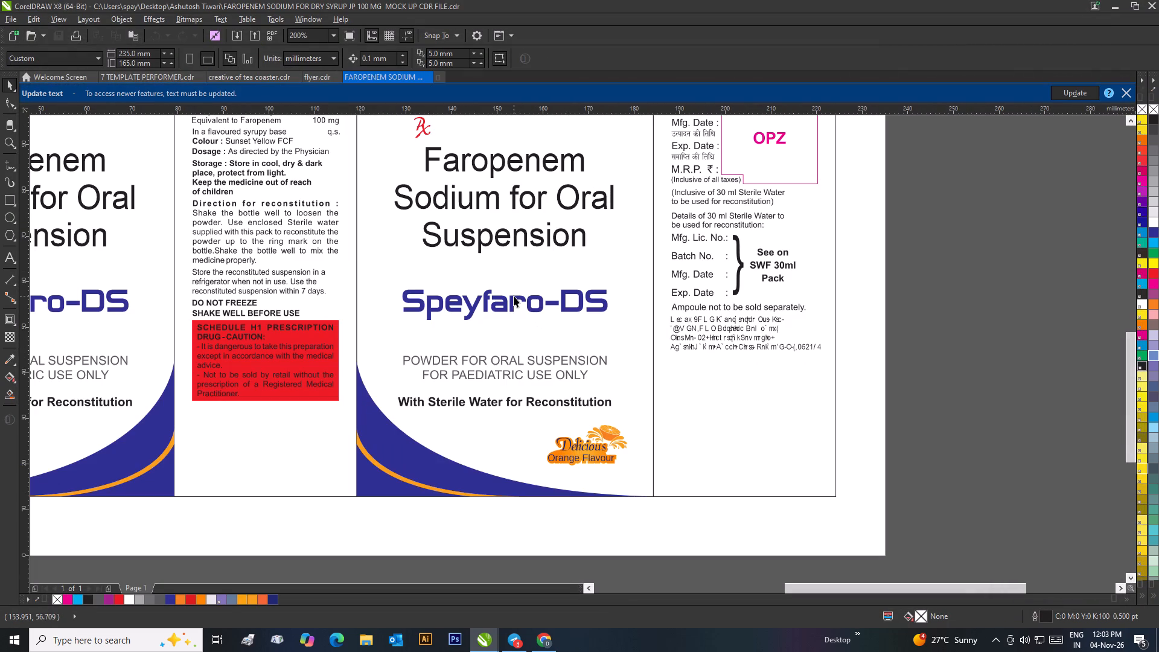
left_click(514, 296)
right_click(514, 296)
left_click(546, 406)
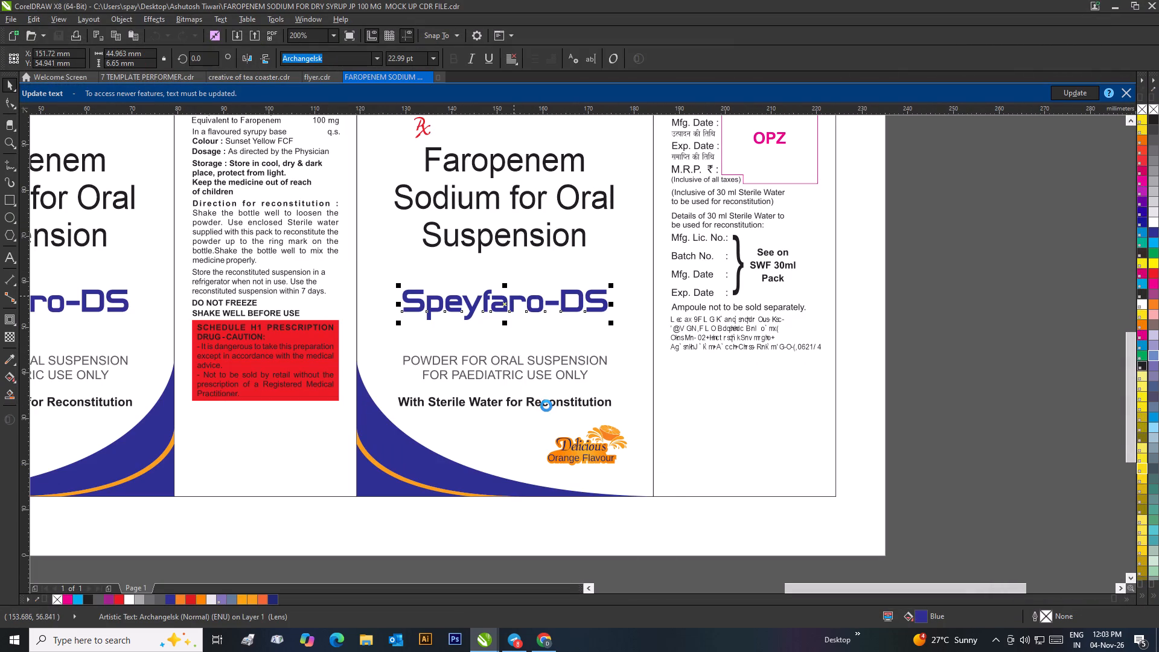
left_click_drag(564, 310, 565, 328)
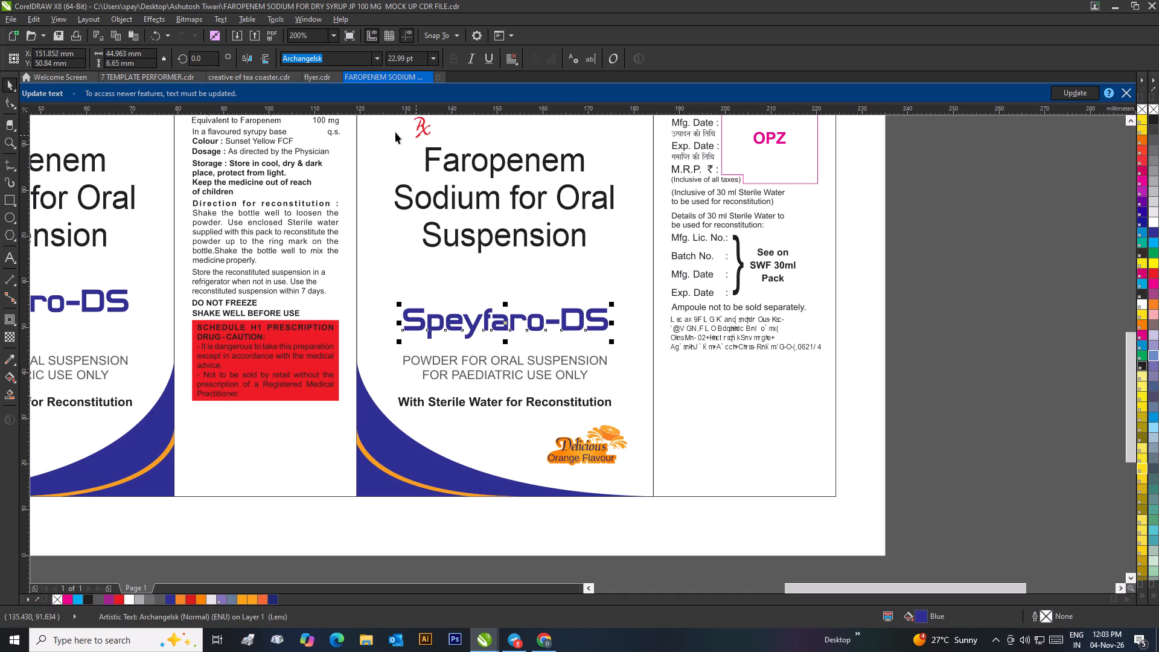
left_click(314, 76)
left_click(251, 79)
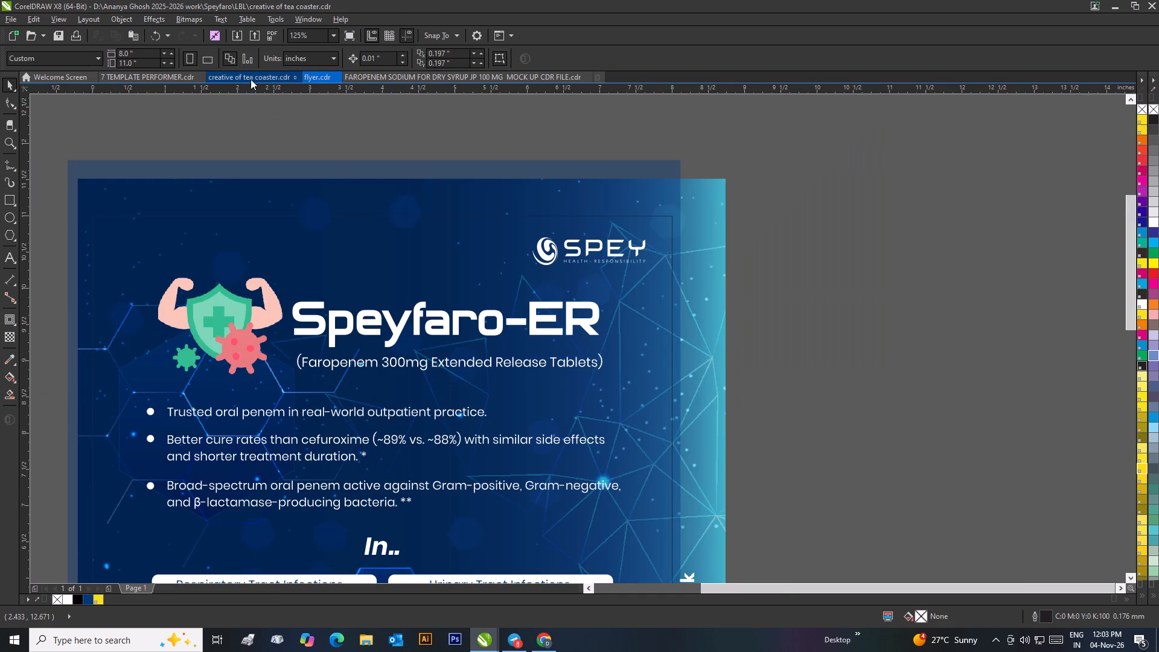
scroll(324, 145, "down", 2)
scroll(631, 366, "up", 2)
key("ctrl+v")
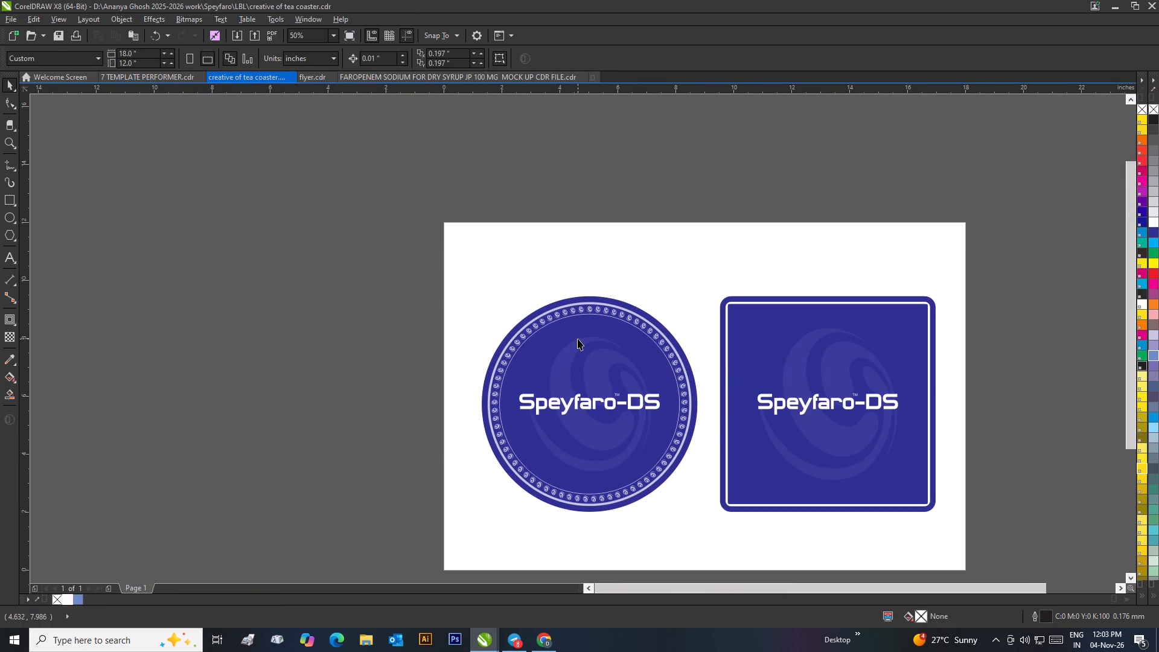
Place a copy of the pasted Speyfaro-DS lettering beside the round coaster and enlarge it to about 5 inches wide.
scroll(581, 349, "down", 1)
scroll(643, 380, "up", 1)
left_click_drag(609, 338, 497, 345)
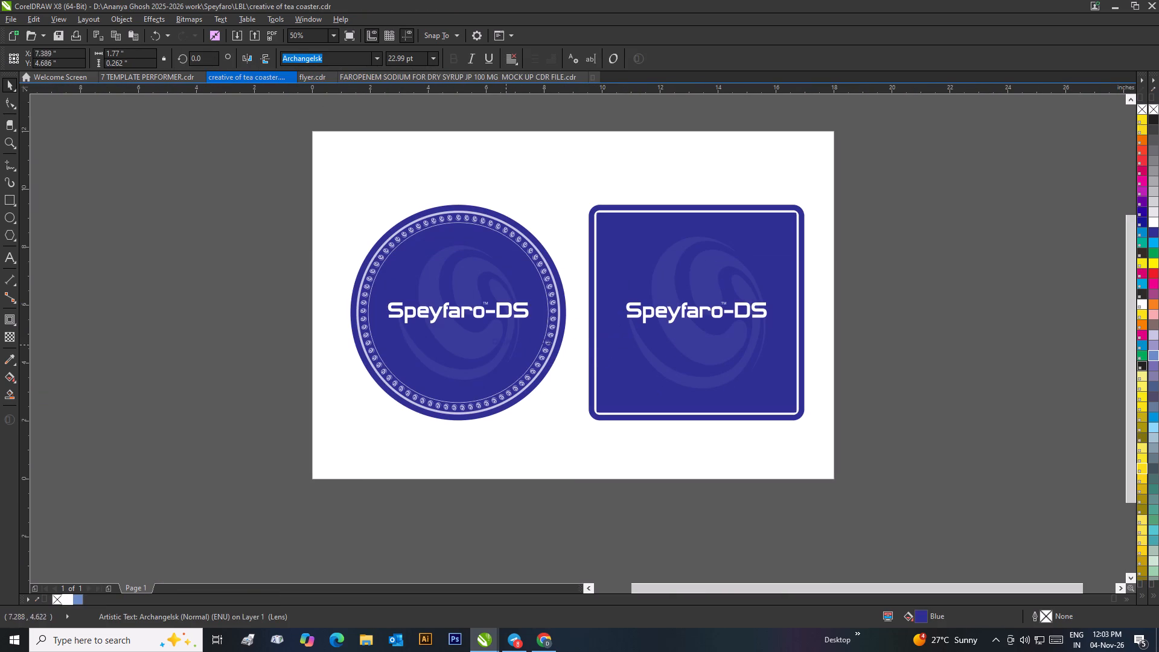
left_click_drag(497, 345, 206, 300)
right_click_drag(207, 300, 221, 298)
left_click_drag(238, 305, 332, 418)
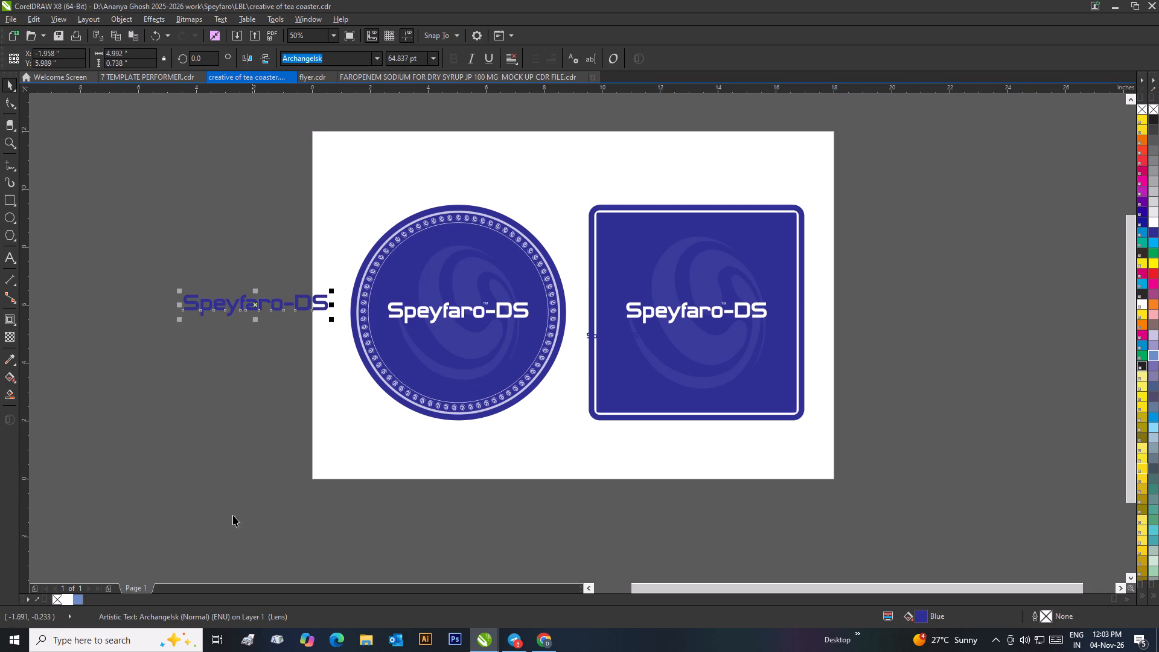
Fill the enlarged Speyfaro-DS lettering with white.
left_click(68, 596)
left_click_drag(196, 452, 213, 446)
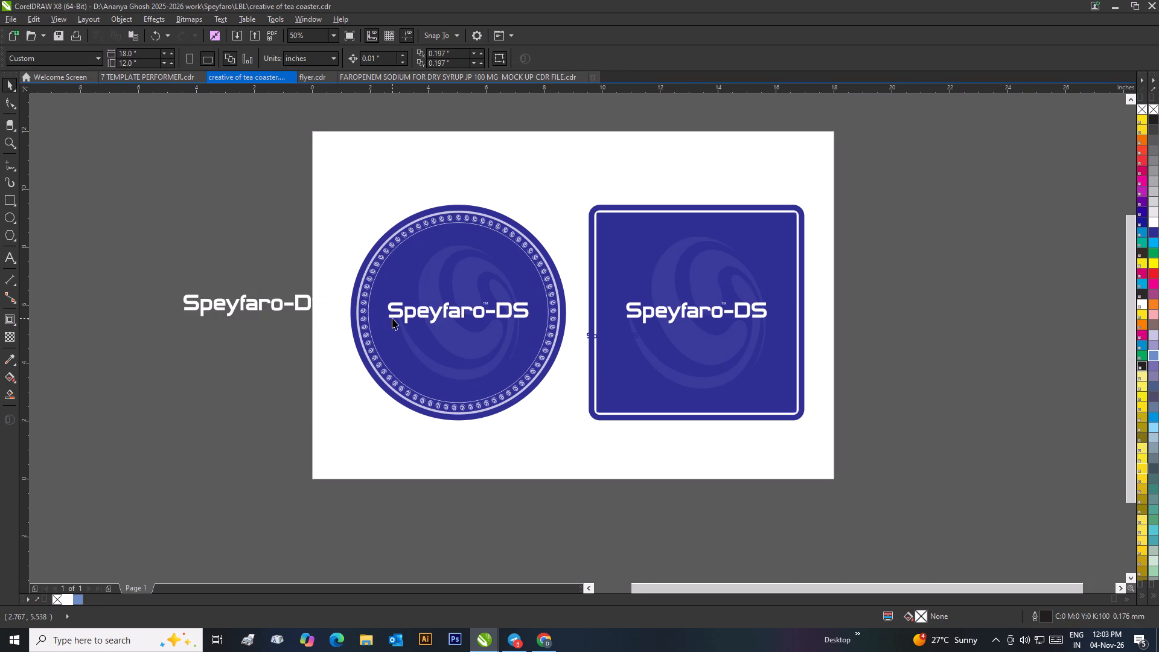
Delete the old Speyfaro-DS lettering from the round coaster.
left_click(392, 316)
key("Delete")
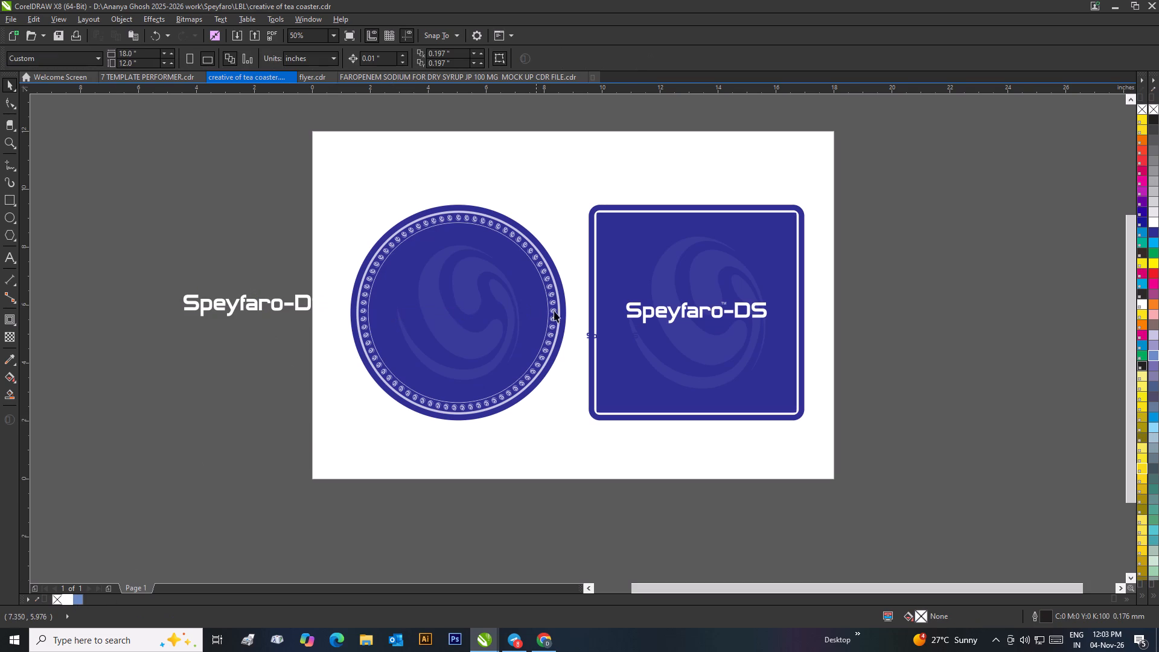
Delete the small blue Speyfaro-DS copy overlapping the square coaster's edge.
left_click(634, 313)
left_click(570, 323)
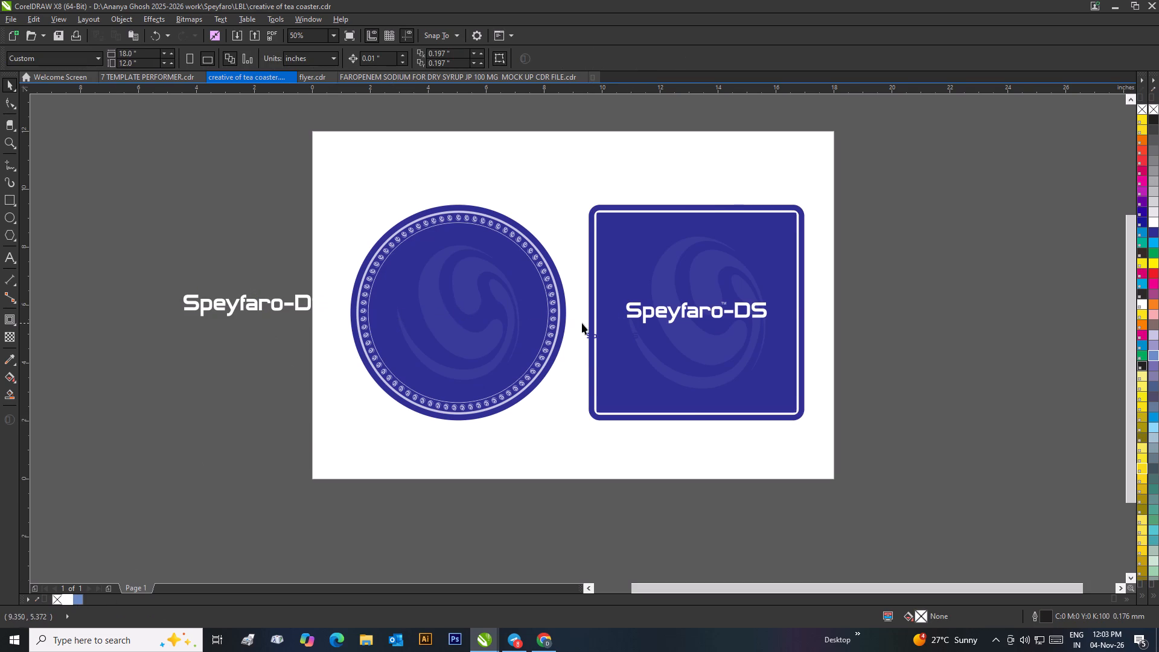
left_click_drag(581, 324, 605, 357)
left_click(587, 334)
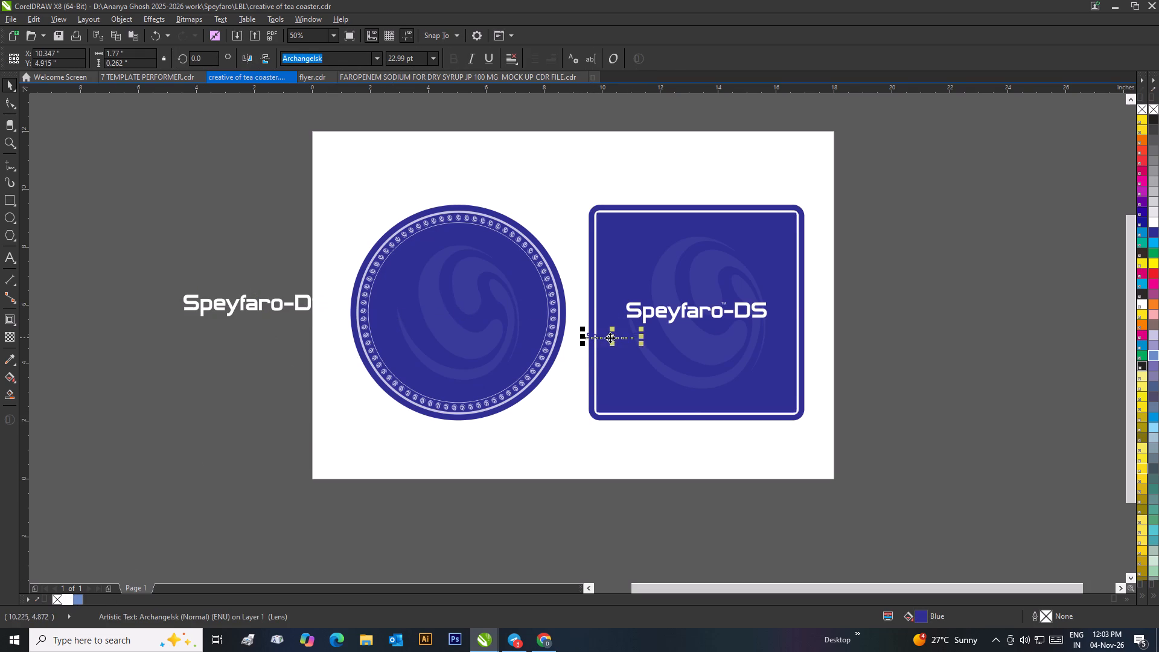
left_click_drag(610, 337, 579, 176)
left_click_drag(515, 106, 613, 181)
key("Delete")
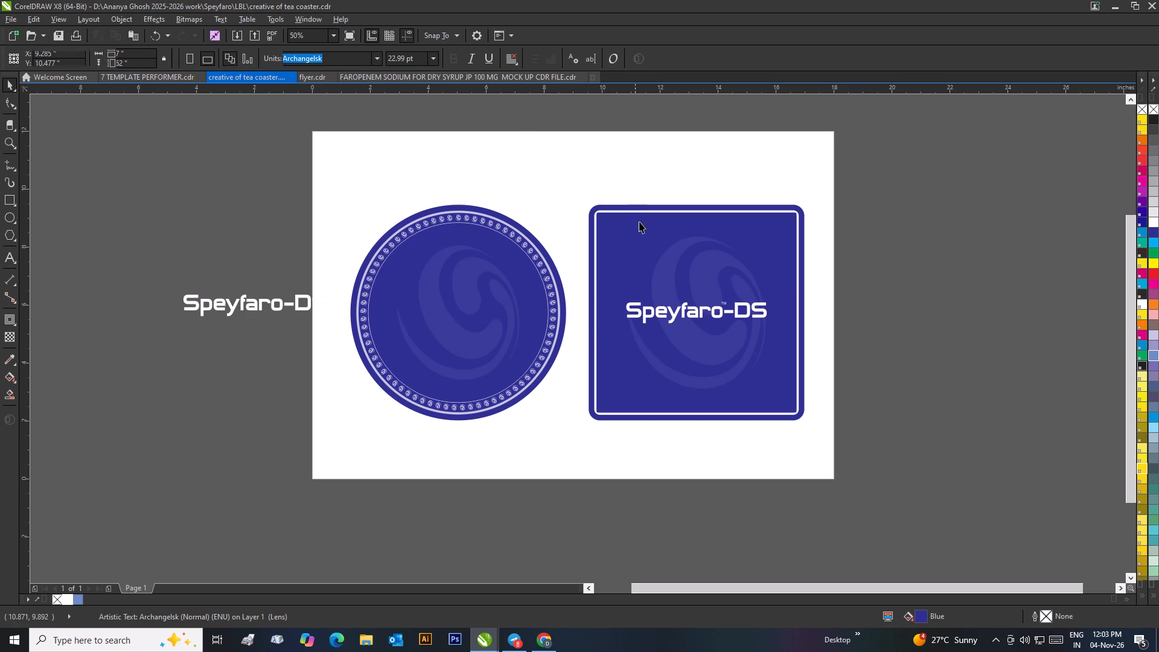
Delete the old Speyfaro-DS lettering from the square coaster.
left_click(703, 309)
key("Delete")
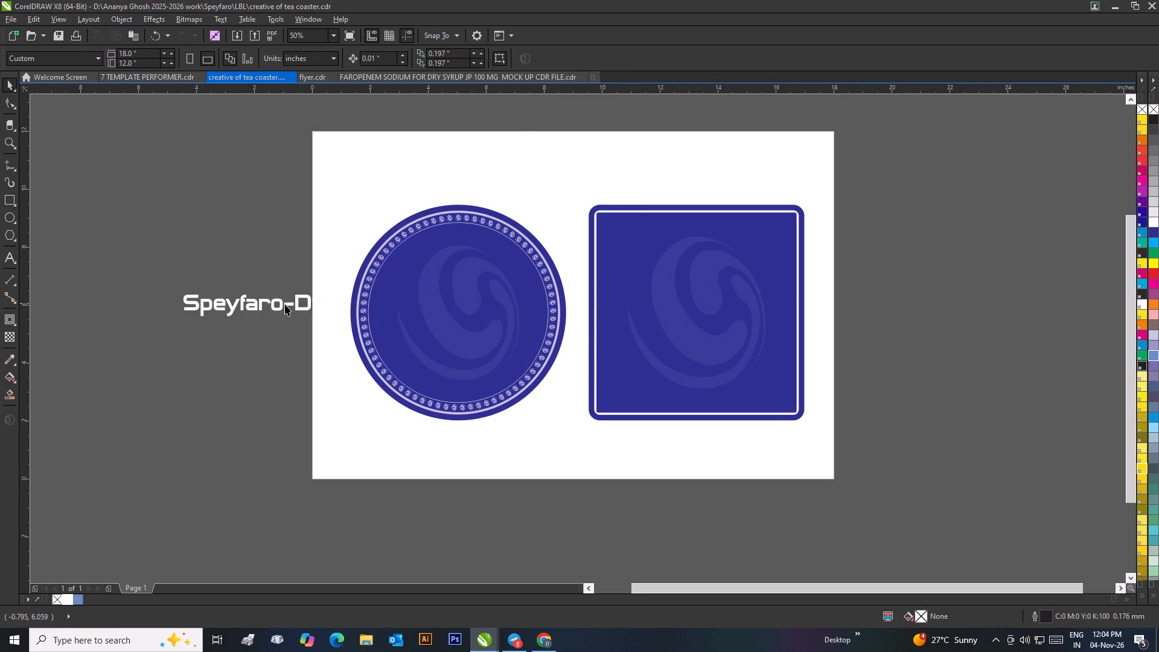
Move the white Speyfaro-DS lettering onto the round coaster and centre it horizontally and vertically on the ring of swirl motifs.
left_click_drag(282, 304, 461, 300)
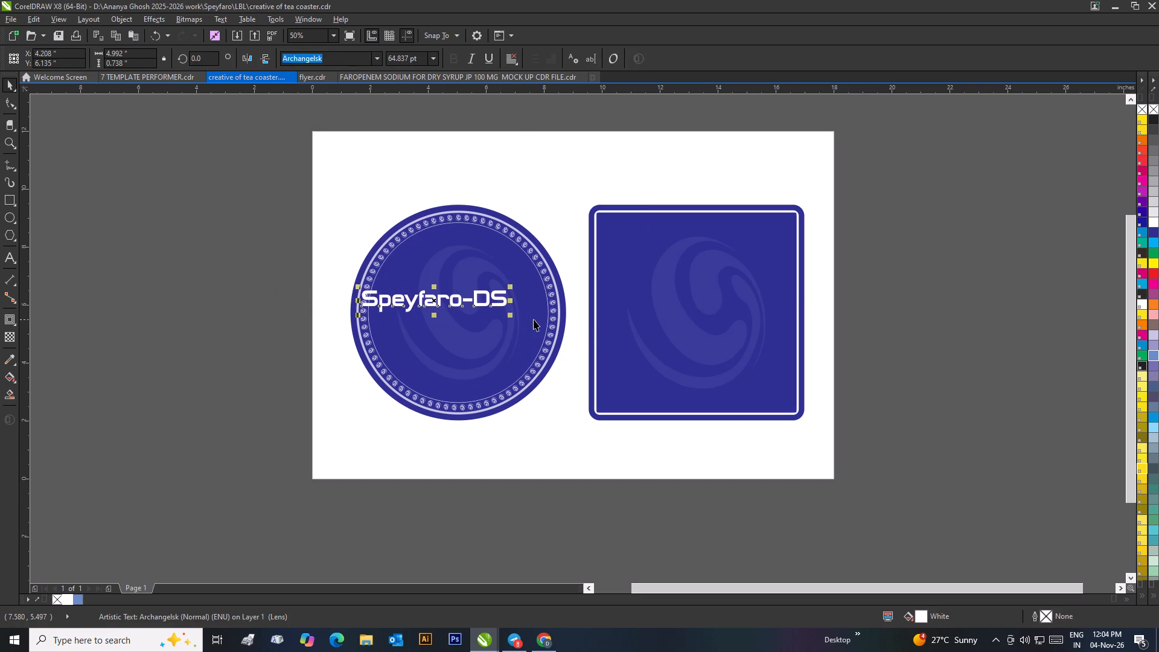
left_click(534, 319, "shift")
key("c")
key("e")
left_click(219, 292)
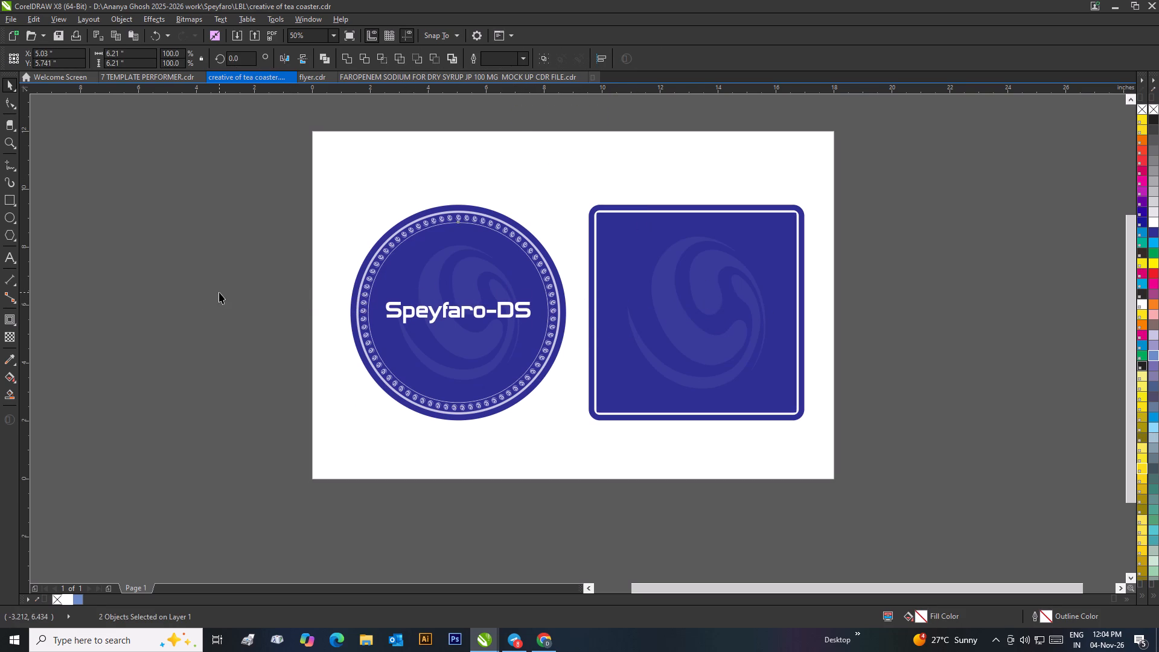
left_click(257, 314)
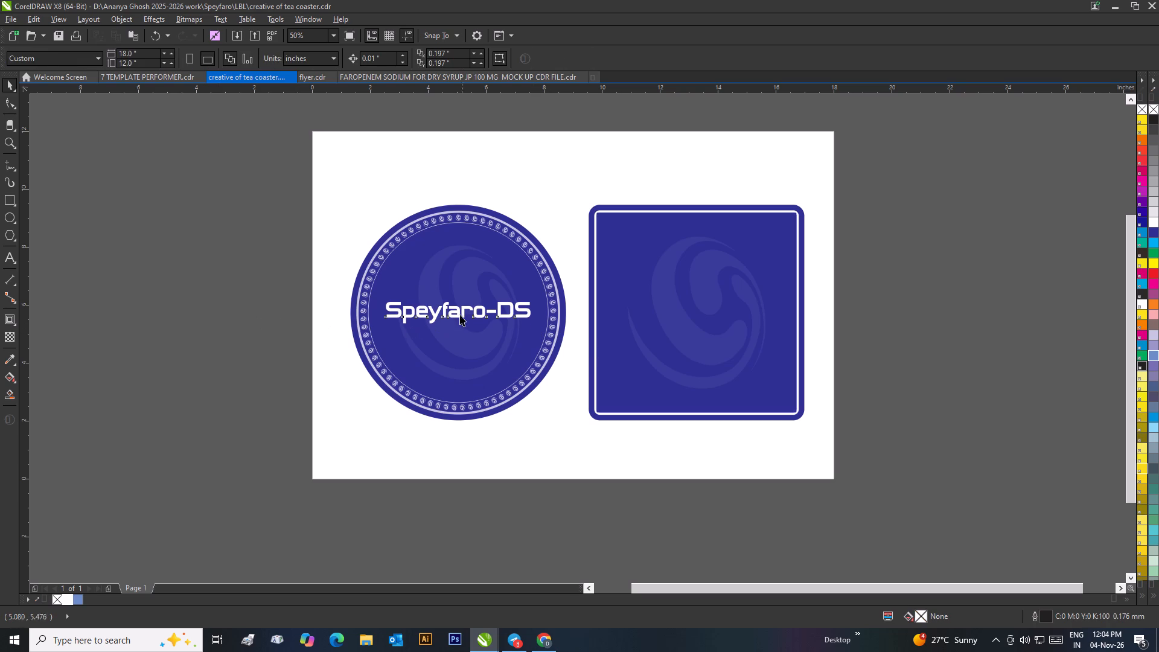
Scale the Speyfaro-DS lettering on the round coaster down to about 4.48 inches wide and recentre it on the ring of swirl motifs.
left_click(459, 313)
left_click_drag(533, 328, 517, 344)
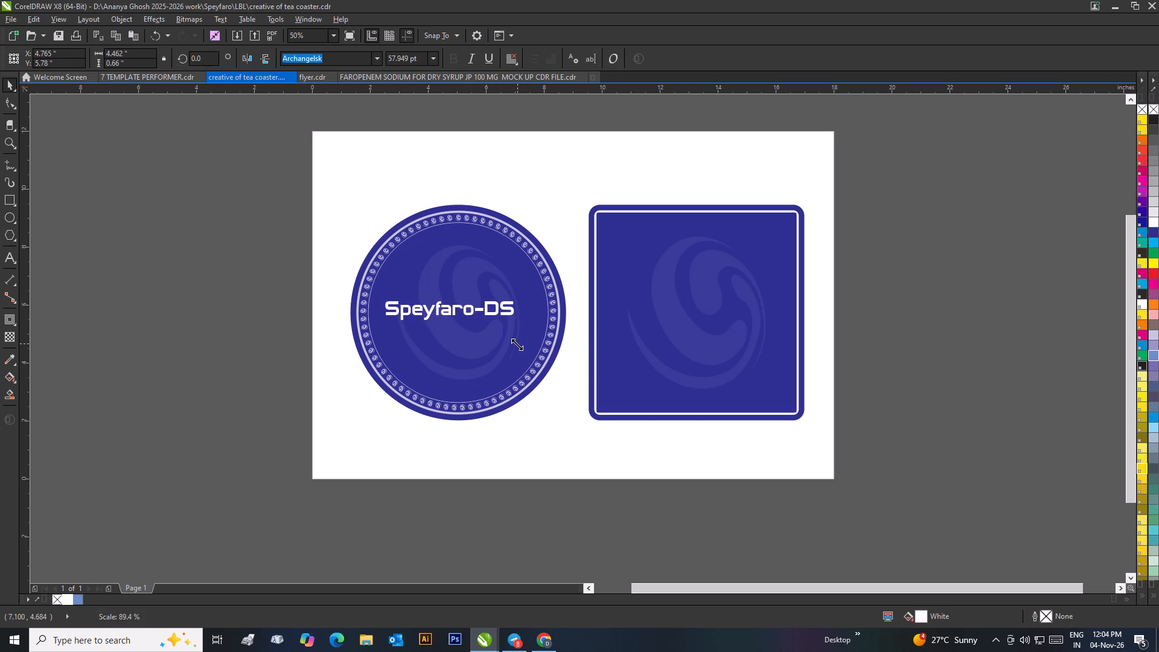
left_click_drag(517, 344, 519, 345)
left_click(531, 325, "shift")
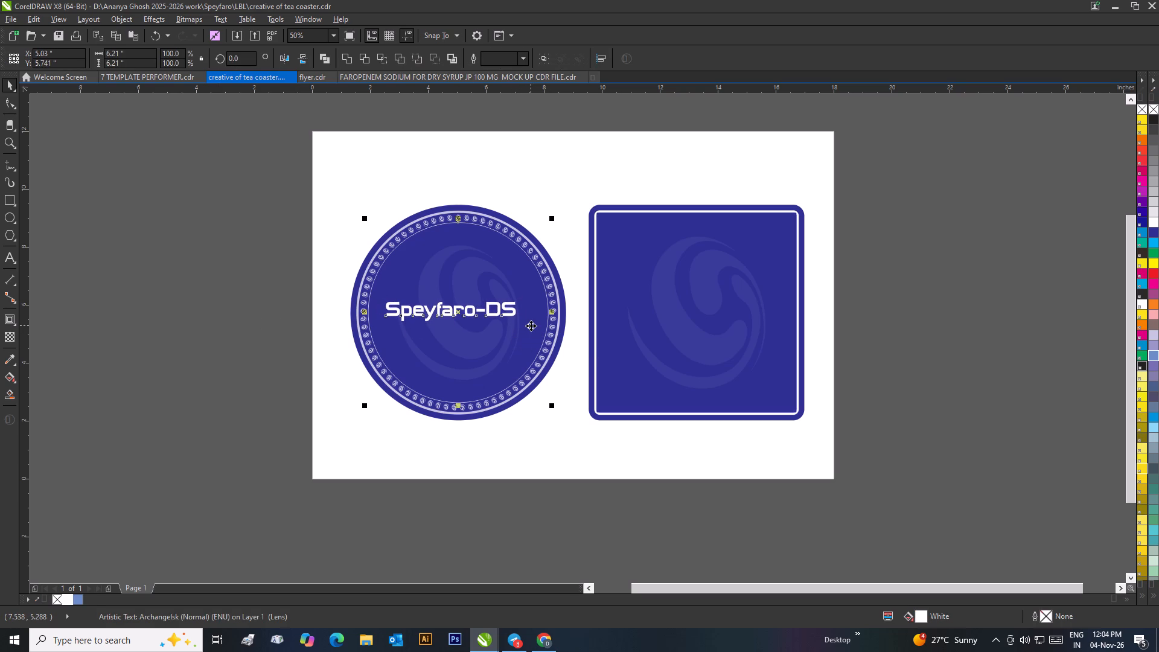
type("ce")
left_click(269, 298)
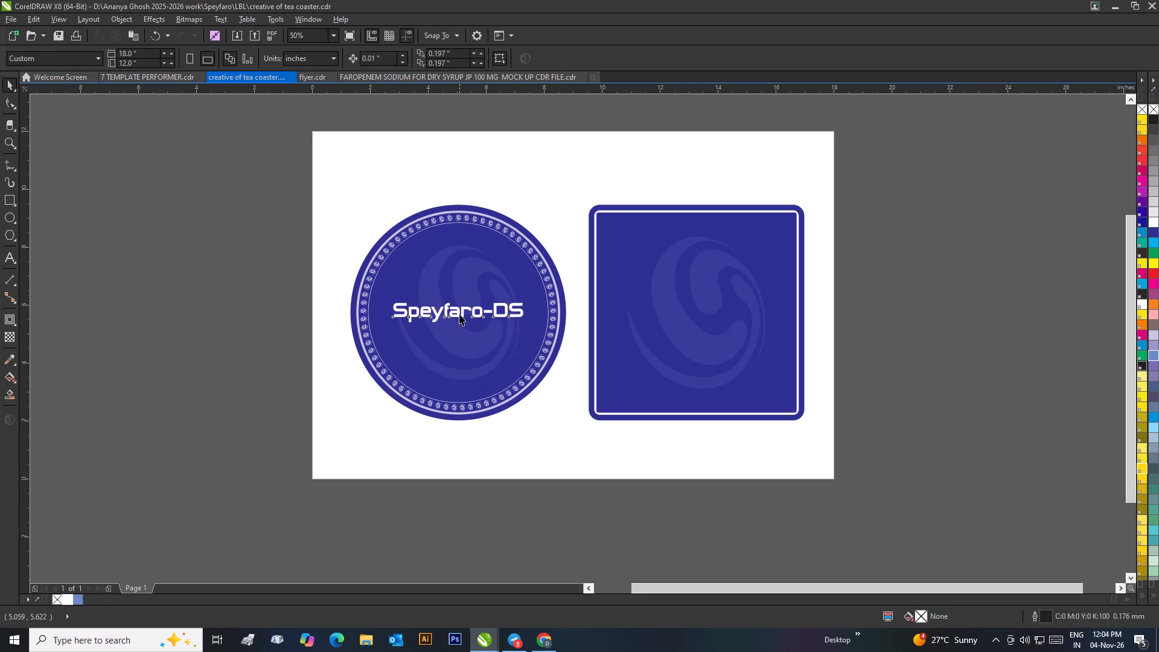
Copy the white Speyfaro-DS lettering onto the square coaster and centre it horizontally and vertically on the square's white border.
left_click(458, 312)
left_click_drag(457, 313, 662, 314)
right_click(662, 314)
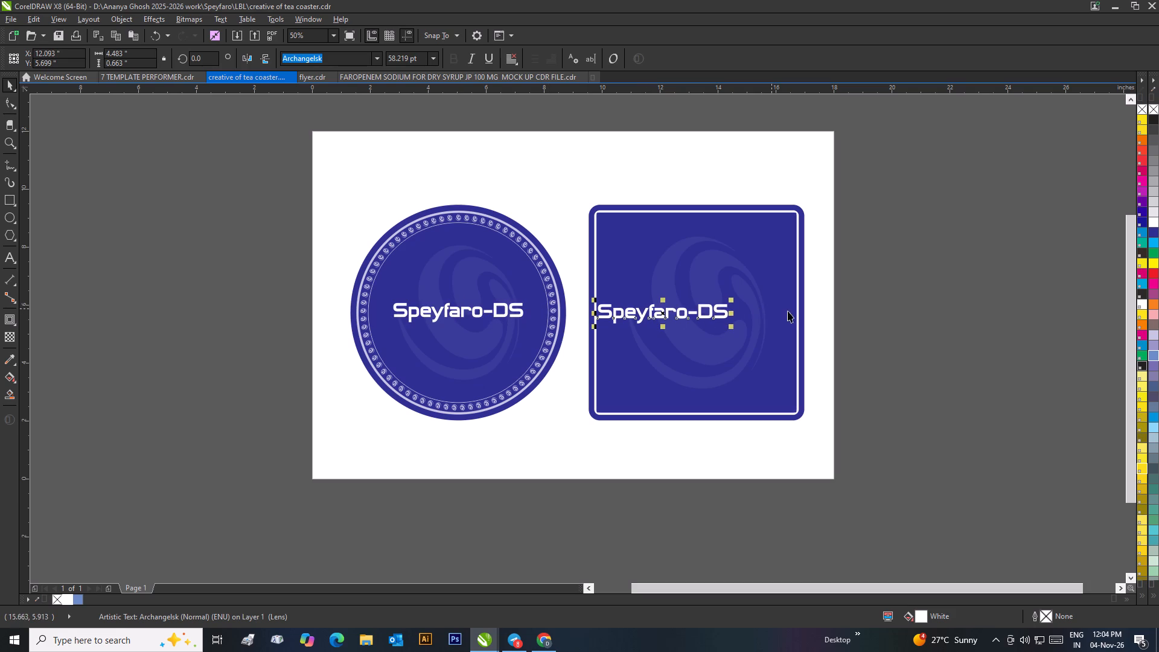
left_click(782, 312, "shift")
type("ce")
left_click(908, 317)
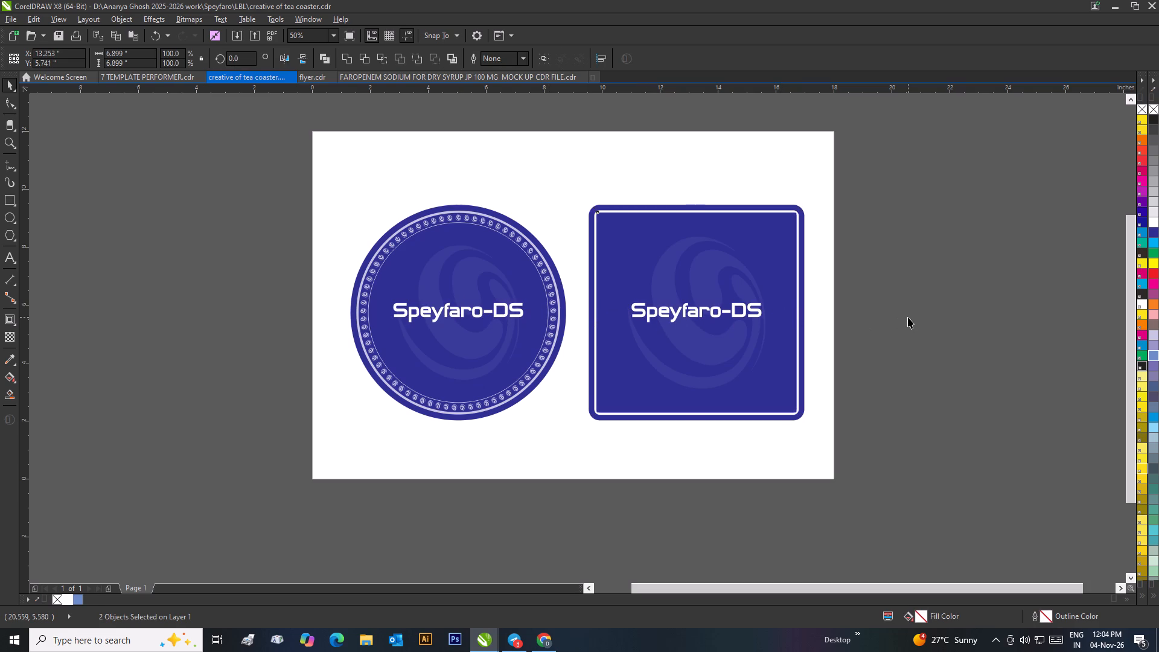
left_click(908, 317)
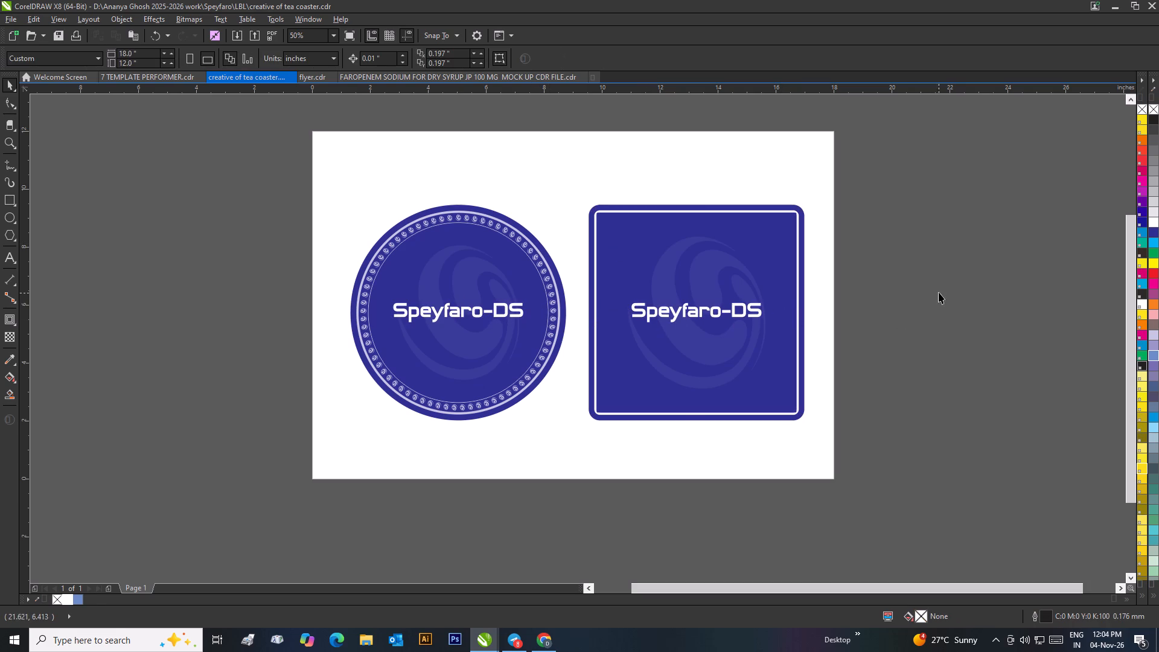
left_click(954, 285)
left_click(901, 275)
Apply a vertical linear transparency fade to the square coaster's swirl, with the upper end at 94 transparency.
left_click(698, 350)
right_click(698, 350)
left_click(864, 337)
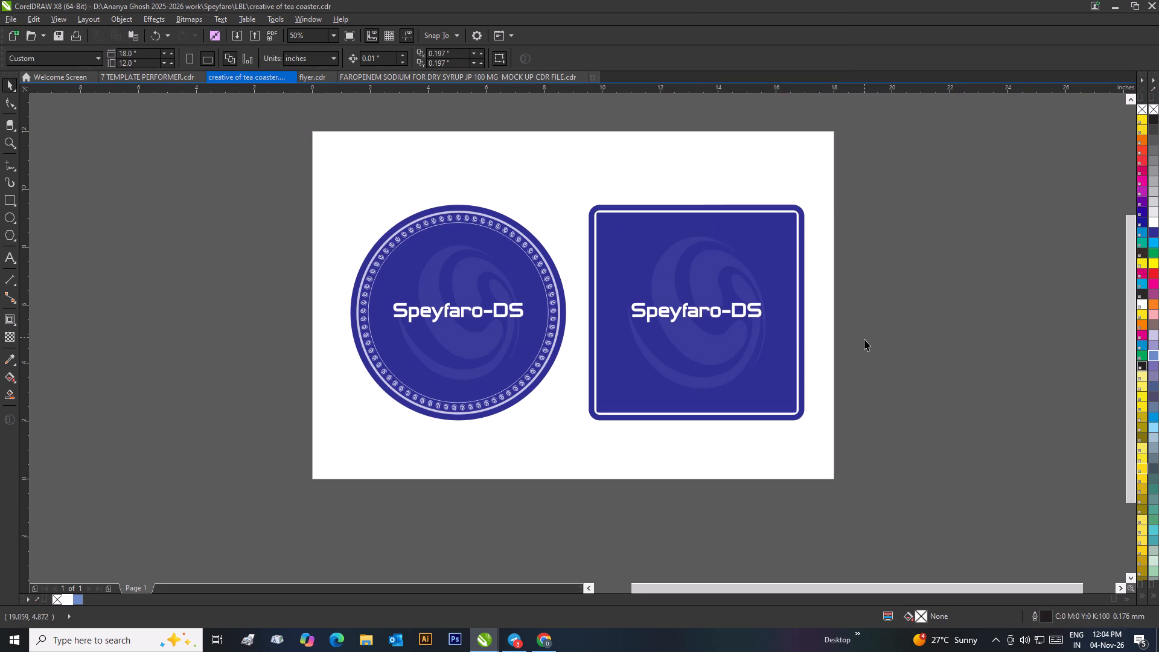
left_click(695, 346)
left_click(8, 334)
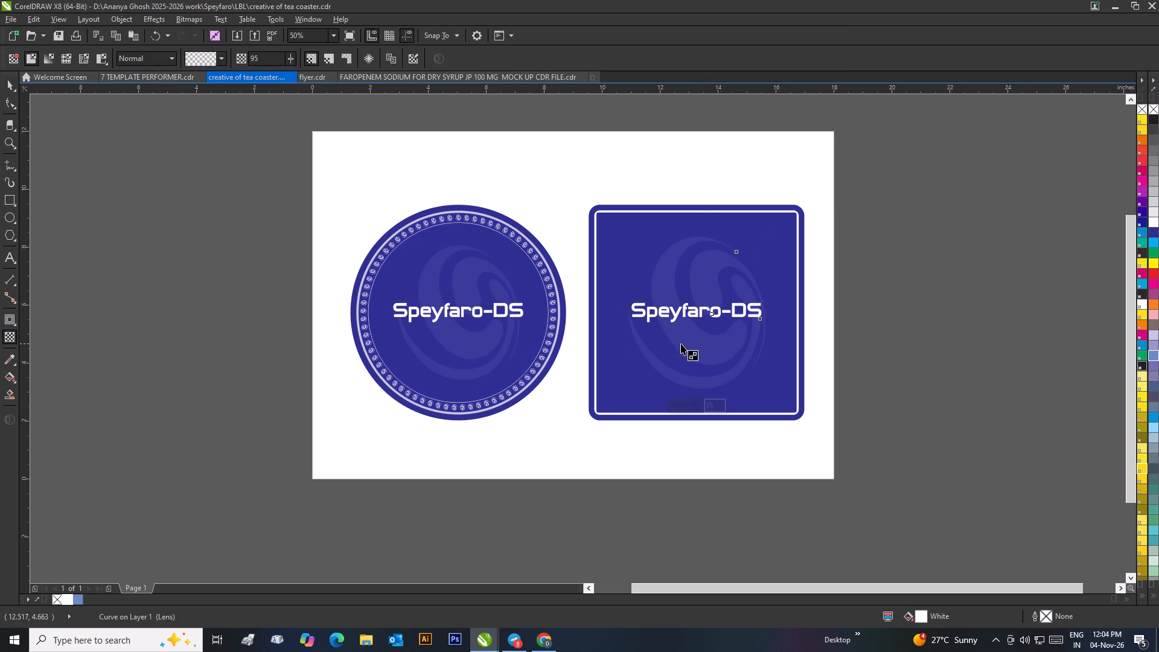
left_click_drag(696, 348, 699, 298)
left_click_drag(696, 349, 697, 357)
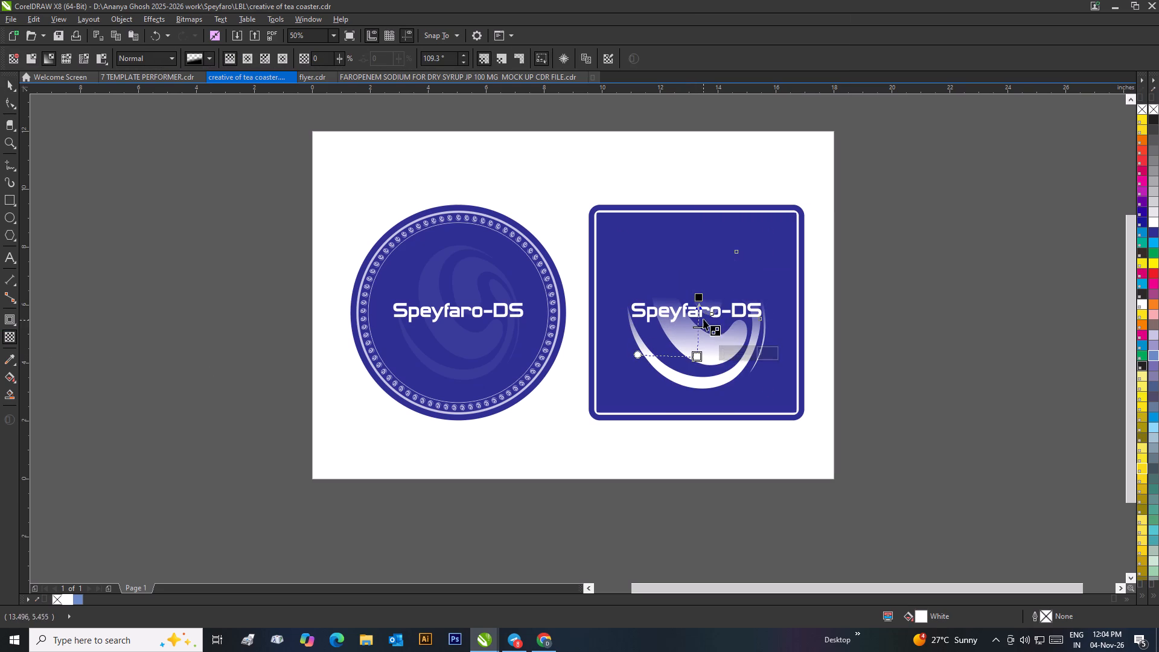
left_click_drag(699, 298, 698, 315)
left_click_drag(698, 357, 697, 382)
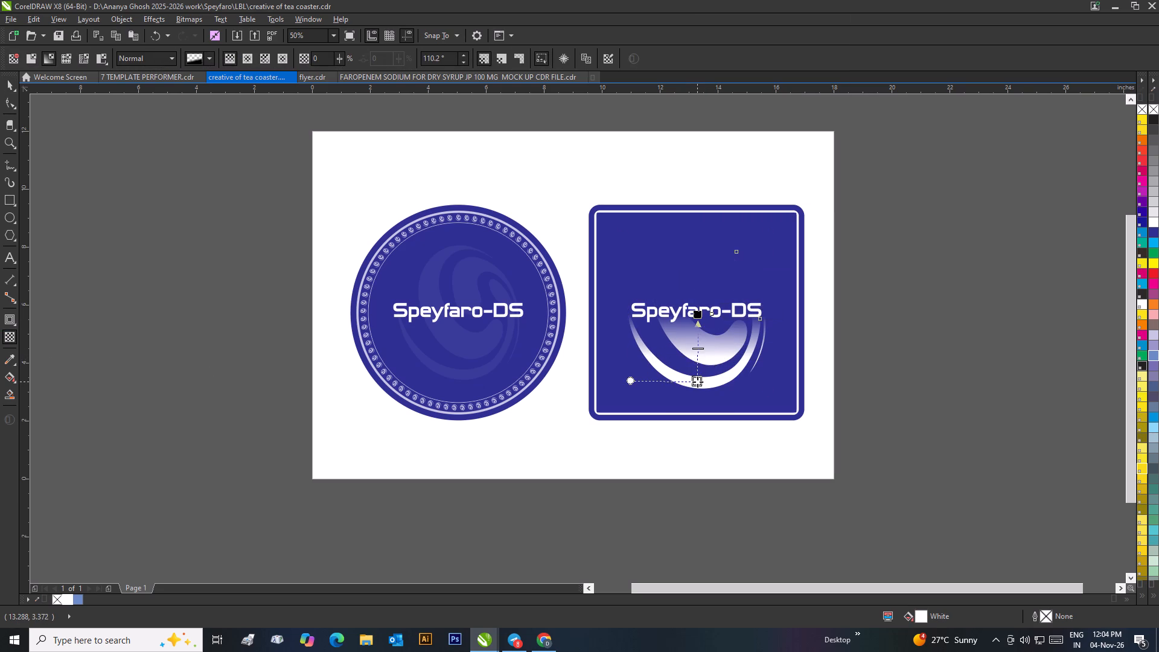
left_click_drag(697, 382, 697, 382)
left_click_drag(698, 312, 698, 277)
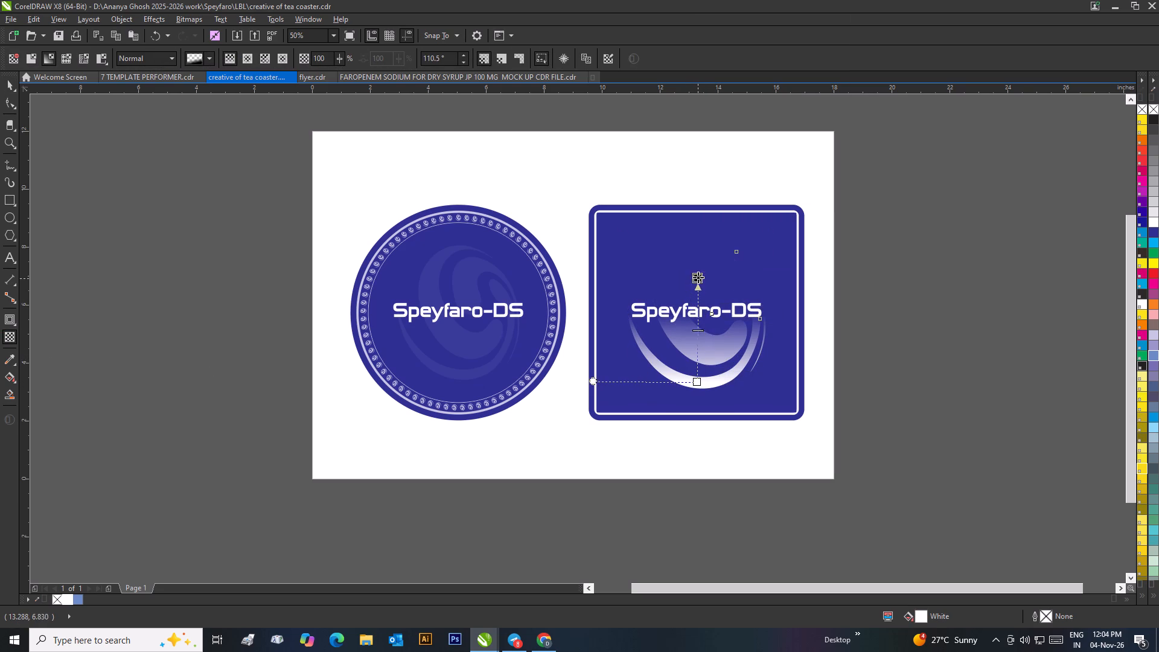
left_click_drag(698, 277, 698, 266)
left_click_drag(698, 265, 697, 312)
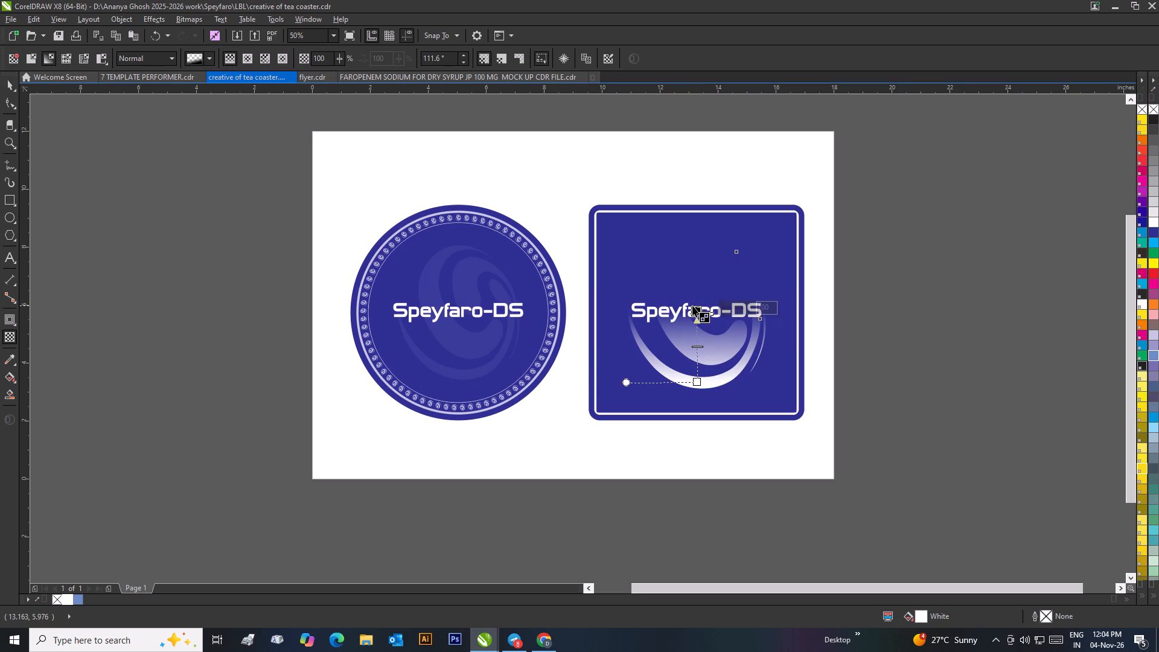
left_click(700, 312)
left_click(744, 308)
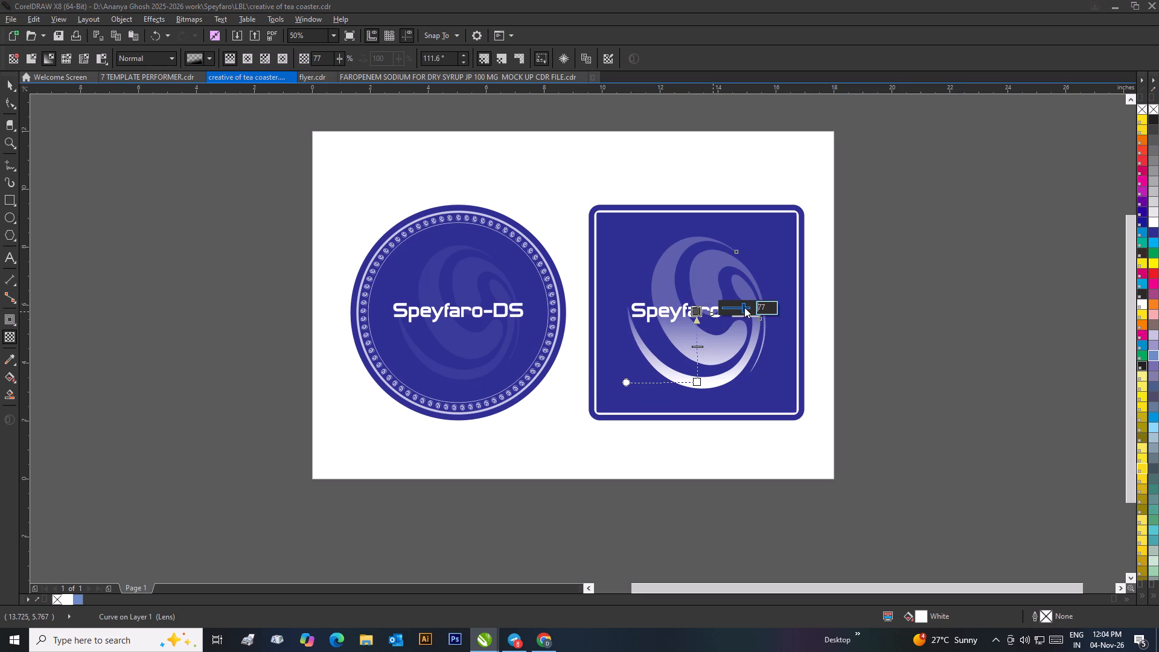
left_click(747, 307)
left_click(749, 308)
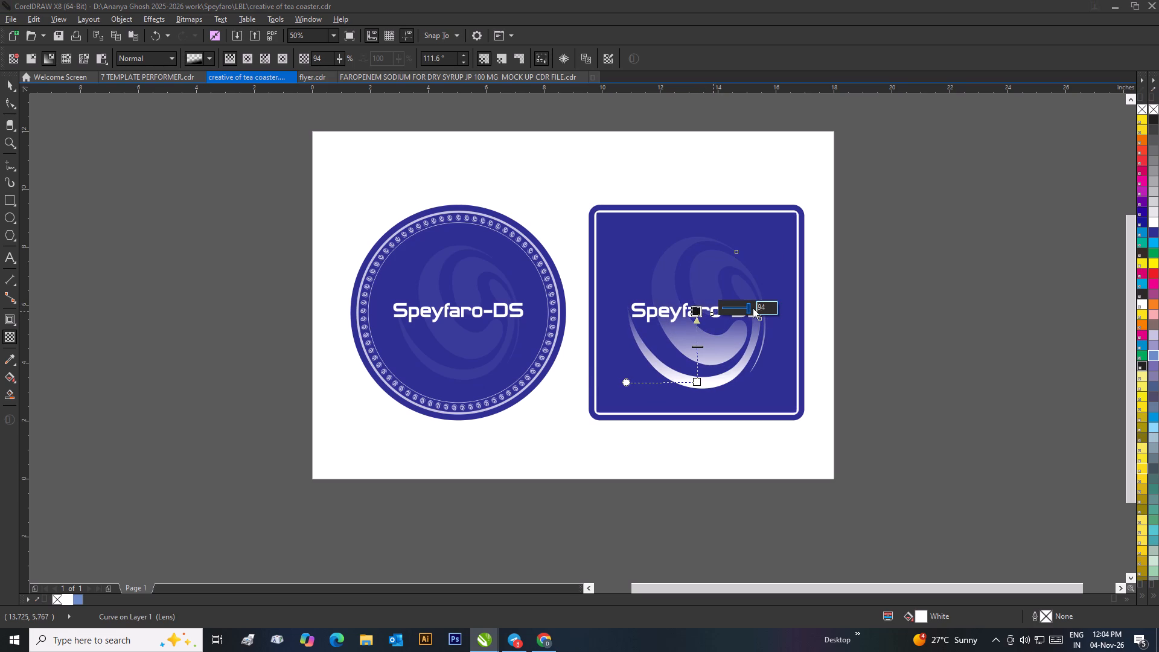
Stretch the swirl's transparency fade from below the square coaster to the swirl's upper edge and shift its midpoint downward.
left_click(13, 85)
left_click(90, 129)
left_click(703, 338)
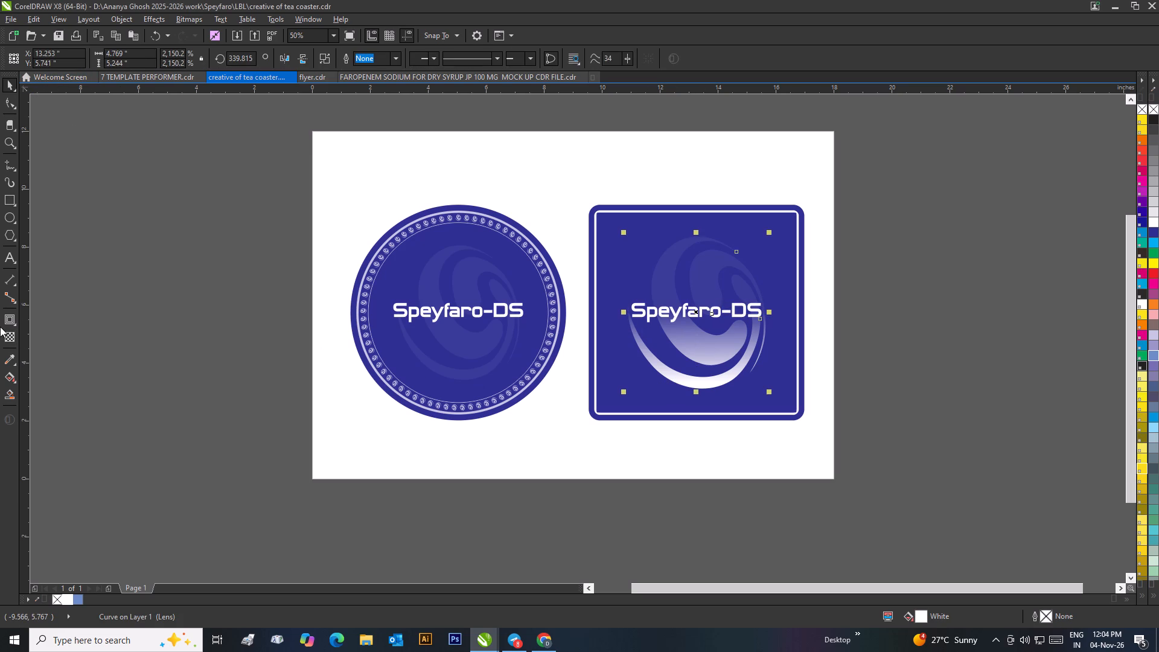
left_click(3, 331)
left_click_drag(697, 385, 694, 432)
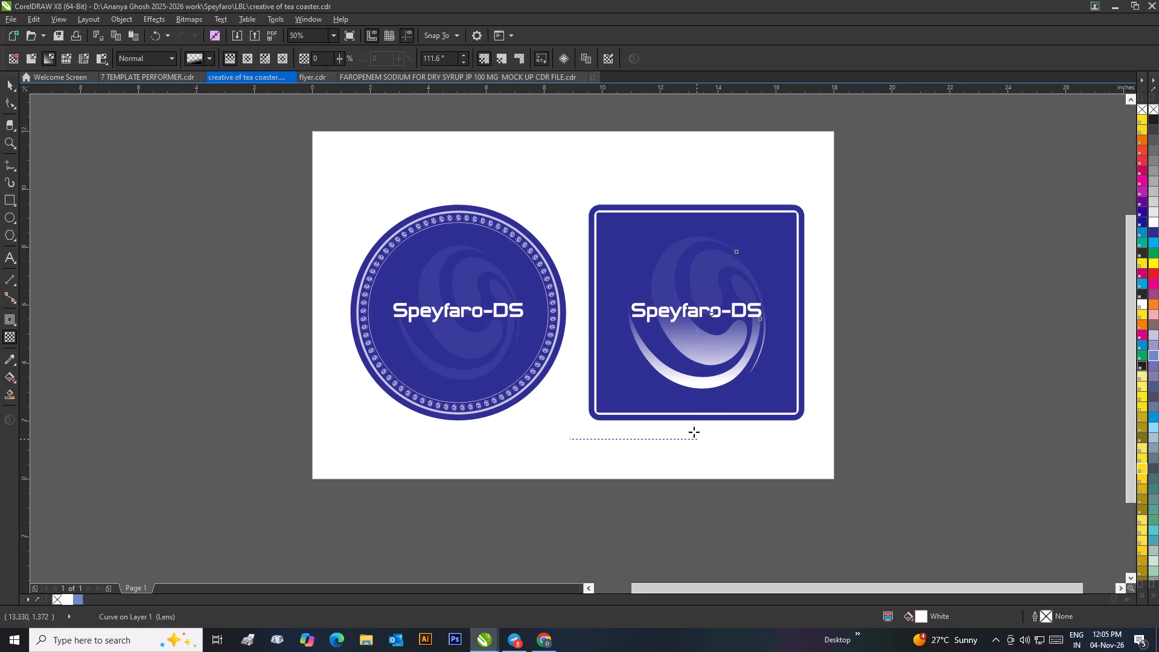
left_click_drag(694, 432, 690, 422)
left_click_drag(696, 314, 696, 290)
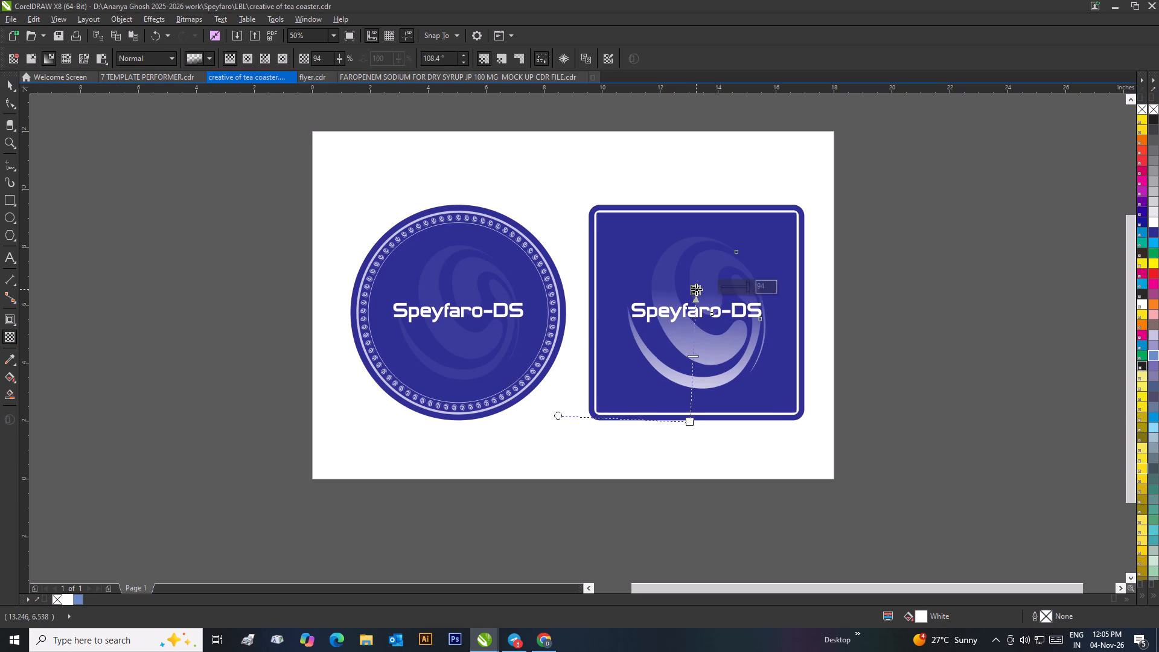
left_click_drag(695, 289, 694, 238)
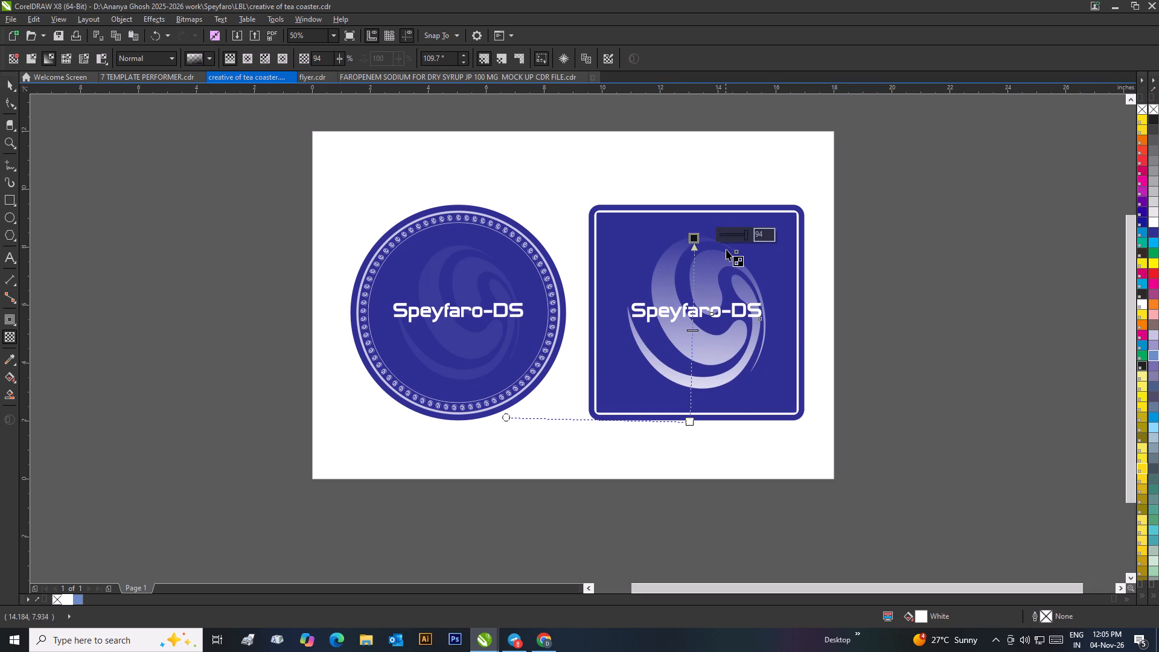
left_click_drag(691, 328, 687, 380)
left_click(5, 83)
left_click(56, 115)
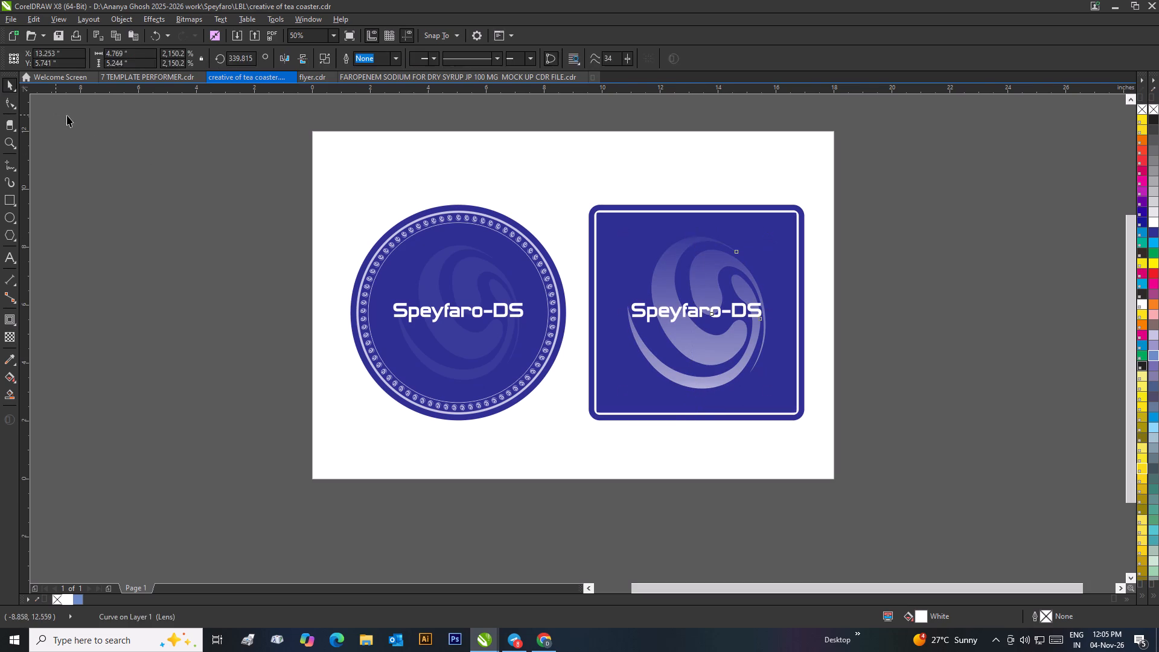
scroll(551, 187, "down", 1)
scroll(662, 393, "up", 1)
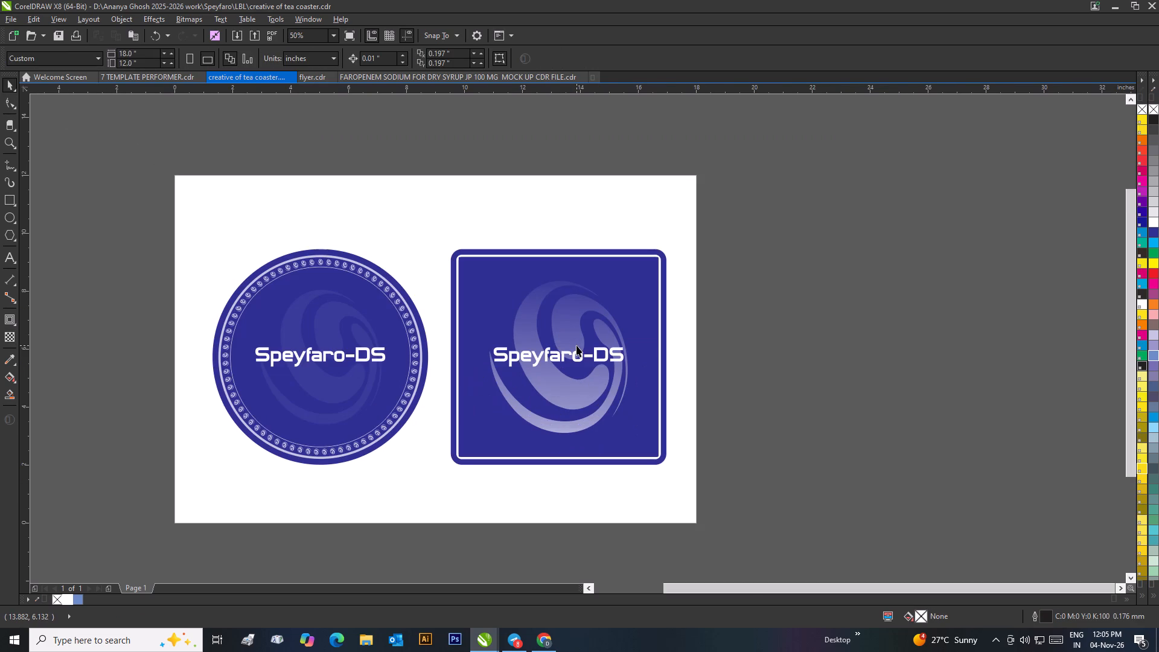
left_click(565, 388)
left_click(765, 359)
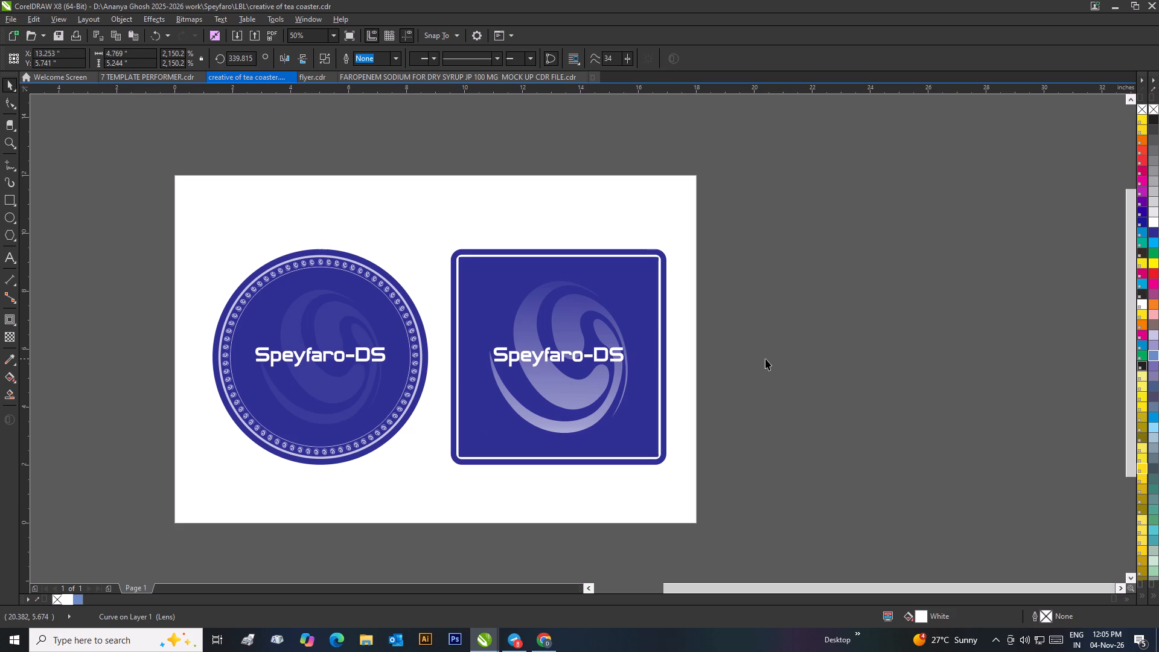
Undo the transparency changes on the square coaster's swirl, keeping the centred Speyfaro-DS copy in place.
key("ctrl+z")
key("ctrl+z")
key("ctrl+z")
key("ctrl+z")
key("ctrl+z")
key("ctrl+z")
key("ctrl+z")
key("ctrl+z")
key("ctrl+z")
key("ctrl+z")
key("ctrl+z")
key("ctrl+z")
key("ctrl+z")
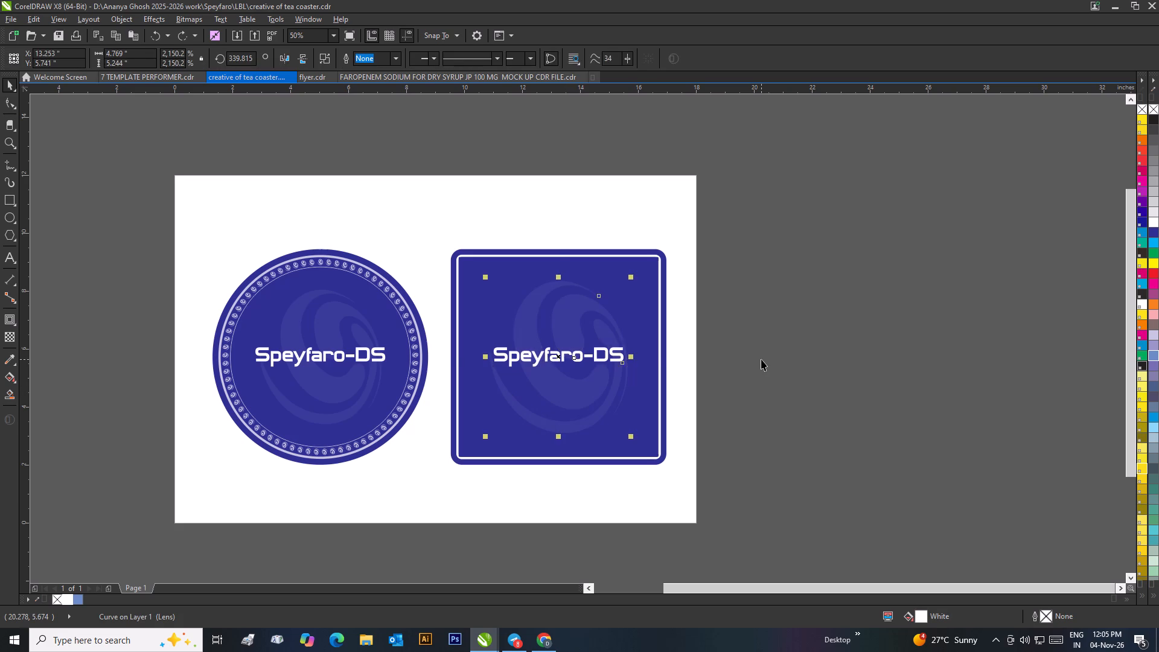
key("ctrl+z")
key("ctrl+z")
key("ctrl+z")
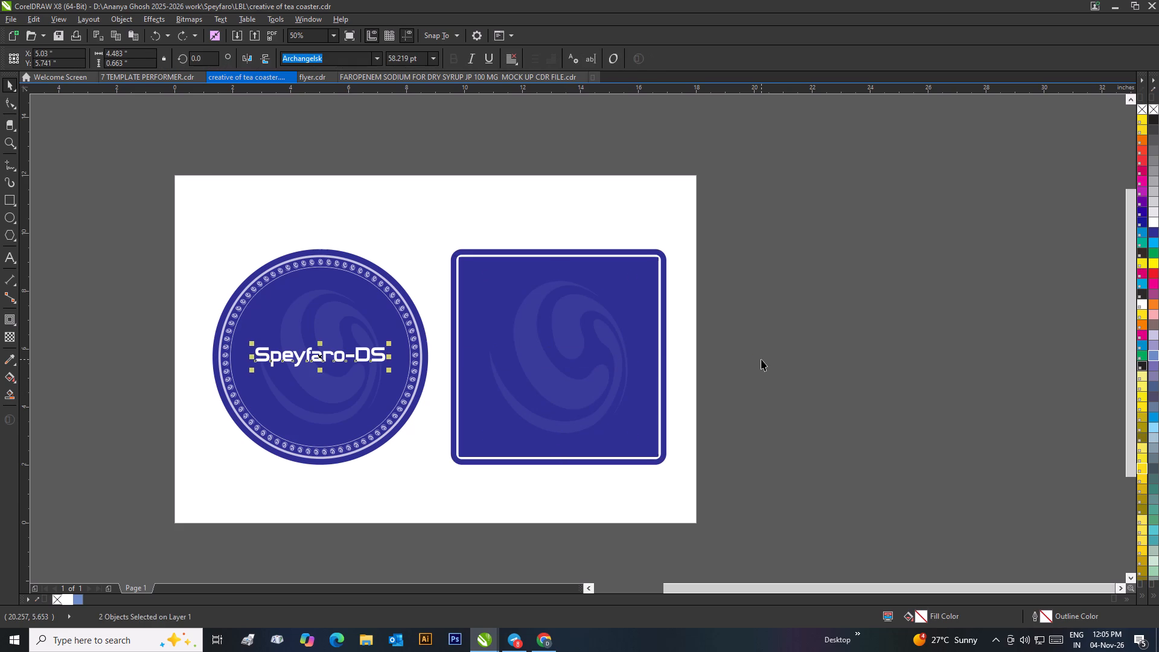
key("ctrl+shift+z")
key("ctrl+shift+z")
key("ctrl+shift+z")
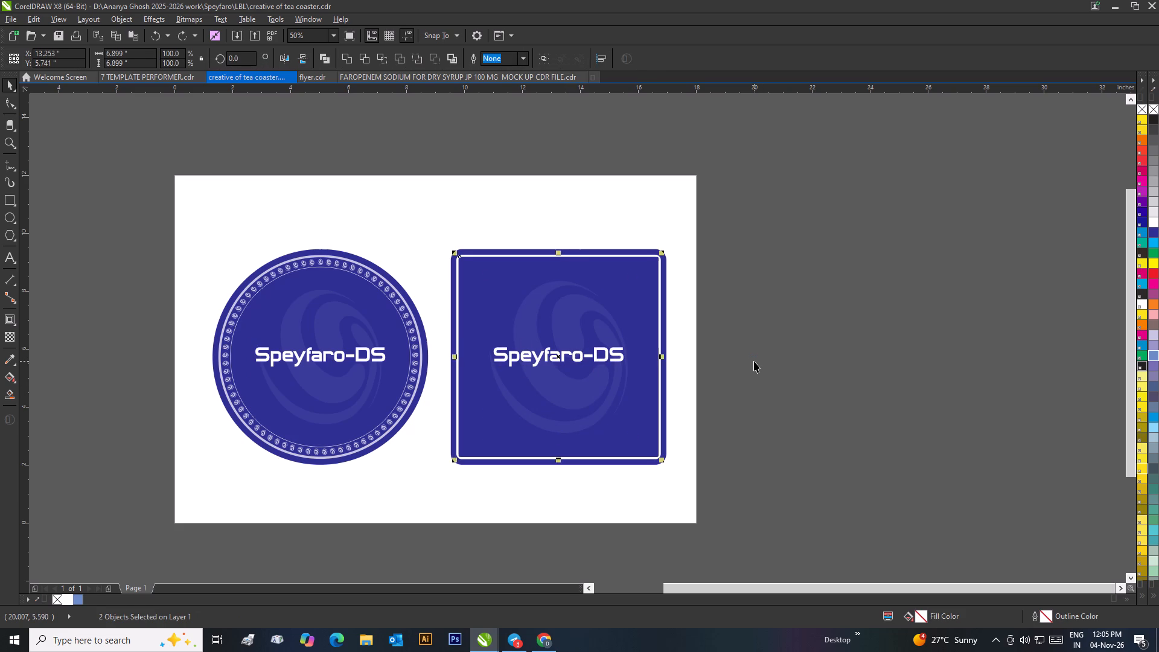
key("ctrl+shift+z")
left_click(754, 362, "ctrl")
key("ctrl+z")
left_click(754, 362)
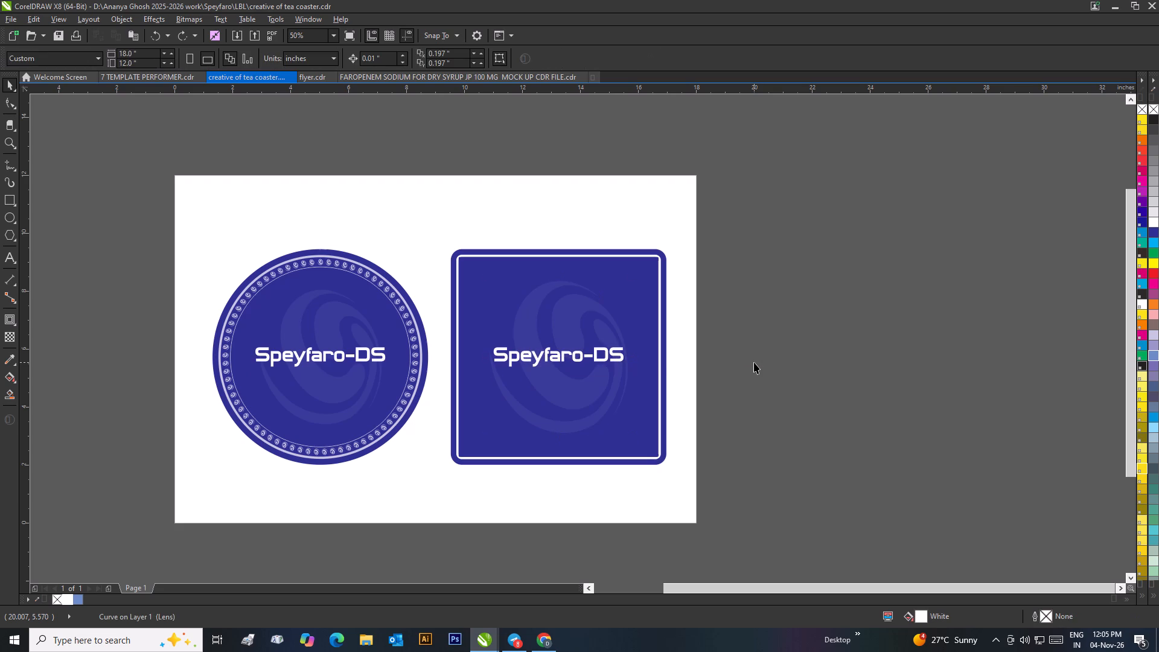
Save the coaster drawing as "creative of tea coaster" in CDR format in the LBL folder, replacing the existing file.
scroll(662, 359, "down", 1)
left_click(650, 337)
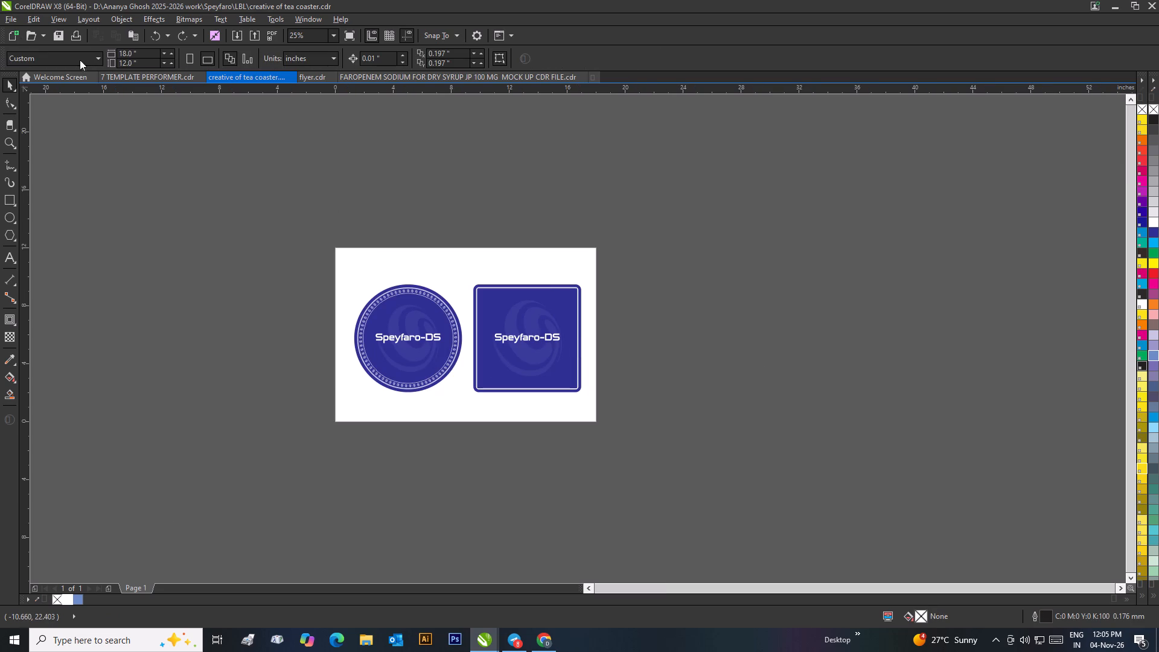
left_click(10, 21)
left_click(45, 132)
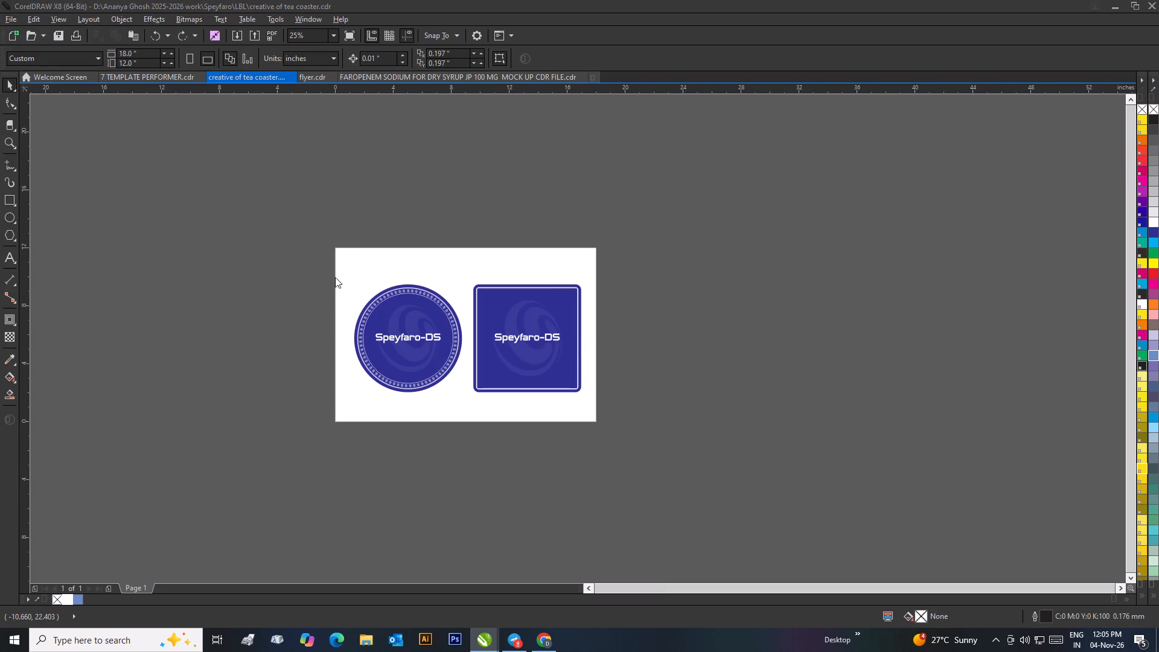
left_click(1044, 605)
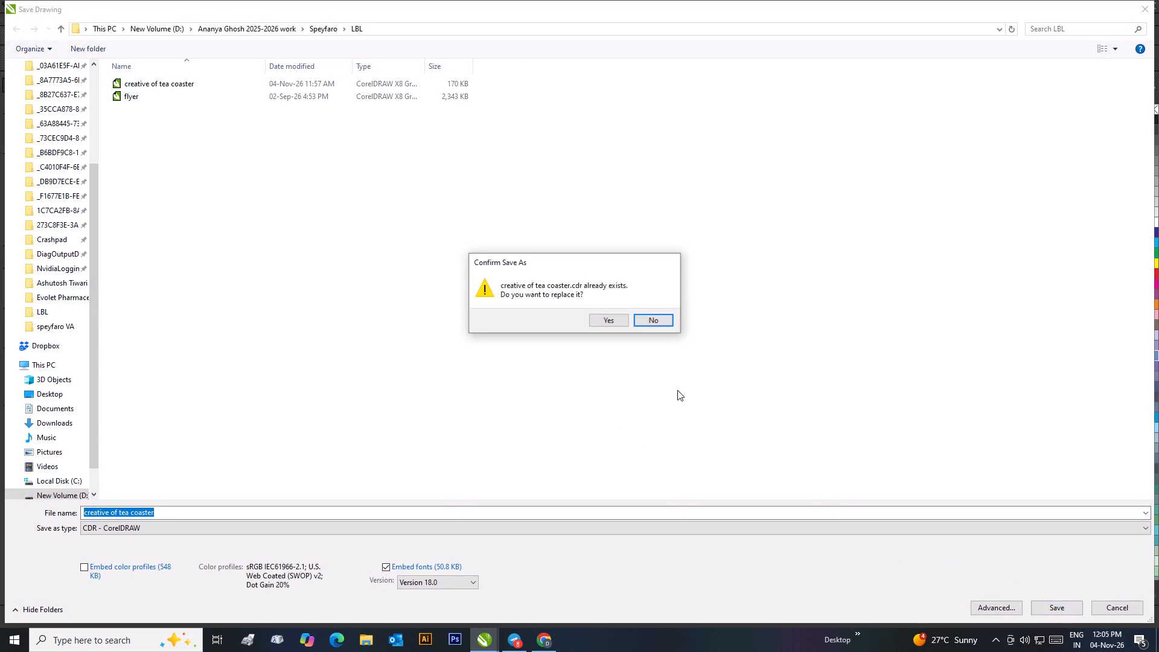
left_click(615, 319)
left_click(666, 316)
Switch to the Faropenem dry syrup carton document and save it under its existing name in CDR format, replacing the old file.
left_click(397, 75)
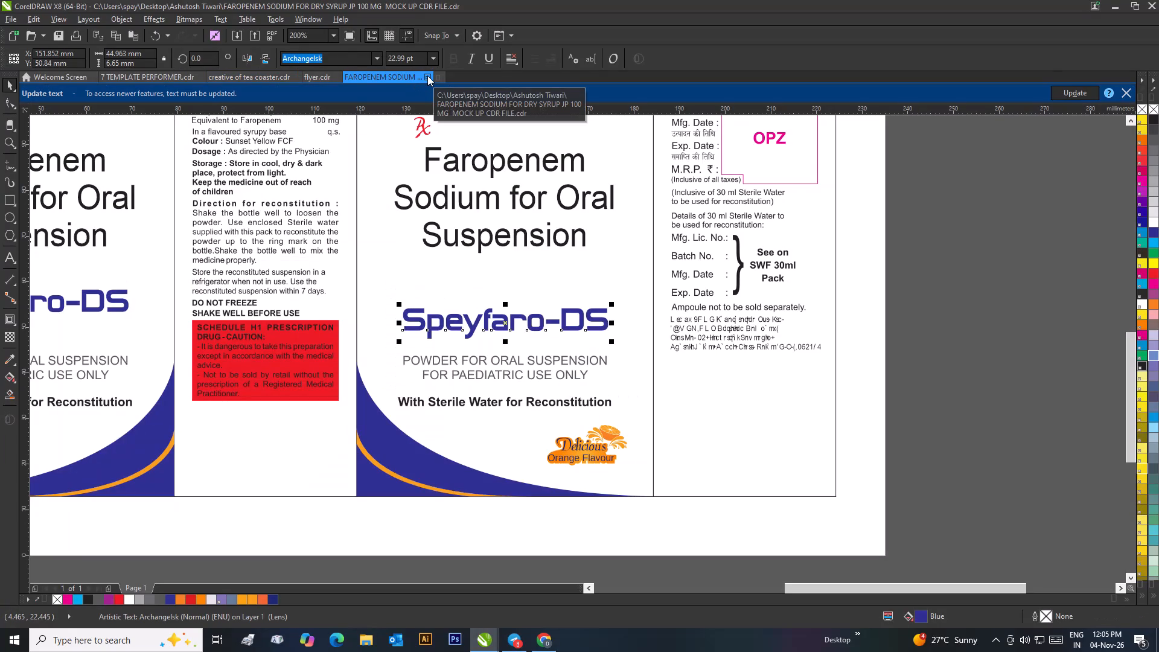
scroll(455, 197, "down", 2)
left_click(723, 354)
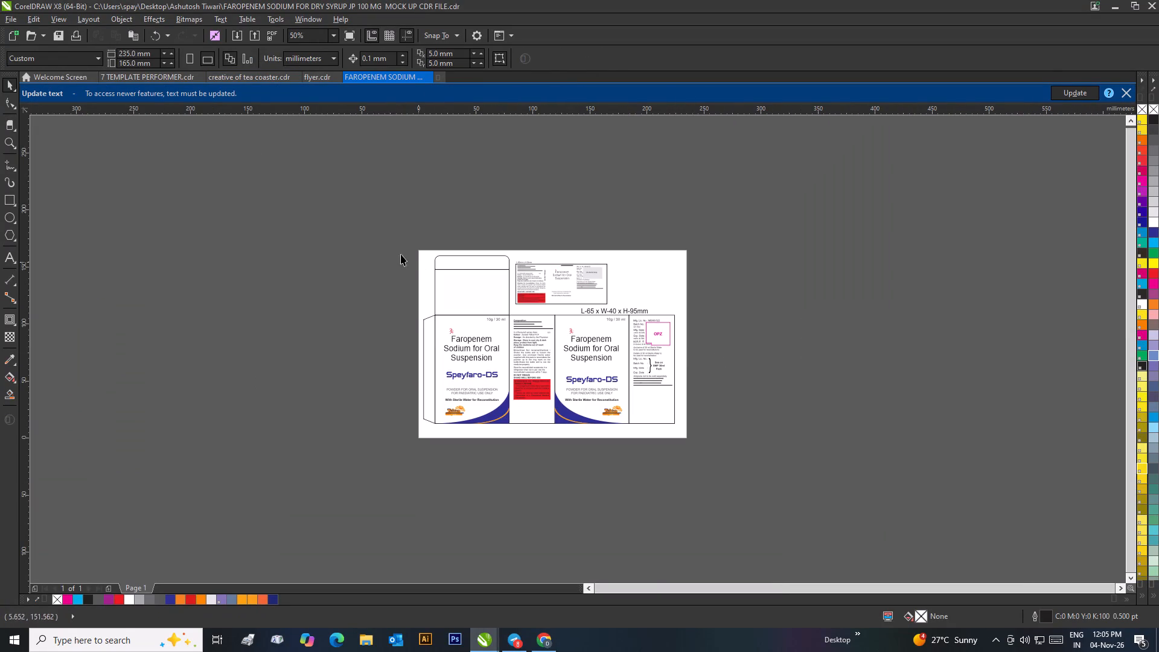
left_click(16, 22)
left_click(34, 138)
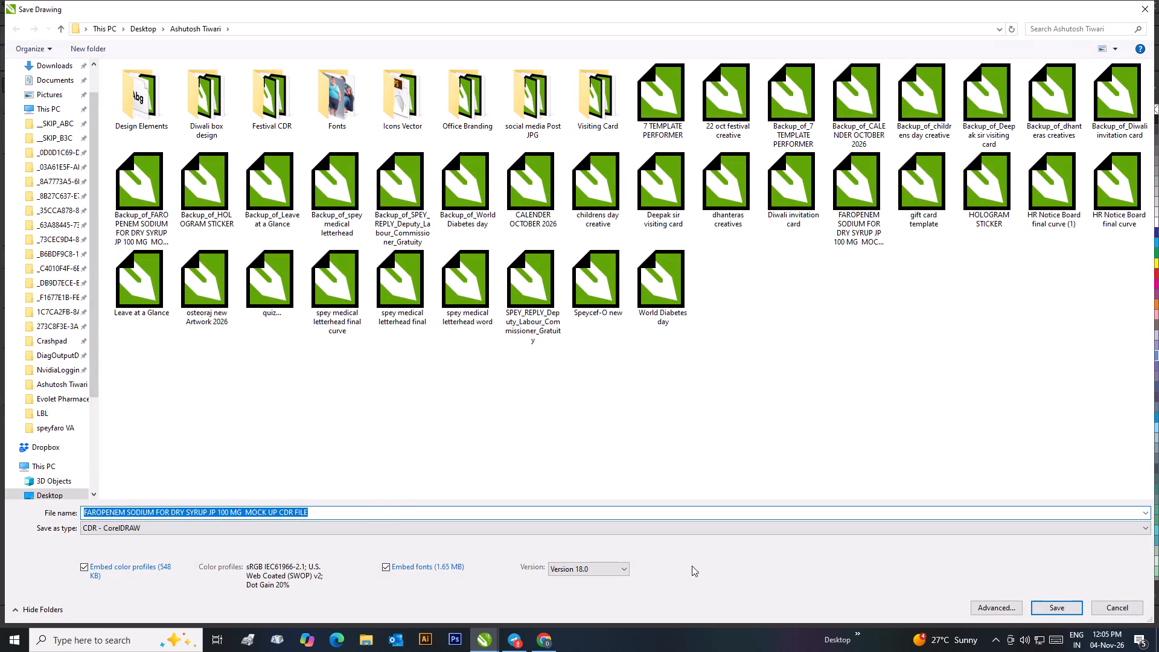
left_click(1054, 607)
left_click(662, 320)
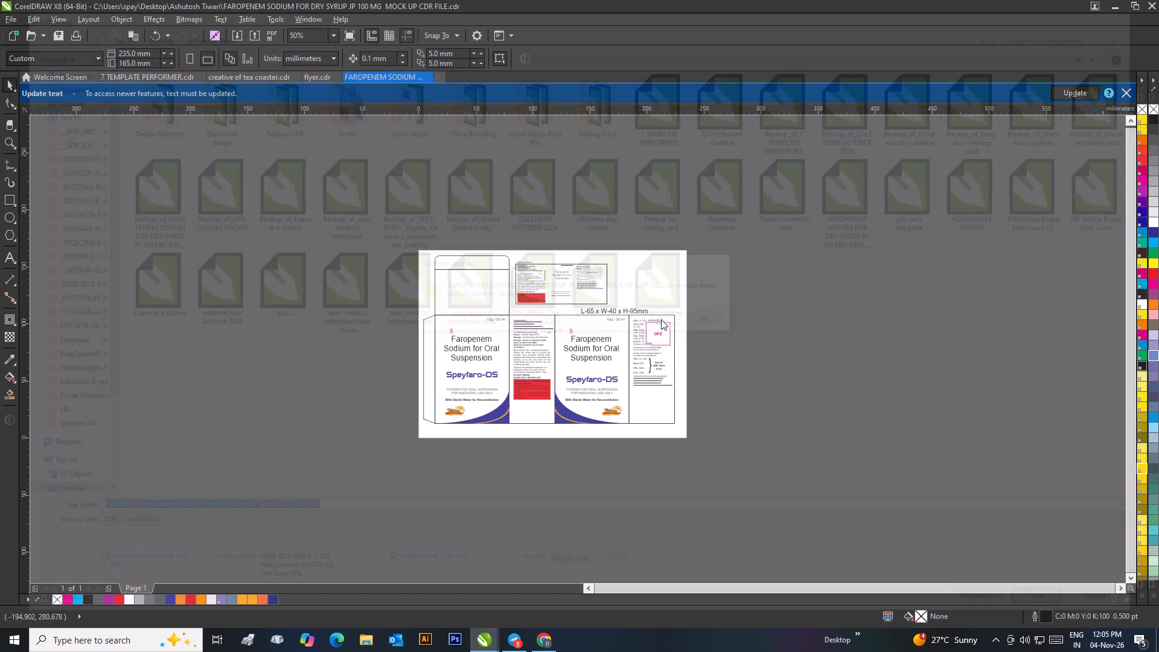
left_click(743, 334)
Close the Faropenem dry syrup carton document.
left_click(426, 76)
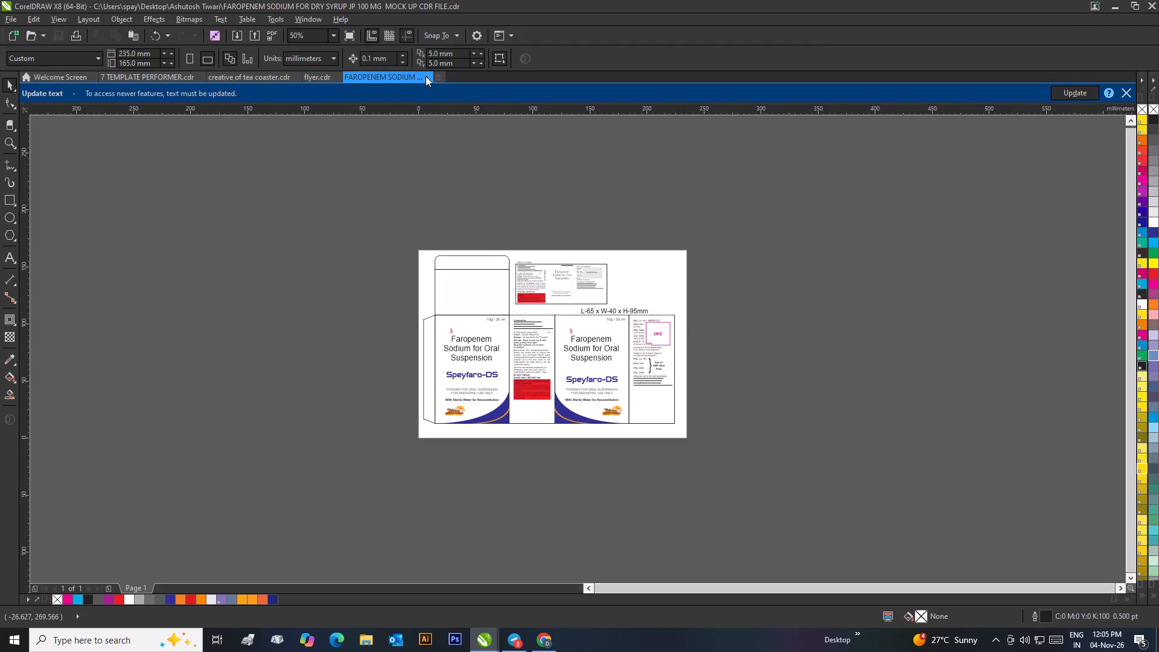
Close the flyer document without saving its changes.
left_click(337, 78)
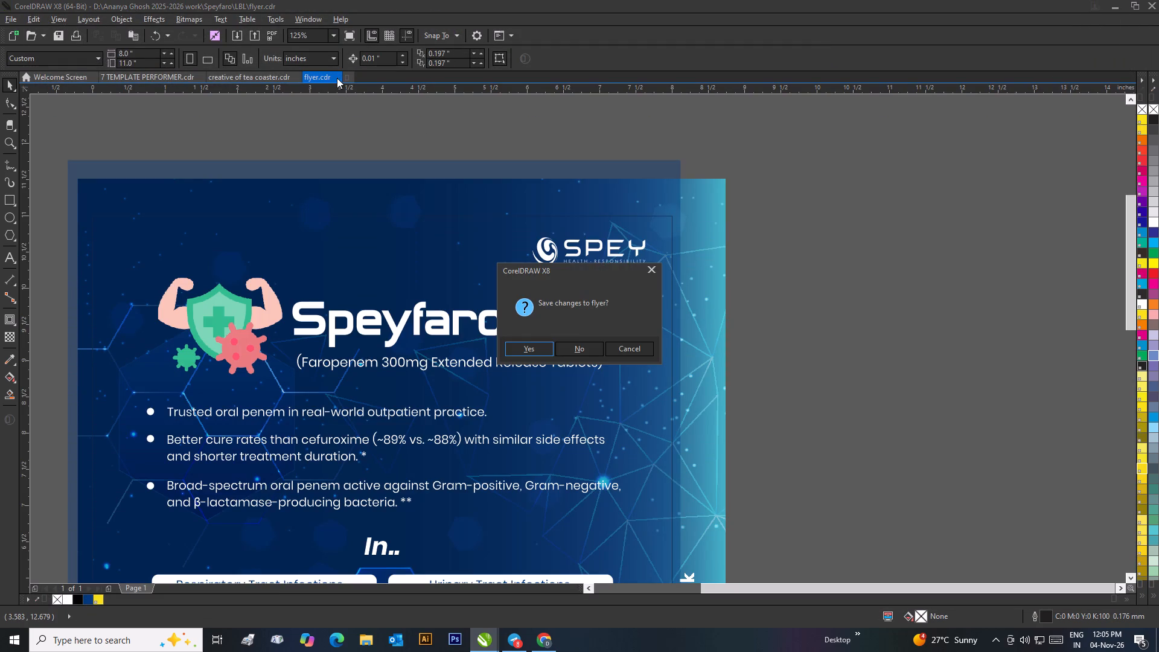
left_click(579, 352)
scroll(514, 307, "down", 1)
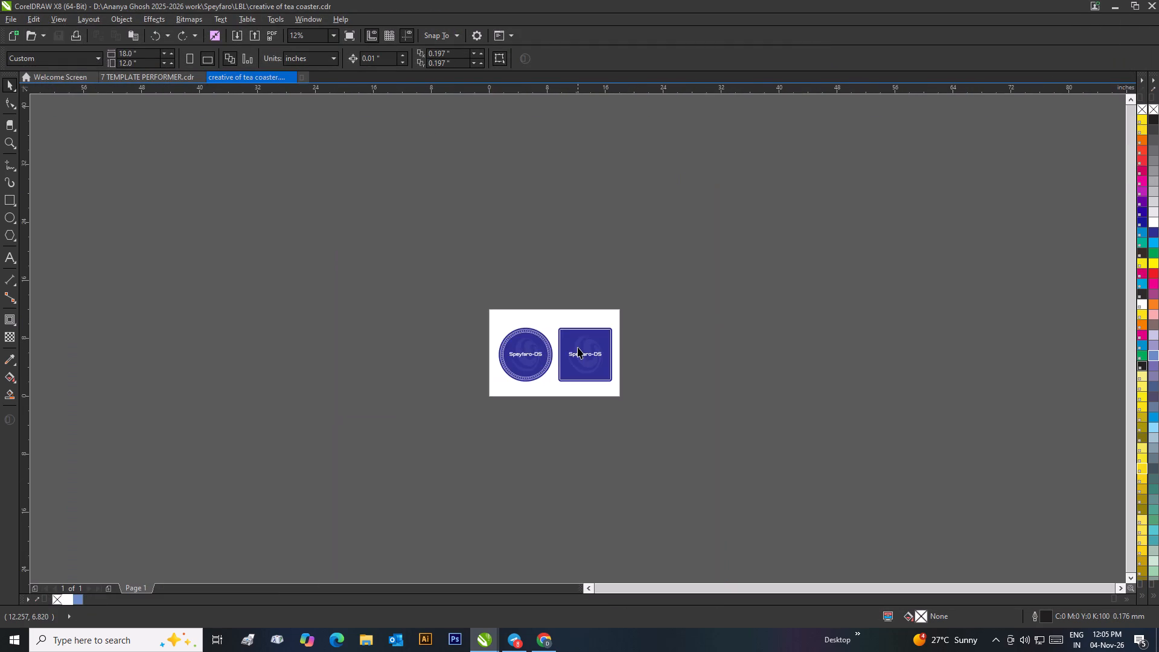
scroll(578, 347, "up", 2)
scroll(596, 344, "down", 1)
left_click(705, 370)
Switch to Google Chrome and replace the image search text with "jute bag cream colour for muckup", running the search.
left_click(548, 636)
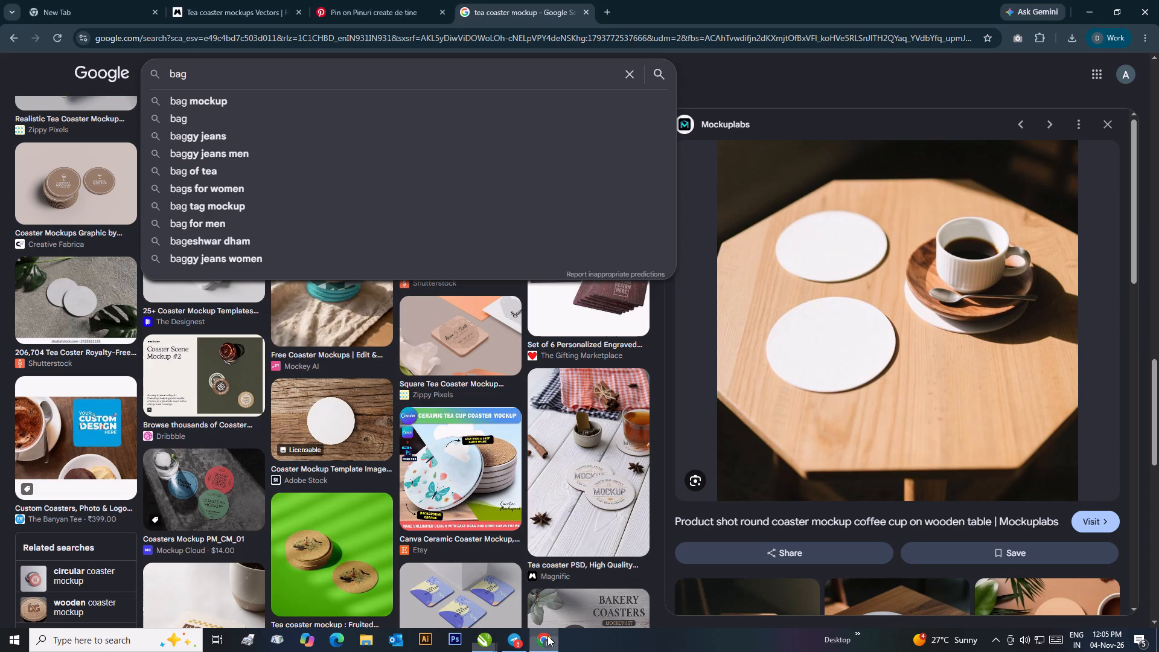
scroll(504, 362, "down", 3)
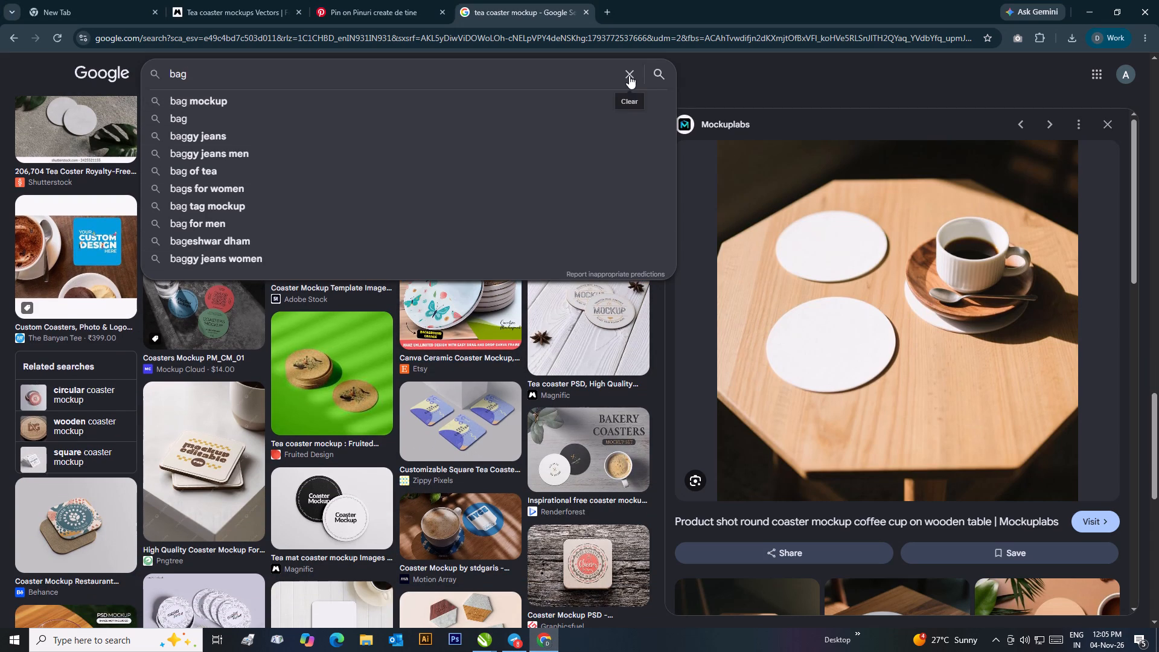
left_click(629, 75)
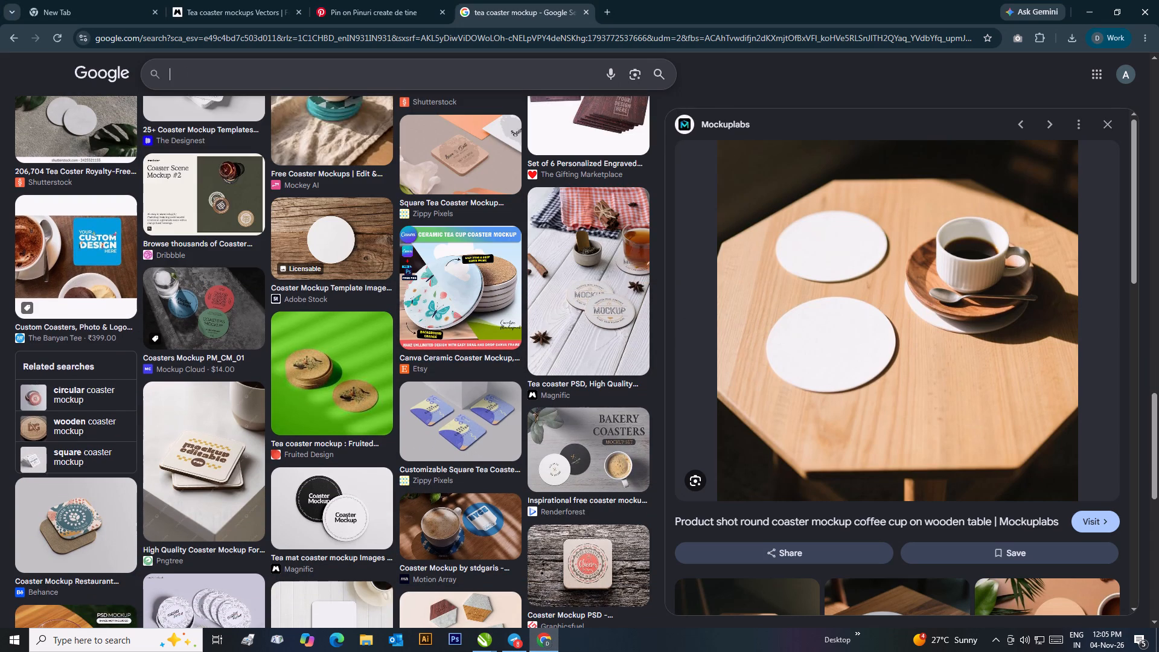
type("jute")
key("space")
type("bag")
key("space")
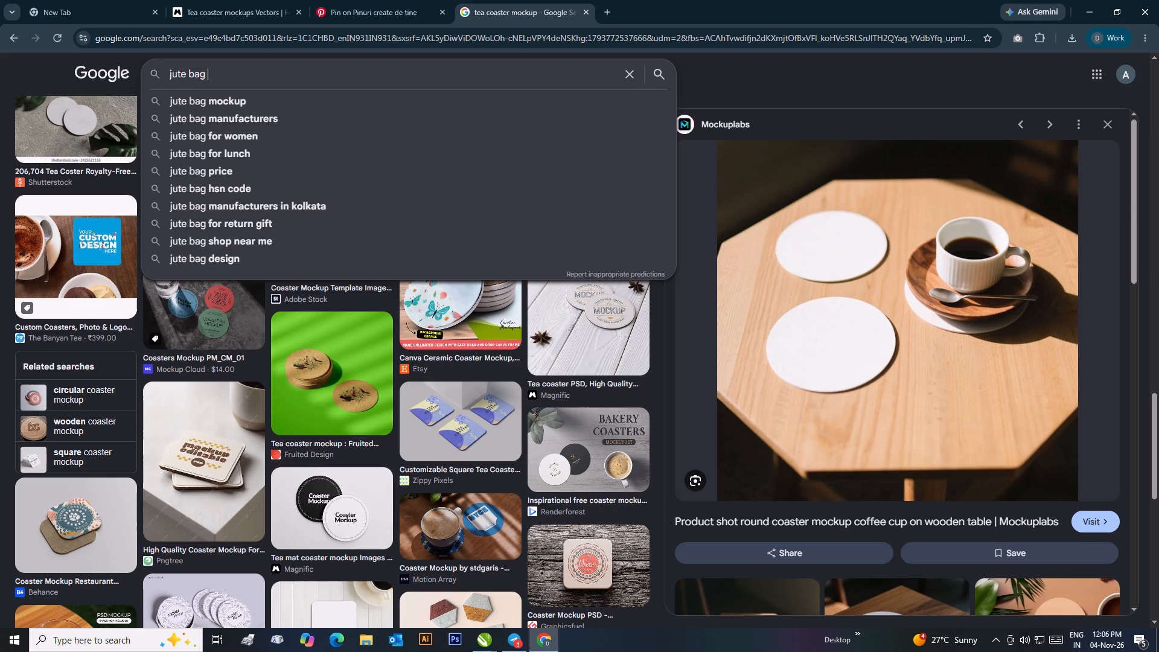
type("cream colour for muckup")
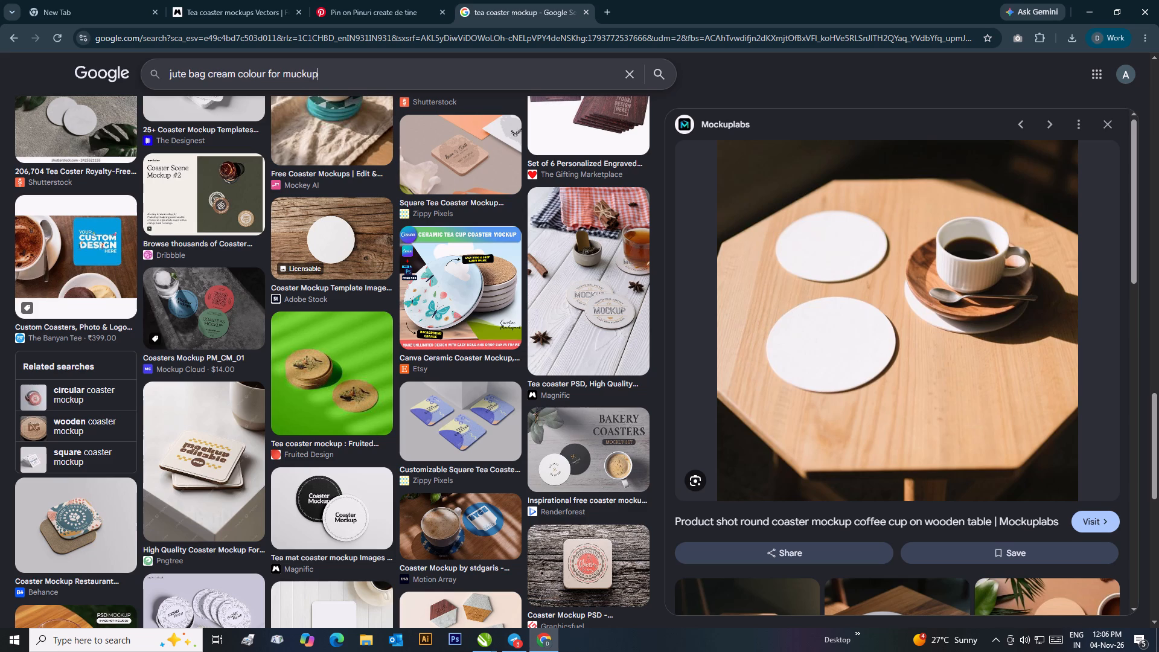
key("Return")
Preview the Pngtree jute bag mockup, open the related iStock beige tote bag picture and copy that image.
scroll(432, 330, "down", 1)
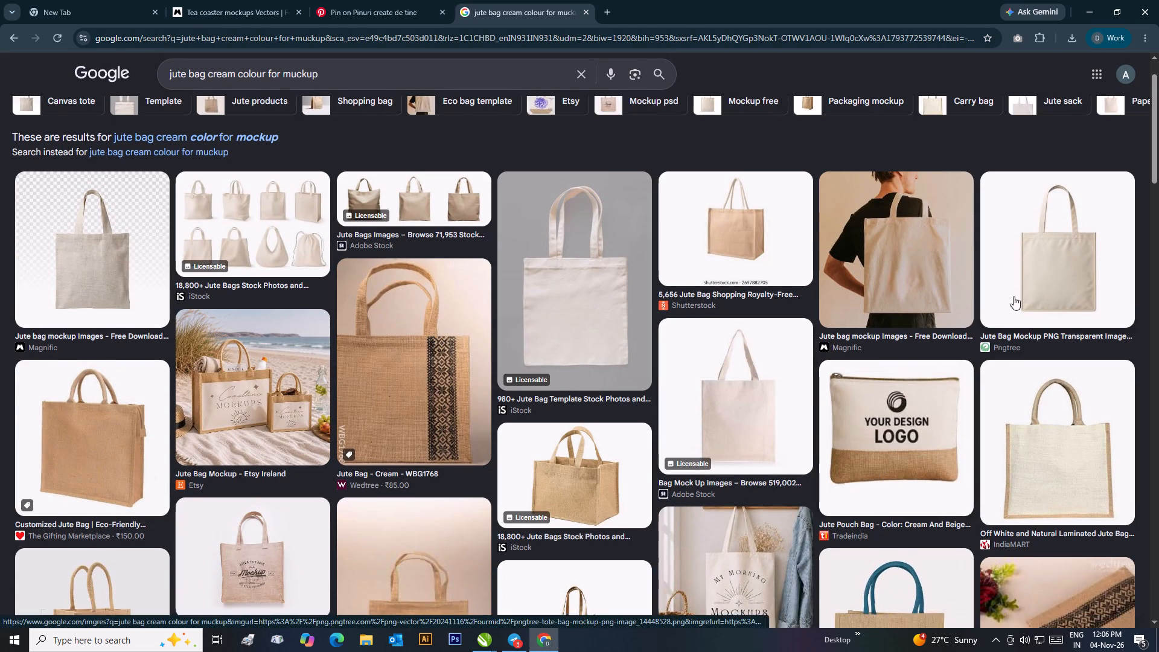
left_click(1039, 286)
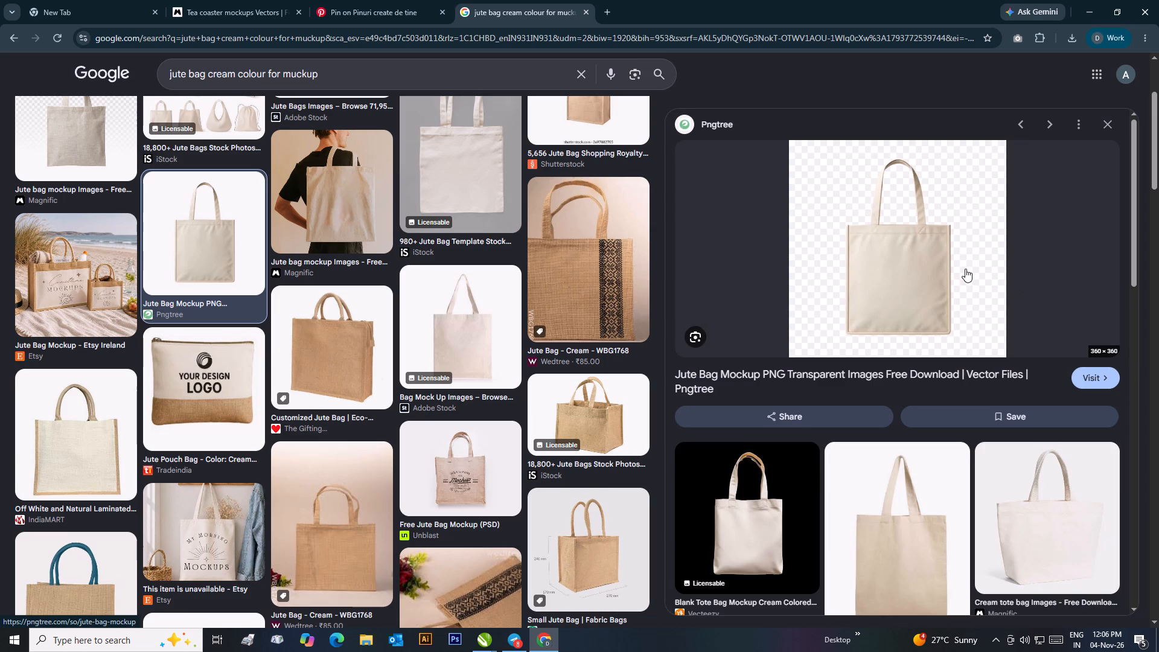
scroll(968, 276, "down", 3)
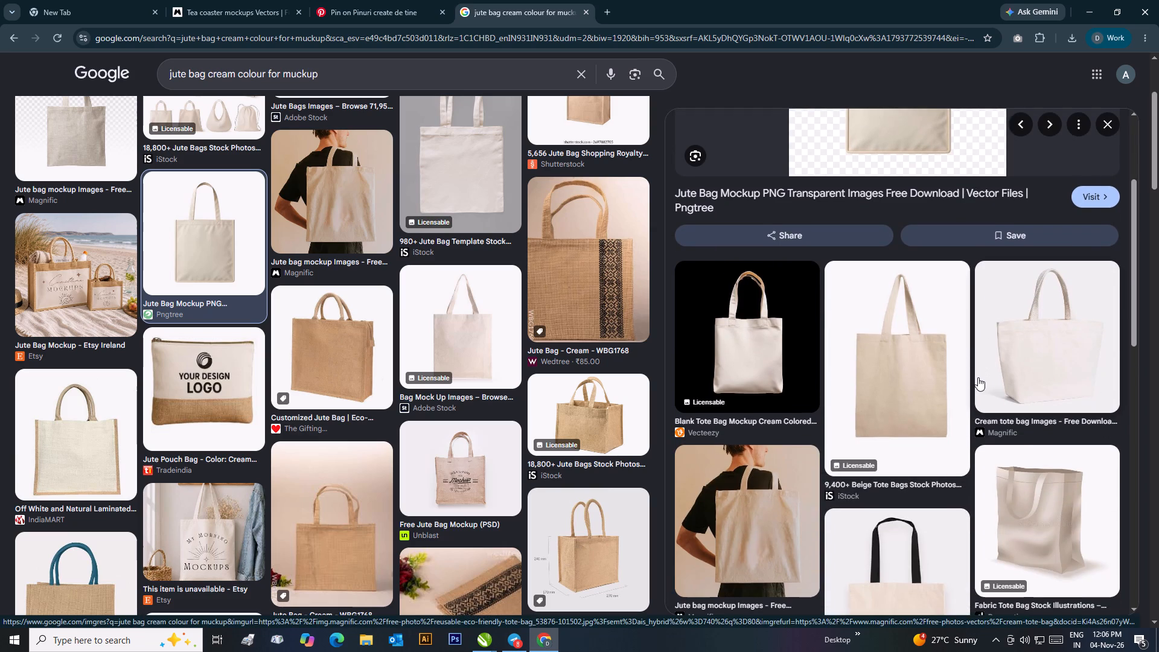
left_click(933, 361)
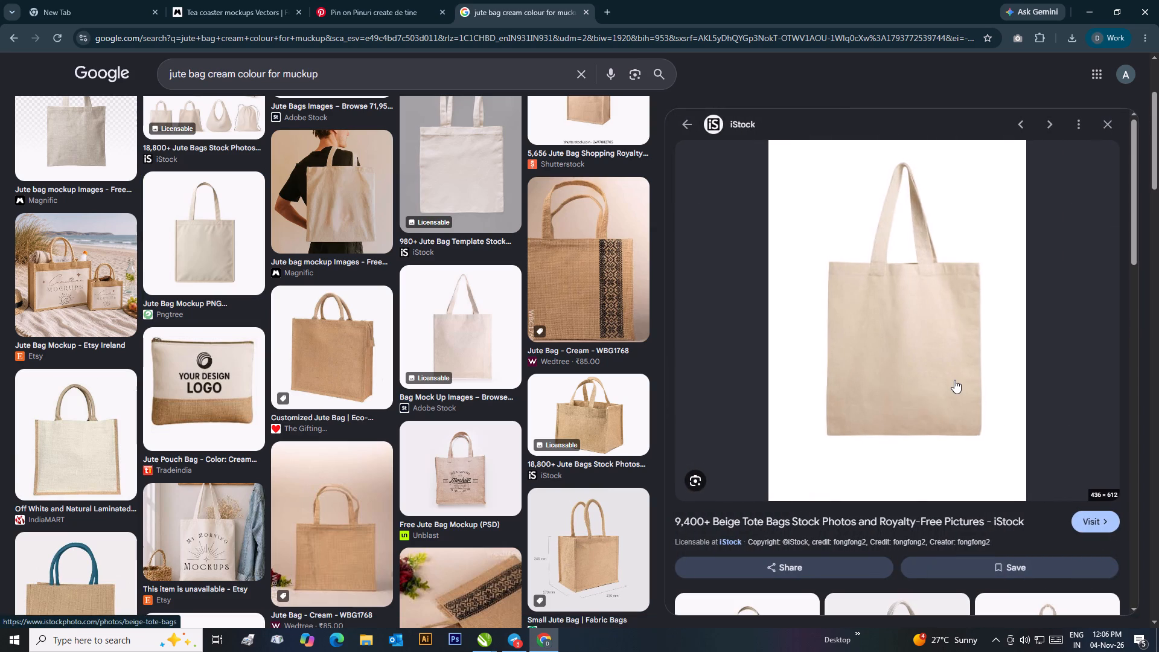
right_click(954, 380)
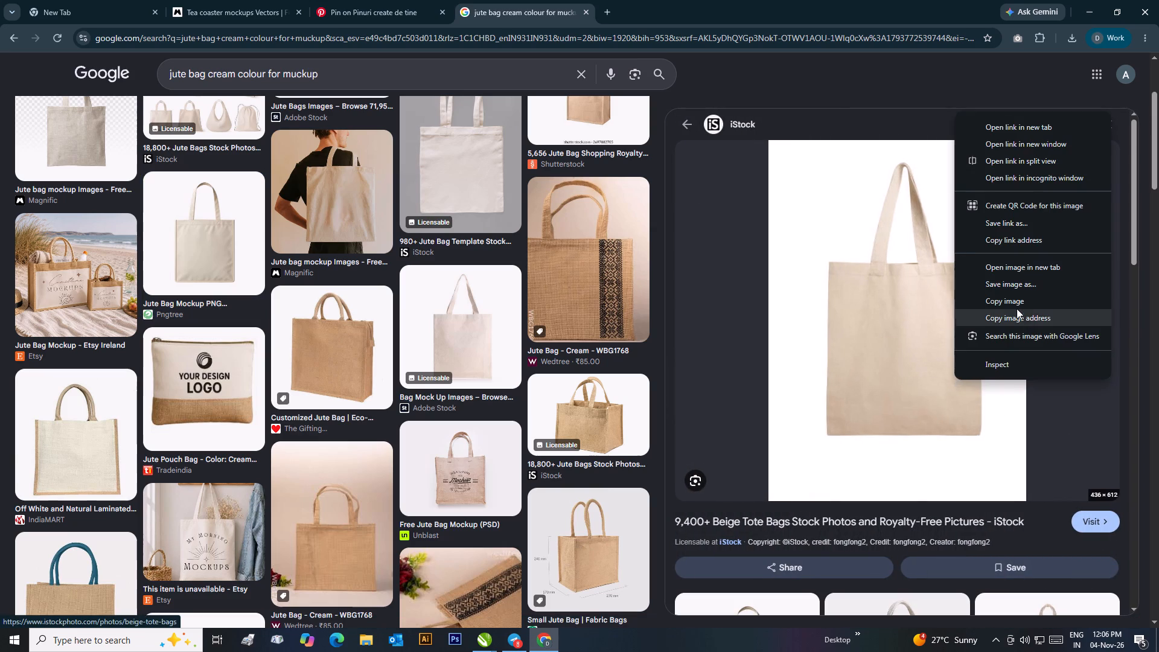
left_click(1012, 304)
Examine alternative bag images, previewing the Gifting Marketplace jute bag, the Shutterstock bag, the Magnific tote and the grey-background iStock tote.
scroll(957, 418, "down", 7)
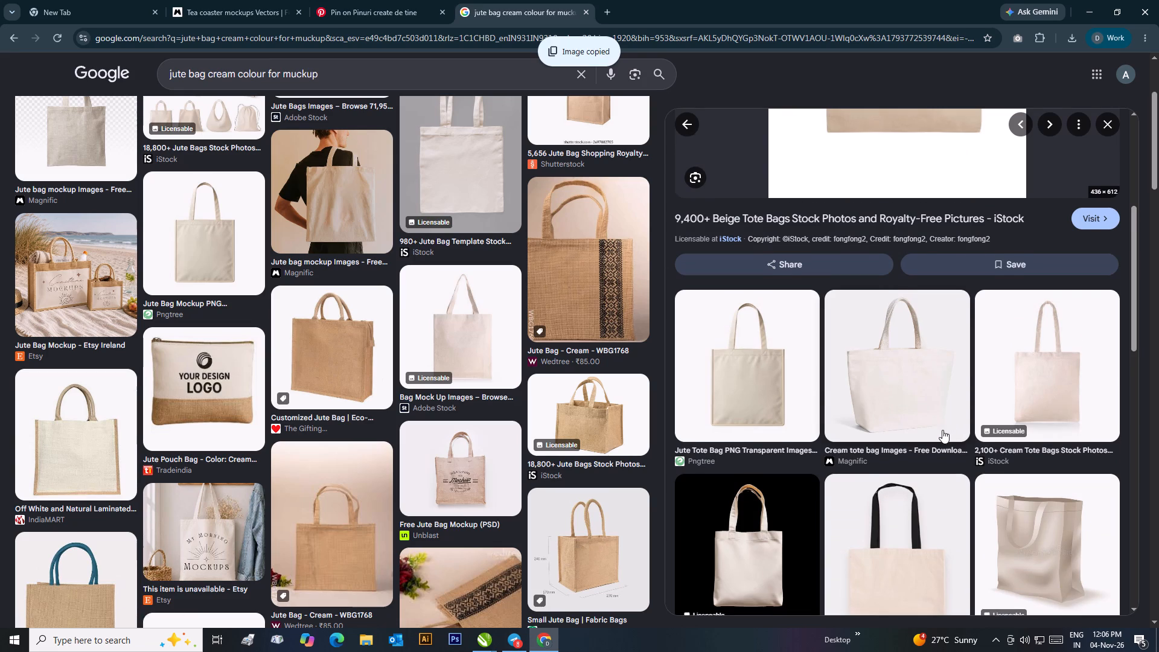
scroll(942, 430, "down", 2)
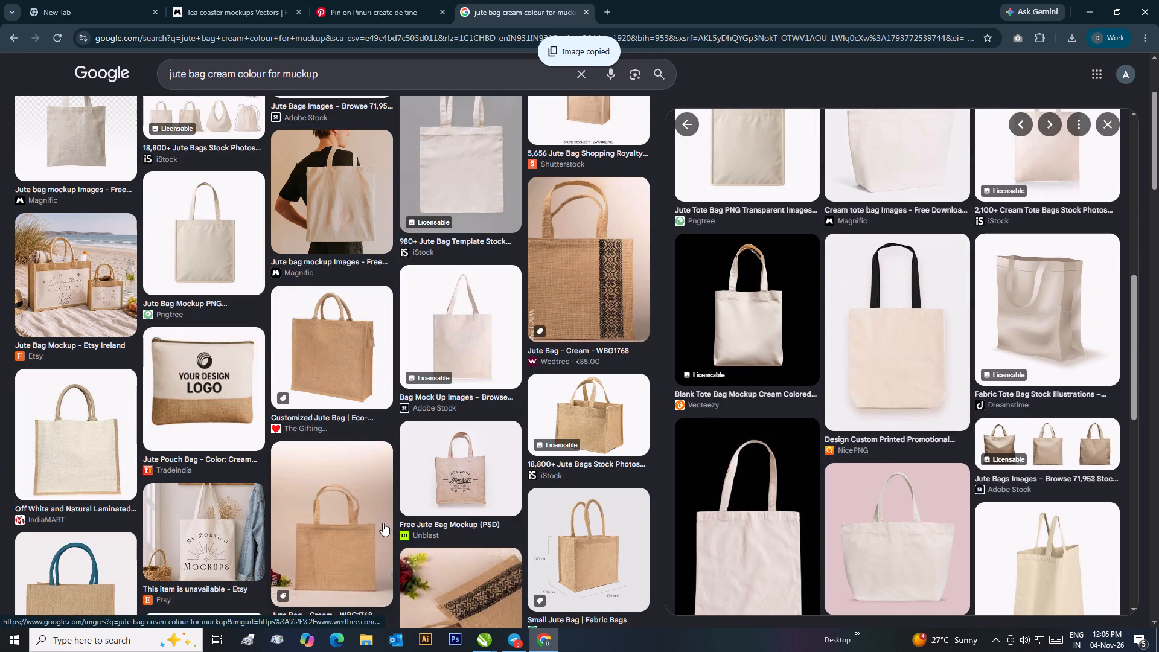
left_click(289, 351)
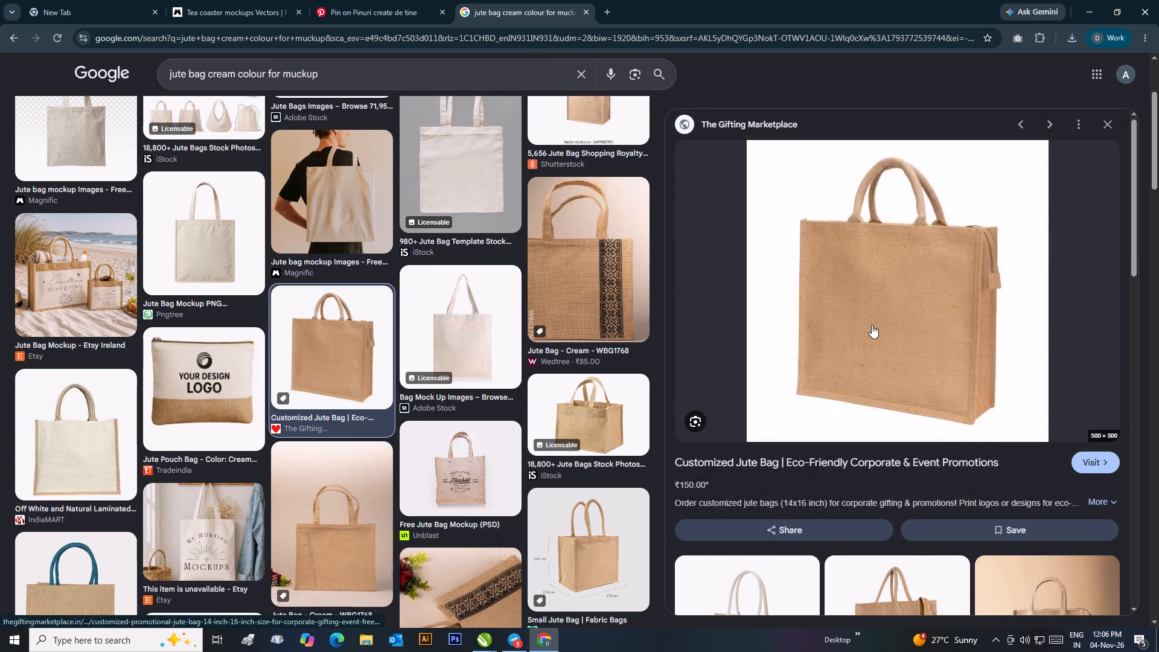
scroll(346, 364, "up", 2)
scroll(256, 351, "up", 3)
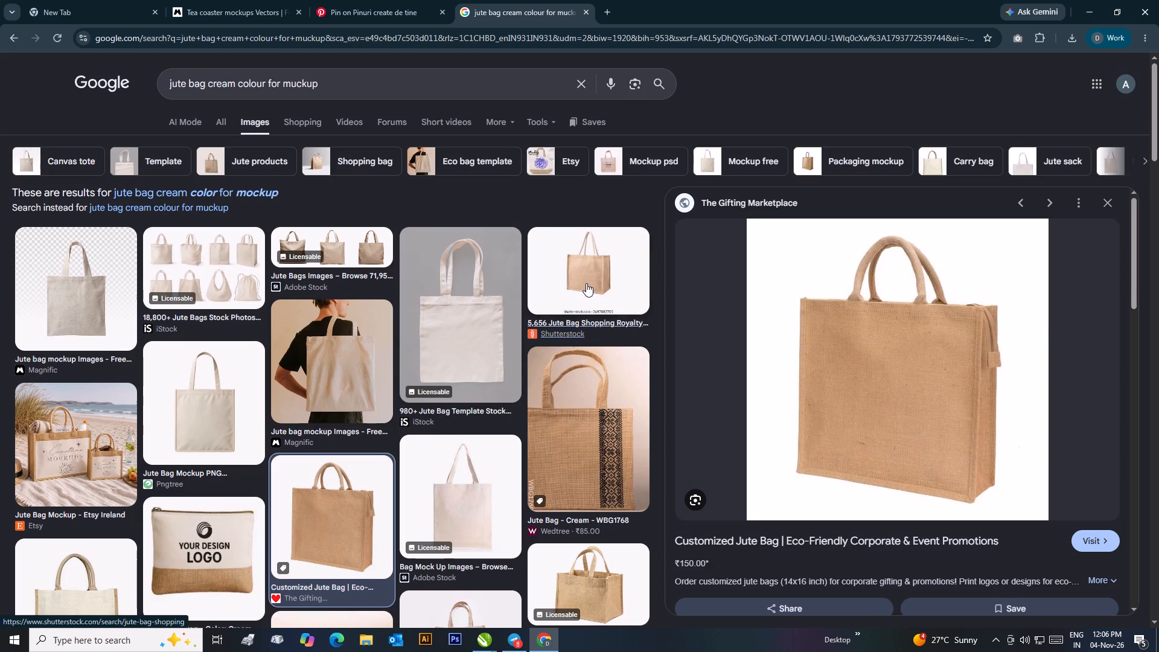
left_click(586, 283)
left_click(64, 315)
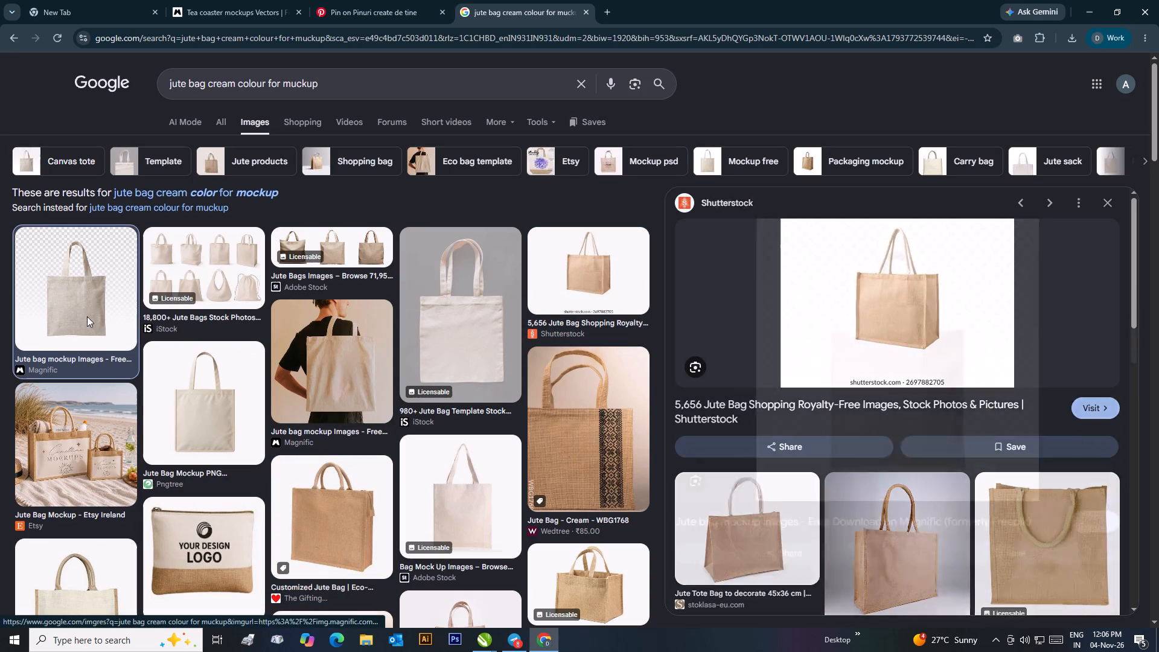
left_click(482, 342)
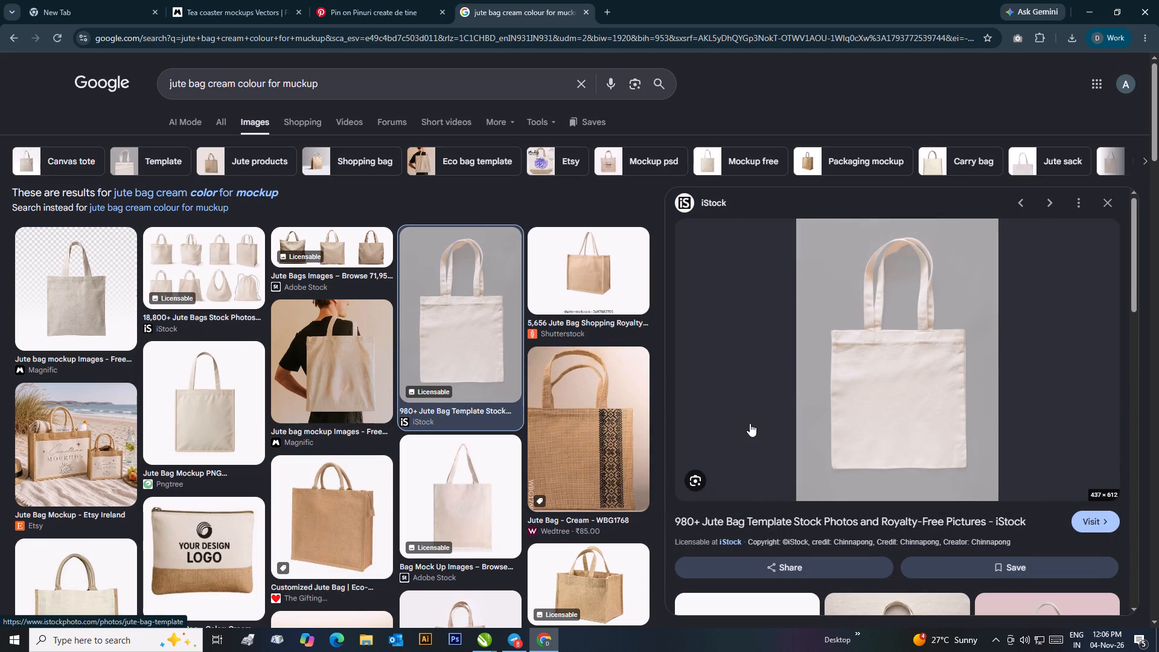
scroll(377, 541, "down", 1)
scroll(391, 523, "up", 5)
scroll(386, 435, "up", 2)
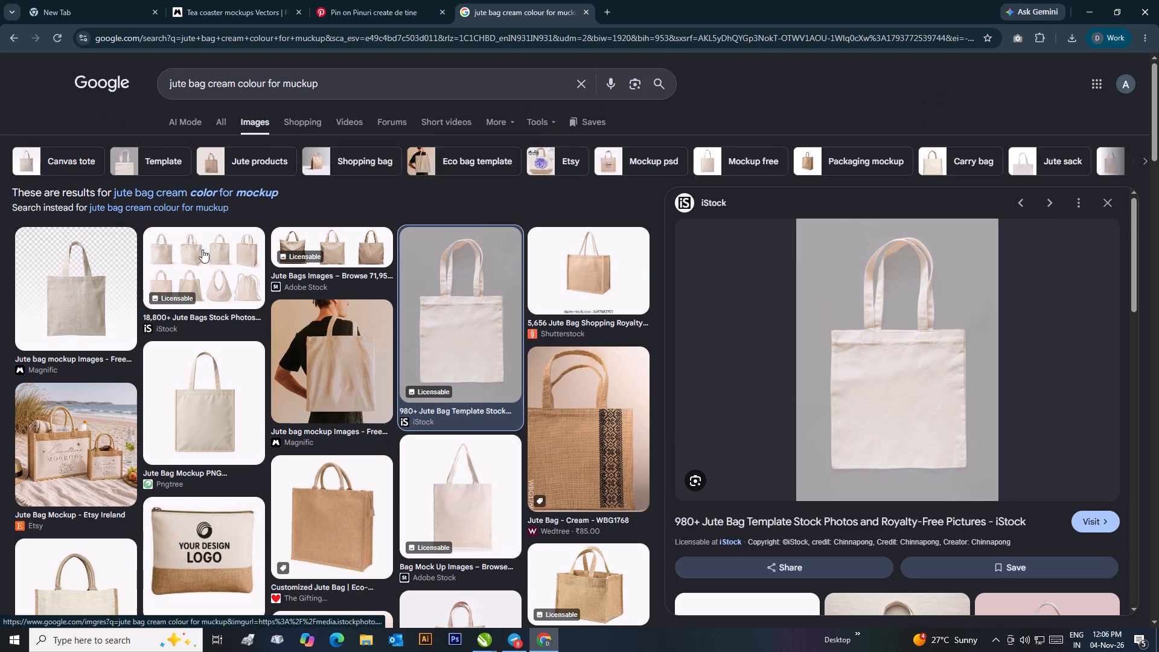
Switch to the general search results and return to the image results for "jute bag cream color for mockup".
left_click(222, 124)
left_click(275, 116)
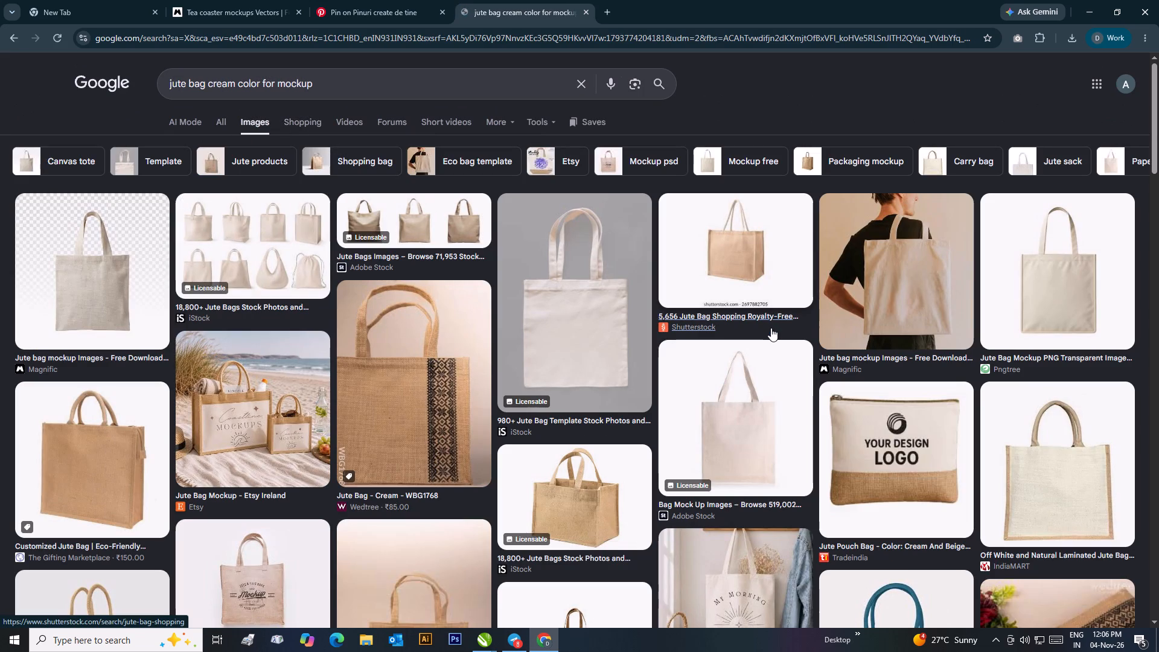
Preview the Pngtree jute bag mockup and look through more cream jute bag images for a suitable blank mockup.
scroll(771, 328, "down", 2)
scroll(771, 328, "up", 1)
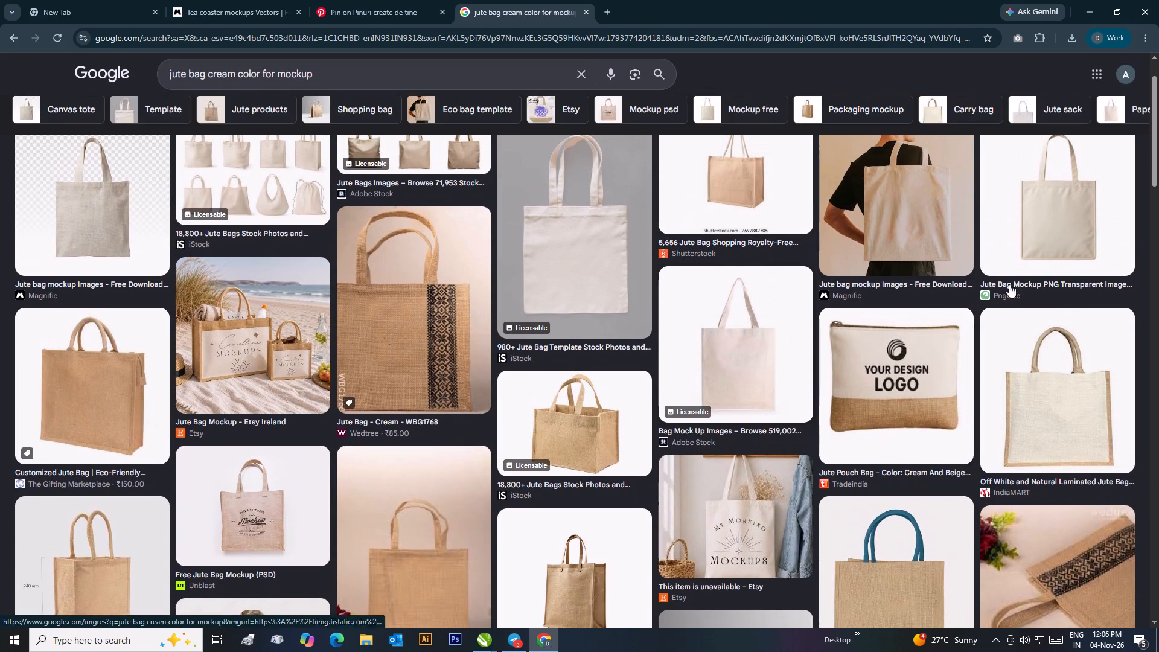
left_click(1063, 221)
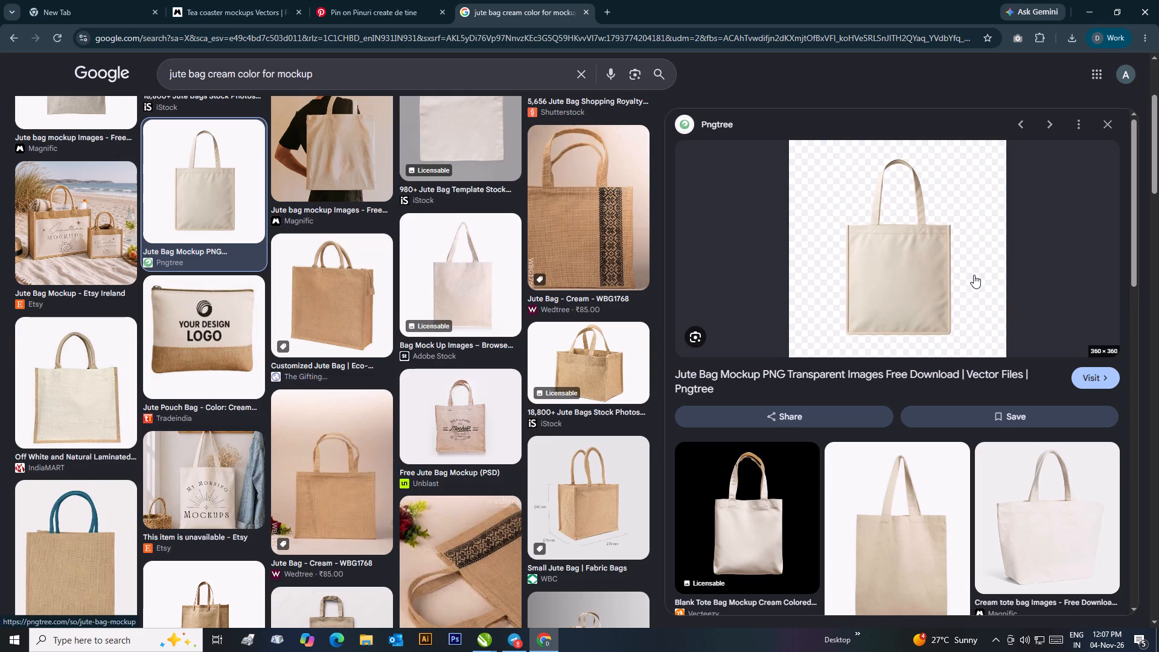
scroll(594, 322, "down", 1)
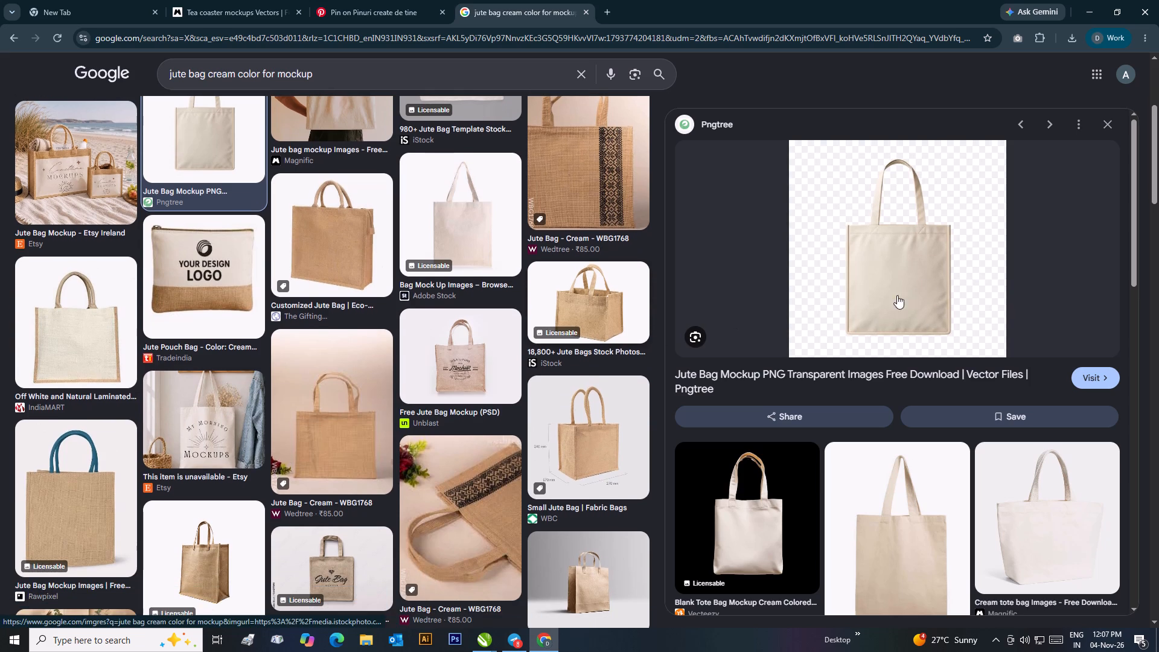
right_click(920, 275)
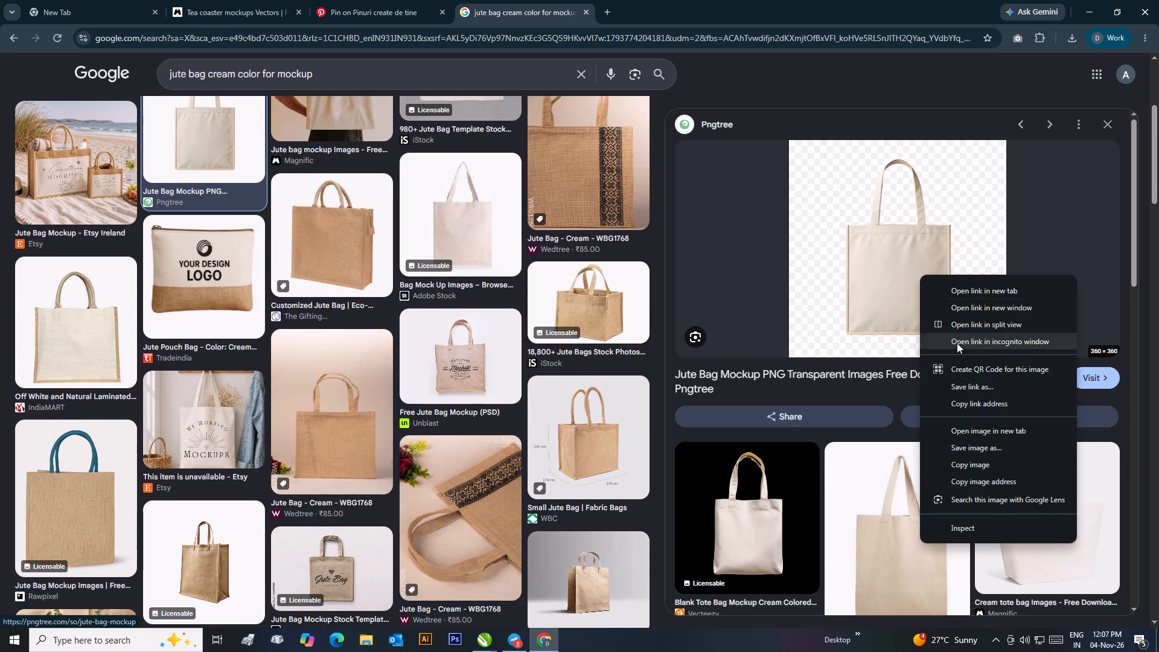
scroll(662, 417, "down", 6)
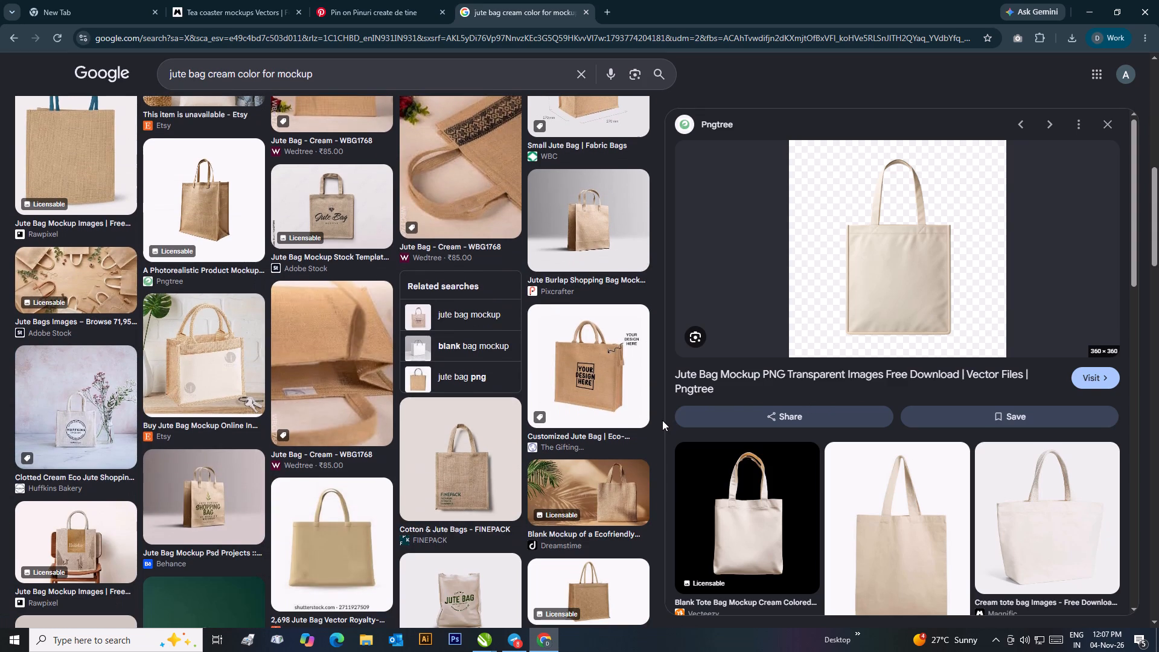
scroll(662, 420, "down", 3)
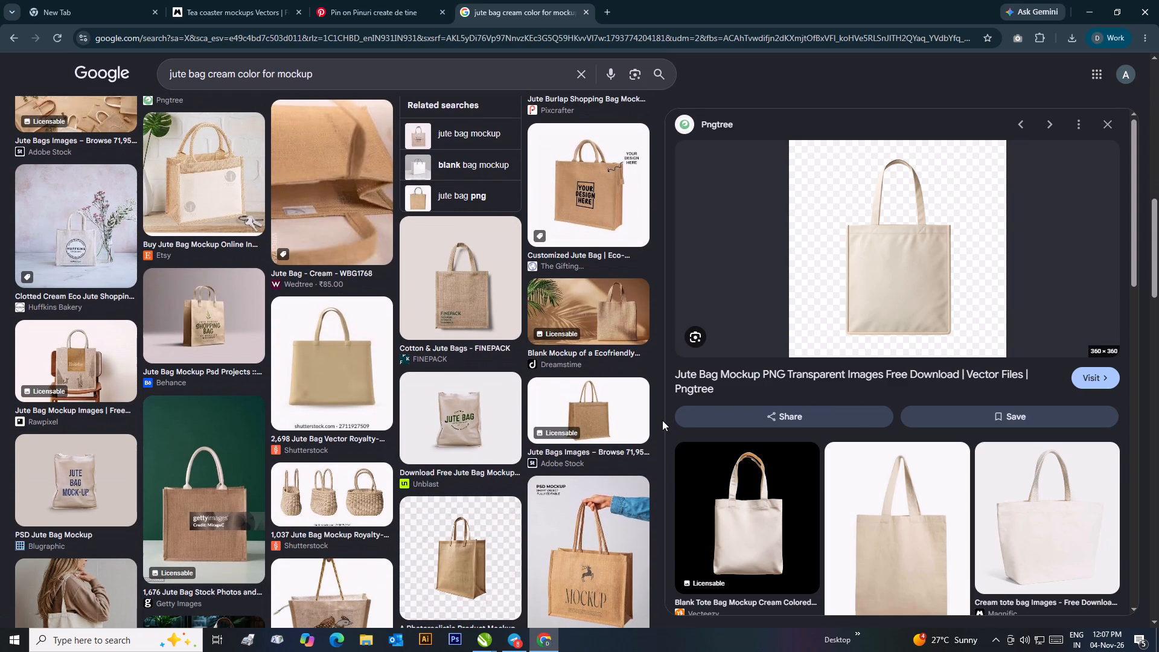
scroll(663, 419, "down", 2)
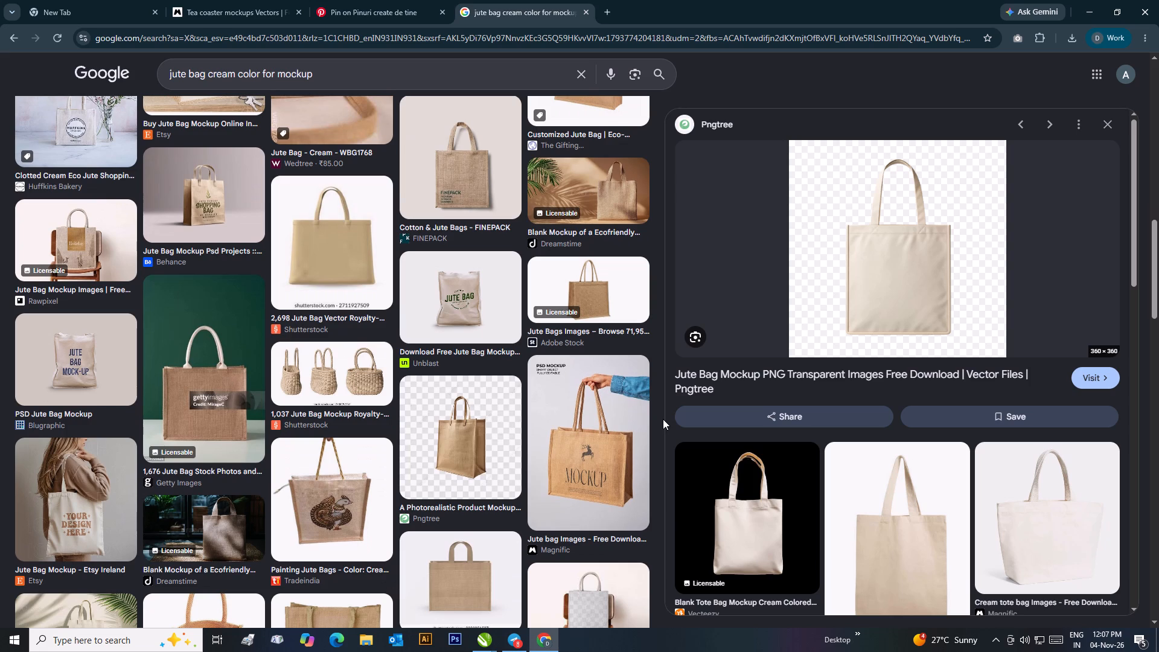
scroll(674, 388, "down", 4)
Preview the related iStock beige tote bag and look through further cream jute bag image results for a blank mockup.
left_click(870, 344)
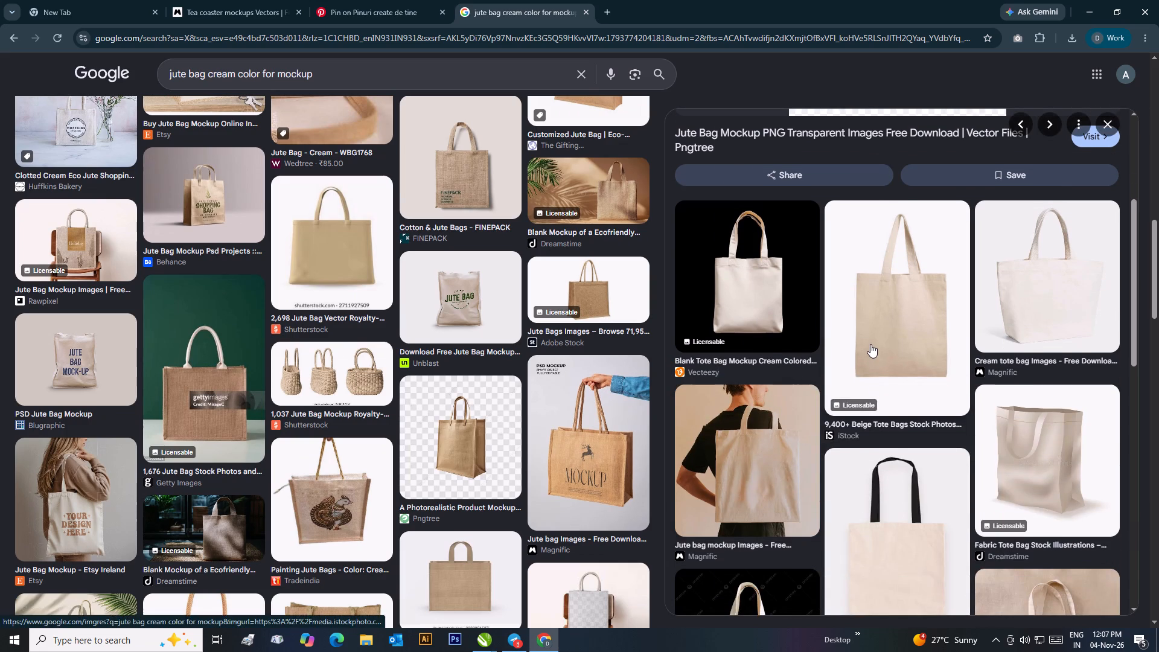
left_click(1158, 123)
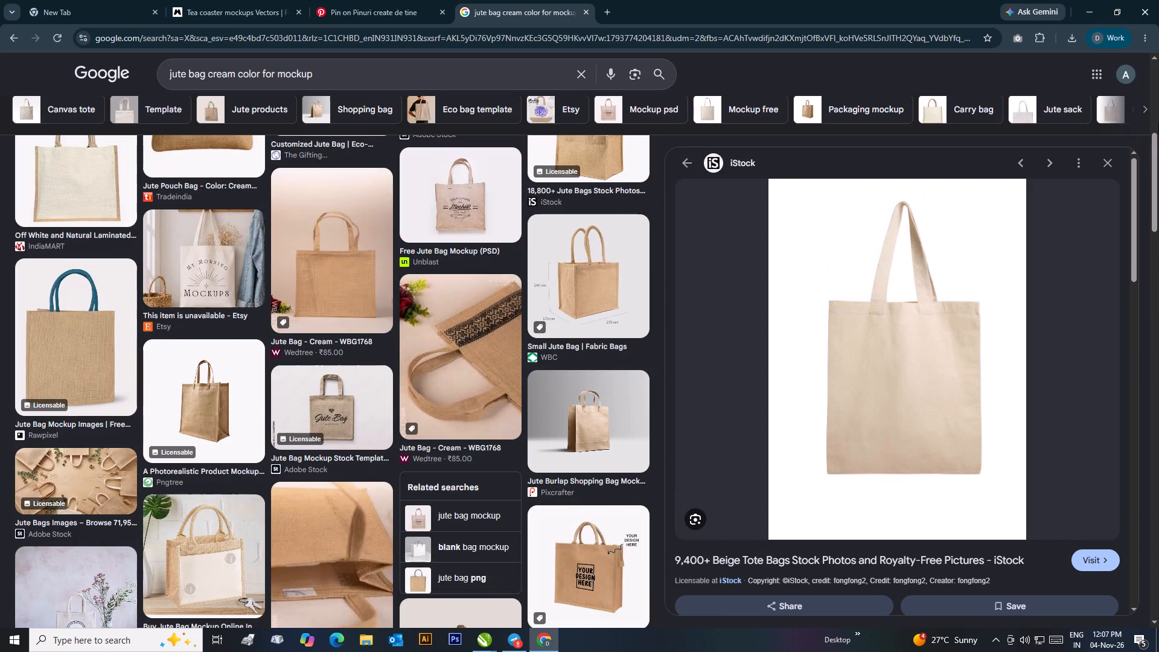
scroll(575, 436, "down", 5)
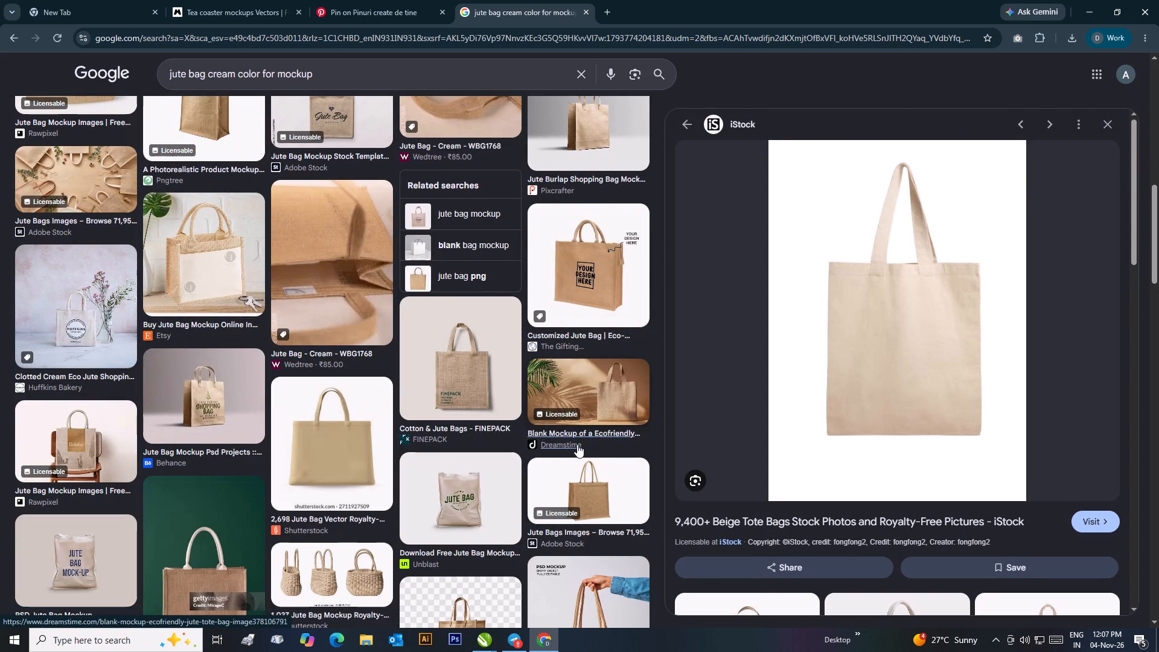
scroll(546, 467, "down", 11)
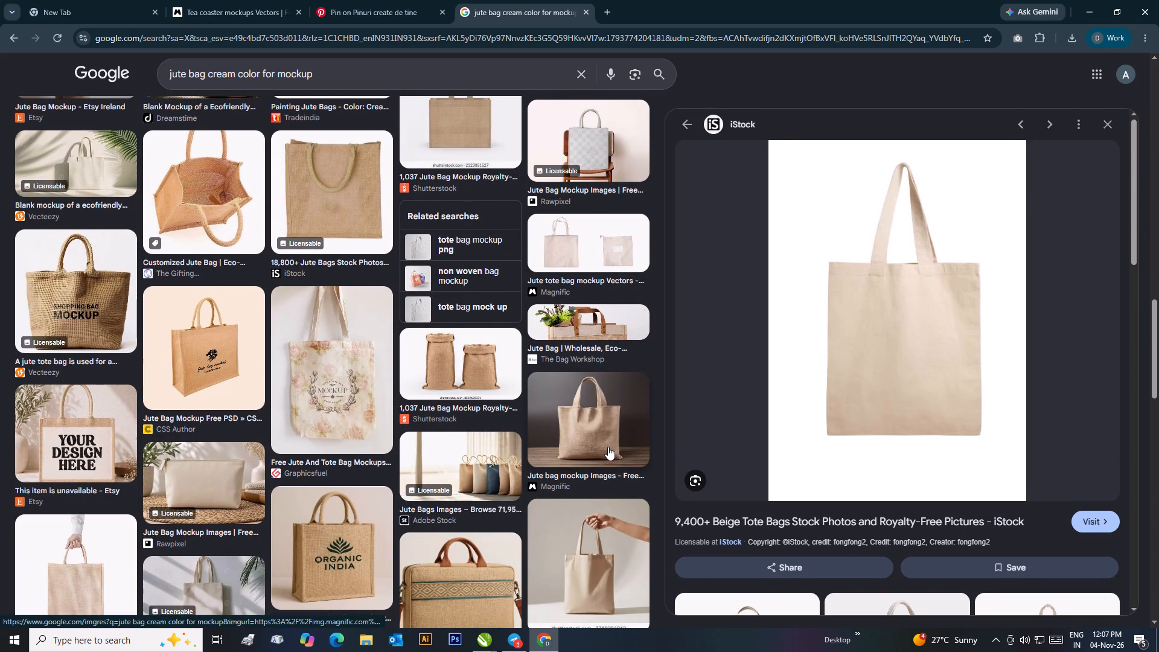
scroll(610, 444, "down", 3)
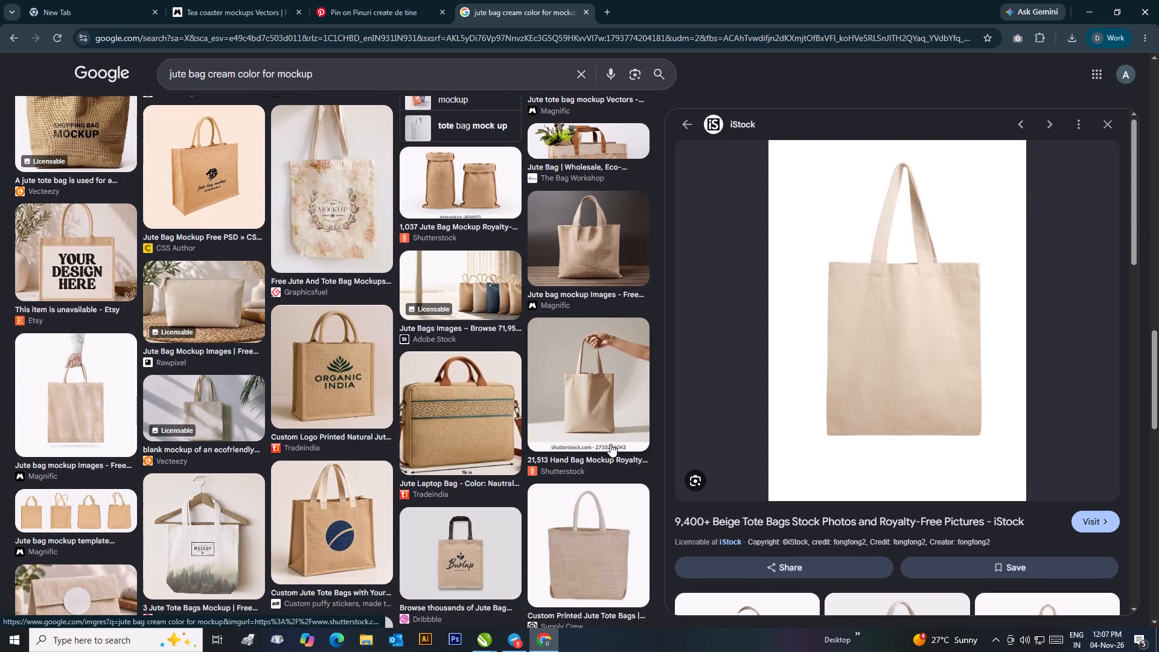
scroll(610, 444, "down", 2)
scroll(518, 456, "down", 3)
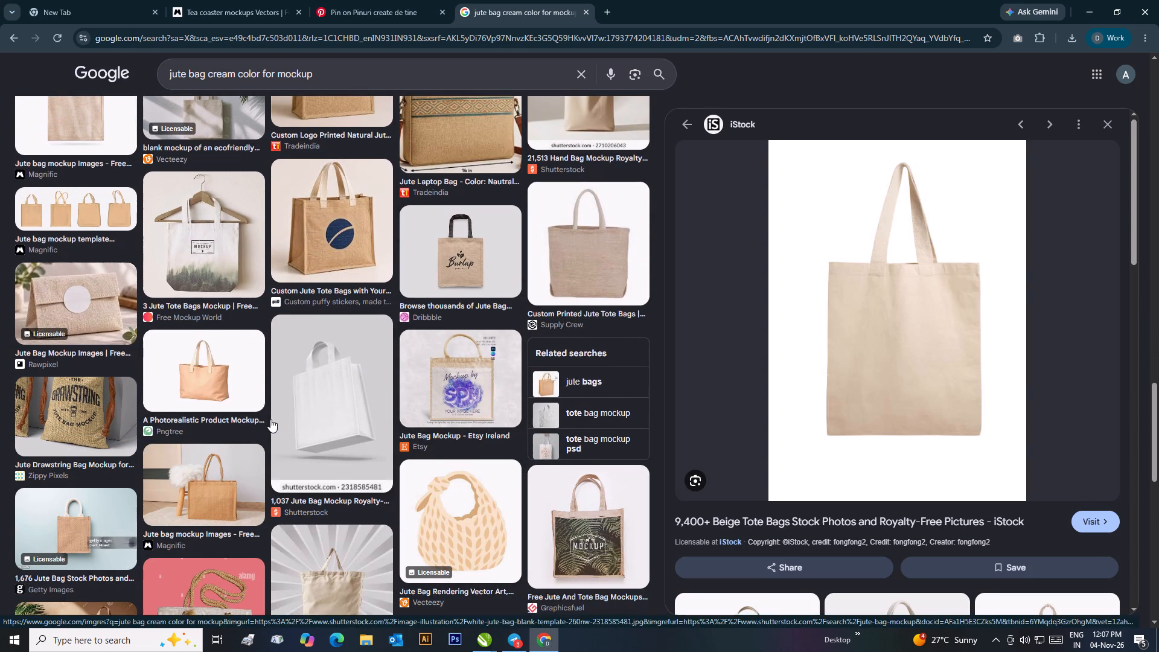
scroll(263, 422, "down", 3)
scroll(429, 432, "down", 6)
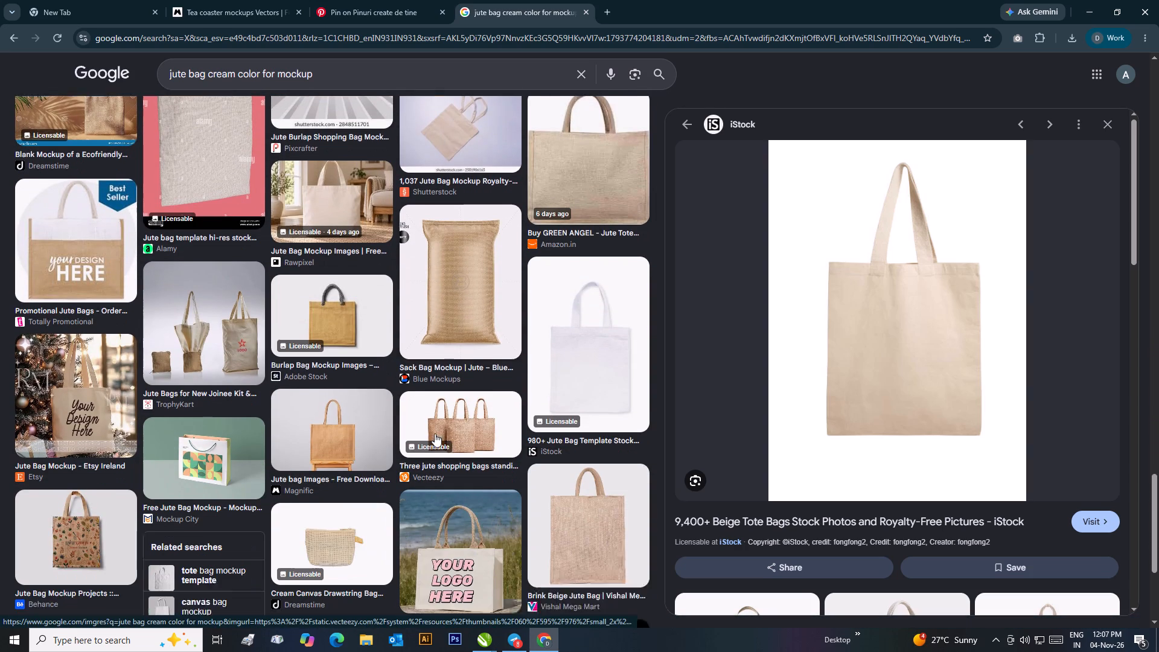
Compare blank bag candidates by previewing the Vishal Mega Mart beige jute bag and iStock's black-background and grey-background totes.
left_click(578, 487)
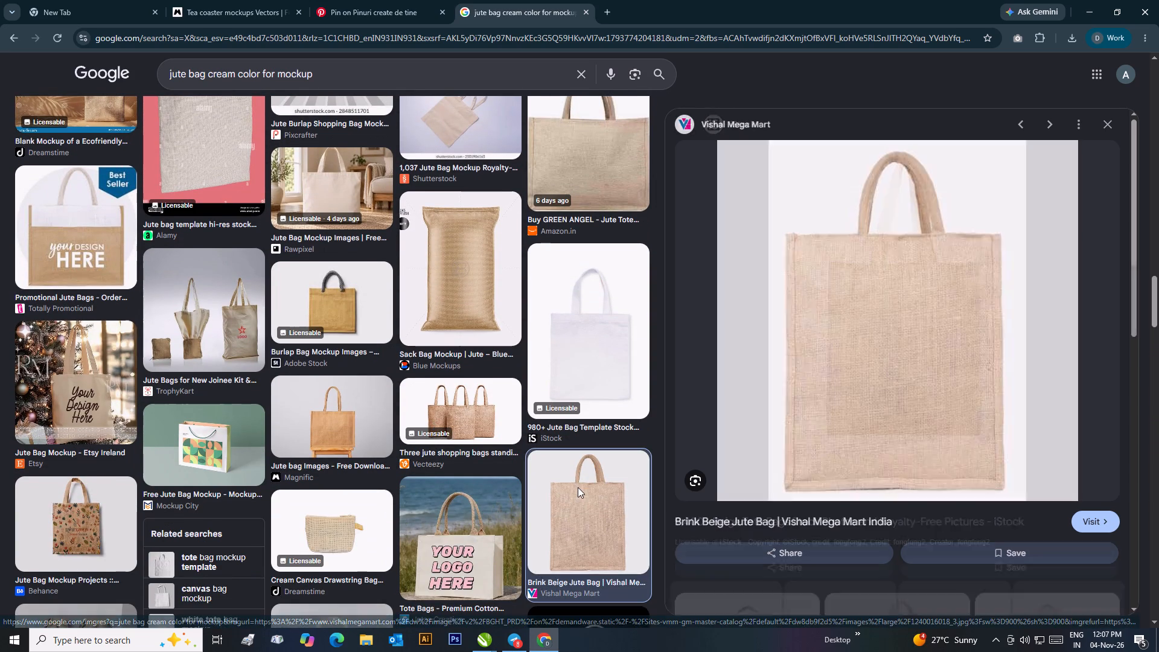
scroll(756, 467, "down", 3)
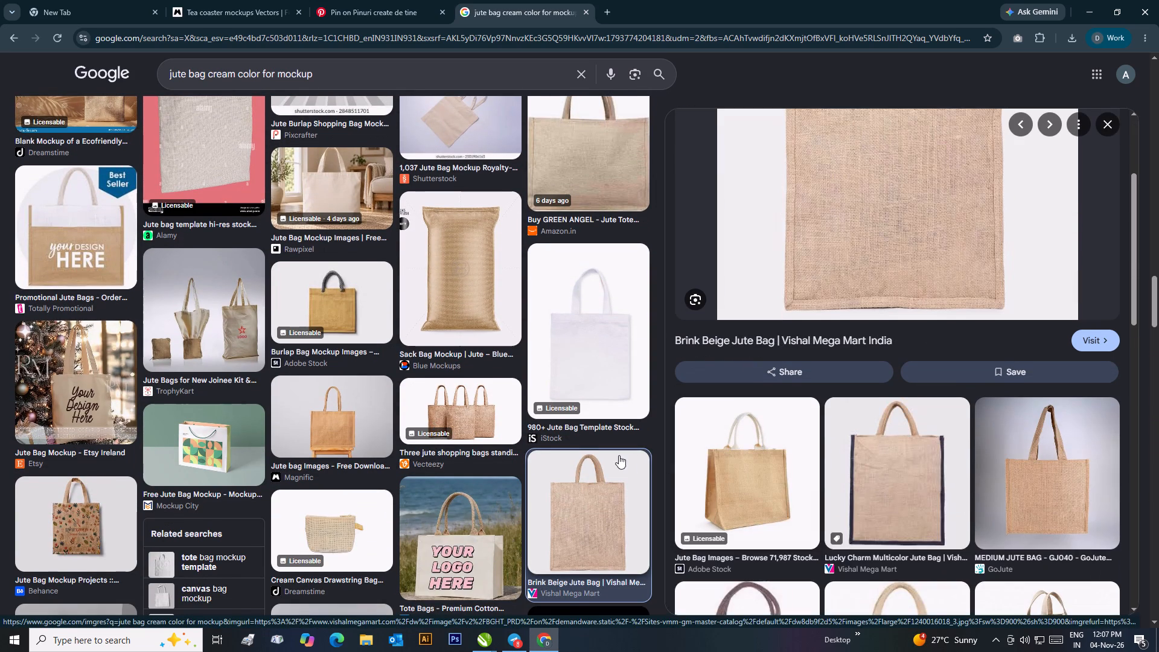
scroll(616, 458, "down", 5)
scroll(822, 478, "down", 9)
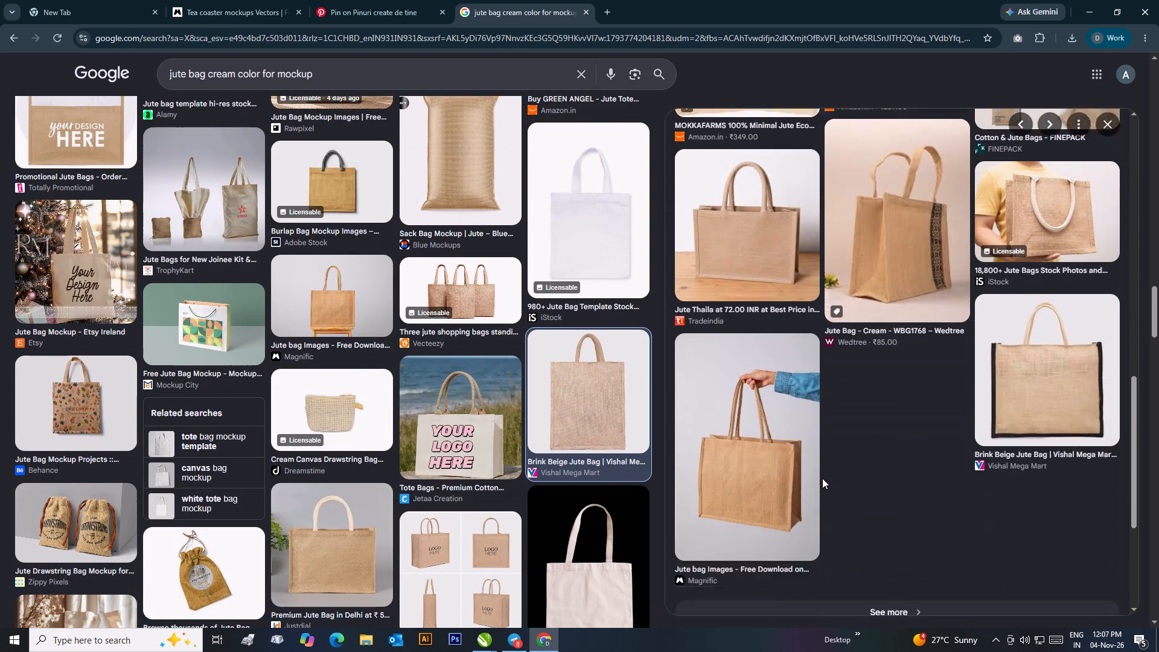
scroll(251, 458, "down", 4)
left_click(554, 359)
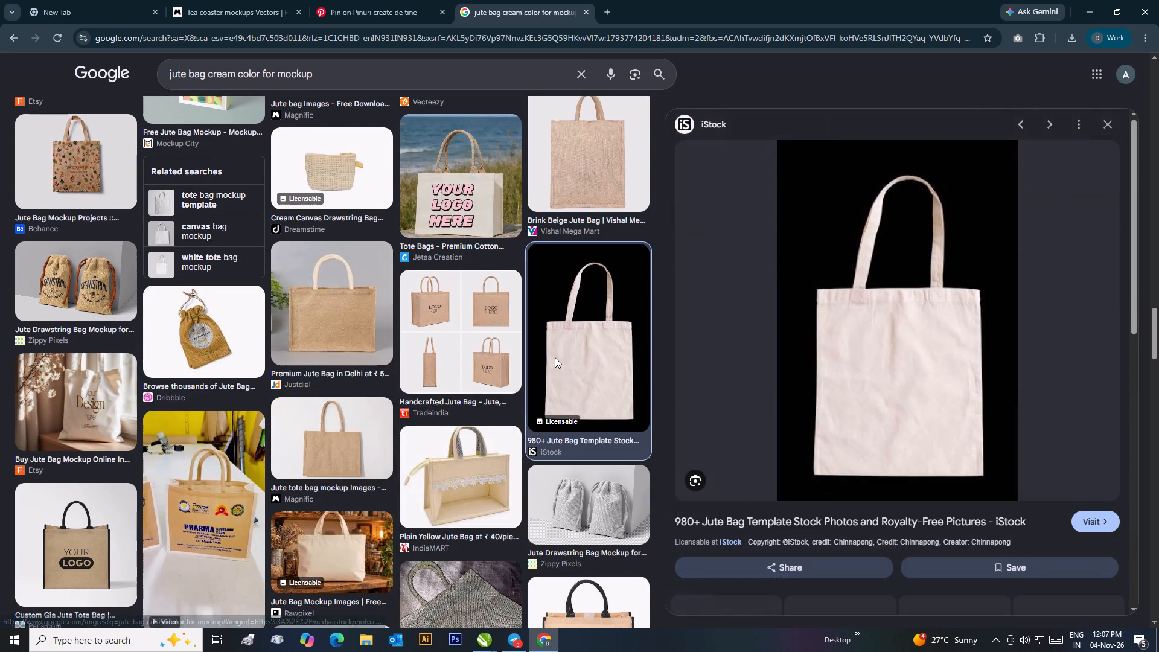
scroll(241, 447, "down", 4)
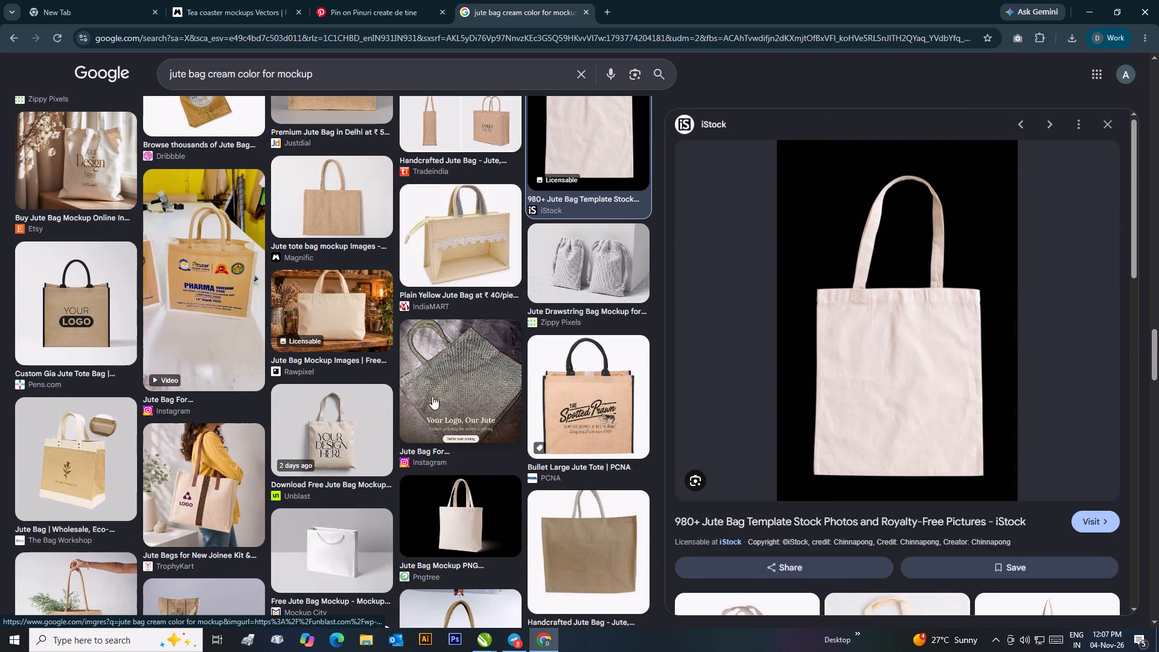
scroll(567, 467, "down", 3)
scroll(247, 534, "down", 3)
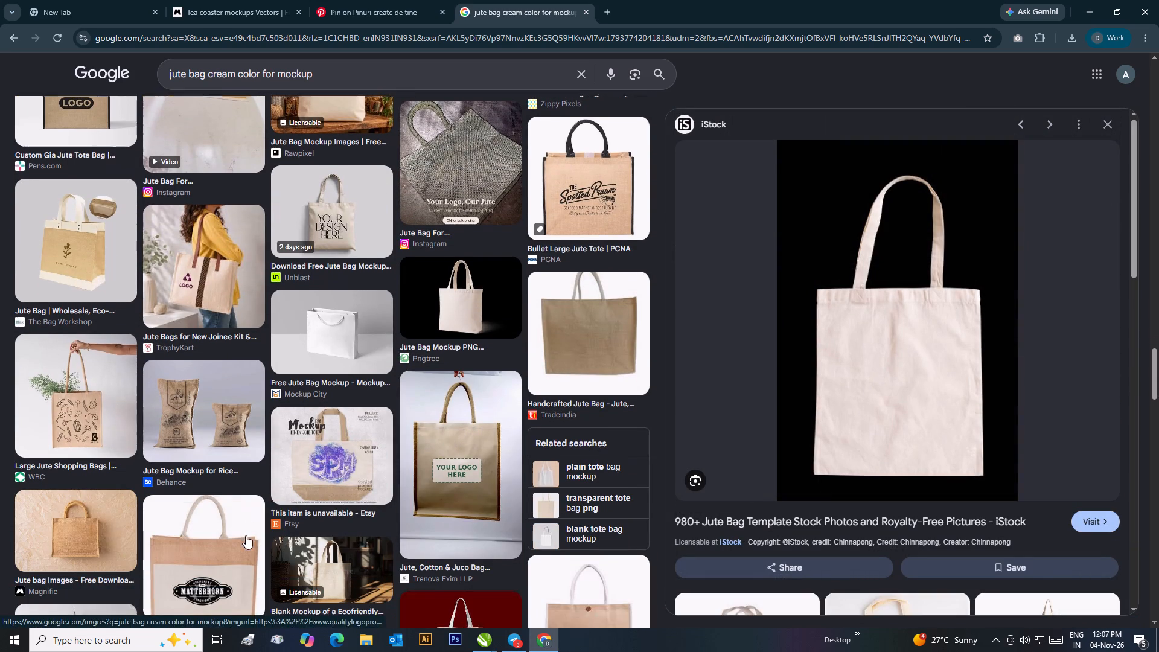
scroll(672, 415, "up", 4)
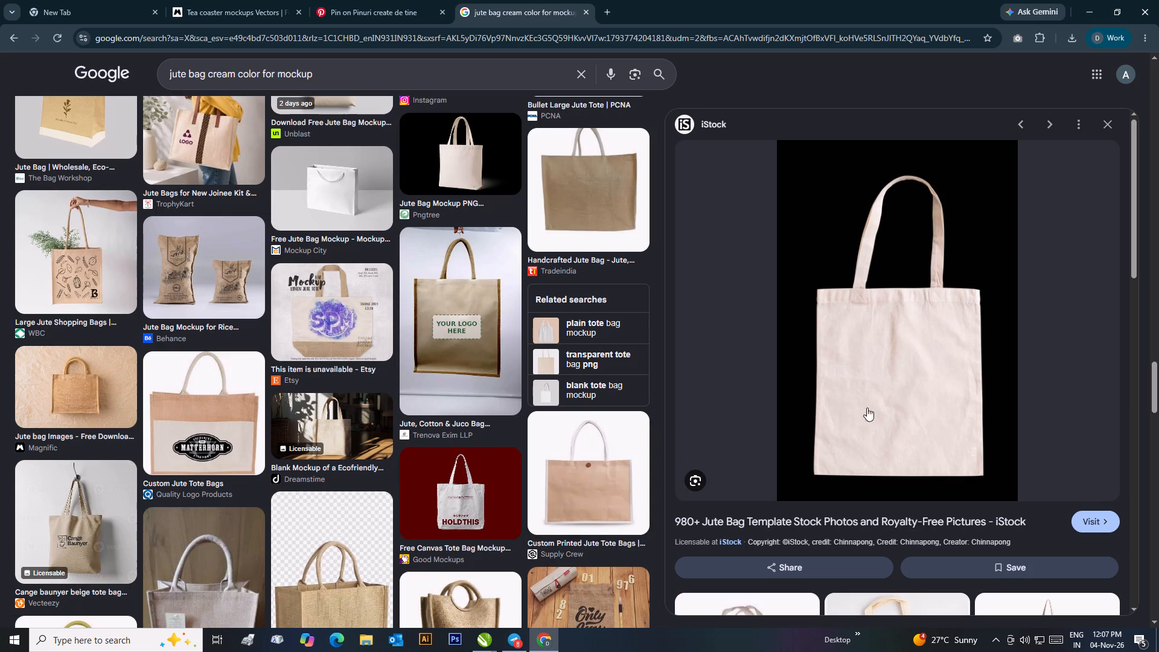
left_click_drag(1154, 377, 1147, 69)
left_click(488, 278)
scroll(380, 323, "up", 4)
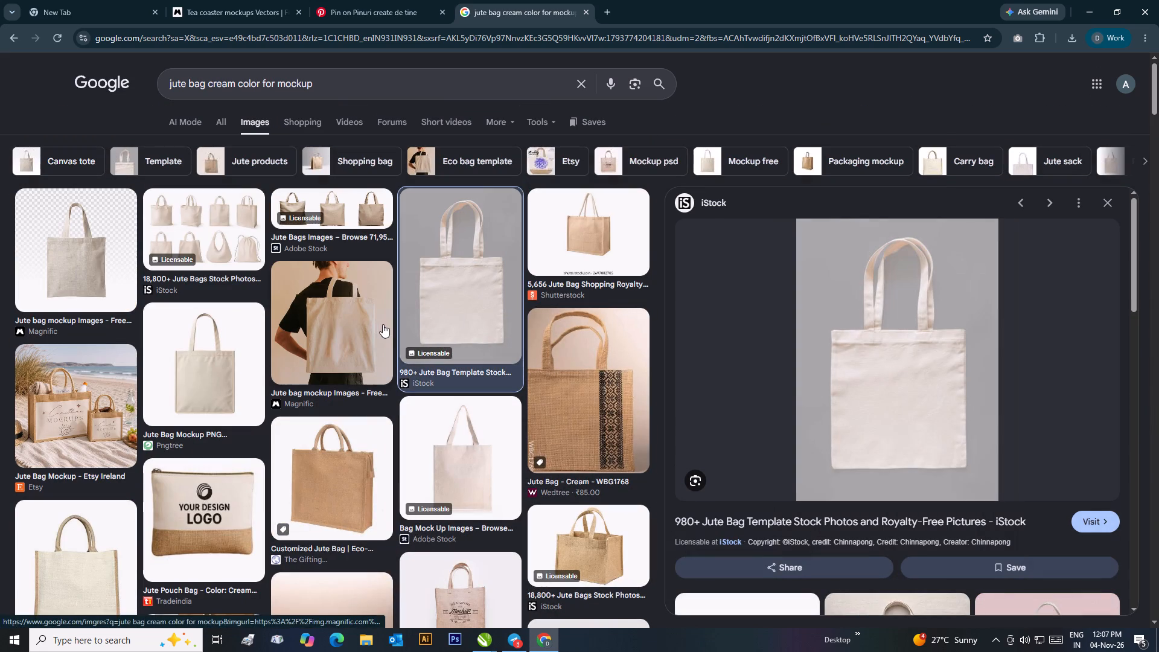
Refine the cream jute bag image search to "Mockup free" and look through the refined results.
left_click(711, 164)
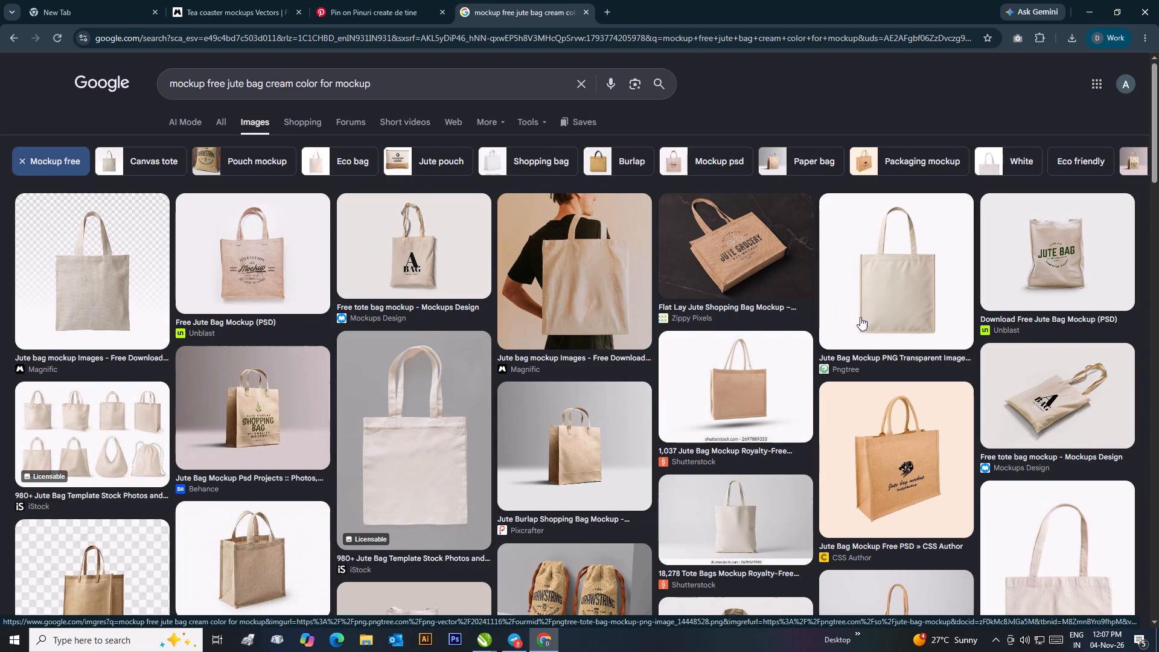
scroll(892, 445, "down", 3)
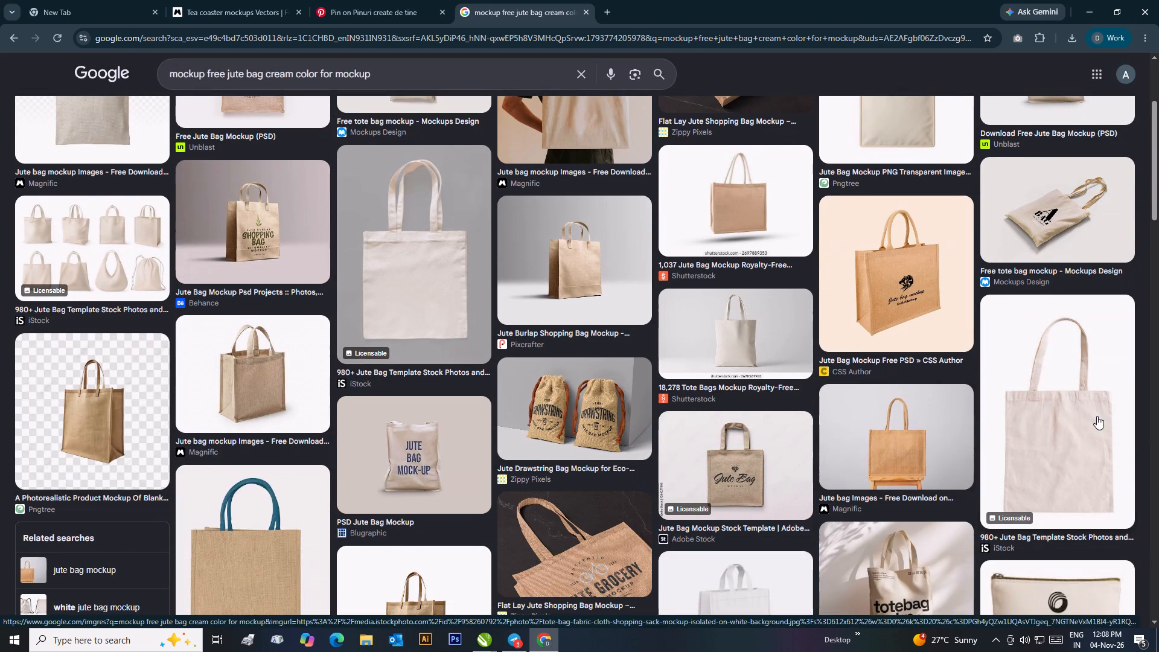
scroll(1027, 428, "down", 11)
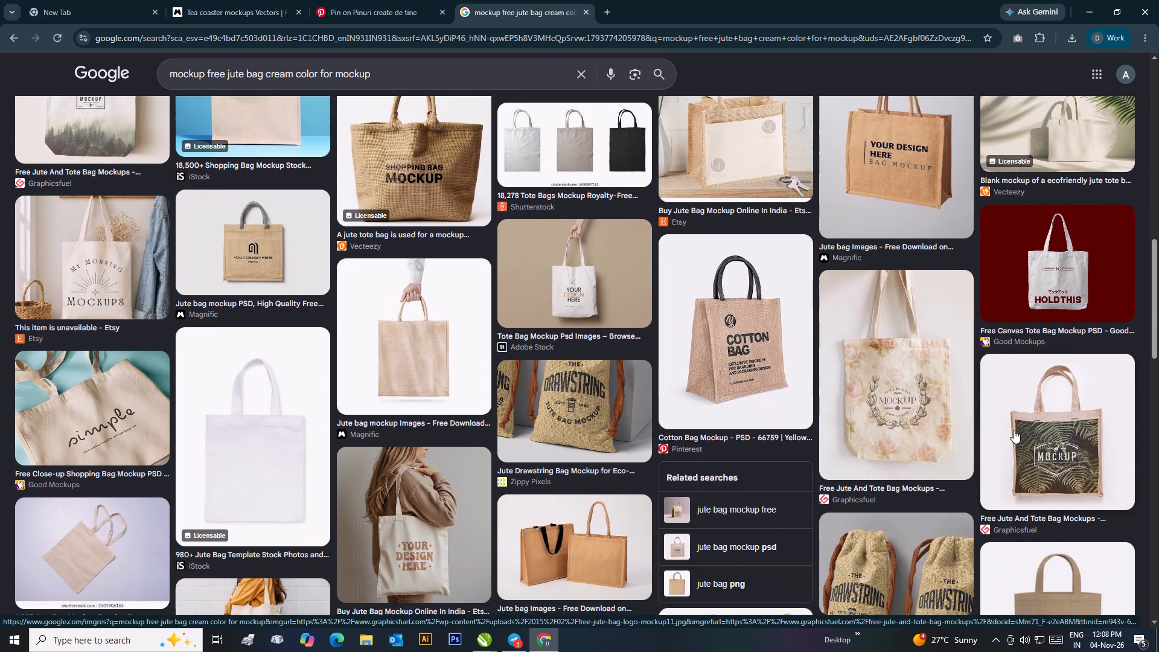
Preview Magnific's jute bag held up by a hand and save the image as an AVIF file under its suggested name.
left_click(419, 376)
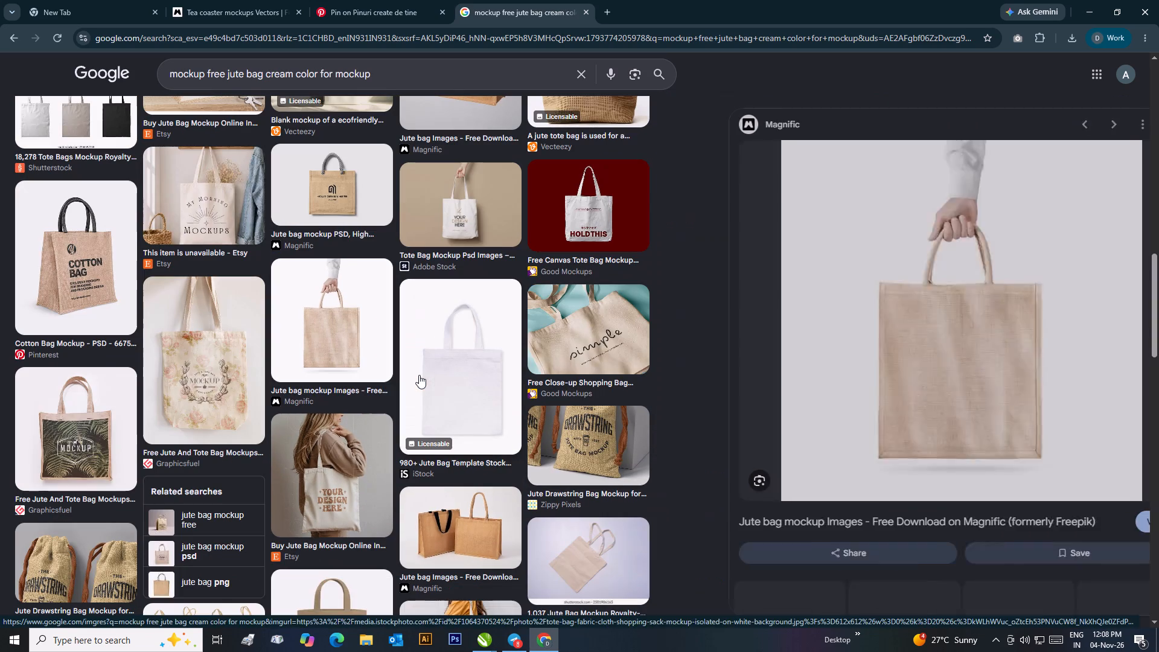
right_click(876, 352)
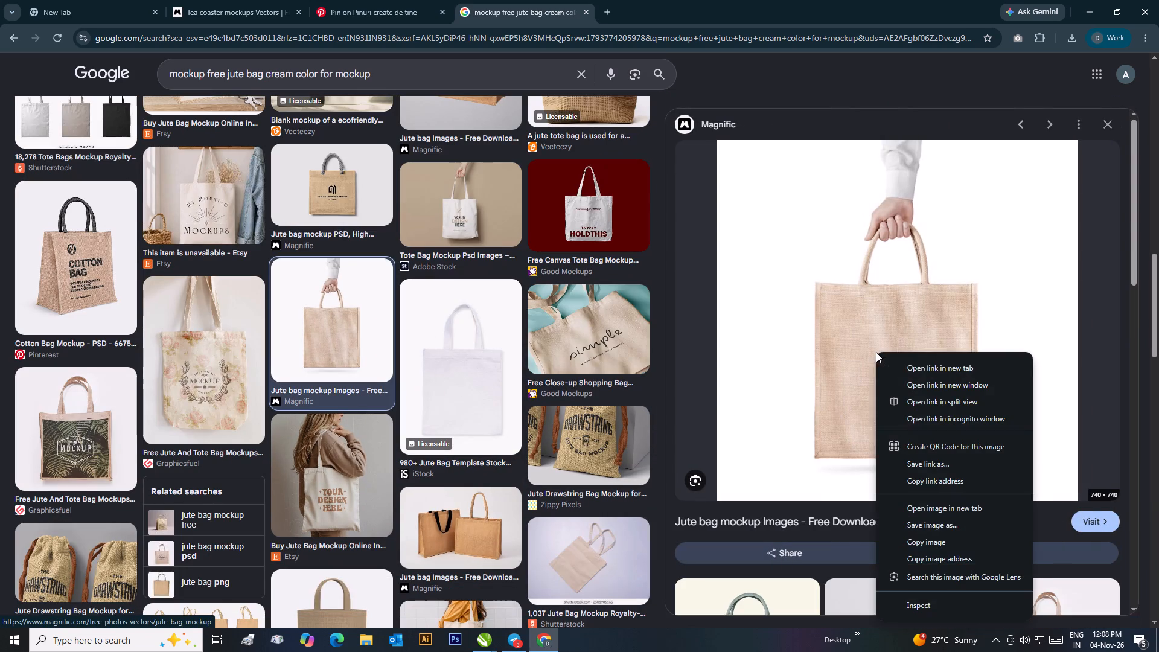
left_click(919, 525)
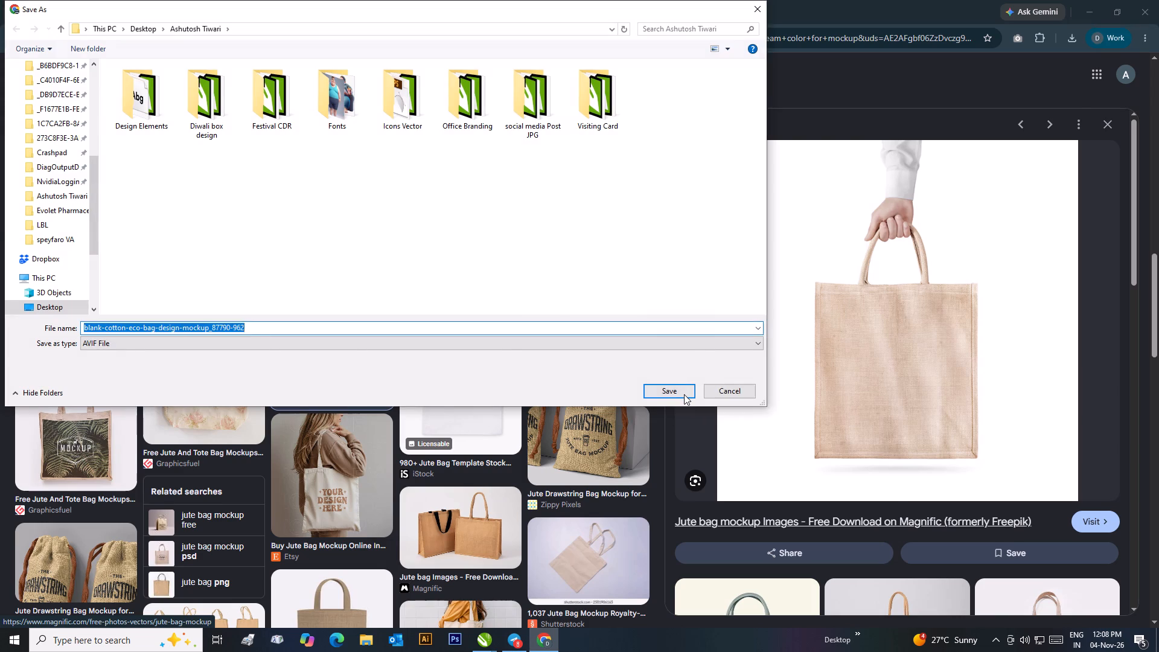
left_click(684, 394)
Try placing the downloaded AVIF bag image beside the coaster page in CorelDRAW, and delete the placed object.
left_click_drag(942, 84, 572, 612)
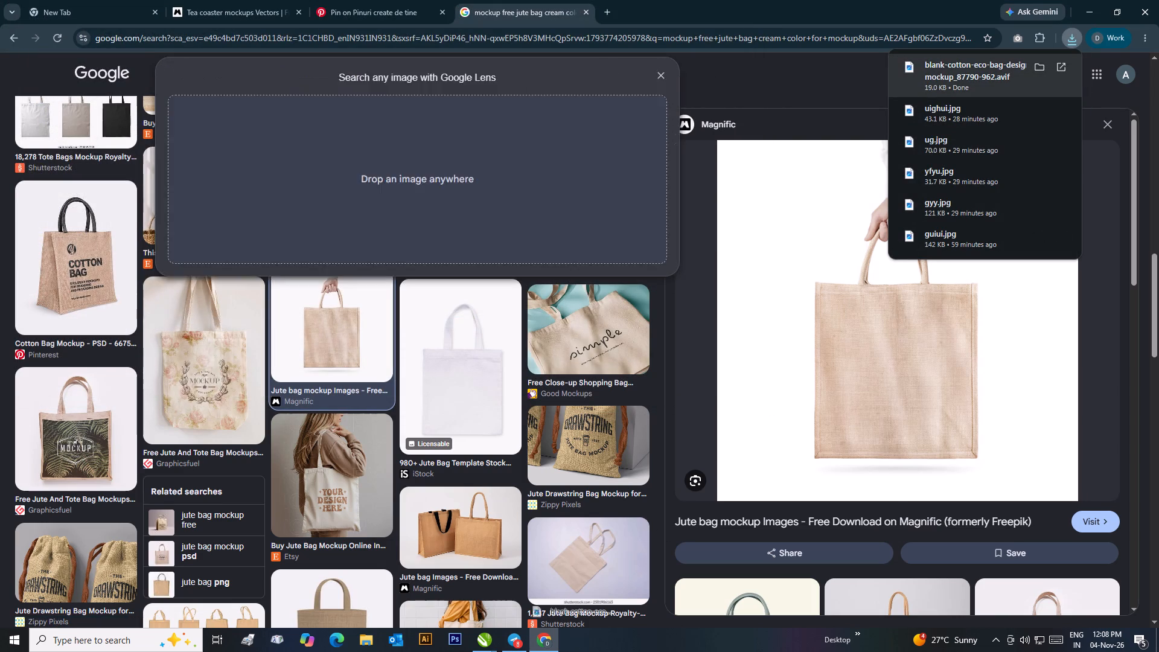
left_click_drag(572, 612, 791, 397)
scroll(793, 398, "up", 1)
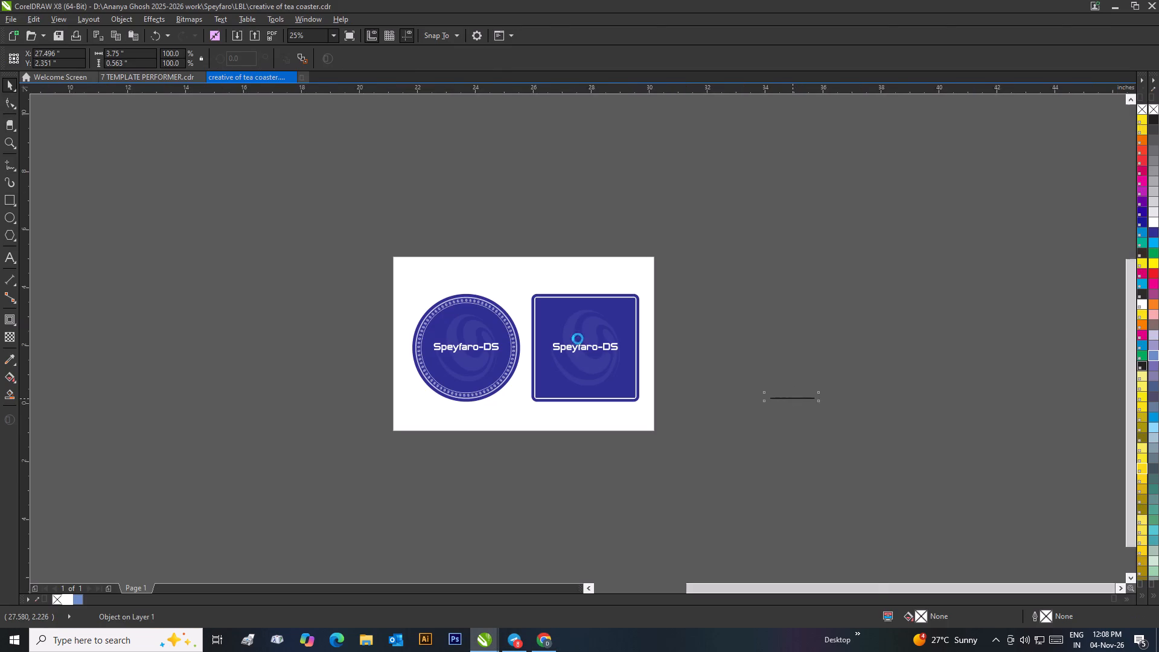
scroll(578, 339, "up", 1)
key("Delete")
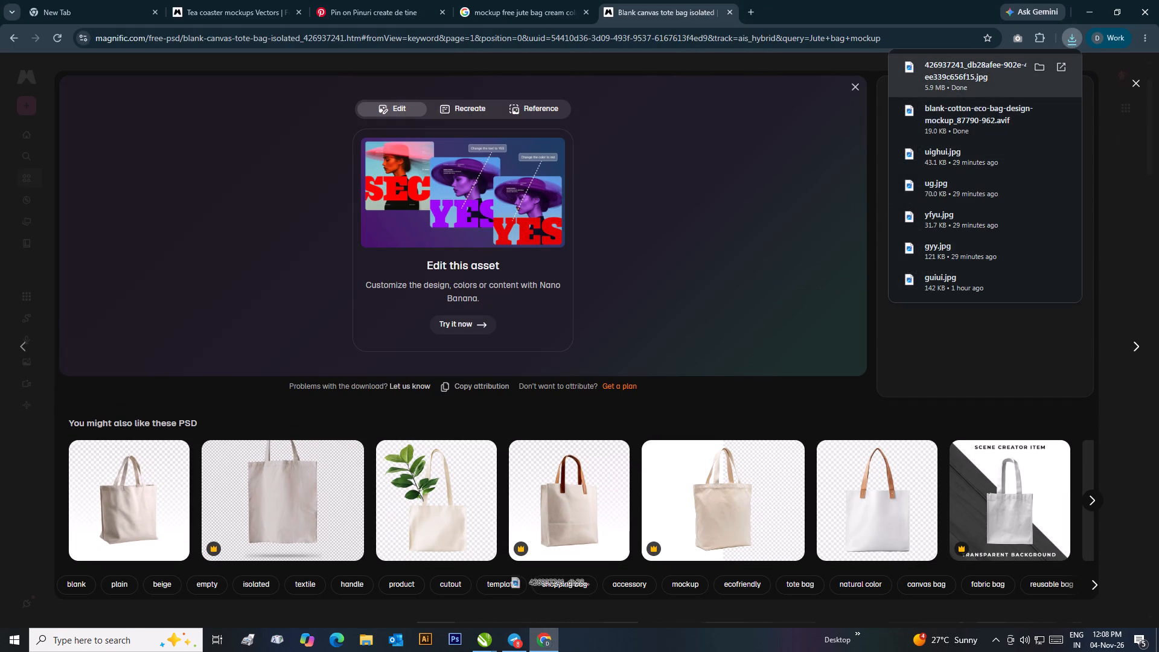
Place the downloaded tote bag JPG beside the coaster page in CorelDRAW, scaled to about 10.7 inches wide.
left_click_drag(551, 583, 619, 331)
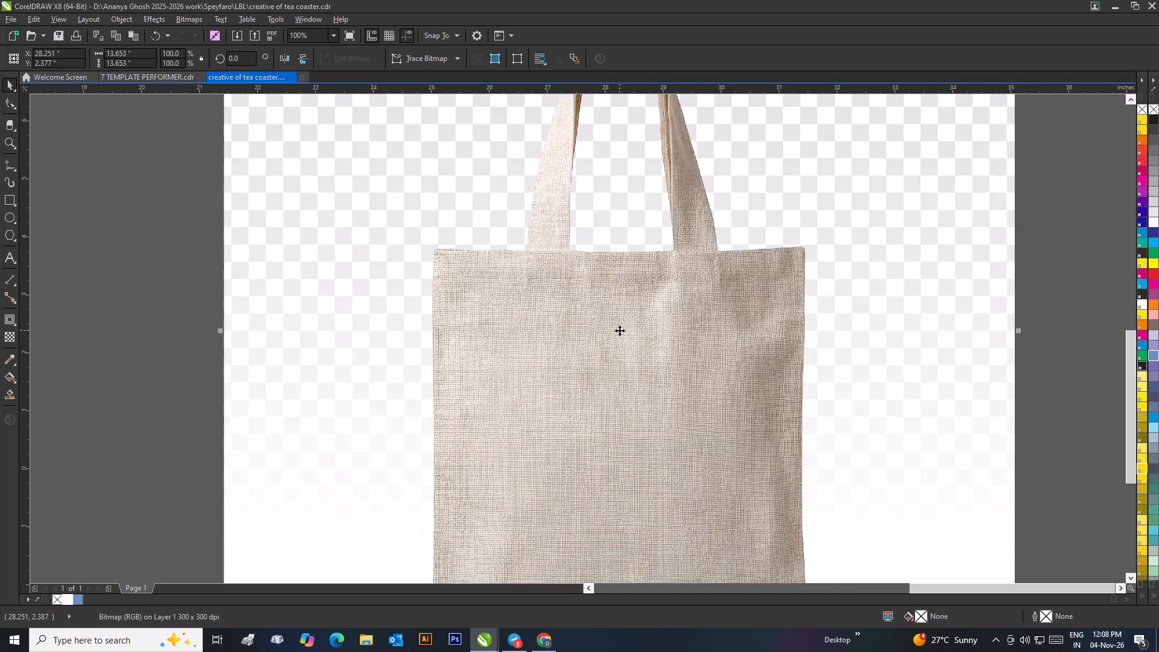
scroll(620, 330, "down", 5)
left_click_drag(634, 285, 628, 306)
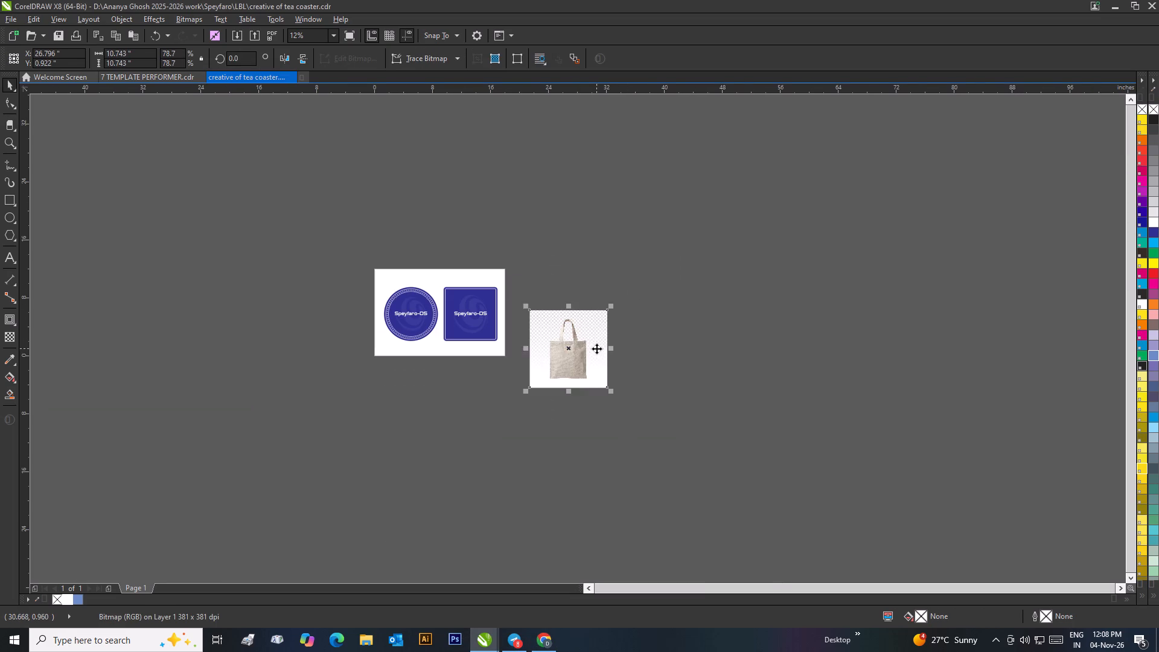
scroll(596, 348, "up", 2)
left_click(771, 358)
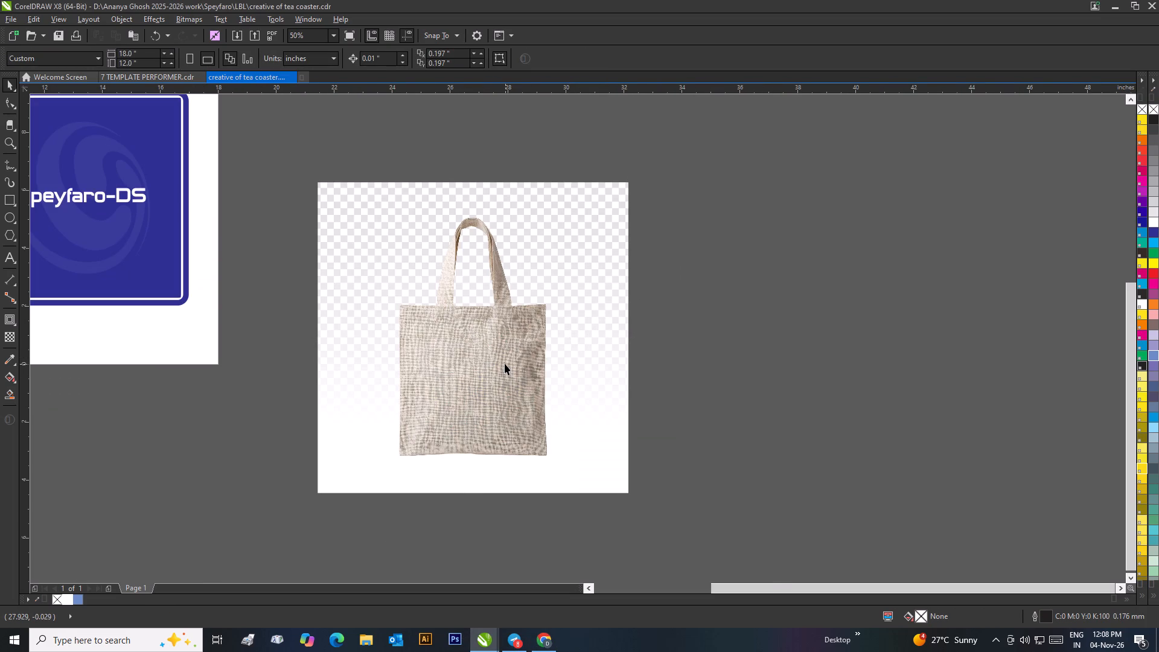
scroll(511, 349, "up", 3)
scroll(578, 339, "down", 4)
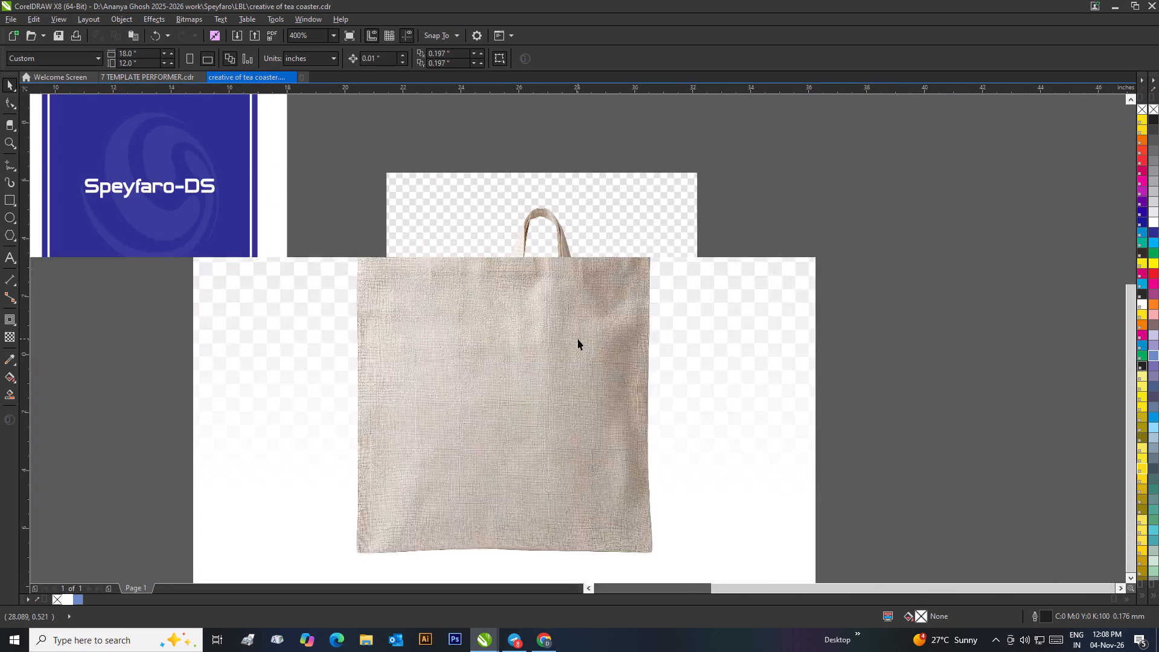
scroll(578, 339, "down", 2)
Switch to Chrome, find and open Canva in a new tab, and create a blank Instagram Post (4:5) design.
left_click(538, 638)
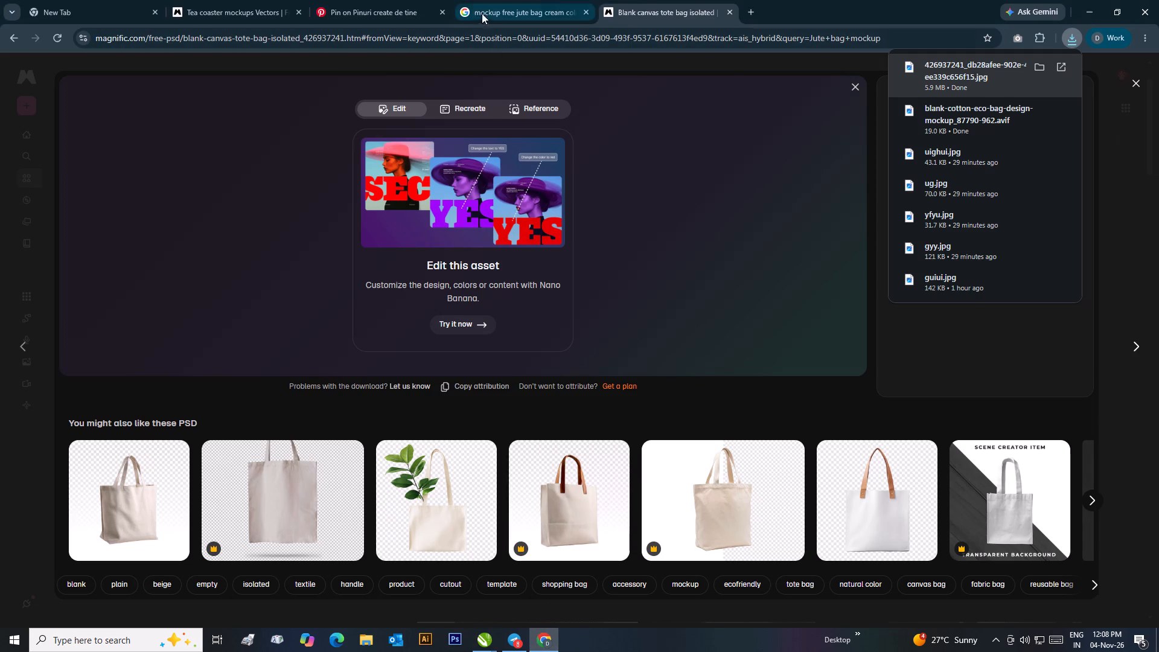
left_click(749, 9)
left_click(485, 217)
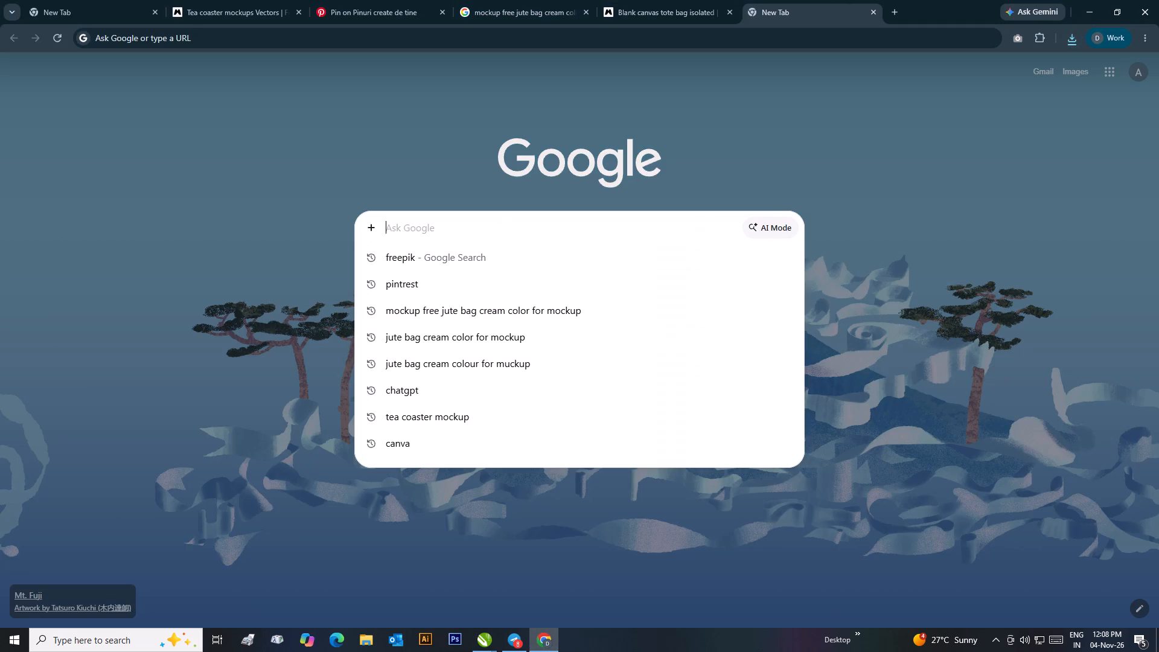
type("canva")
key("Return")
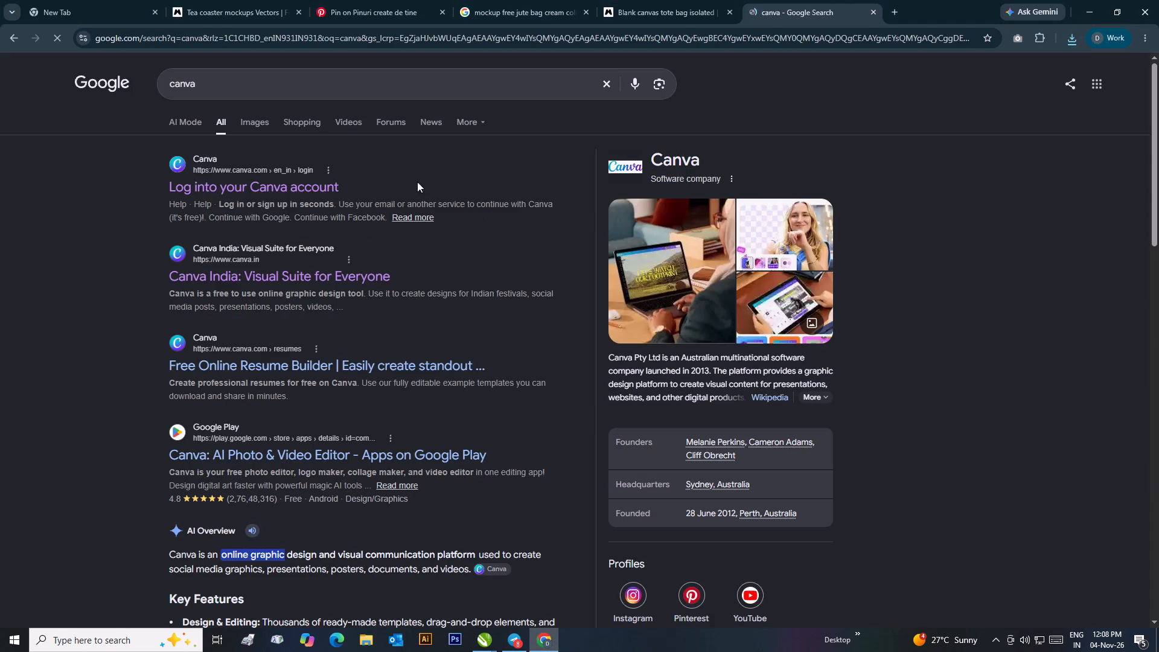
left_click(305, 182)
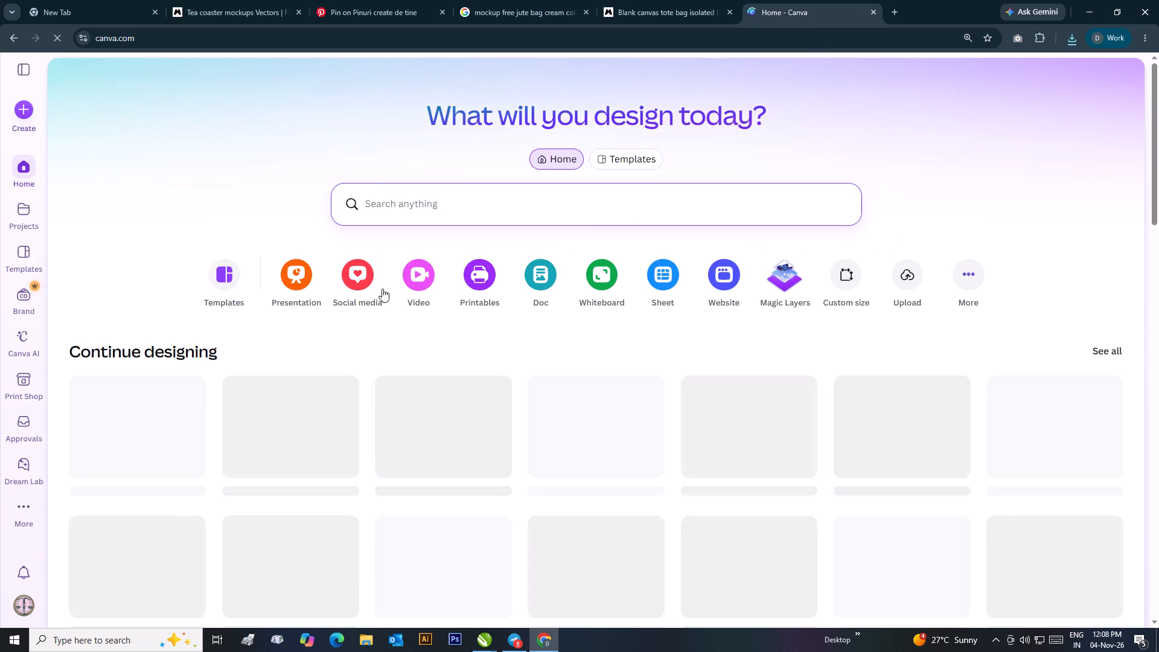
left_click(367, 280)
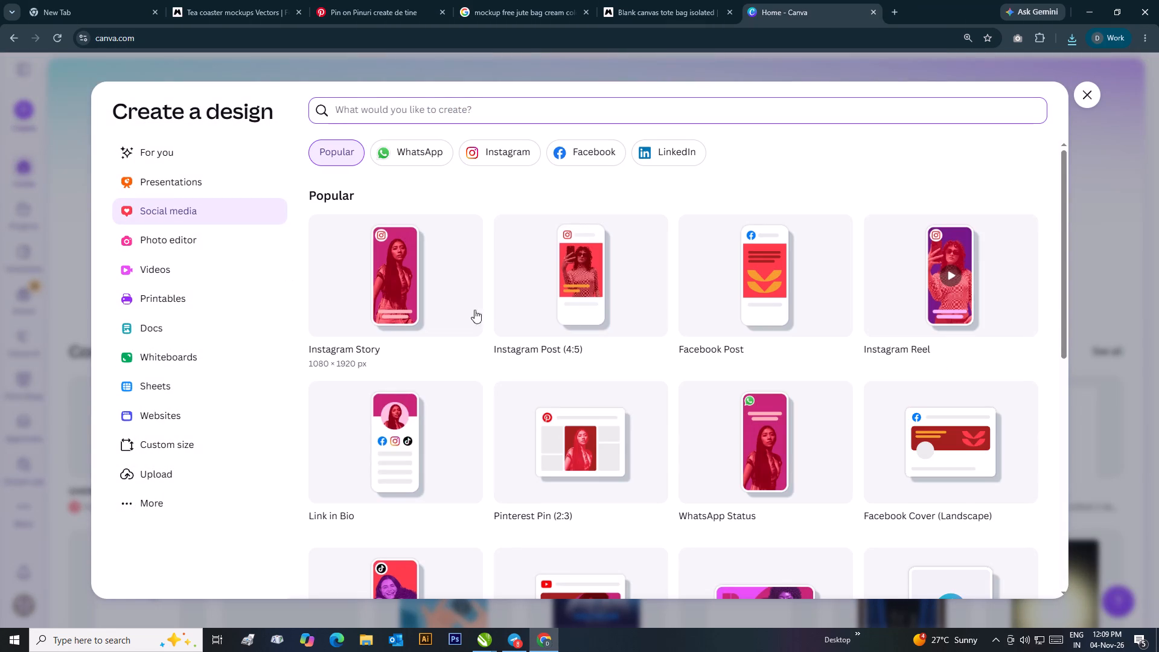
left_click(575, 311)
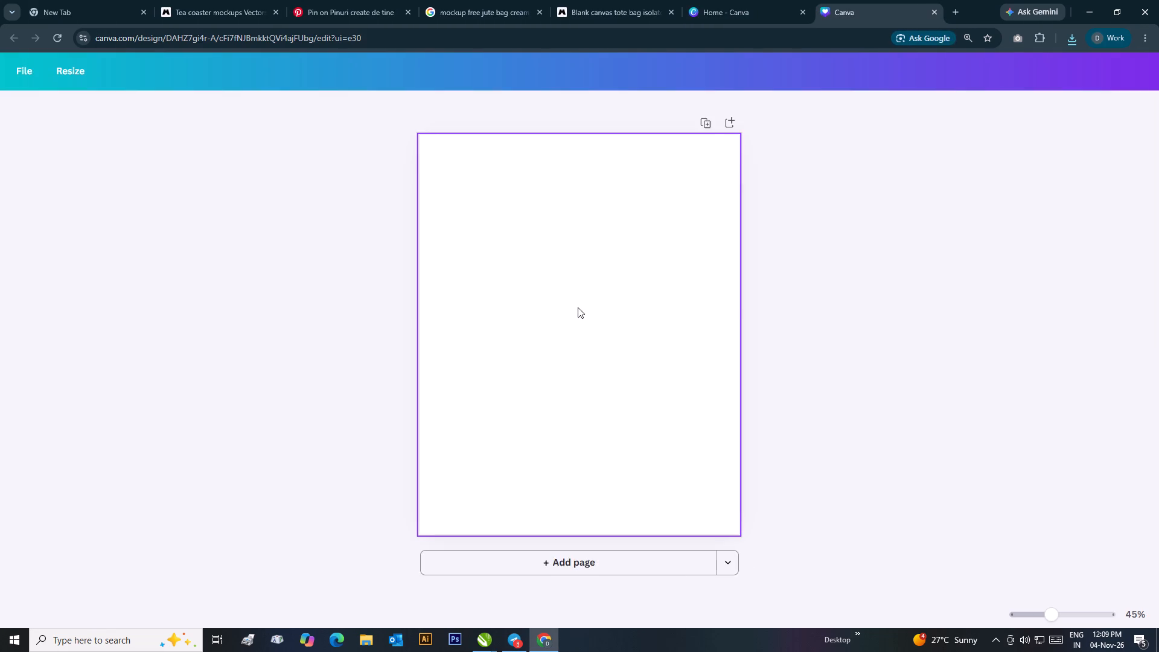
Upload the downloaded tote bag image, whose file name starts with 426937241, to Canva.
left_click(16, 363)
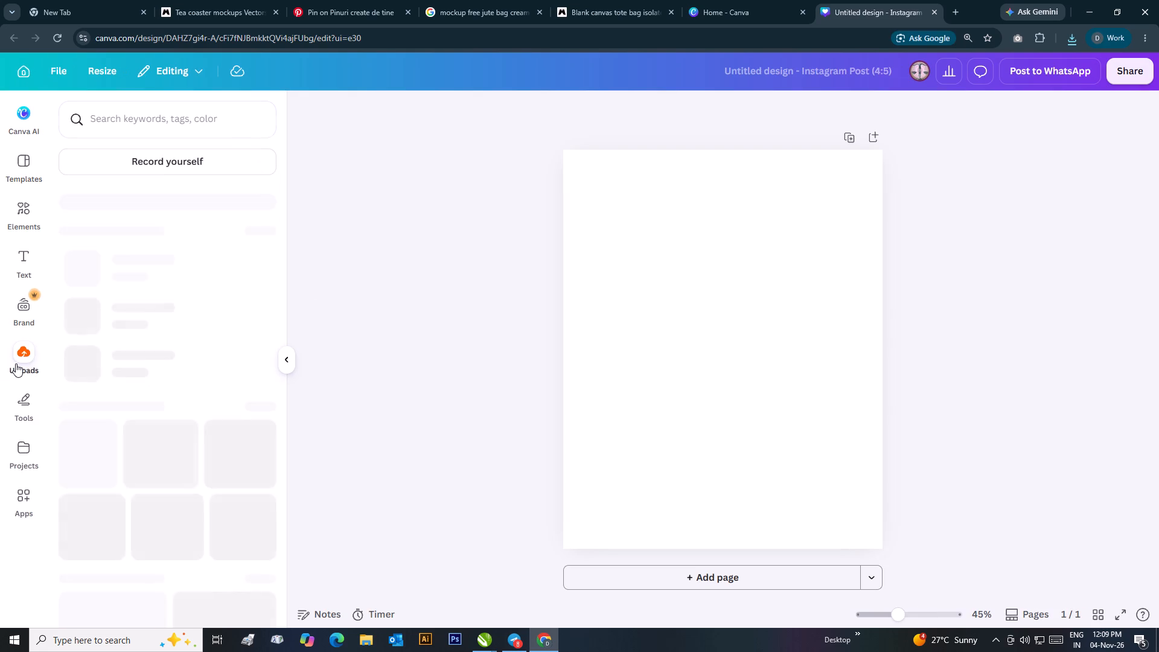
left_click(165, 158)
scroll(27, 130, "up", 6)
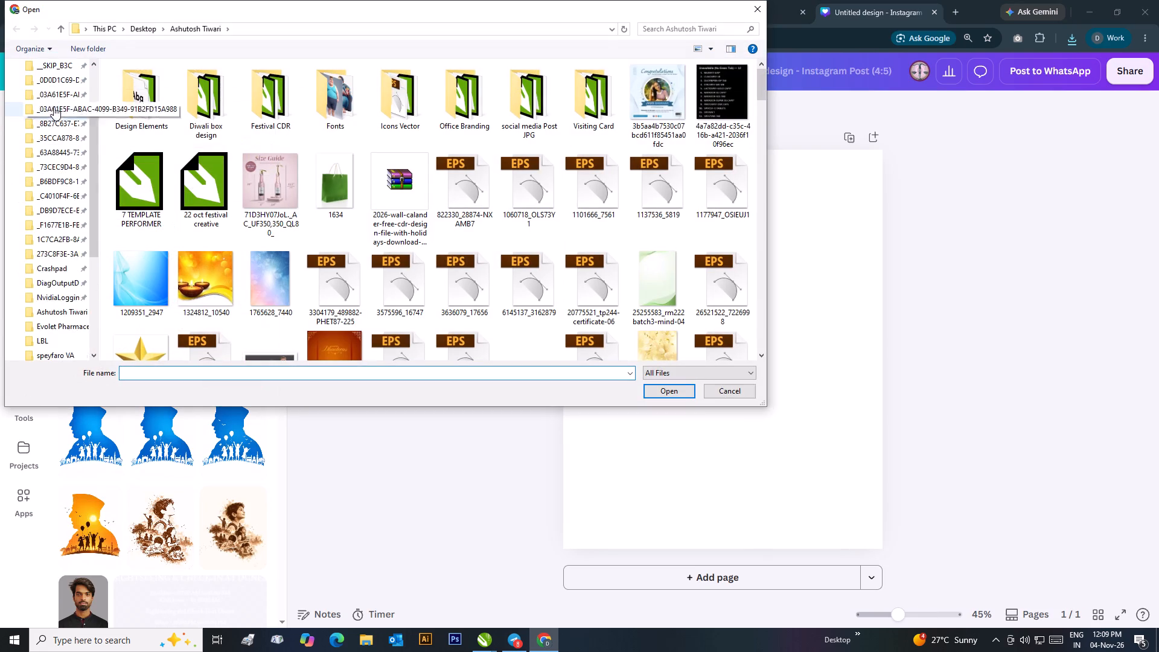
scroll(54, 107, "up", 7)
left_click(53, 73)
scroll(181, 333, "down", 4)
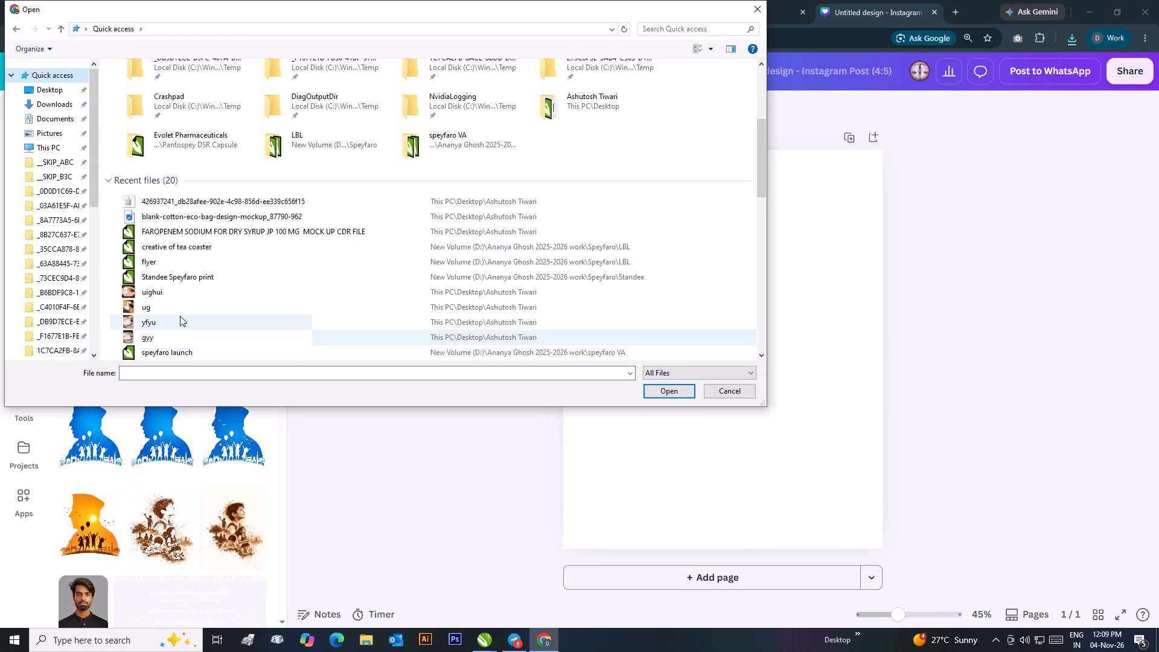
left_click(174, 203)
left_click(656, 387)
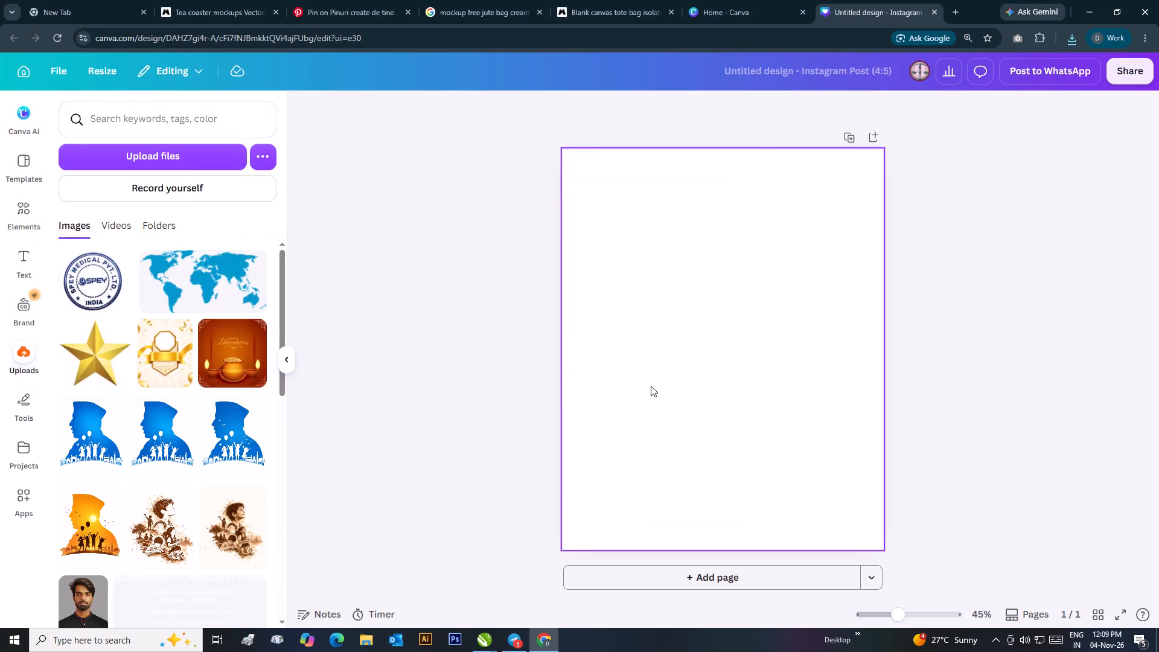
Add the uploaded tote bag image to the design, enlarge it beyond the page width and centre the bag on the page.
left_click_drag(95, 271, 651, 297)
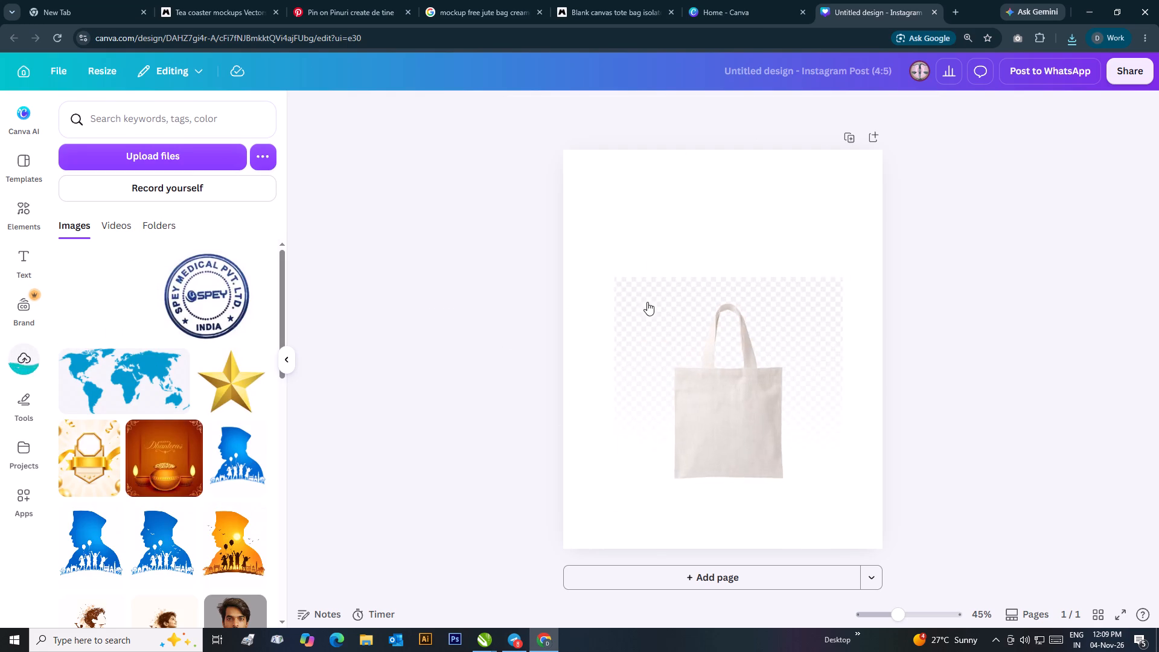
left_click_drag(701, 324, 647, 191)
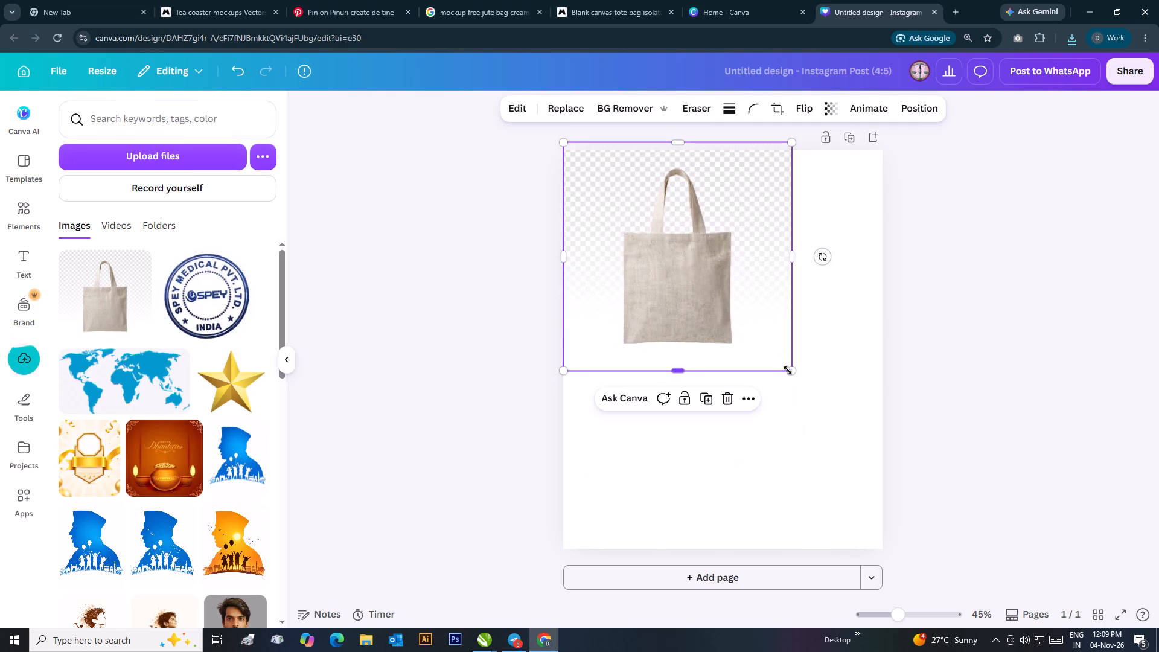
left_click_drag(790, 372, 960, 627)
left_click_drag(788, 517, 747, 517)
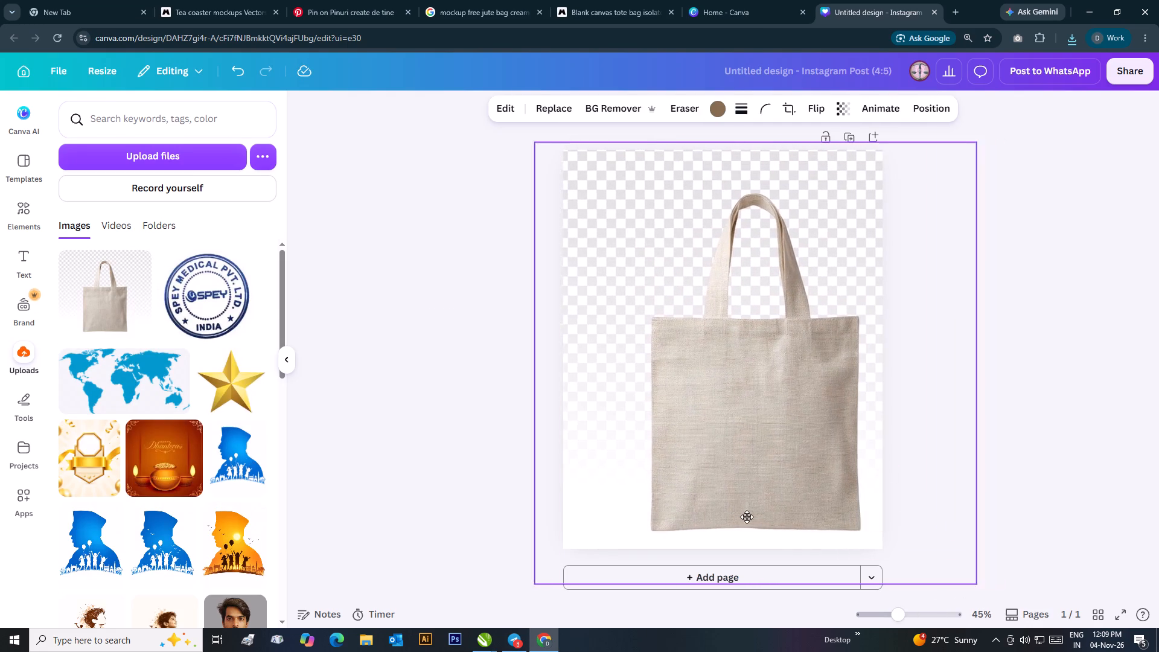
left_click_drag(747, 517, 737, 513)
Remove the checkered background from the tote bag image.
left_click(599, 104)
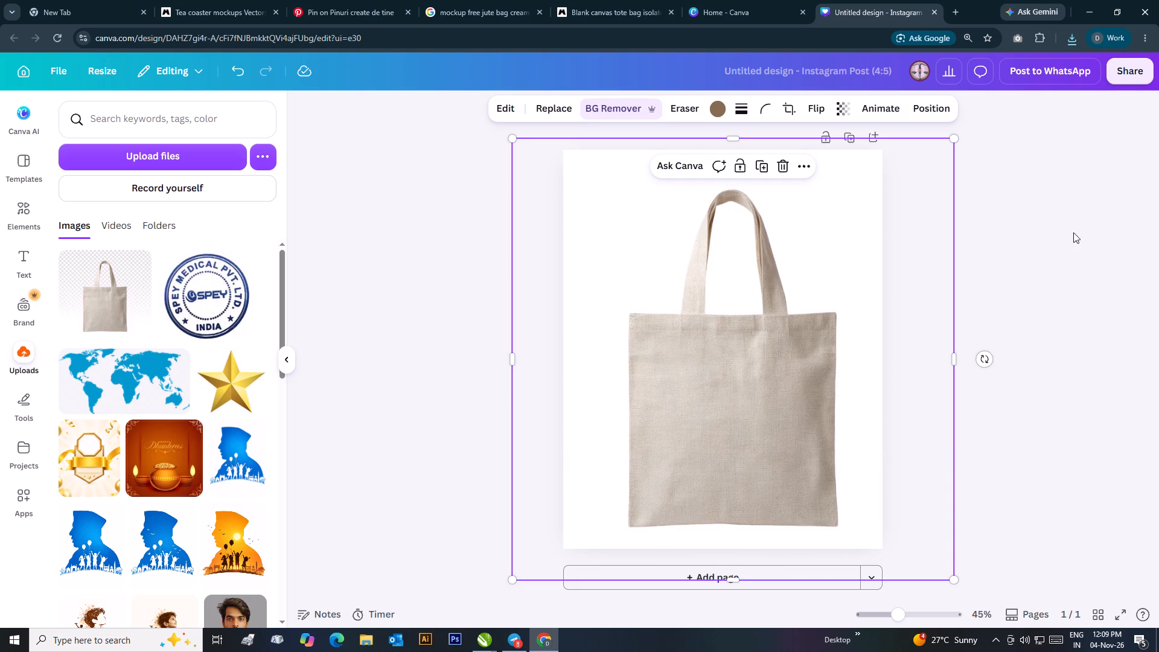
Download the design as a PNG with a transparent background and the export size raised to the slider's maximum.
left_click(1135, 69)
left_click(927, 374)
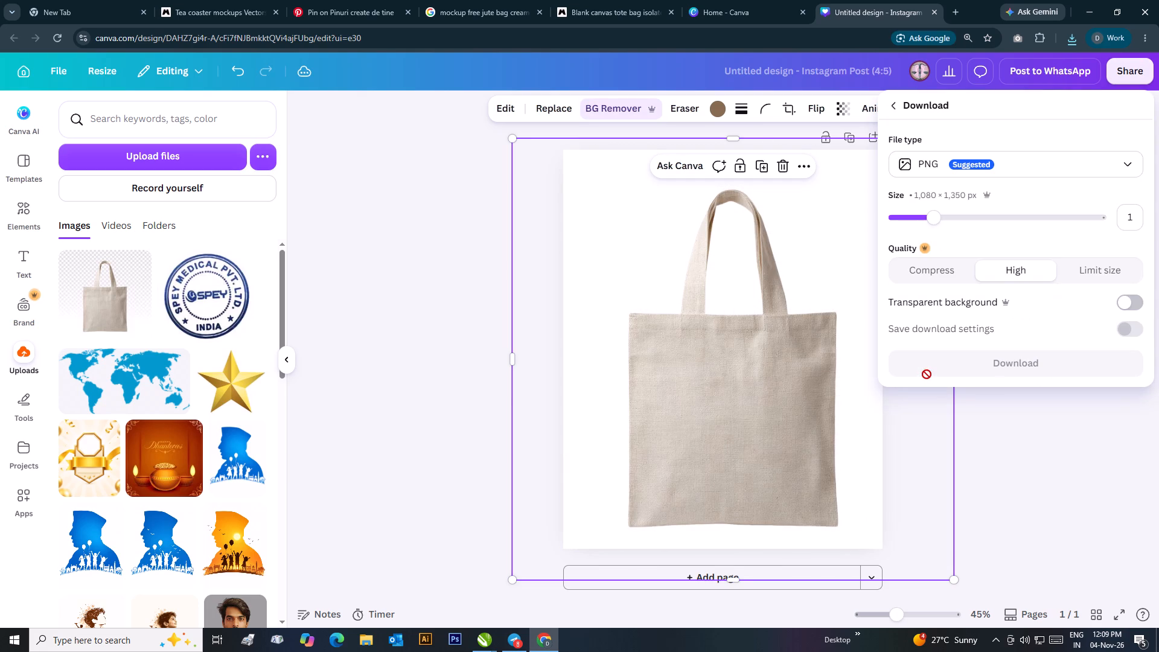
left_click(1123, 300)
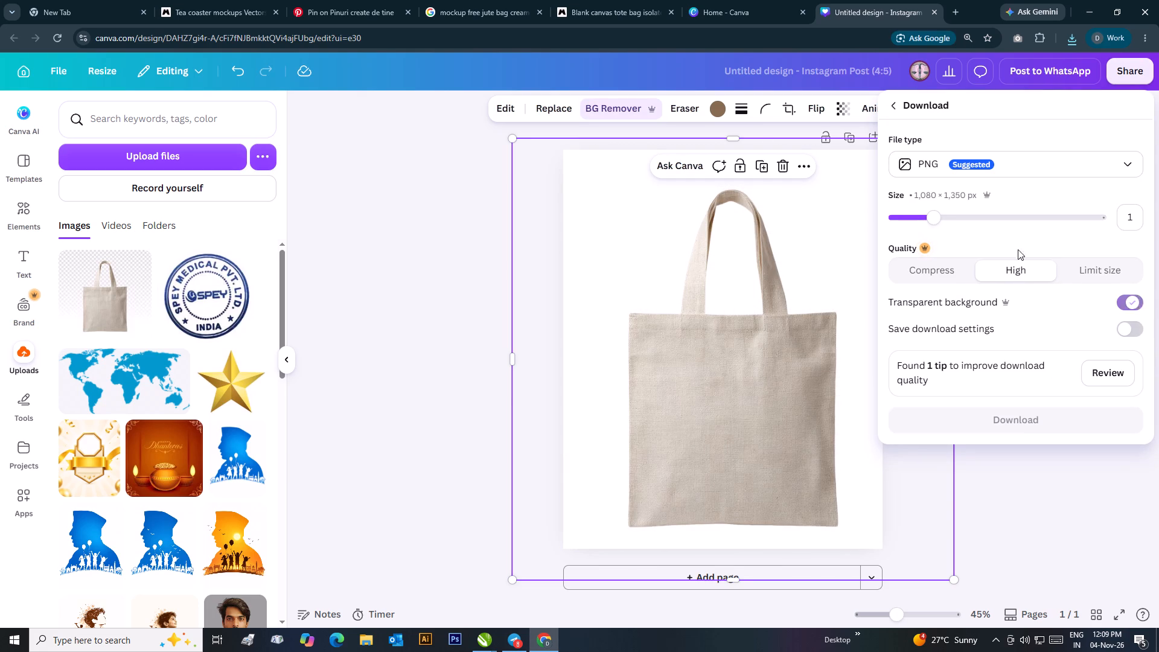
left_click_drag(936, 217, 1125, 223)
left_click(1001, 417)
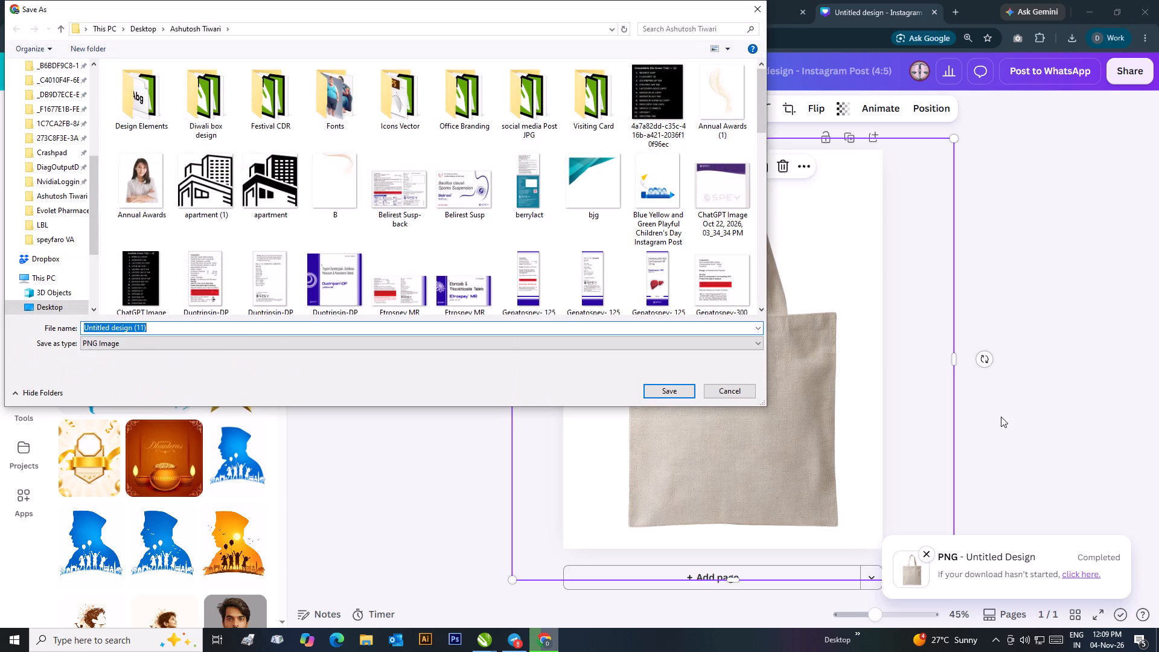
Save the Canva bag cutout as PNG "Untitled design (11)" and place it beside the coaster page in CorelDRAW.
left_click(676, 393)
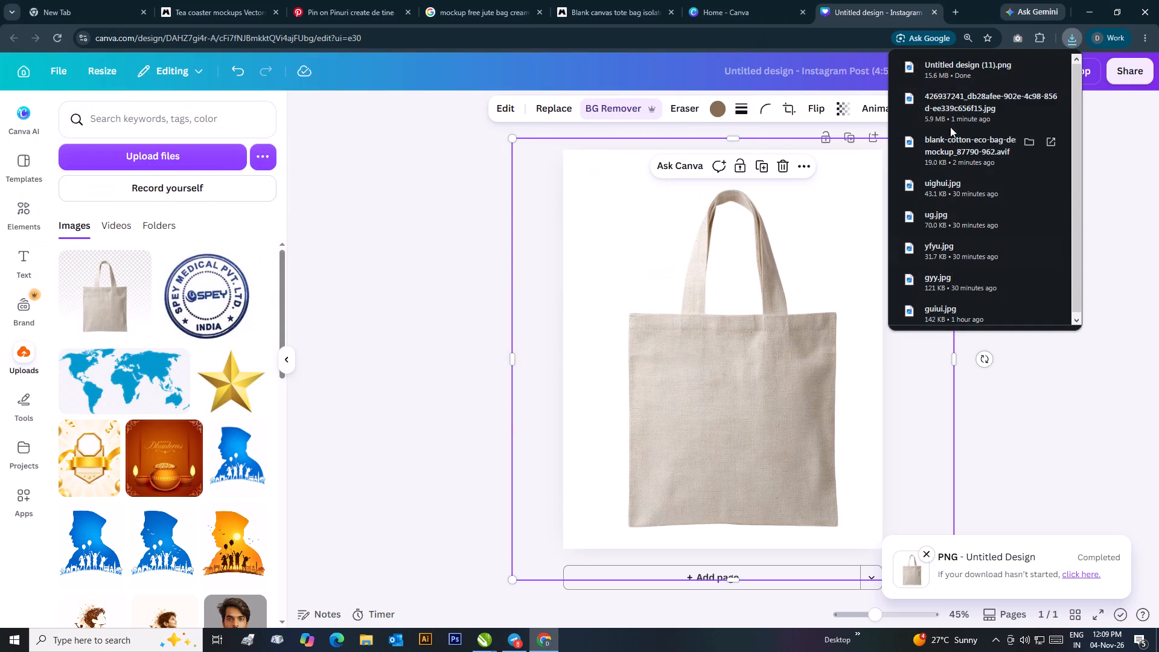
left_click_drag(943, 68, 485, 647)
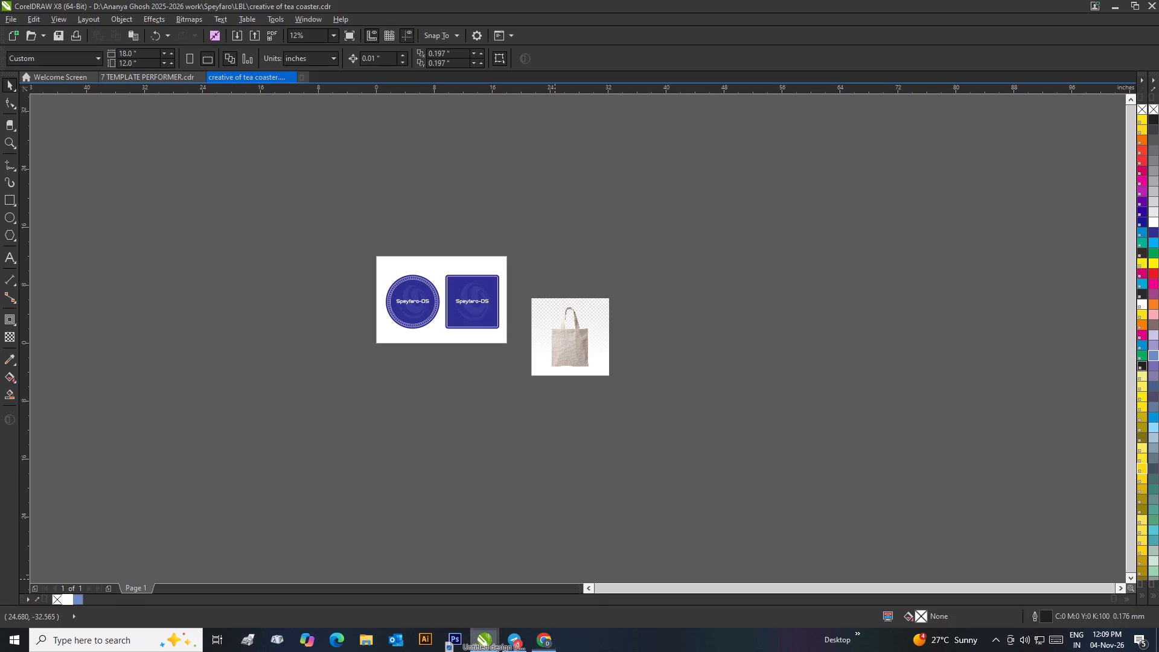
left_click_drag(485, 647, 650, 392)
Delete the bag image with the checkered background beside the coaster page.
left_click(596, 340)
key("Delete")
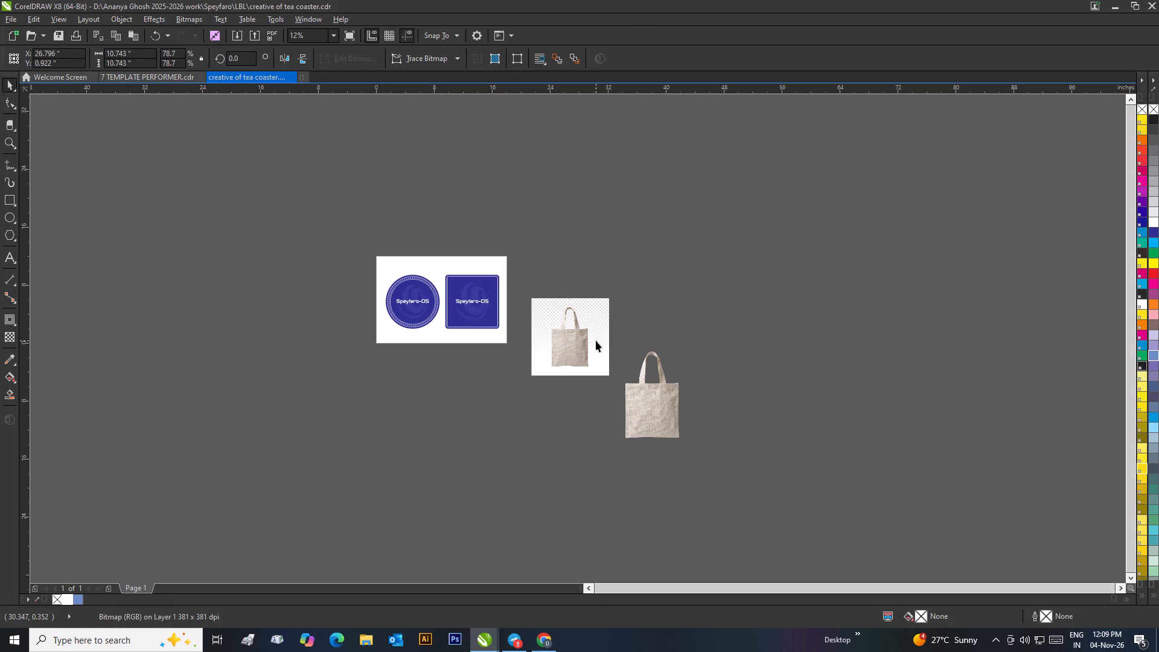
Crop the jute bag cutout closely around its edges, to about 7.71 by 12.07 inches.
scroll(687, 403, "up", 1)
left_click(534, 345)
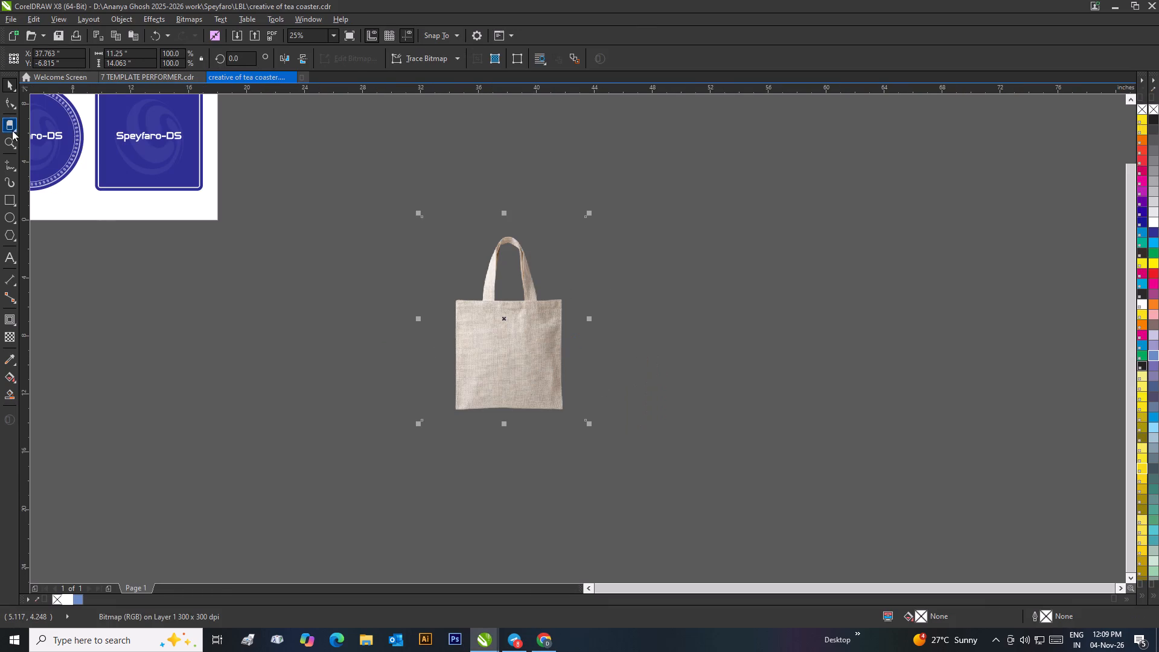
left_click(7, 167)
left_click(11, 126)
left_click(30, 126)
left_click_drag(445, 233, 540, 383)
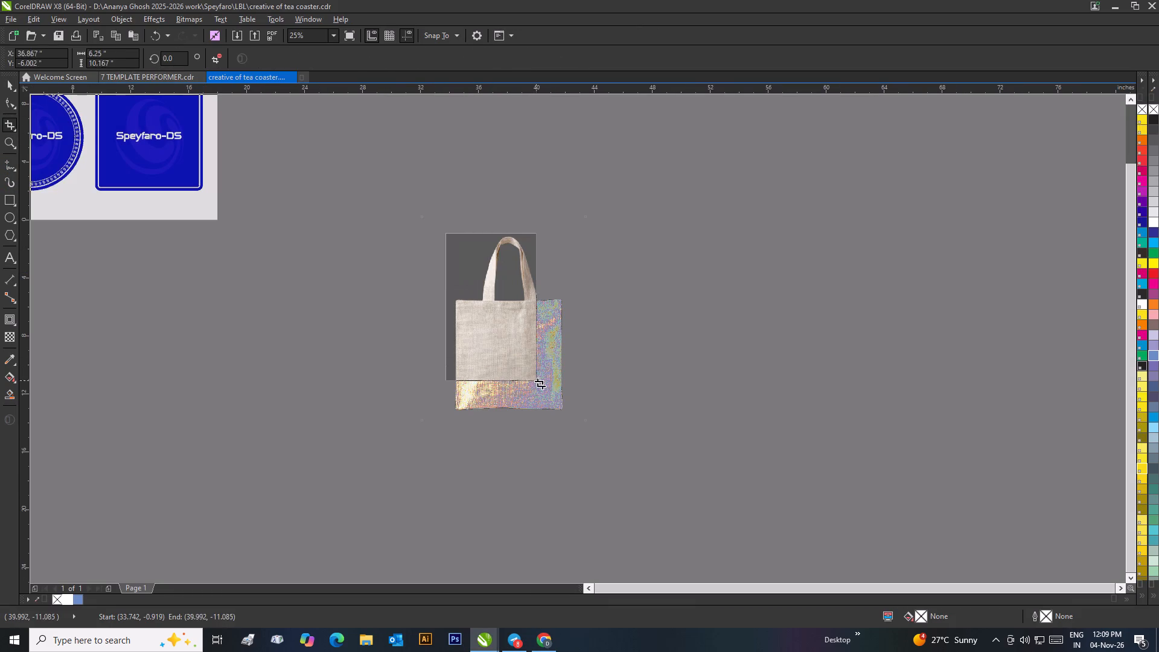
left_click_drag(540, 383, 572, 411)
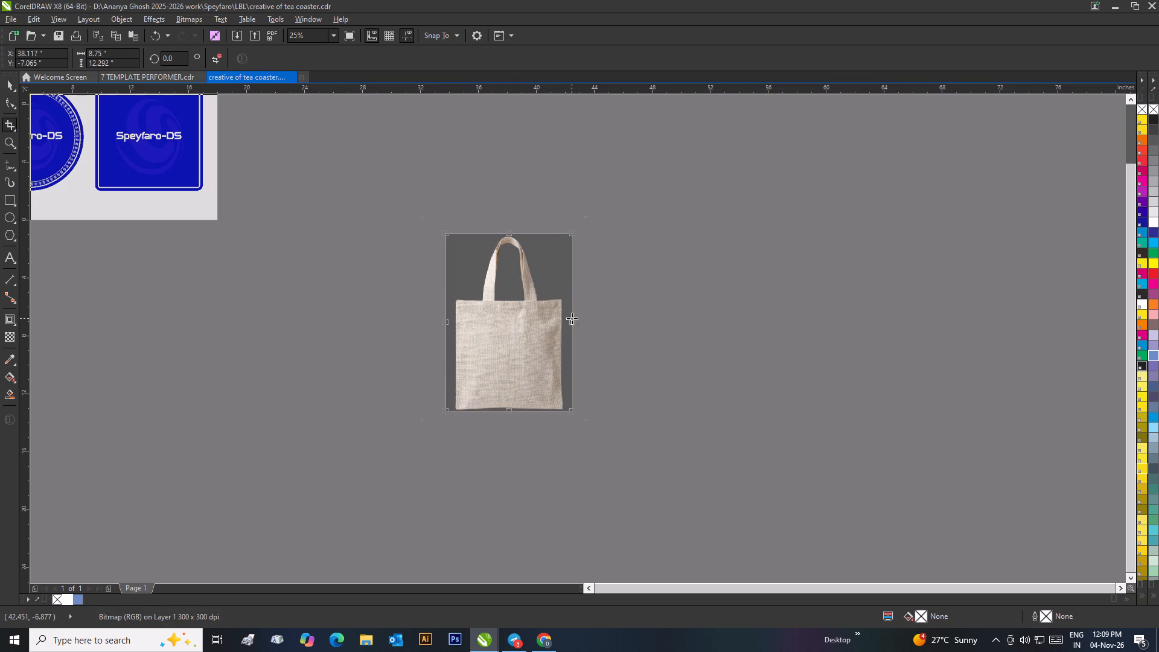
left_click(572, 318)
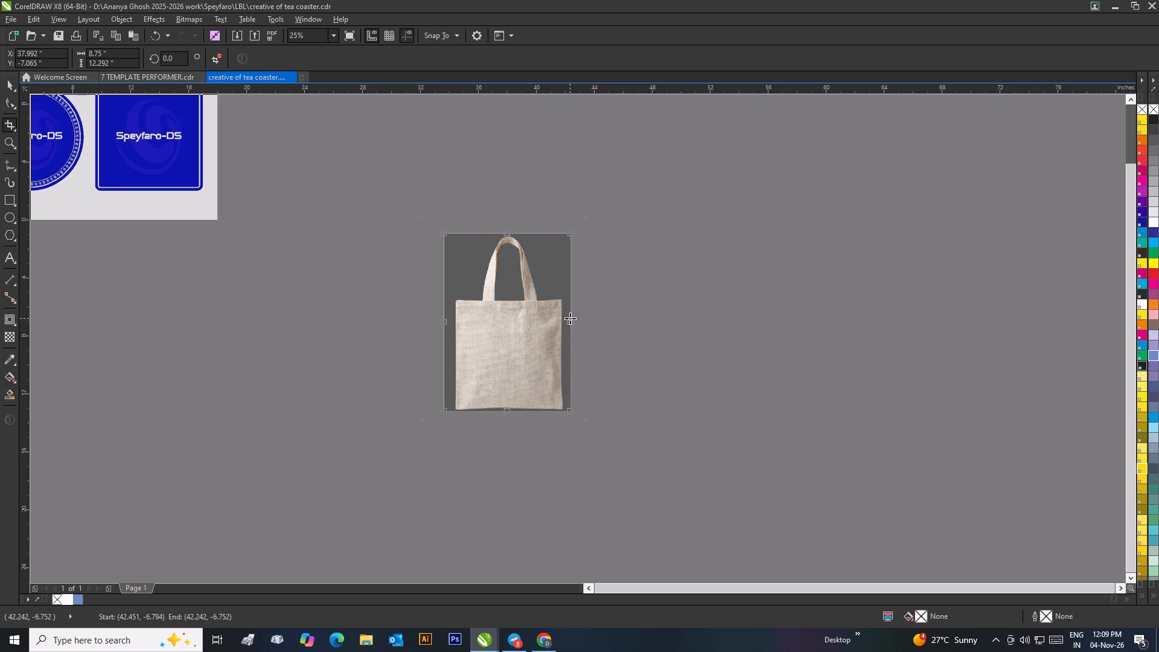
left_click_drag(571, 322, 565, 329)
left_click_drag(446, 322, 453, 329)
scroll(506, 237, "up", 3)
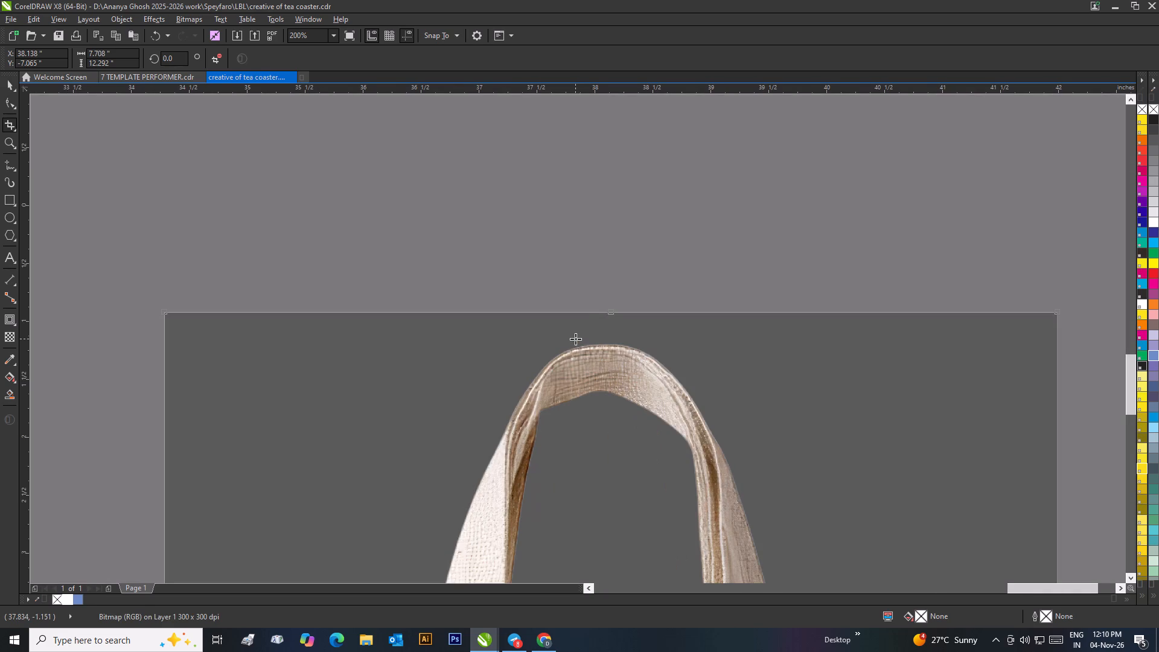
left_click_drag(610, 316, 618, 337)
scroll(590, 349, "down", 3)
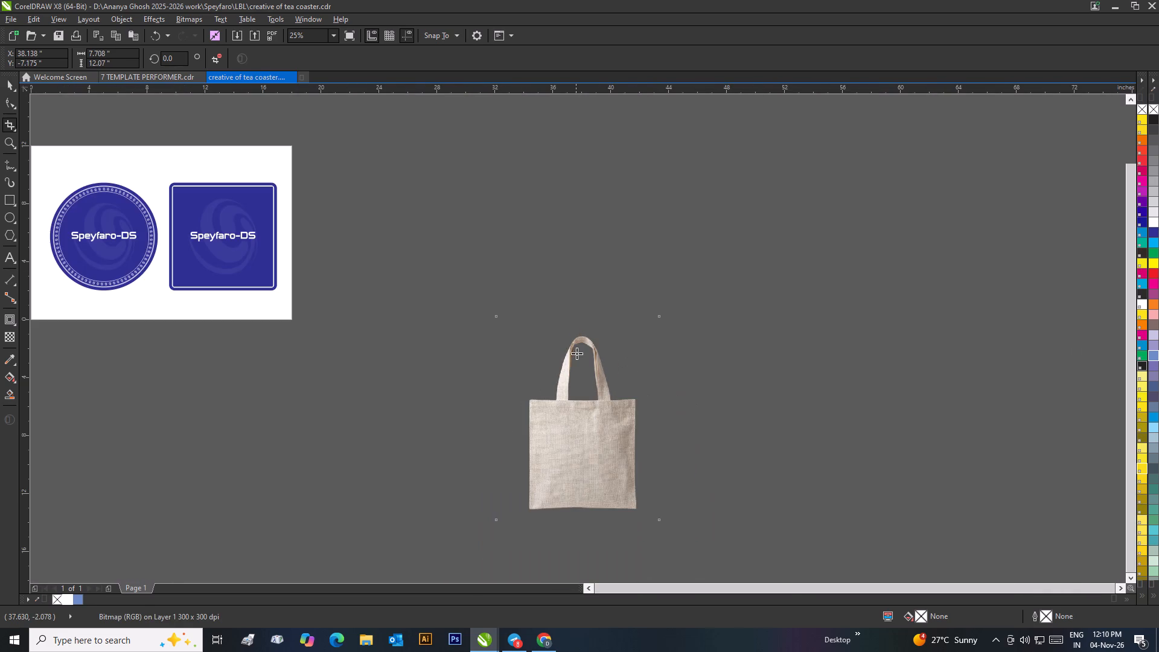
double_click(579, 427)
Move the cropped bag up beside the coaster page.
left_click(5, 83)
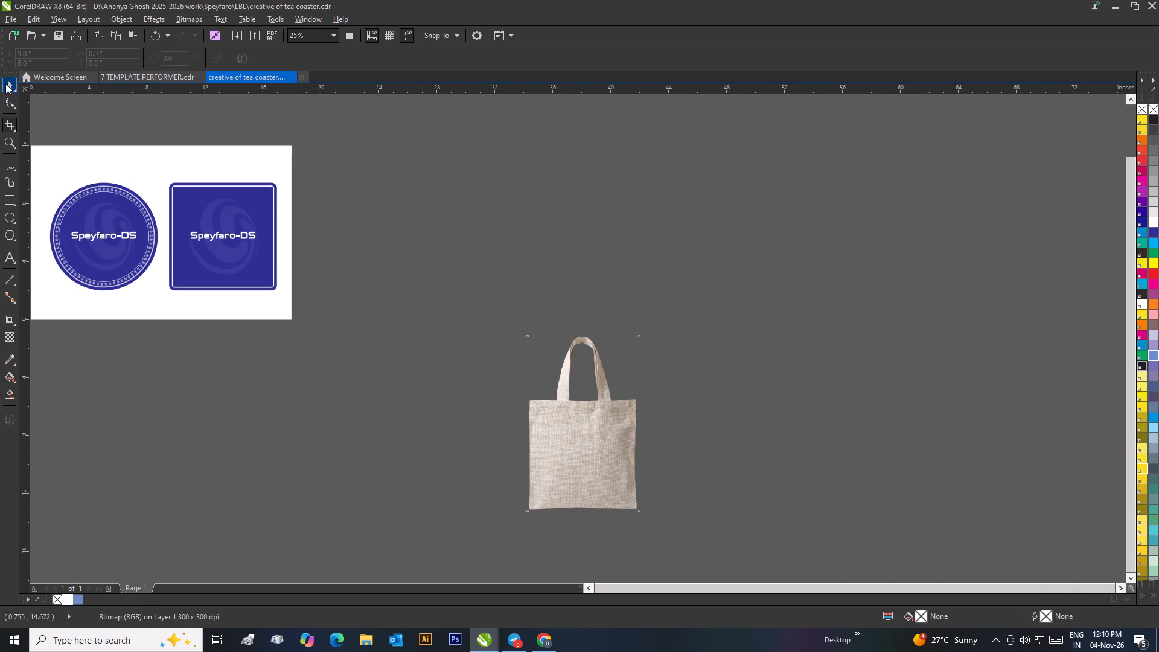
left_click_drag(580, 440, 425, 245)
left_click(520, 257)
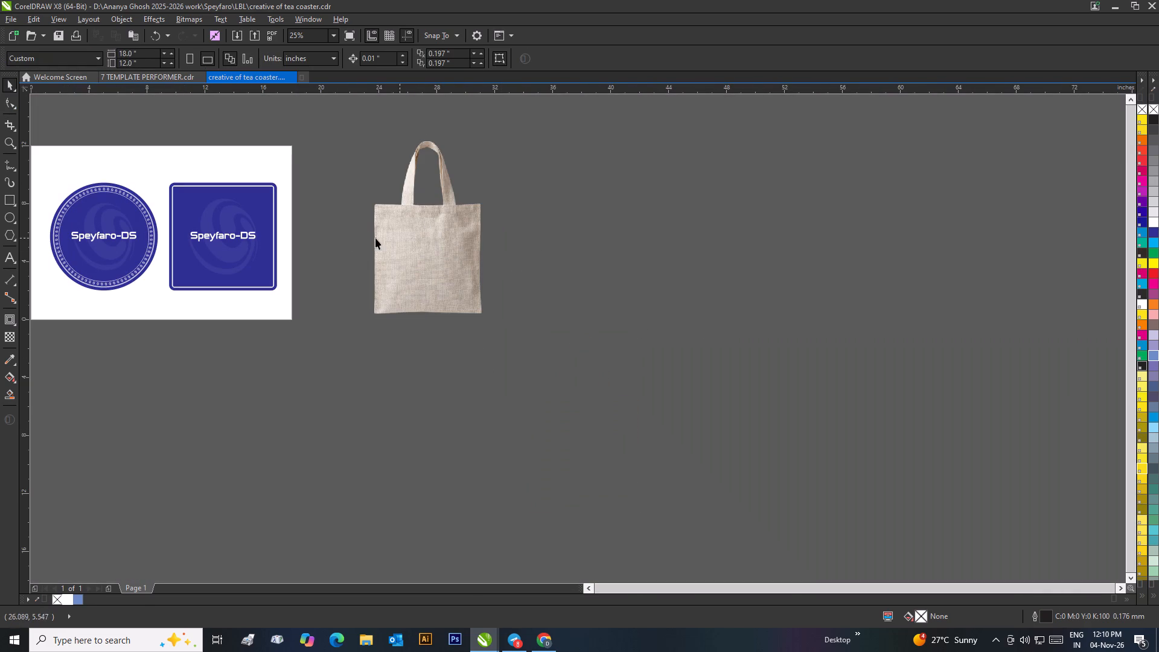
Copy the white "Speyfaro-DS" text from the square coaster onto the middle of the bag's body.
left_click(233, 237)
left_click_drag(216, 237, 289, 252)
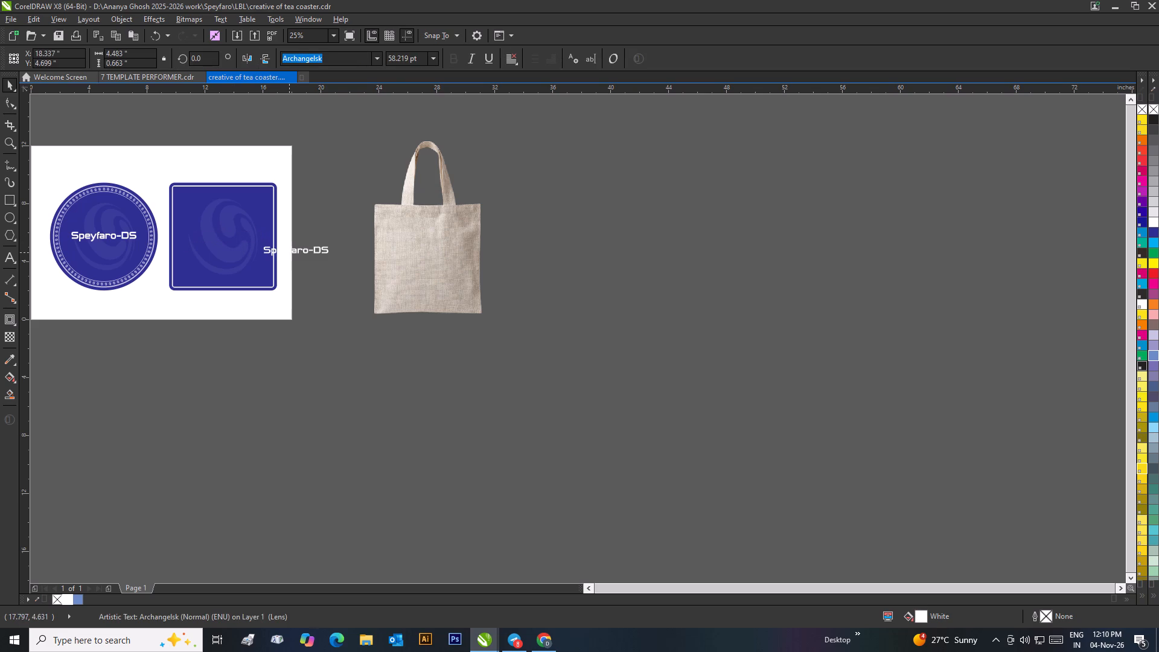
left_click_drag(289, 252, 433, 256)
right_click(433, 256)
scroll(444, 261, "up", 2)
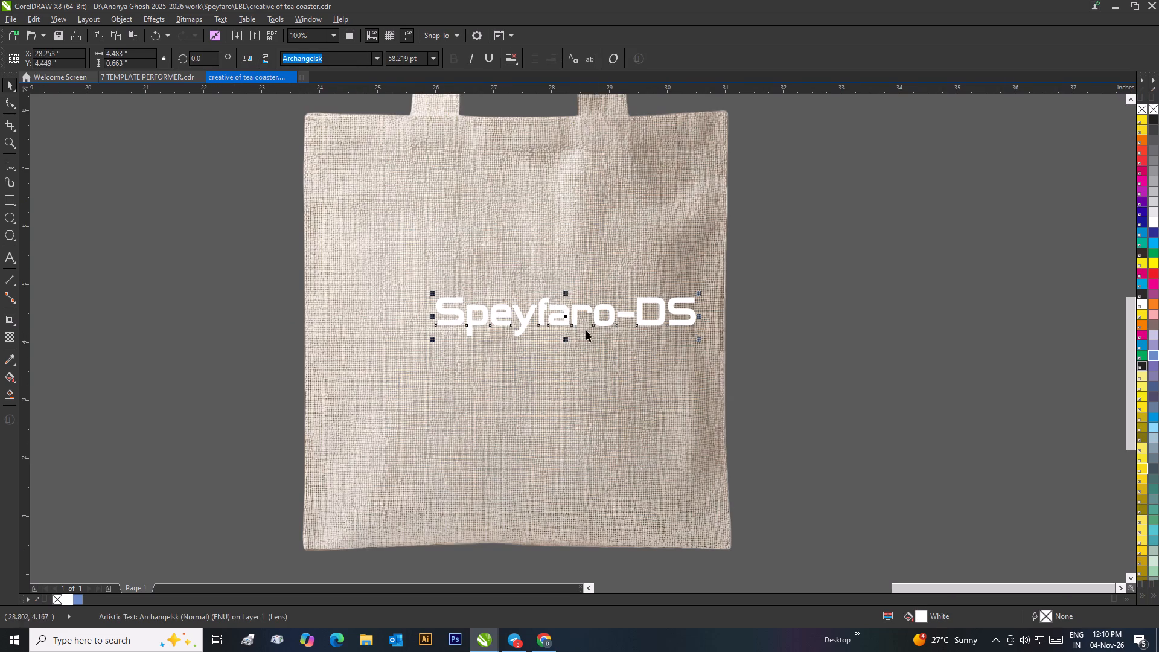
left_click_drag(571, 318, 529, 323)
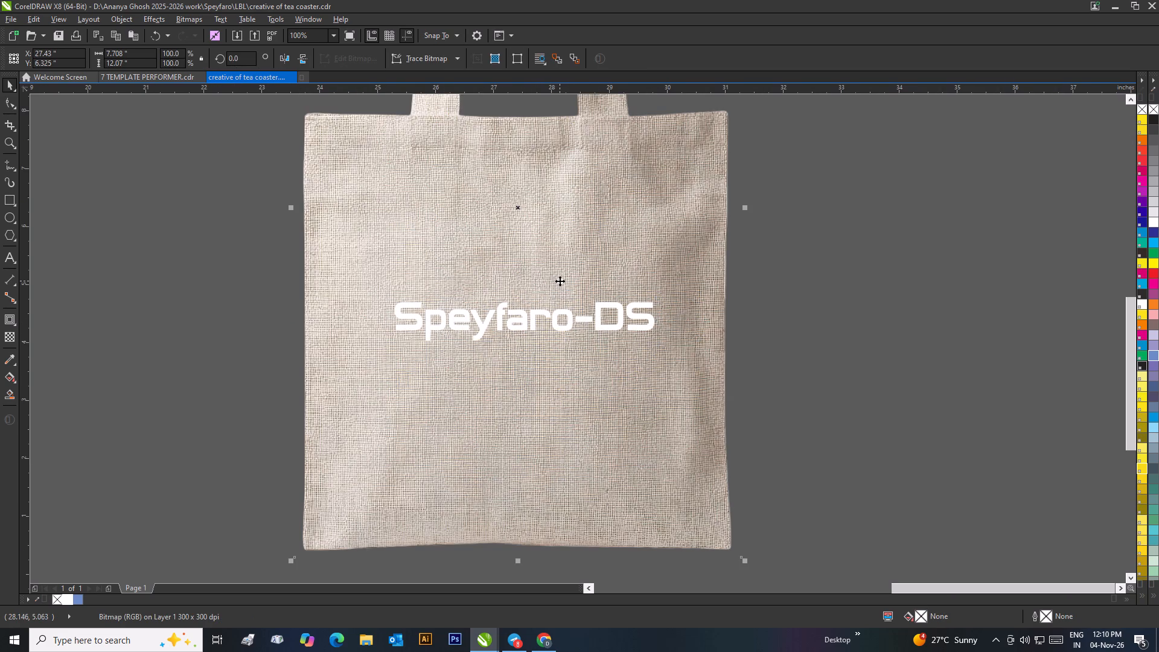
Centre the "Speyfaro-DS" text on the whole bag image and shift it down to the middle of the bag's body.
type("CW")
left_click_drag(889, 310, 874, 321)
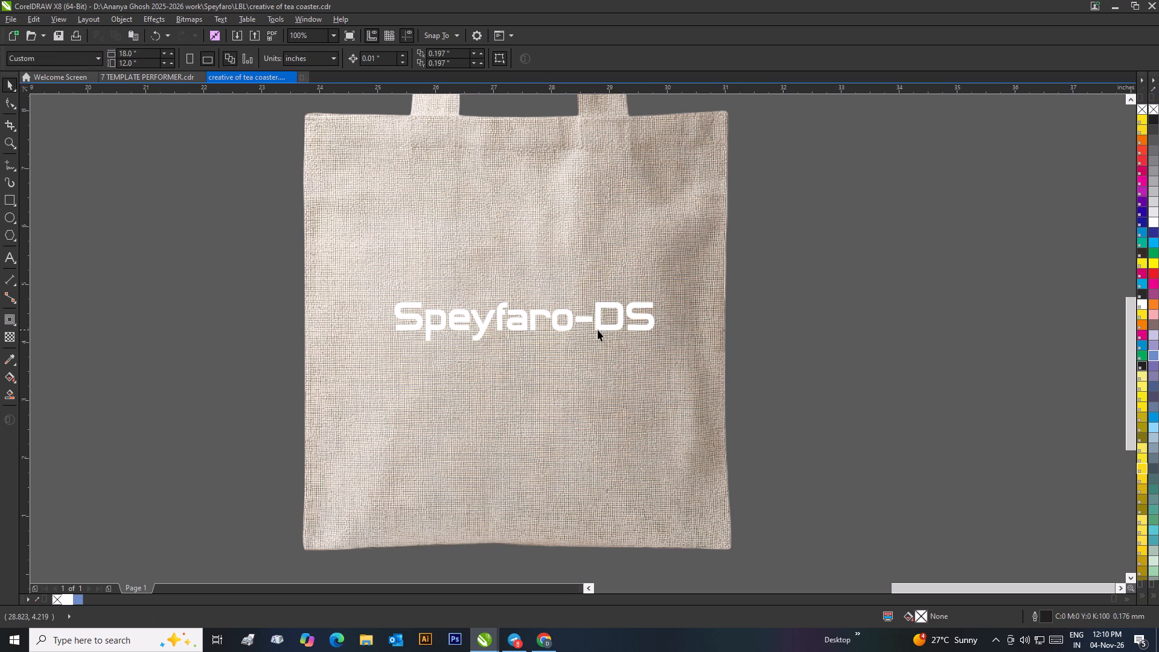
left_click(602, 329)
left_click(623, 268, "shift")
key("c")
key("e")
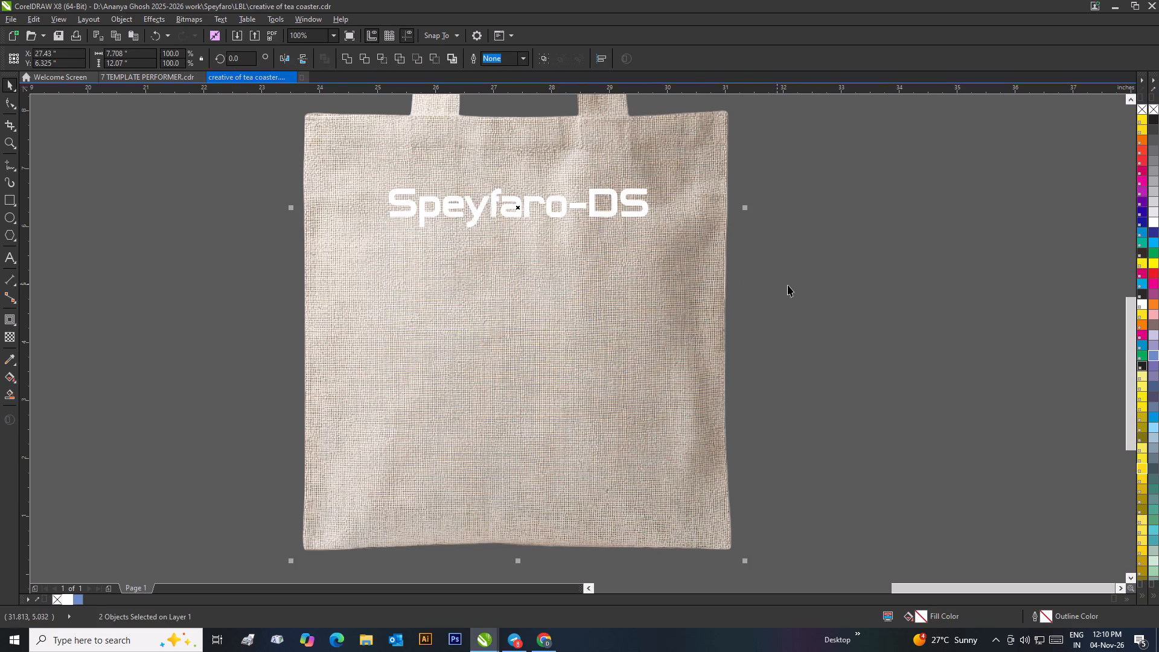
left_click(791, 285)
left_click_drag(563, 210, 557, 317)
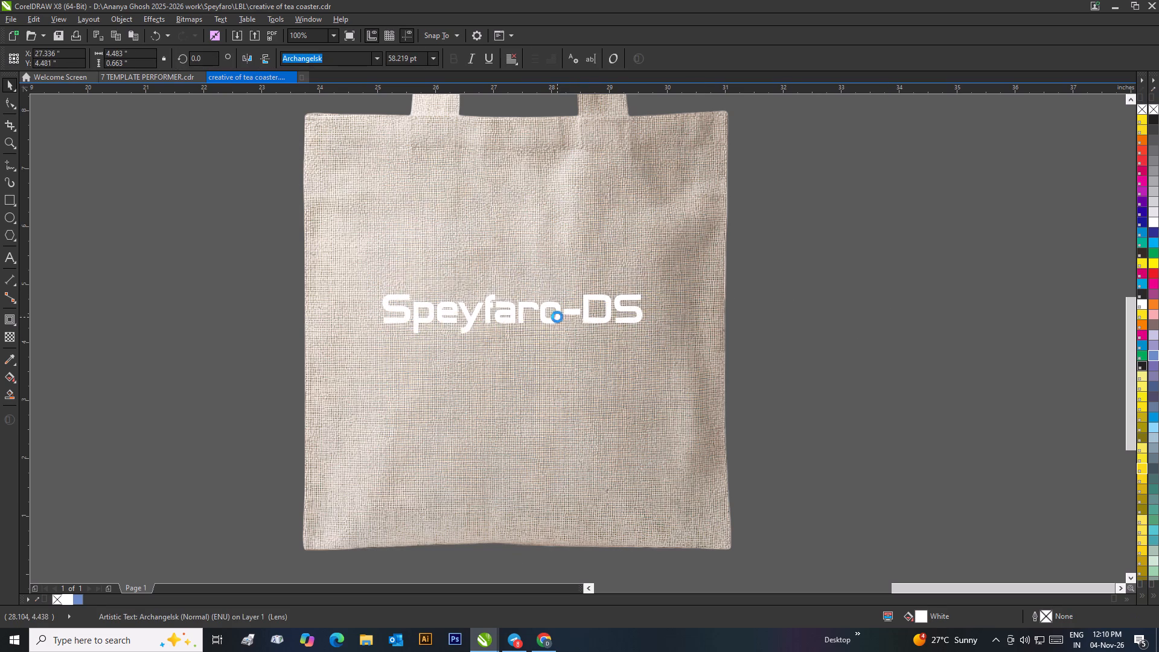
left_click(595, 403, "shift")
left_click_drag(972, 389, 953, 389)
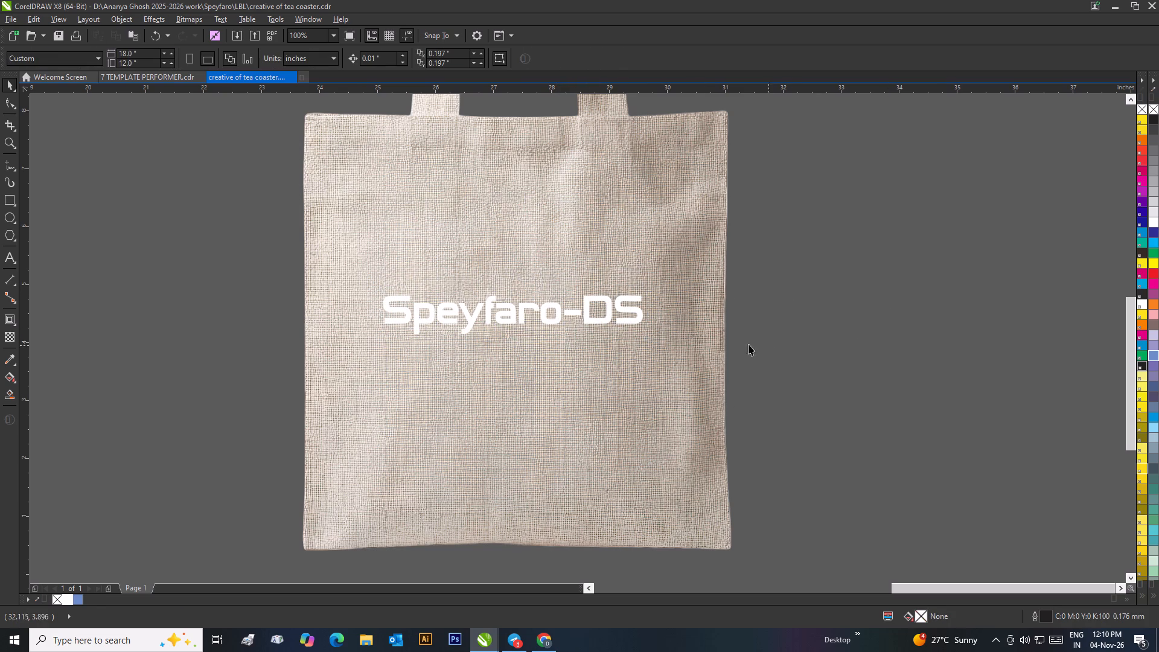
Draw a rectangle of about 7.29 by 7.5 inches over the bag's body, excluding the handles.
left_click(8, 202)
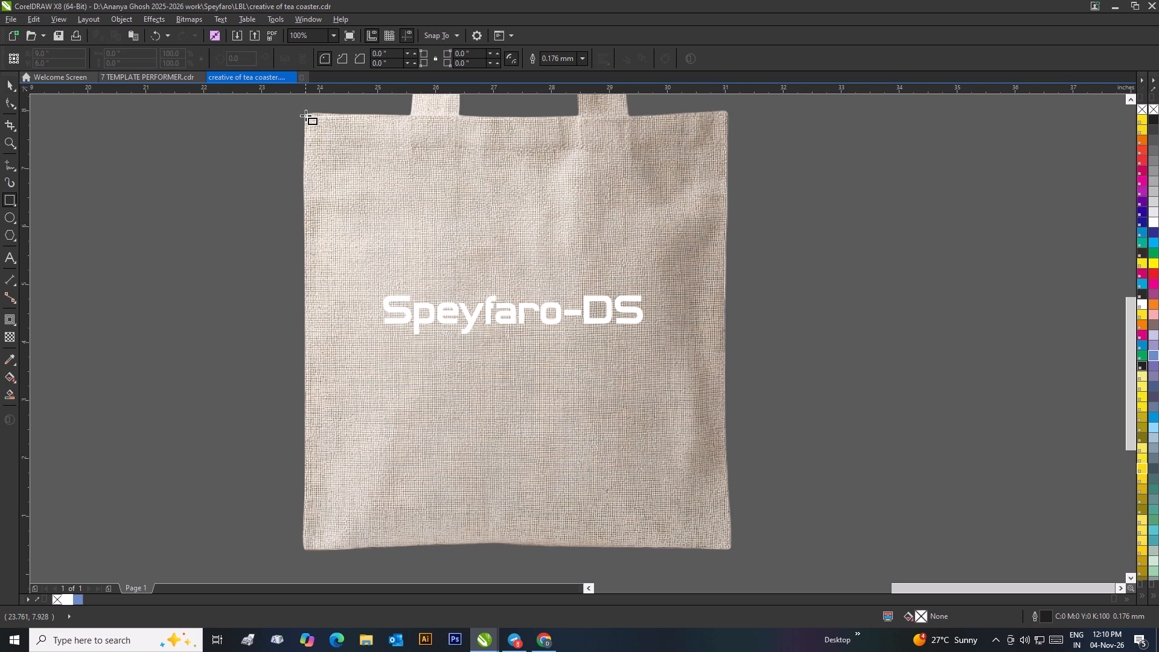
left_click_drag(305, 115, 723, 553)
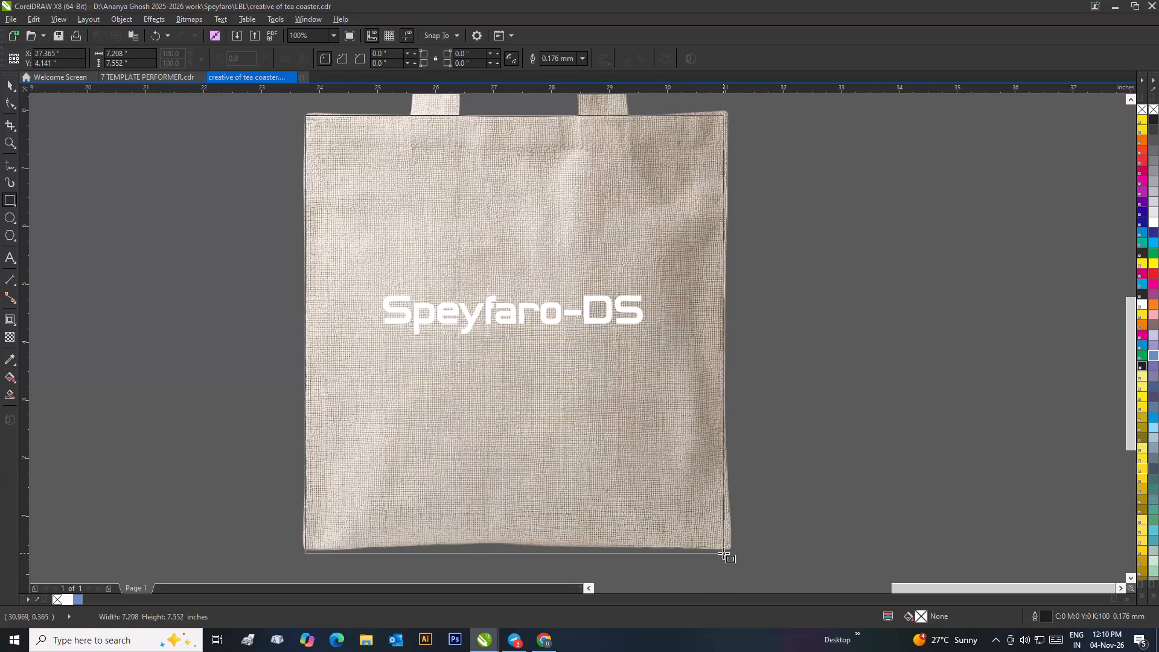
left_click_drag(723, 553, 728, 550)
left_click_drag(4, 83, 5, 91)
left_click_drag(57, 178, 69, 184)
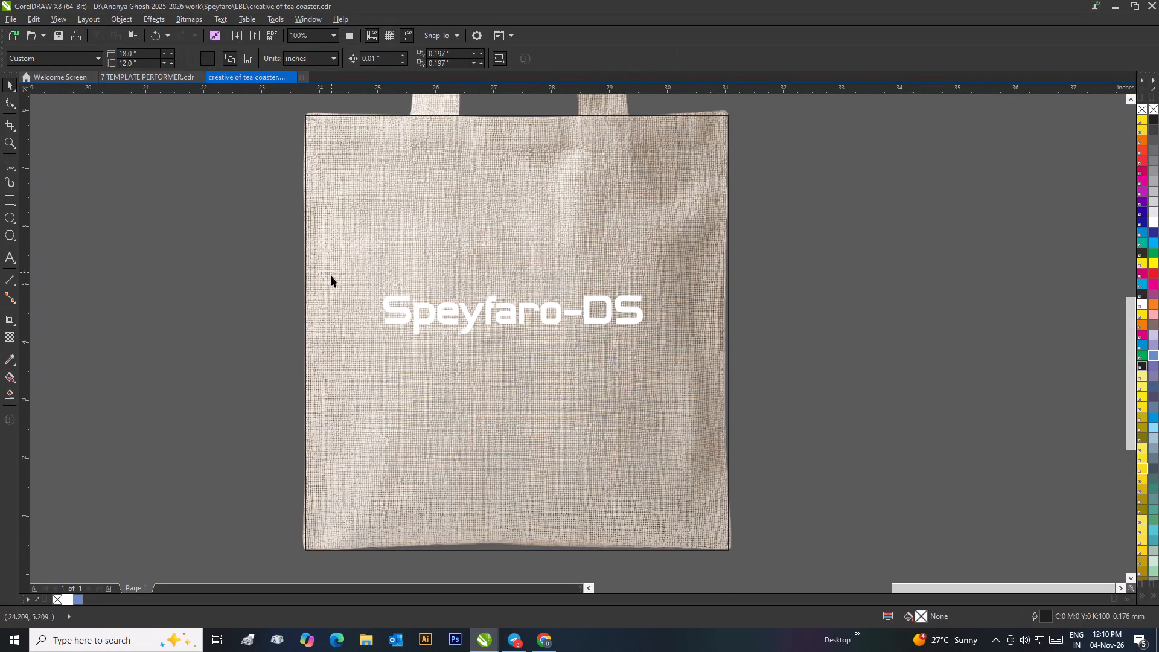
Centre the bag's "Speyfaro-DS" text horizontally and vertically within the rectangle.
left_click_drag(231, 250, 727, 388)
left_click(668, 269, "shift")
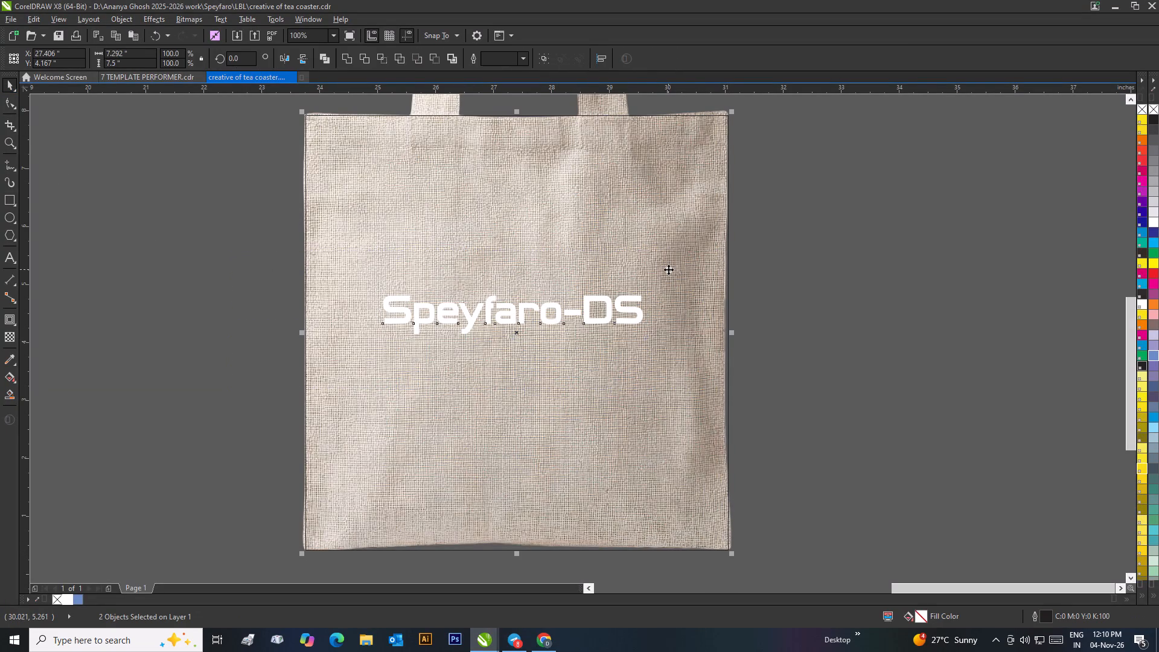
key("c")
key("e")
left_click(826, 269)
Delete the rectangle over the bag's body.
left_click(662, 263)
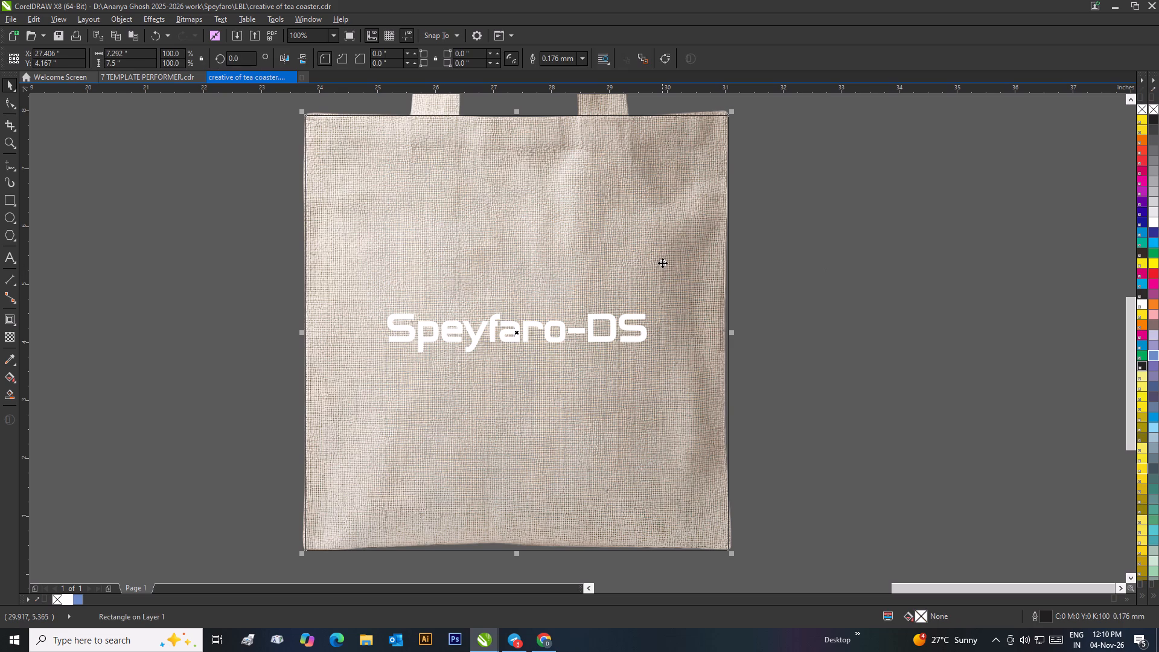
key("Delete")
Recolour the bag's "Speyfaro-DS" text with the blue sampled from the square coaster, C:100 M:100 Y:0 K:0.
scroll(643, 191, "down", 2)
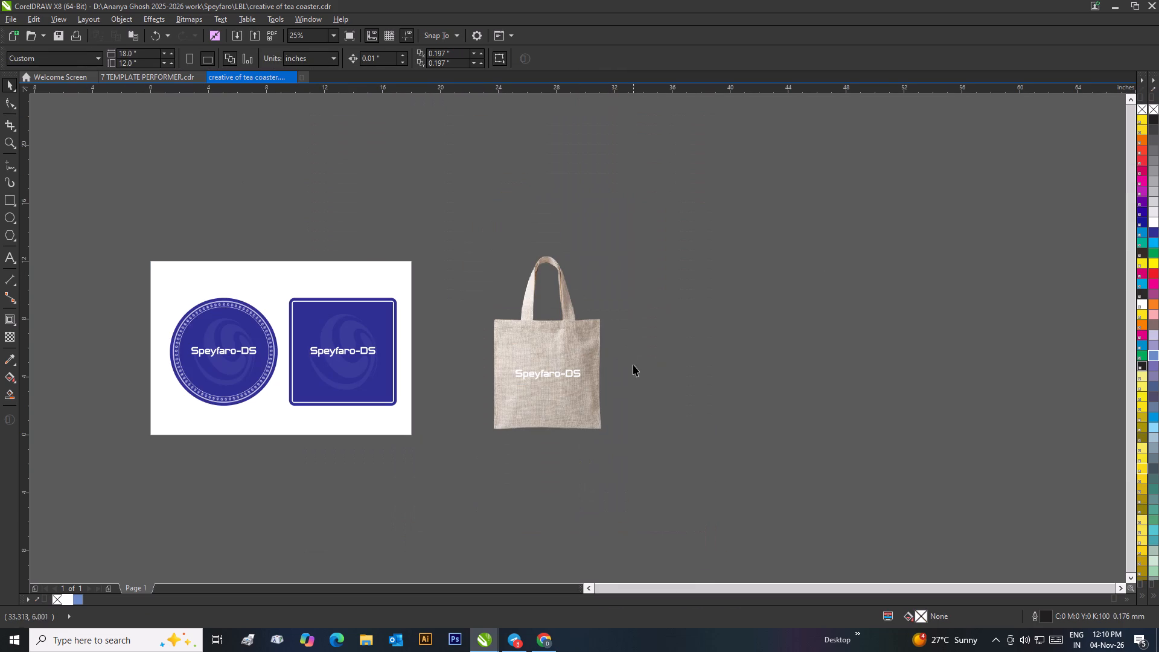
left_click_drag(633, 354, 454, 418)
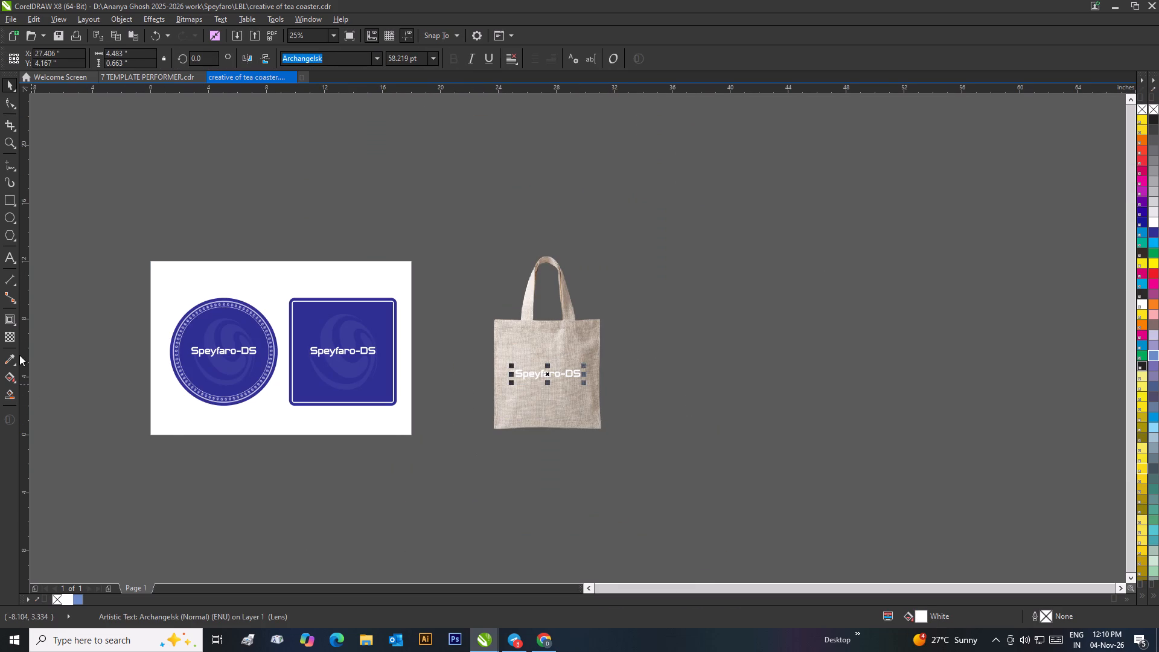
left_click(13, 355)
left_click(395, 324)
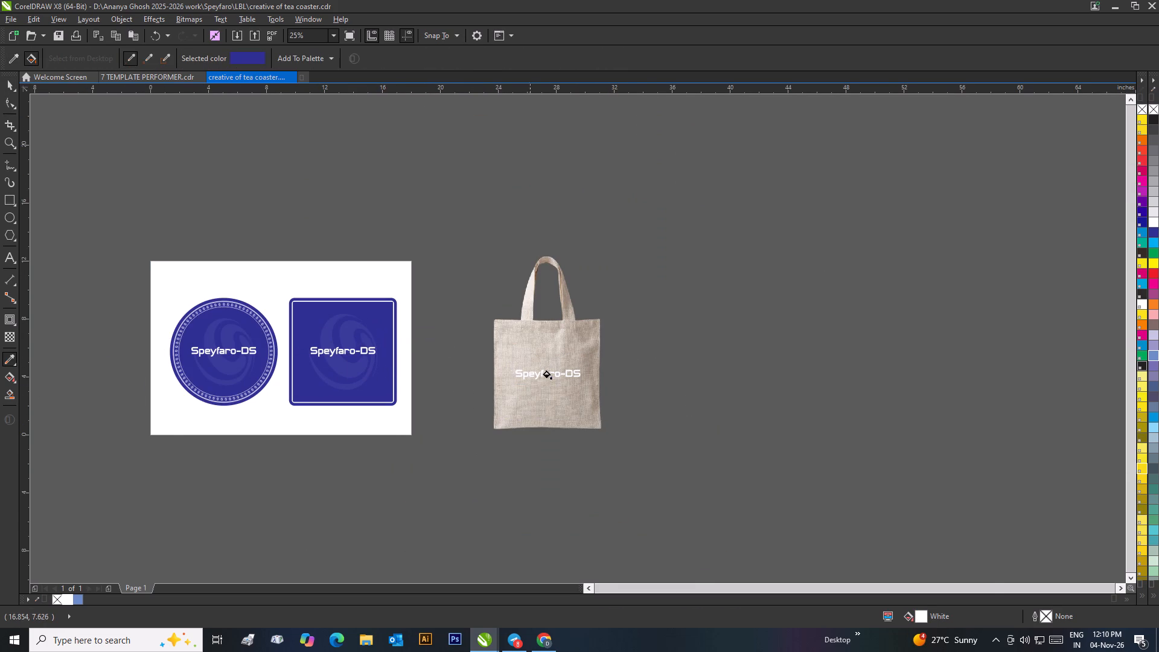
scroll(553, 380, "up", 3)
left_click(530, 293)
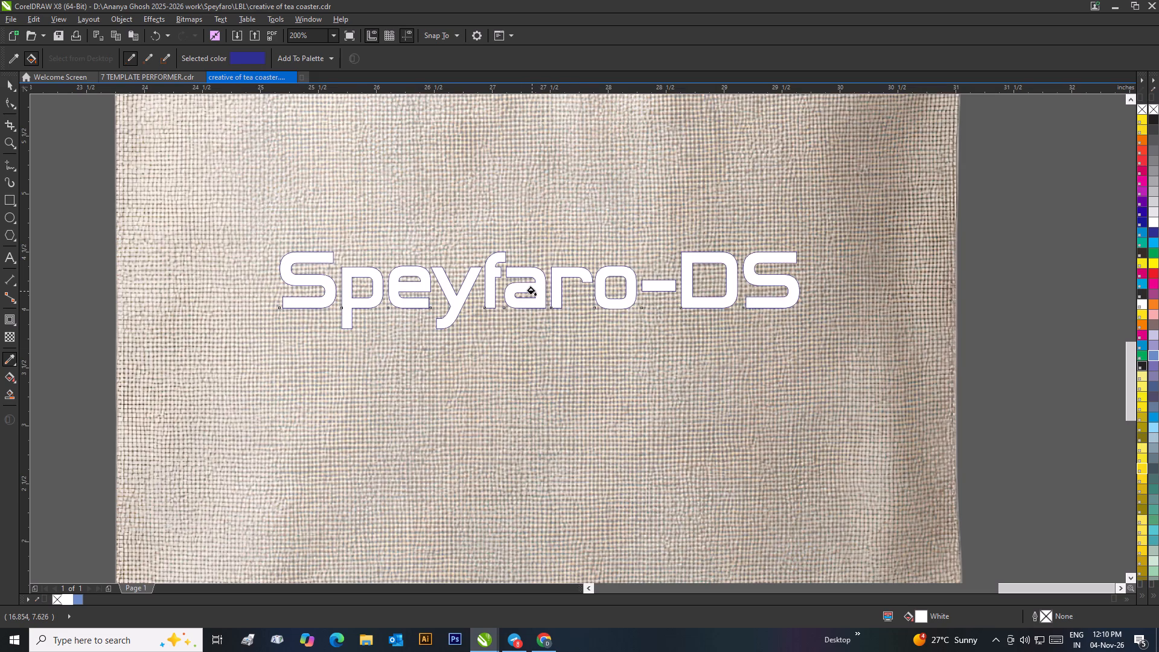
key("ctrl+z")
left_click(540, 287)
scroll(532, 293, "down", 2)
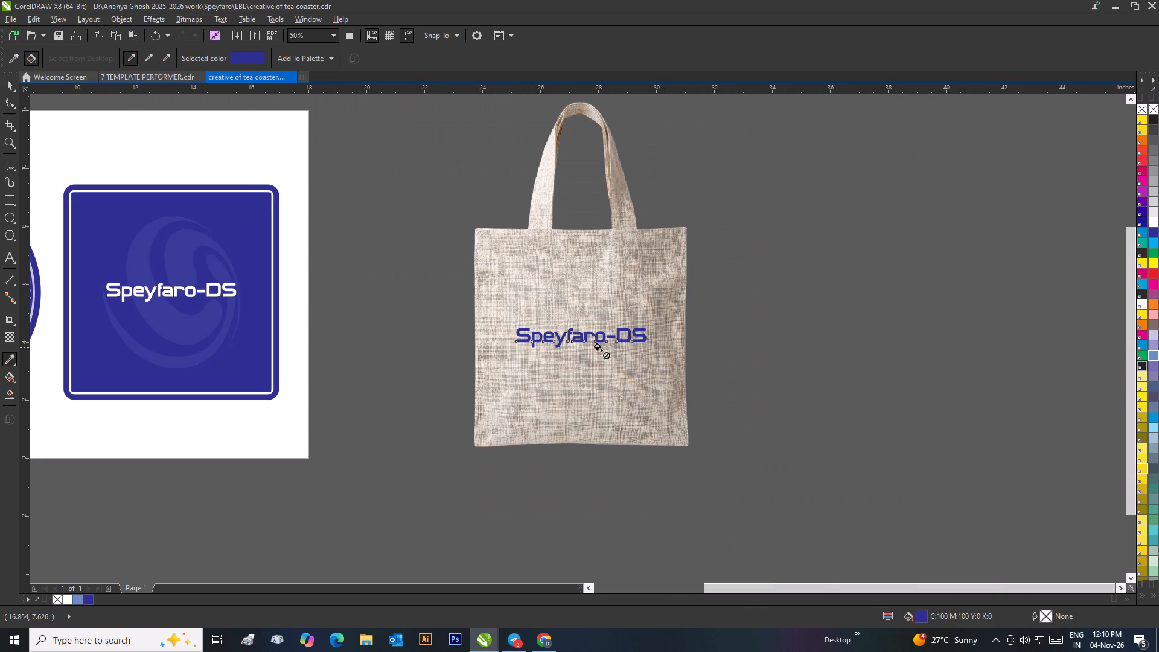
left_click(13, 84)
left_click_drag(435, 152, 439, 160)
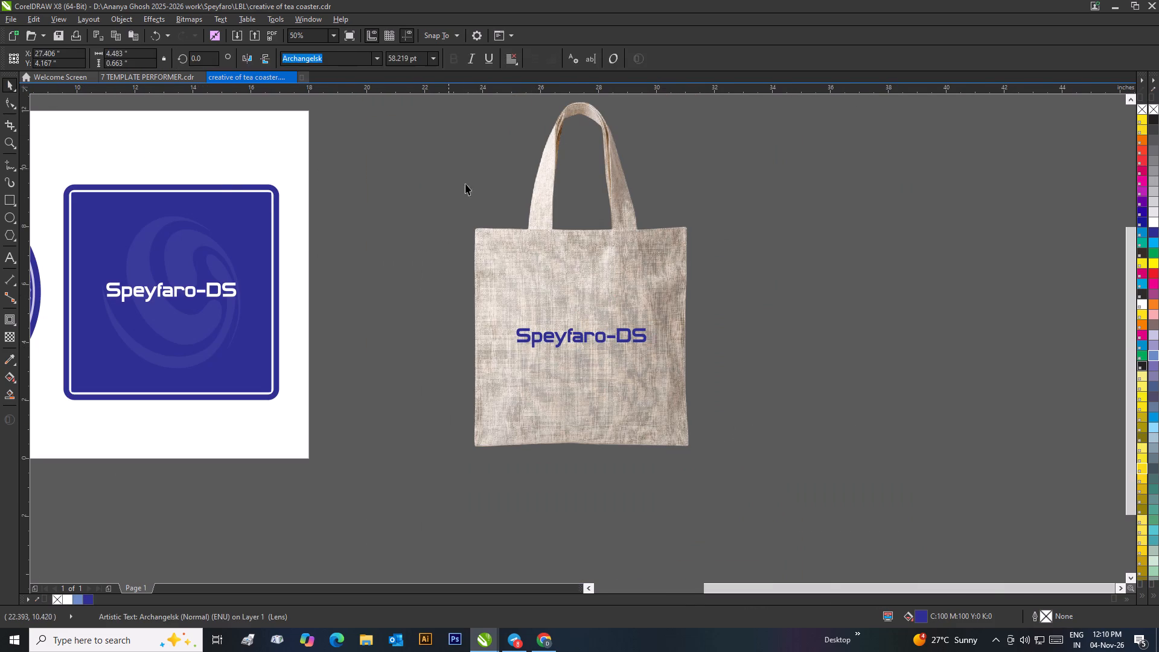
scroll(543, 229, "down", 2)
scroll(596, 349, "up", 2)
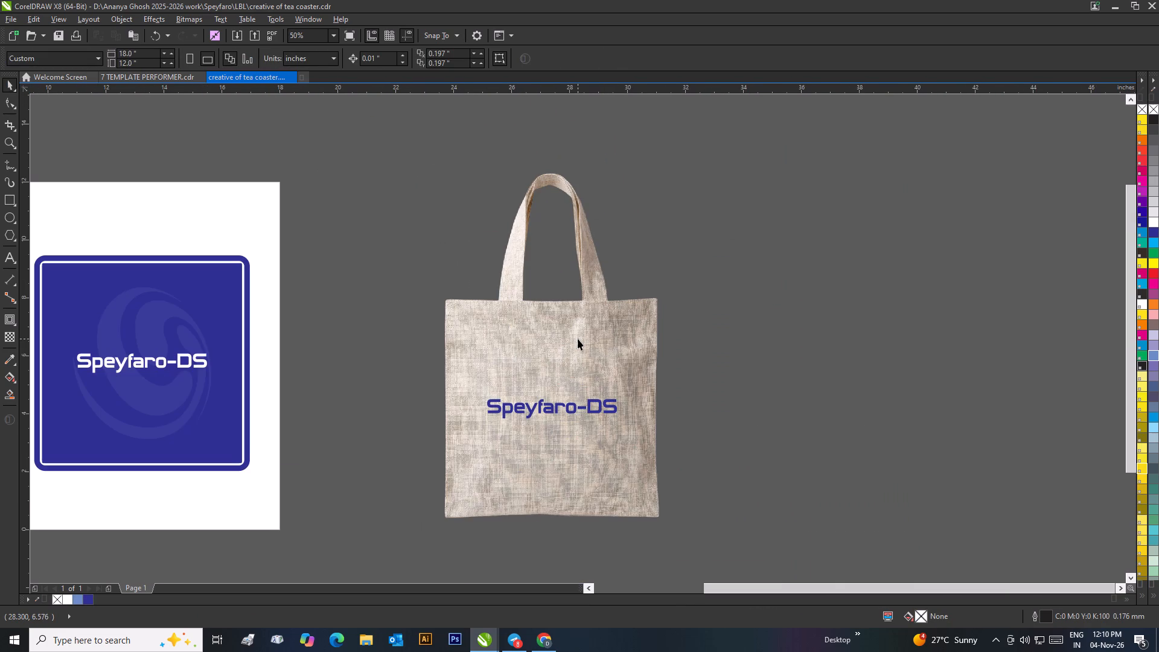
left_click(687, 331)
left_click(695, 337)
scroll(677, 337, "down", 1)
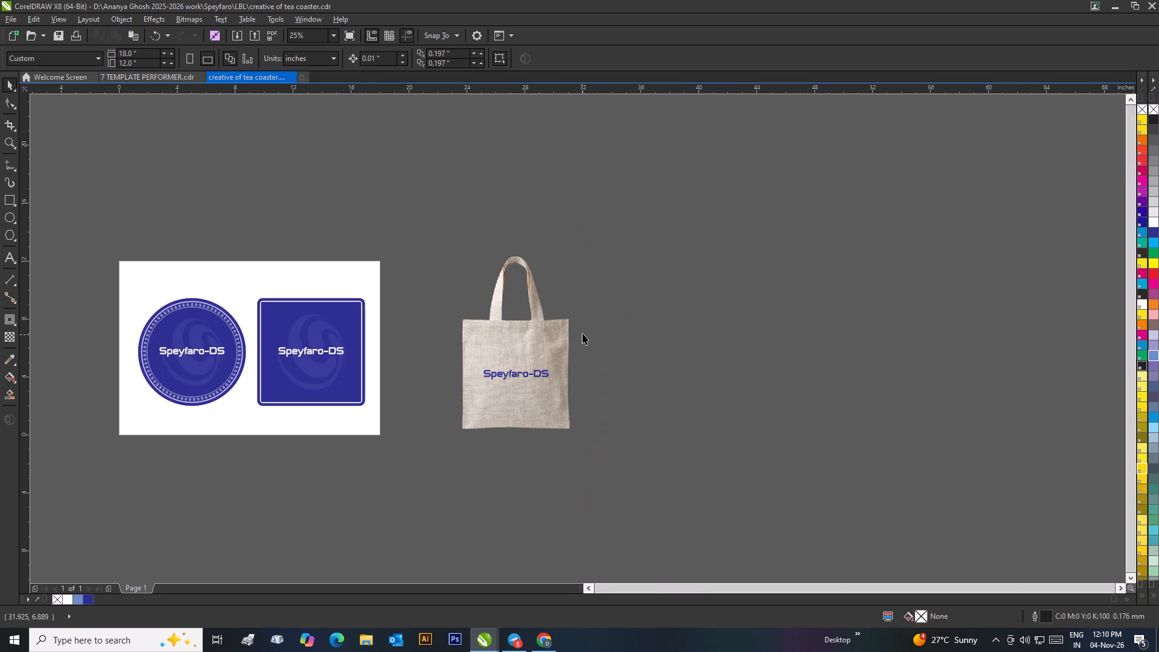
Adjust the bag bitmap's Brightness/Contrast/Intensity to brightness 2, contrast 19 and intensity 0.
scroll(545, 357, "up", 1)
left_click(566, 333)
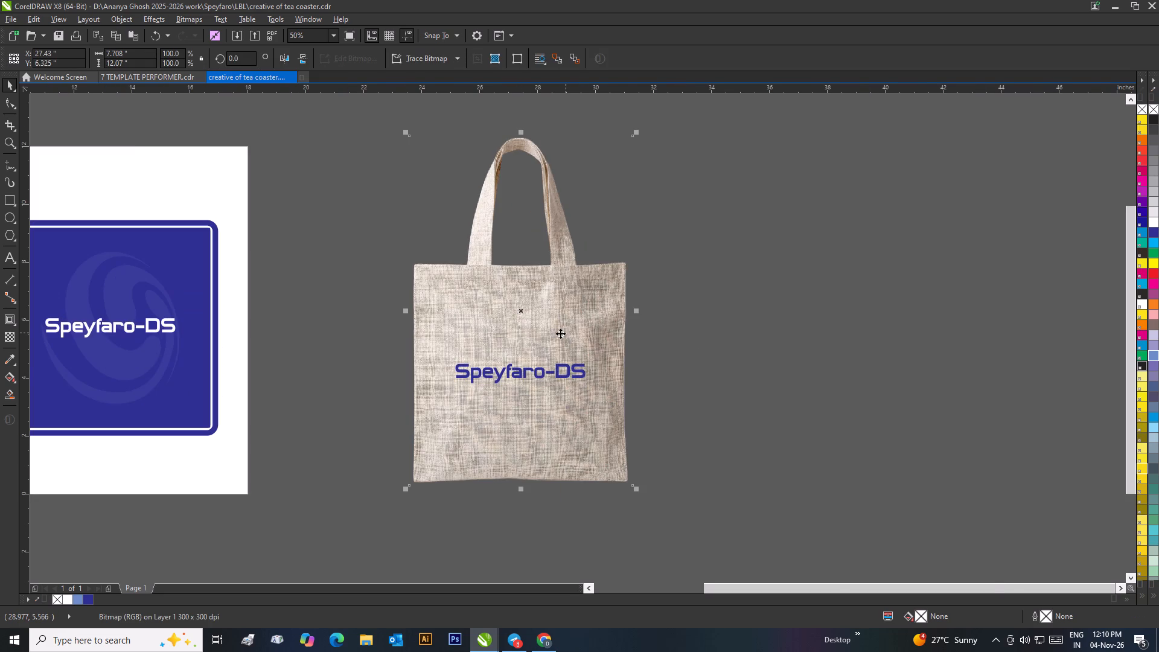
scroll(525, 343, "up", 2)
scroll(577, 345, "down", 3)
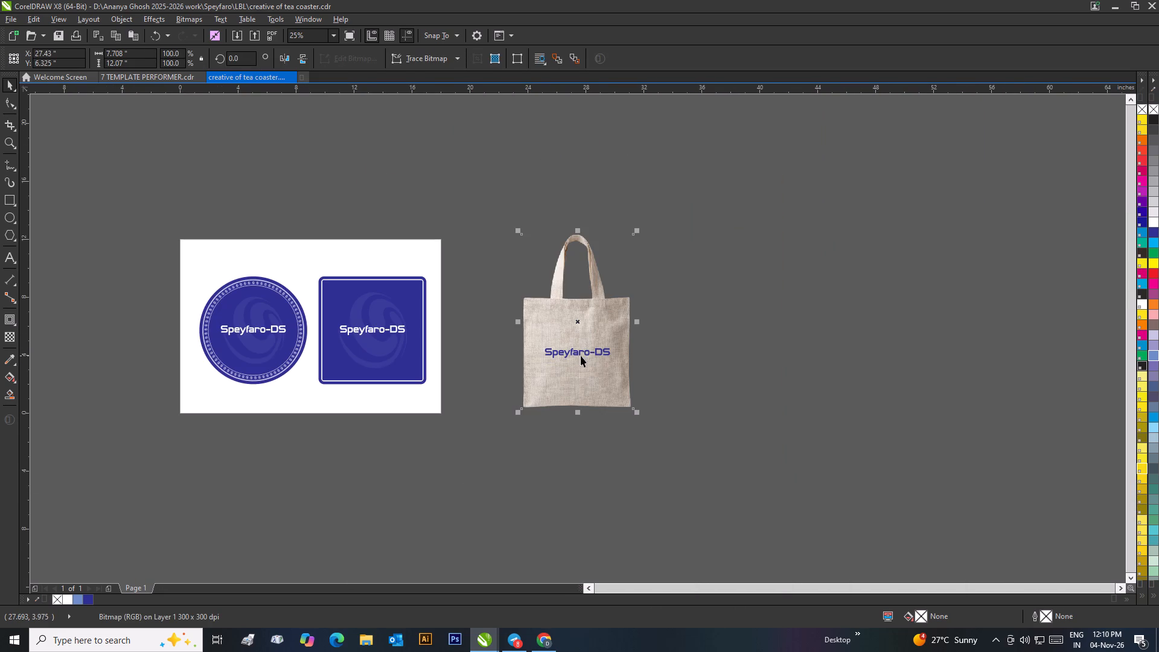
key("ctrl+b")
left_click_drag(620, 248, 837, 168)
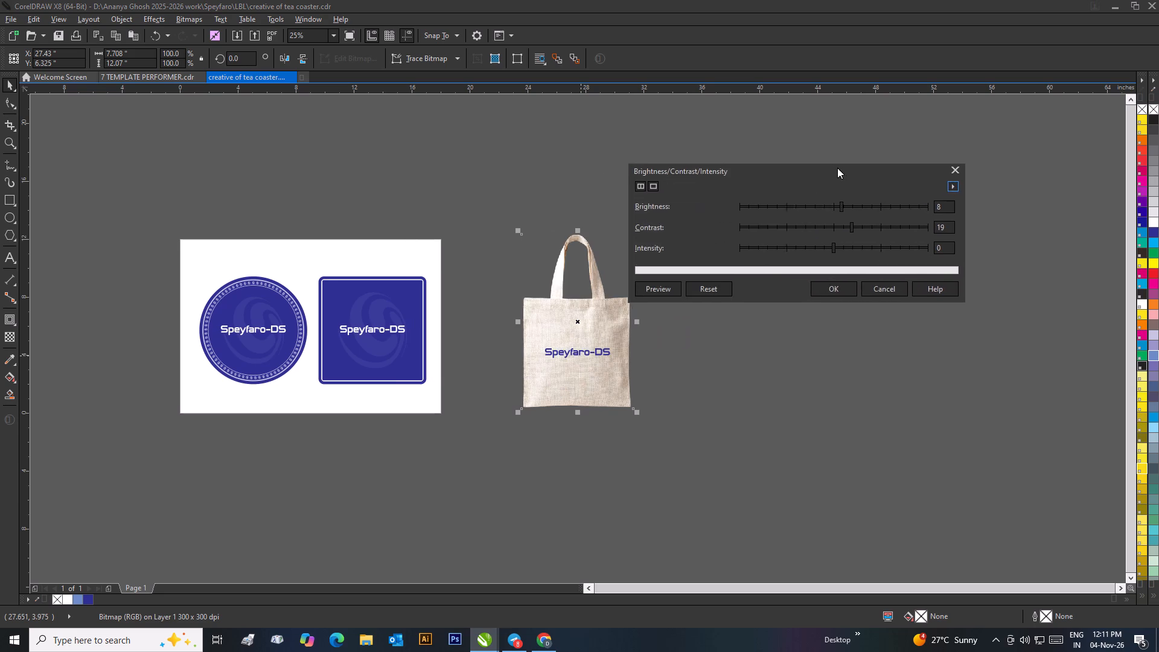
left_click_drag(837, 168, 873, 154)
left_click(899, 191)
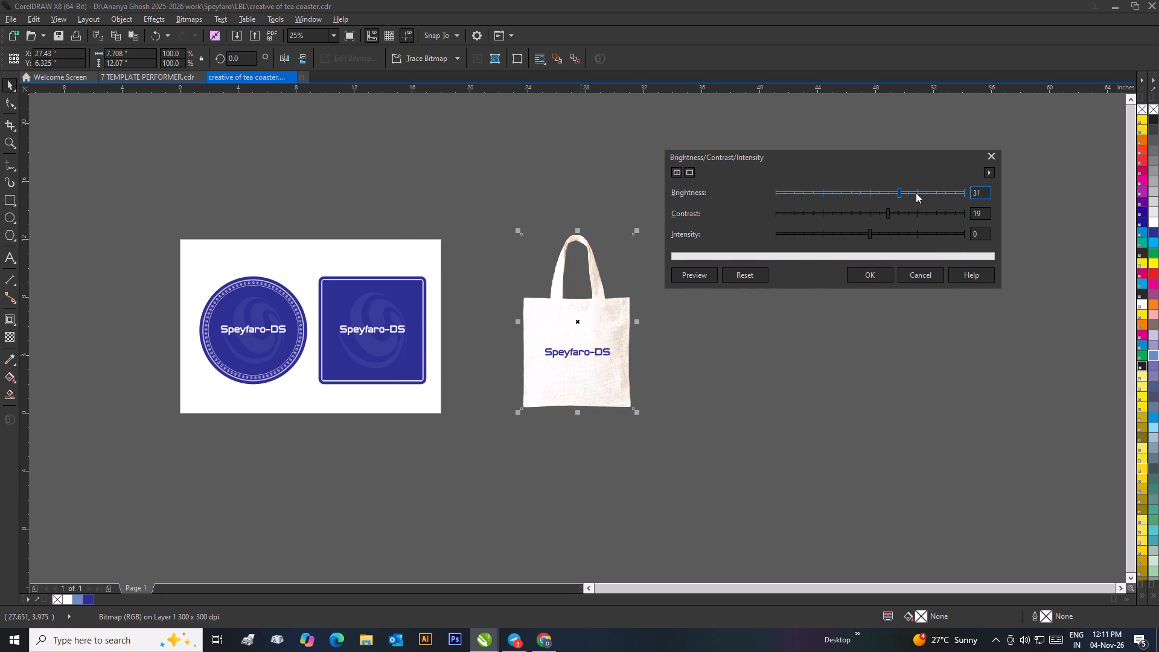
left_click(887, 191)
left_click(872, 191)
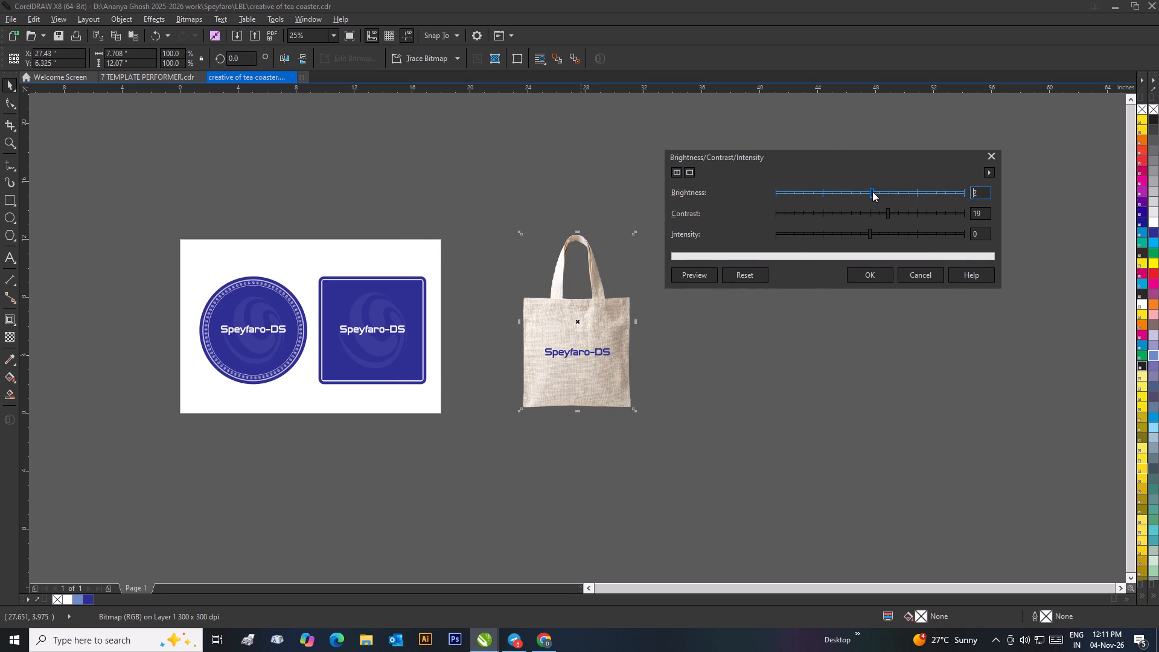
left_click(857, 270)
left_click(817, 333)
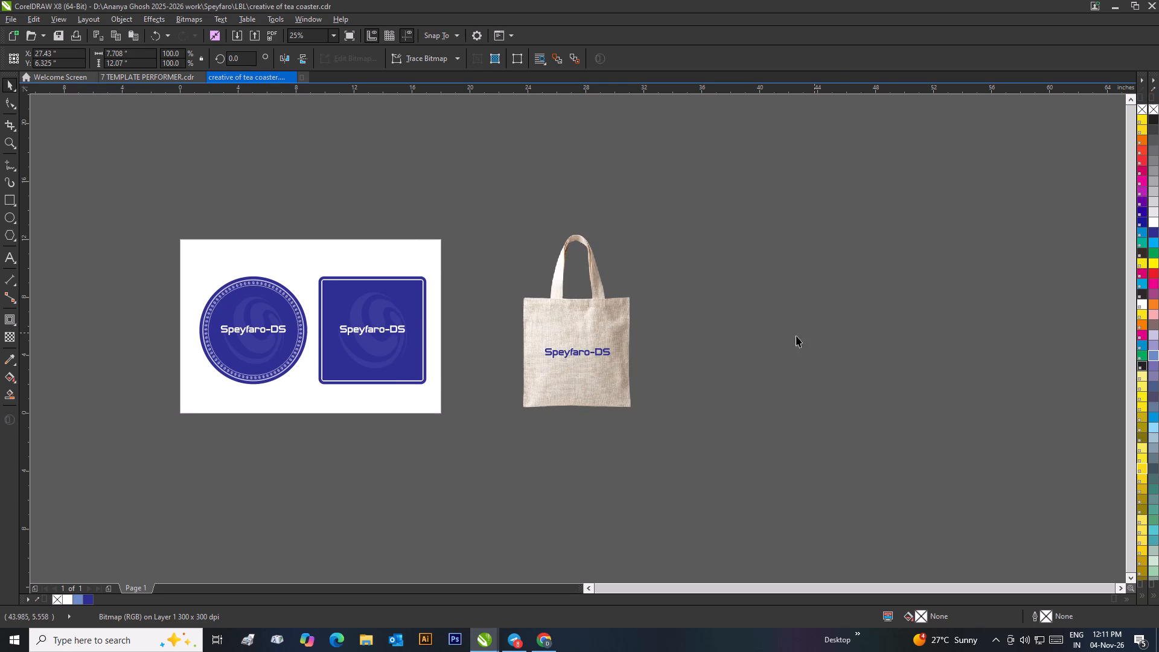
Duplicate the bag together with its "Speyfaro-DS" text, placing the copy just beside the original bag.
scroll(596, 350, "up", 2)
scroll(578, 339, "down", 2)
left_click(658, 318)
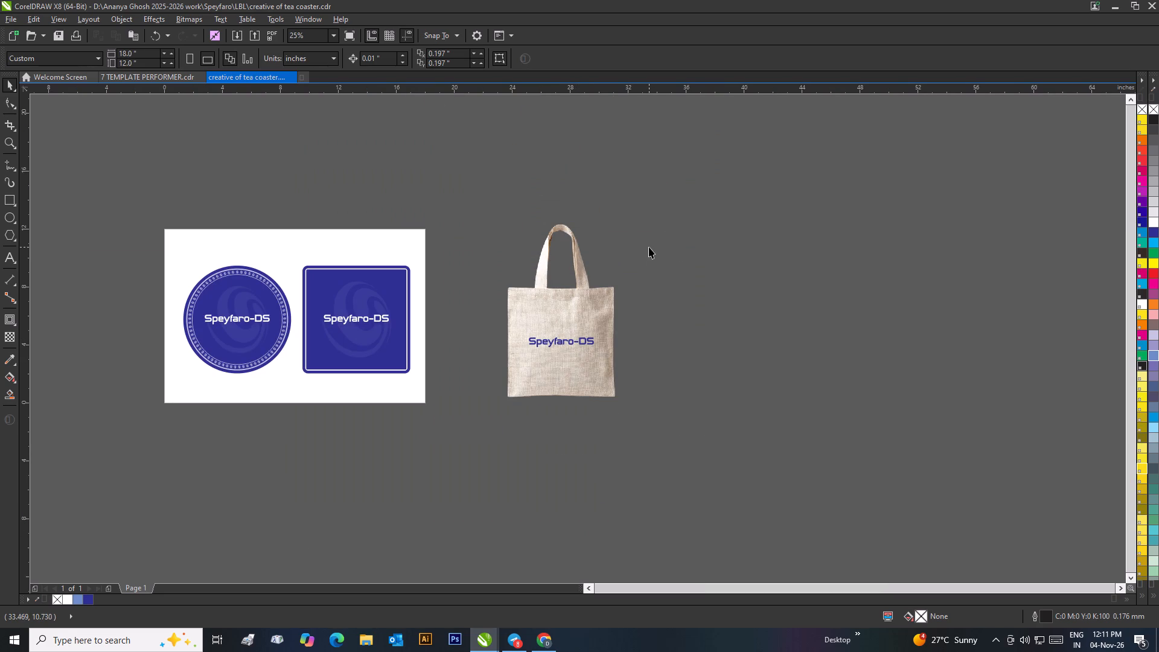
left_click_drag(667, 179, 480, 470)
left_click_drag(569, 331, 700, 334)
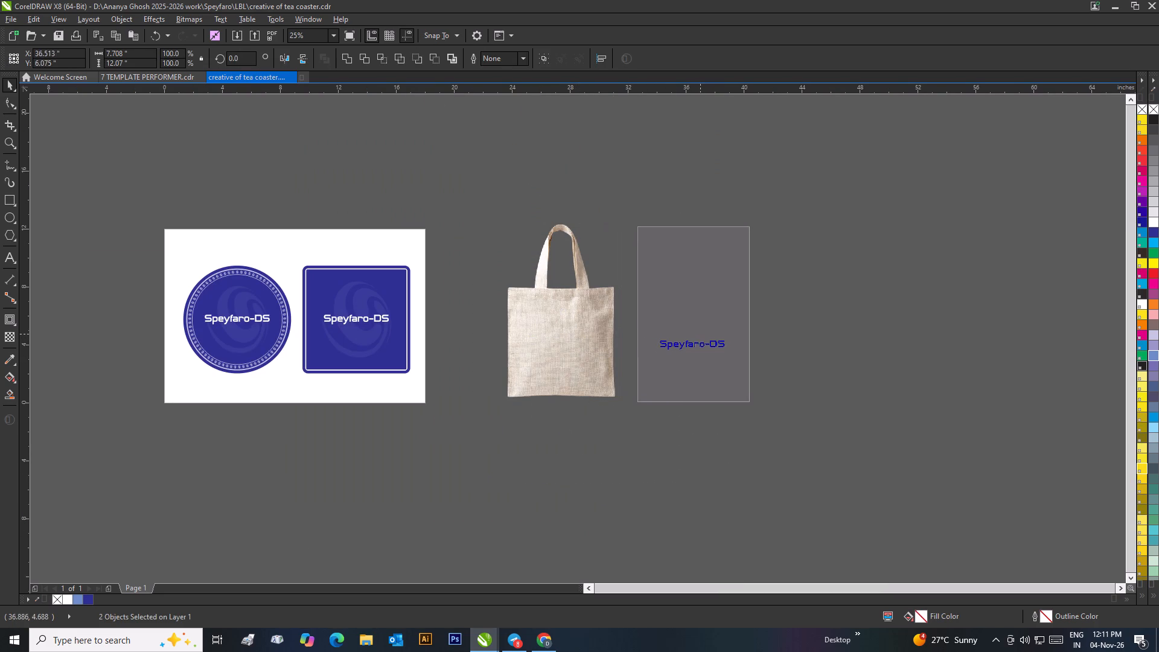
left_click_drag(700, 334, 695, 328)
right_click(695, 328)
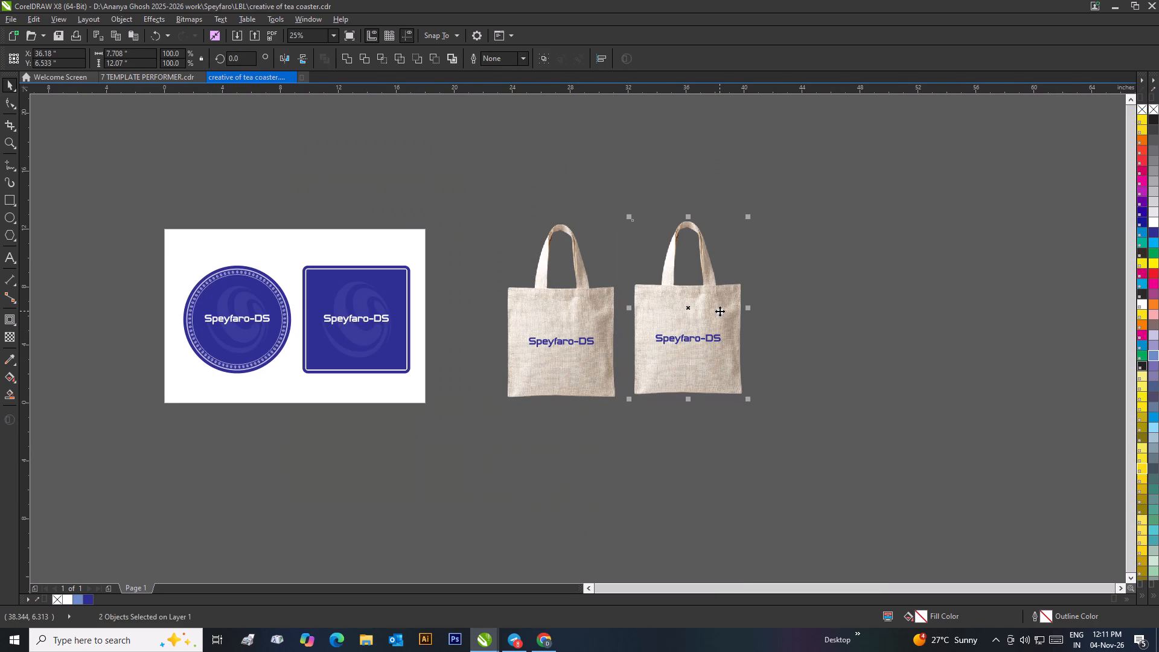
Group the bag copy with its text and bottom-align it with the original bag.
key("ctrl+g")
left_click(577, 374, "shift")
key("b")
left_click(817, 409)
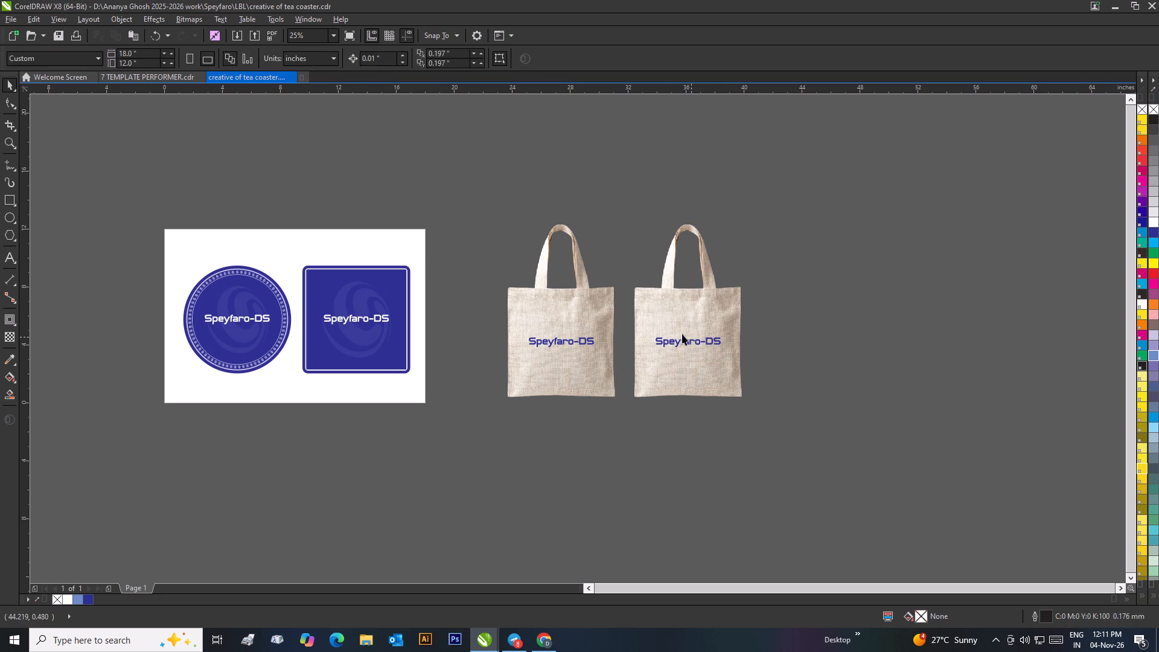
Ungroup all objects in the bag copy.
left_click(674, 332)
right_click(673, 331)
left_click(724, 75)
left_click(716, 161)
Switch to the 7 TEMPLATE PERFORMER.cdr document and ungroup all objects of the Collection Champion poster.
left_click(149, 80)
left_click_drag(672, 184, 685, 199)
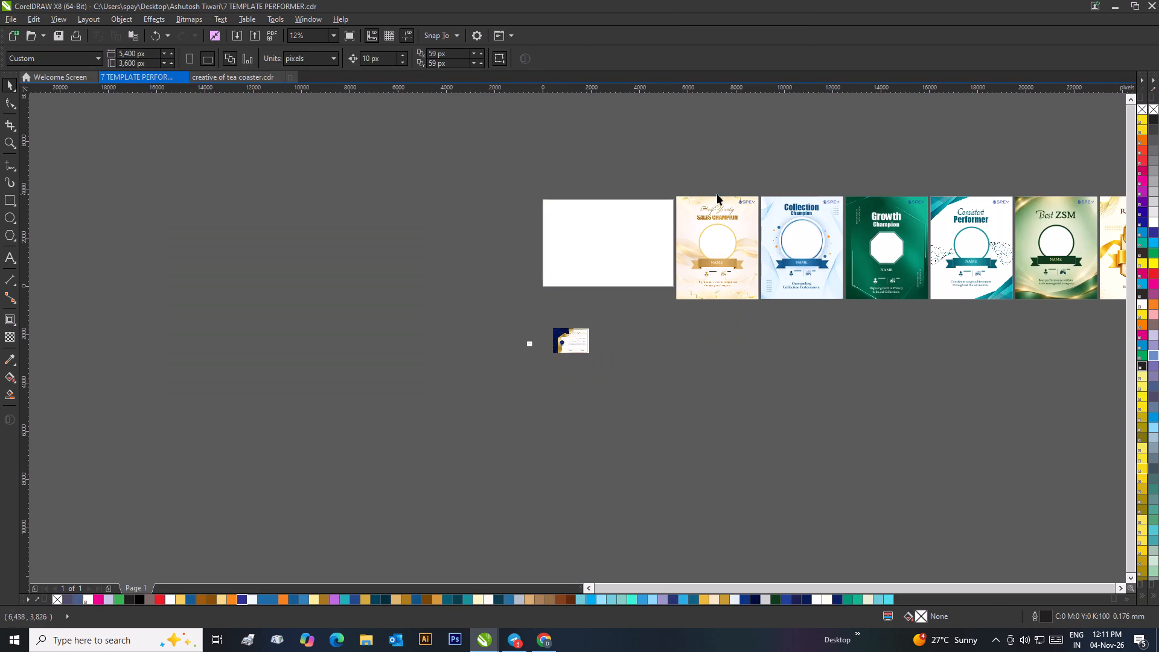
left_click_drag(818, 186, 849, 210)
left_click(834, 201)
right_click(834, 201)
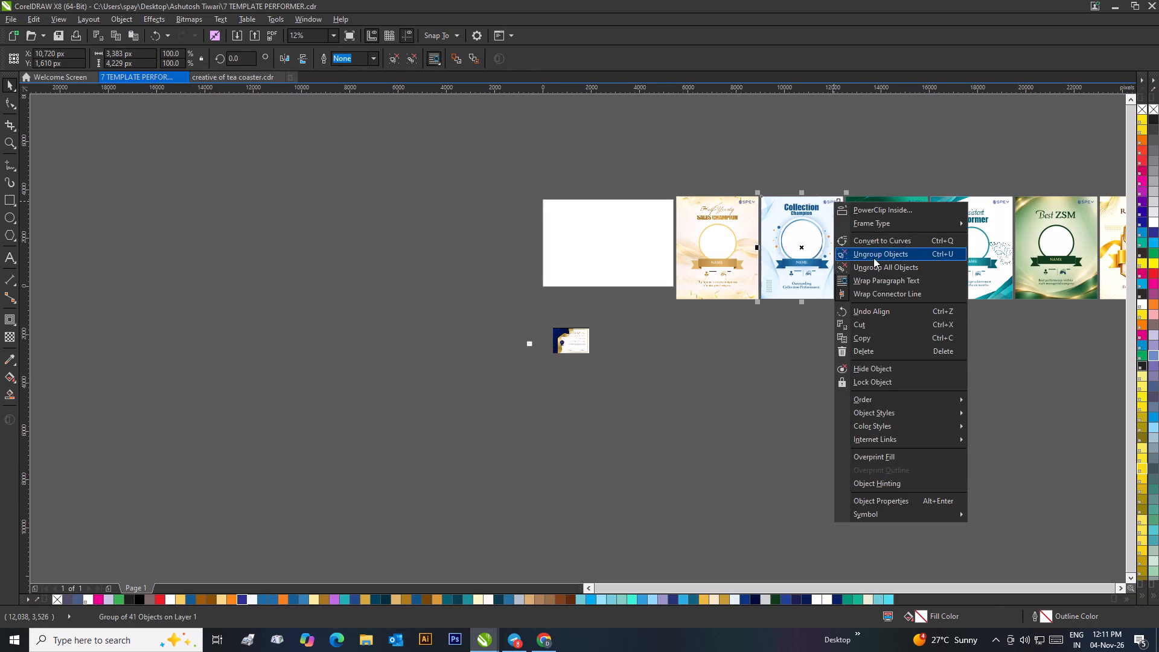
left_click(873, 272)
left_click(836, 144)
Copy the blue SPEY logo from the upper corner of the Collection Champion poster.
left_click_drag(806, 169, 852, 205)
key("ctrl+g")
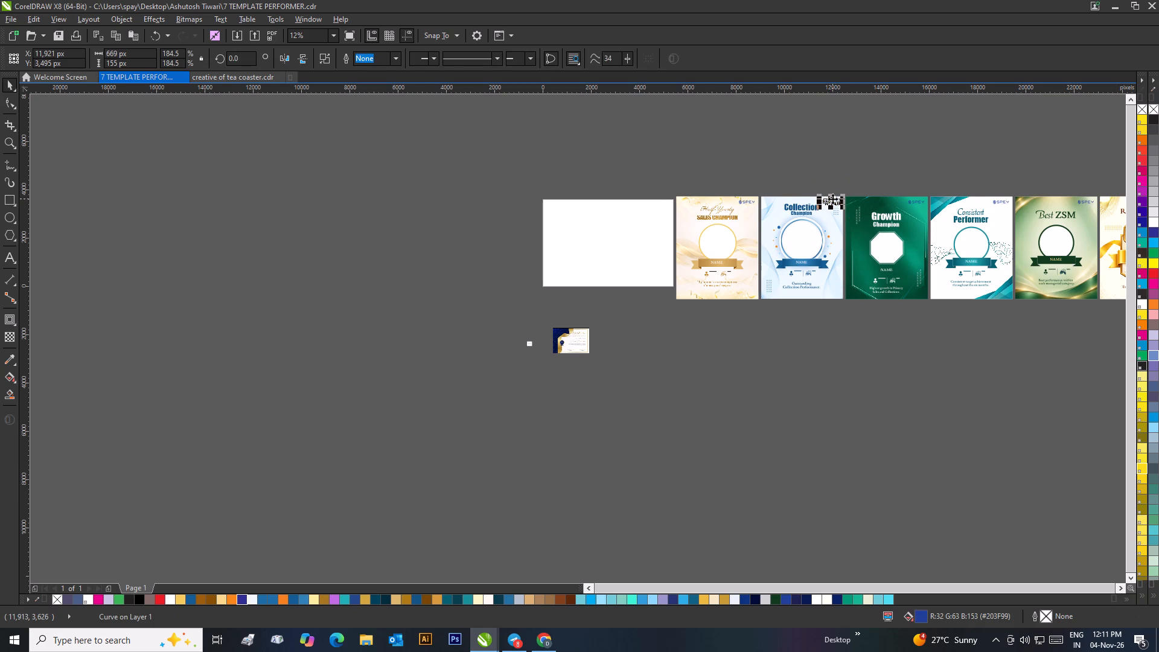
right_click(832, 199)
left_click(826, 170)
left_click(829, 202)
right_click(829, 202)
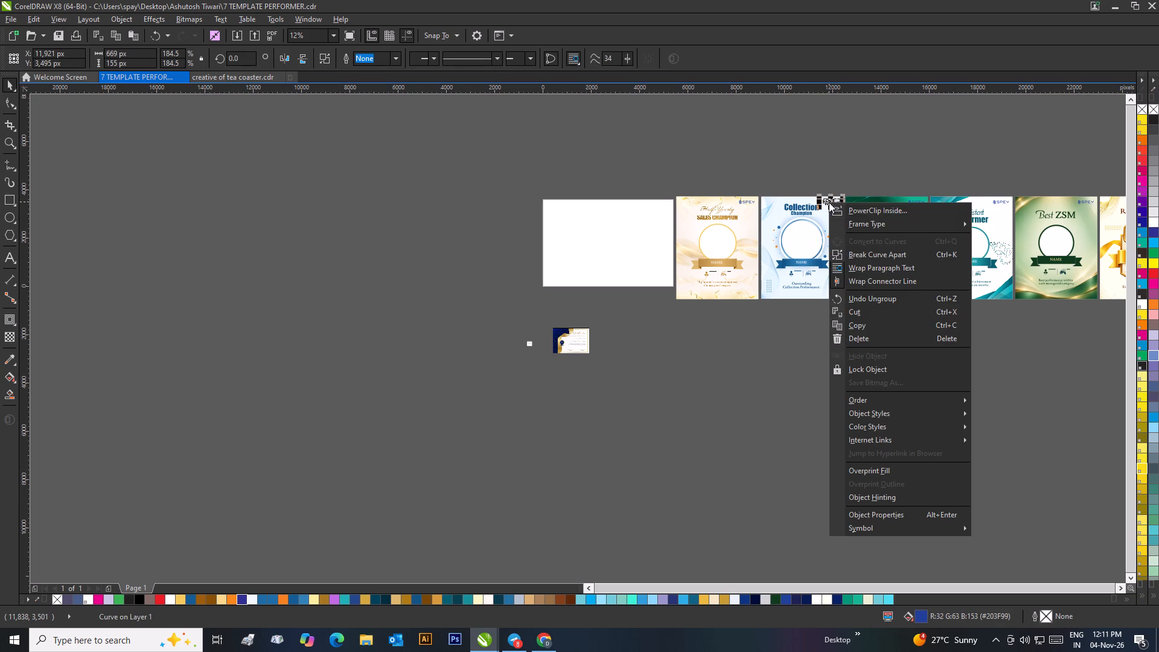
left_click(852, 323)
Paste the SPEY logo into the tea coaster document and enlarge it to about 3.88 by 0.90 inches over the bag copy's text.
left_click(234, 77)
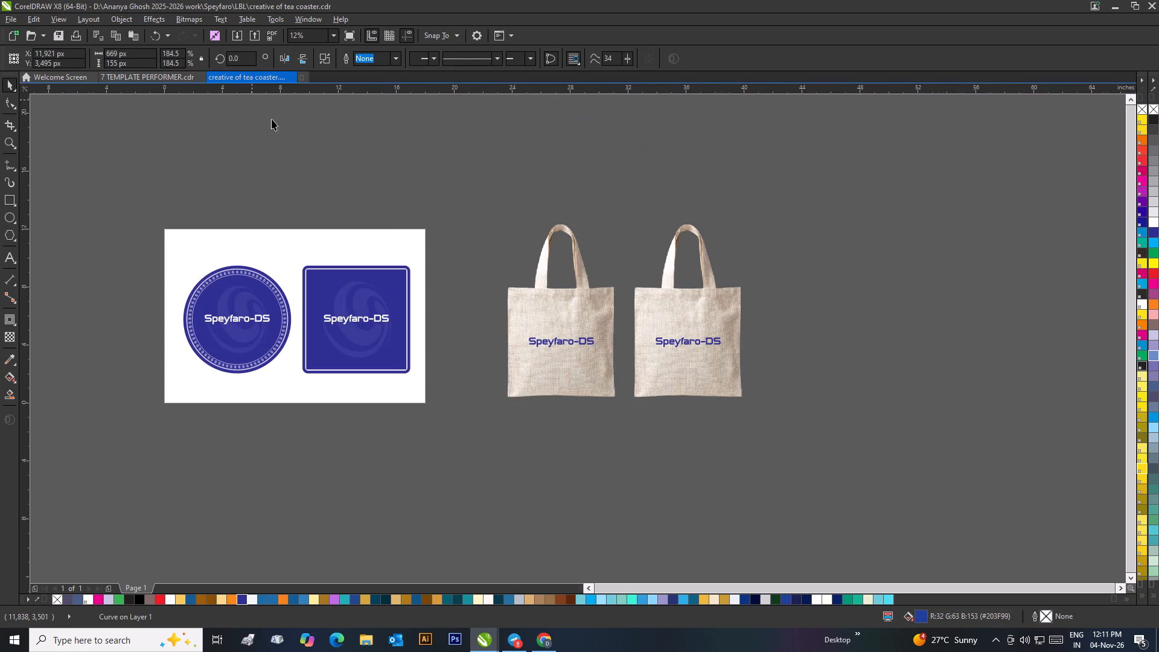
key("ctrl+v")
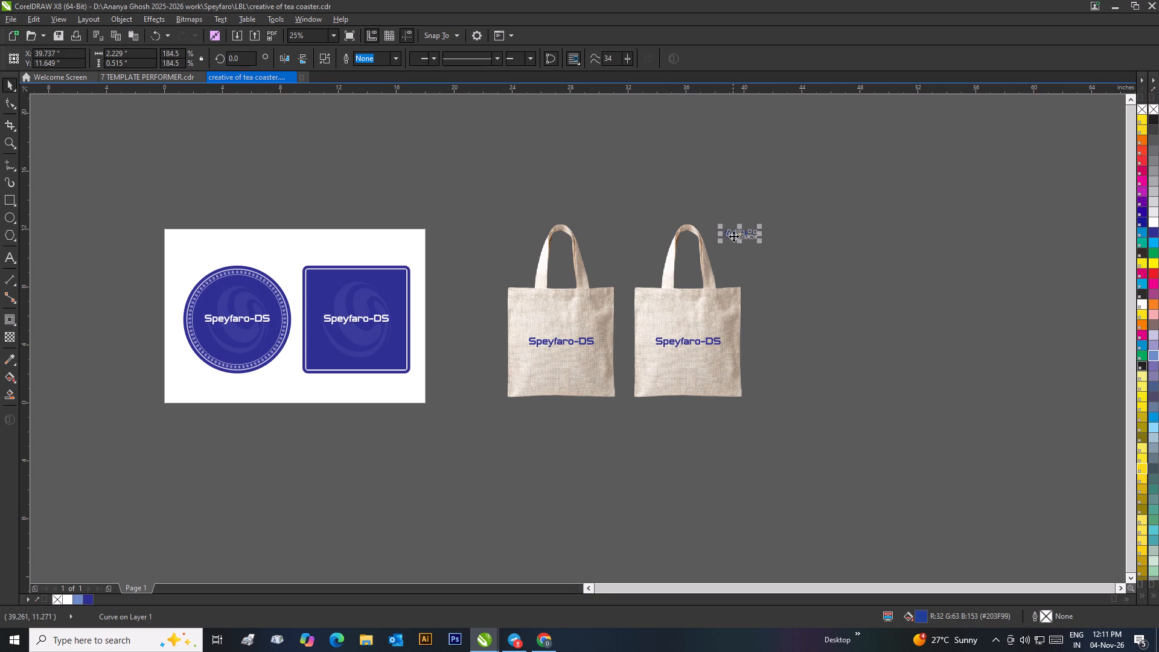
left_click_drag(734, 234, 677, 340)
scroll(680, 344, "up", 2)
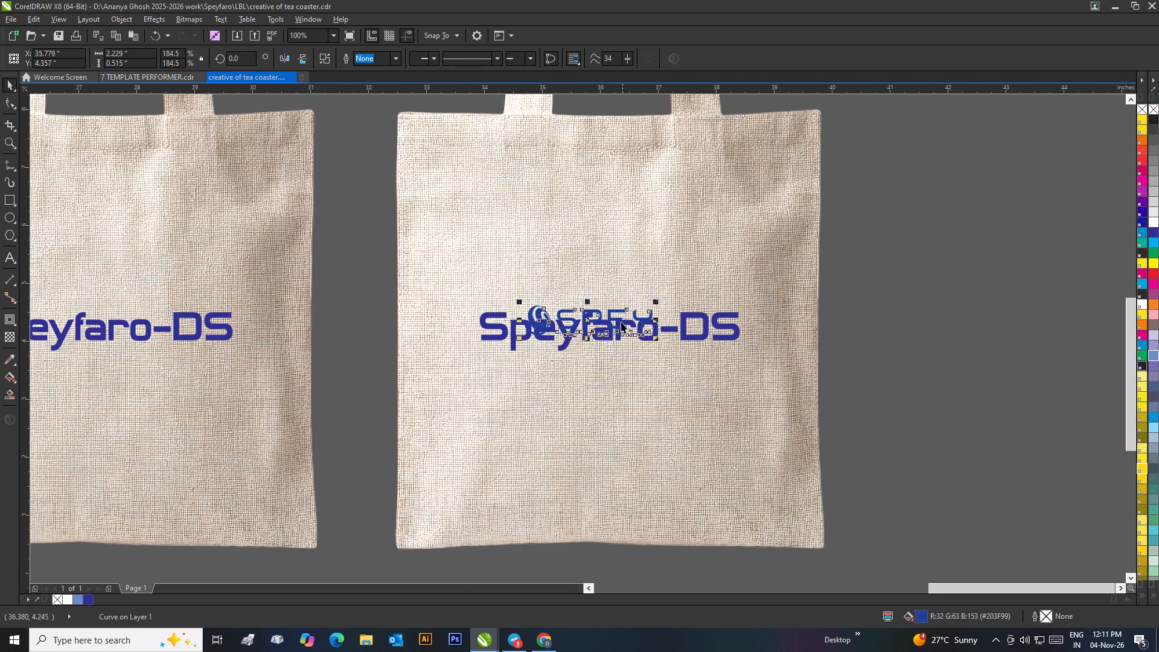
left_click_drag(616, 319, 533, 265)
left_click_drag(573, 287, 669, 355)
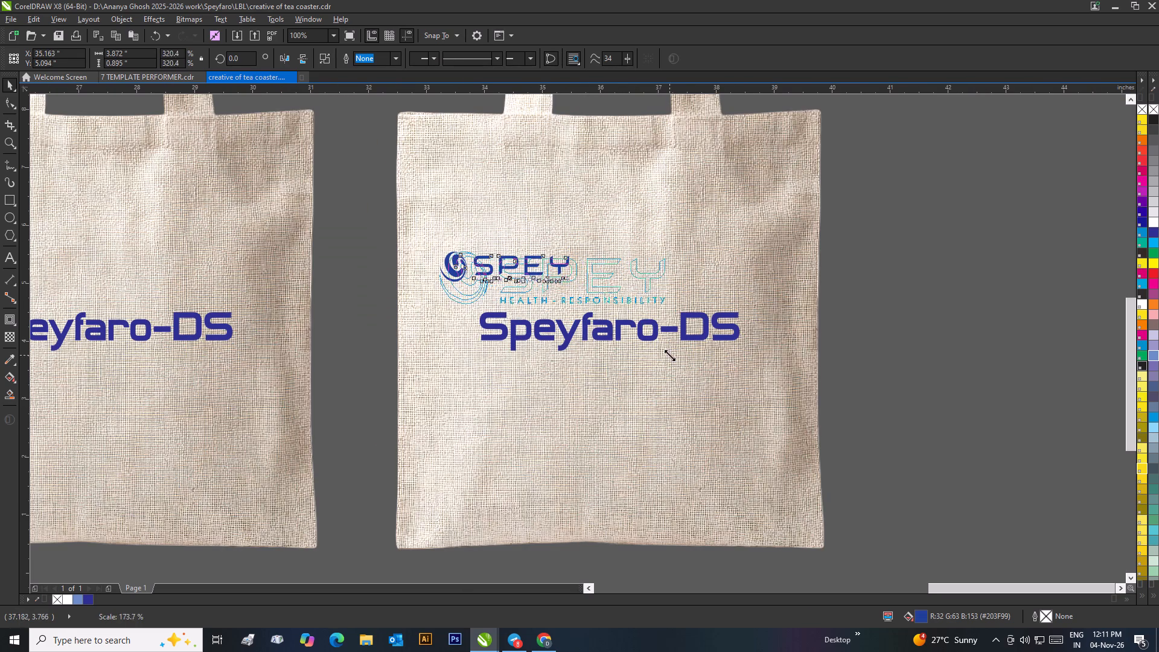
left_click_drag(669, 355, 669, 354)
left_click_drag(596, 278, 646, 327)
left_click(887, 319)
Recolour the SPEY logo on the bag copy with the document's dark blue, C:100 M:100 Y:0 K:0.
left_click(702, 326)
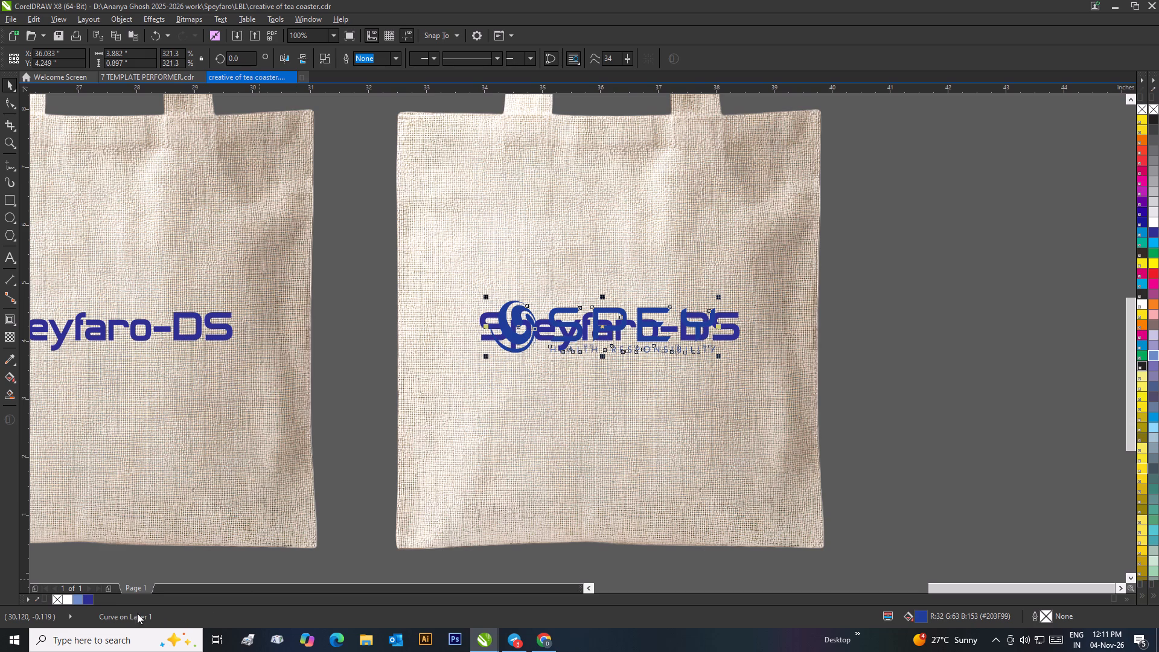
left_click(89, 598)
Delete the "Speyfaro-DS" text behind the SPEY logo on the bag copy.
left_click_drag(890, 332, 871, 334)
left_click(738, 333)
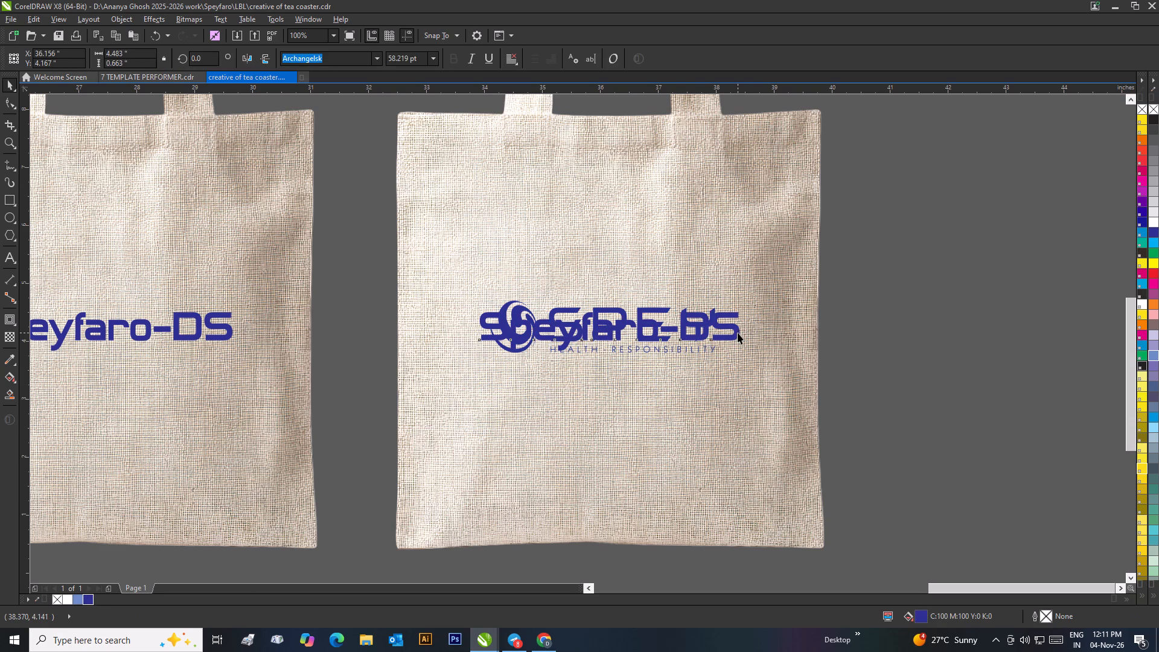
key("Delete")
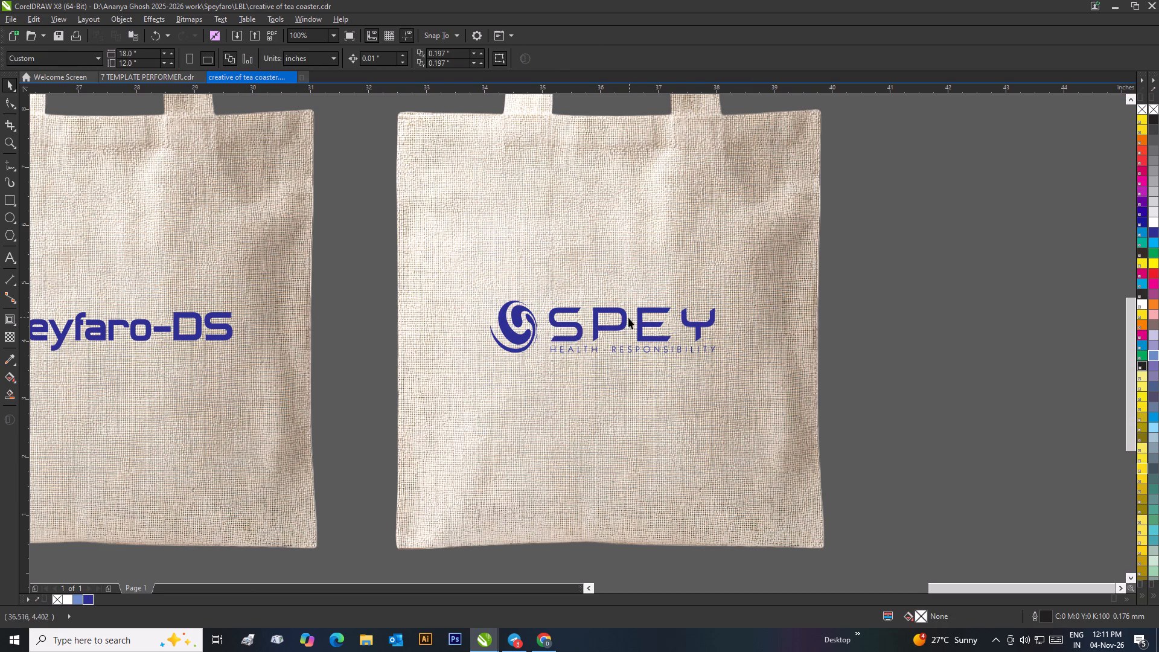
Draw a rectangle about 7.30 by 7.45 inches over the body of the SPEY bag.
left_click(622, 319)
left_click(3, 193)
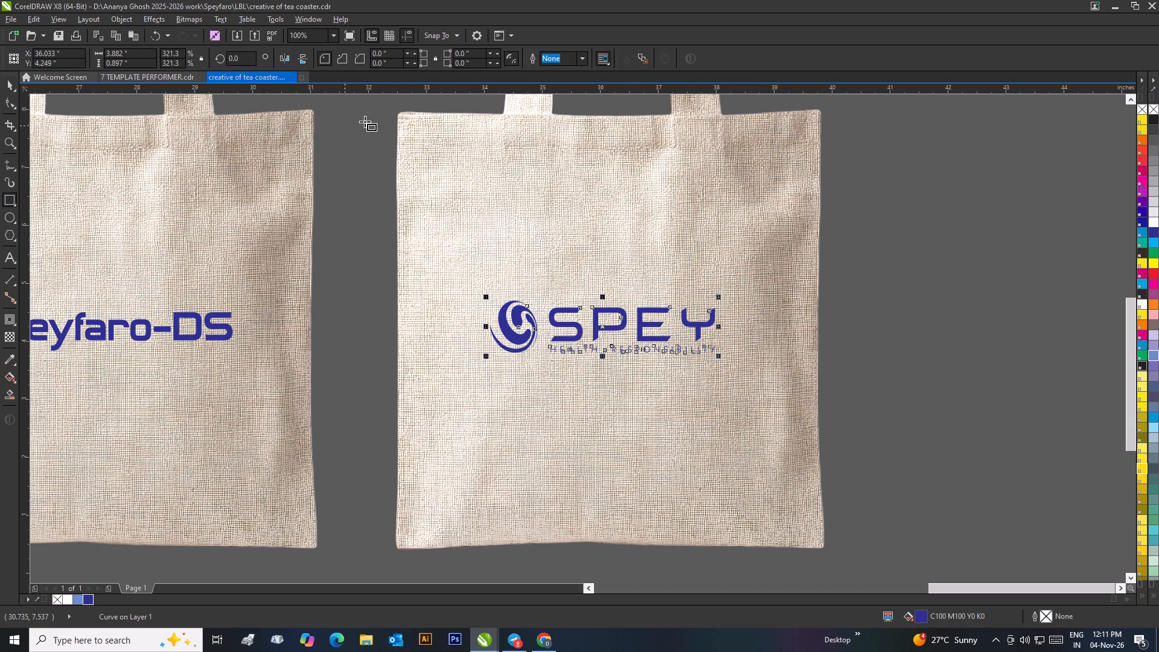
left_click_drag(398, 113, 702, 469)
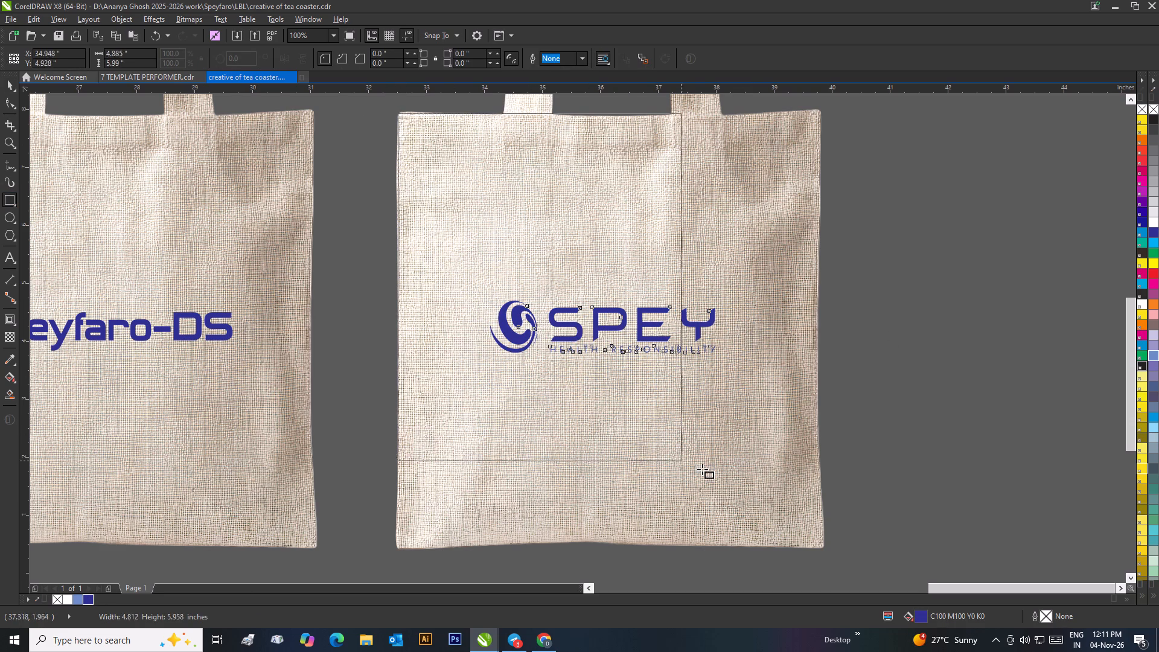
left_click_drag(702, 469, 823, 548)
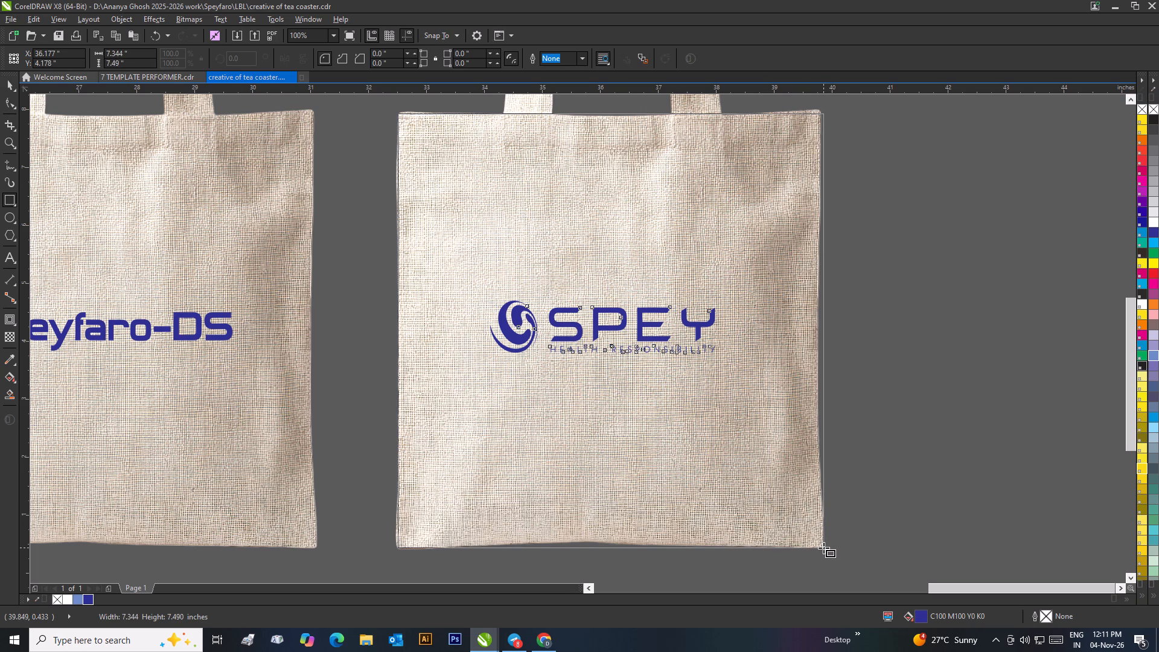
left_click_drag(823, 548, 821, 545)
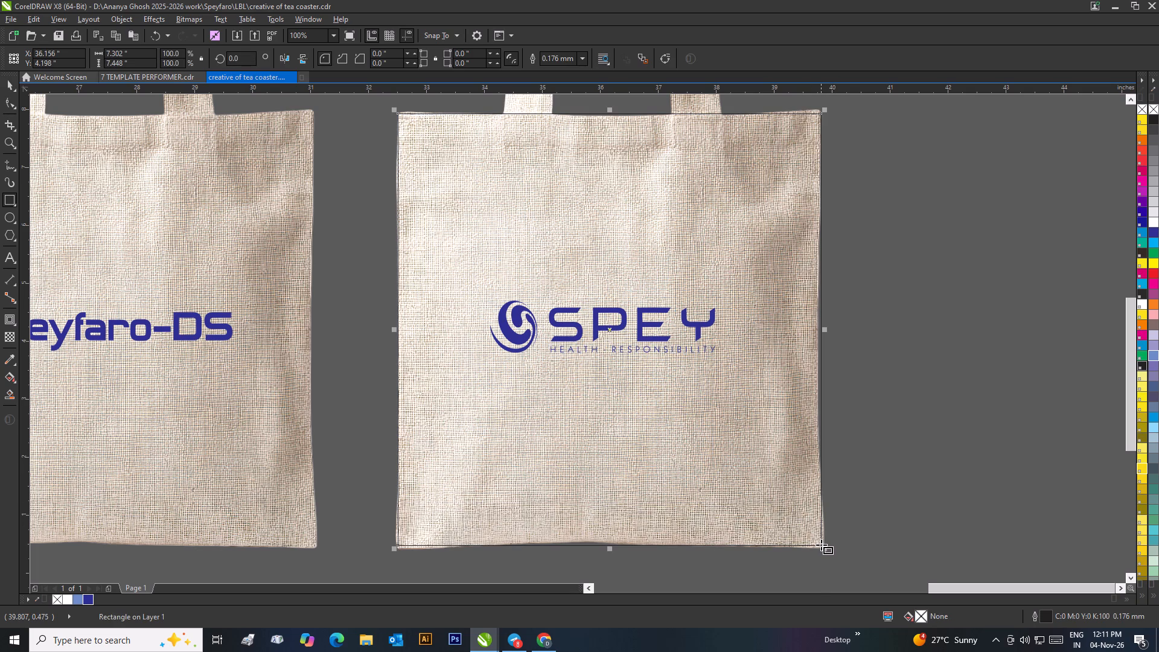
left_click(11, 86)
Lower the rectangle's top edge to the bag's upper hem, making it about 7.42 inches high.
scroll(593, 118, "up", 2)
left_click_drag(650, 315, 653, 319)
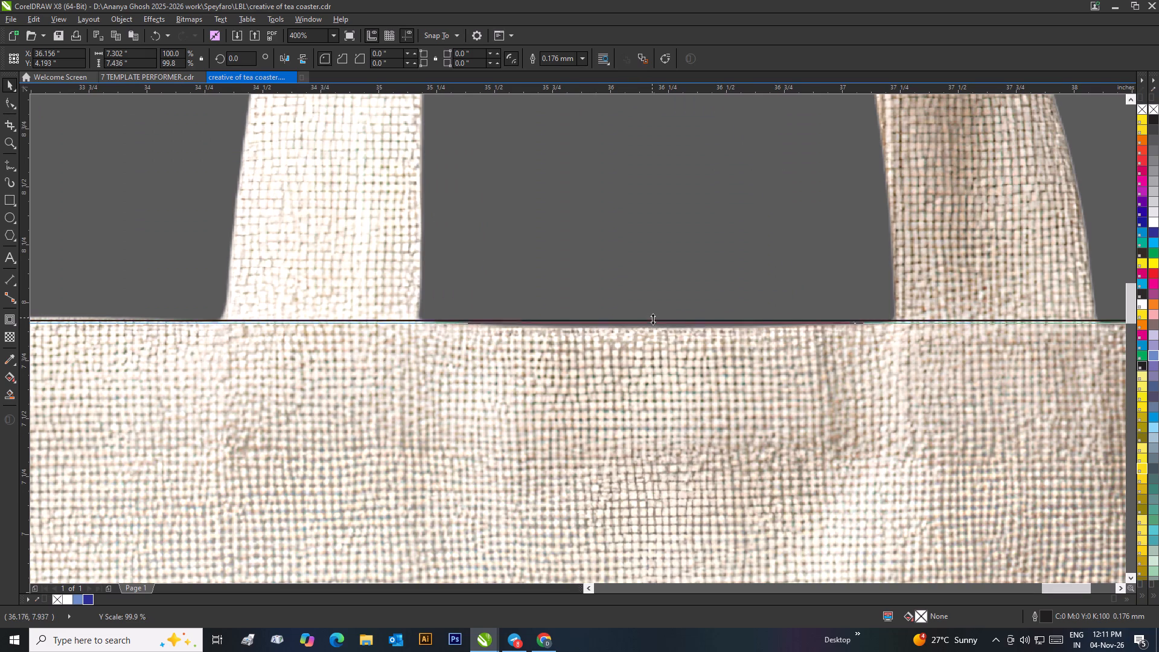
left_click_drag(653, 319, 656, 324)
scroll(651, 331, "down", 5)
left_click(709, 325)
left_click(587, 346)
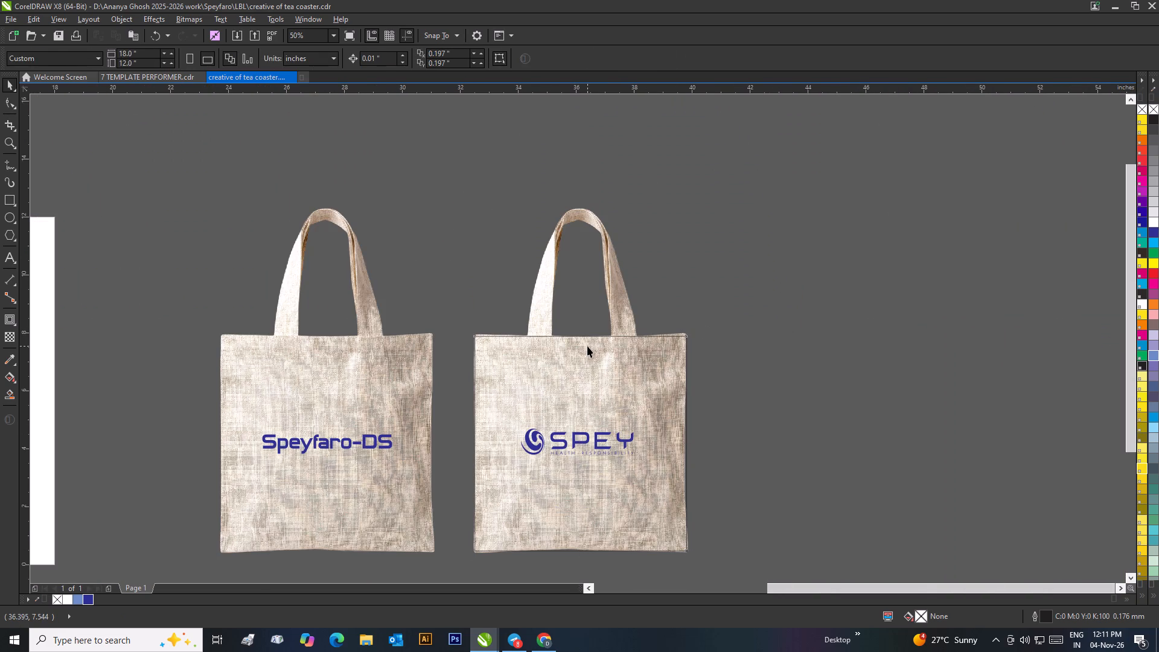
scroll(586, 340, "up", 3)
left_click_drag(545, 304, 554, 301)
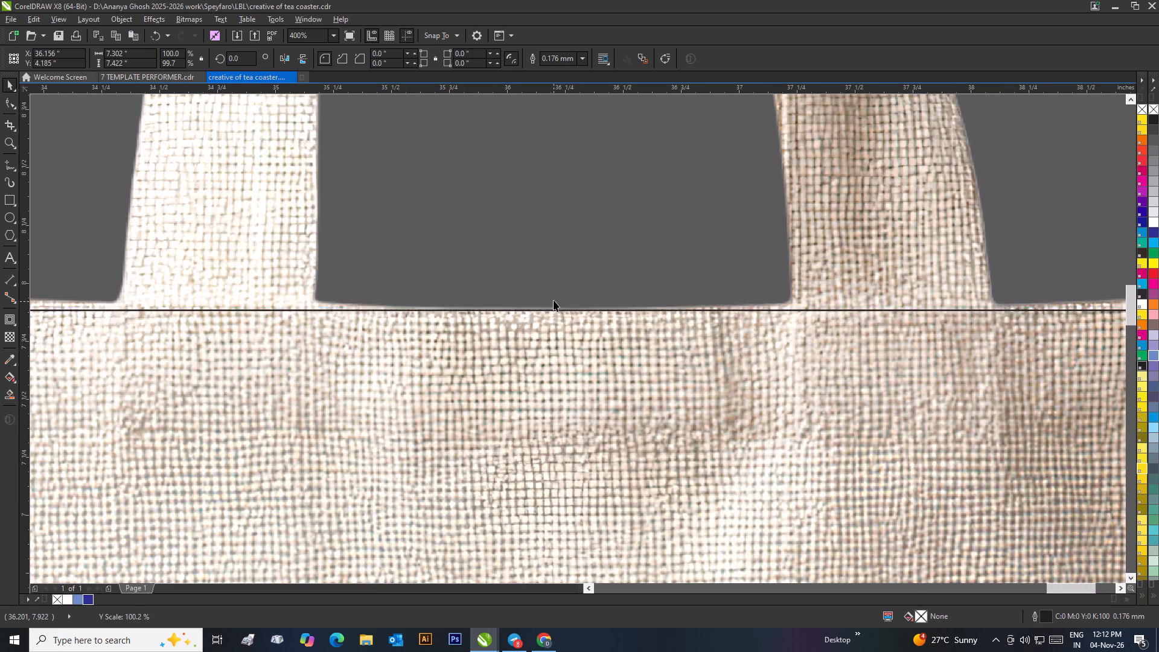
scroll(551, 309, "down", 4)
left_click(724, 369)
Centre the SPEY logo horizontally and vertically within the rectangle.
left_click_drag(735, 404, 496, 487)
left_click(567, 389, "shift")
key("c")
key("e")
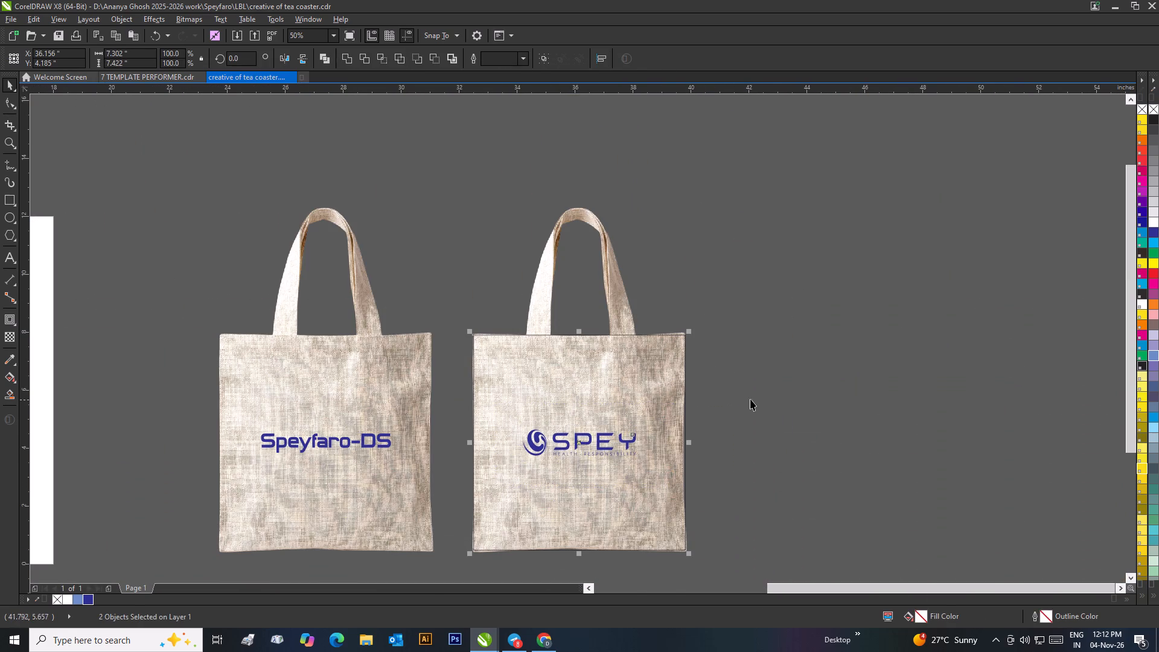
left_click(753, 398)
Delete the rectangle over the SPEY bag's body.
left_click(668, 389)
key("Delete")
Examine the Speyfaro-DS and SPEY bags side by side next to the coaster creative.
scroll(668, 392, "down", 3)
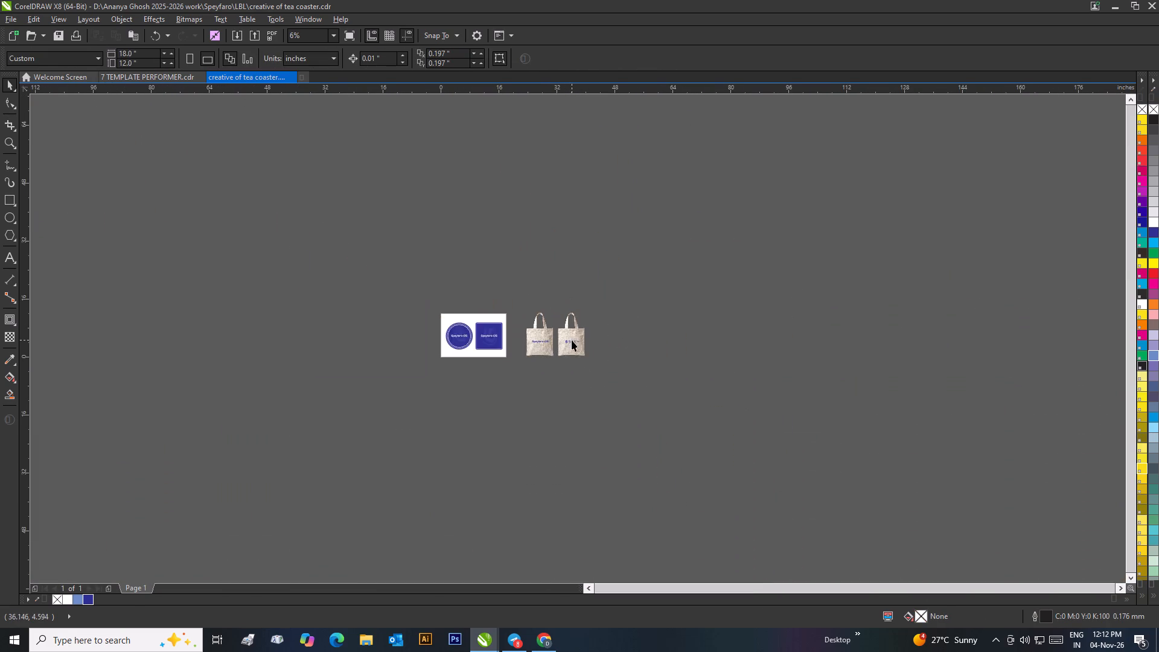
scroll(567, 340, "up", 3)
left_click(804, 324)
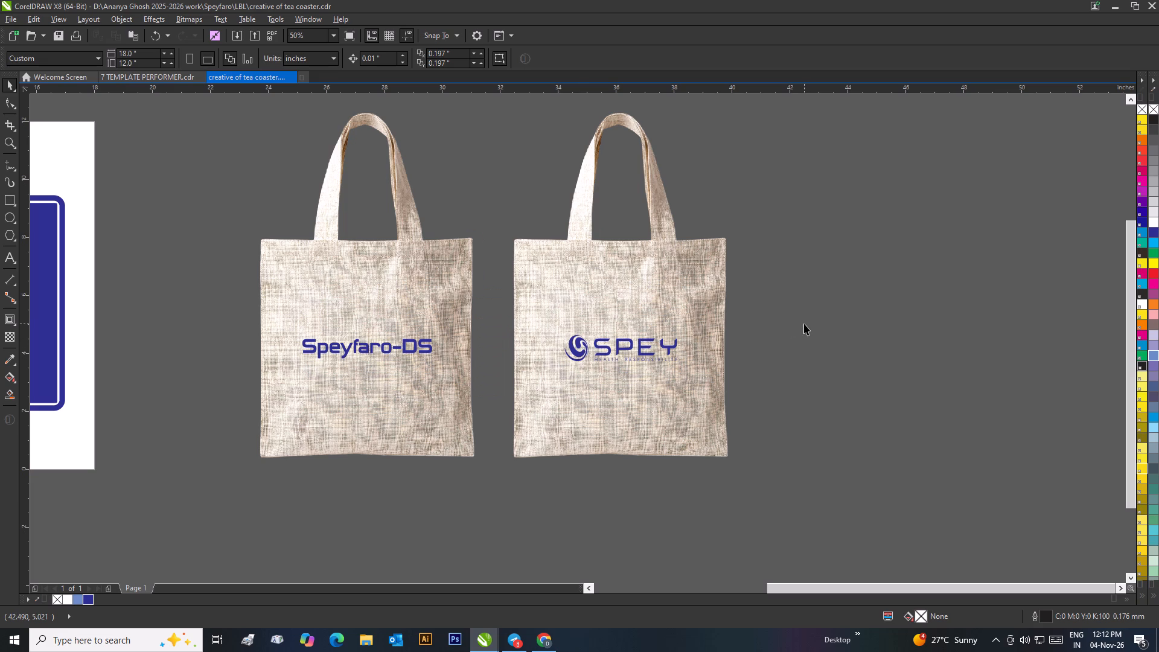
left_click(805, 324)
scroll(749, 325, "down", 1)
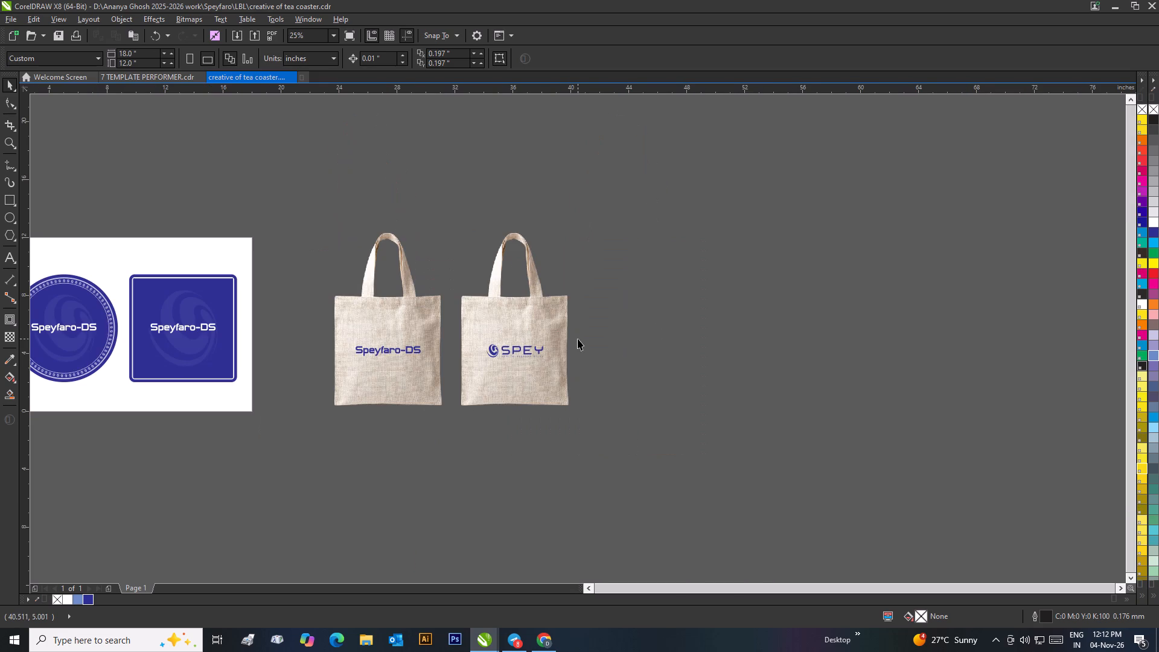
left_click(586, 342)
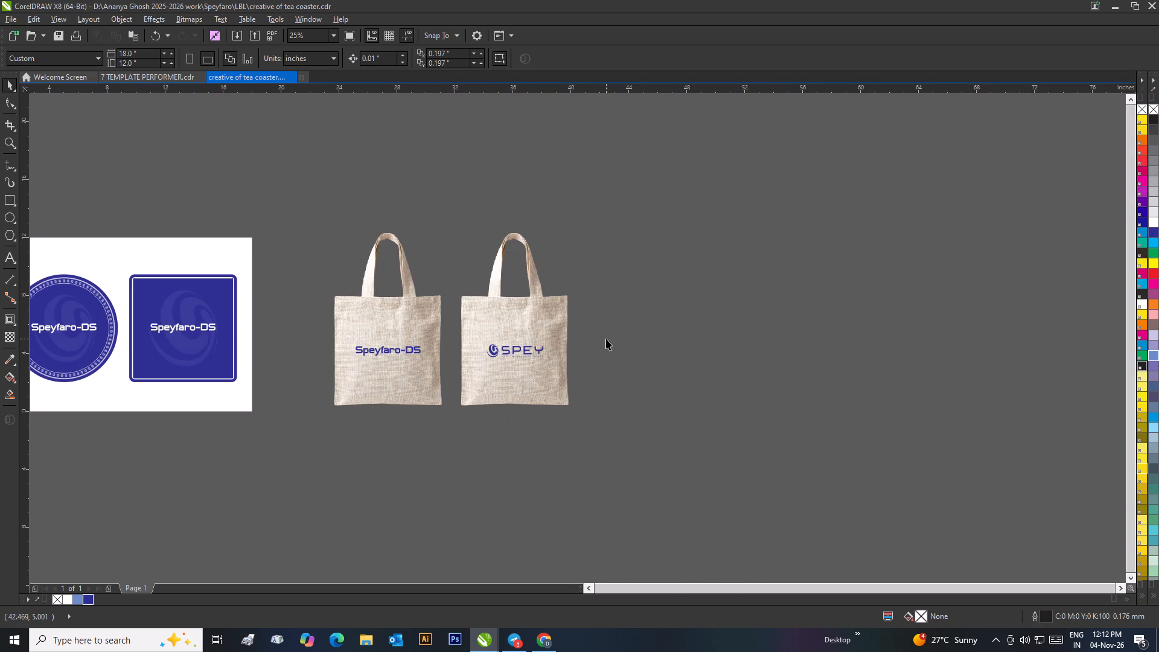
left_click(606, 339)
left_click(461, 252)
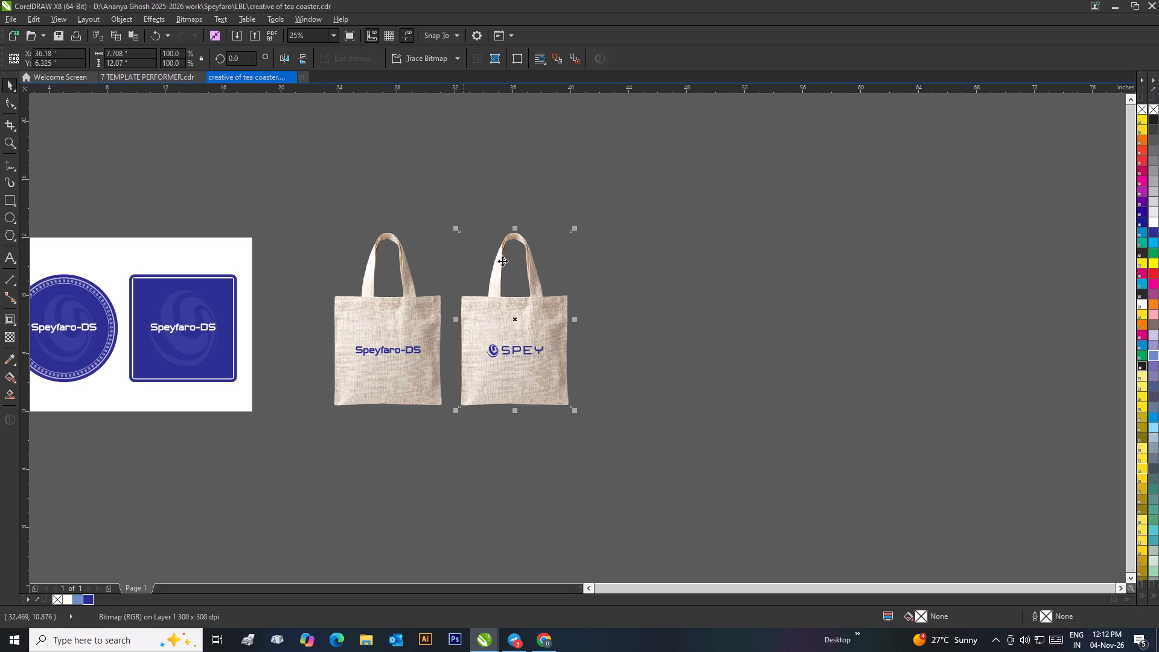
left_click(653, 270)
left_click(654, 270)
scroll(604, 283, "down", 2)
scroll(552, 350, "up", 2)
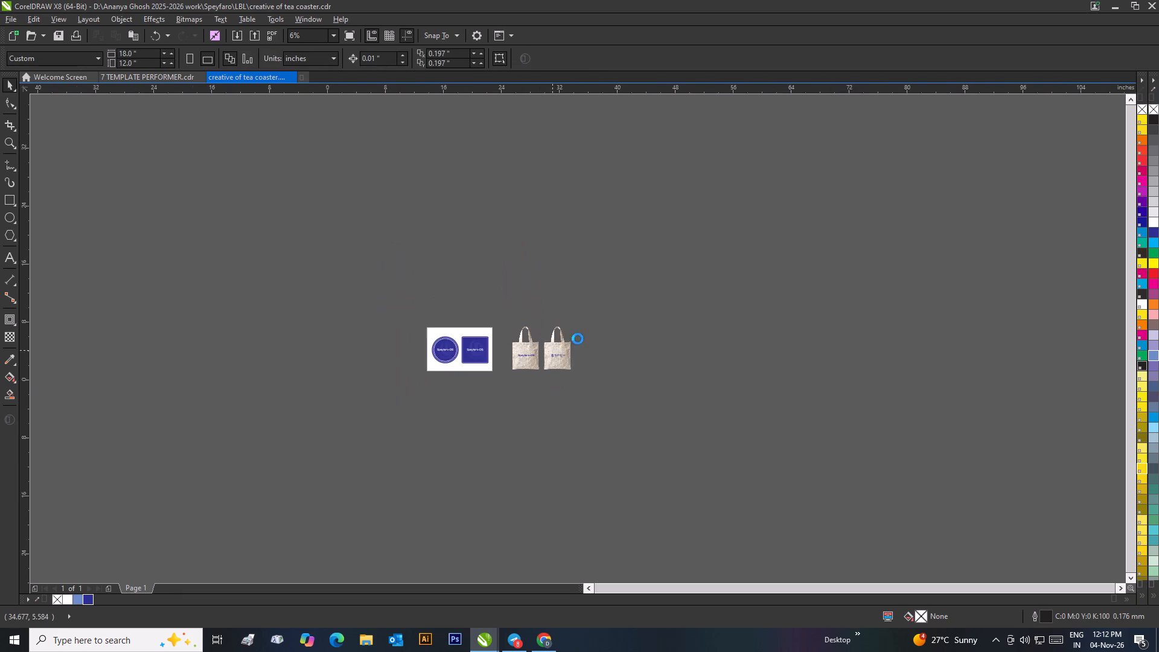
scroll(581, 335, "up", 1)
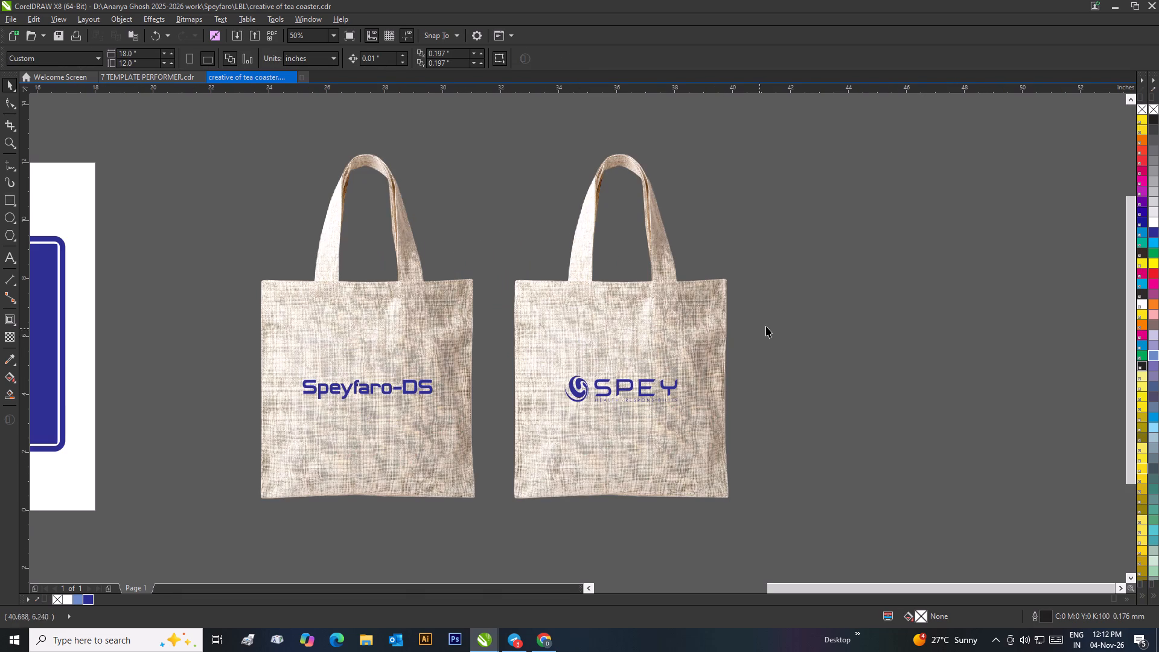
left_click(768, 325)
left_click(762, 325)
left_click(468, 229)
scroll(468, 229, "down", 2)
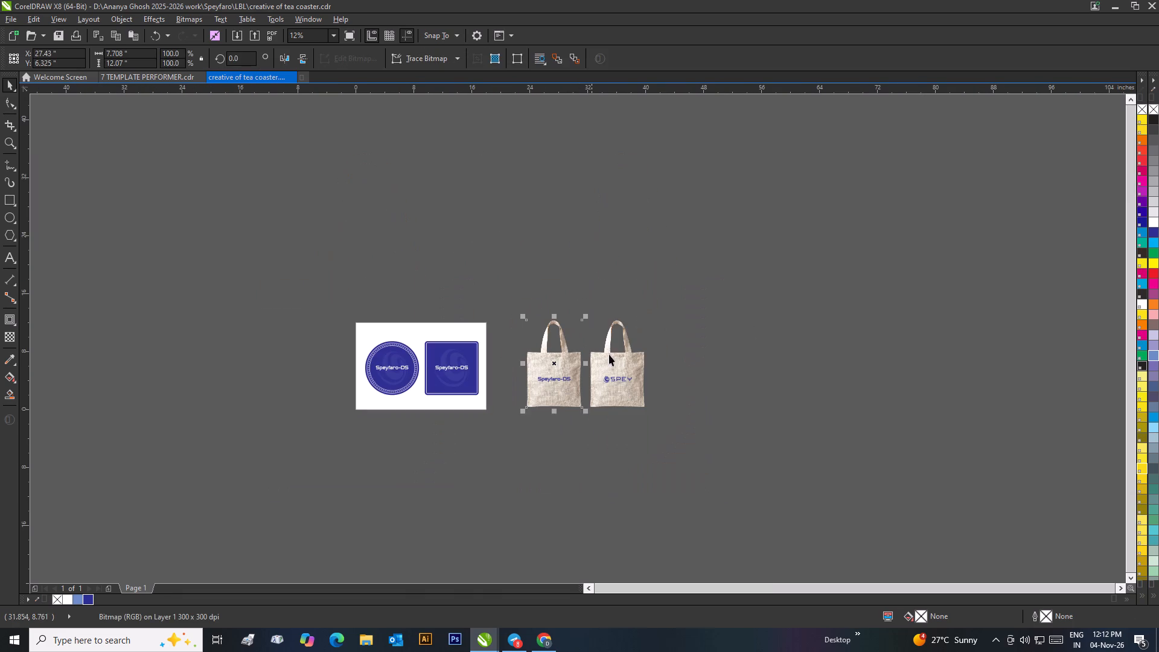
left_click(727, 369)
Switch to the jute bag design open in Canva in Chrome.
left_click(540, 637)
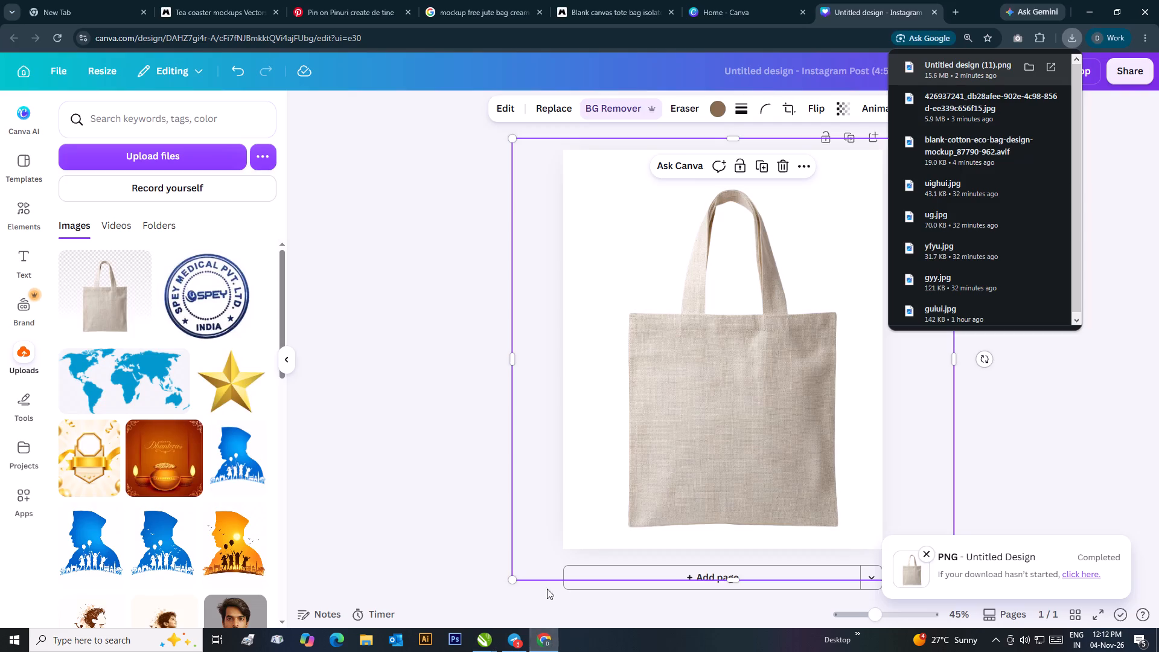
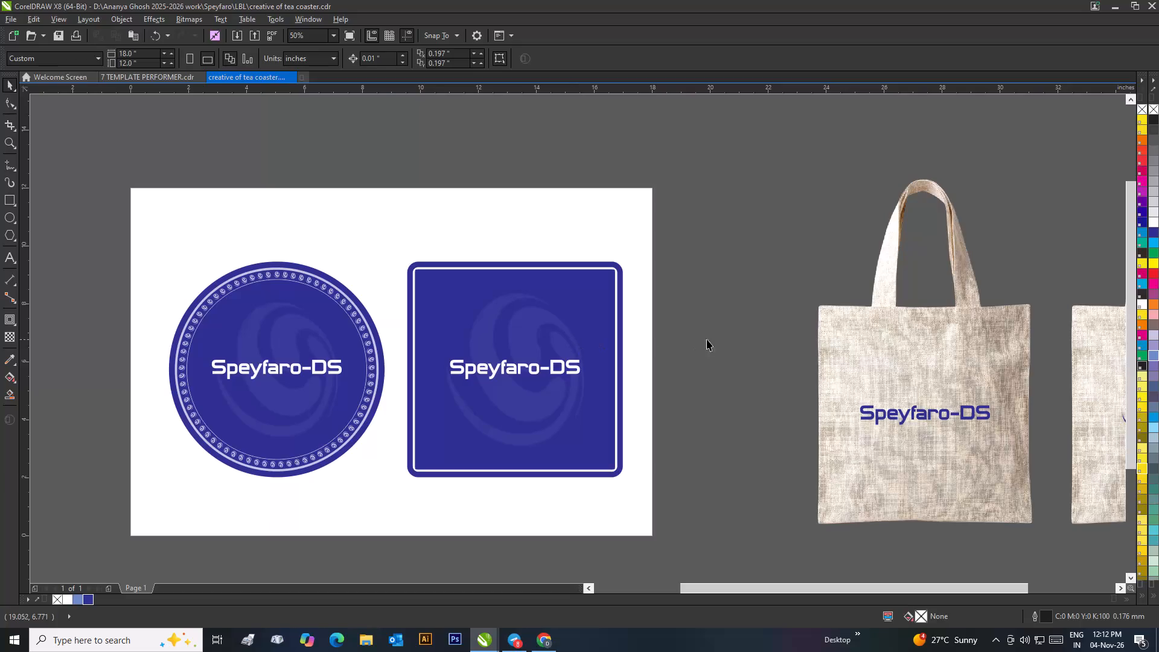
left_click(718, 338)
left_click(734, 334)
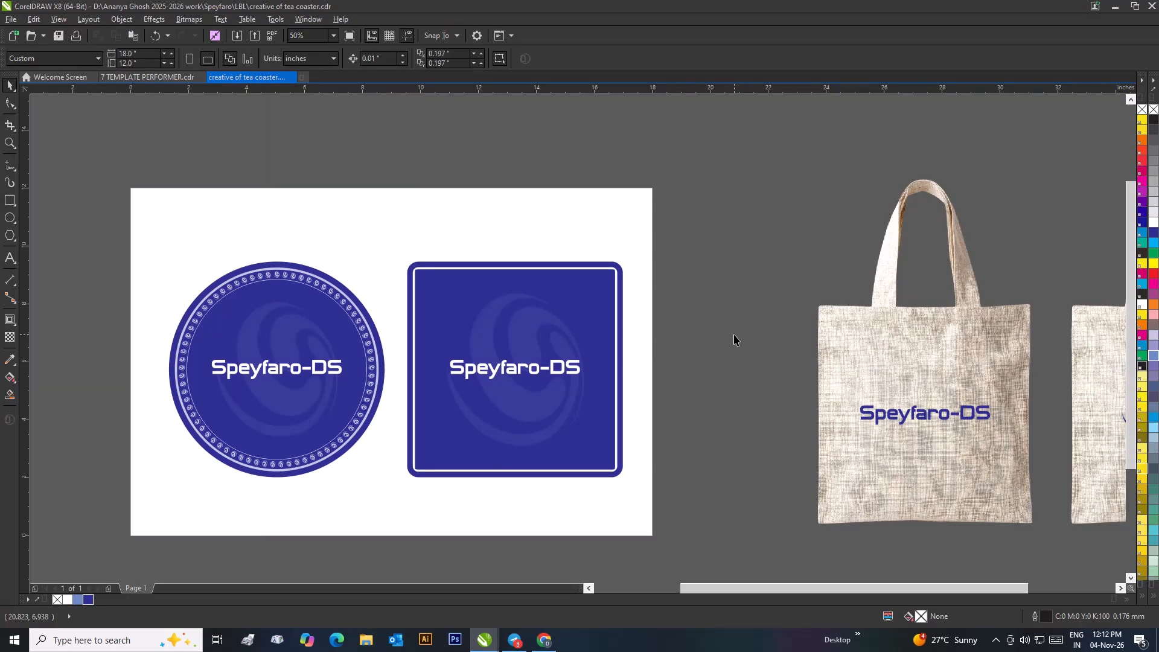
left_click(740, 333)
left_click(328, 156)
Copy the SPEY logo from the bag onto the square coaster, shrink it to about 1.33 in wide and fill it white.
scroll(921, 415, "down", 1)
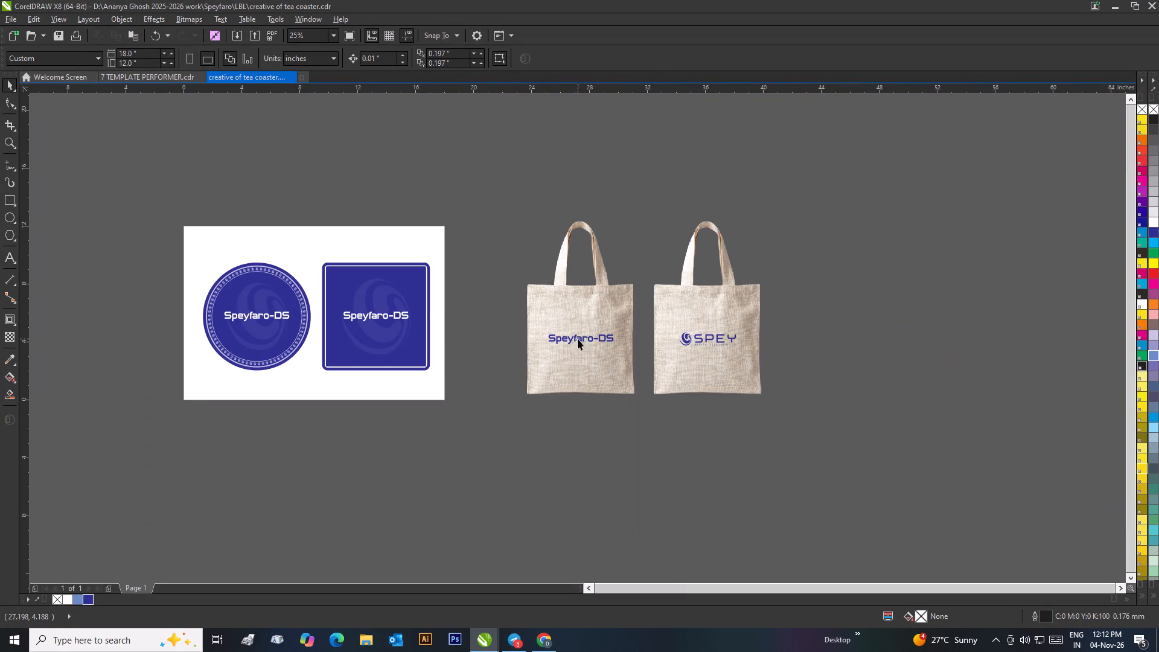
left_click(682, 335)
left_click_drag(703, 340, 401, 312)
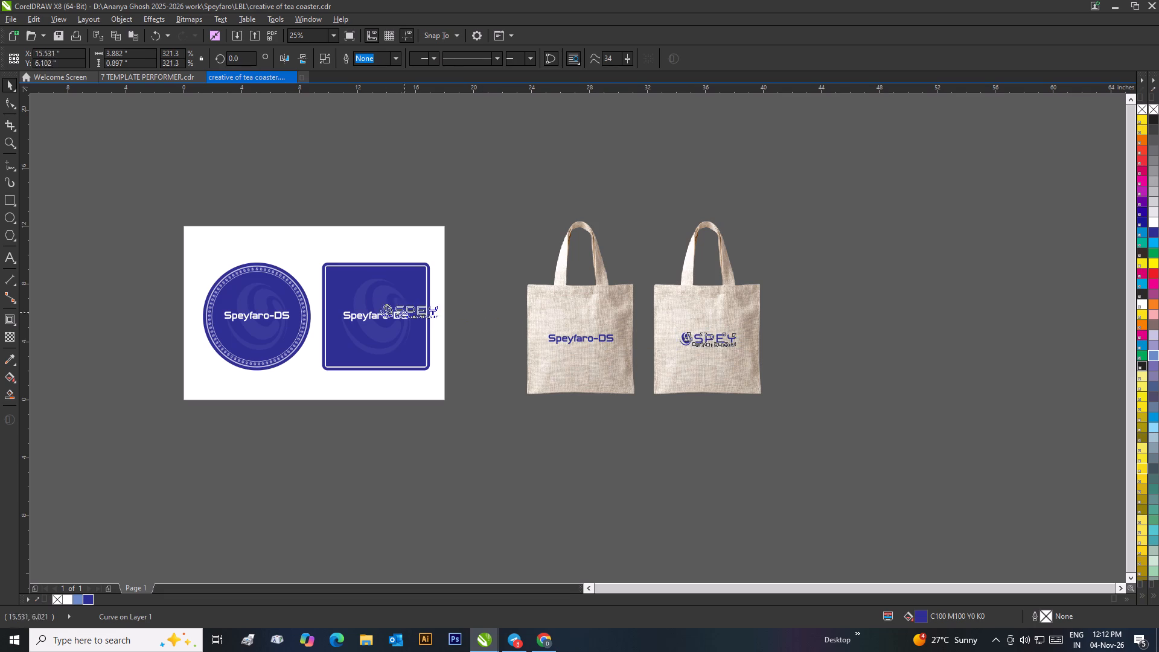
left_click_drag(401, 312, 366, 277)
right_click(366, 277)
scroll(367, 276, "up", 2)
left_click_drag(709, 369, 709, 370)
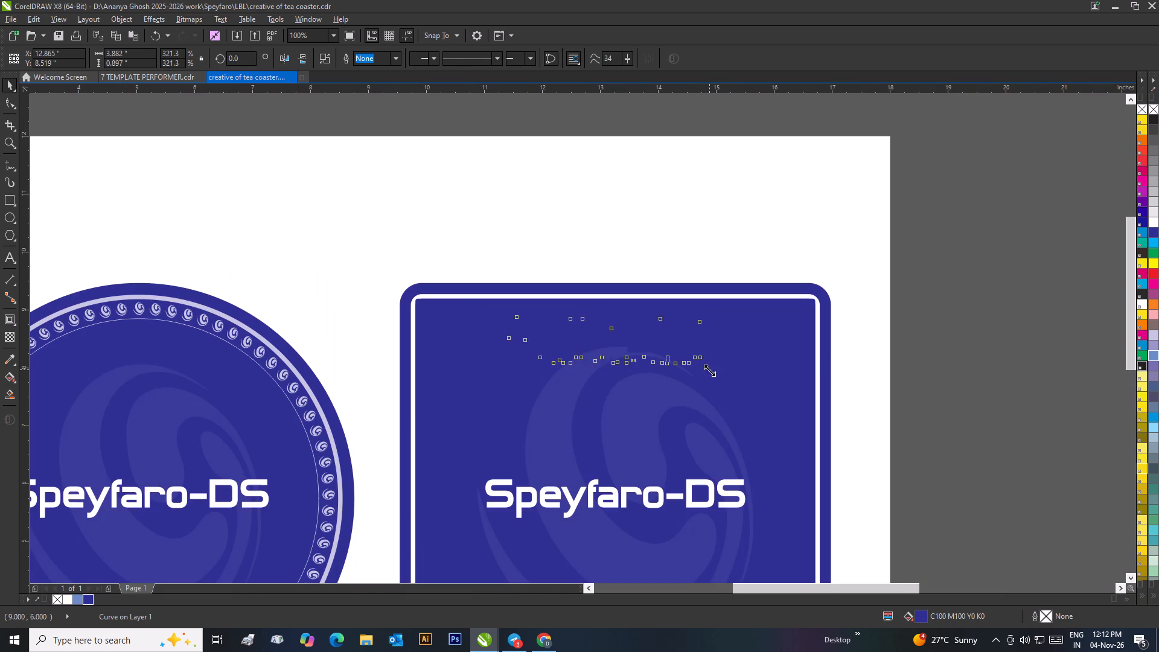
left_click_drag(709, 370, 561, 415)
left_click(63, 599)
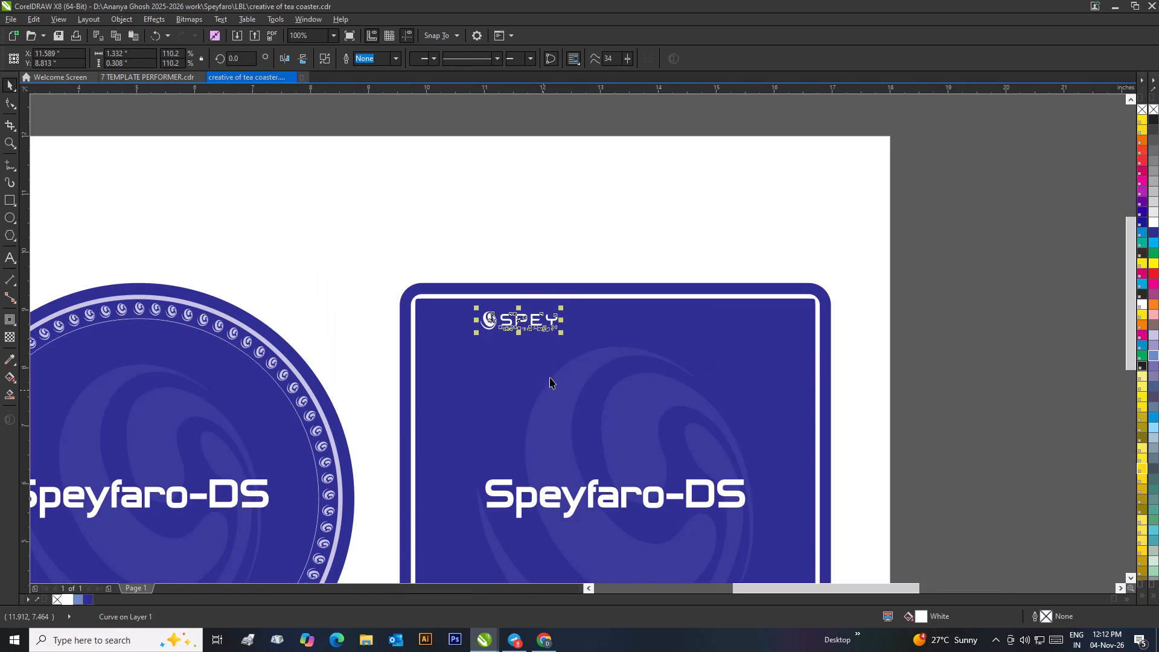
Move the white SPEY logo to the upper part of the round coaster and scale it to about 1.23 in wide.
scroll(608, 364, "down", 1)
scroll(476, 357, "up", 1)
left_click_drag(697, 261, 375, 321)
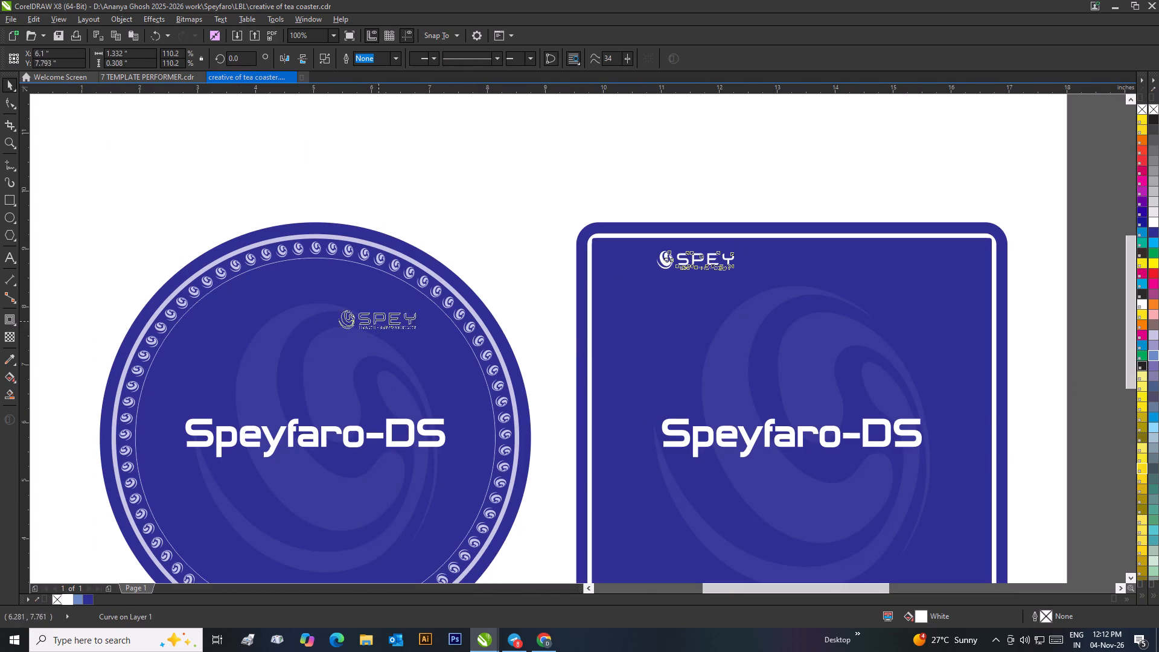
left_click_drag(375, 321, 325, 289)
left_click_drag(369, 302, 367, 310)
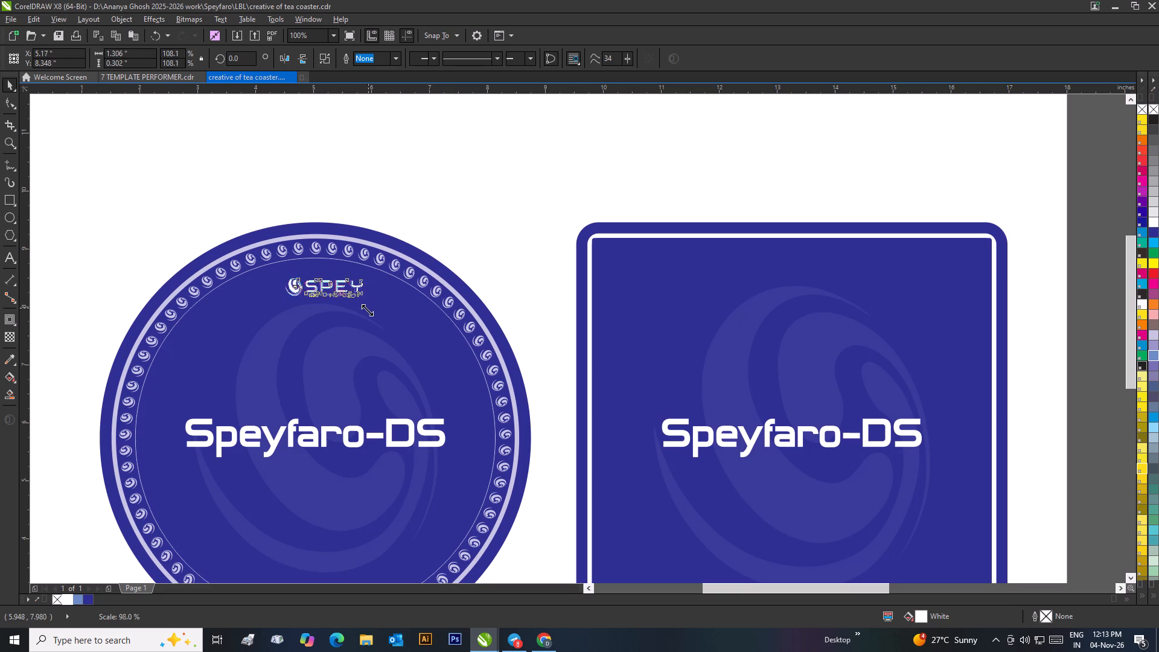
left_click_drag(367, 310, 364, 316)
scroll(363, 310, "down", 2)
left_click(601, 274)
Reposition the white SPEY logo at the bottom of the round coaster, below Speyfaro-DS and just inside the decorative ring.
scroll(586, 324, "up", 2)
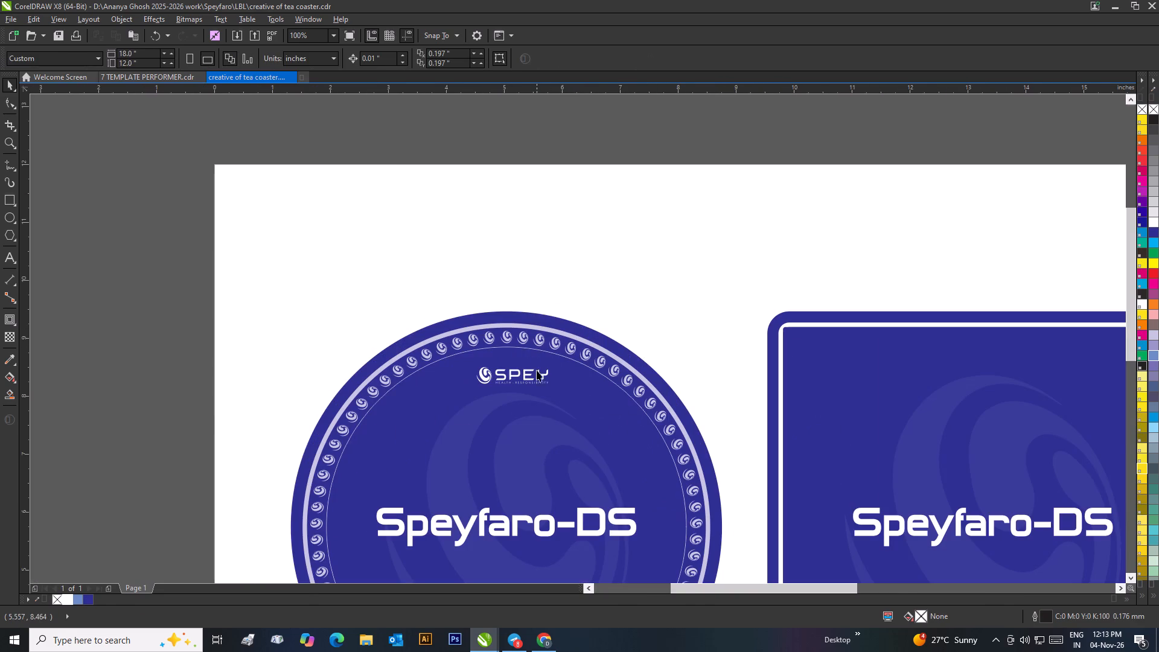
left_click_drag(537, 374, 441, 489)
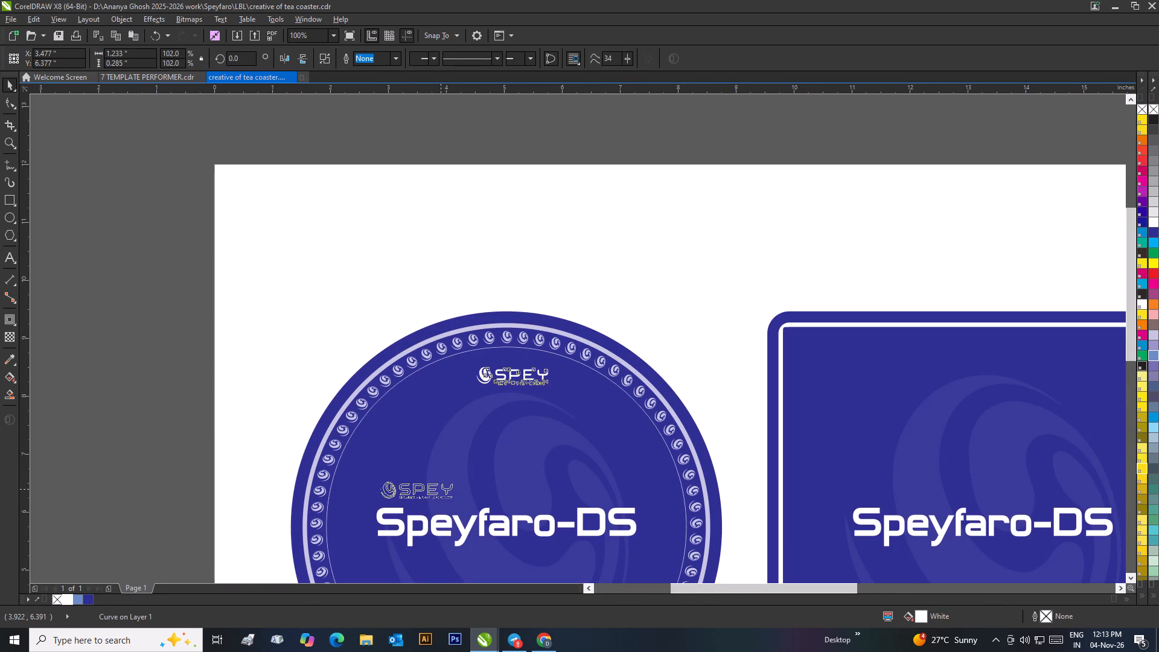
left_click_drag(441, 489, 424, 430)
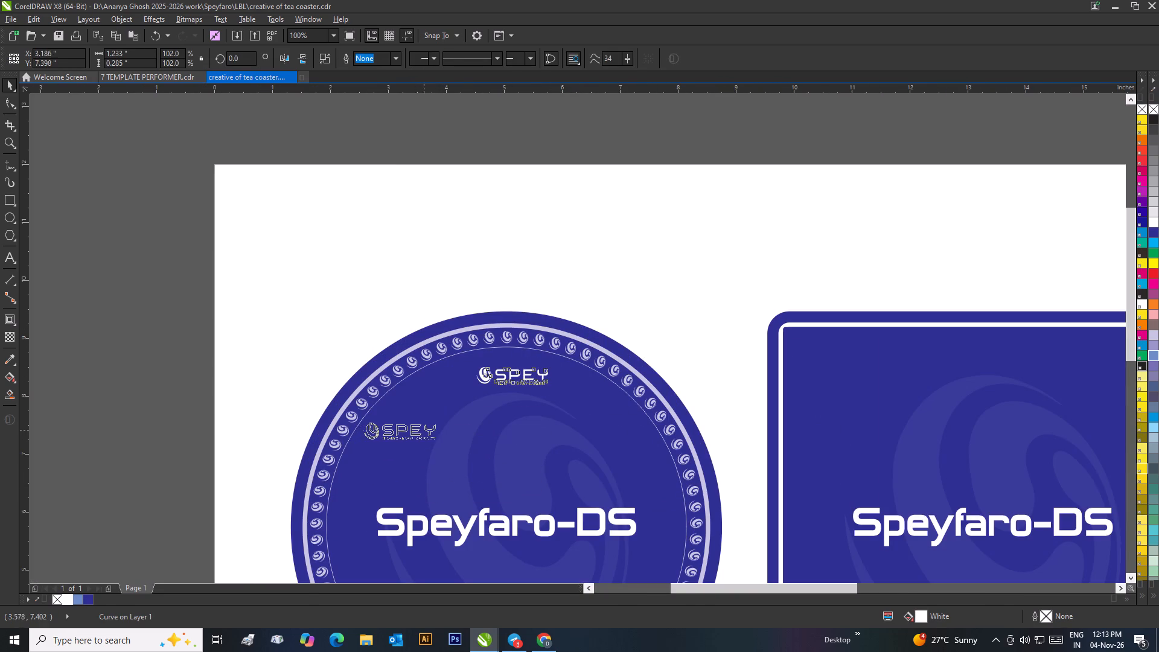
left_click_drag(424, 430, 520, 420)
scroll(516, 427, "down", 2)
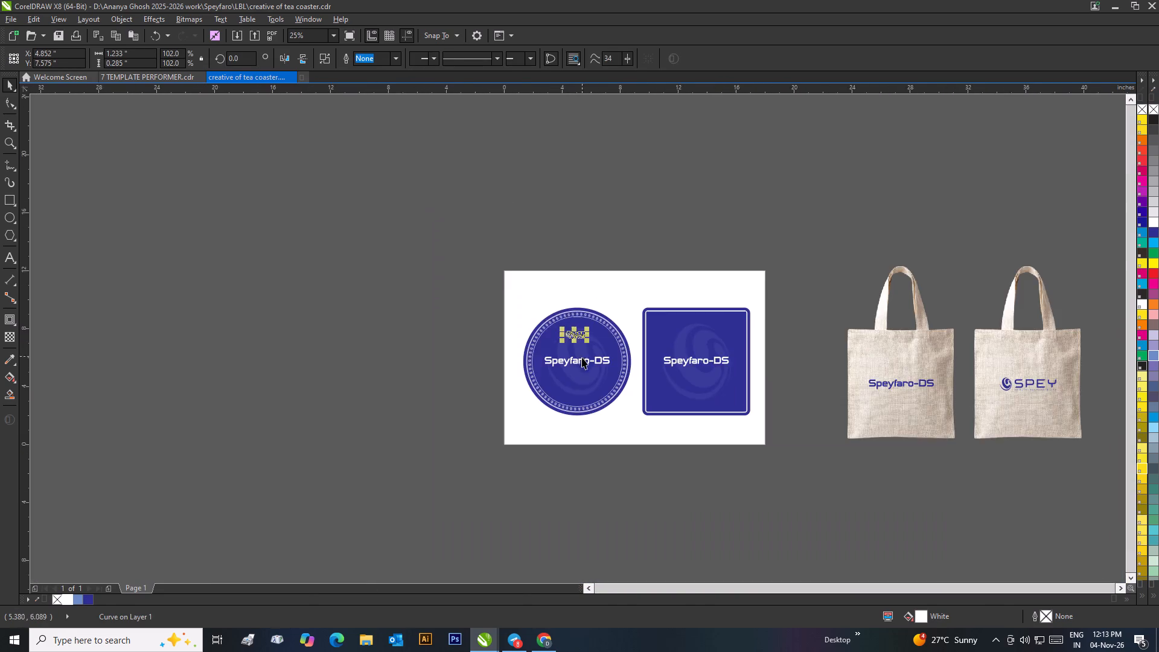
scroll(586, 368, "up", 2)
left_click_drag(544, 208, 547, 450)
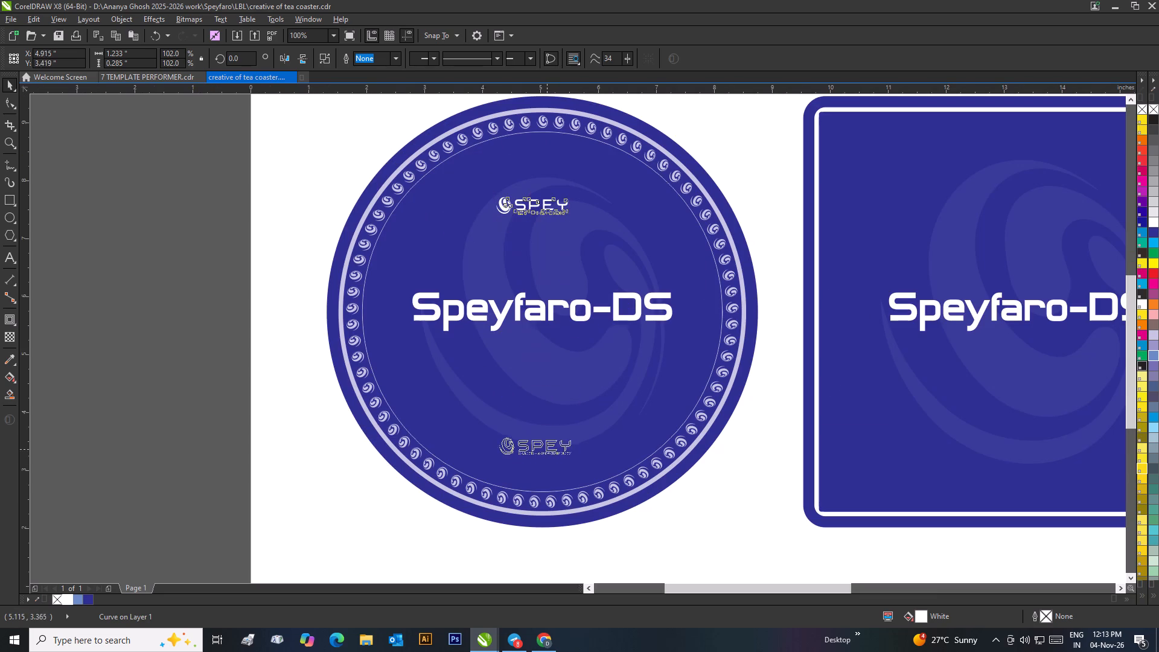
left_click_drag(547, 450, 550, 470)
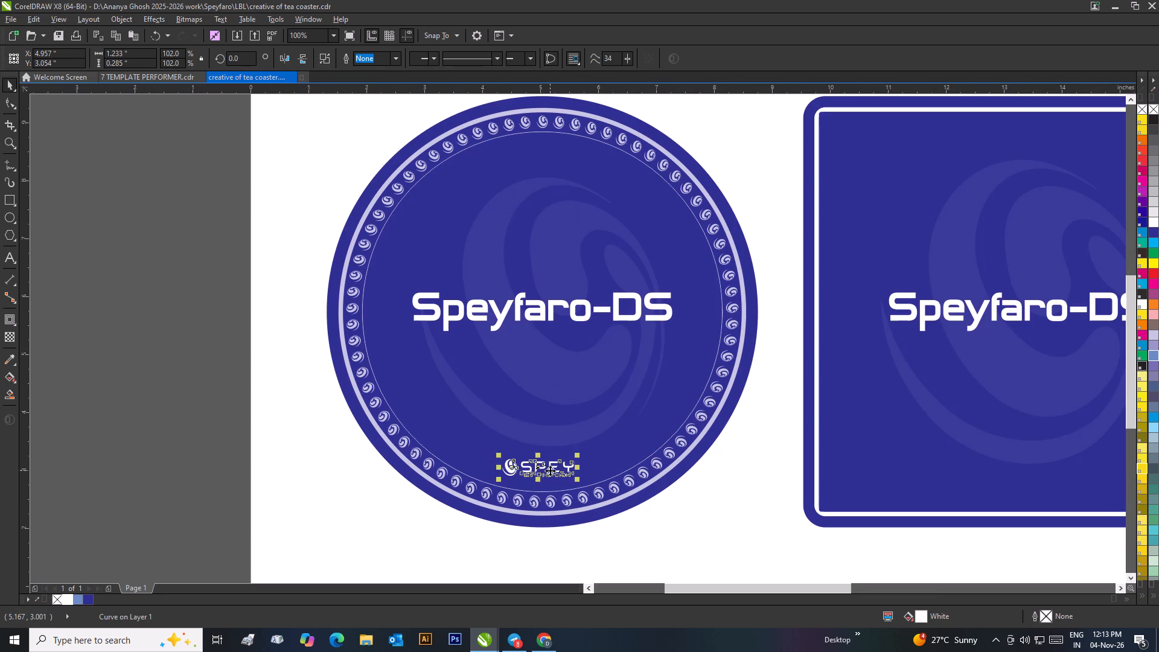
scroll(550, 470, "down", 2)
left_click(415, 293)
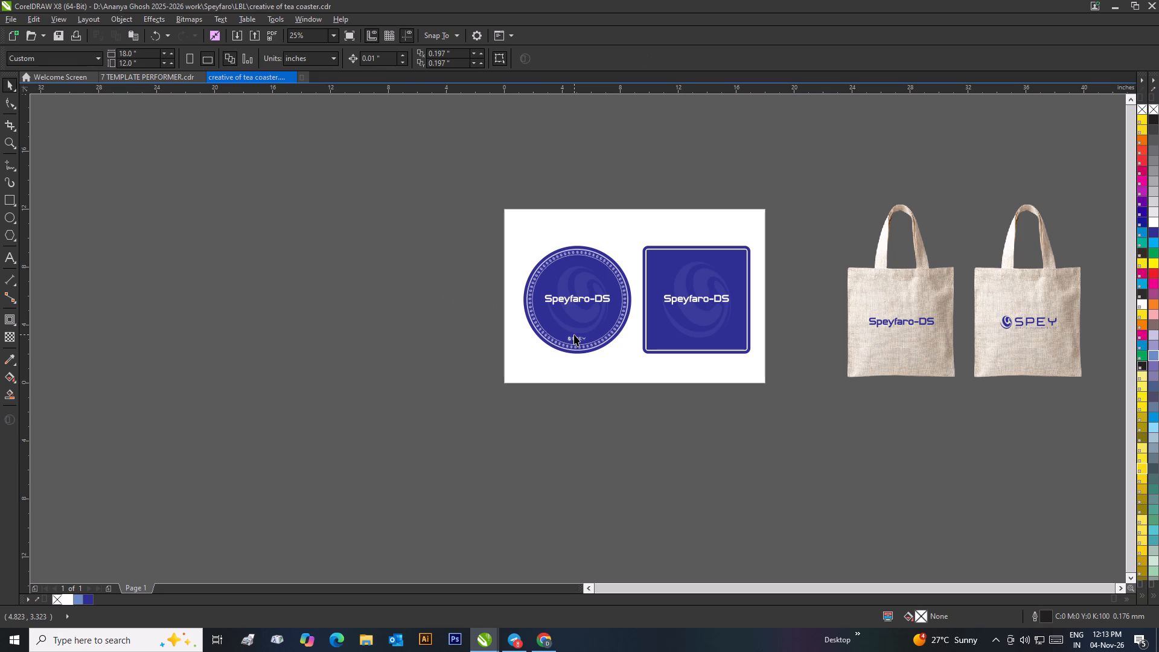
left_click(393, 263)
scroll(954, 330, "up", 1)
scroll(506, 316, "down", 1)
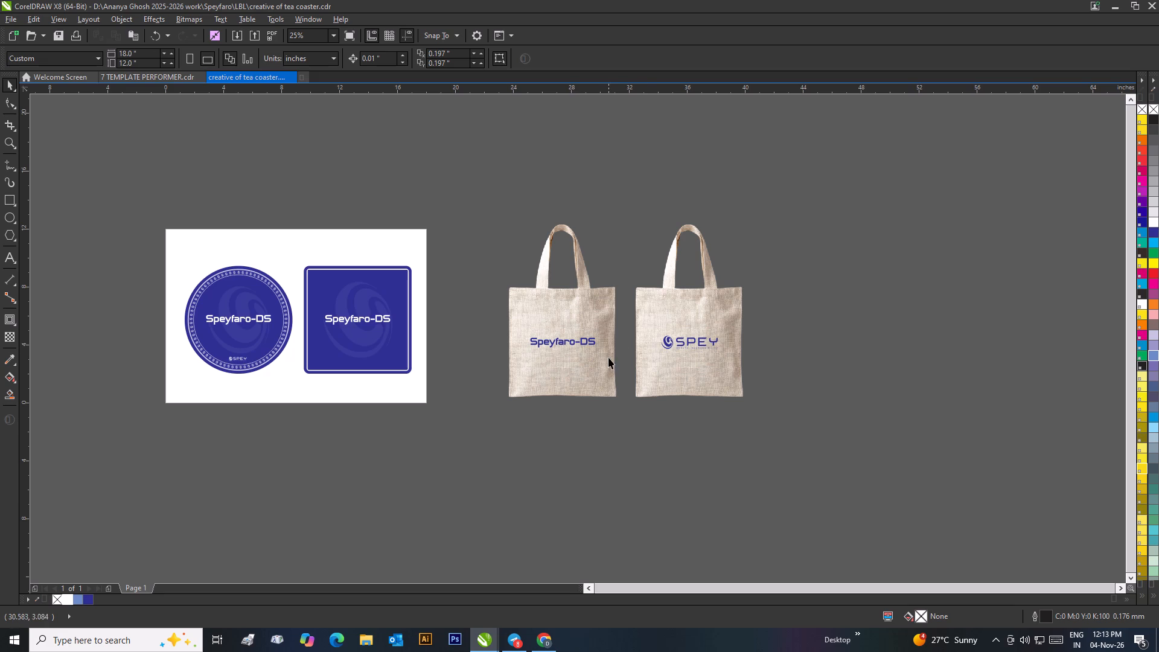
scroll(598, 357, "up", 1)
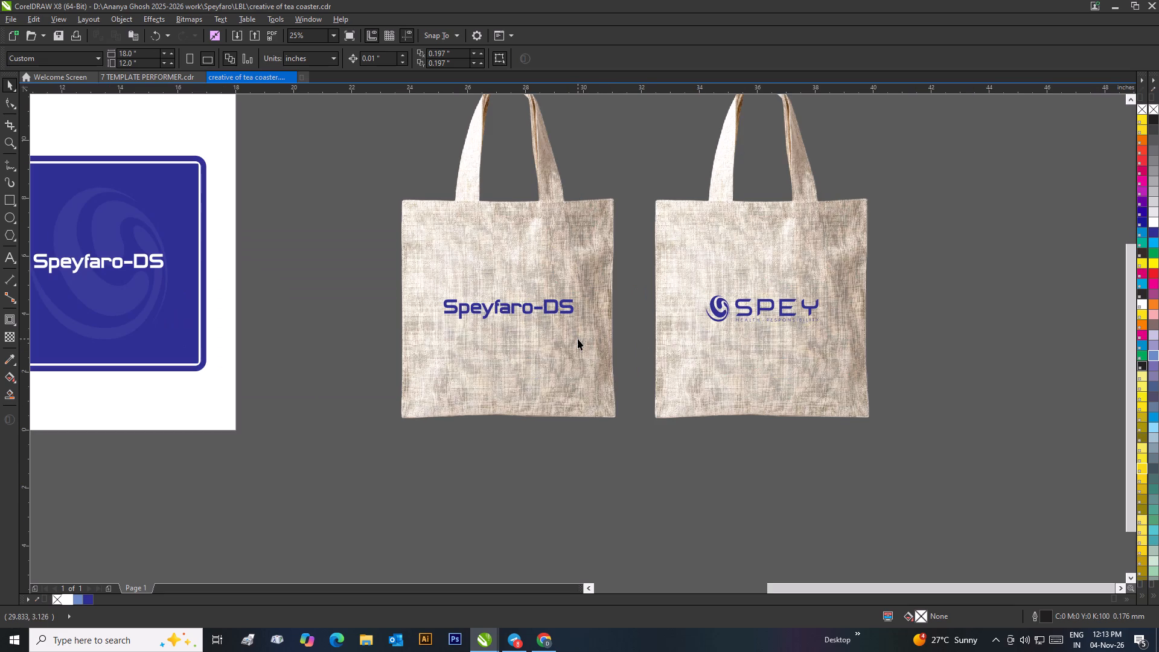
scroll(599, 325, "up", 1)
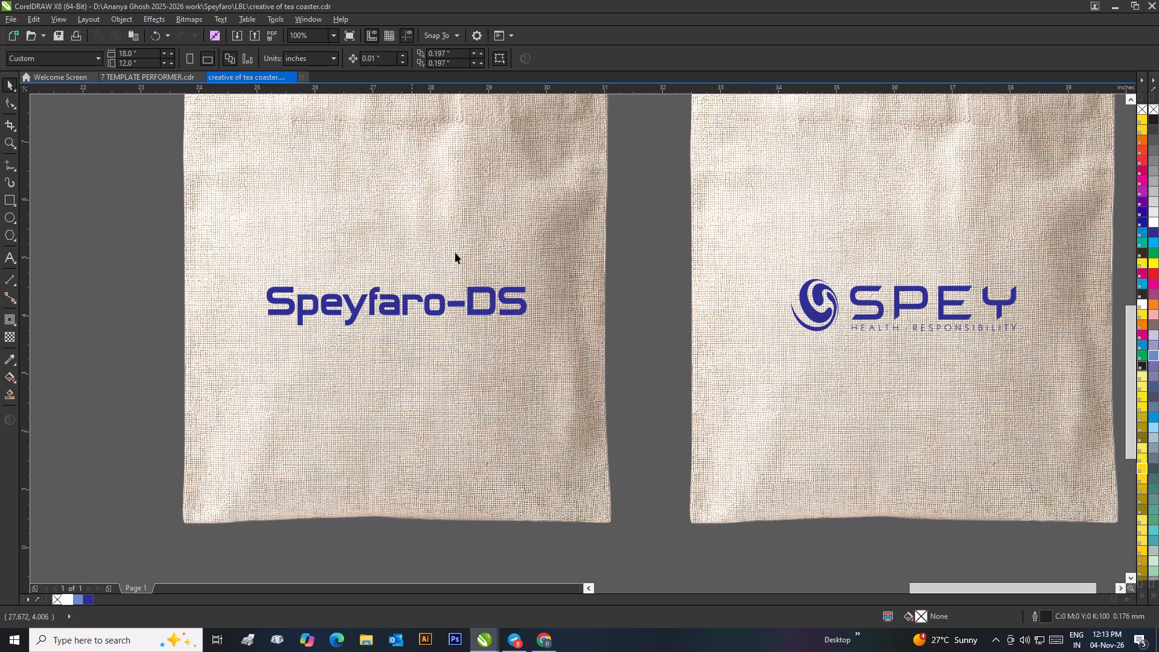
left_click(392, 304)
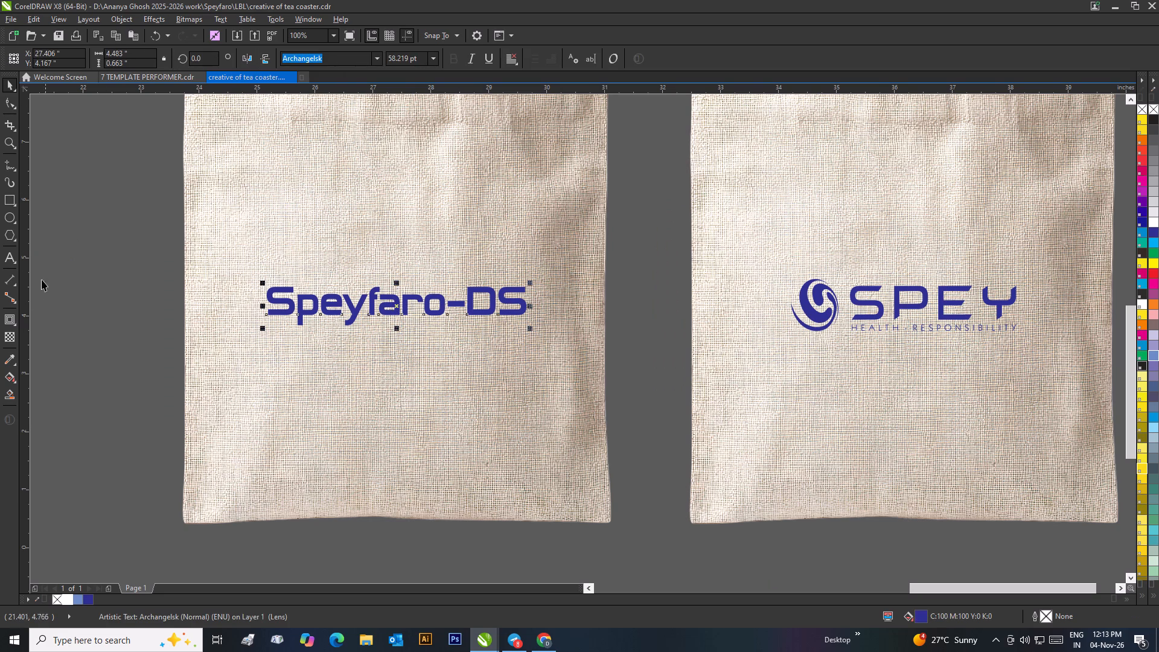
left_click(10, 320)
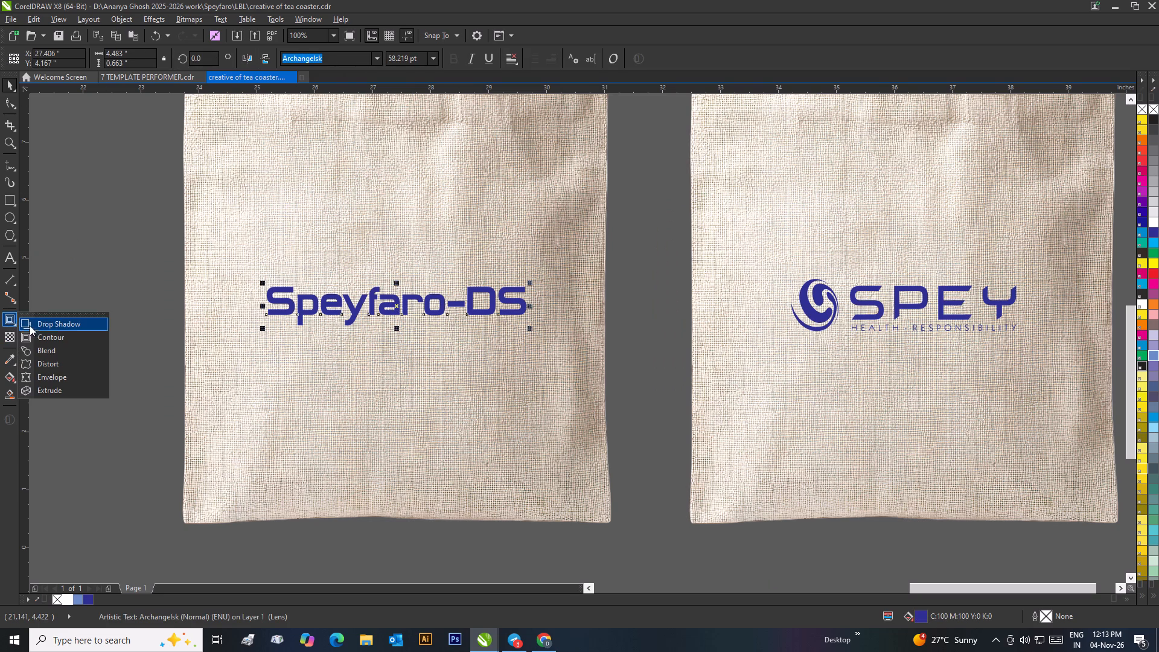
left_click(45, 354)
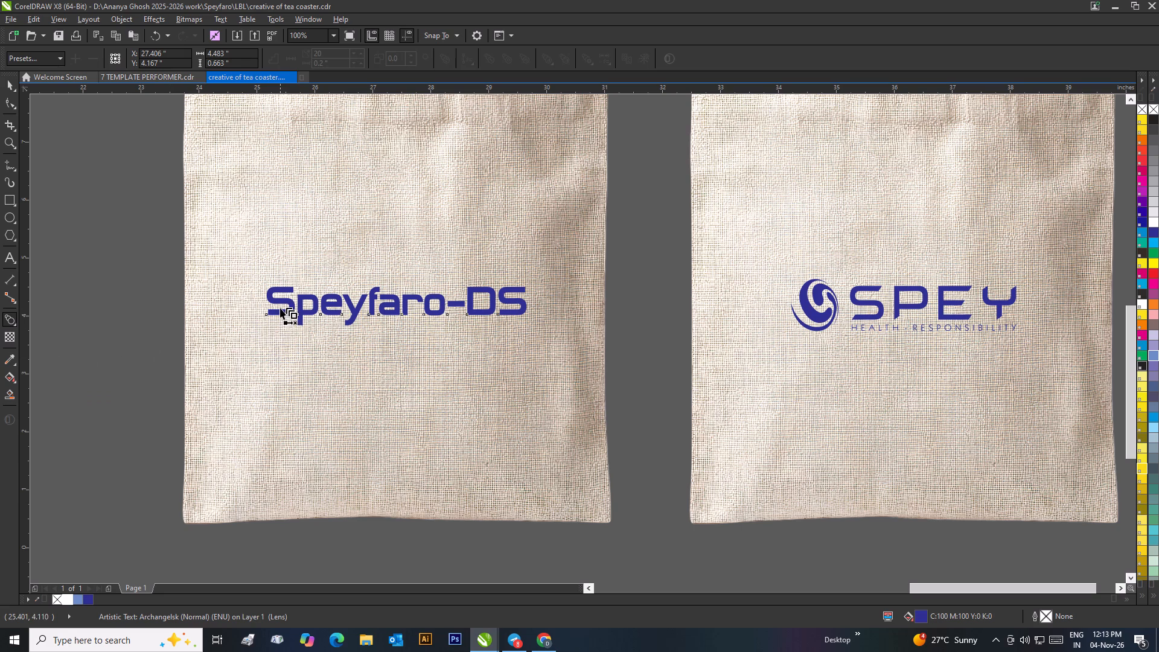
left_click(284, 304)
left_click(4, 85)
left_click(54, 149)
Add the text "FROM THE HOUSE OF SPEY MEDICALS" below the Speyfaro-DS name on the first bag.
left_click(7, 252)
left_click(318, 383)
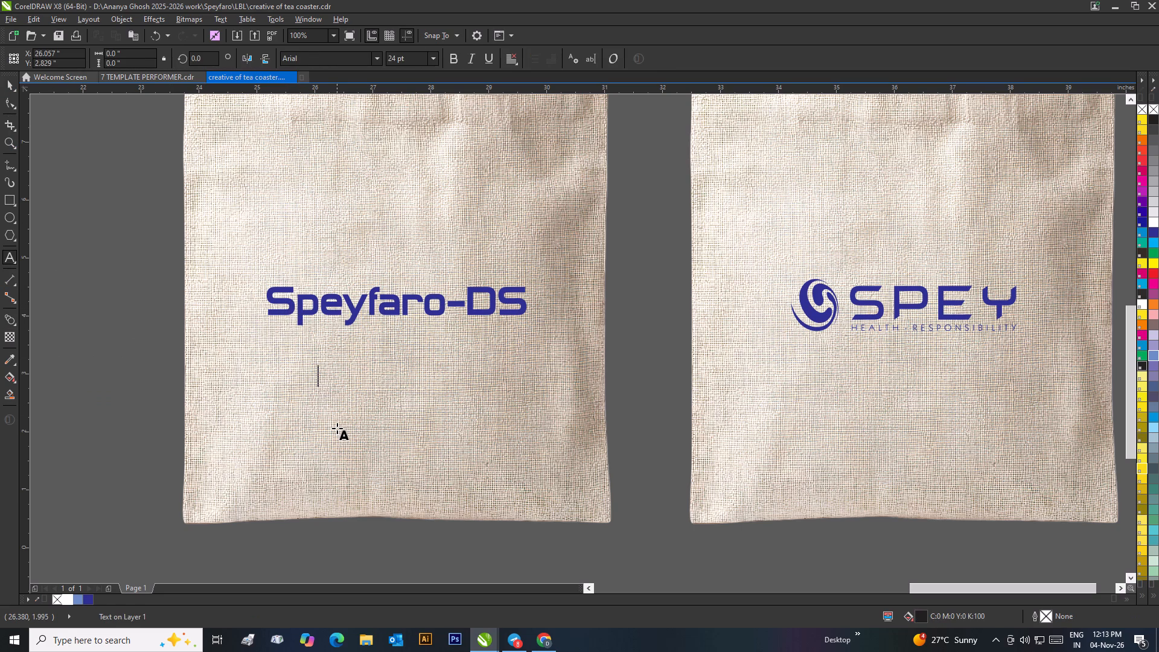
type("FROM TE")
key("BackSpace")
type("HE HOUSE OF SPEY MEDICALS")
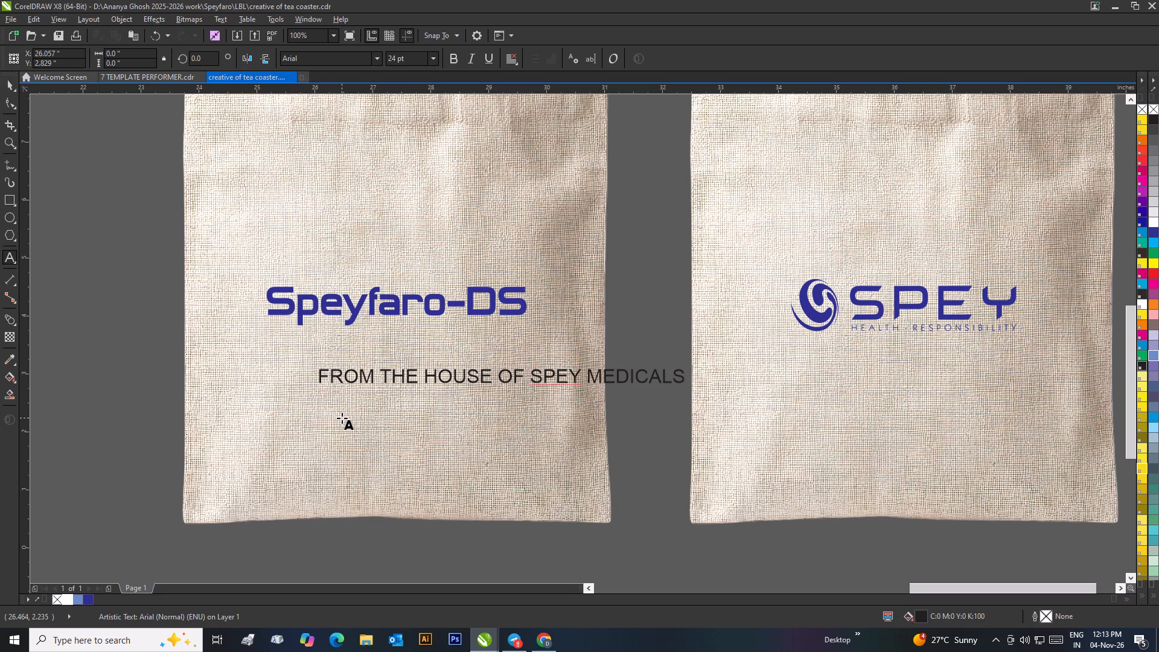
Change the new tagline's case to Title Case.
key("ctrl+a")
right_click(418, 379)
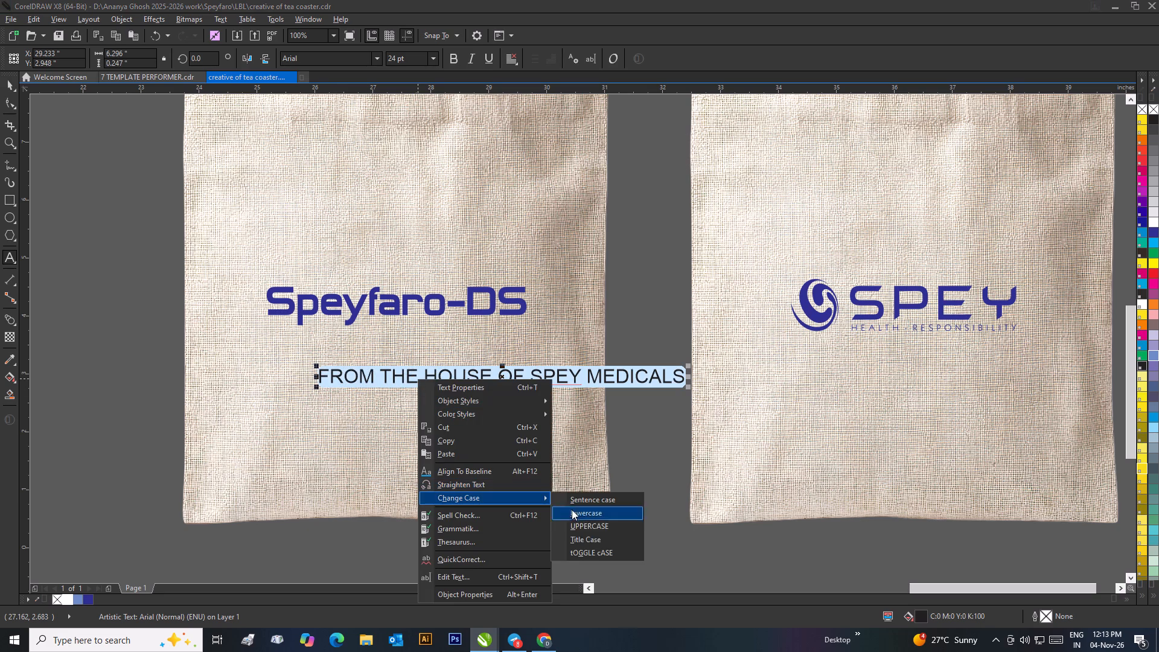
left_click(583, 536)
left_click(4, 78)
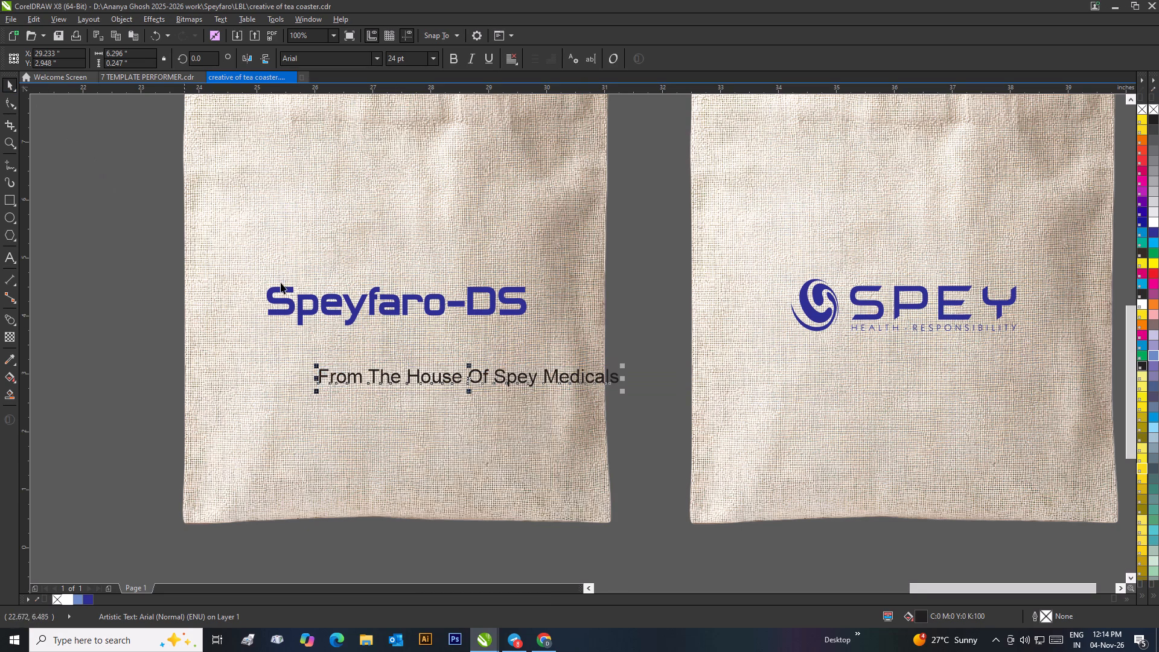
Shrink the tagline to about 3.2 in wide and place it just beneath the Speyfaro-DS name on the bag.
left_click_drag(624, 392, 511, 425)
left_click_drag(450, 376, 439, 348)
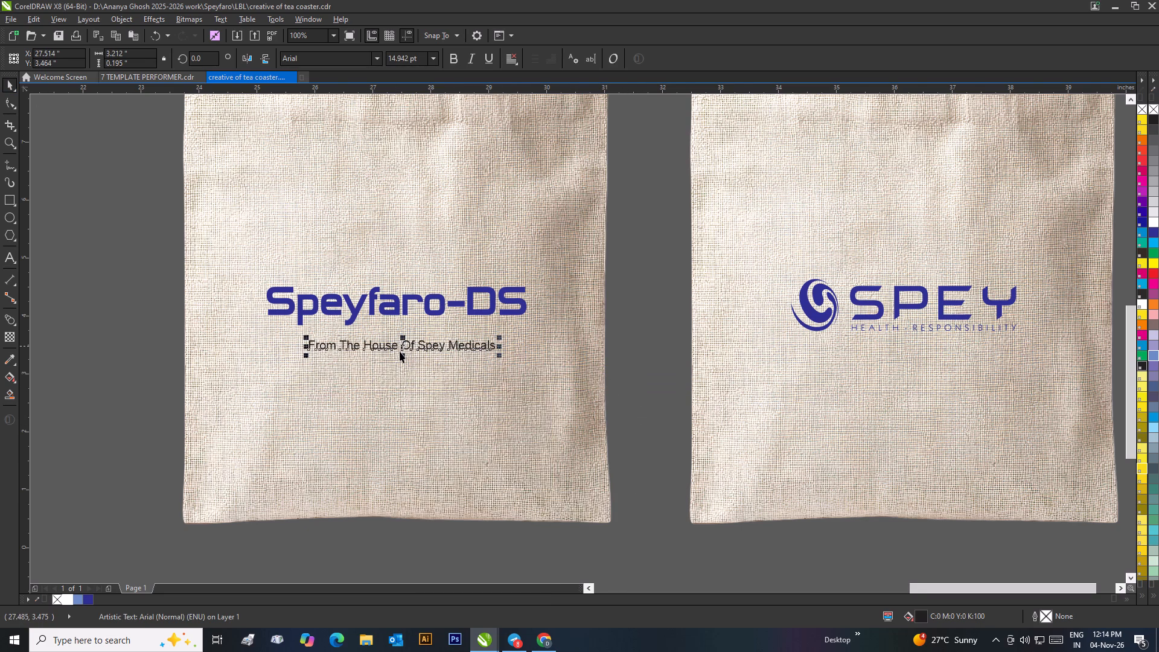
scroll(436, 359, "up", 1)
right_click(554, 315)
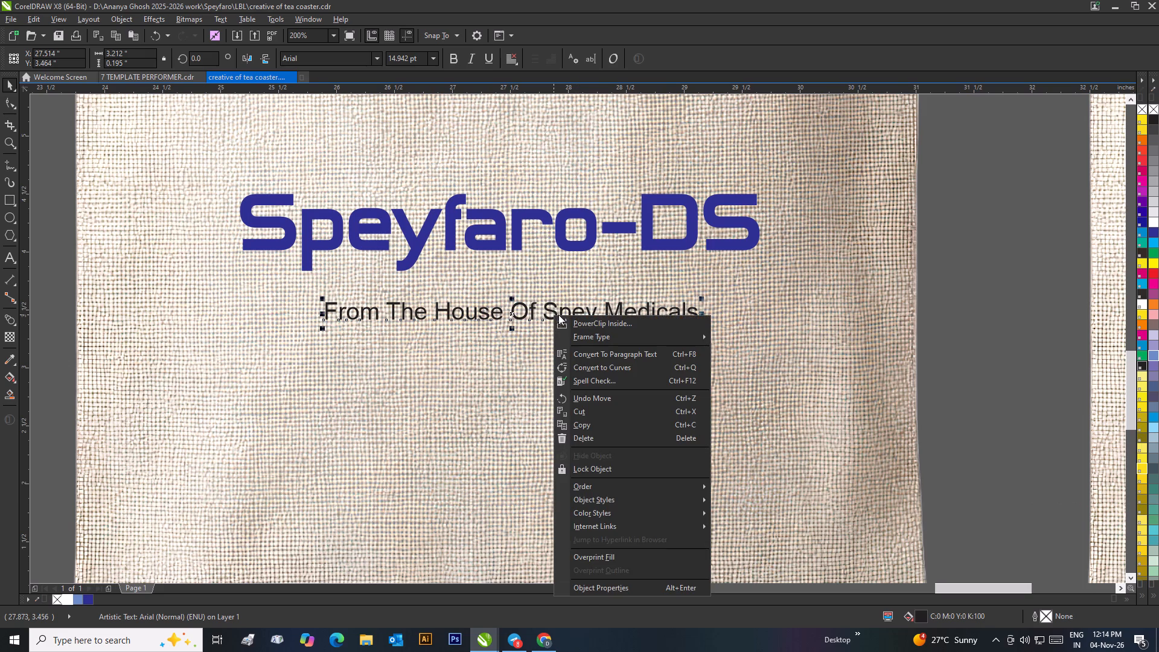
left_click(989, 325)
Copy the SPEY logo onto the Speyfaro-DS bag, shrink it to about 1.14 in wide and place it beneath the tagline's right end.
scroll(592, 252, "down", 2)
left_click(768, 331)
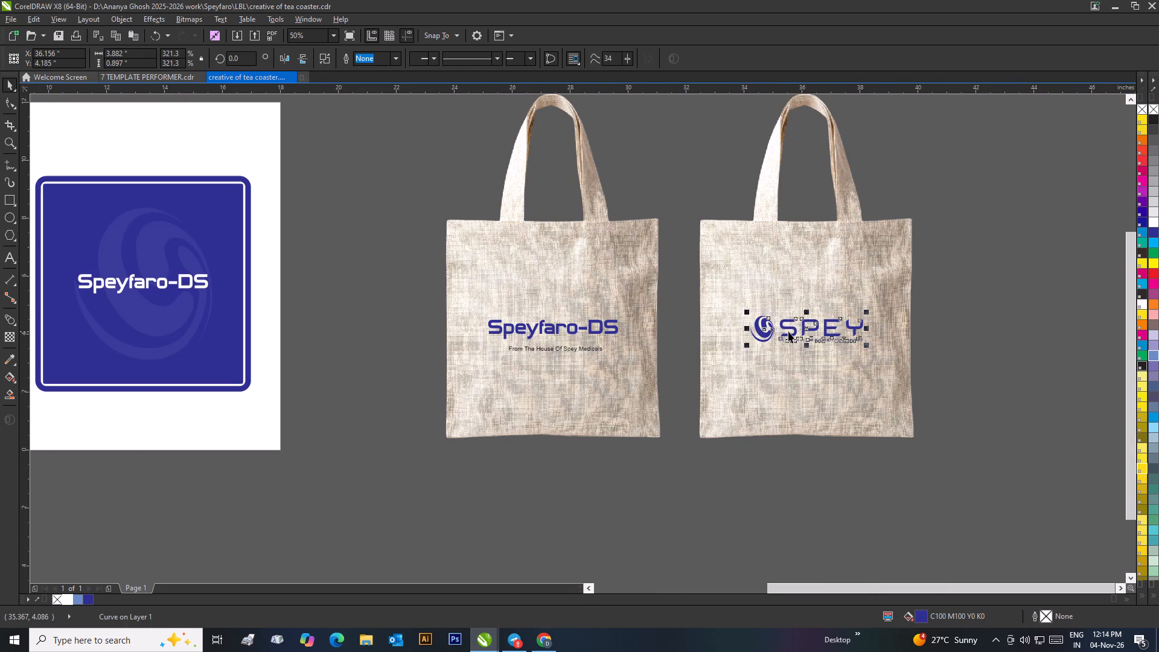
left_click_drag(795, 329, 620, 376)
right_click(620, 376)
scroll(636, 372, "up", 1)
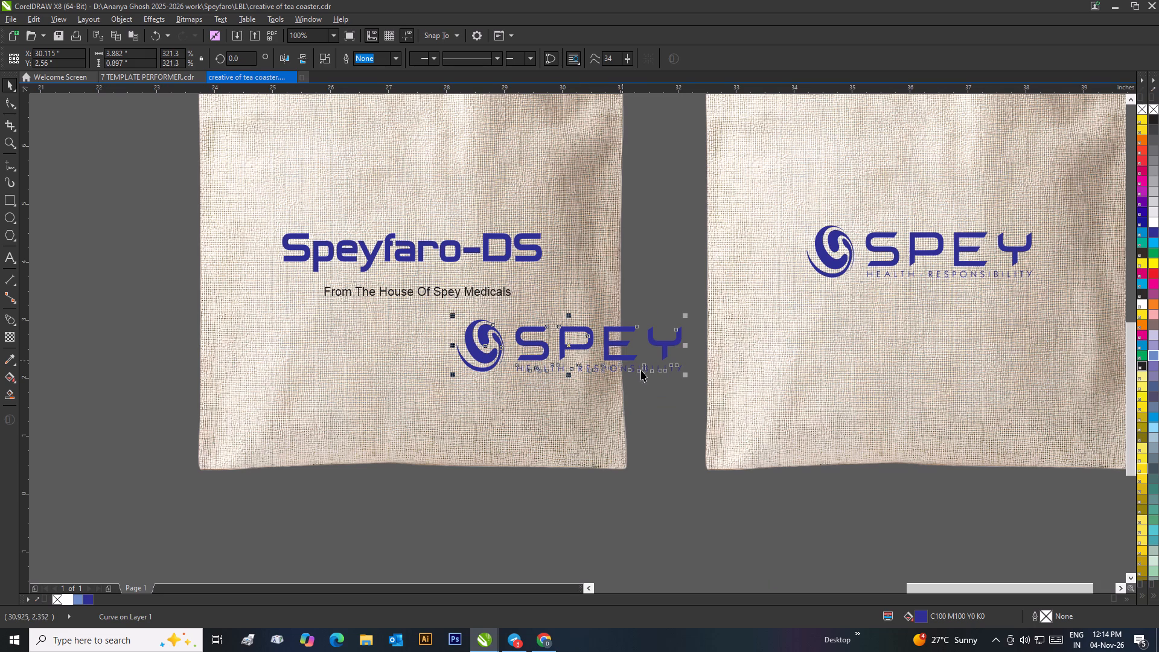
left_click_drag(689, 380, 530, 415)
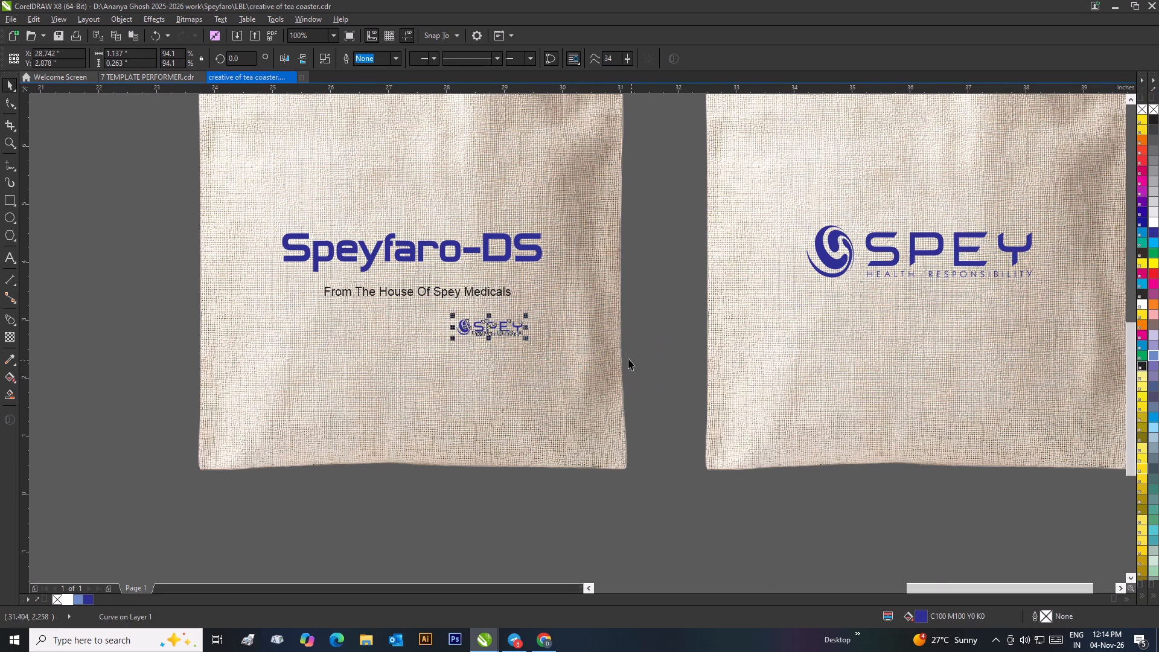
left_click(628, 359)
scroll(481, 302, "up", 1)
left_click_drag(568, 389, 568, 388)
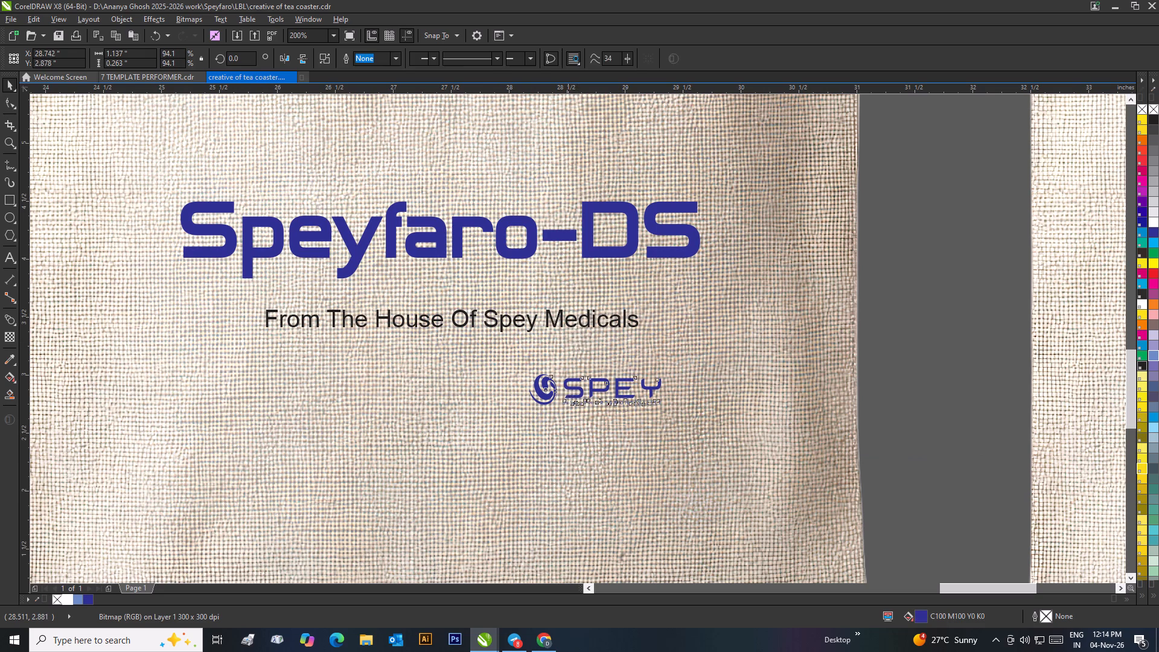
left_click_drag(568, 388, 560, 367)
Delete "Spey Medicals" from the tagline on the Speyfaro-DS bag, leaving "From The House Of".
left_click(557, 324)
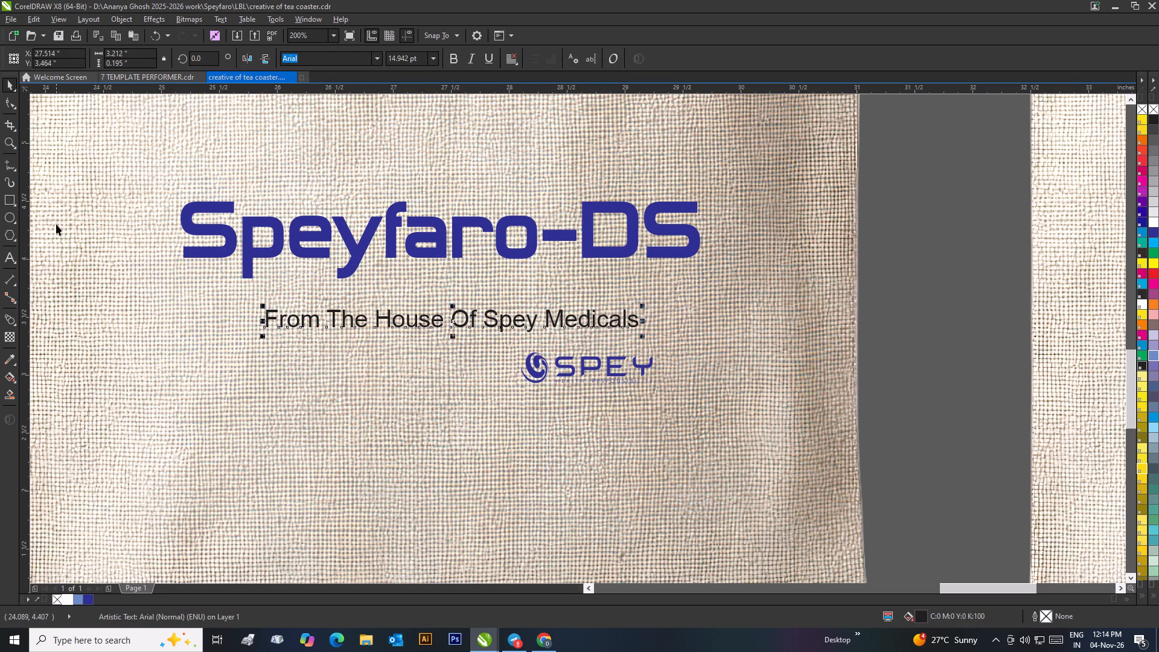
left_click(11, 252)
left_click_drag(484, 319, 662, 328)
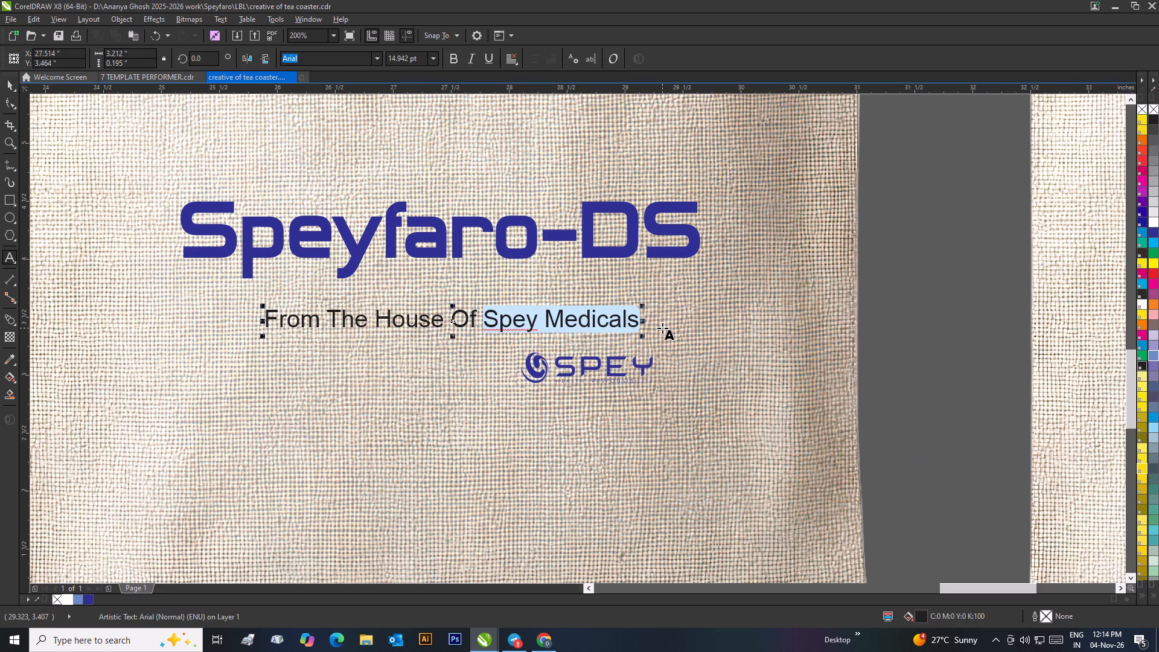
key("BackSpace")
left_click(9, 85)
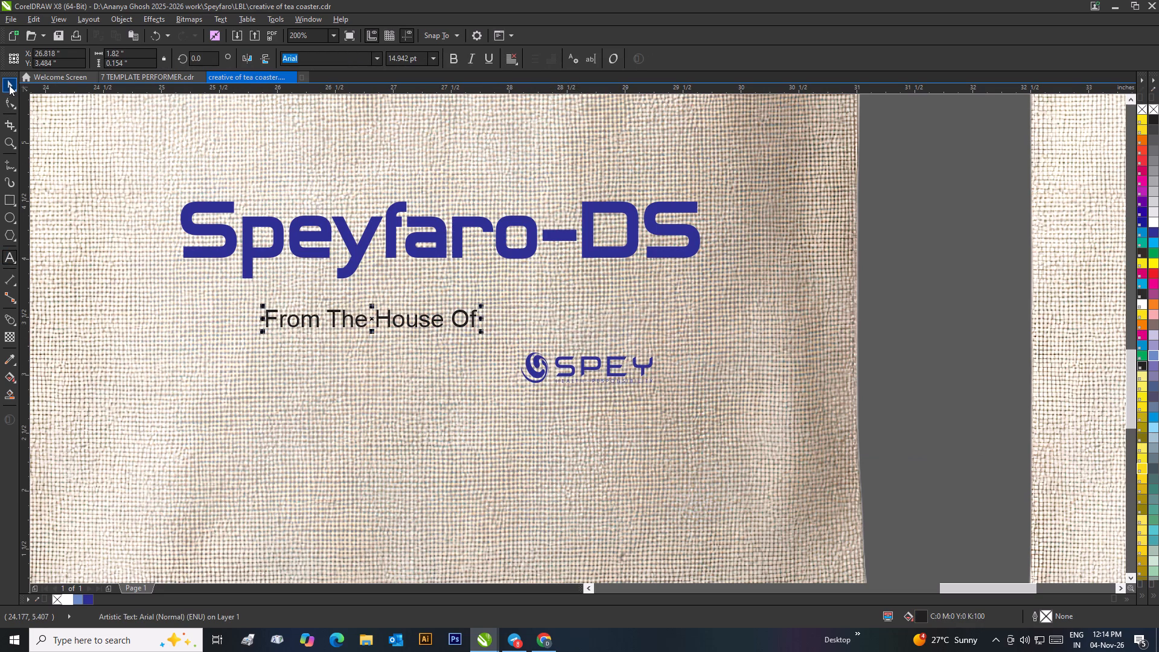
Move the small SPEY logo up beside the tagline, directly after the word "Of".
left_click_drag(557, 363, 519, 318)
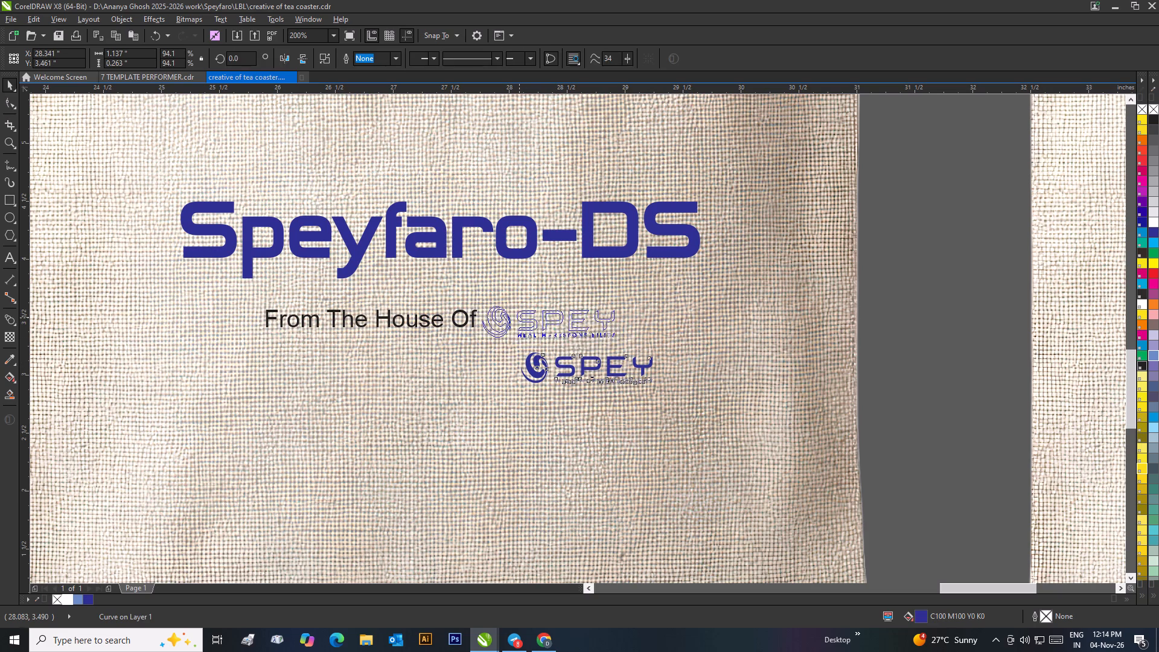
left_click_drag(519, 318, 522, 317)
scroll(529, 320, "down", 2)
left_click(677, 343)
scroll(591, 339, "up", 1)
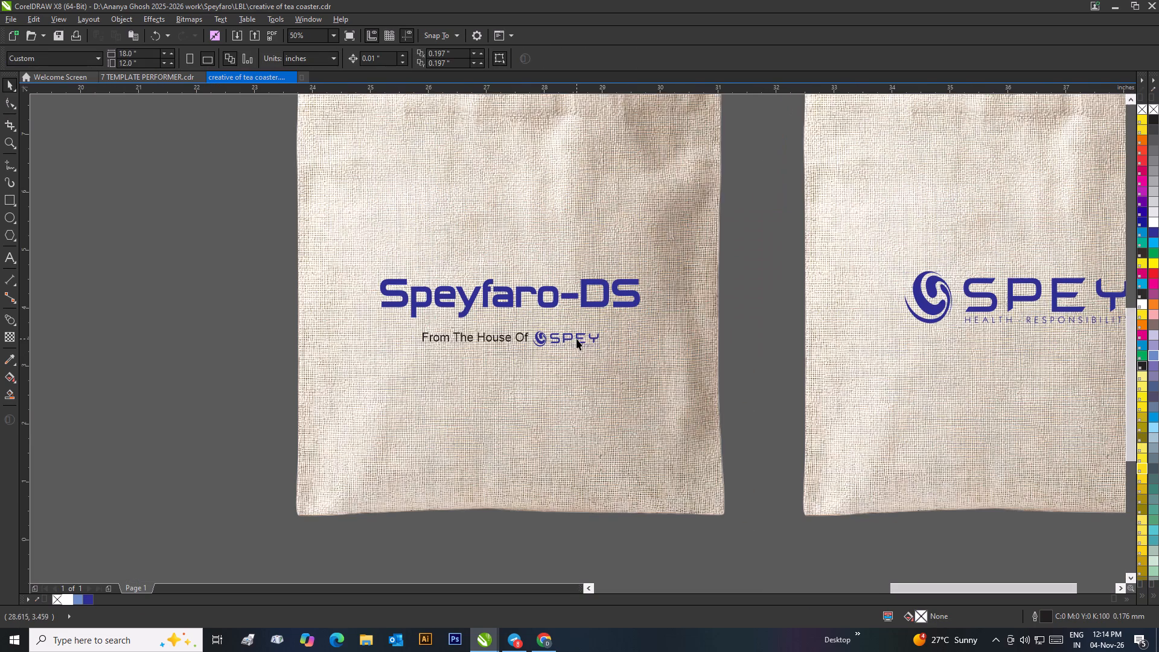
Set the font of the bag tagline "From The House Of" to Arimo.
left_click(503, 340)
scroll(481, 248, "down", 1)
scroll(510, 360, "up", 2)
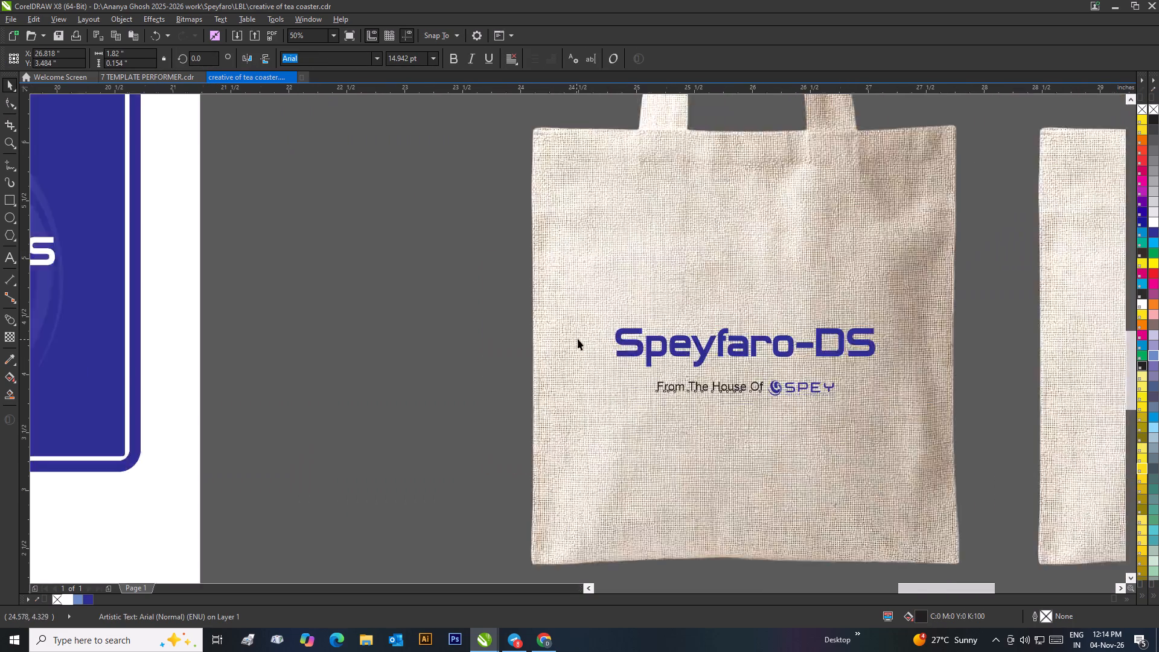
left_click(383, 60)
left_click(374, 59)
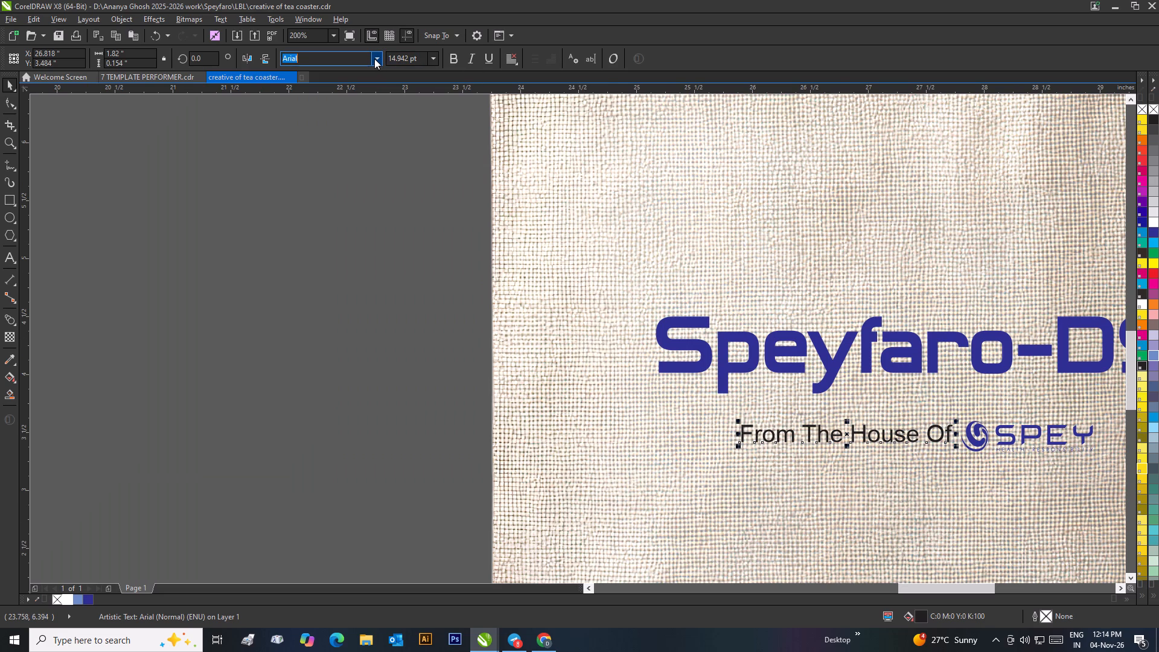
left_click(375, 61)
left_click(375, 61)
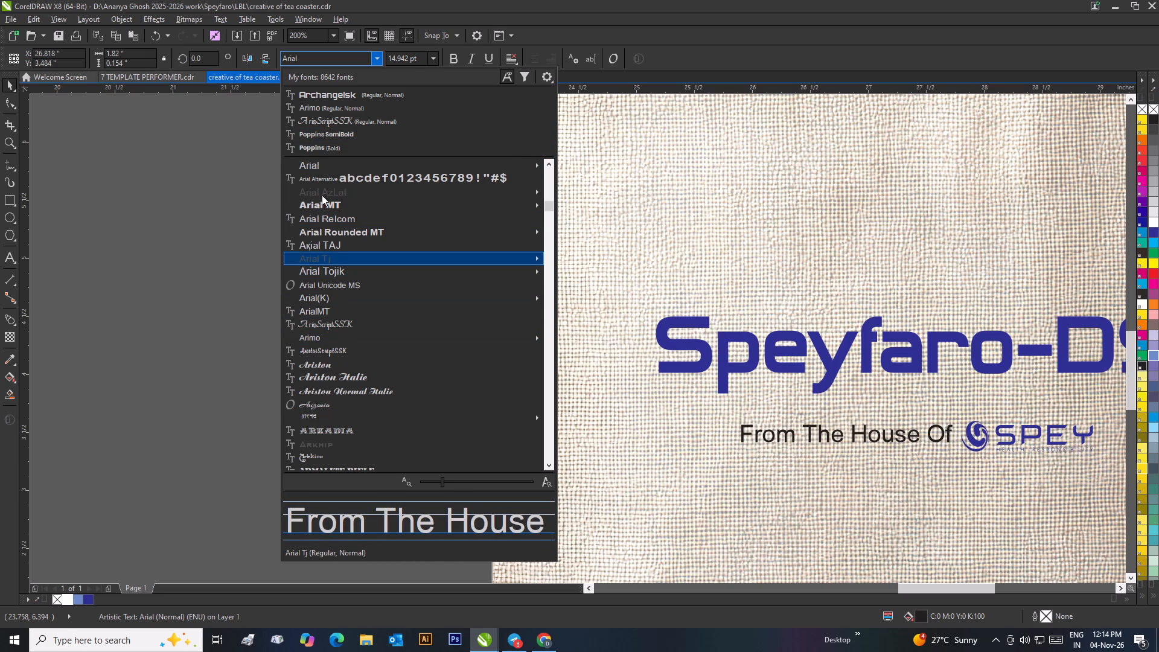
left_click(330, 112)
left_click(391, 315)
Nudge the tagline slightly down and away from the SPEY logo so they sit level.
scroll(729, 421, "down", 2)
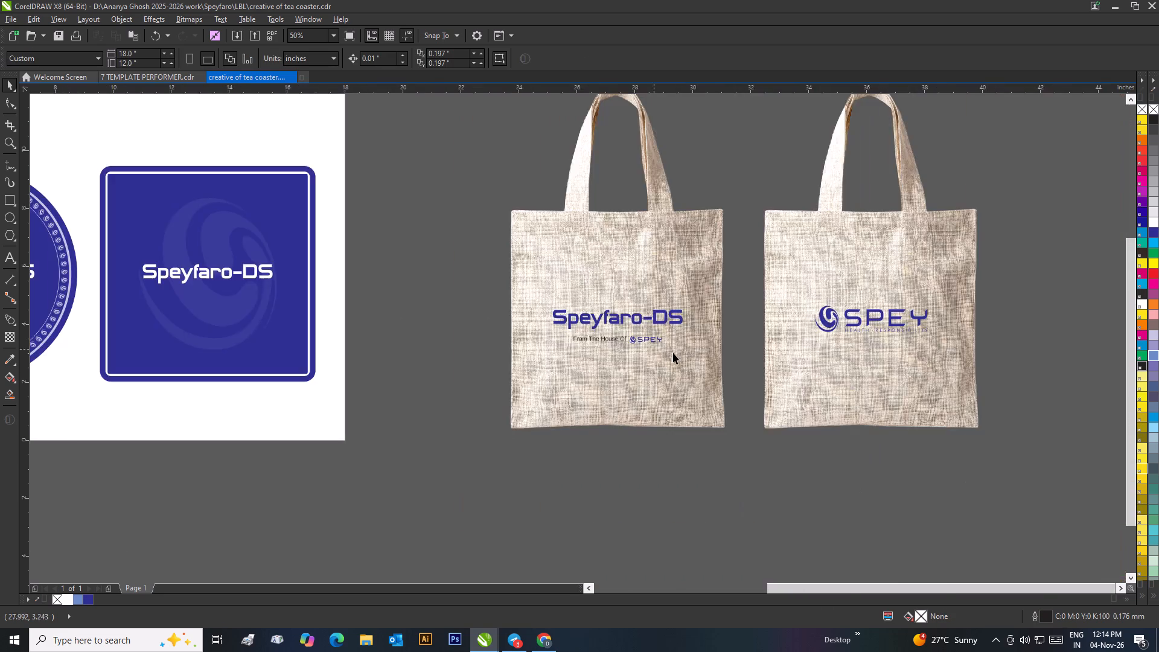
scroll(676, 350, "up", 2)
scroll(386, 298, "up", 1)
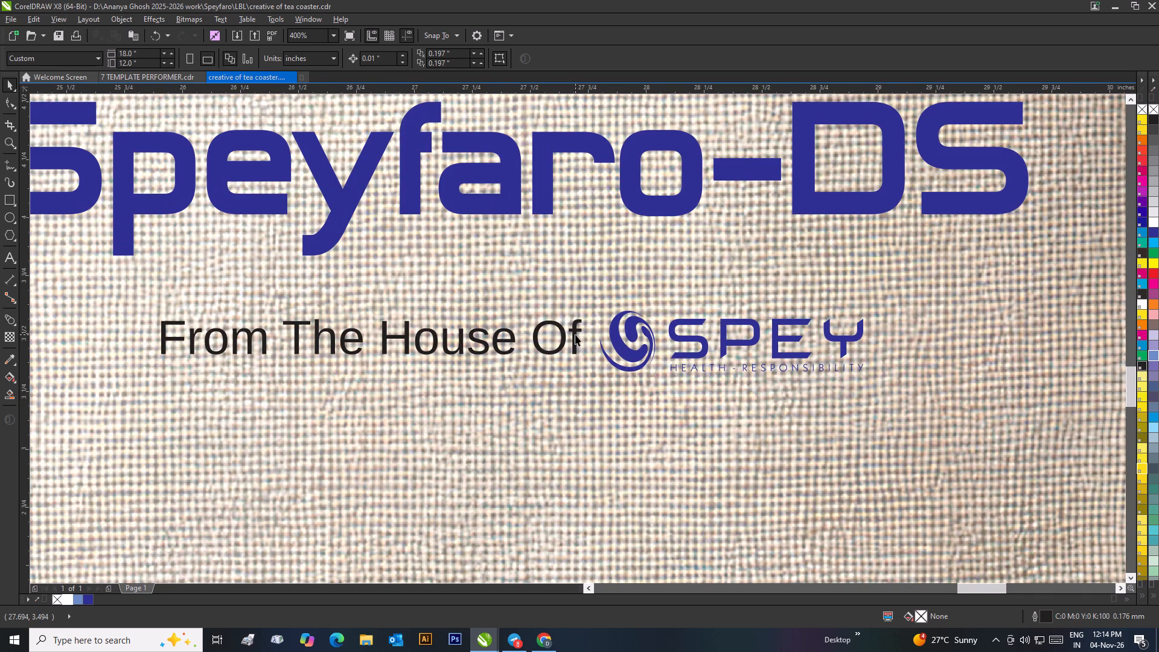
left_click_drag(575, 334, 570, 341)
Make the initials of "The", "House" and "Of" lowercase so the tagline reads "From the house of".
scroll(570, 340, "down", 1)
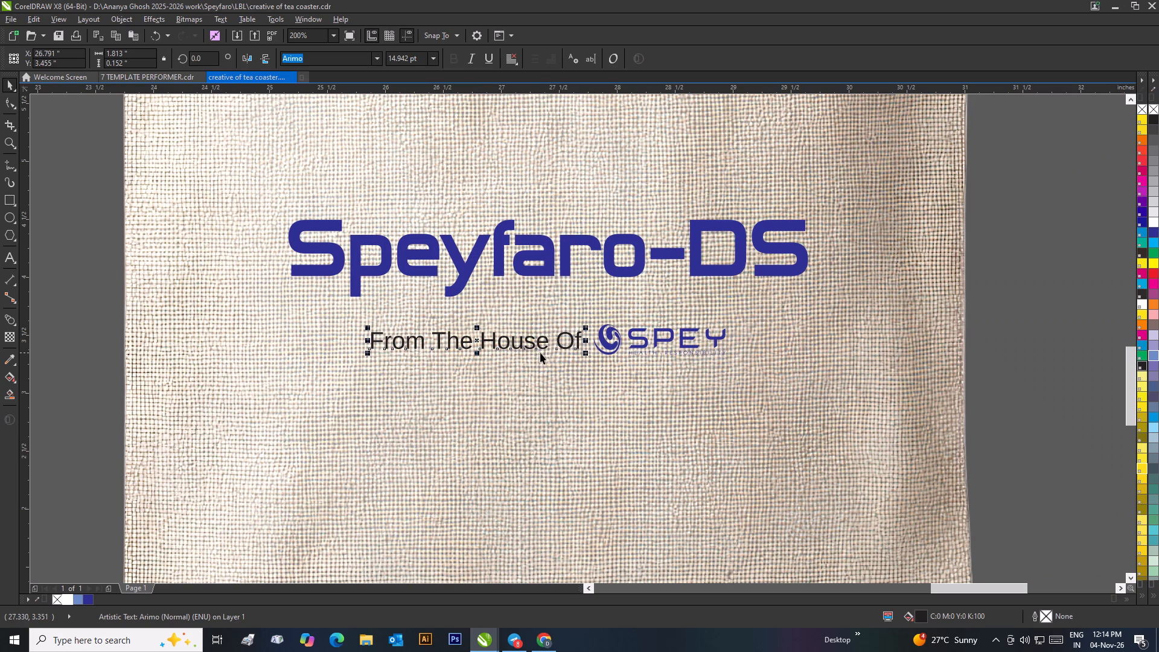
double_click(571, 345)
key("BackSpace")
key("o")
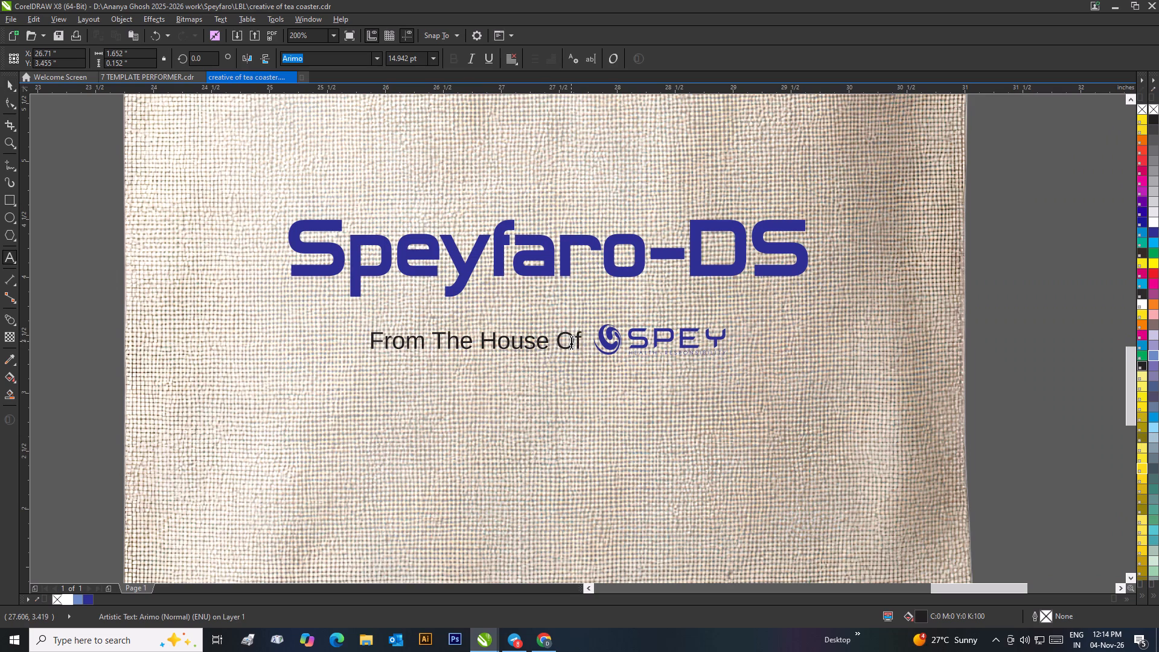
key("BackSpace")
key("o")
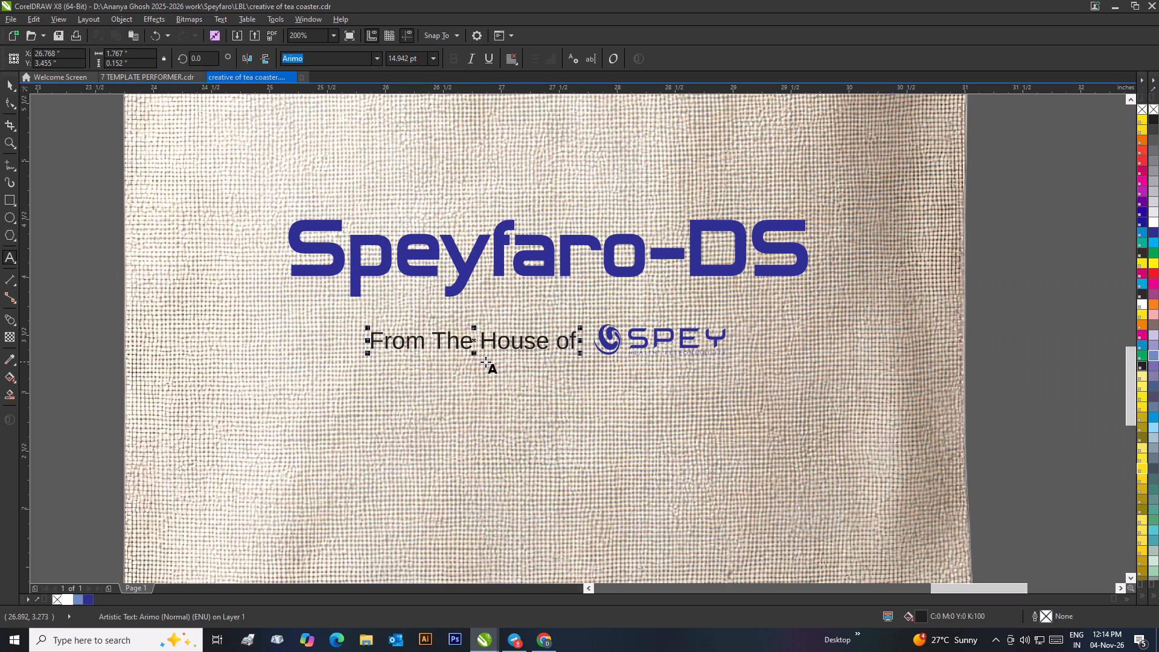
left_click(498, 338)
key("BackSpace")
key("h")
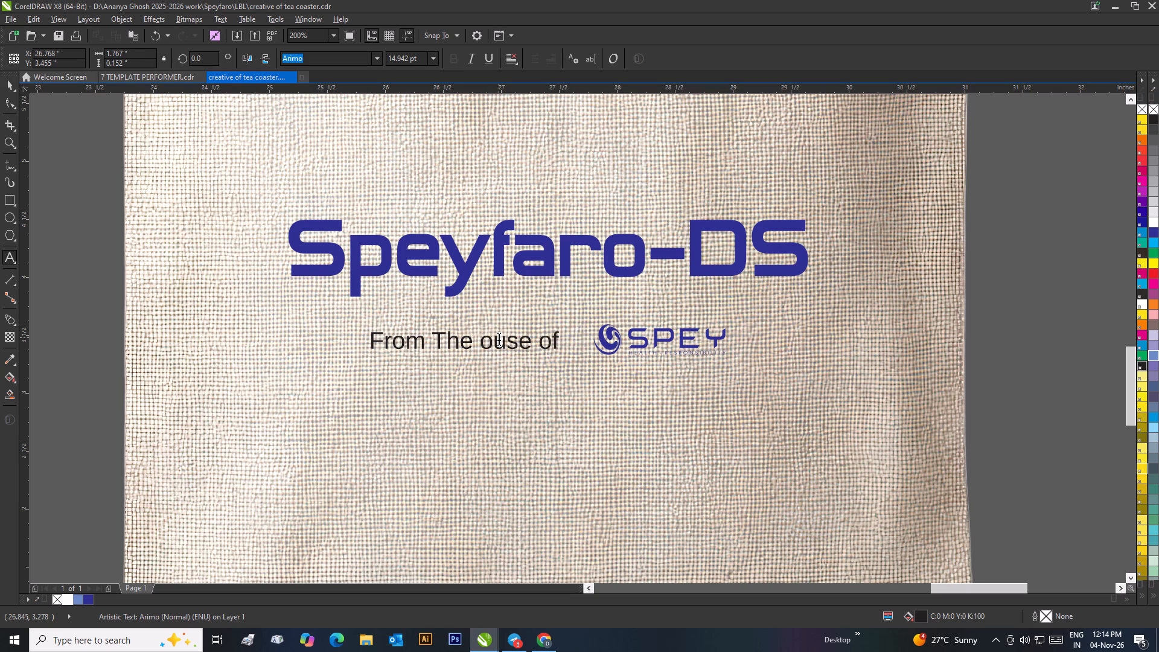
left_click(447, 339)
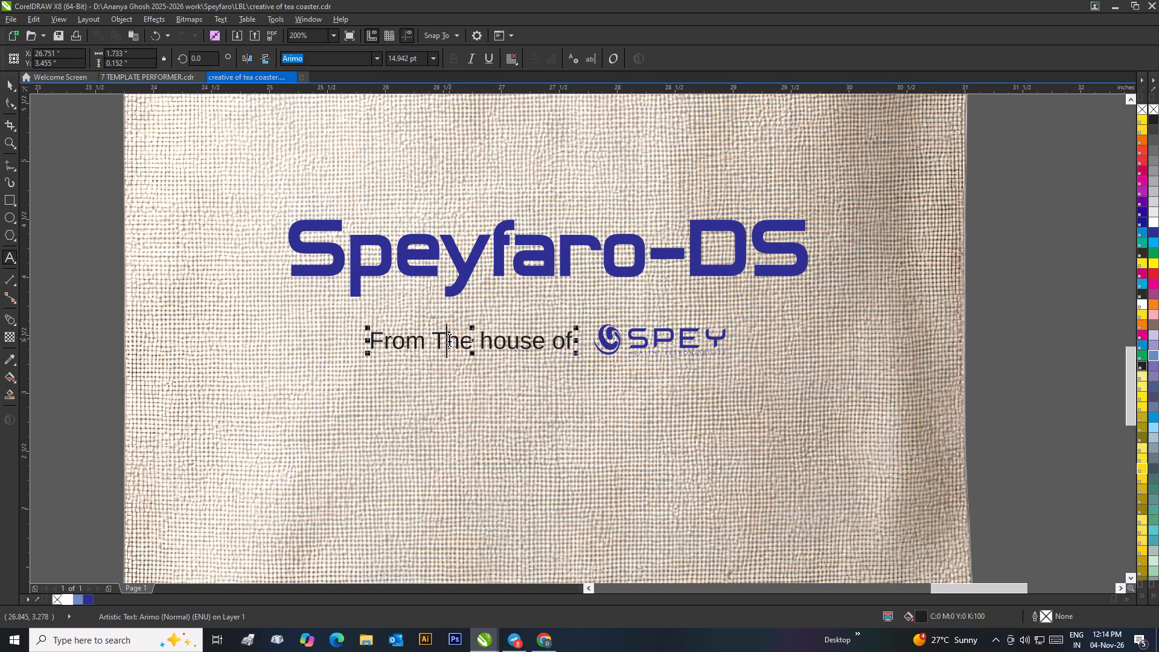
key("BackSpace")
key("t")
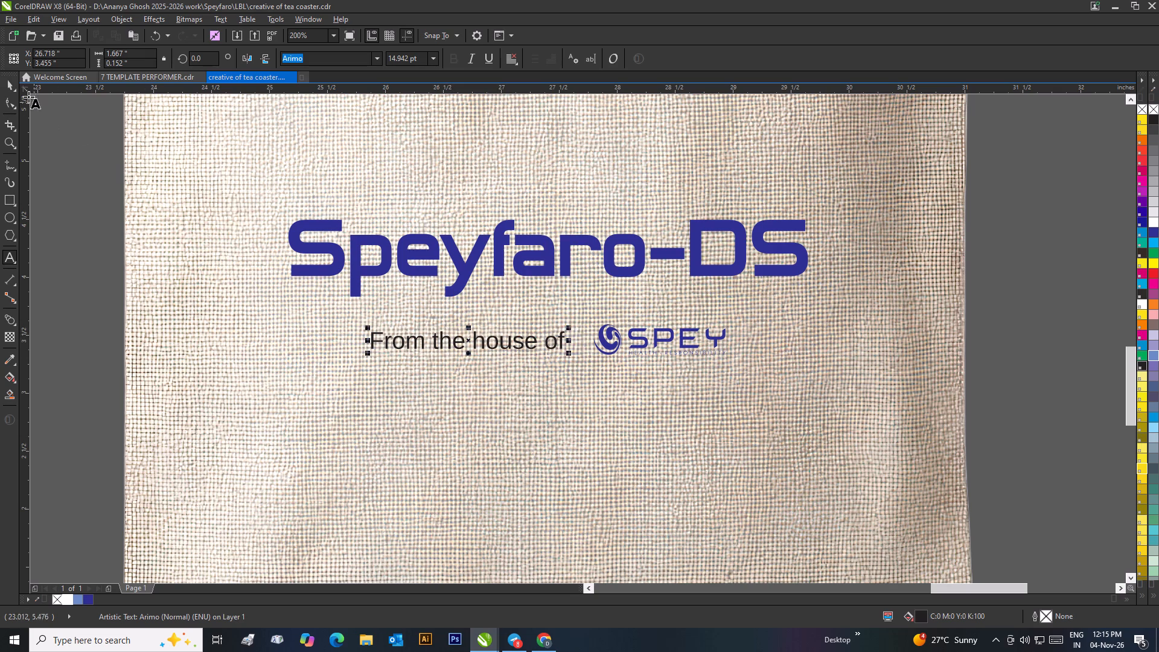
left_click(6, 85)
left_click(52, 126)
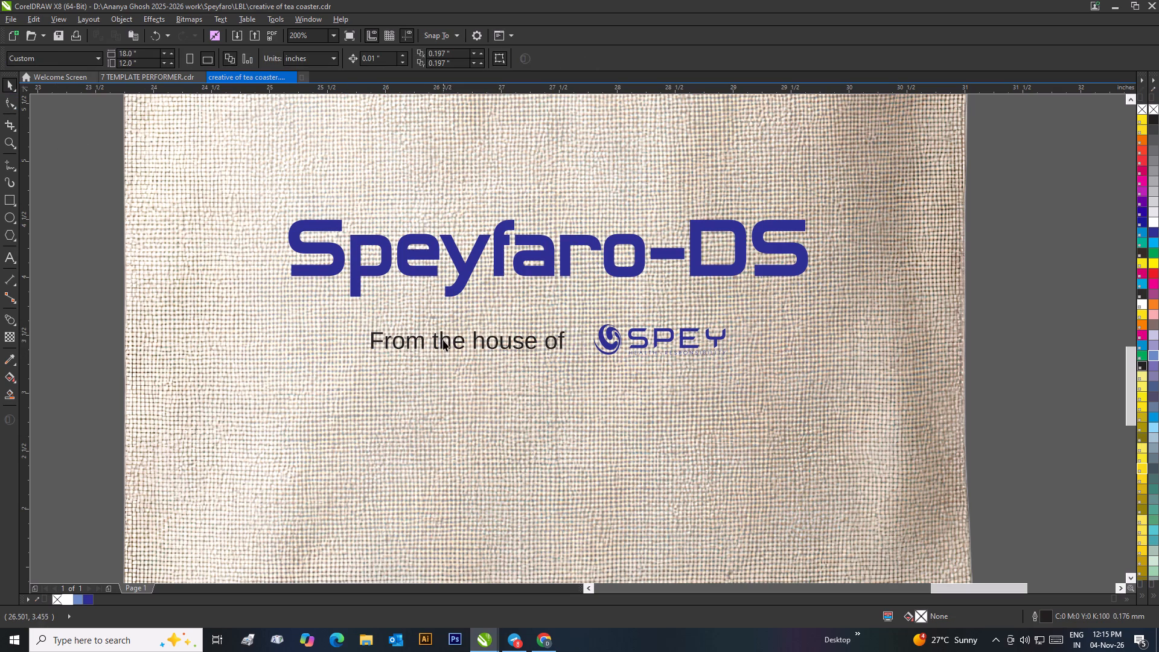
Move the SPEY logo closer to the tagline's end, shrink it to about 1.02 in wide and level it with the text.
left_click(443, 339)
left_click_drag(608, 340, 590, 340)
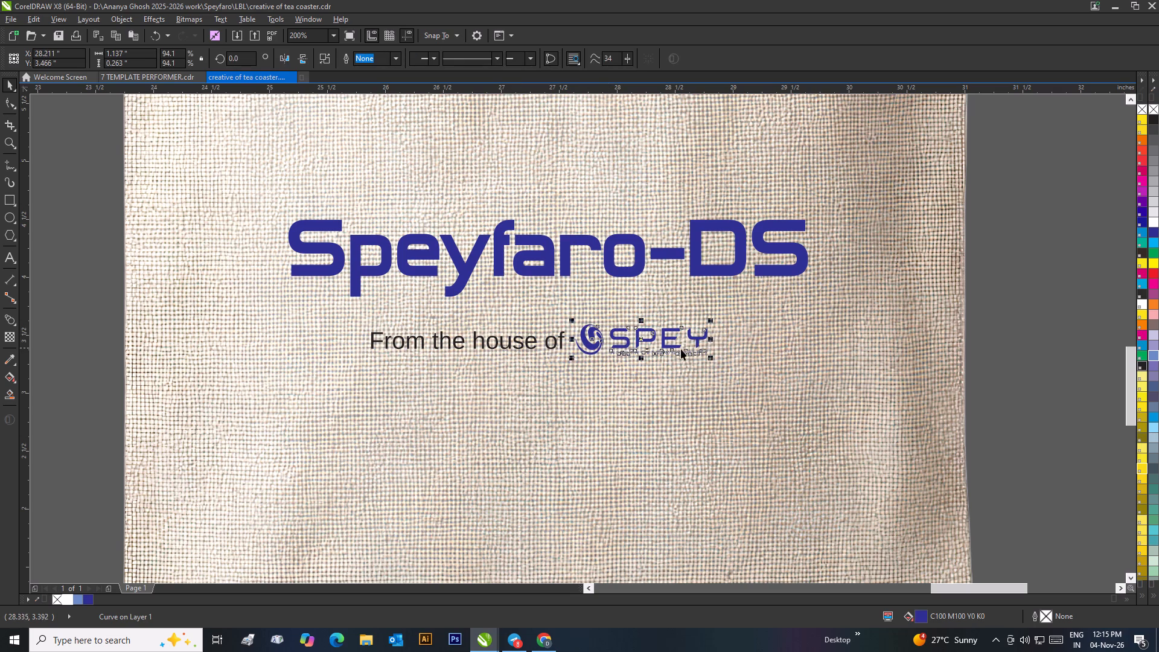
left_click_drag(710, 362, 696, 373)
left_click(633, 336)
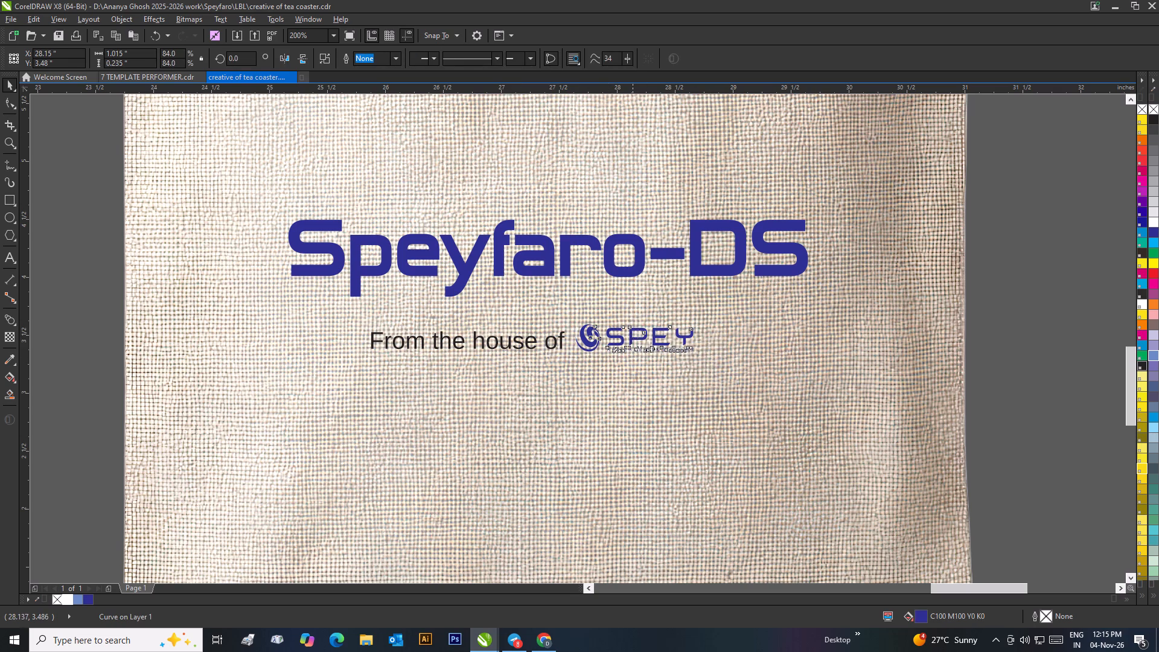
scroll(625, 347, "down", 1)
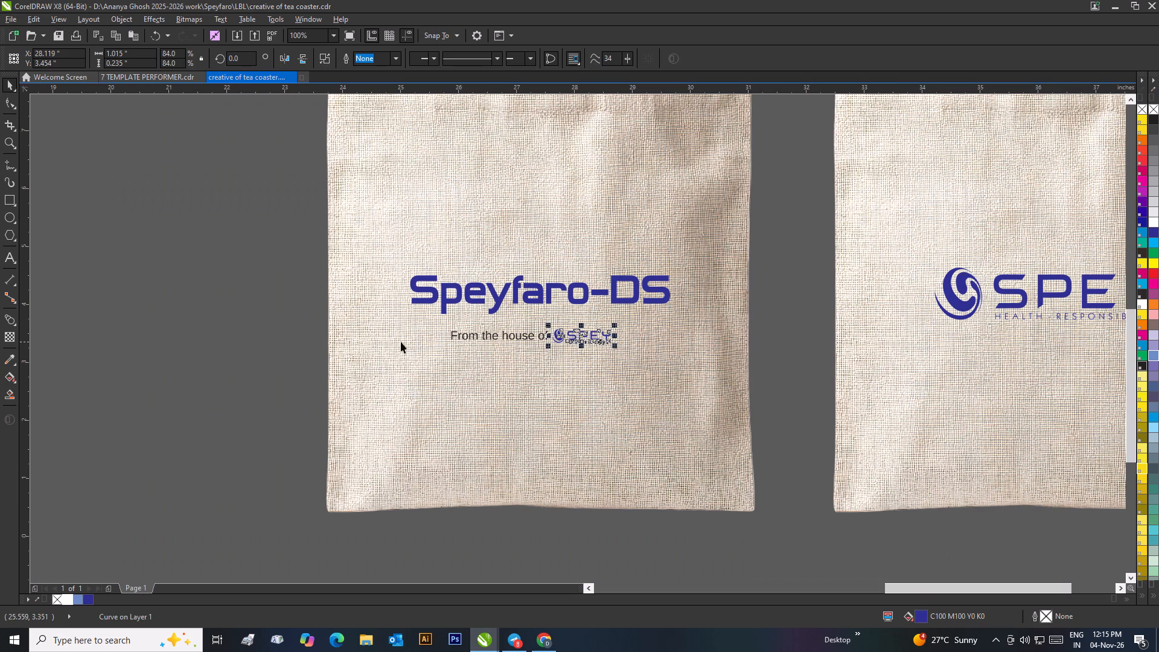
Group the tagline with its SPEY logo and place the group centrally just beneath the Speyfaro-DS name.
left_click(251, 331)
left_click_drag(299, 321, 643, 362)
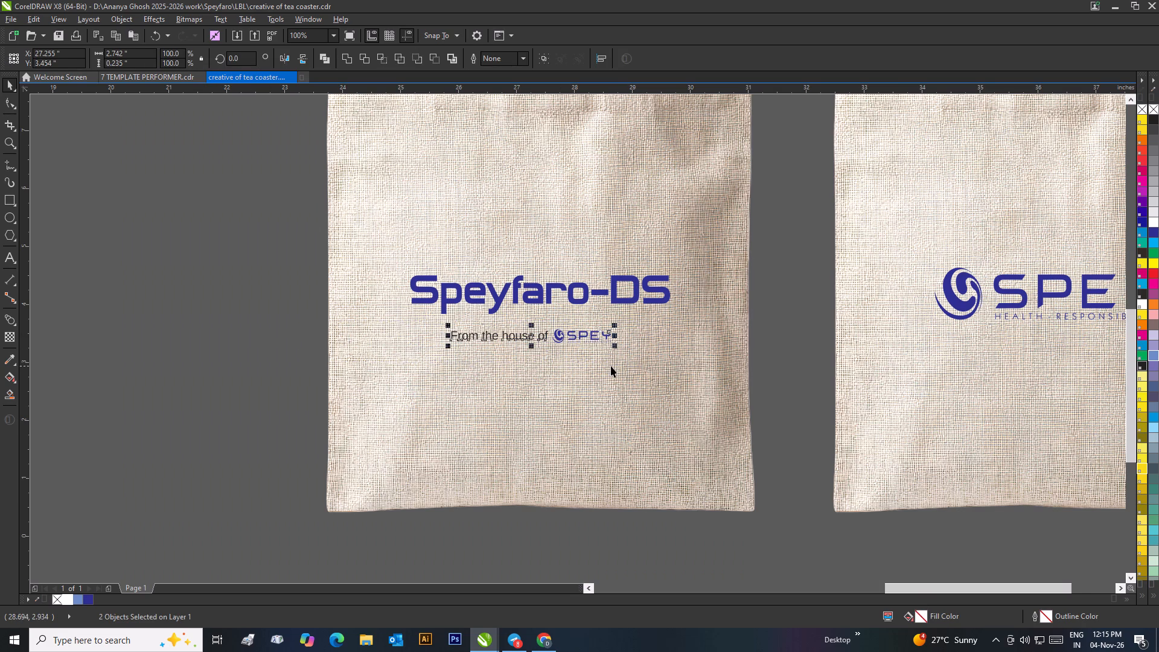
key("ctrl+g")
left_click_drag(560, 337, 572, 272)
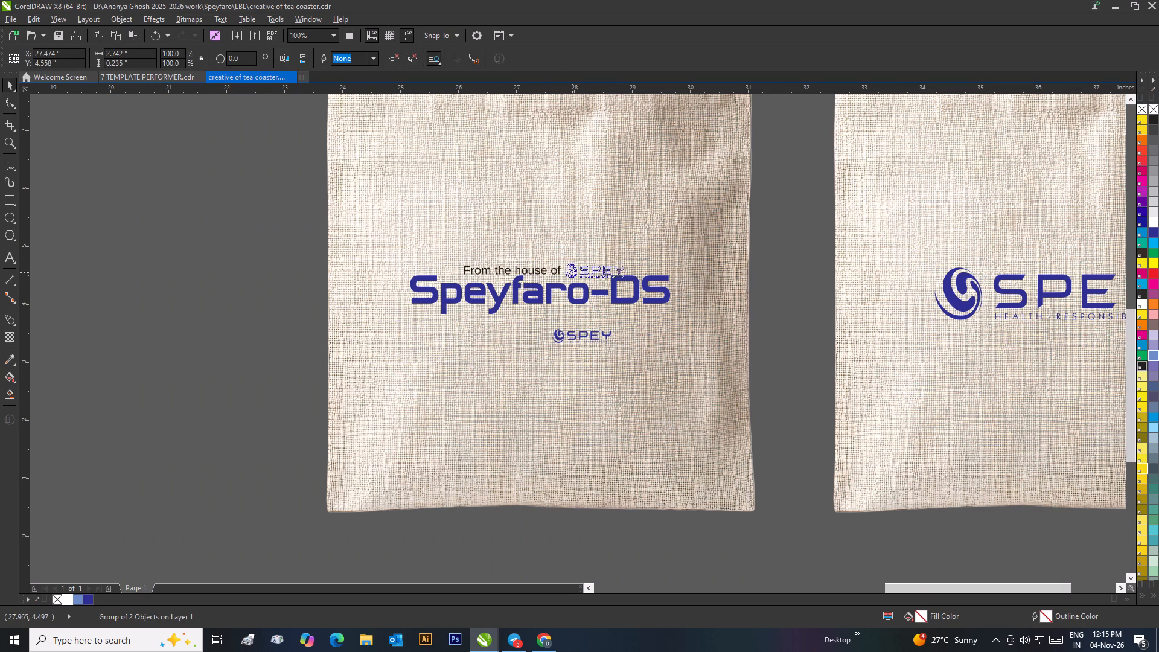
left_click_drag(572, 272, 575, 333)
left_click_drag(502, 261, 515, 278)
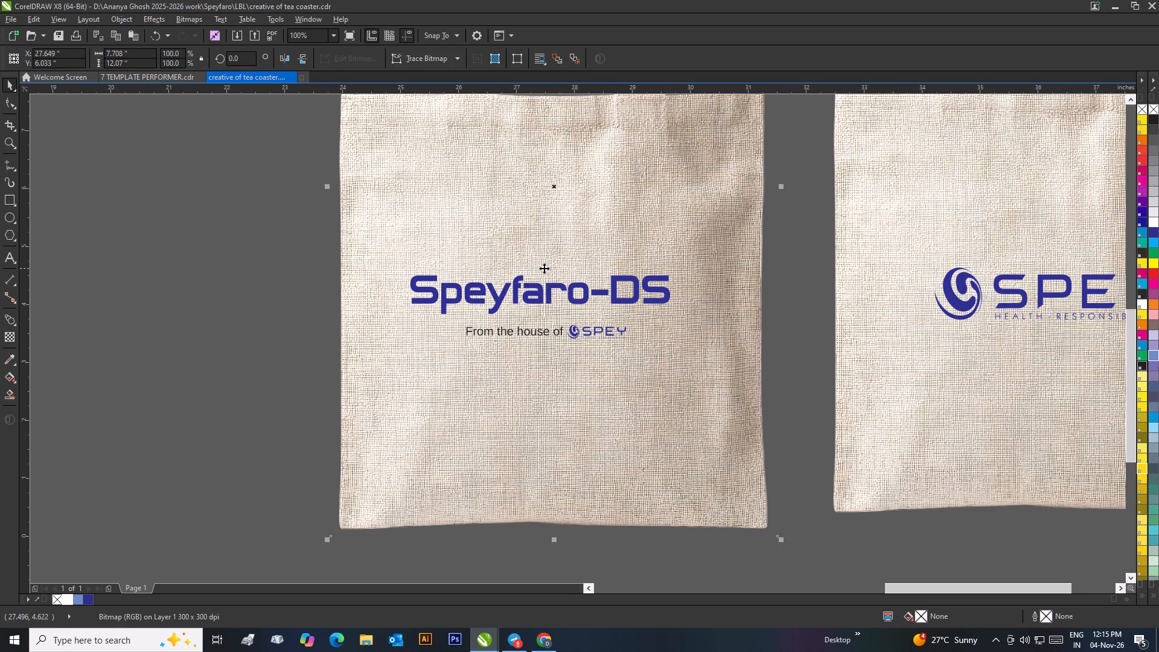
key("ctrl+z")
left_click(228, 289)
Add the text "introducing" on the bag above the Speyfaro-DS name.
left_click(13, 255)
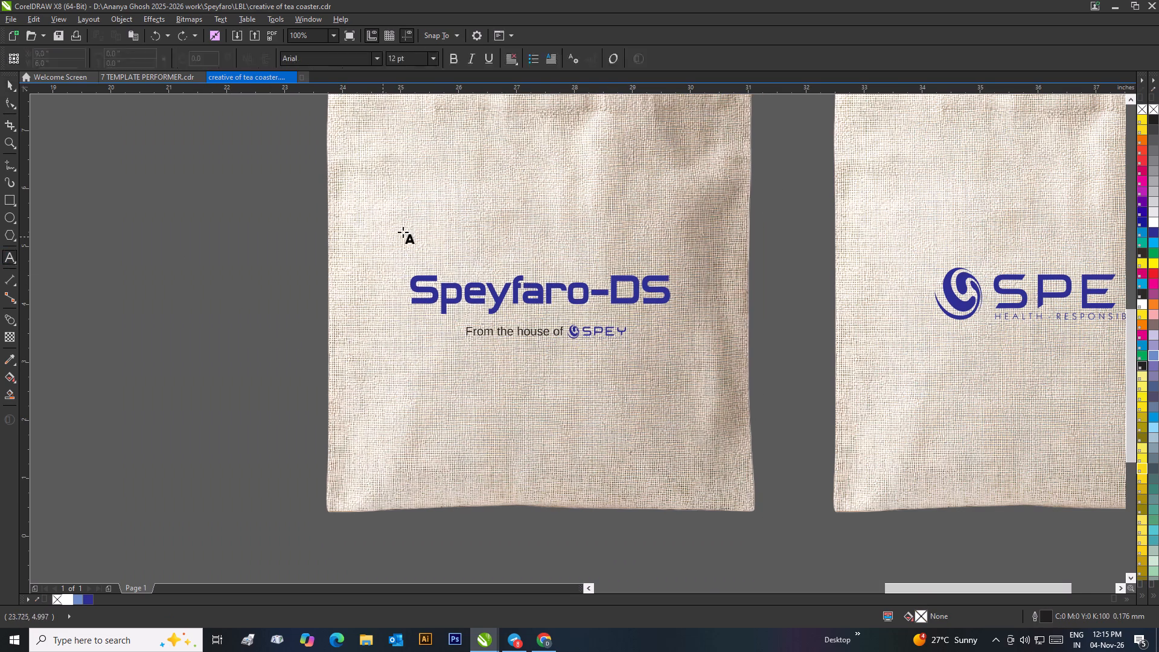
left_click_drag(433, 193, 437, 202)
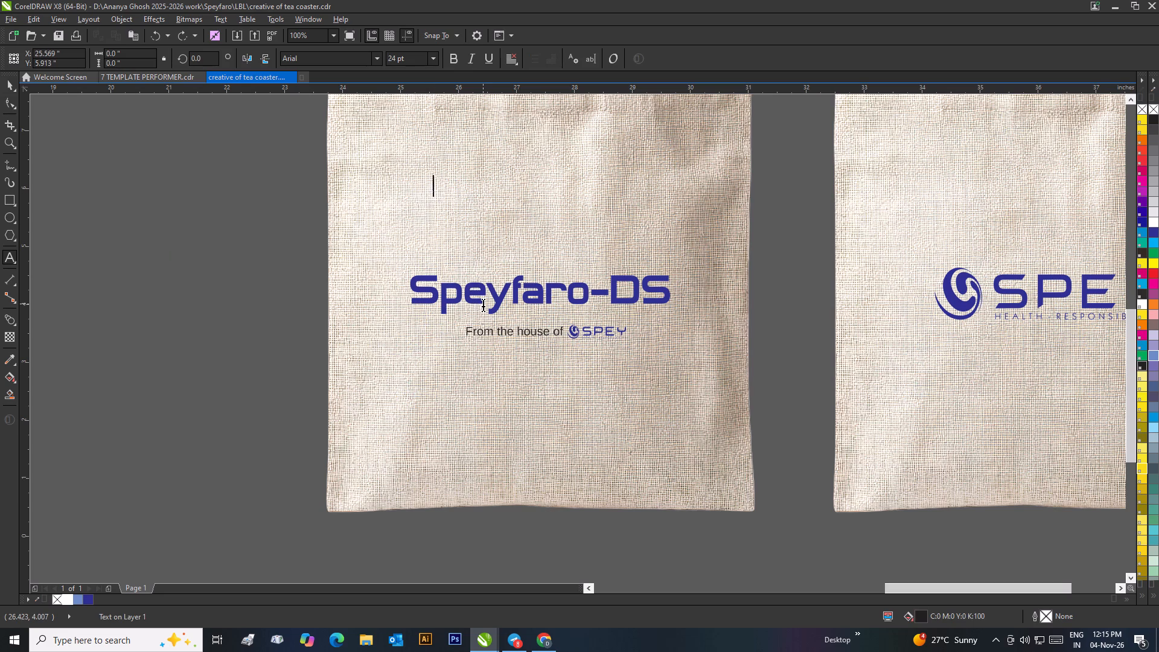
type("ind")
key("BackSpace")
type("trodu")
type("cong")
key("BackSpace")
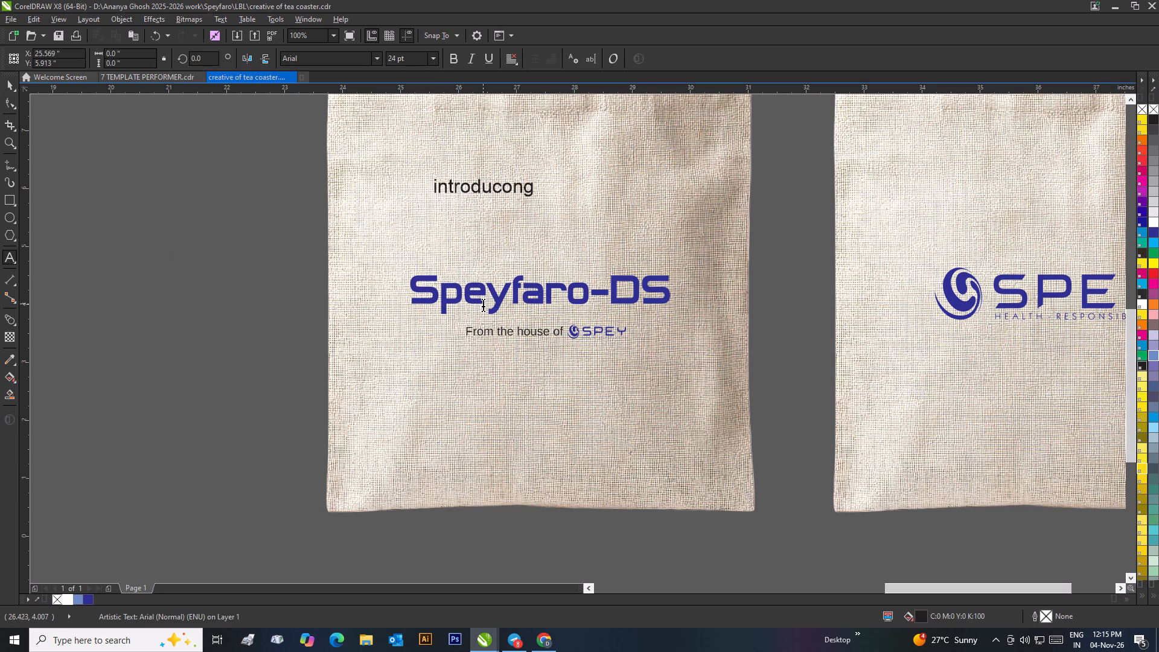
key("BackSpace")
key("BackSpace")
key("BackSpace")
type("cing")
Change the case of the new text so it reads "Introducing".
key("ctrl+a")
right_click(457, 178)
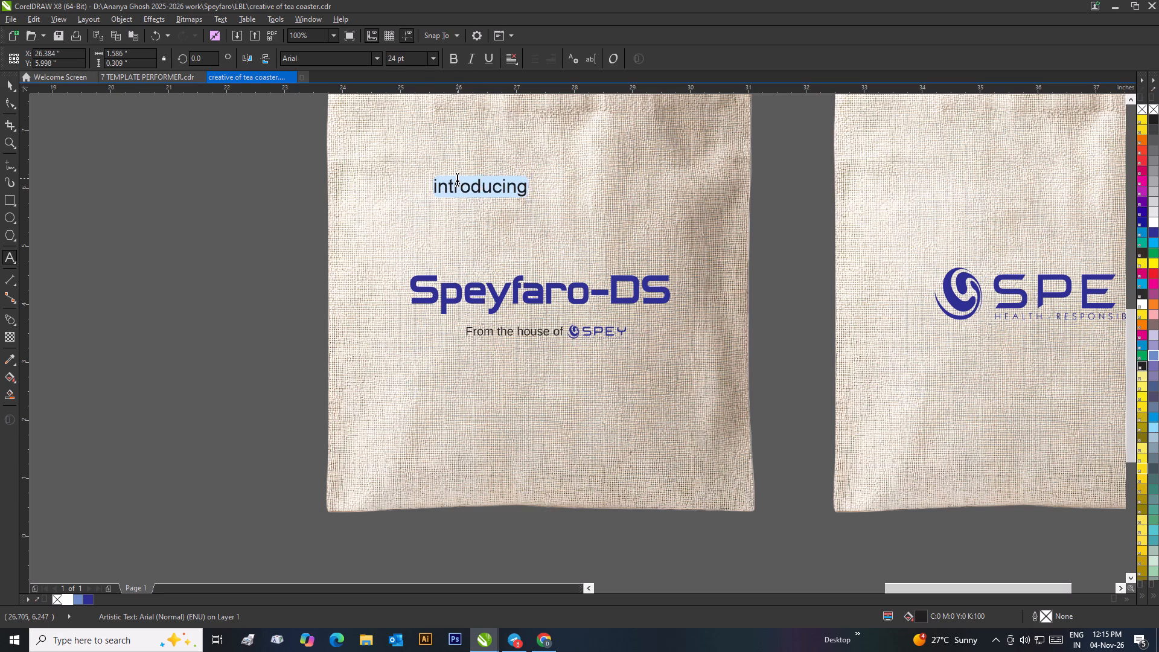
left_click(623, 342)
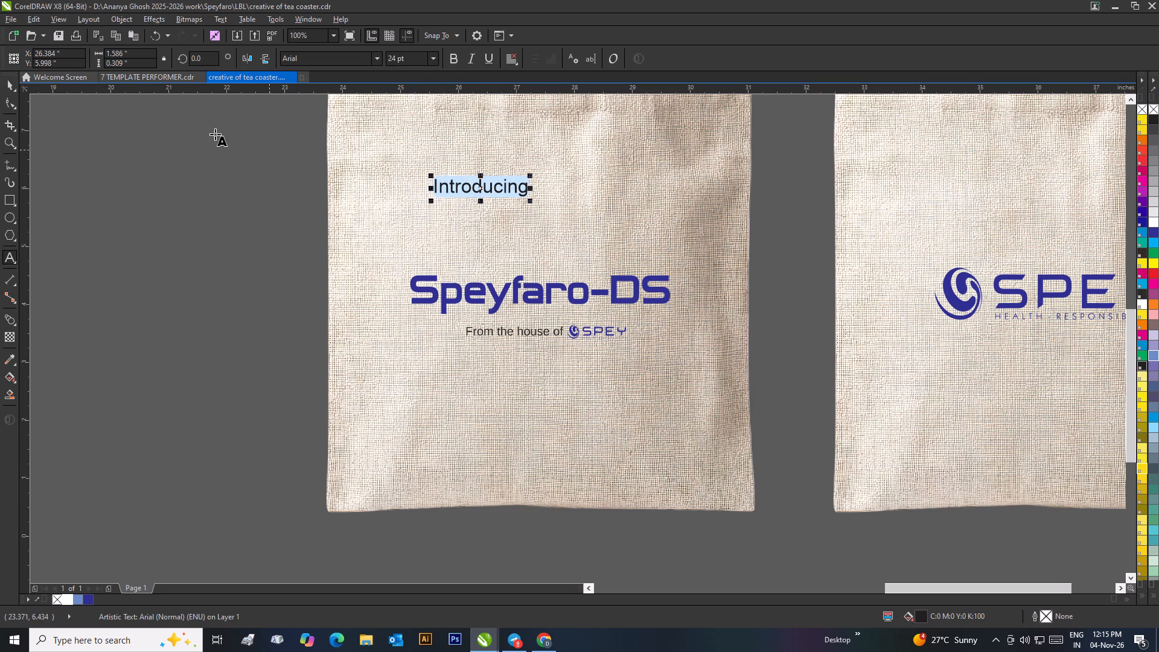
Set the font of the "Introducing" text to AriaScriptSSK.
scroll(421, 113, "down", 1)
scroll(464, 363, "up", 2)
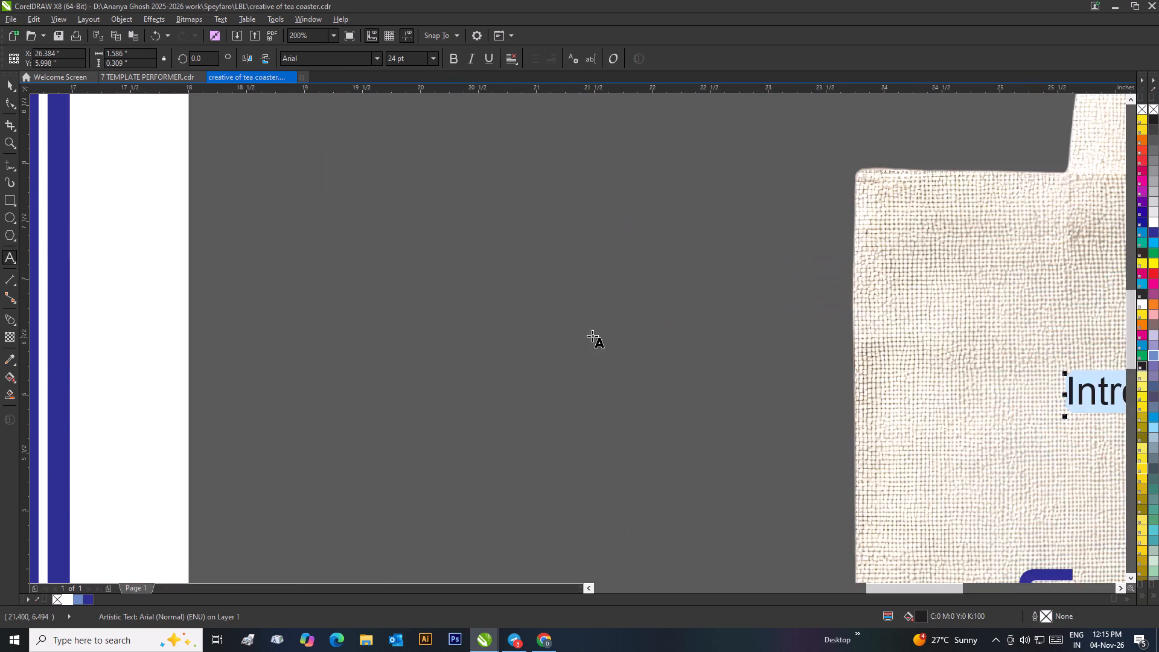
scroll(602, 336, "down", 1)
left_click(375, 56)
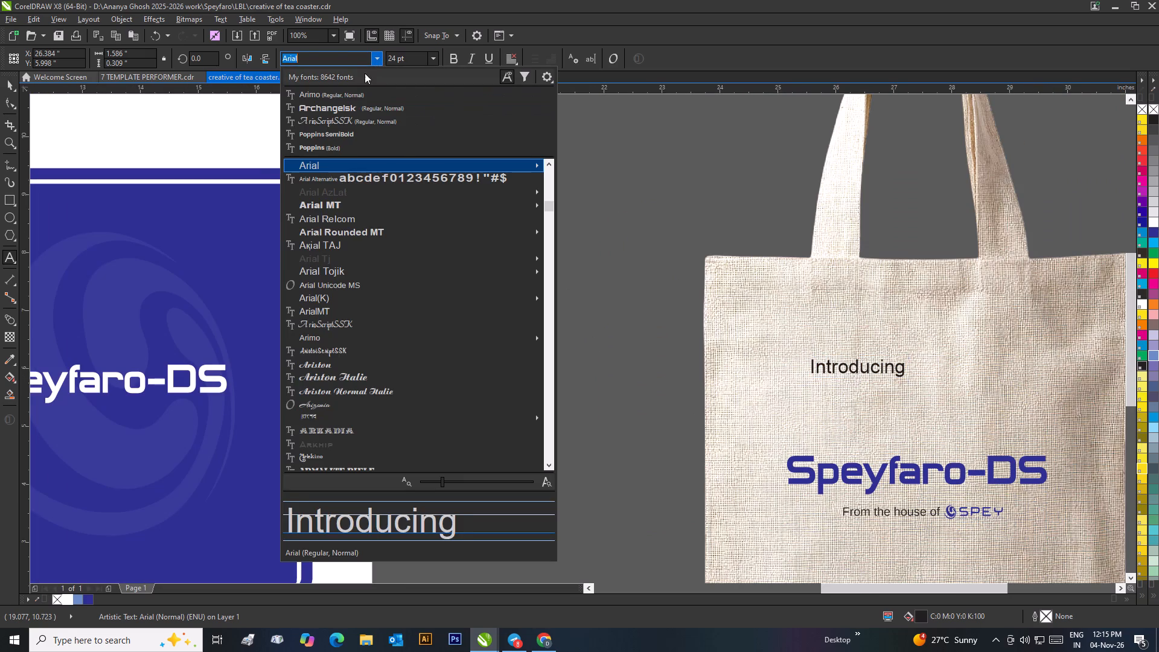
left_click(351, 124)
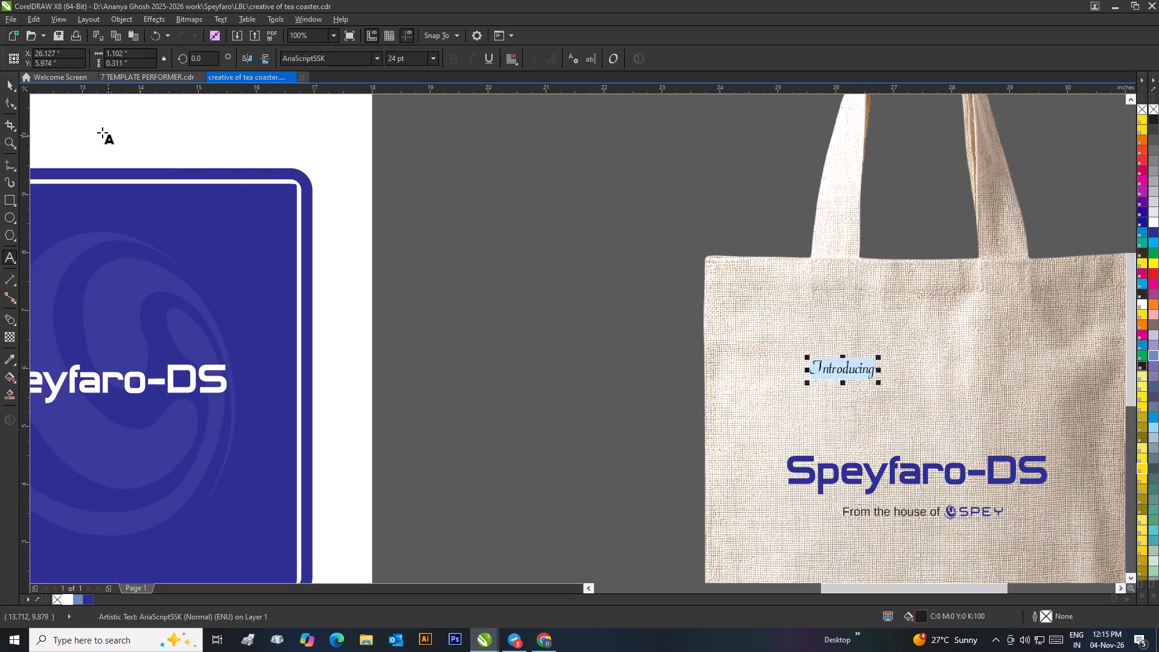
left_click(8, 86)
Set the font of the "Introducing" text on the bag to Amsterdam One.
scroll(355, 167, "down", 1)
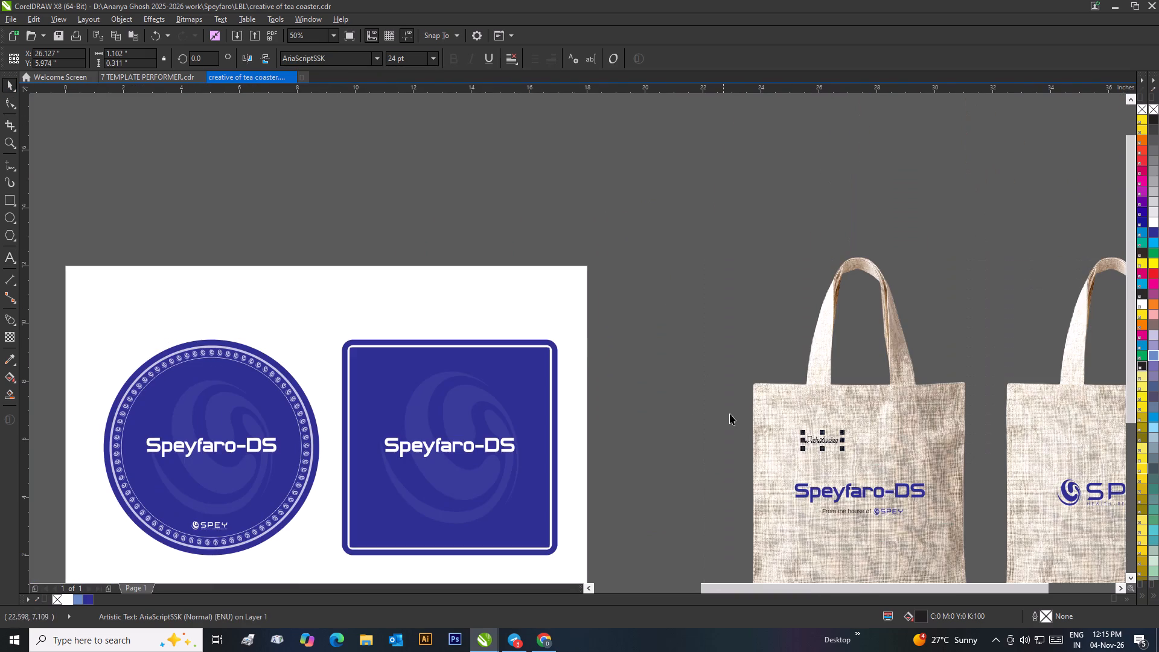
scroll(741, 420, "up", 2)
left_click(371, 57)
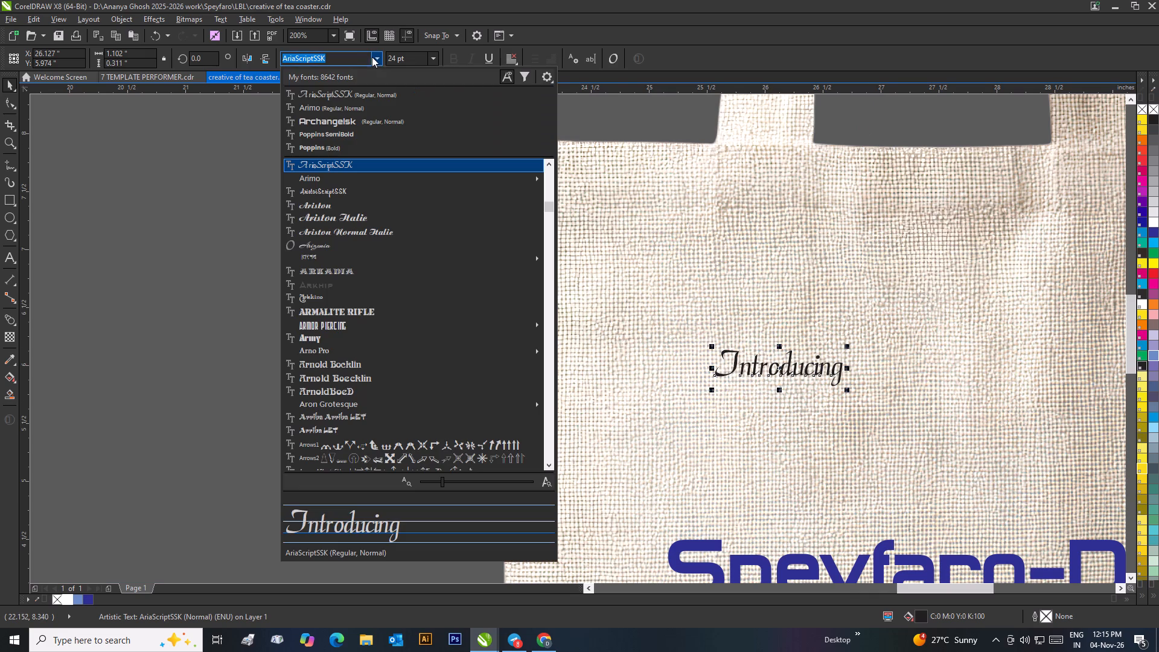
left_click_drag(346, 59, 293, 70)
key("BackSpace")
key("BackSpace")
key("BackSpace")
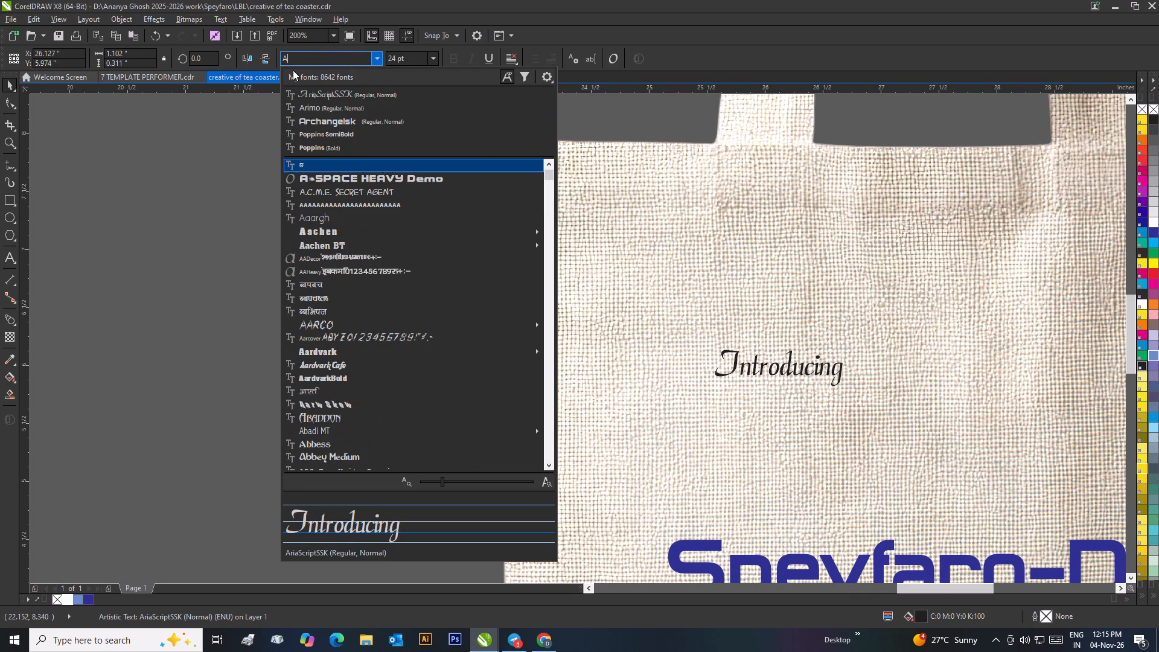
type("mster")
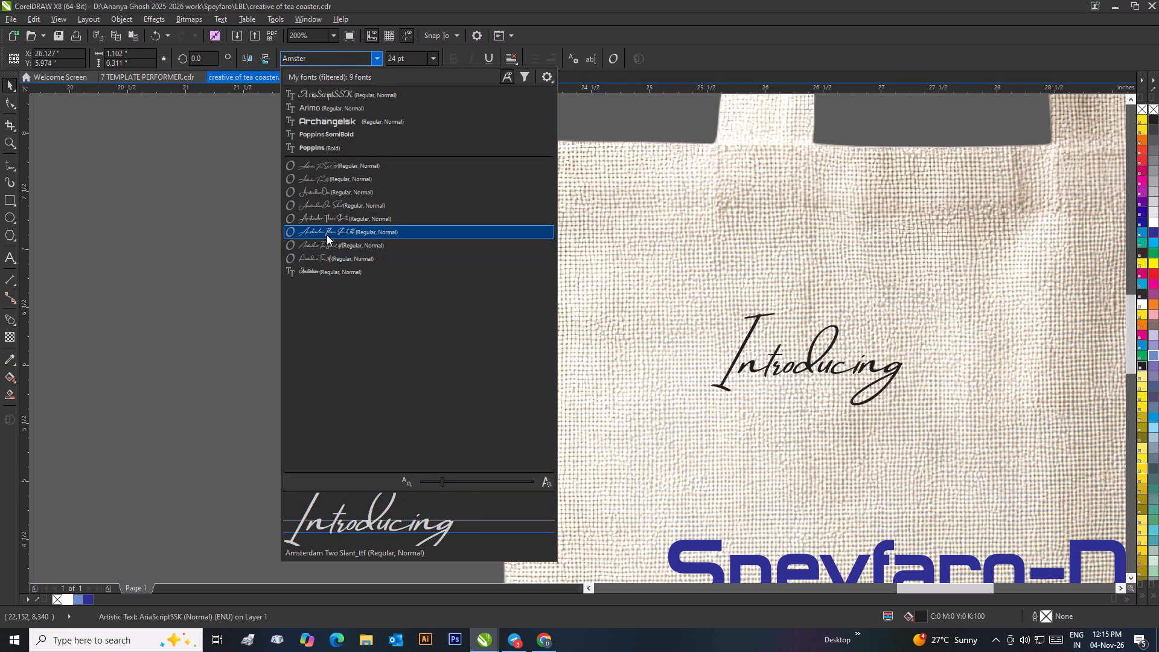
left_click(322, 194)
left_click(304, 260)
Move the "Introducing" text down to just above the Speyfaro-DS name and enlarge it proportionally to about 30 pt.
scroll(324, 269, "down", 3)
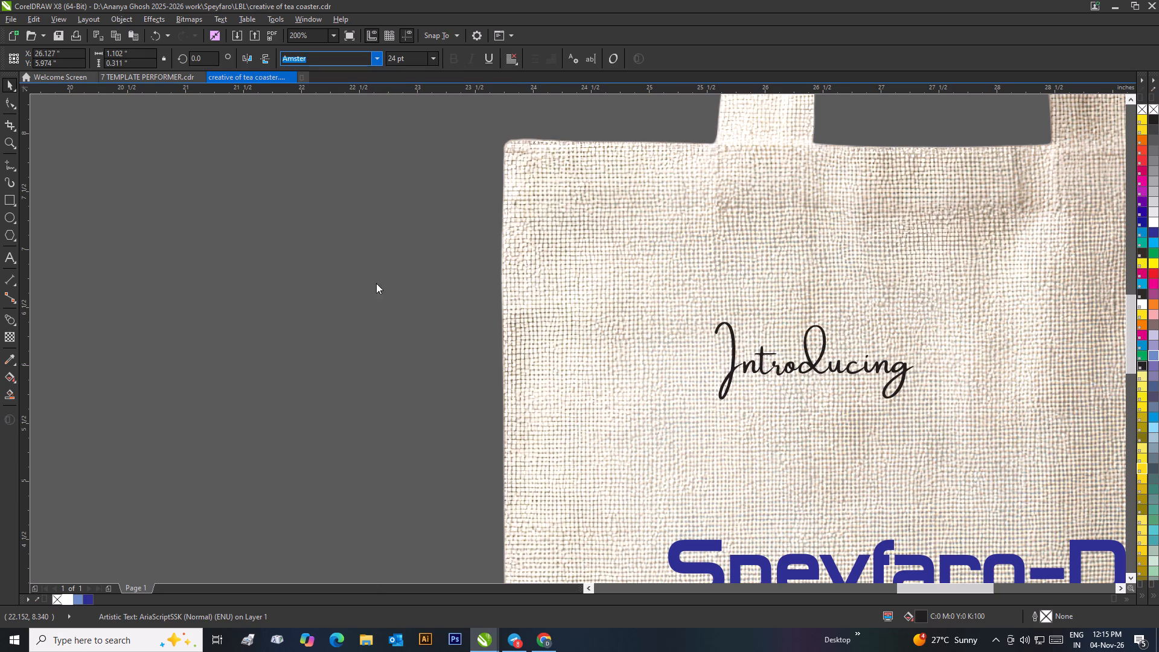
scroll(578, 339, "down", 1)
scroll(649, 351, "up", 2)
scroll(578, 339, "down", 1)
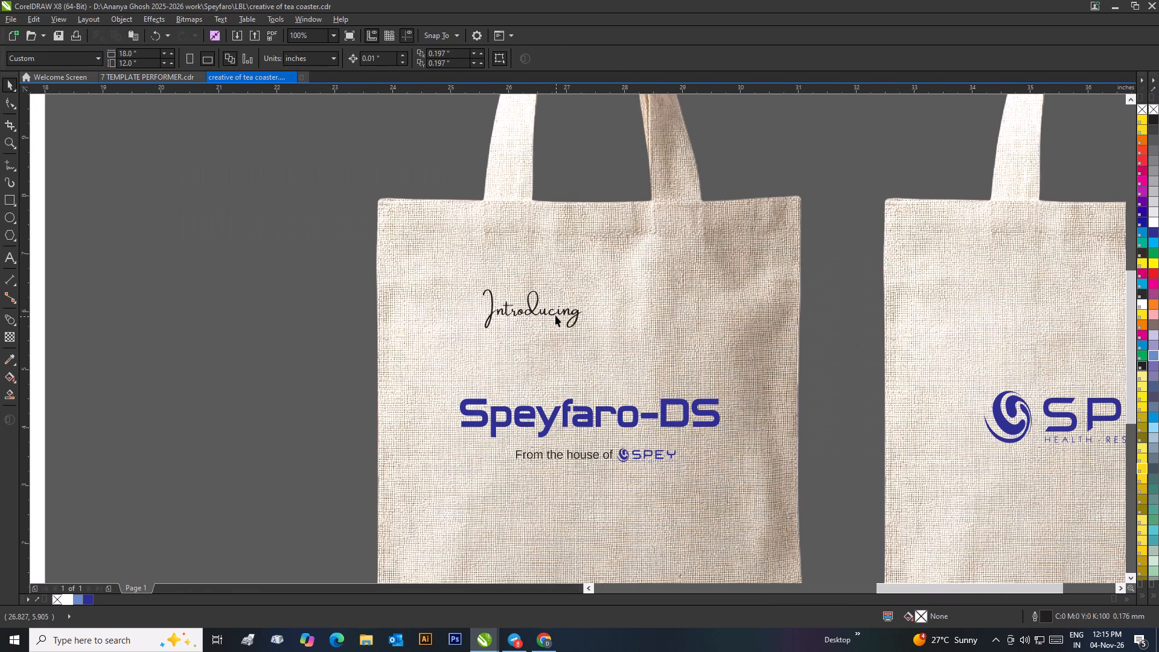
left_click_drag(555, 312, 612, 374)
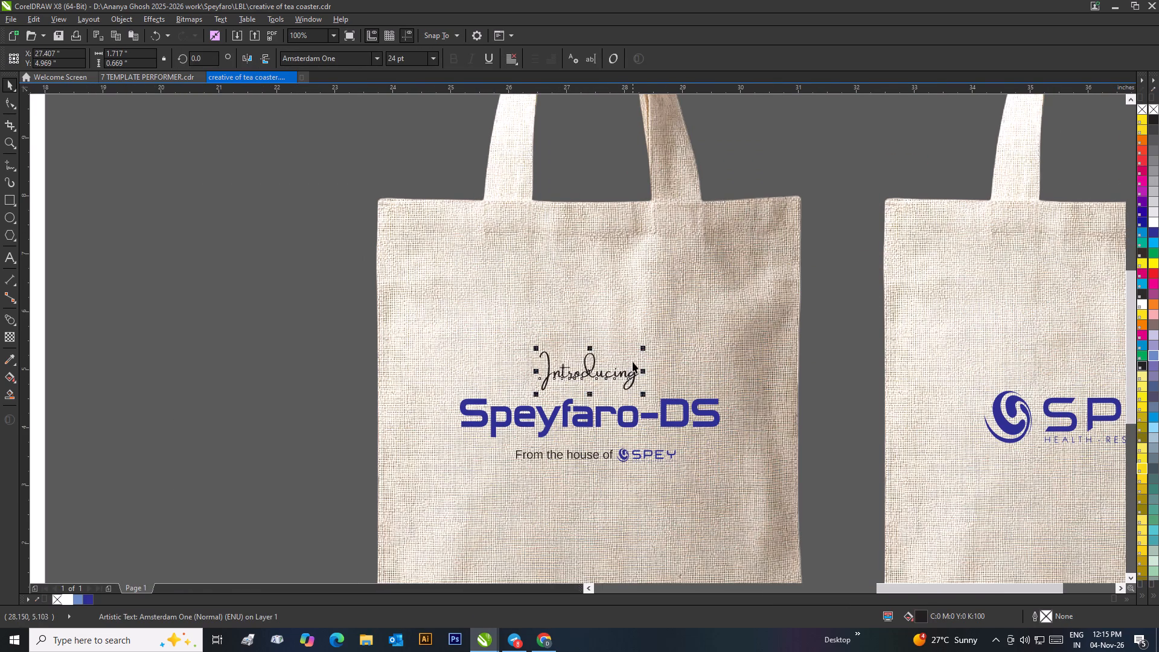
left_click_drag(641, 349, 680, 339)
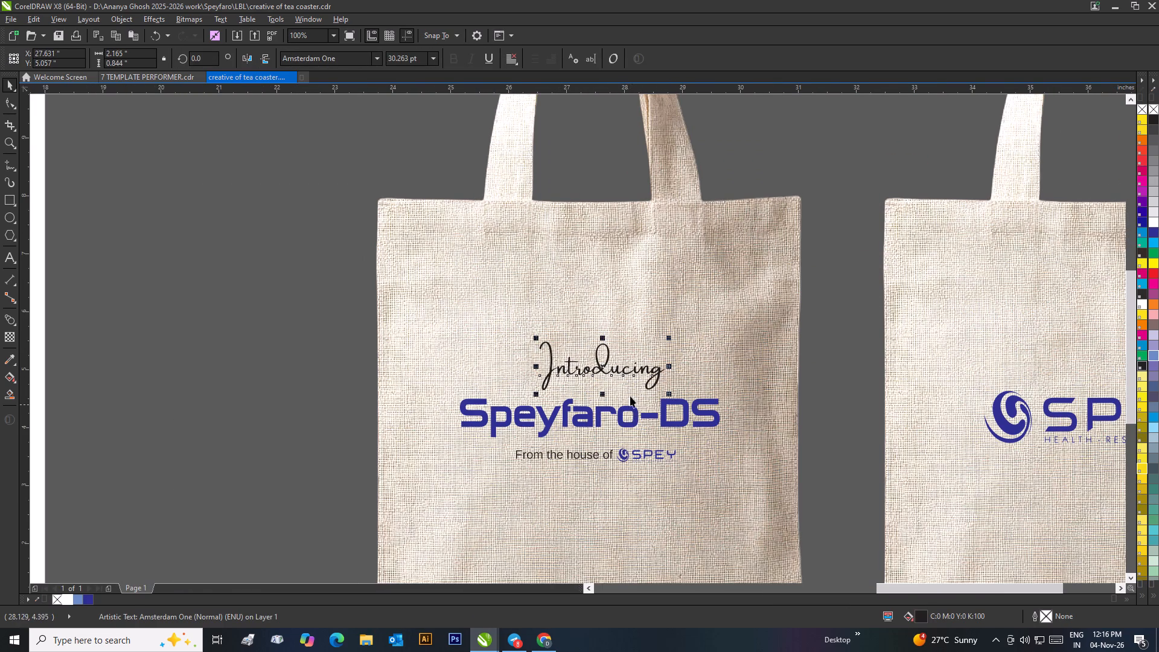
Nudge the "Introducing" text slightly closer to the Speyfaro-DS name and centre it horizontally on that name.
left_click(630, 371)
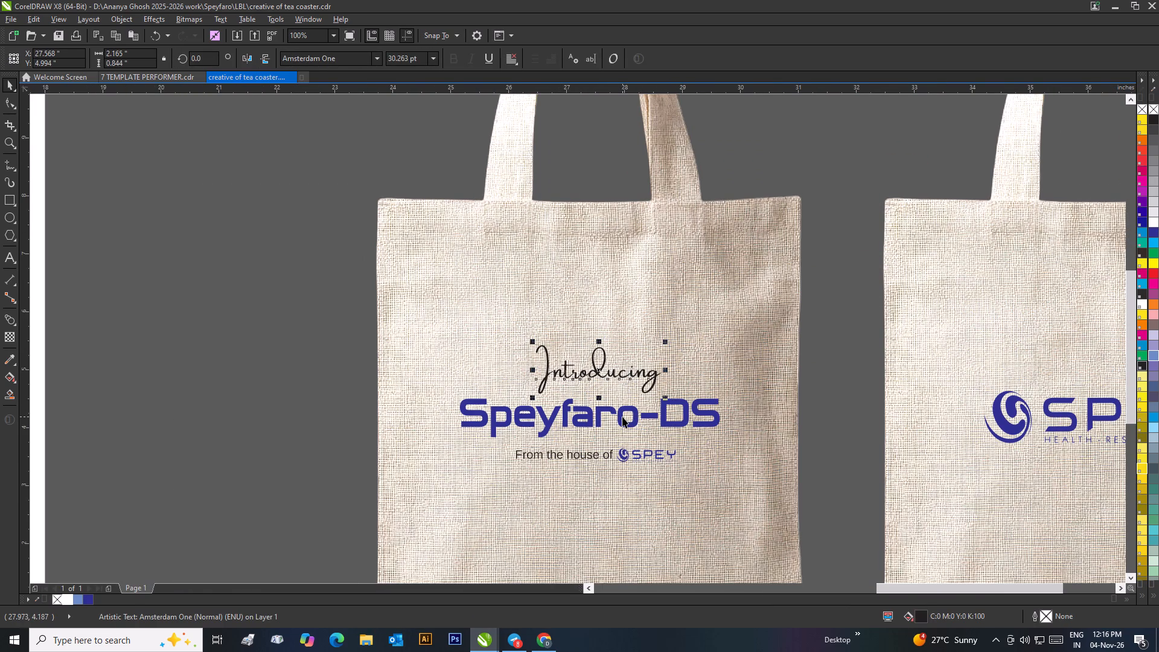
left_click(621, 417, "shift")
key("c")
left_click(258, 325)
Examine the text arrangement on the front bag alongside the SPEY logo bag and the tea coasters.
scroll(519, 337, "down", 1)
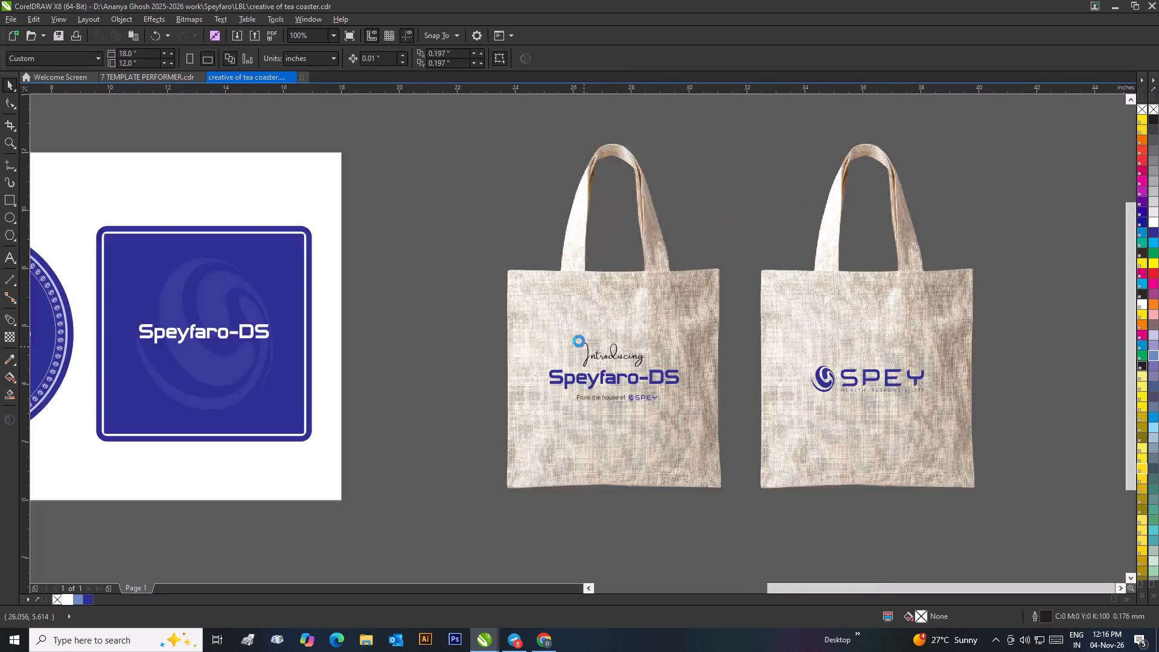
scroll(579, 341, "down", 1)
scroll(589, 362, "up", 1)
left_click_drag(423, 281, 447, 292)
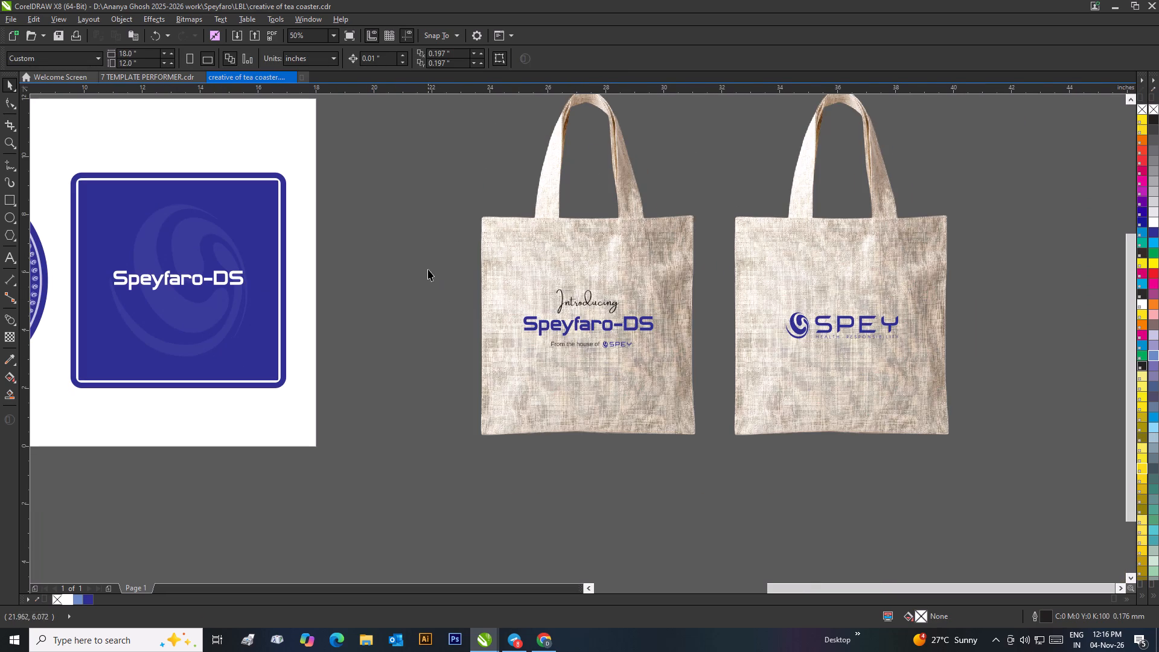
left_click_drag(428, 269, 452, 281)
scroll(594, 319, "up", 1)
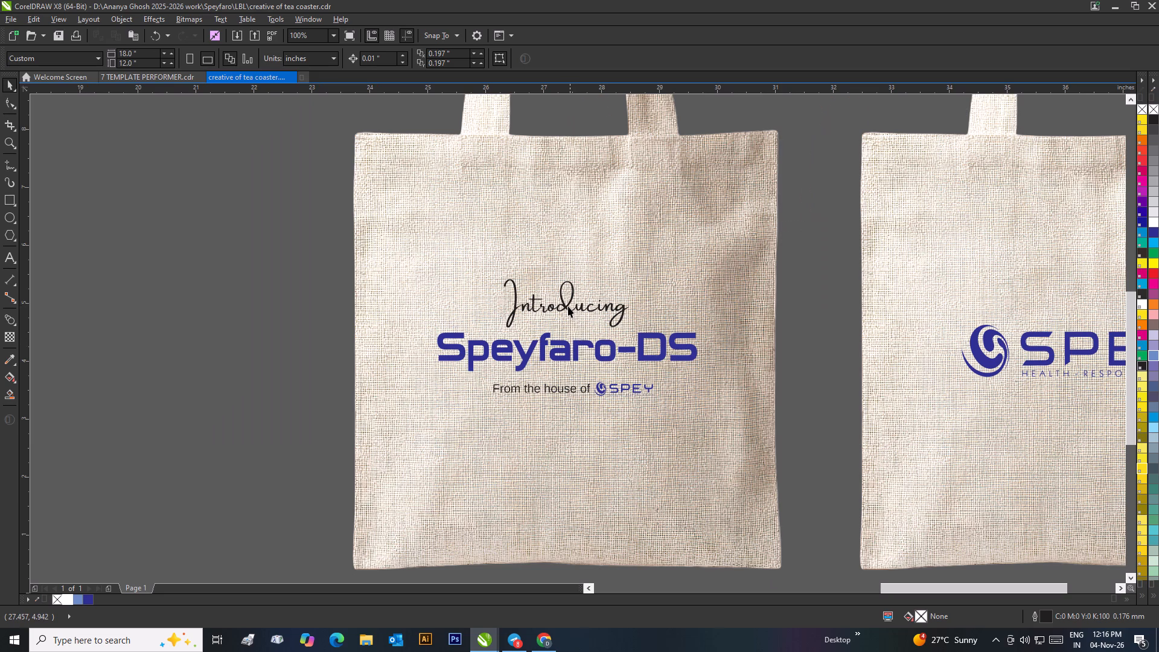
scroll(564, 306, "down", 3)
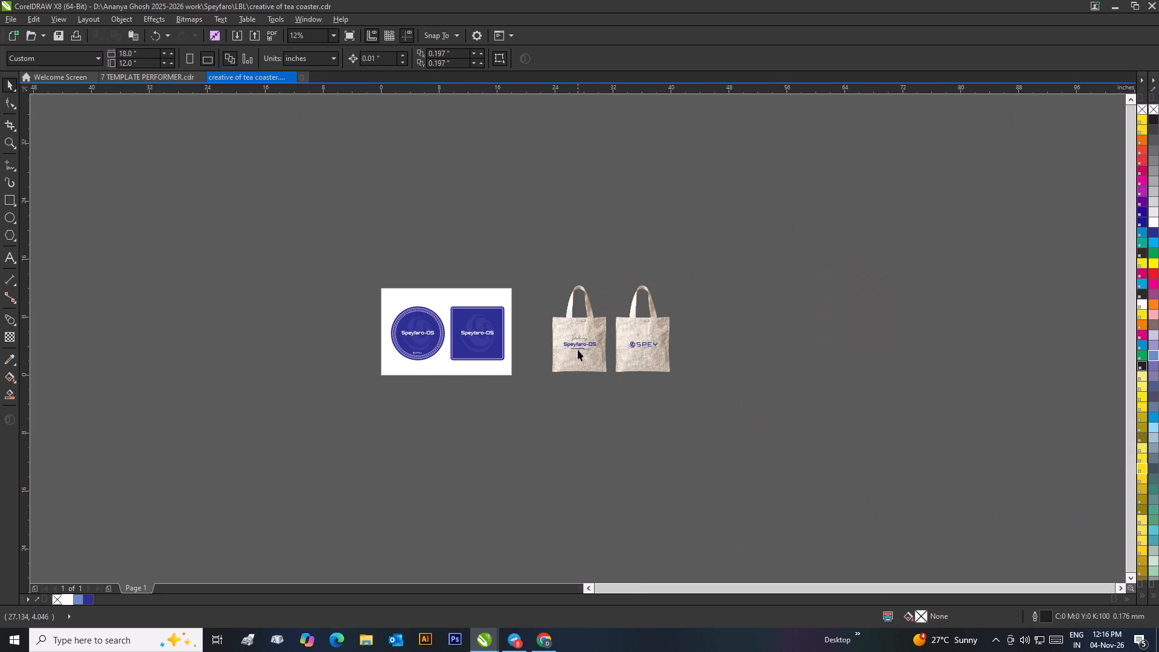
left_click(589, 383)
scroll(570, 354, "up", 1)
scroll(605, 307, "up", 1)
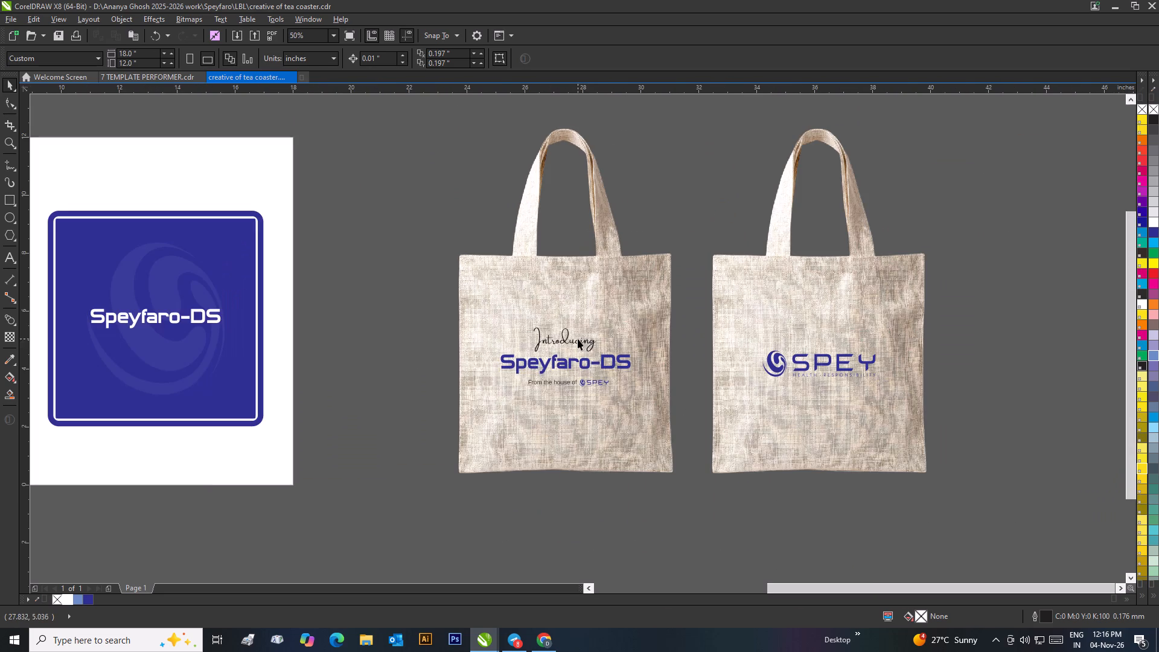
Set the font of the whole "Introducing" text to Lusitana Bold.
left_click(572, 342)
scroll(558, 350, "up", 1)
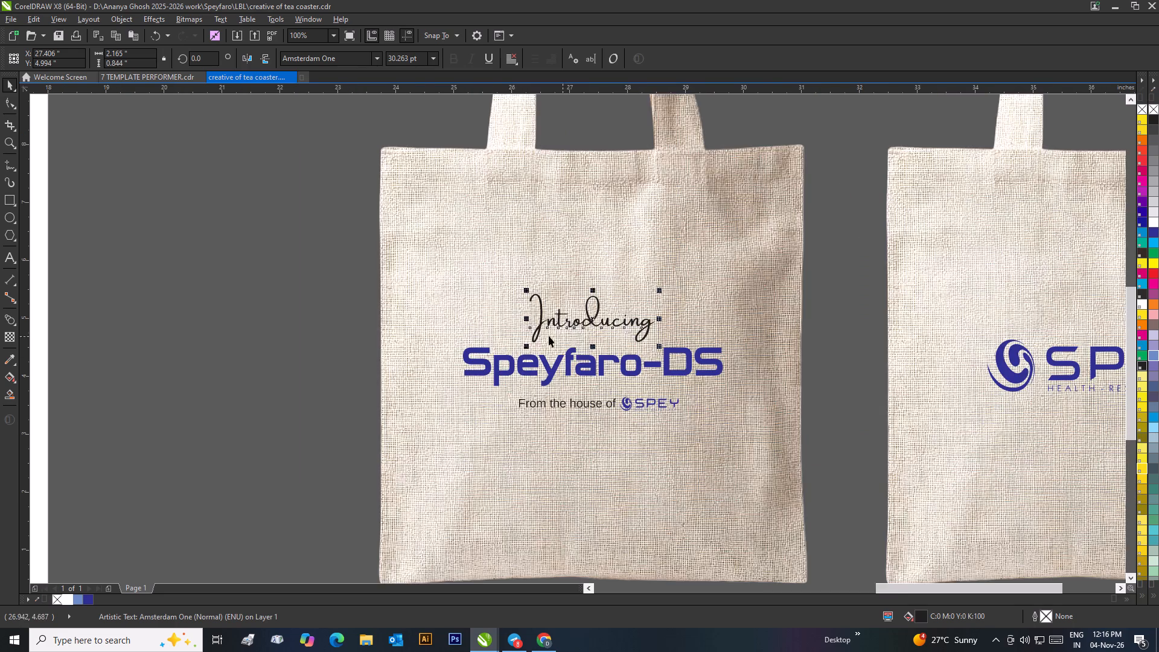
scroll(562, 334, "down", 1)
scroll(522, 345, "up", 2)
double_click(781, 293)
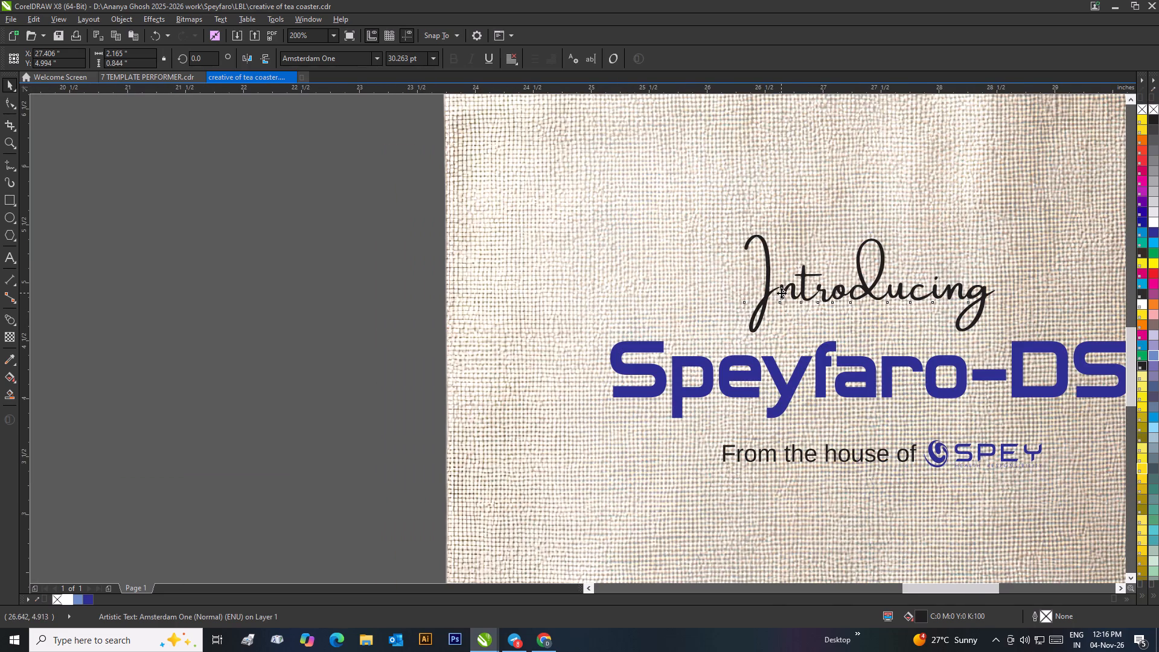
key("ctrl+a")
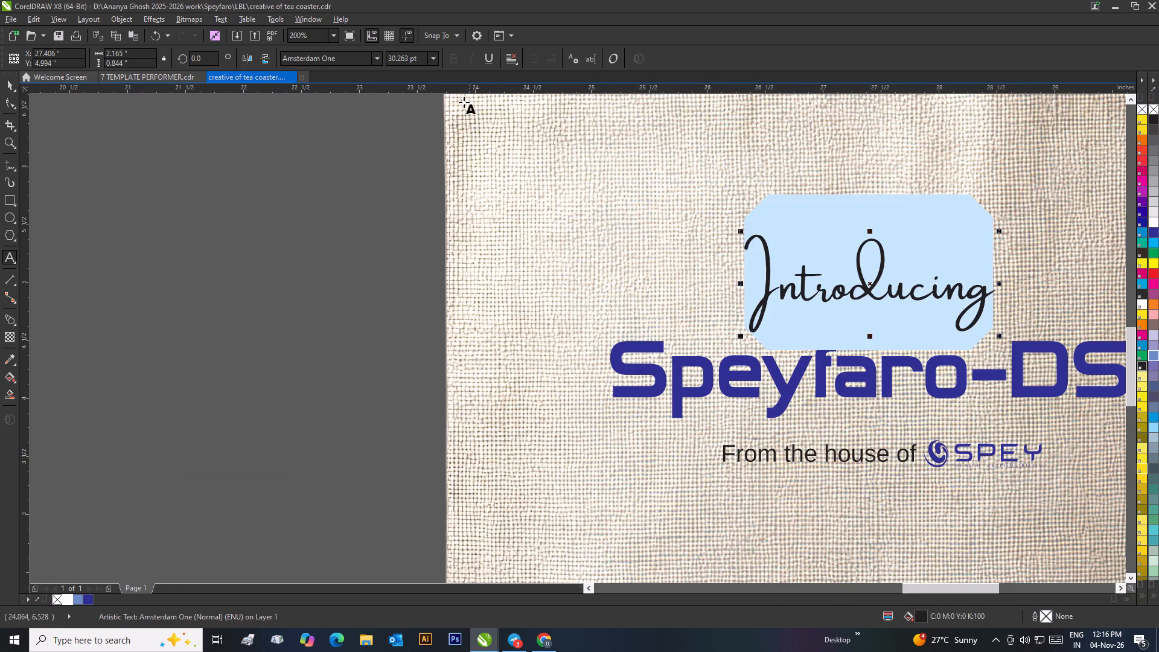
left_click(378, 58)
left_click_drag(346, 59, 275, 71)
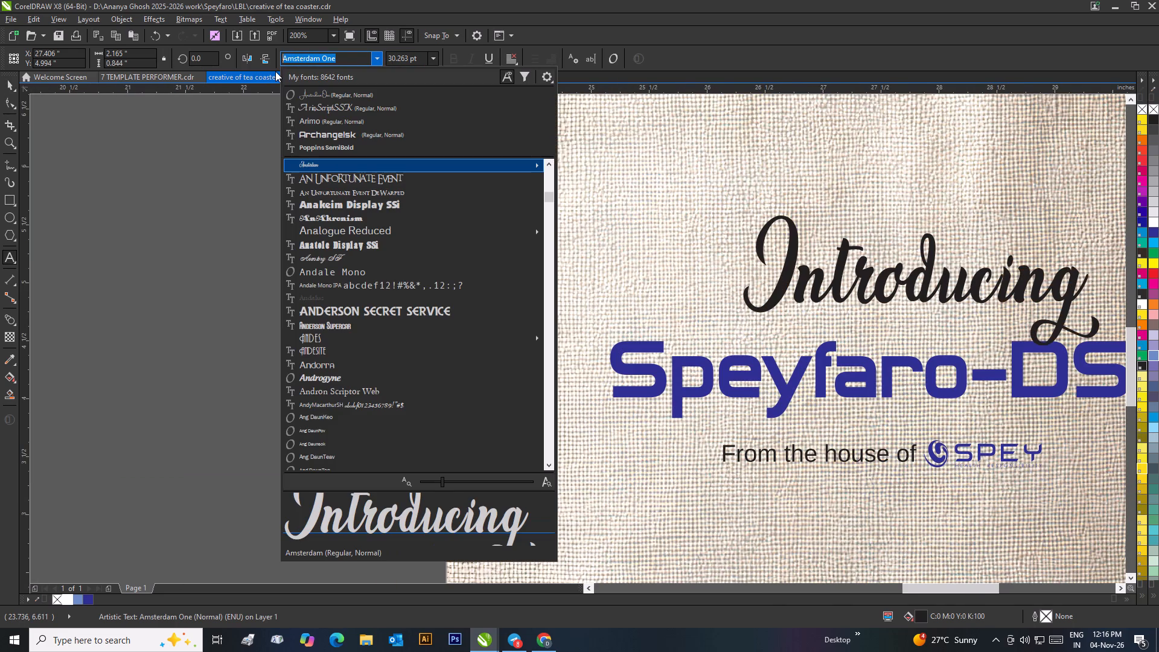
key("BackSpace")
type("lus")
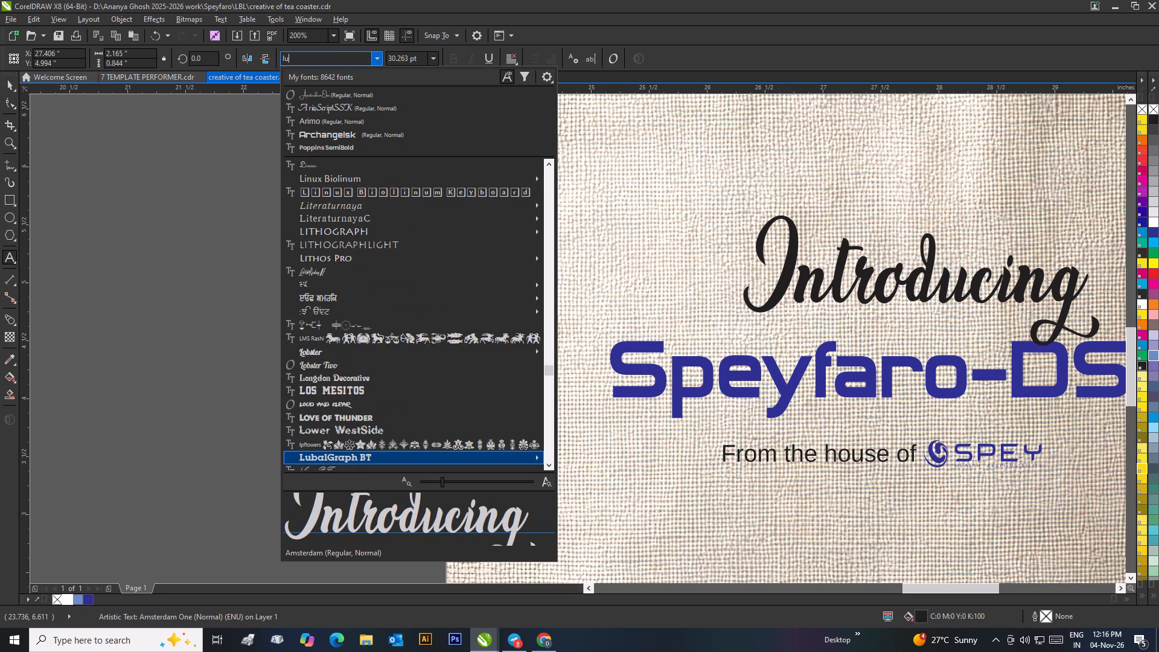
key("i")
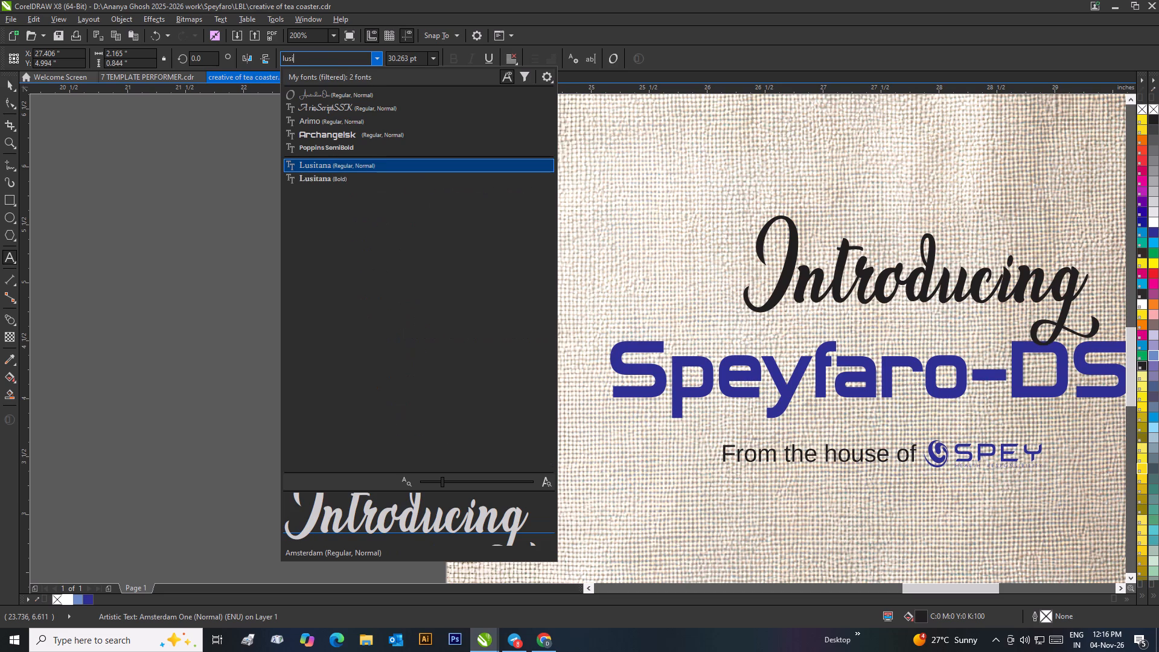
left_click(327, 179)
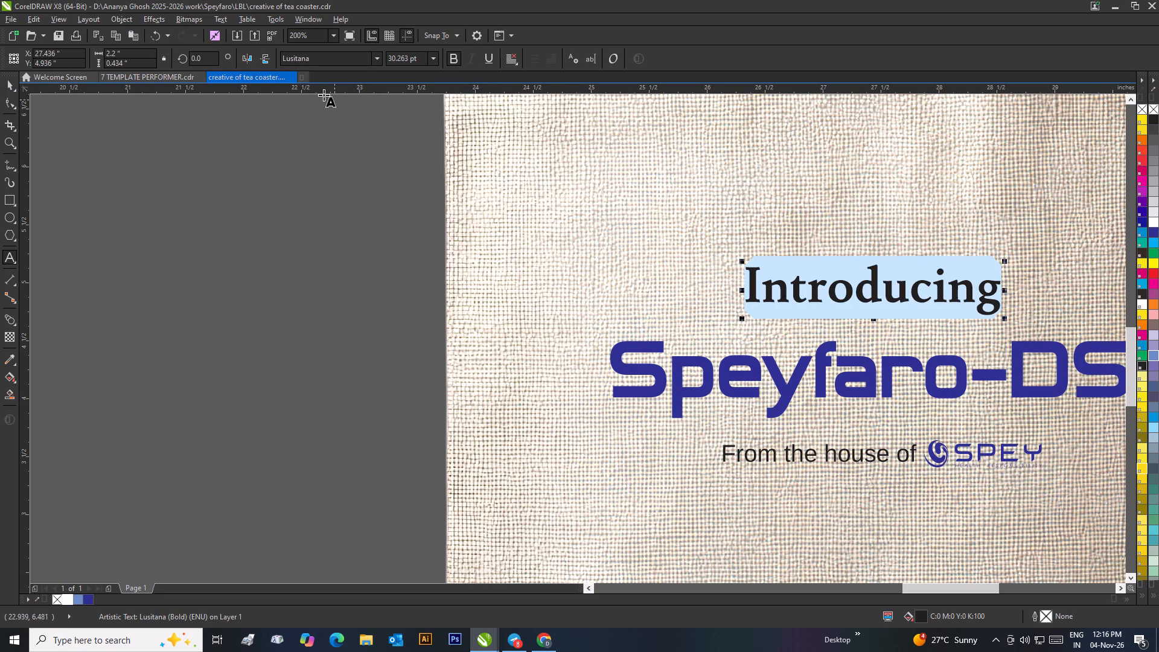
Compare further fonts on the "Introducing" text and set it to Nuptial BT.
left_click(377, 59)
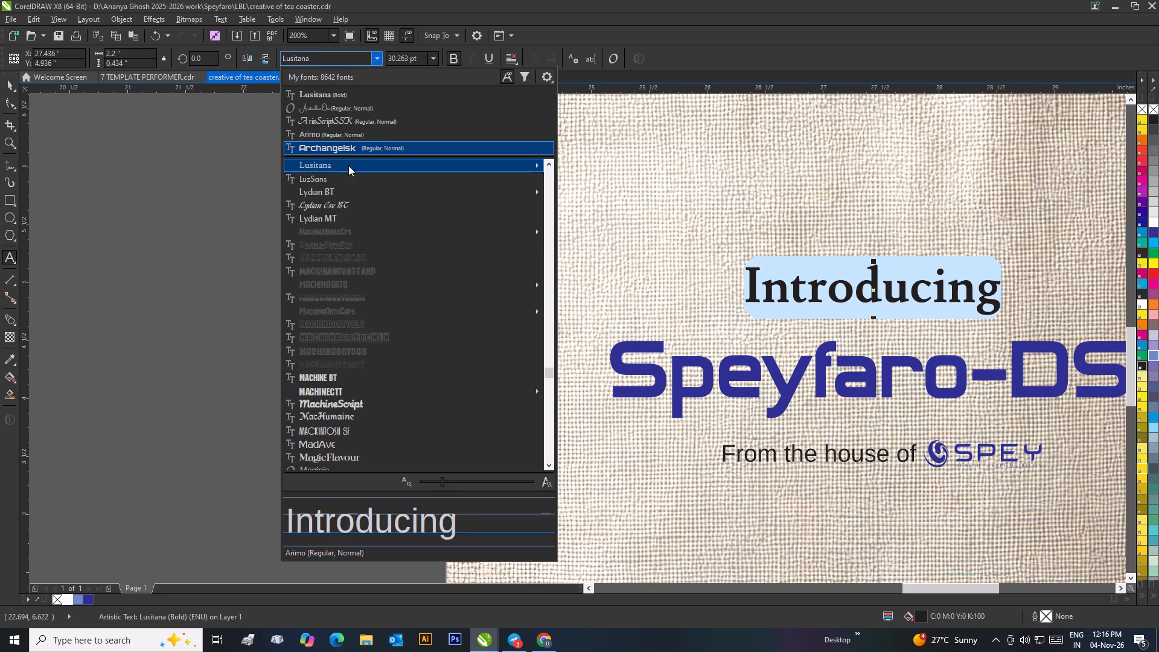
scroll(336, 250, "down", 4)
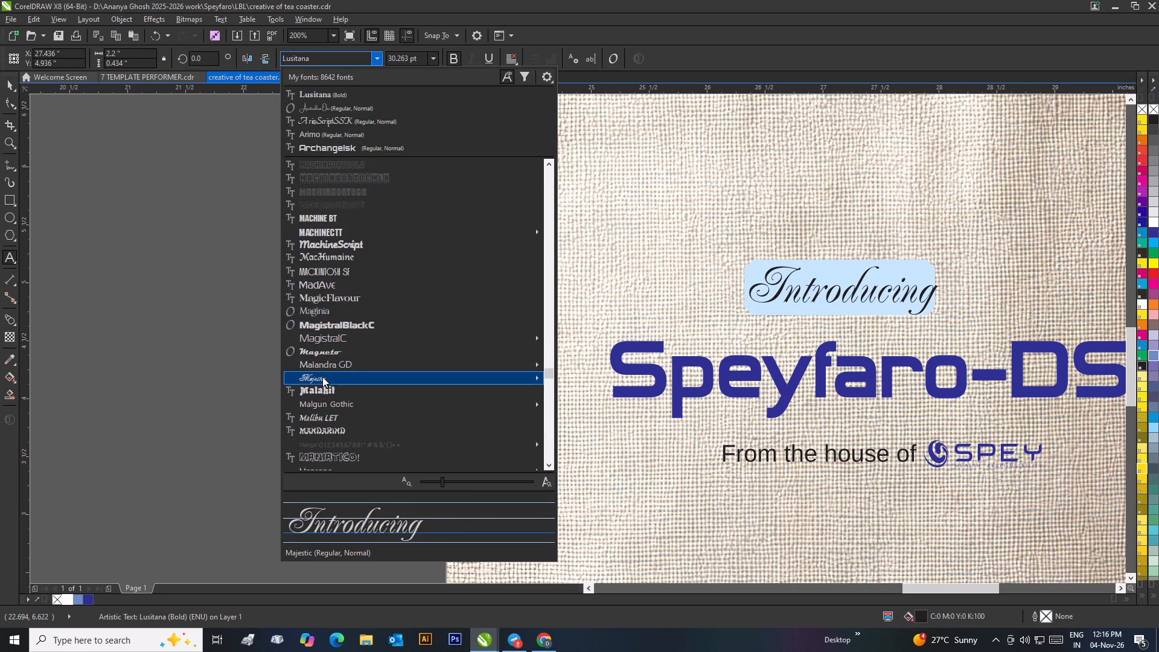
scroll(319, 397, "down", 1)
scroll(330, 453, "down", 3)
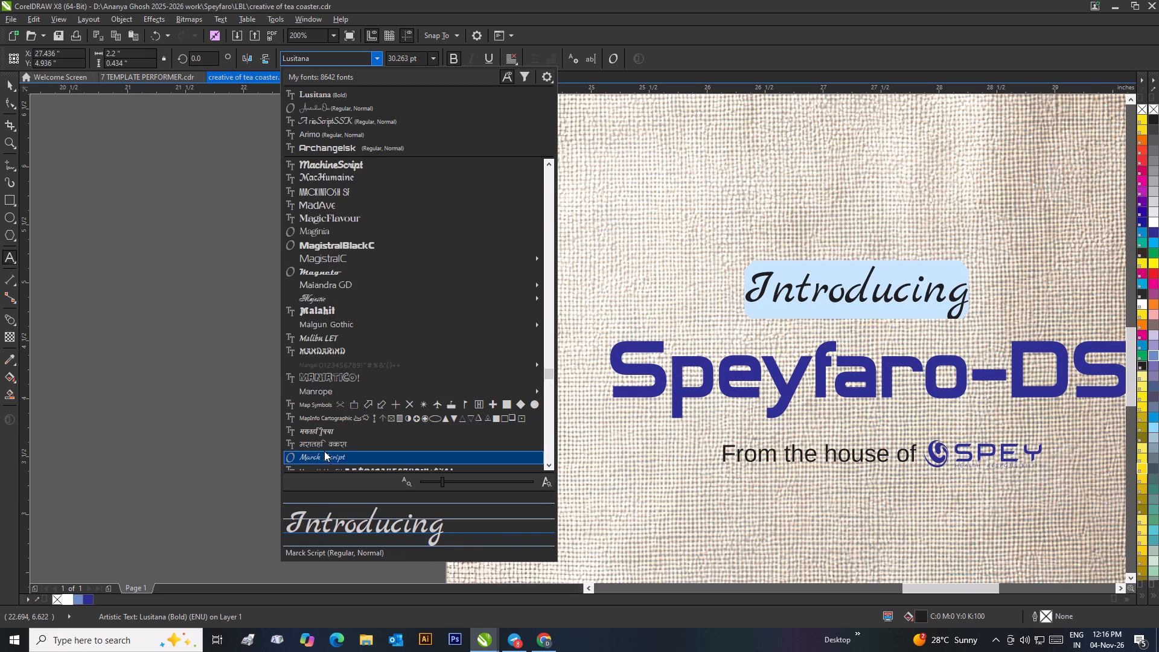
scroll(323, 449, "down", 2)
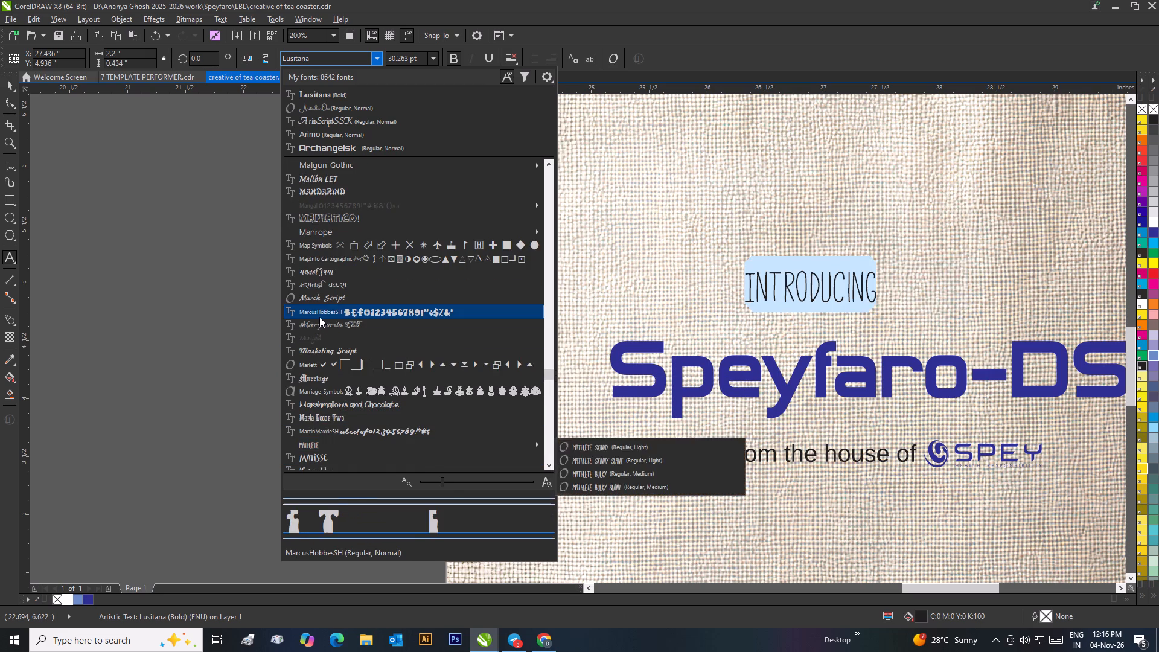
scroll(327, 313, "down", 4)
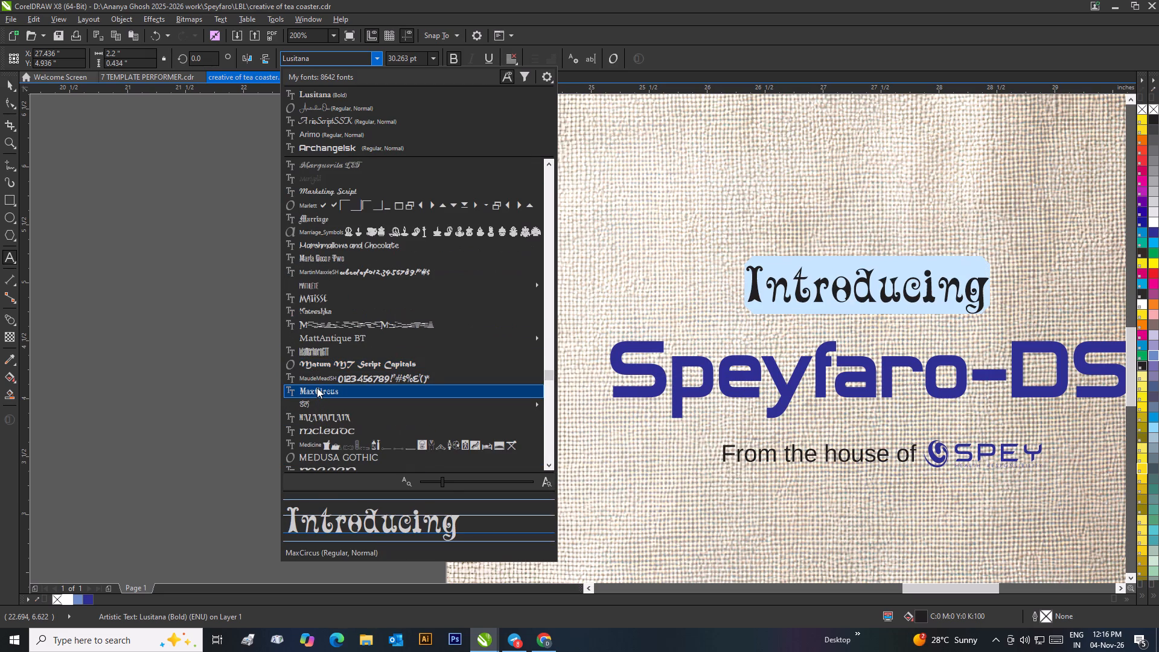
scroll(326, 374, "down", 3)
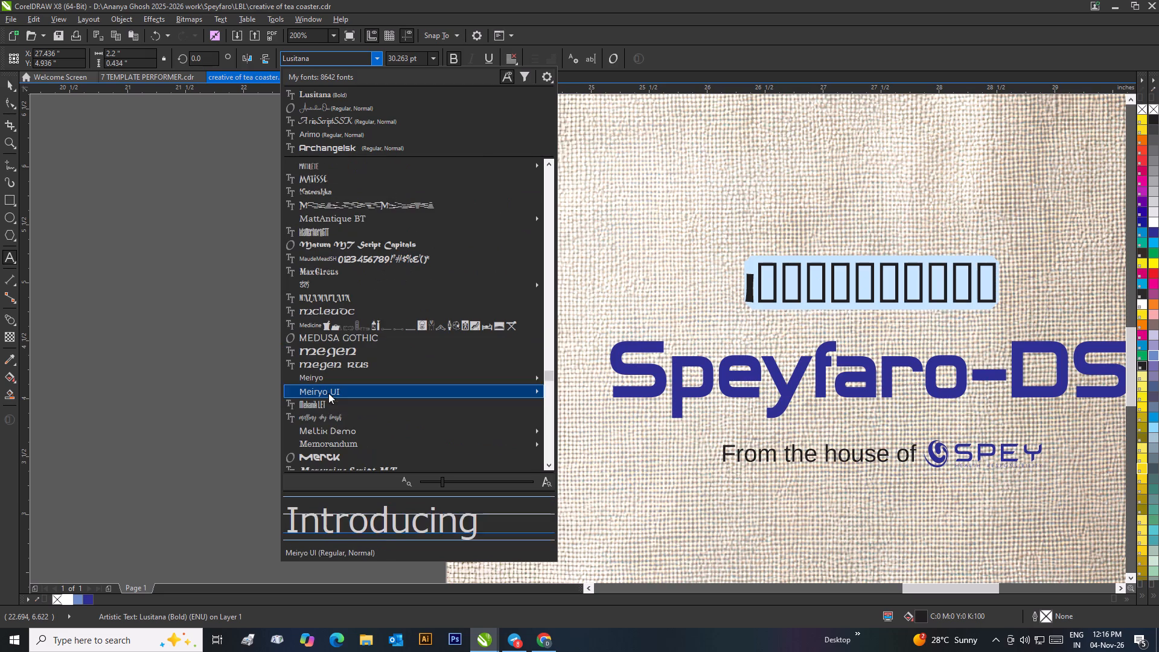
scroll(322, 436, "down", 1)
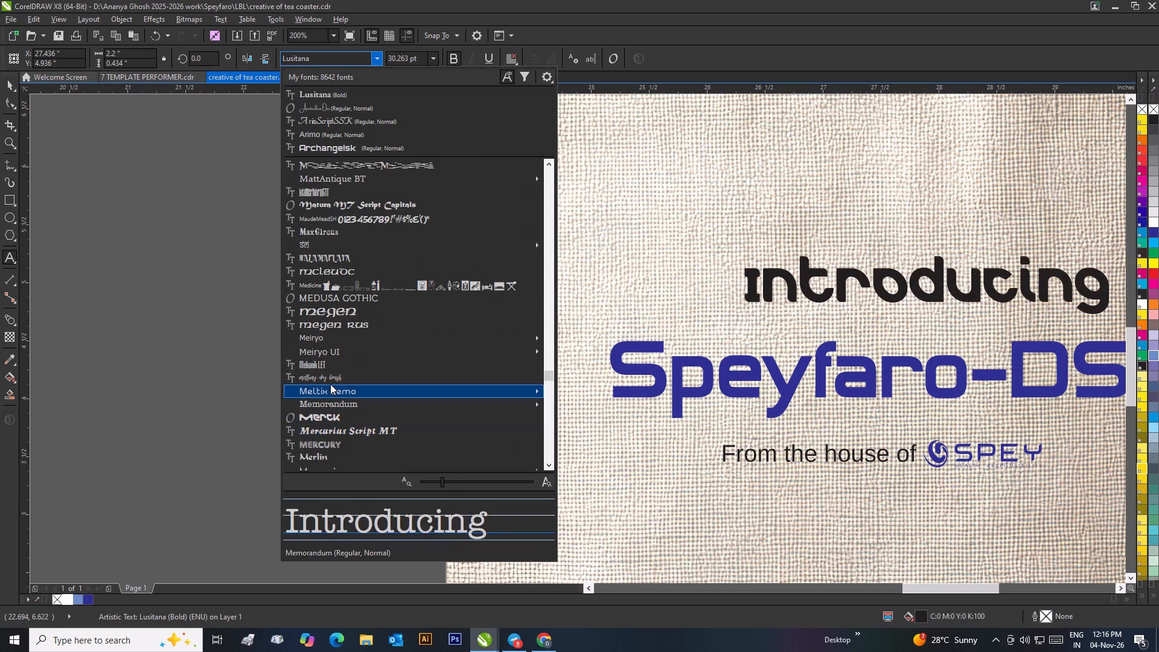
scroll(331, 382, "down", 2)
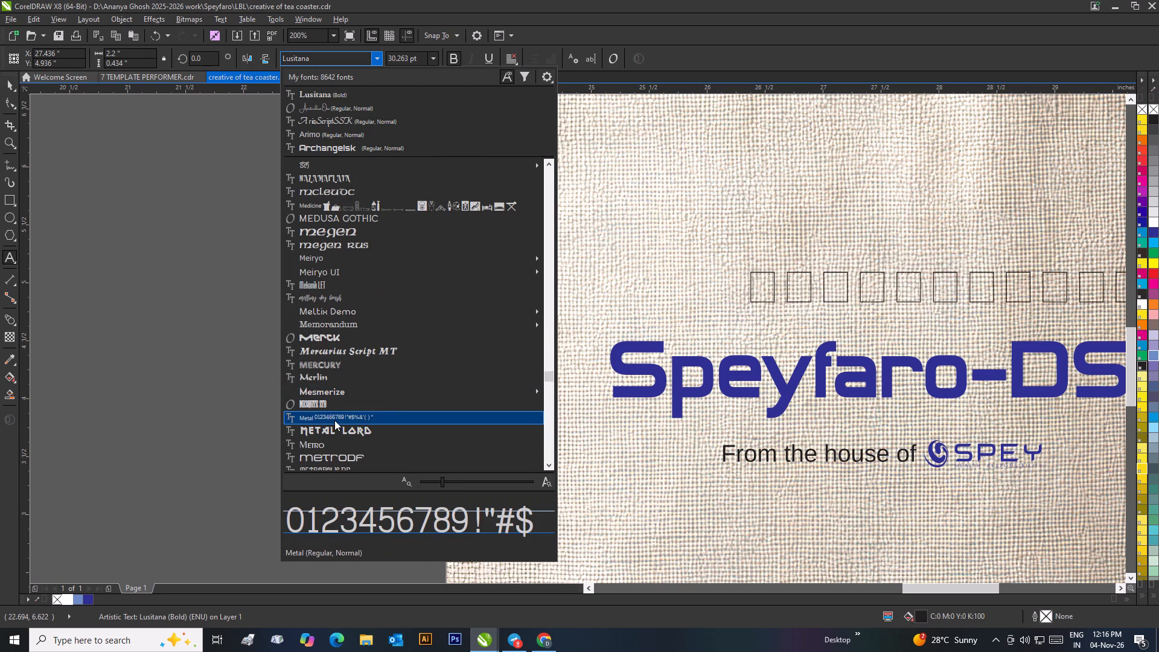
scroll(334, 420, "down", 4)
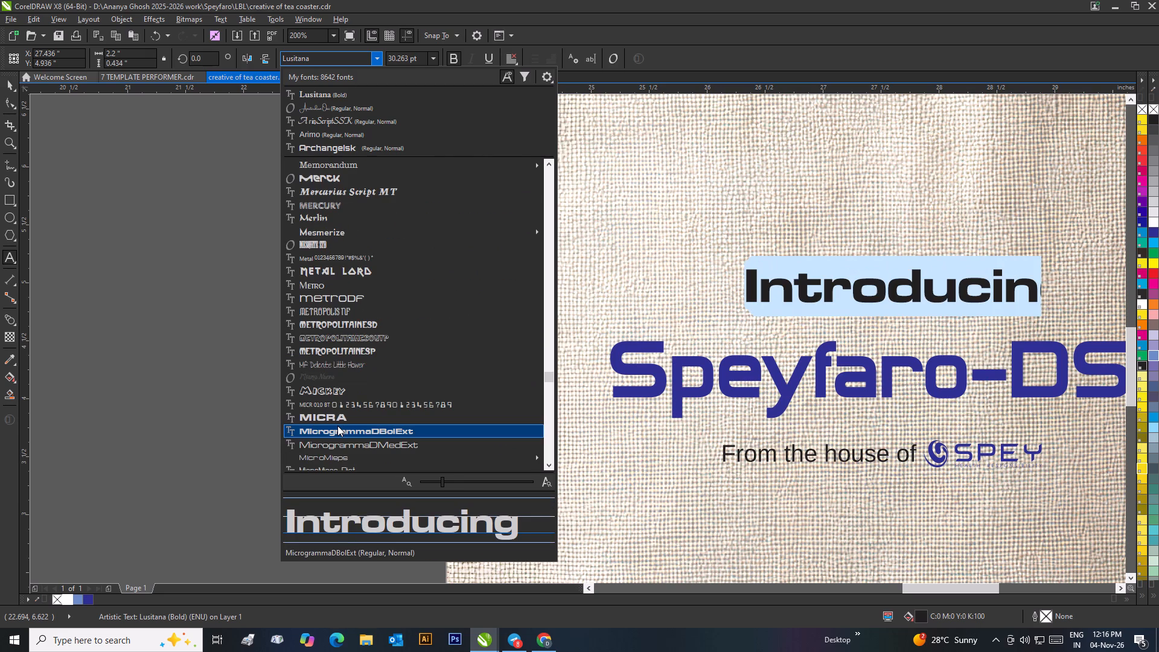
scroll(337, 426, "down", 3)
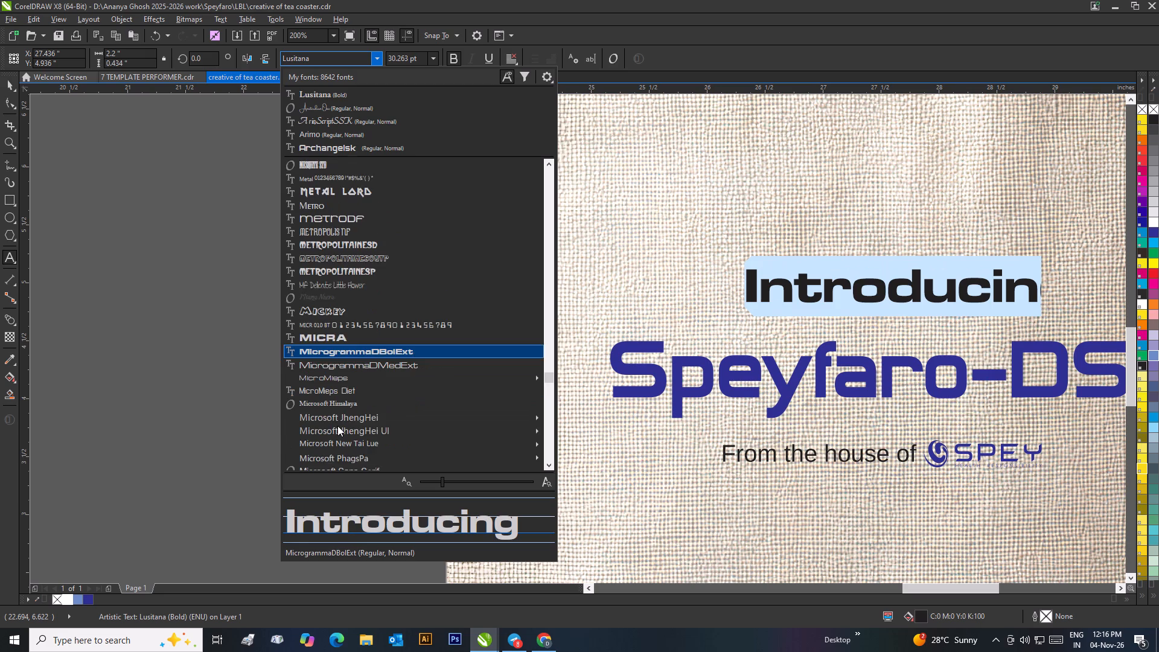
scroll(324, 370, "down", 3)
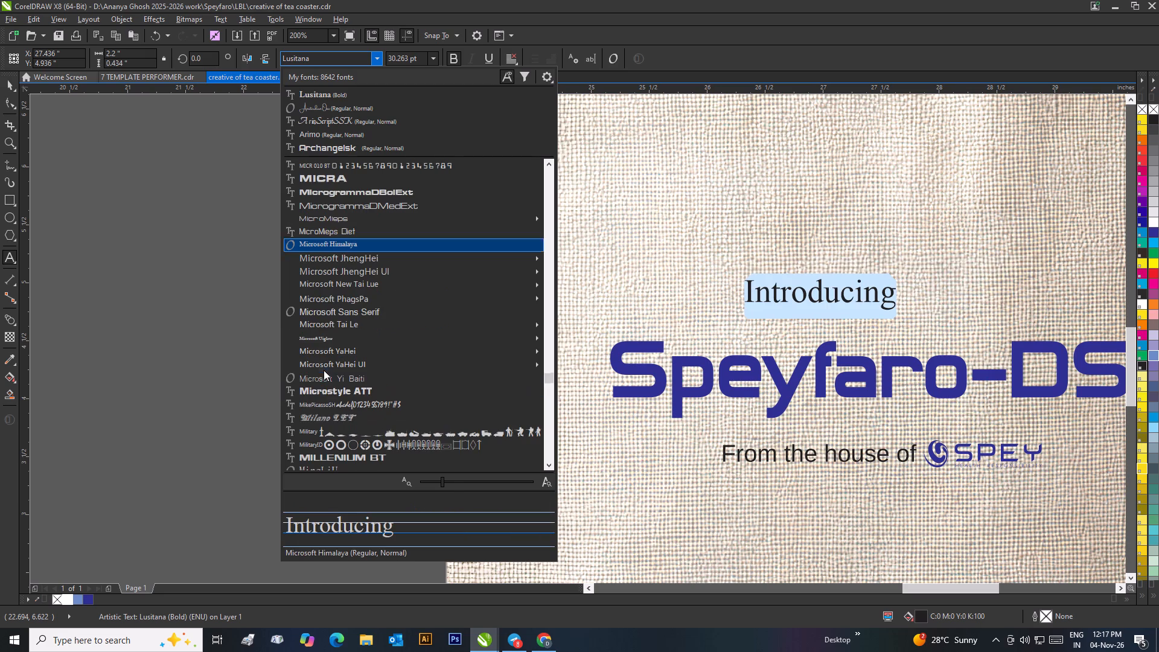
scroll(330, 416, "down", 1)
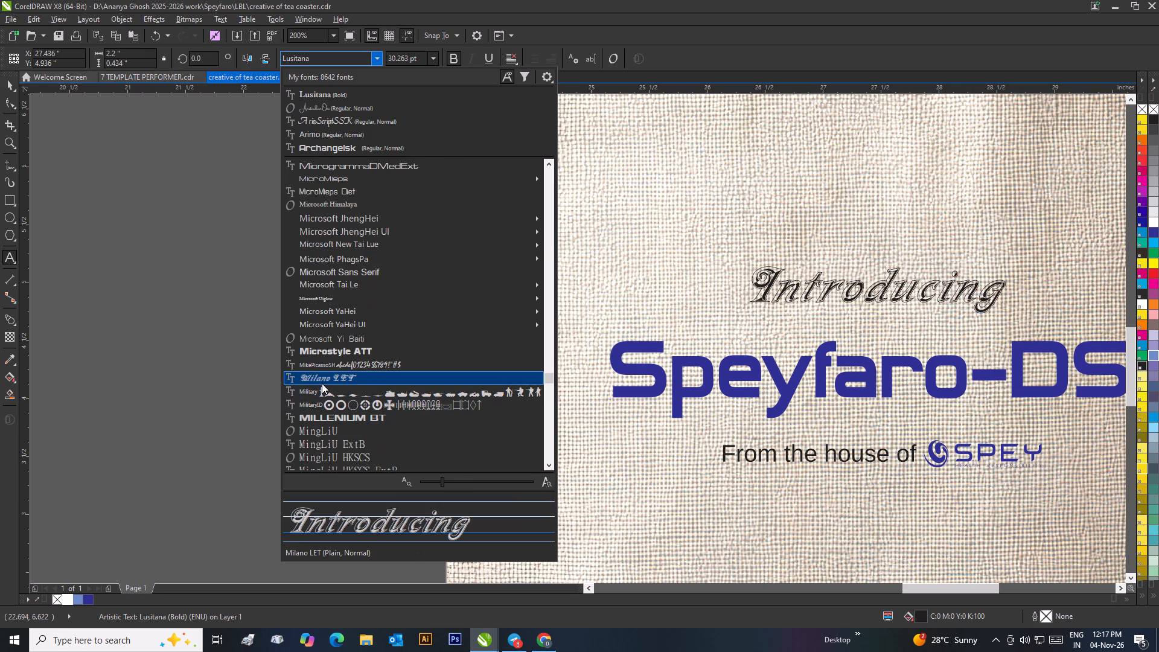
scroll(337, 422, "down", 3)
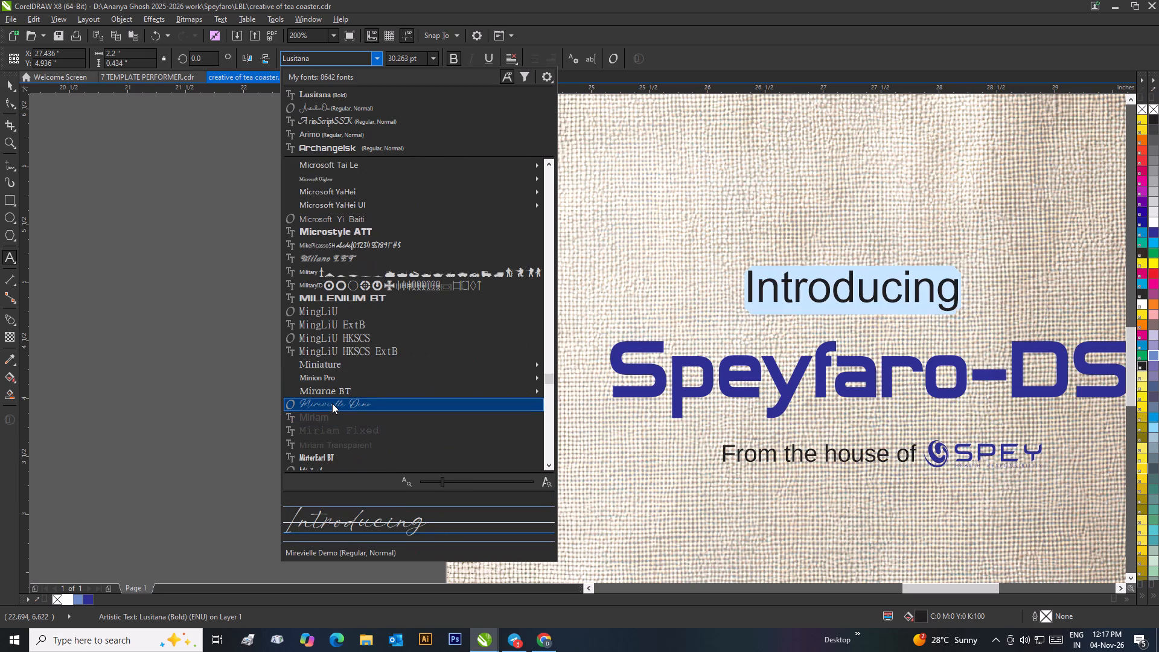
scroll(342, 447, "down", 3)
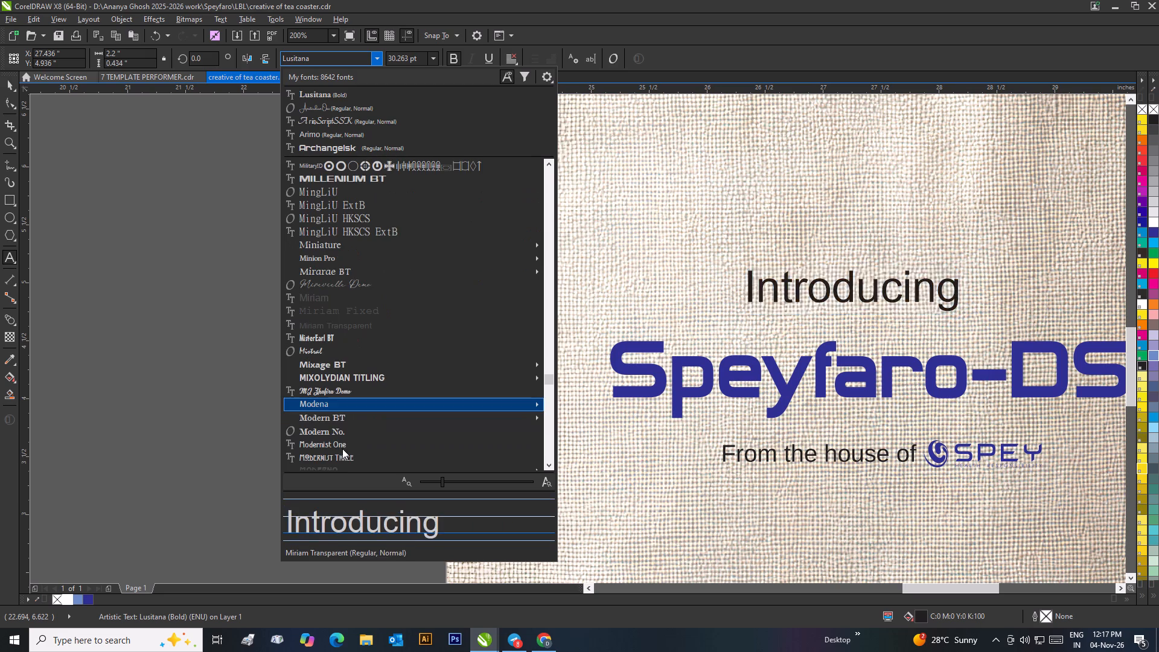
scroll(342, 448, "down", 8)
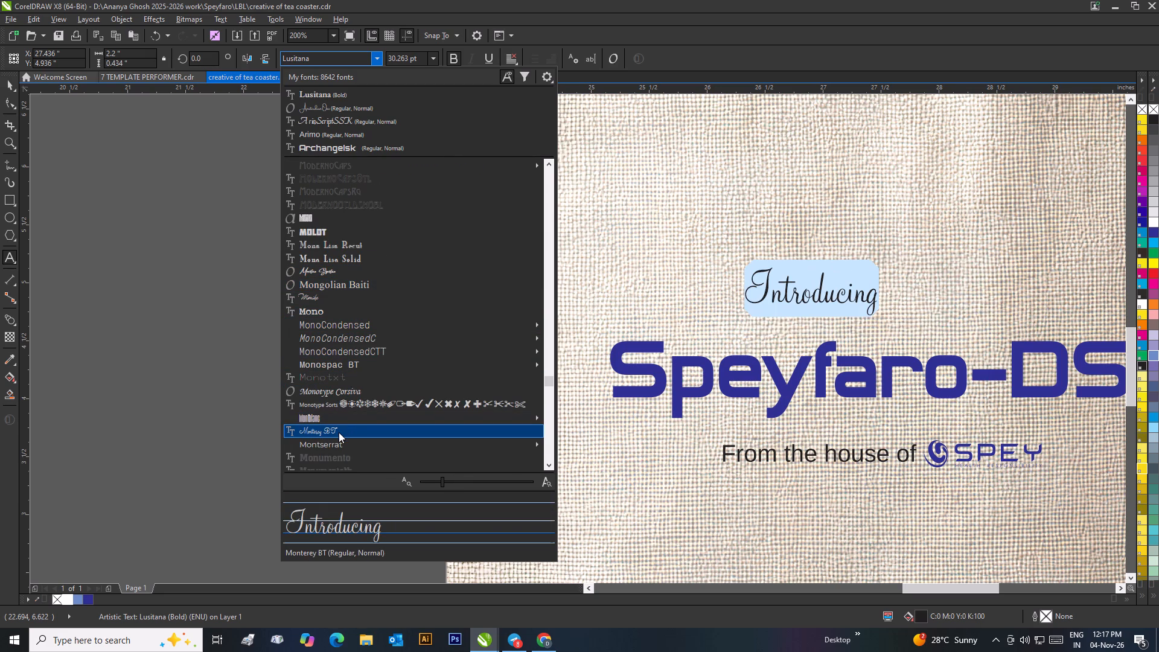
scroll(339, 432, "down", 7)
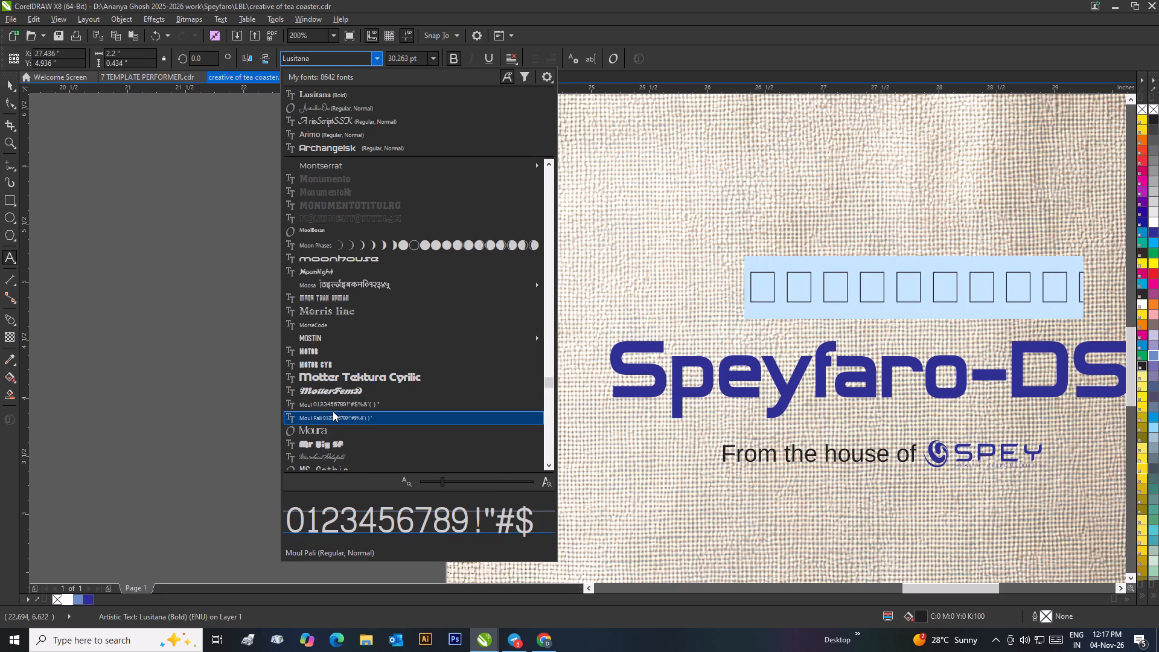
scroll(333, 405, "down", 10)
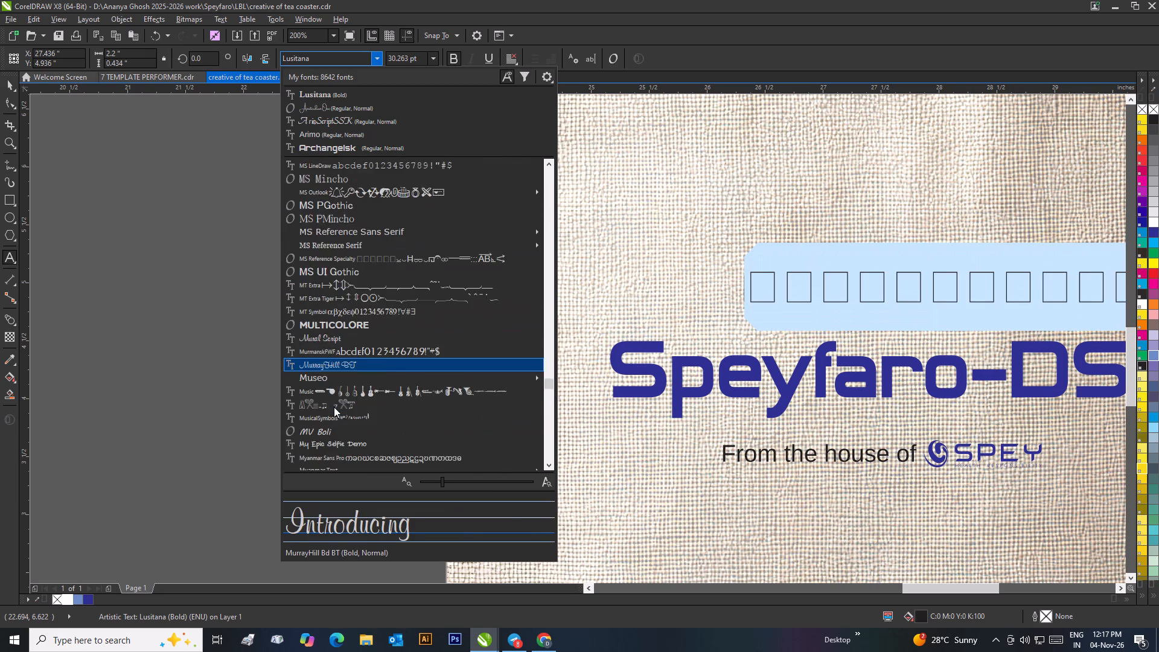
scroll(334, 407, "down", 3)
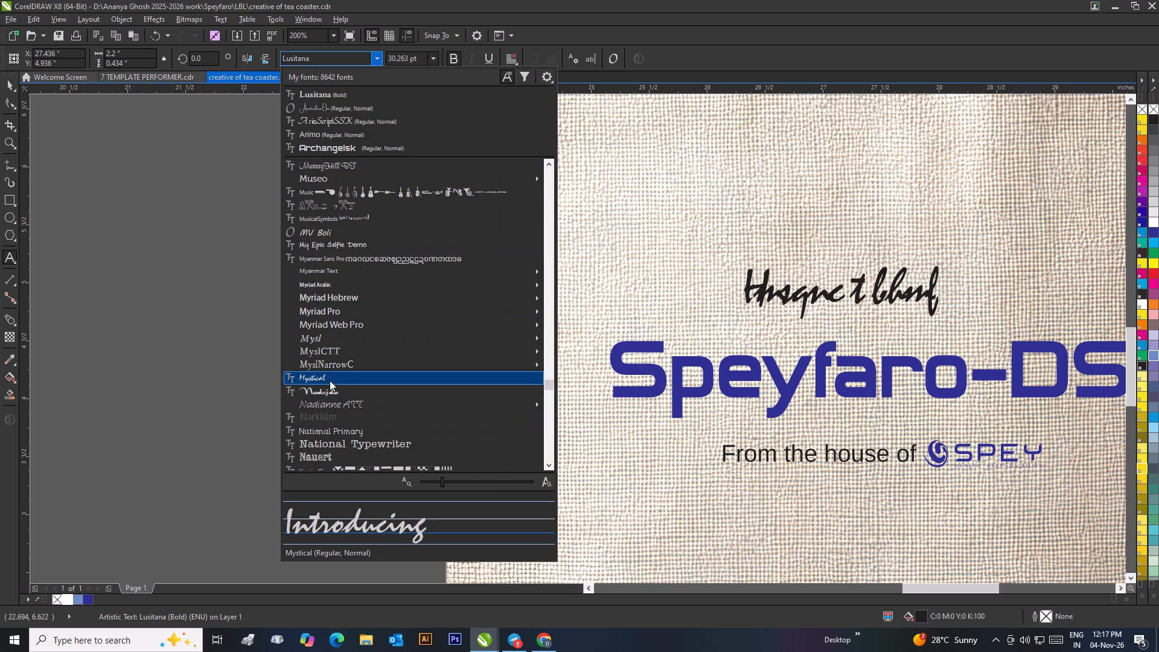
scroll(330, 380, "down", 5)
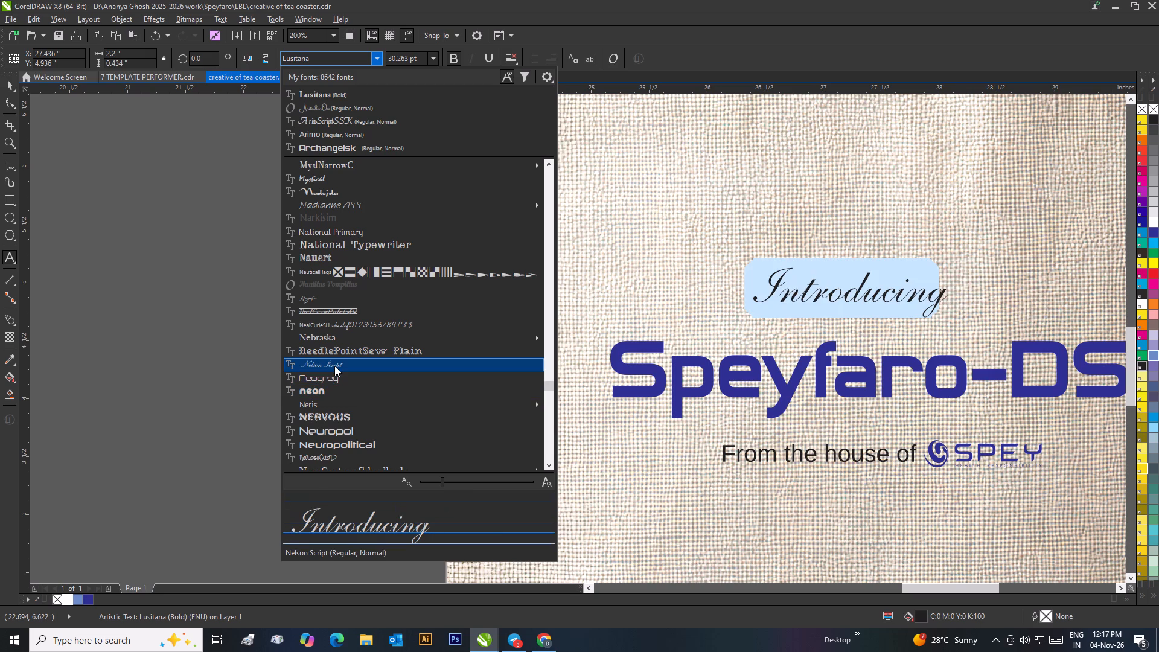
scroll(335, 423, "down", 4)
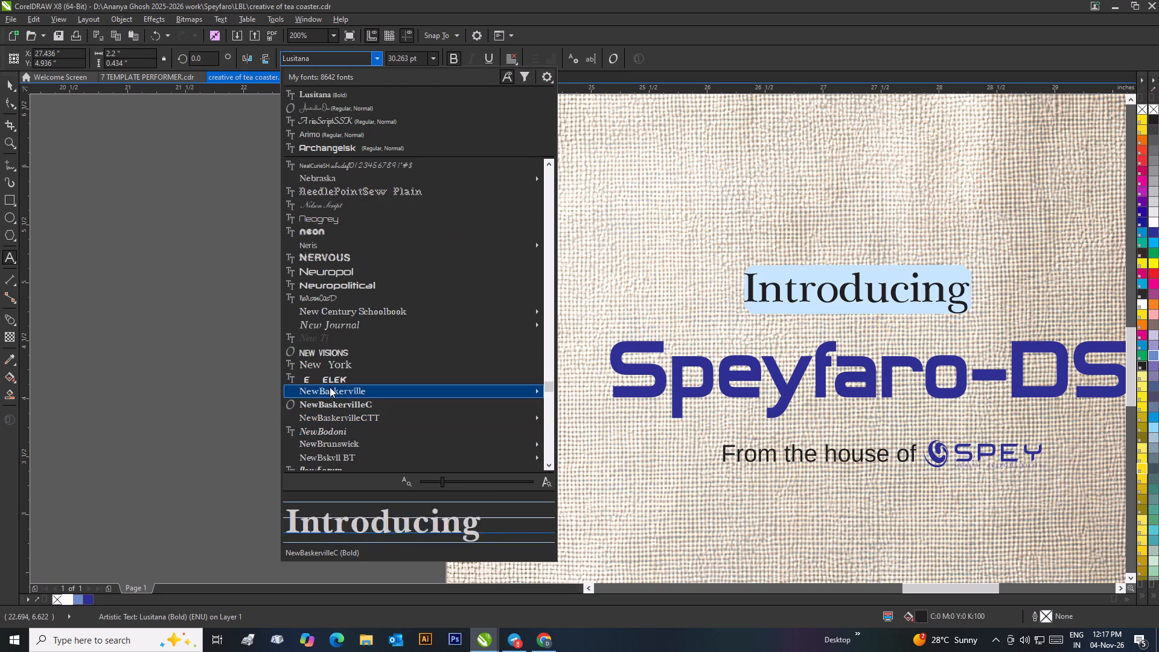
scroll(326, 378, "down", 7)
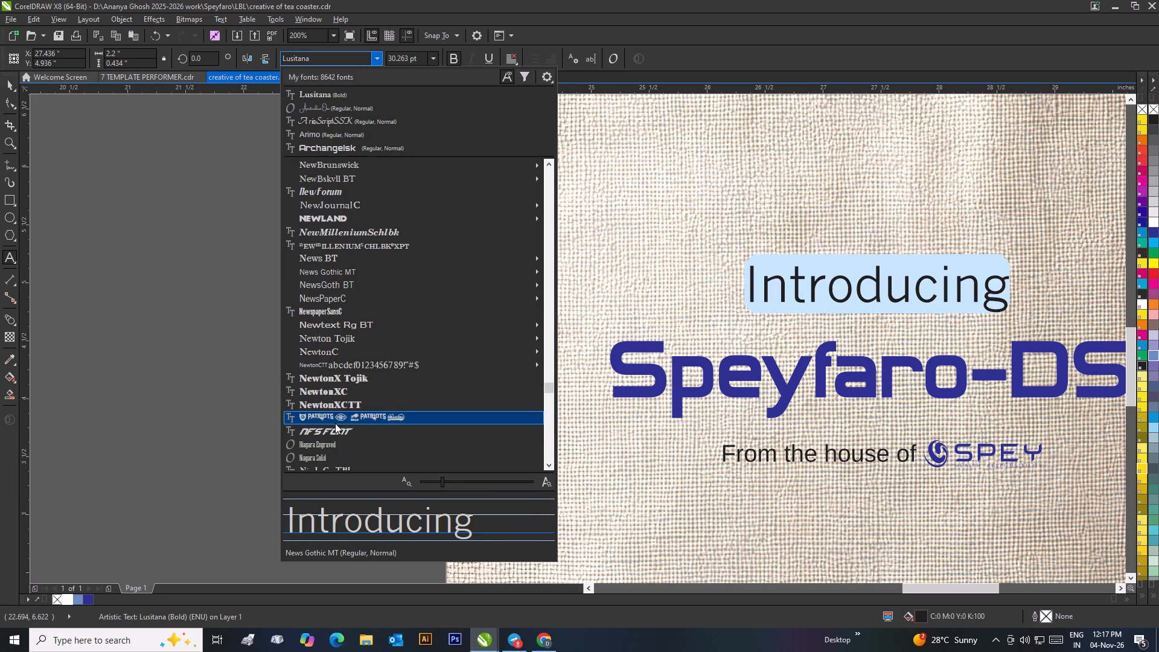
scroll(334, 431, "down", 12)
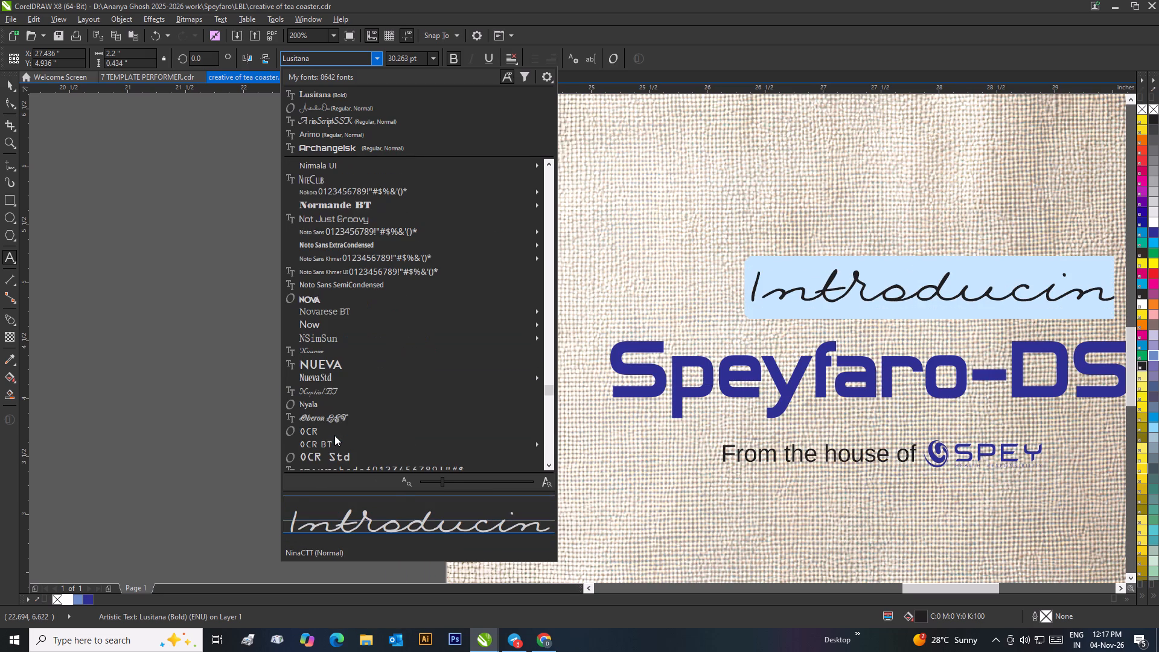
left_click(324, 396)
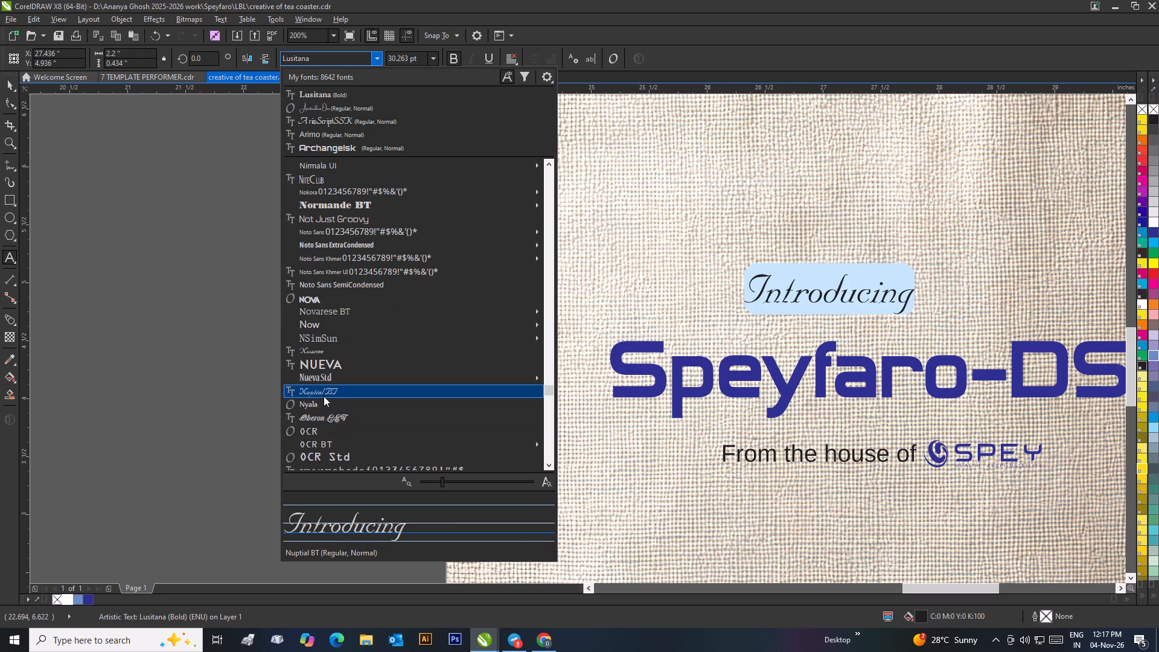
left_click(415, 310)
scroll(443, 327, "down", 1)
scroll(771, 325, "up", 1)
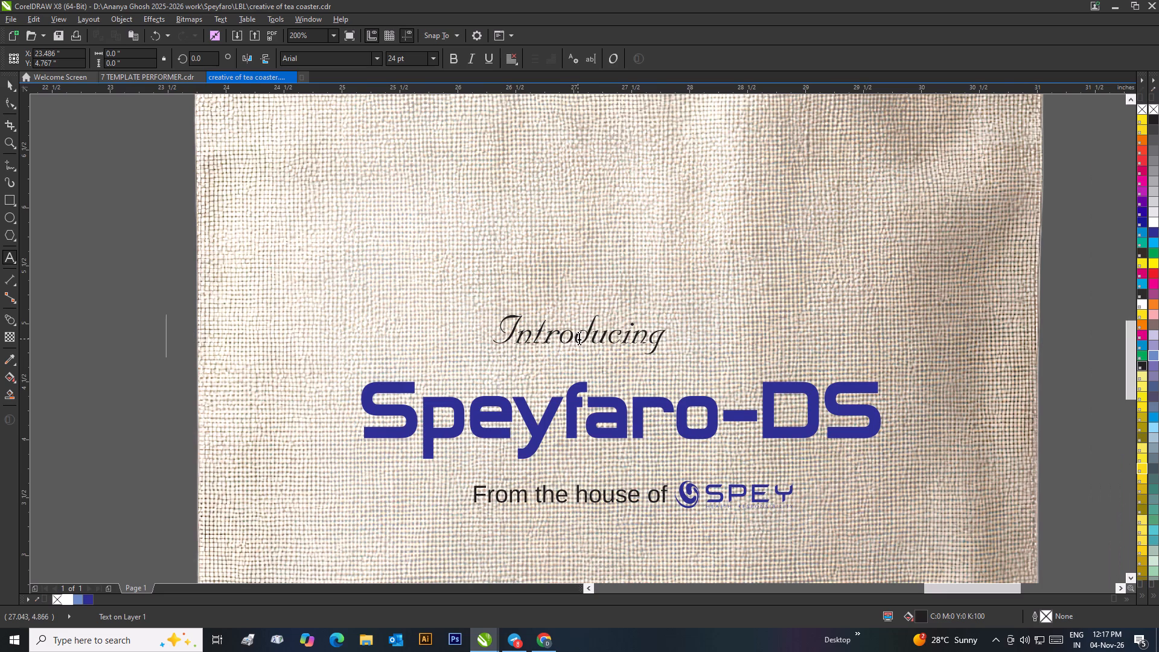
scroll(583, 337, "up", 2)
scroll(563, 347, "down", 2)
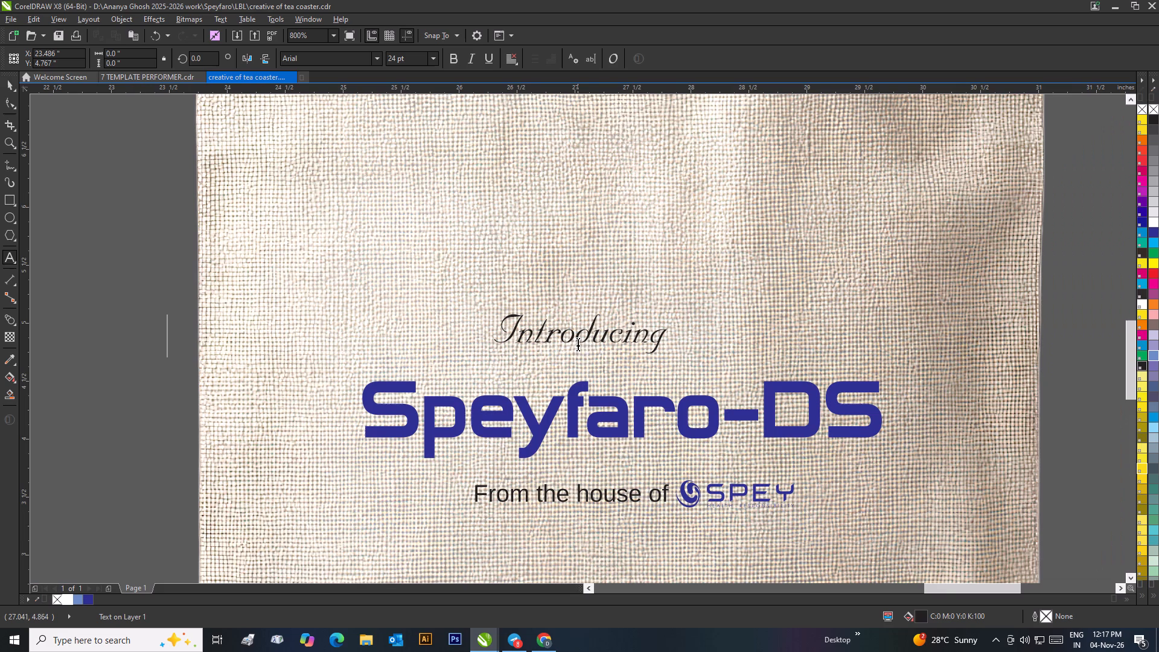
left_click(8, 81)
left_click(71, 136)
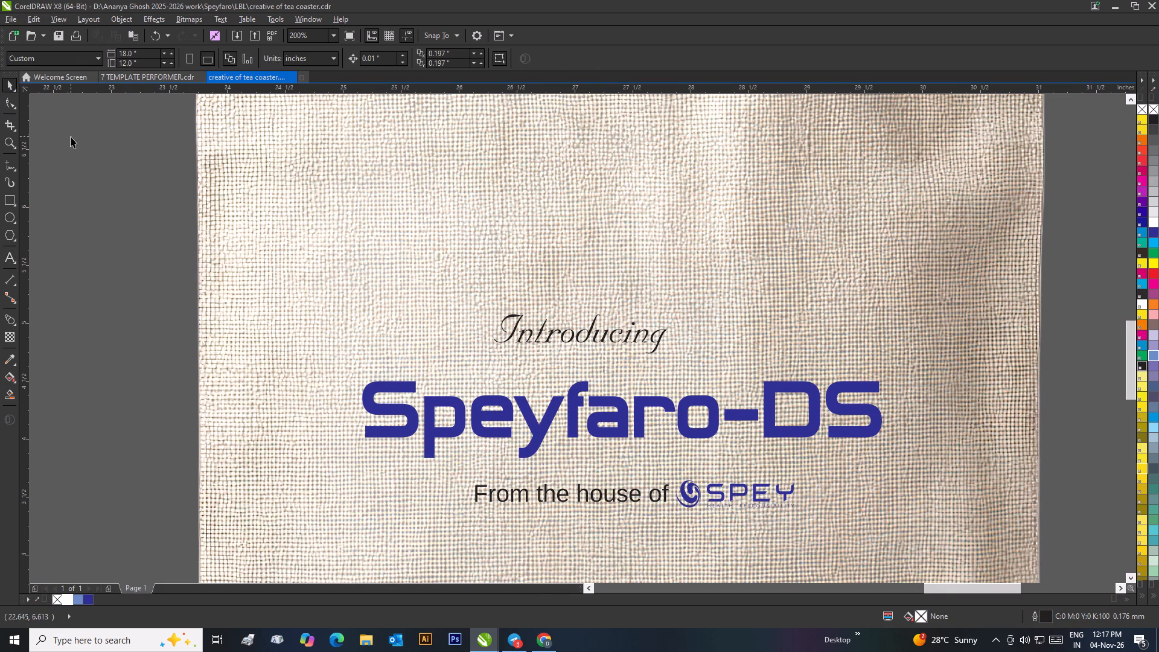
Add a thin one-step outside contour with an offset of about 0.003" around the "Introducing" text.
scroll(538, 333, "up", 2)
left_click(589, 331)
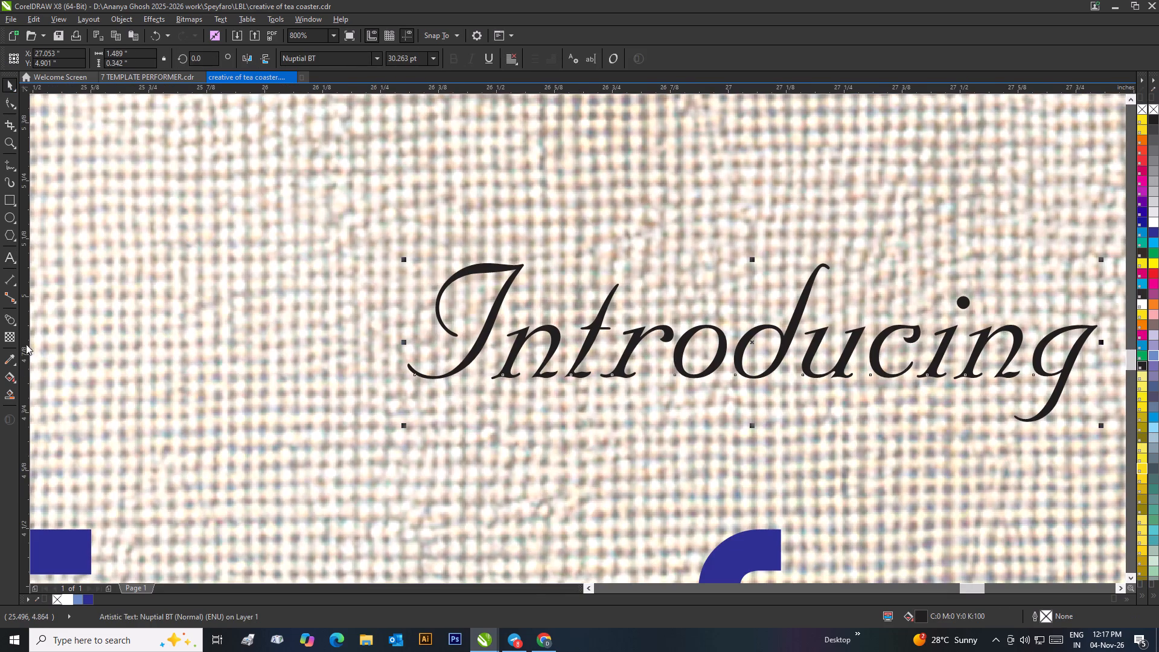
left_click(7, 321)
left_click(39, 337)
left_click_drag(413, 220, 432, 236)
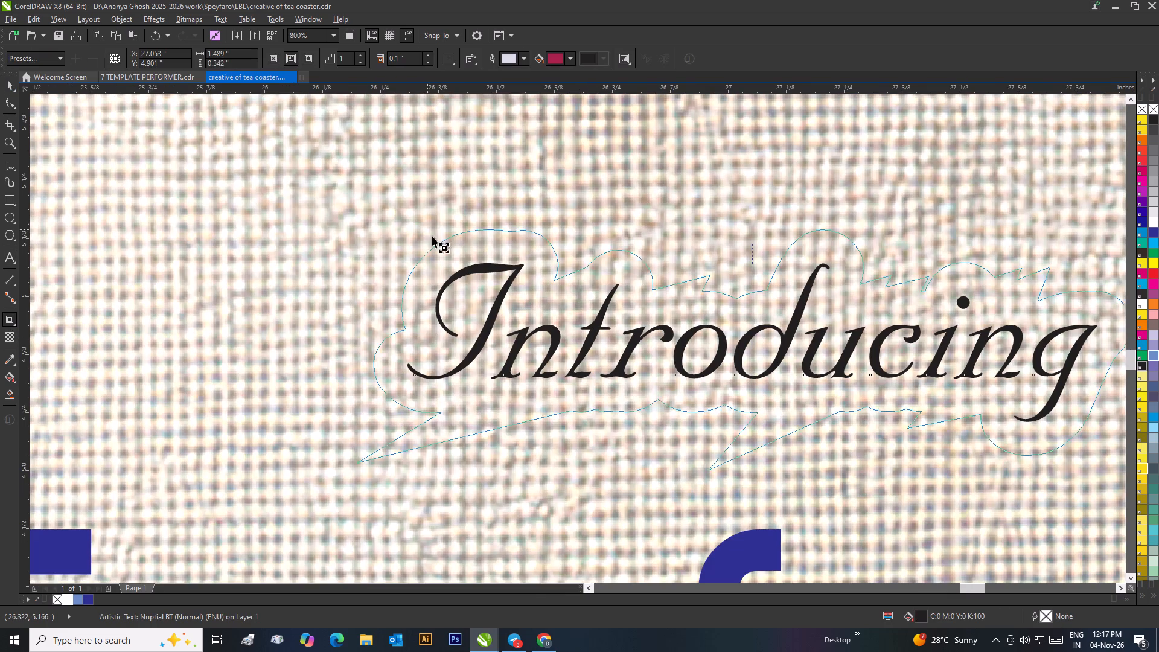
left_click_drag(432, 236, 444, 258)
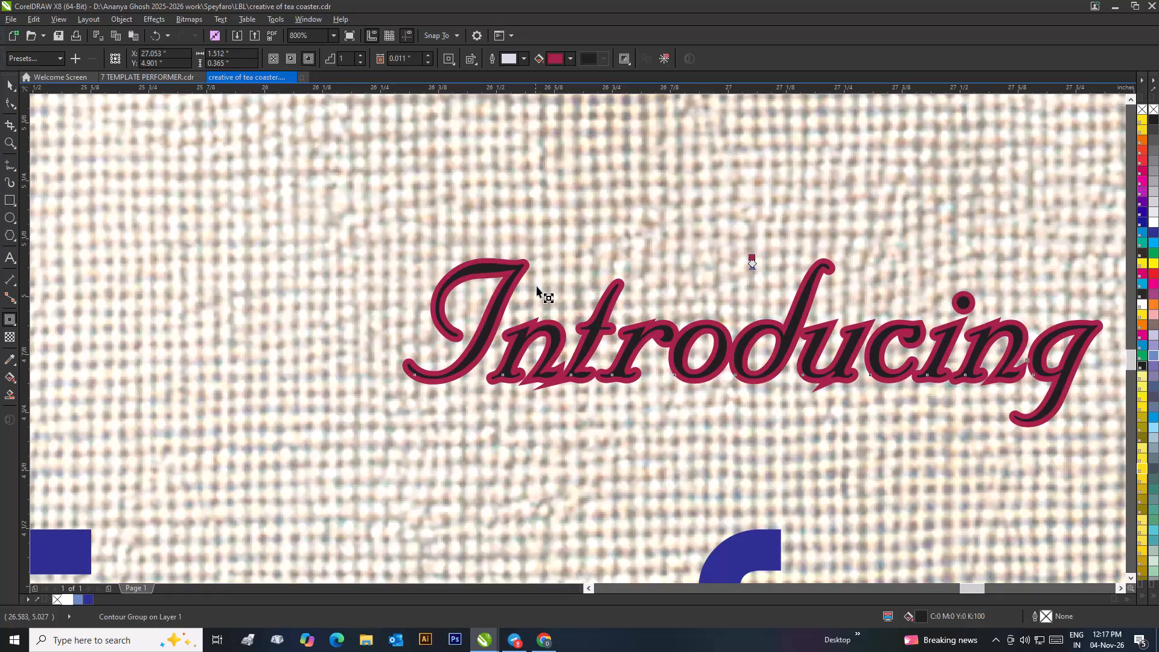
scroll(543, 287, "up", 1)
left_click_drag(560, 243, 560, 289)
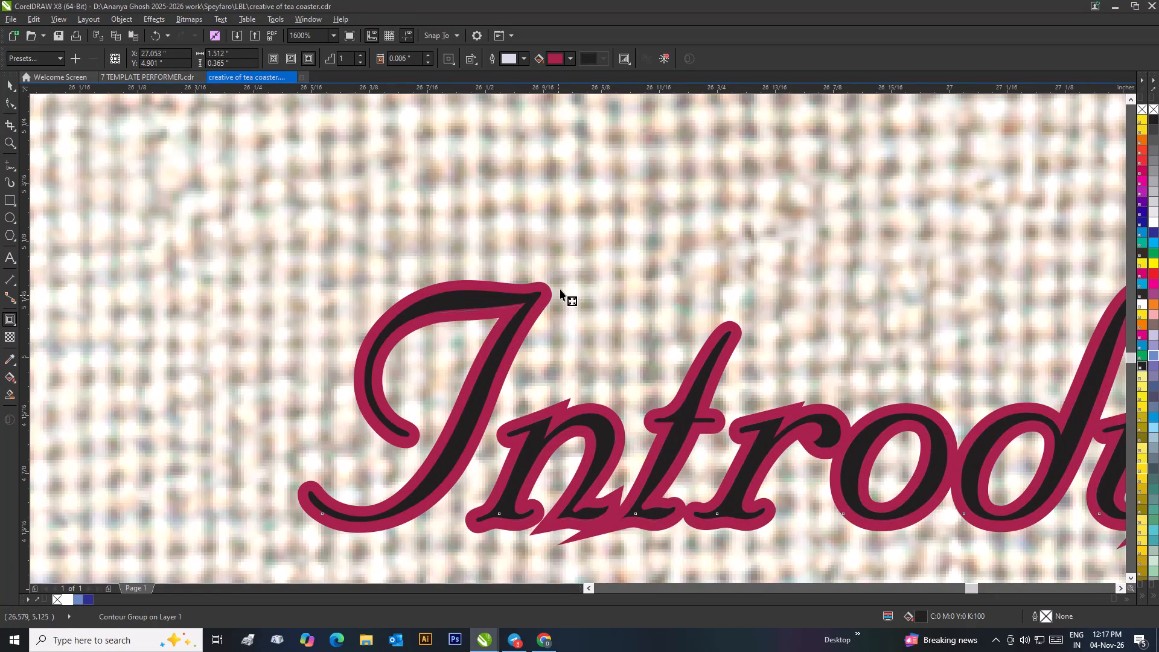
left_click_drag(560, 289, 576, 257)
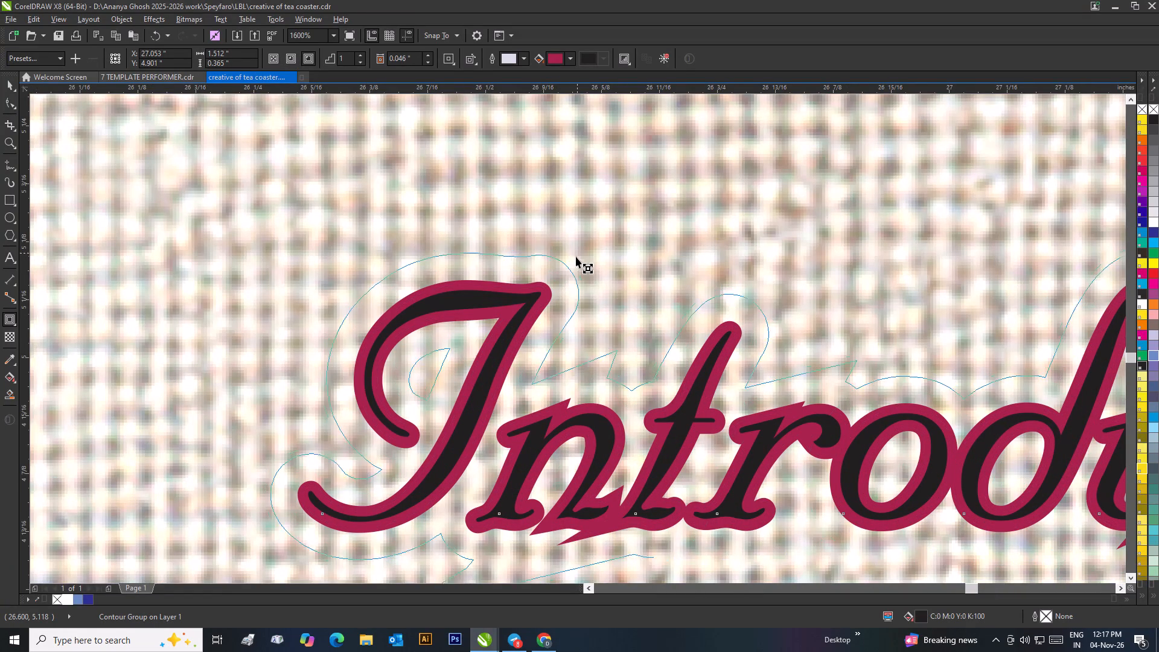
left_click_drag(576, 257, 563, 287)
scroll(556, 298, "down", 2)
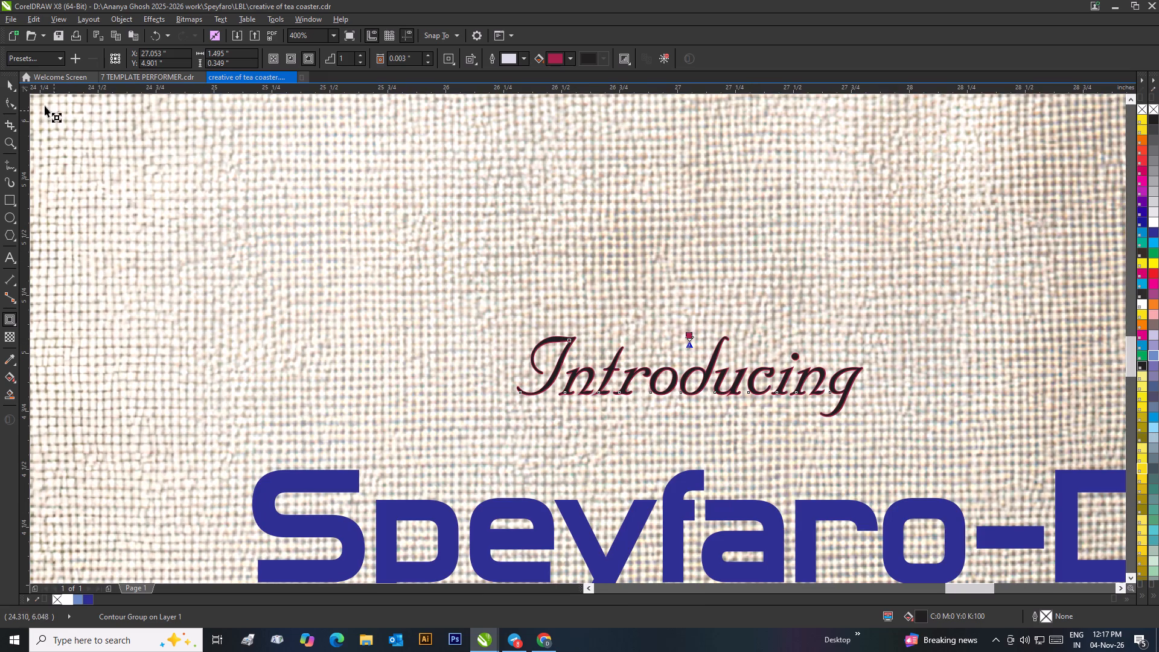
left_click(9, 85)
scroll(299, 189, "down", 1)
left_click(293, 345)
Break the contour group apart so the red contour is separate from the "Introducing" text.
scroll(764, 453, "up", 3)
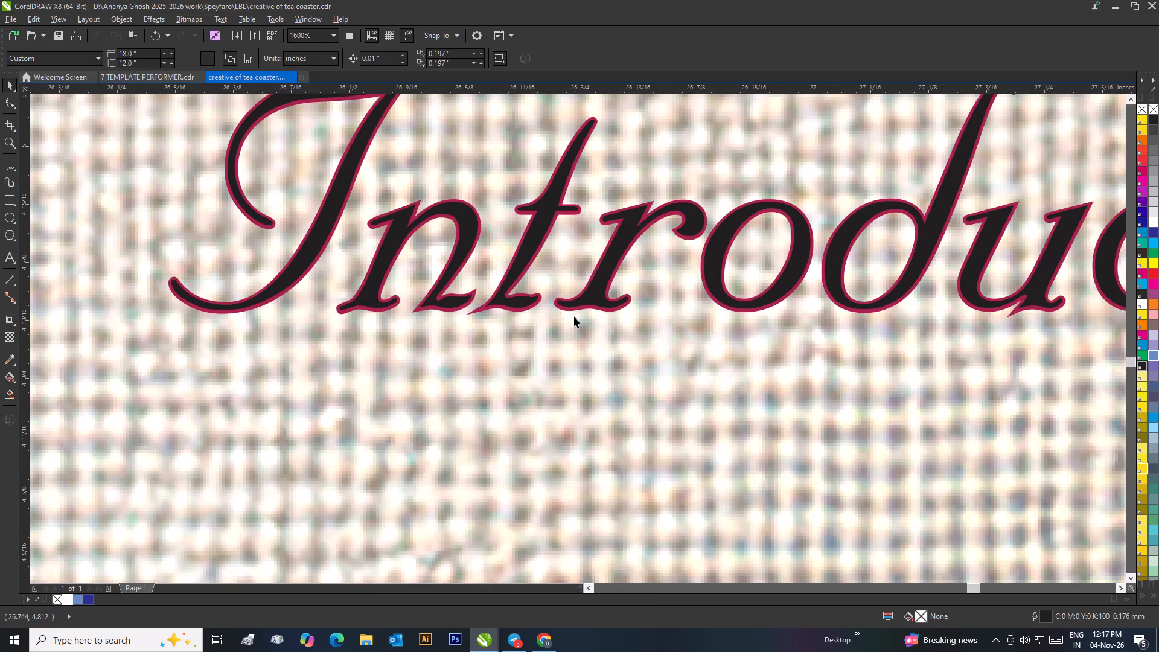
scroll(475, 296, "up", 2)
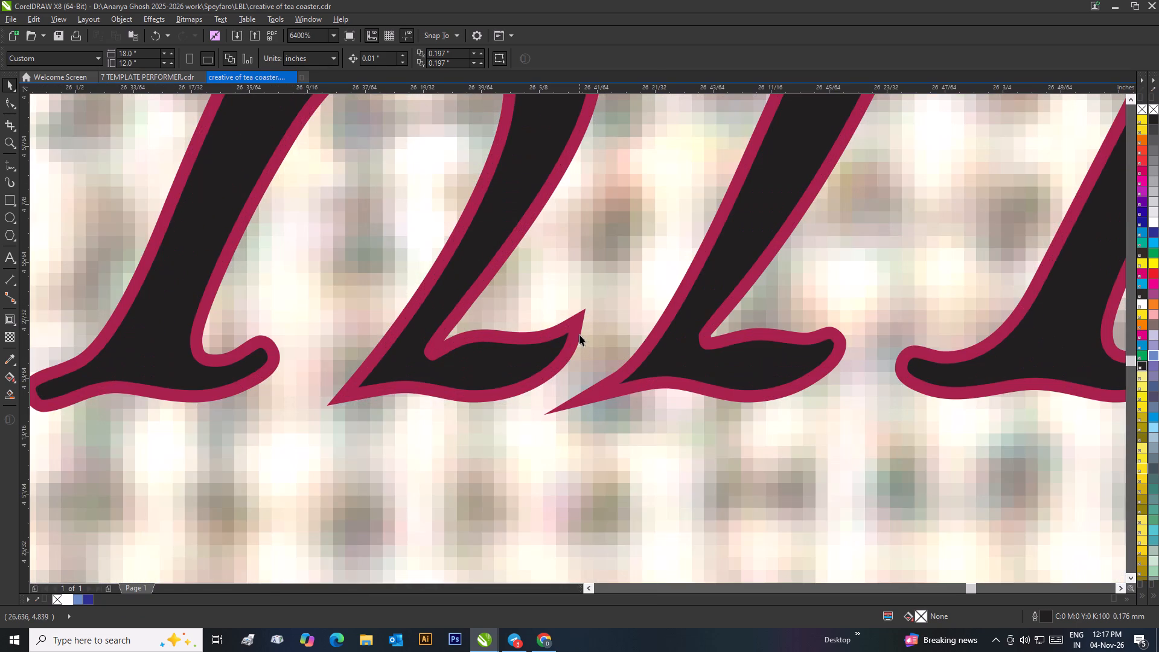
right_click(579, 334)
left_click(637, 359)
left_click(509, 363)
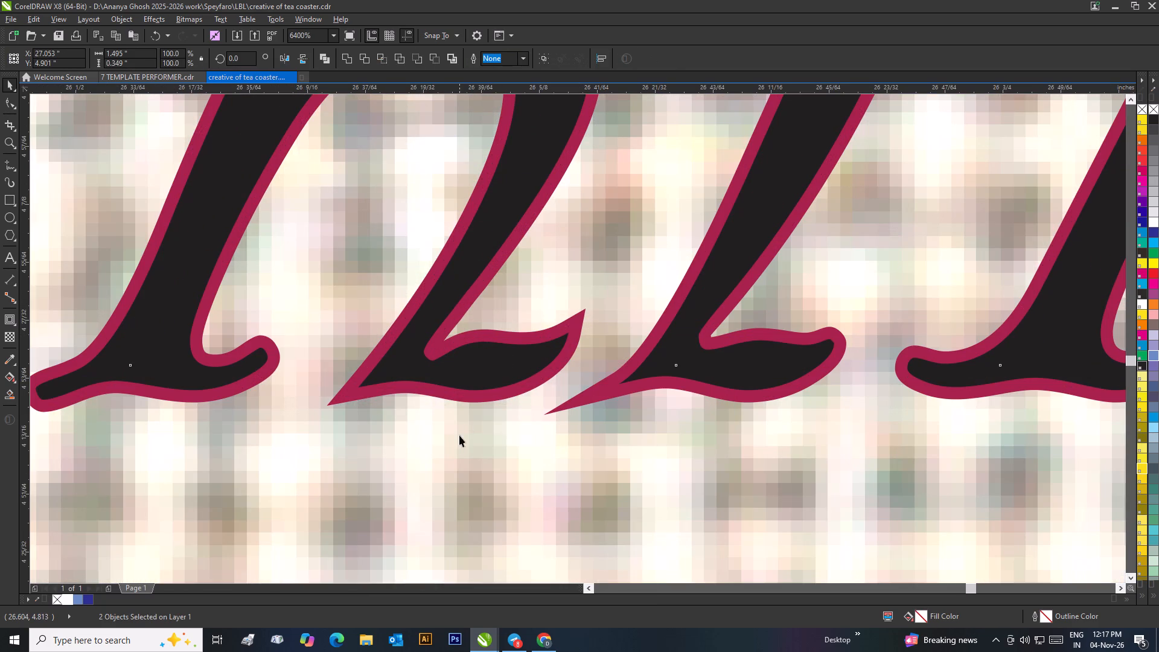
Delete the original black "Introducing" text lying on top of its thicker red contour shape.
left_click(459, 436)
left_click(468, 377)
key("Delete")
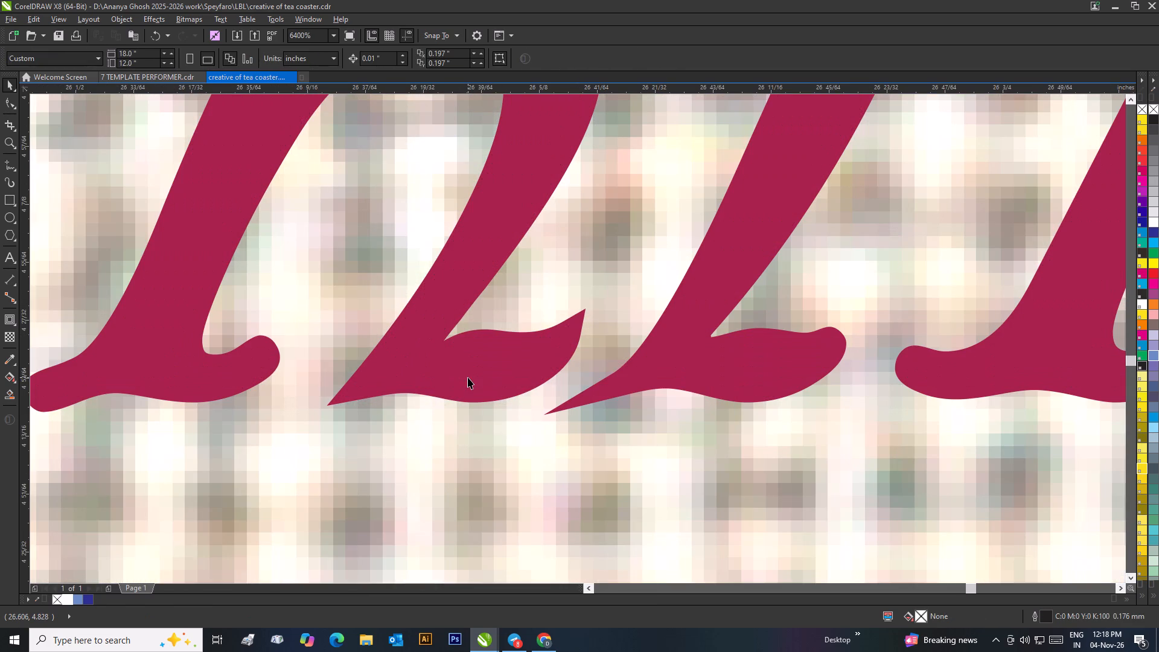
Fill the remaining red "Introducing" contour shape with black.
left_click_drag(490, 386, 496, 388)
scroll(422, 411, "down", 3)
scroll(578, 339, "down", 2)
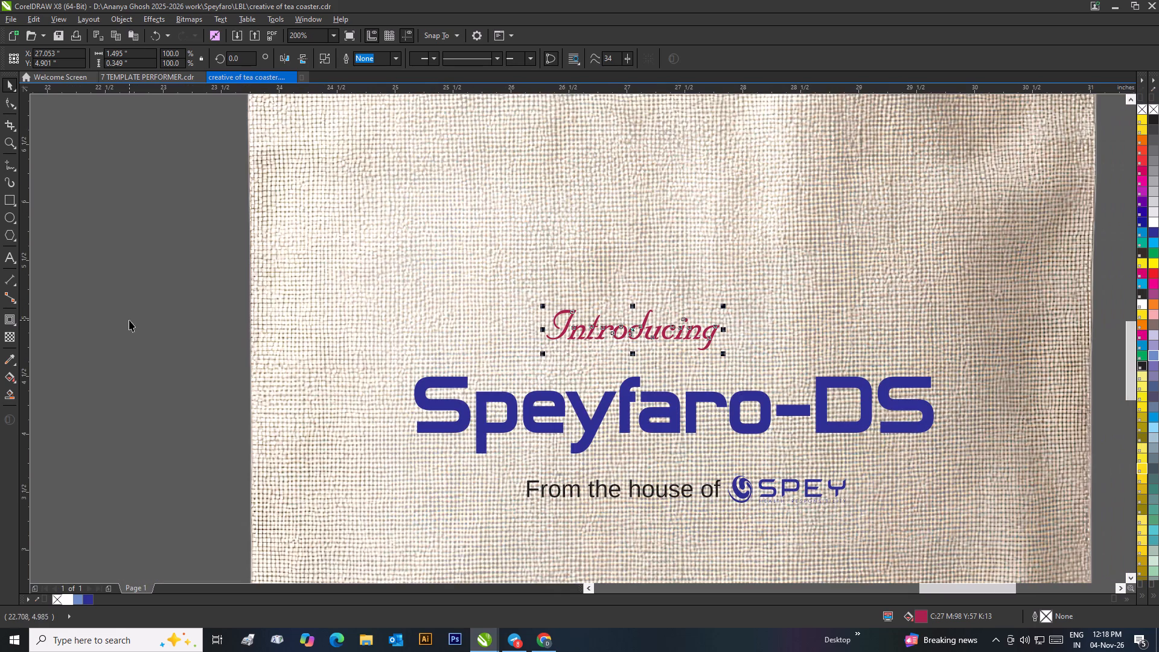
left_click(1154, 117)
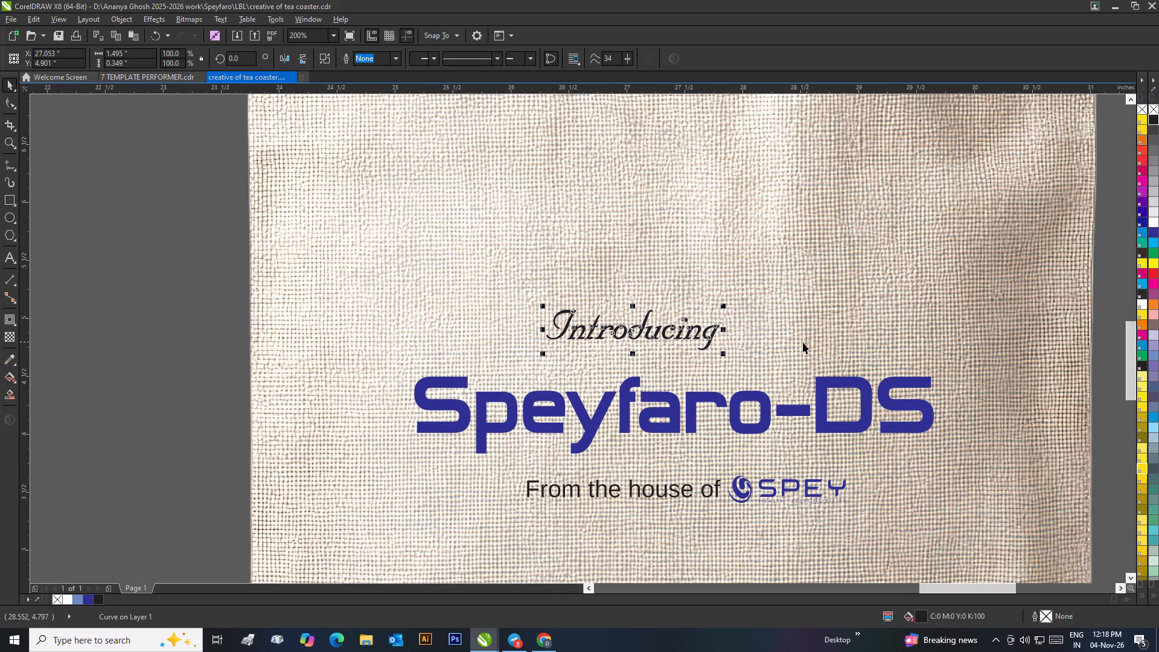
Enlarge the black "Introducing" proportionally to about 2.05" wide and centre it horizontally on the bag.
left_click_drag(723, 355, 750, 378)
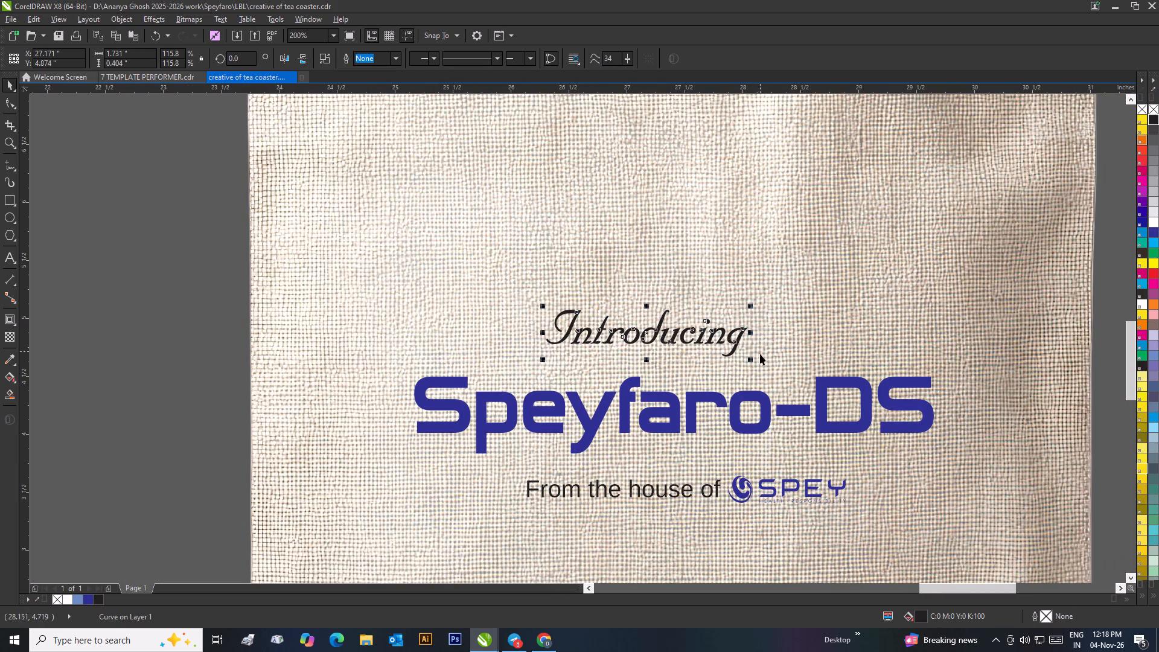
left_click_drag(749, 364, 785, 381)
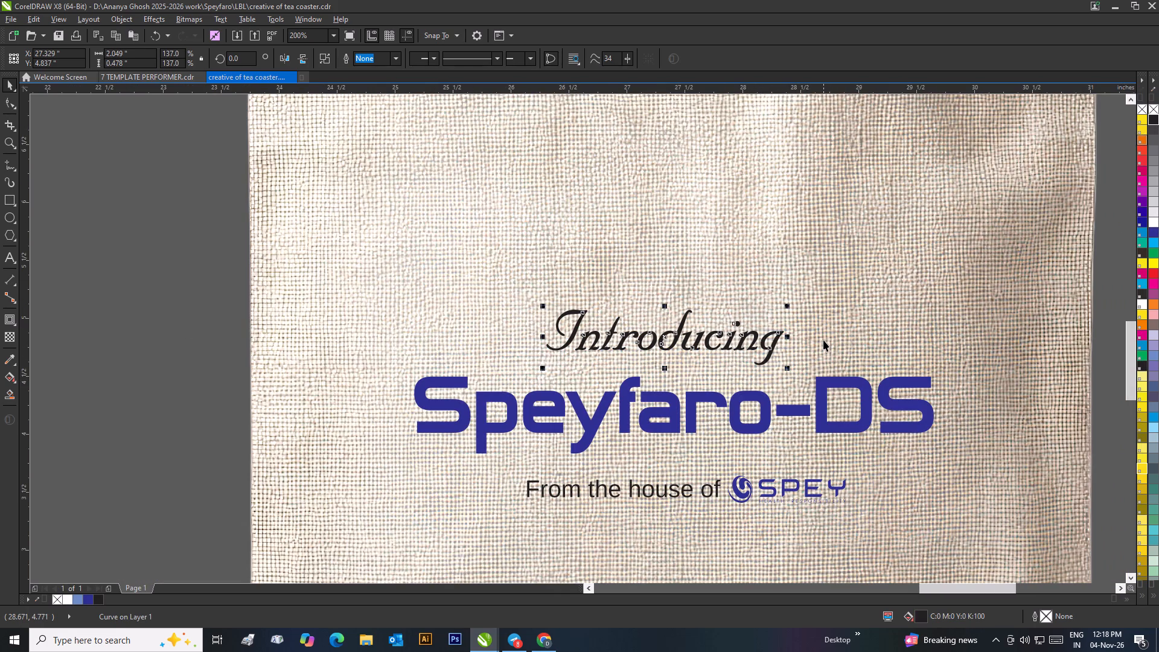
left_click(823, 340, "shift")
key("c")
scroll(798, 351, "down", 2)
left_click(384, 327)
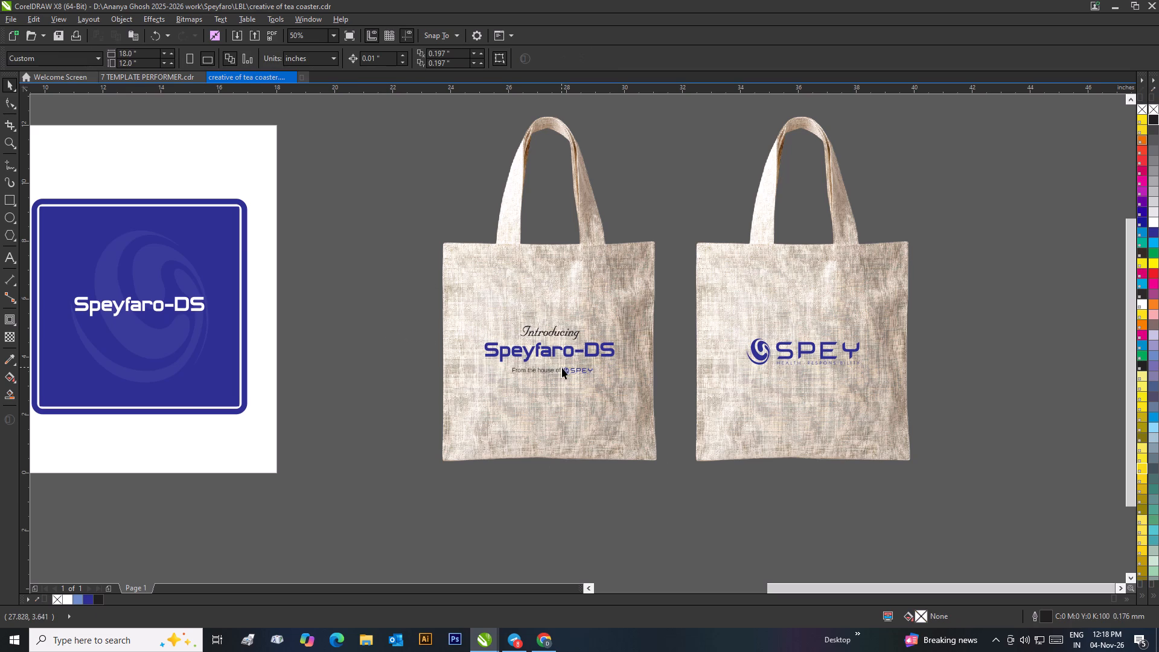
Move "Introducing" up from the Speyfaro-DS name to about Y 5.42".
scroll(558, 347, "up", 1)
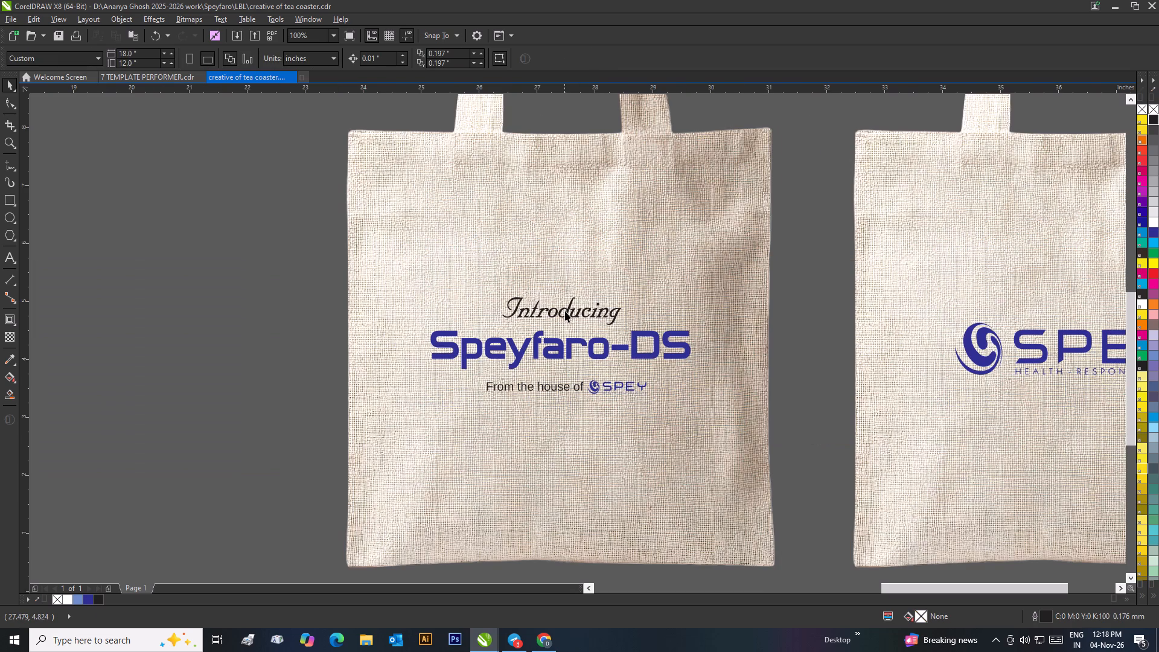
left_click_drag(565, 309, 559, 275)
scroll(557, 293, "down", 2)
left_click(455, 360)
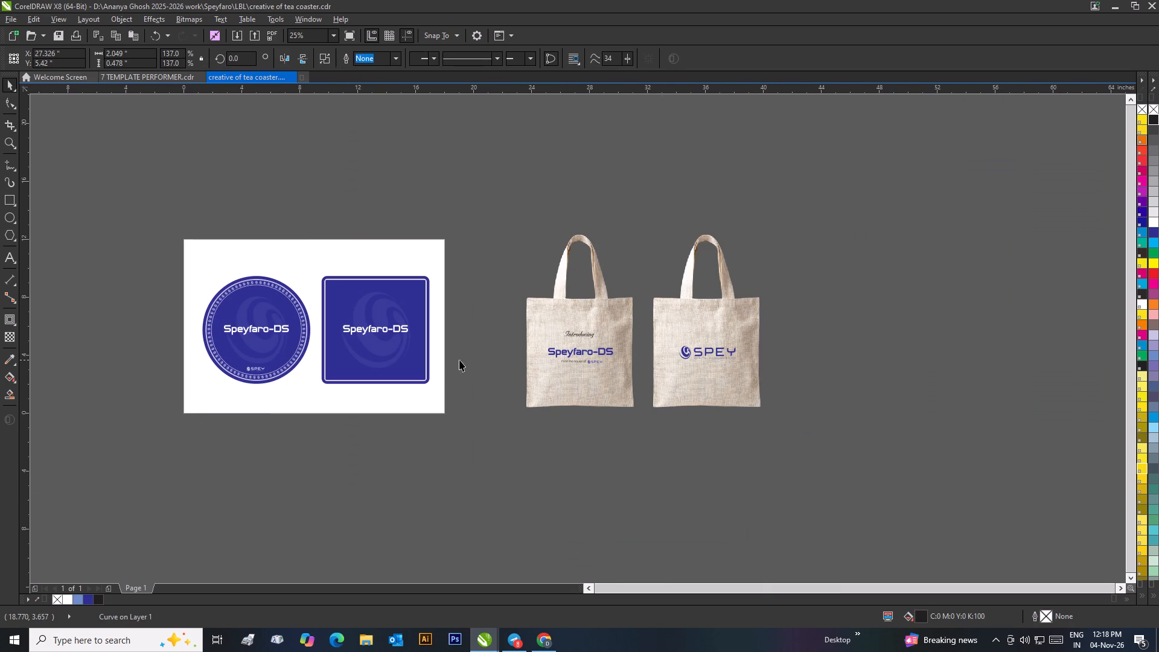
Ungroup all objects of the "From the house of SPEY" tagline so the text is separate from the logo.
scroll(576, 356, "up", 3)
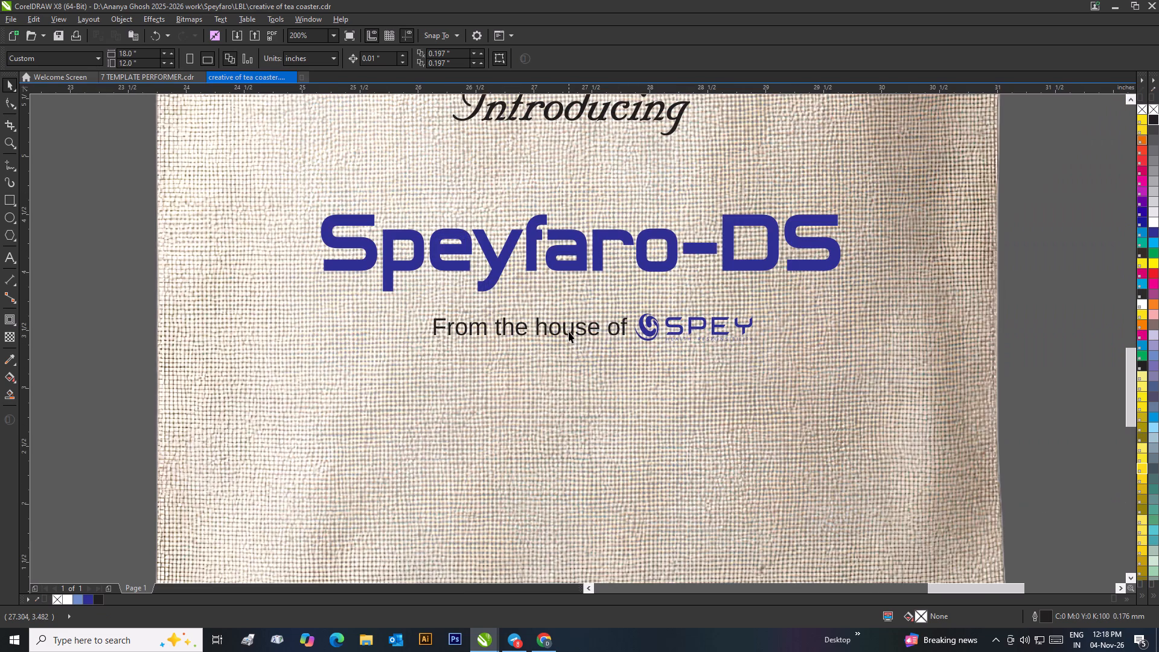
left_click(569, 331)
right_click(569, 331)
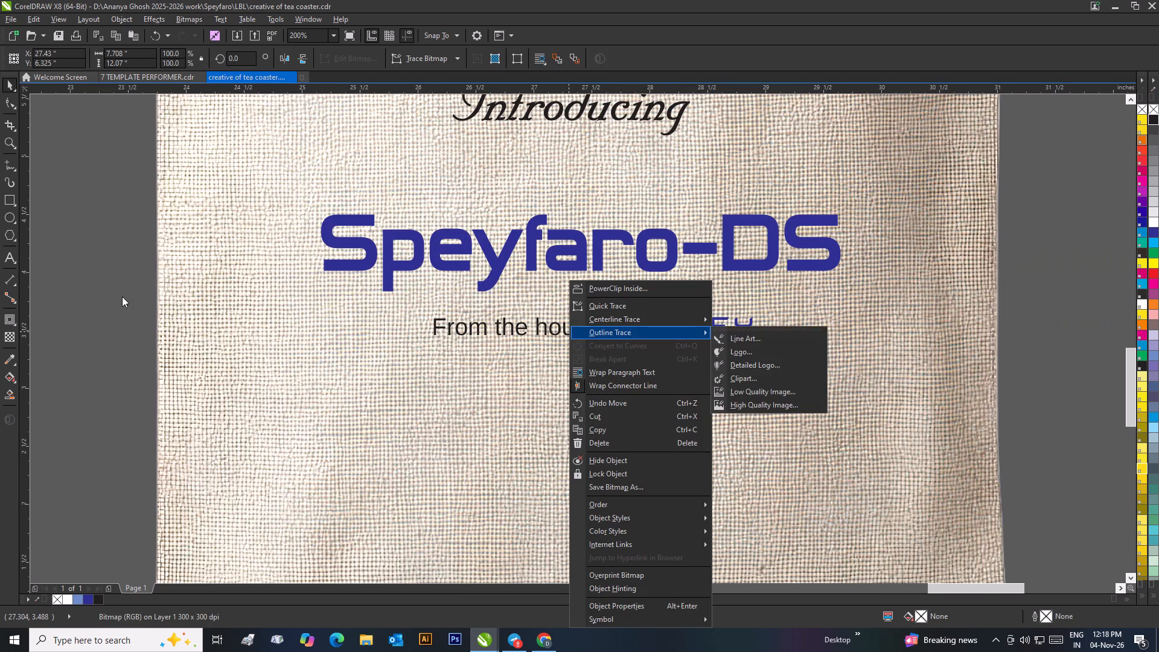
double_click(122, 296)
double_click(567, 334)
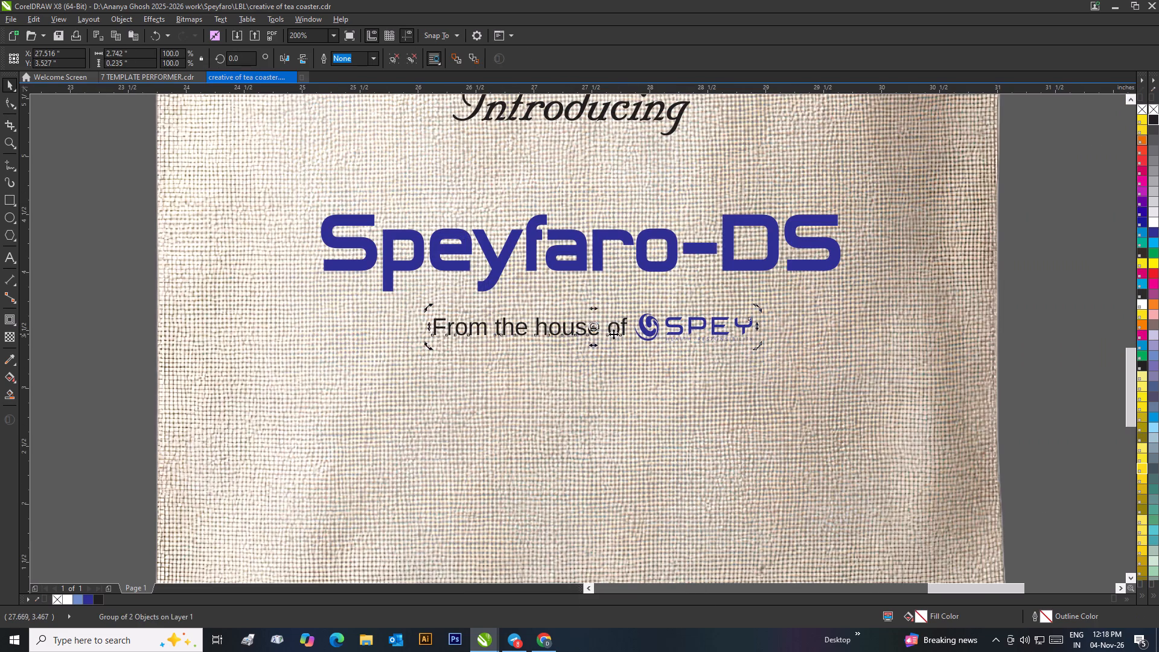
double_click(611, 330)
right_click(610, 330)
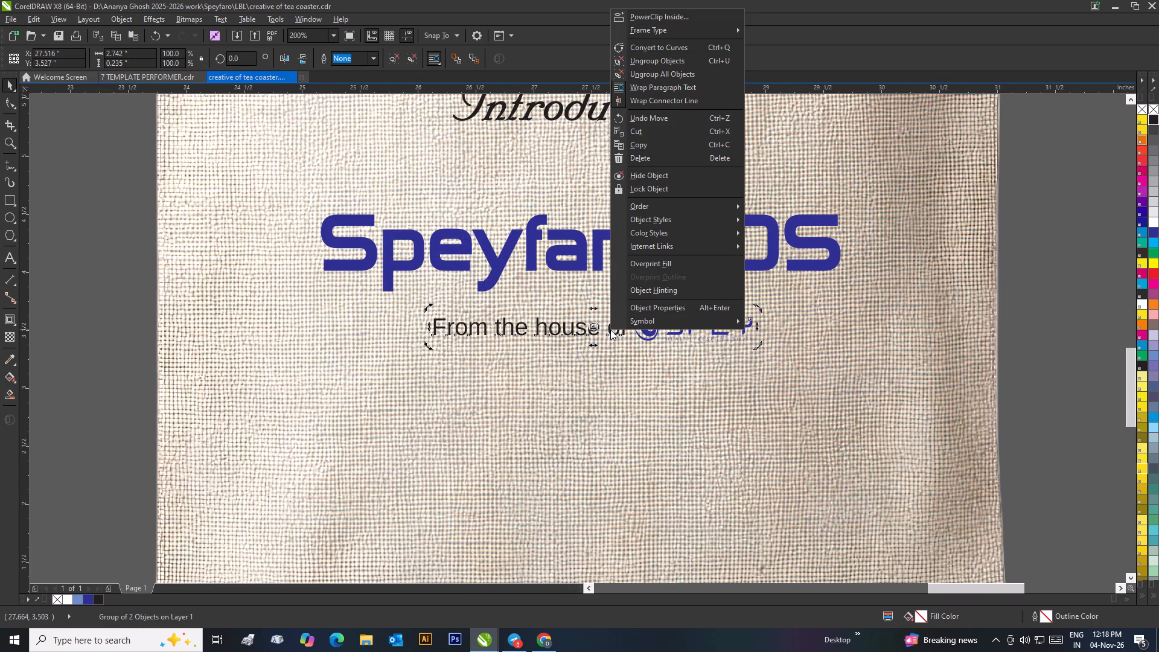
left_click(682, 75)
left_click(125, 268)
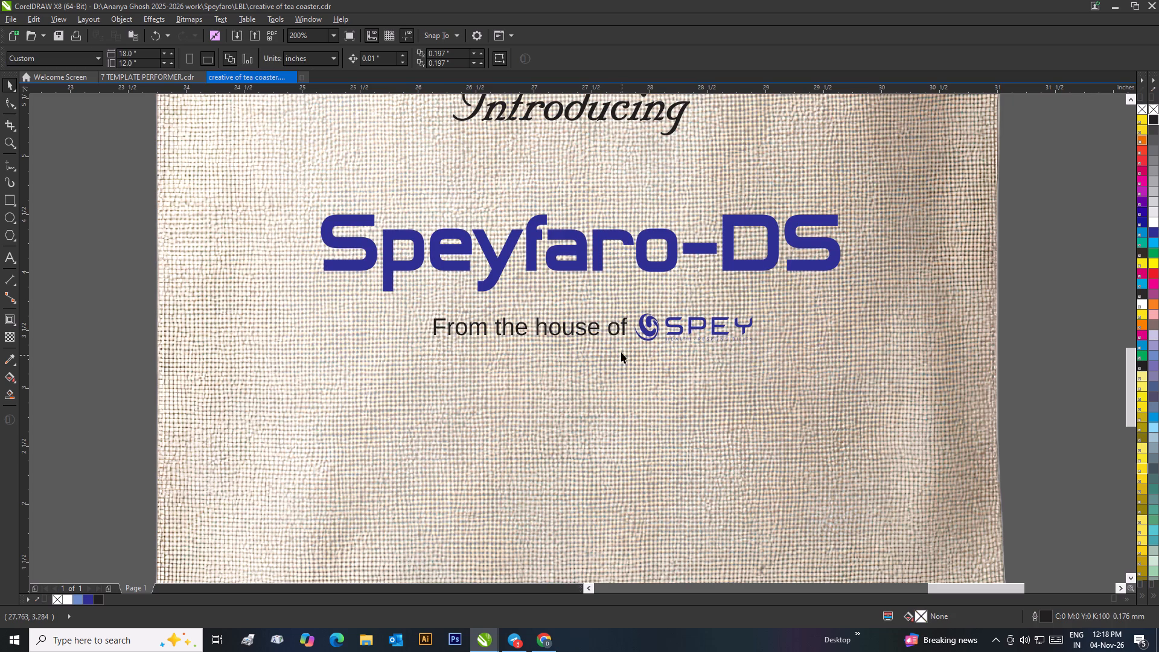
Set the font of the whole "From the house of" text to Poppins SemiBold.
double_click(622, 325)
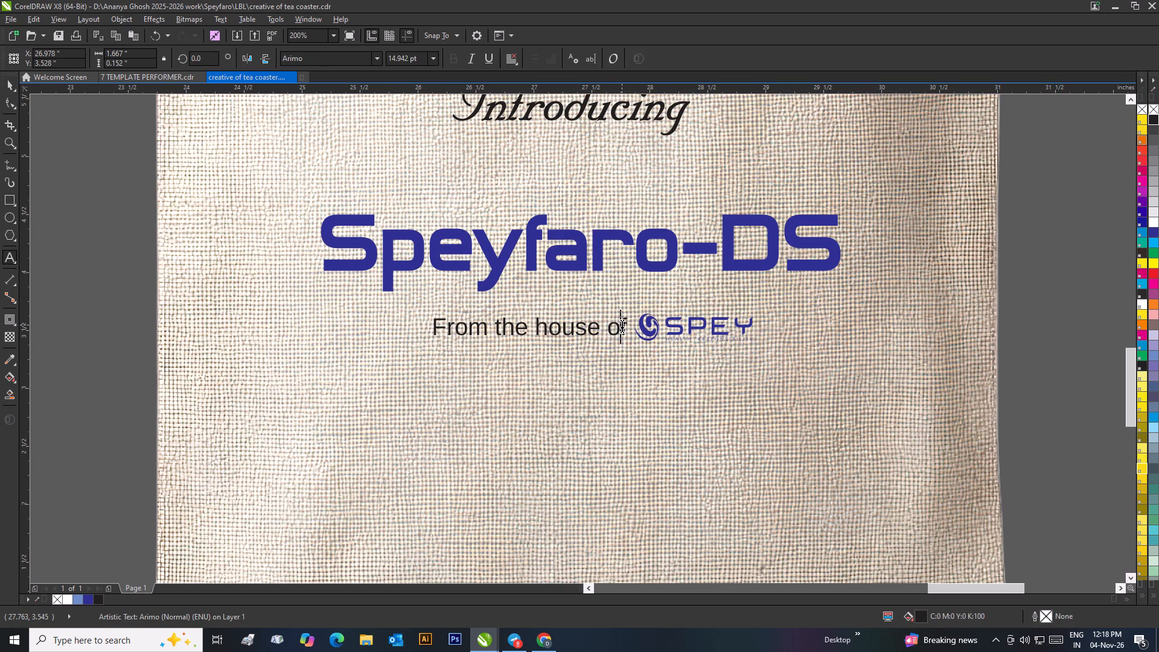
left_click_drag(625, 324, 409, 328)
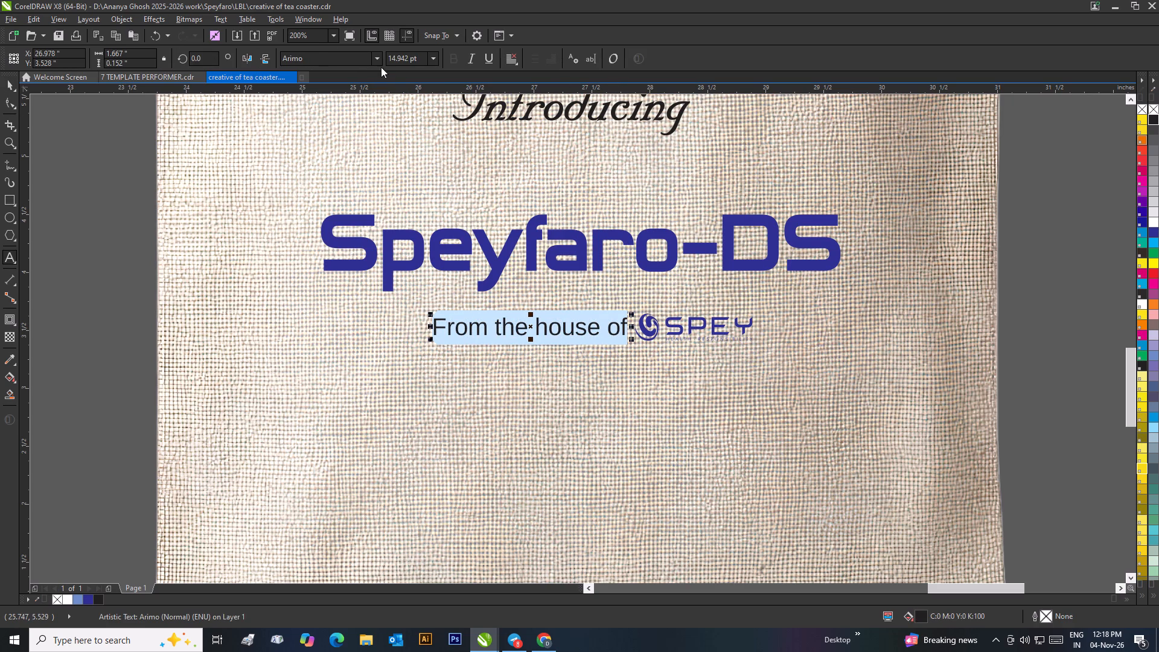
left_click(375, 56)
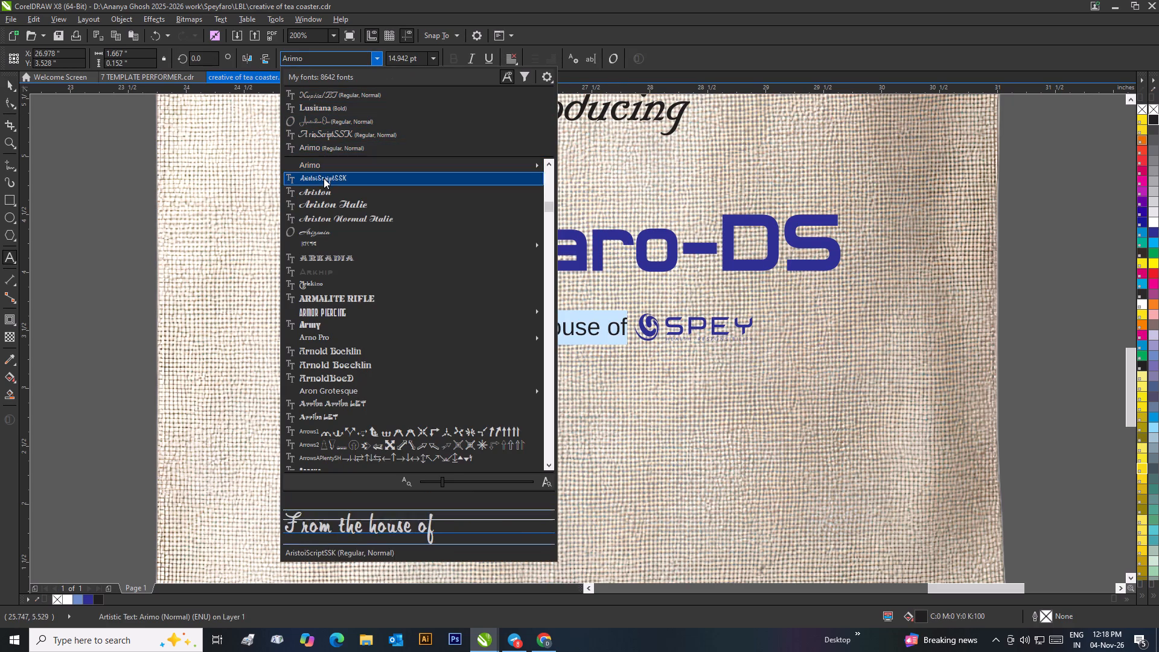
left_click(334, 54)
key("BackSpace")
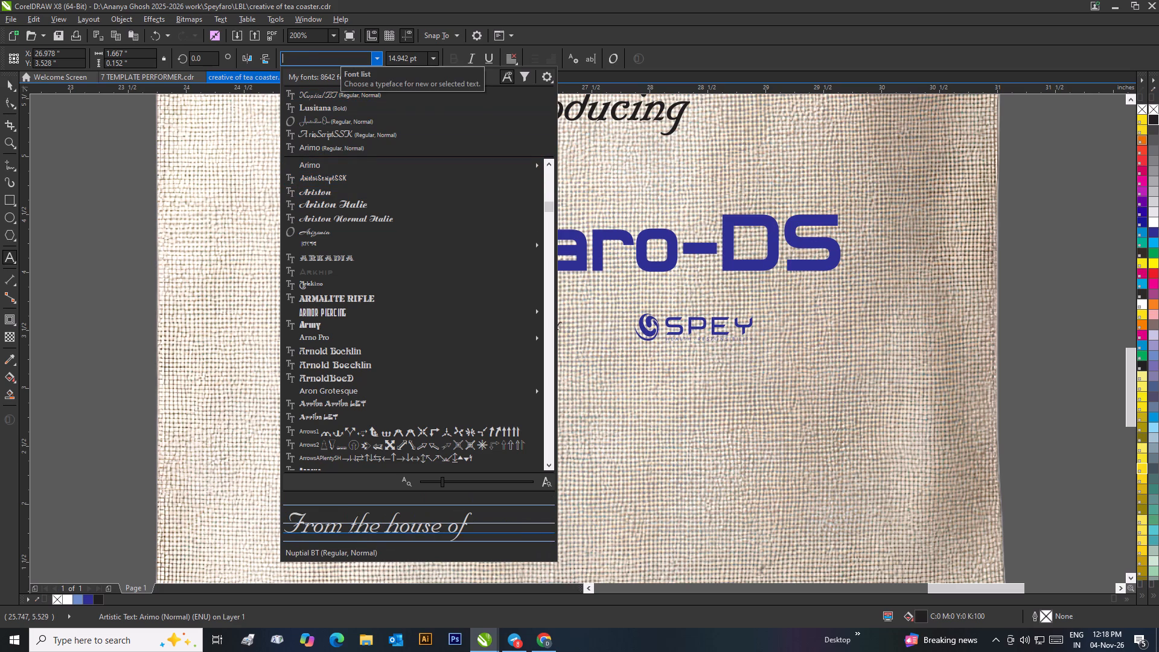
type("popp")
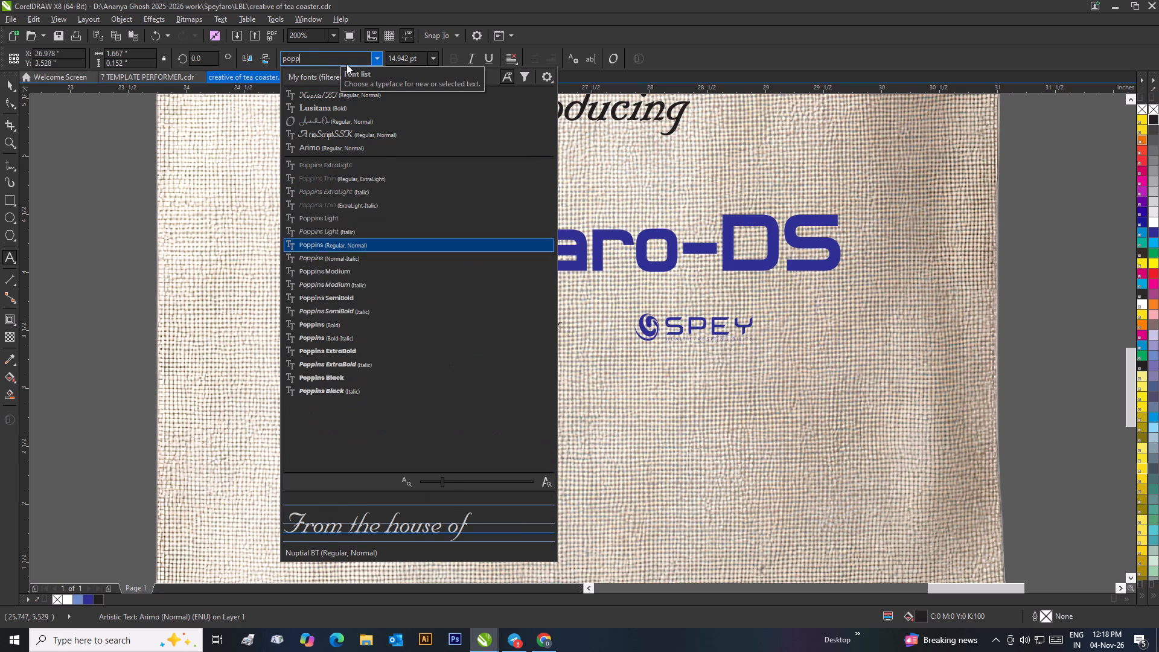
left_click(348, 294)
left_click(7, 80)
left_click(55, 122)
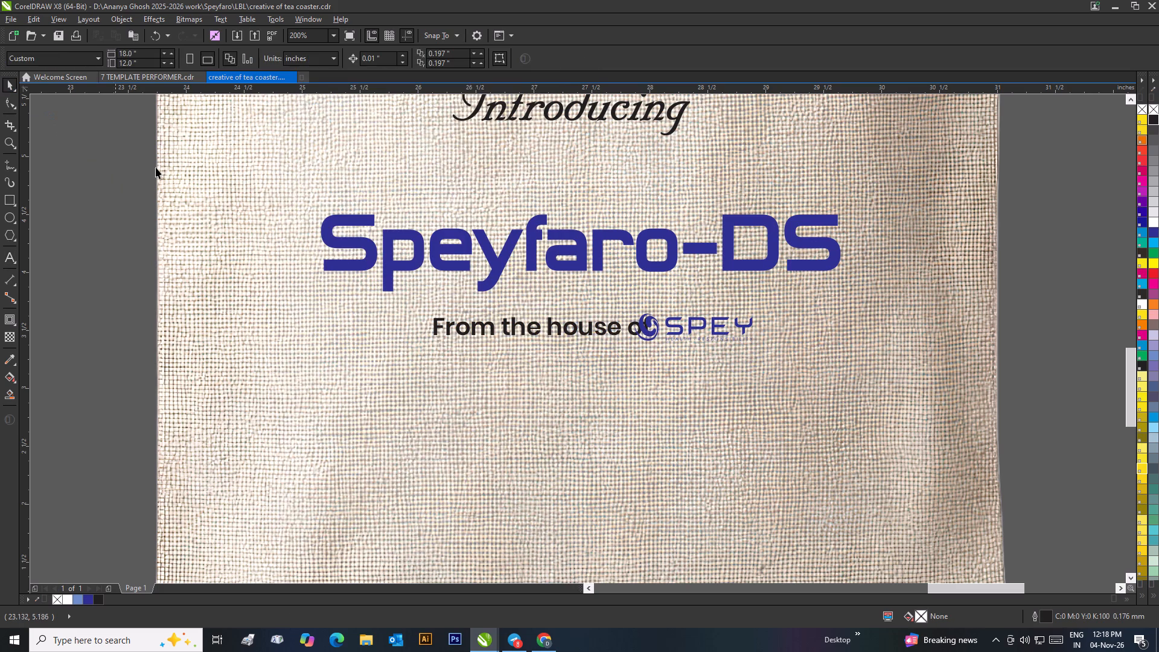
Move the "From the house of" text left so it clears the small SPEY logo and lines up with it.
left_click_drag(589, 330, 566, 331)
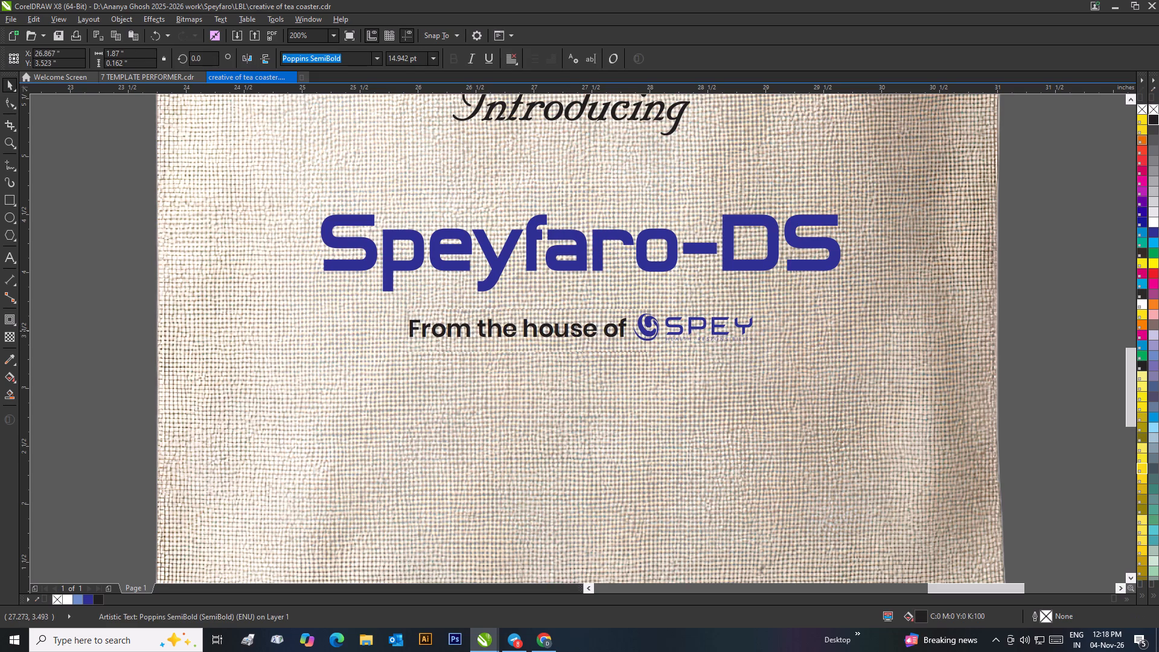
left_click_drag(566, 331, 566, 329)
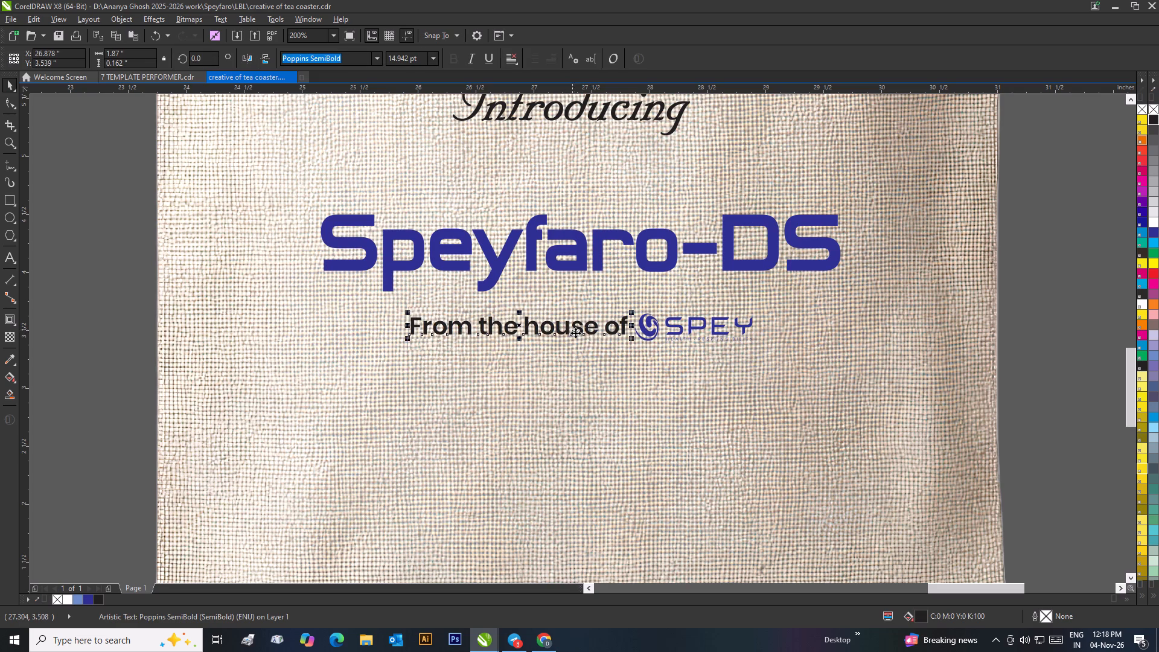
Fill the "From the house of" text with the logo's dark blue, C100 M100 Y0 K0.
left_click(86, 596)
left_click(85, 438)
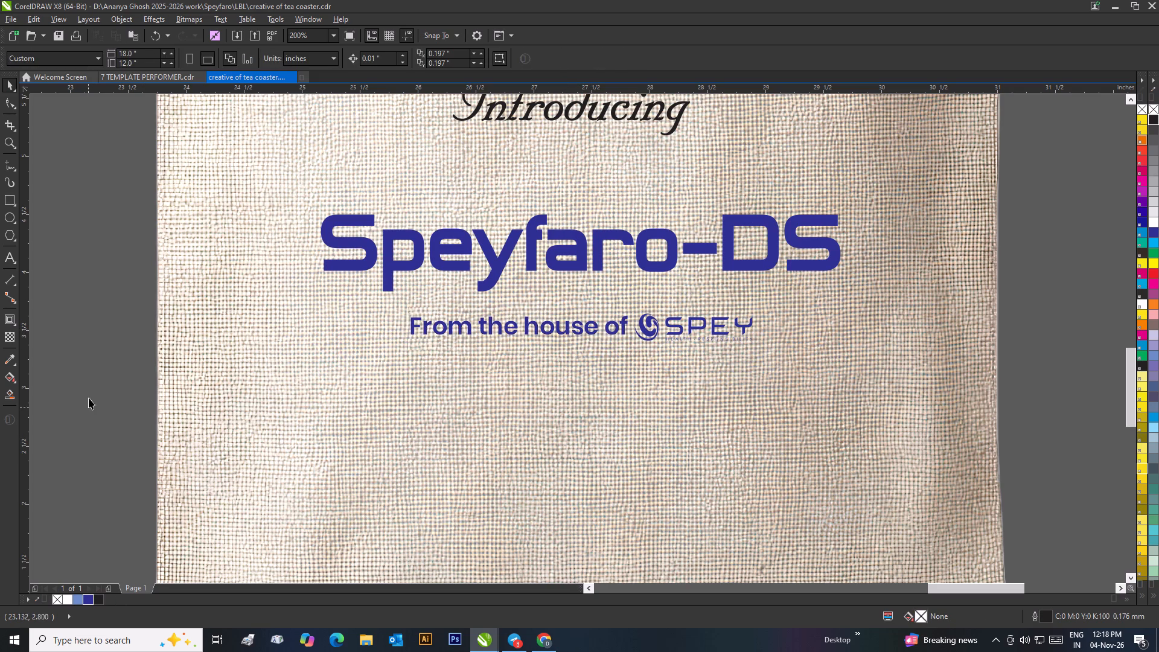
Group the "From the house of" text with the small SPEY logo, undoing an accidental move of the bag image.
left_click_drag(89, 392, 107, 382)
left_click_drag(173, 283, 593, 366)
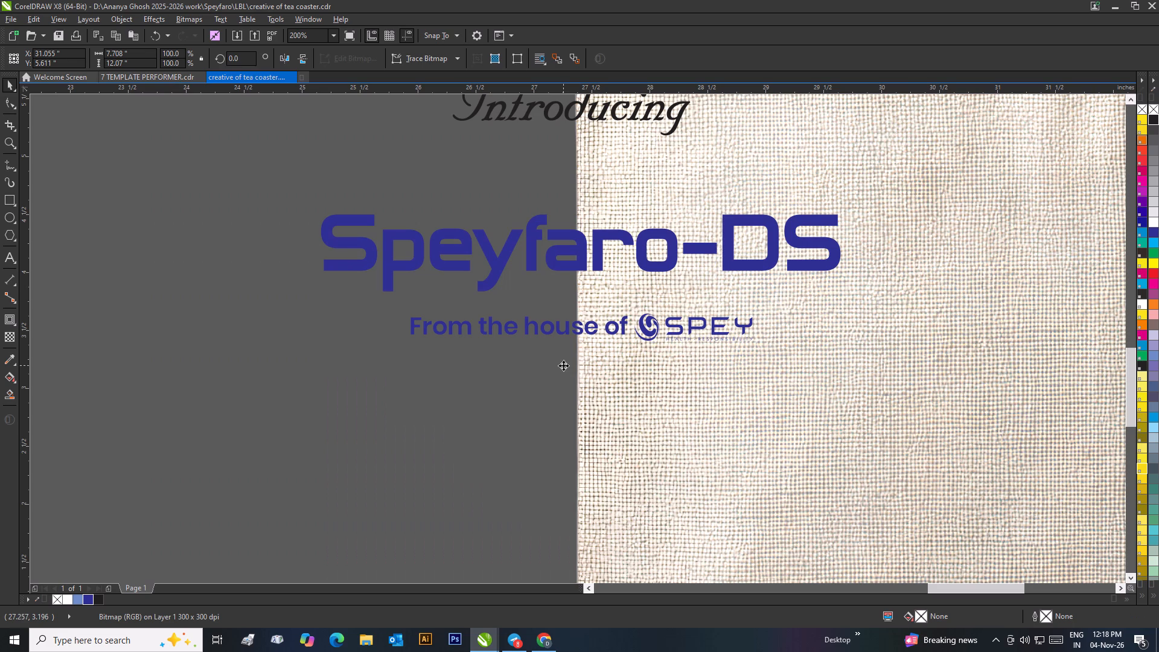
key("ctrl+z")
left_click_drag(114, 293, 385, 365)
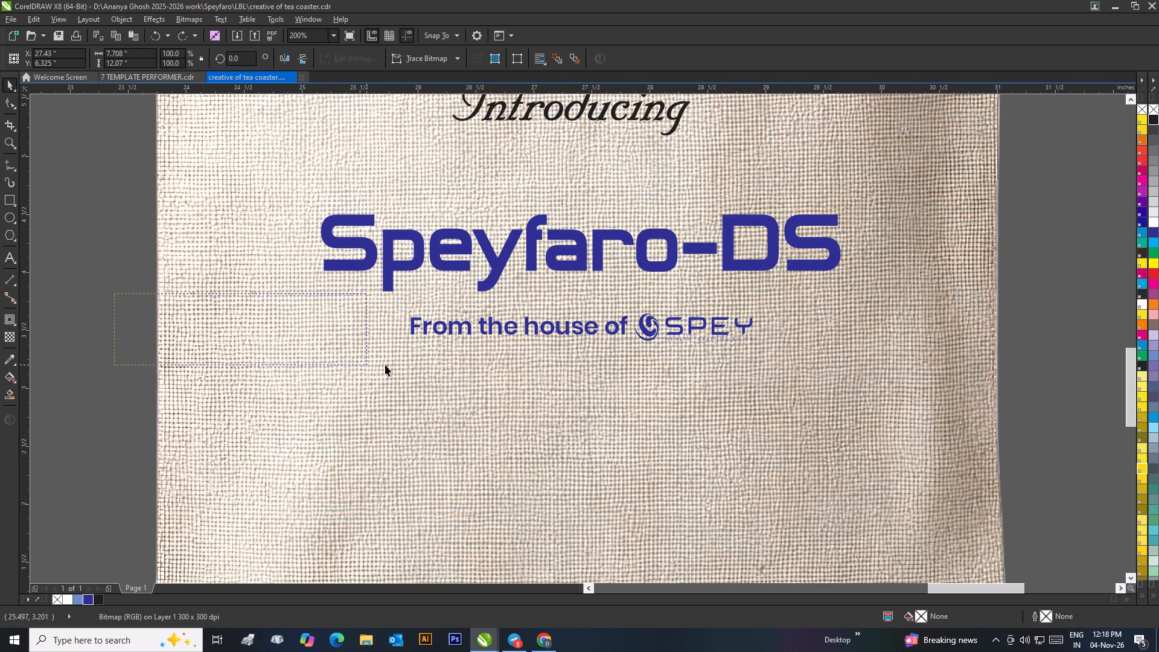
left_click_drag(385, 365, 779, 367)
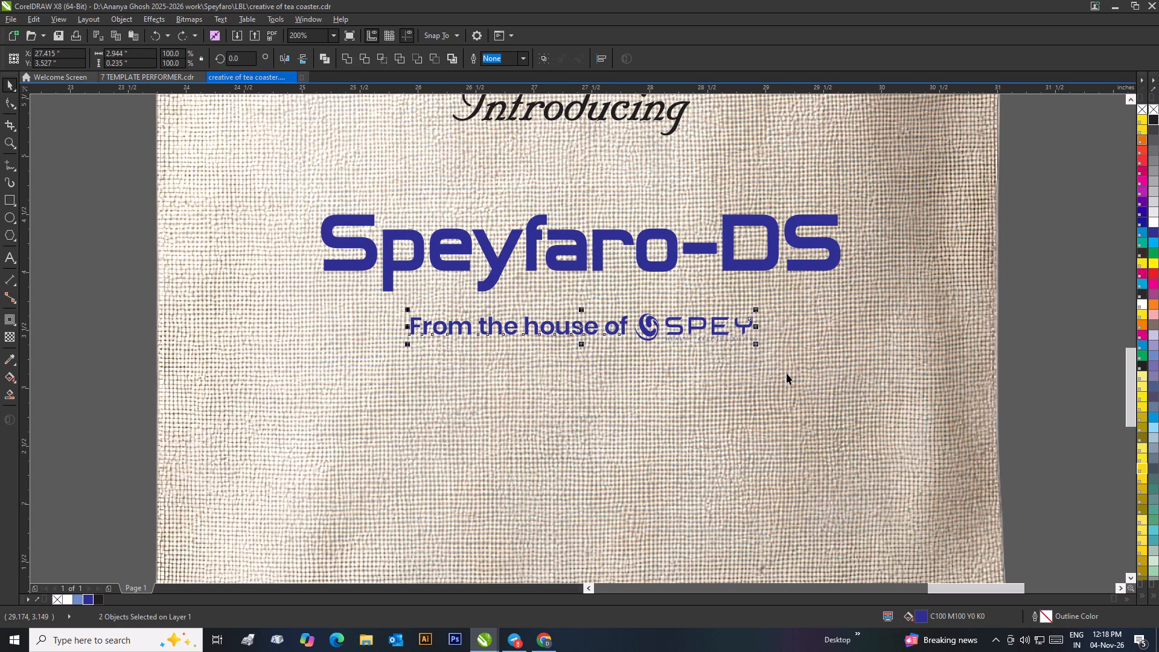
key("ctrl+g")
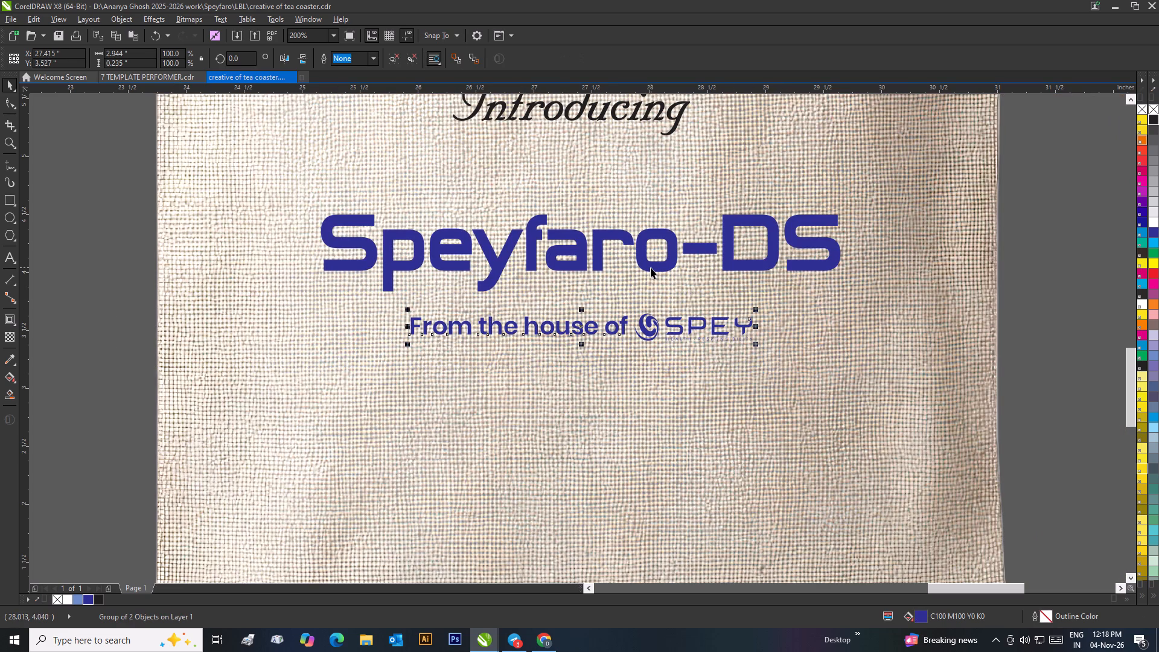
Move the grouped tagline closer beneath Speyfaro-DS and align its left edge with the name.
left_click(1021, 325)
left_click_drag(651, 330, 648, 331)
left_click_drag(648, 331, 566, 321)
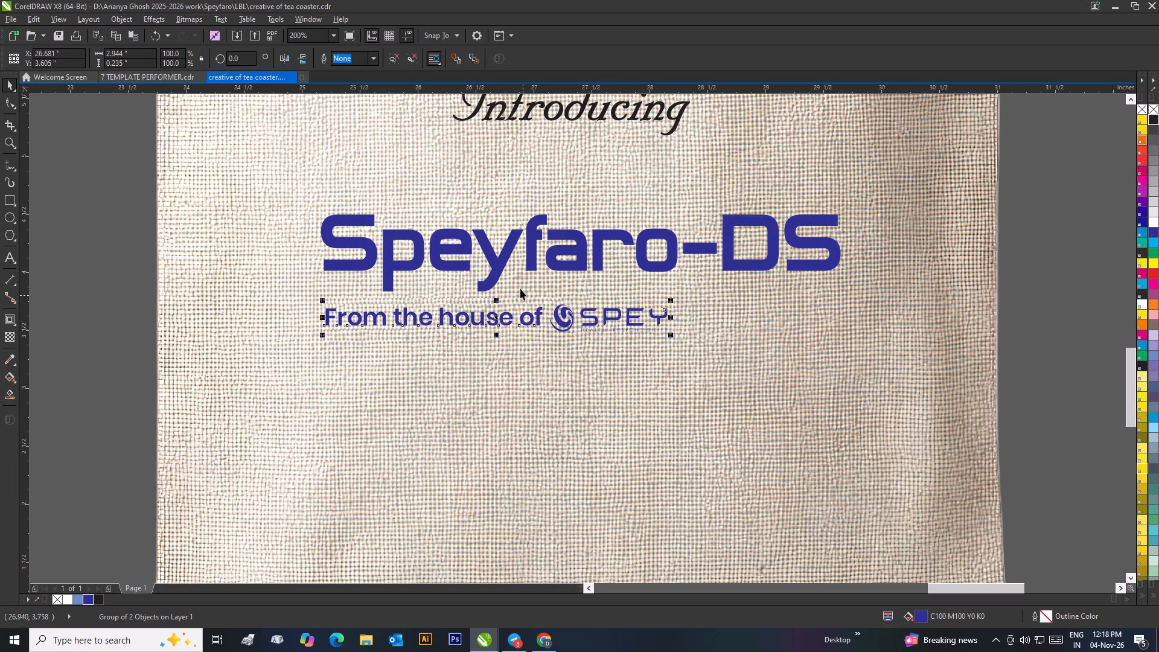
left_click(494, 269, "shift")
key("l")
scroll(482, 284, "down", 1)
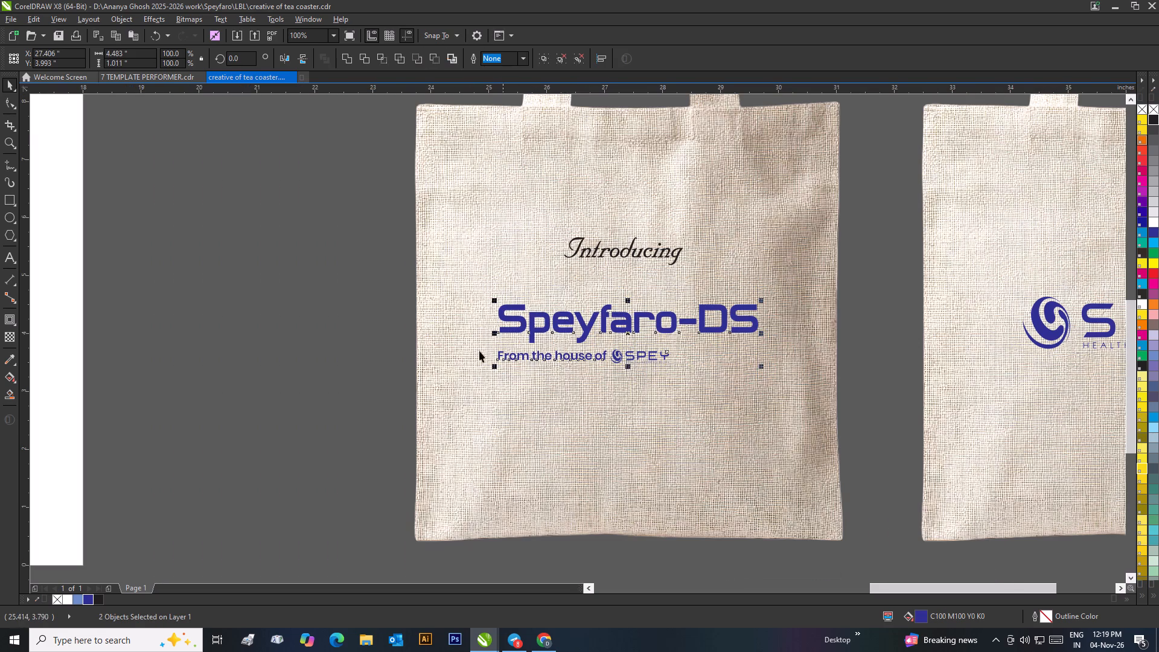
left_click(372, 353)
Move "Introducing" down to about Y 5.09" and centre it horizontally above the Speyfaro-DS name.
left_click_drag(630, 252, 630, 263)
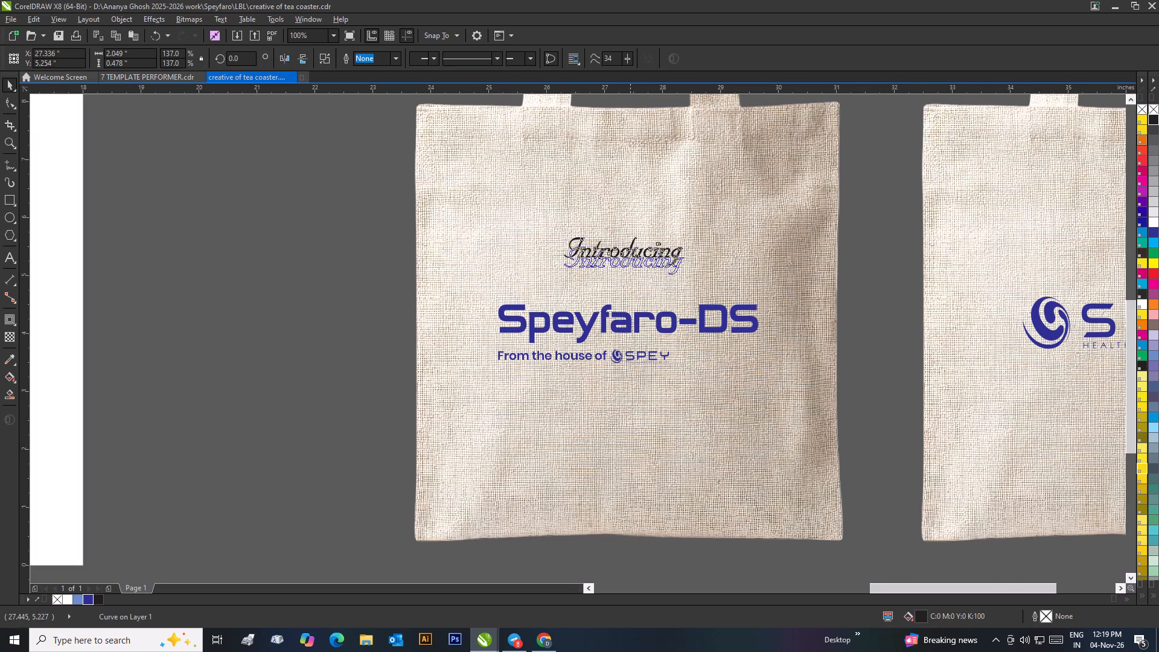
left_click_drag(630, 263, 631, 272)
left_click(640, 315, "shift")
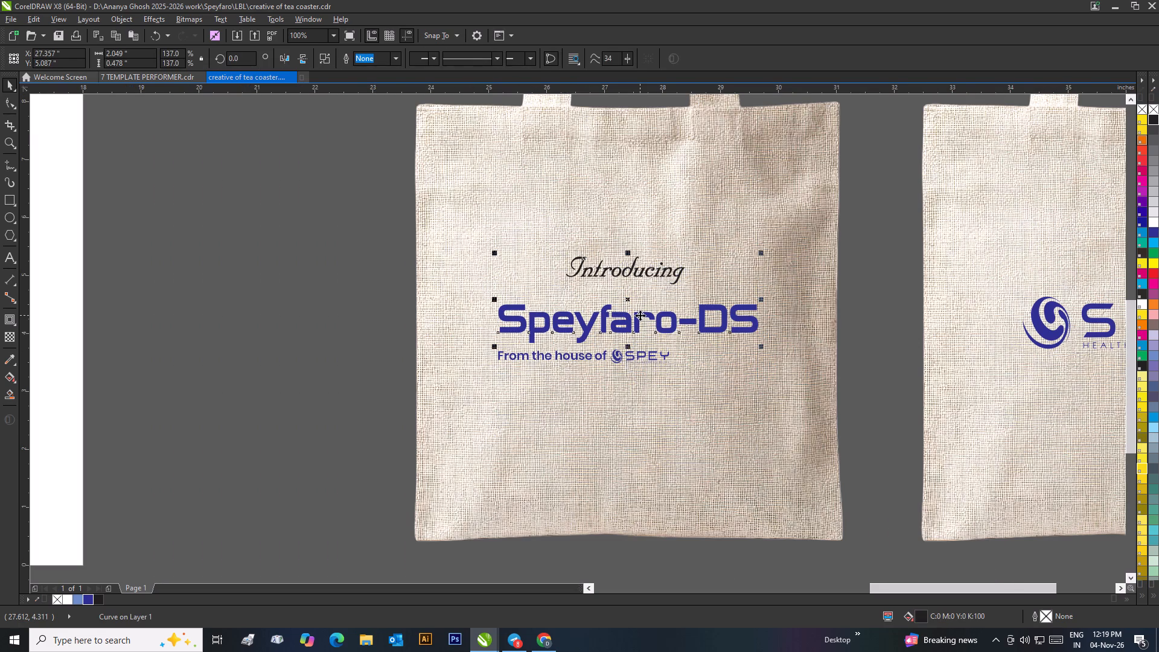
key("c")
left_click(321, 332)
scroll(441, 312, "down", 2)
scroll(649, 332, "up", 1)
left_click(643, 188)
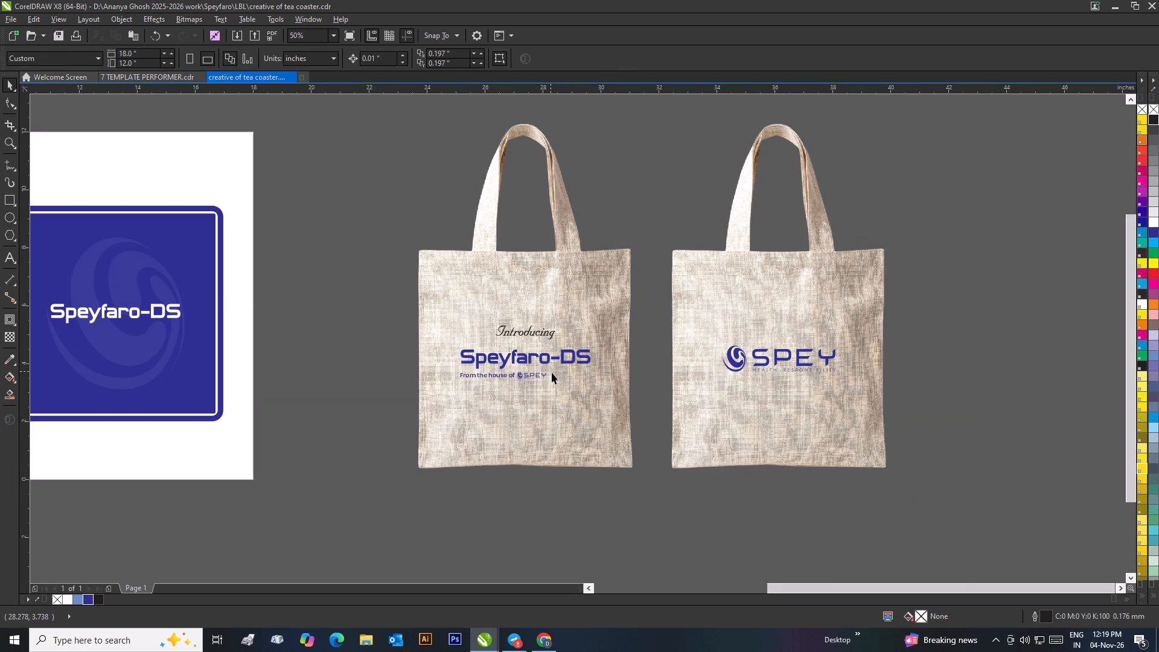
Centre the "From the house of SPEY" tagline horizontally beneath the Speyfaro-DS name.
scroll(552, 376, "up", 1)
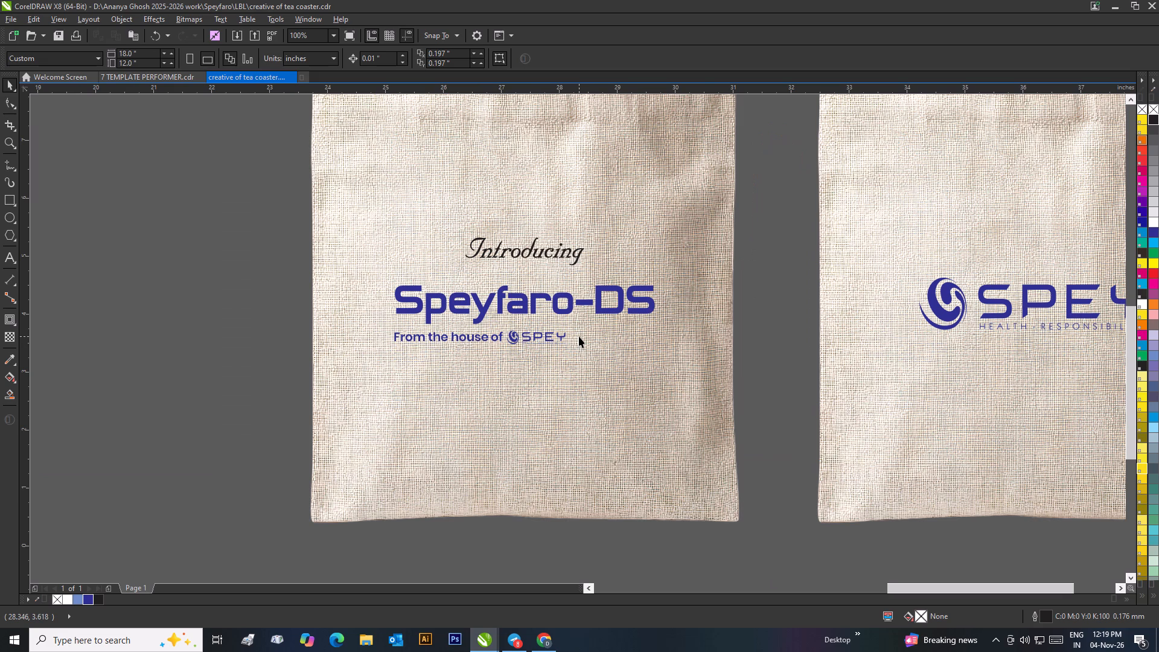
left_click_drag(272, 283, 362, 327)
left_click_drag(362, 327, 713, 385)
key("c")
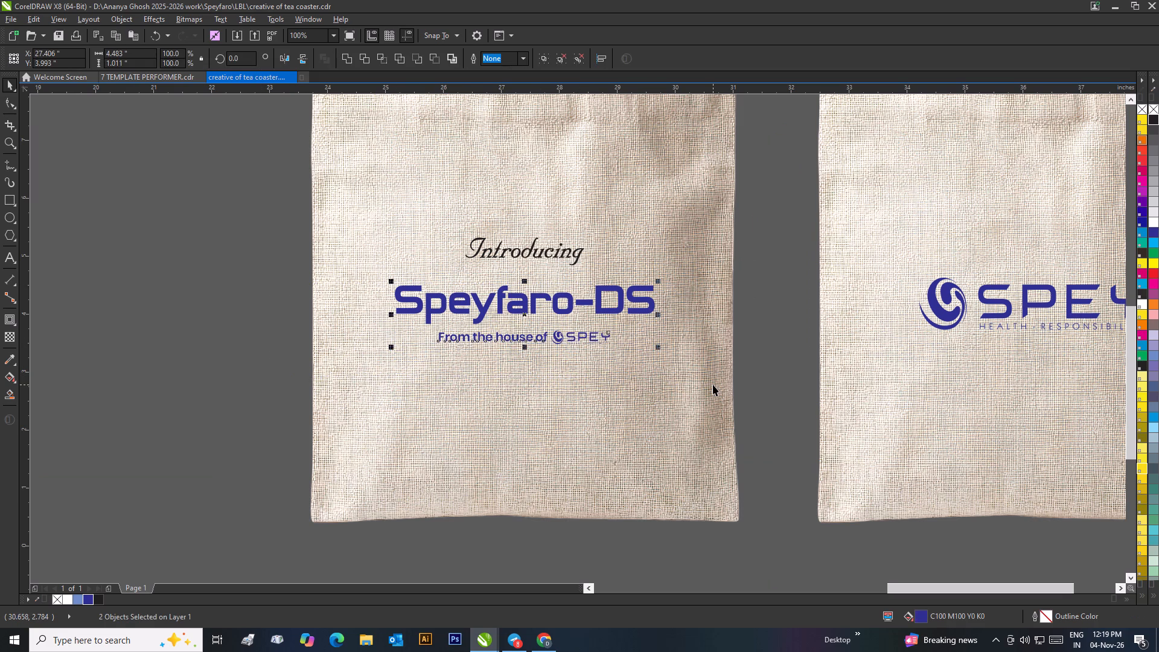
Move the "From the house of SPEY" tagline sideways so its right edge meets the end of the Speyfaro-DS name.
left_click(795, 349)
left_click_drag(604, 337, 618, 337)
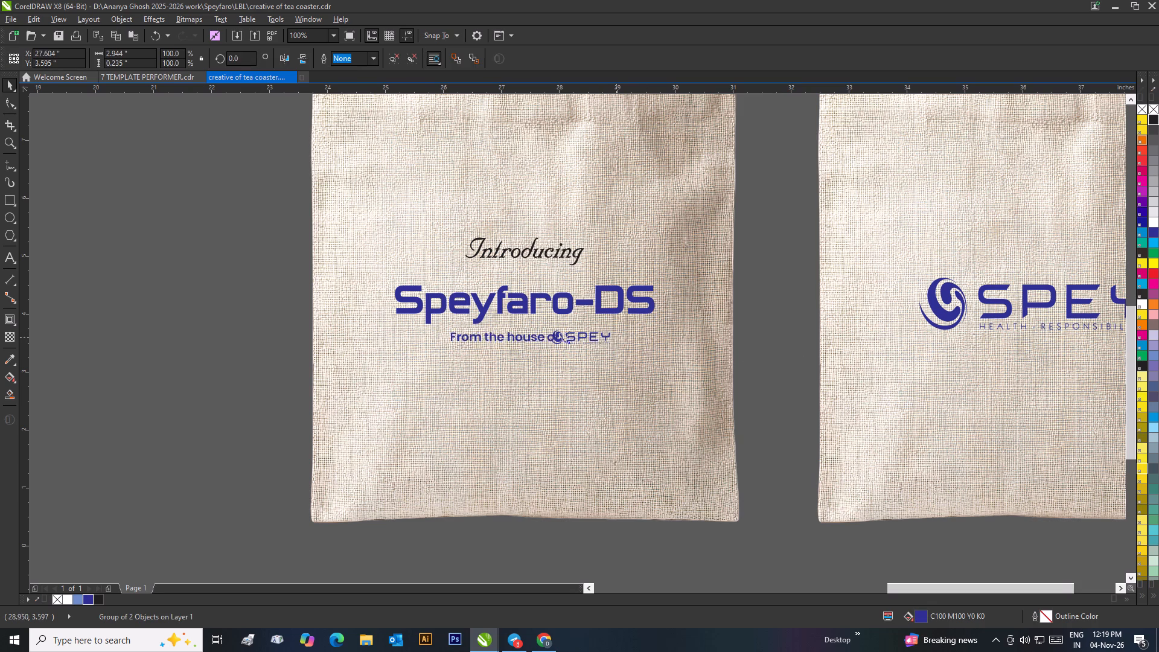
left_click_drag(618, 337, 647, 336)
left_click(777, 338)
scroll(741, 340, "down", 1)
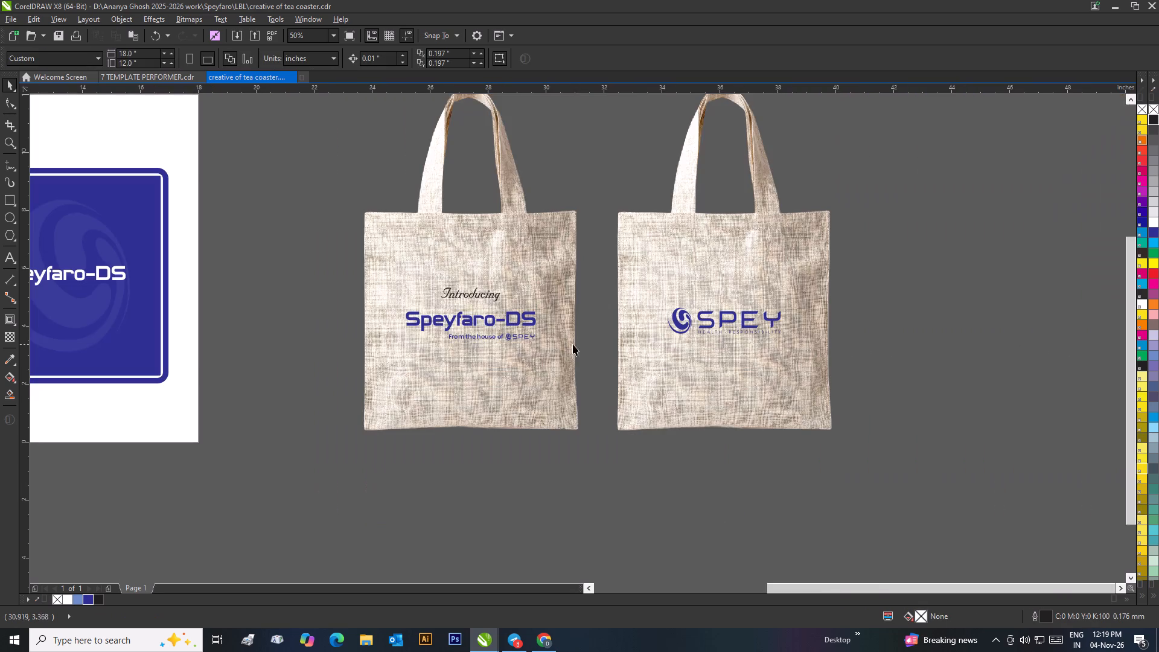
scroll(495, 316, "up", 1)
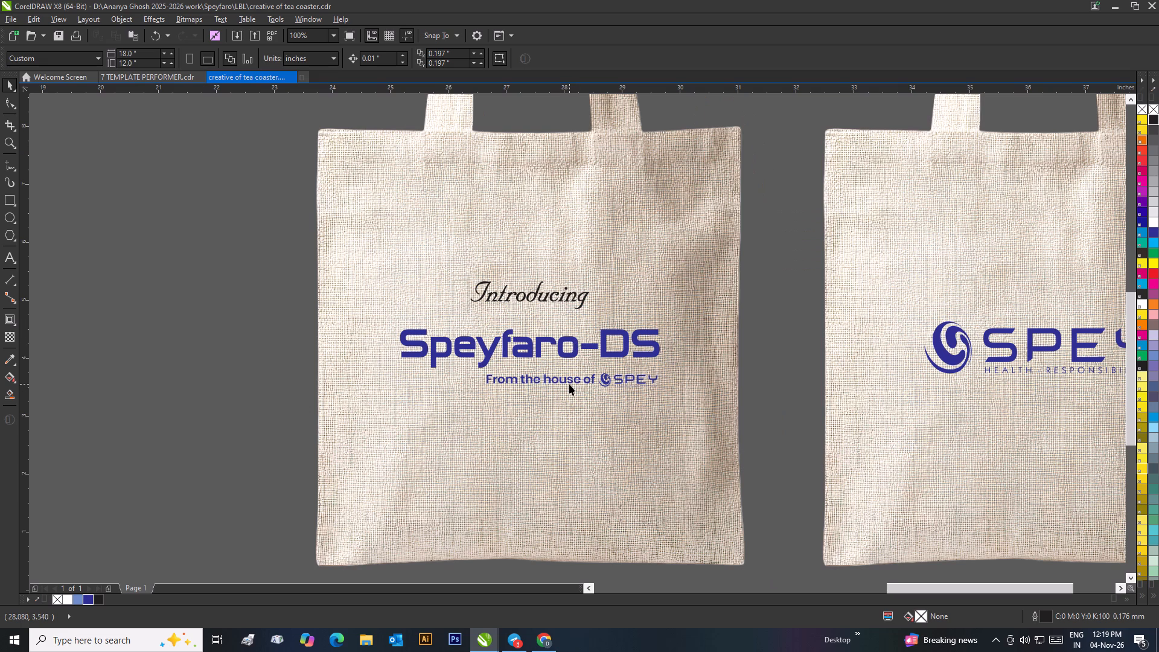
Centre the "From the house of SPEY" tagline horizontally beneath the Speyfaro-DS name.
left_click(570, 383)
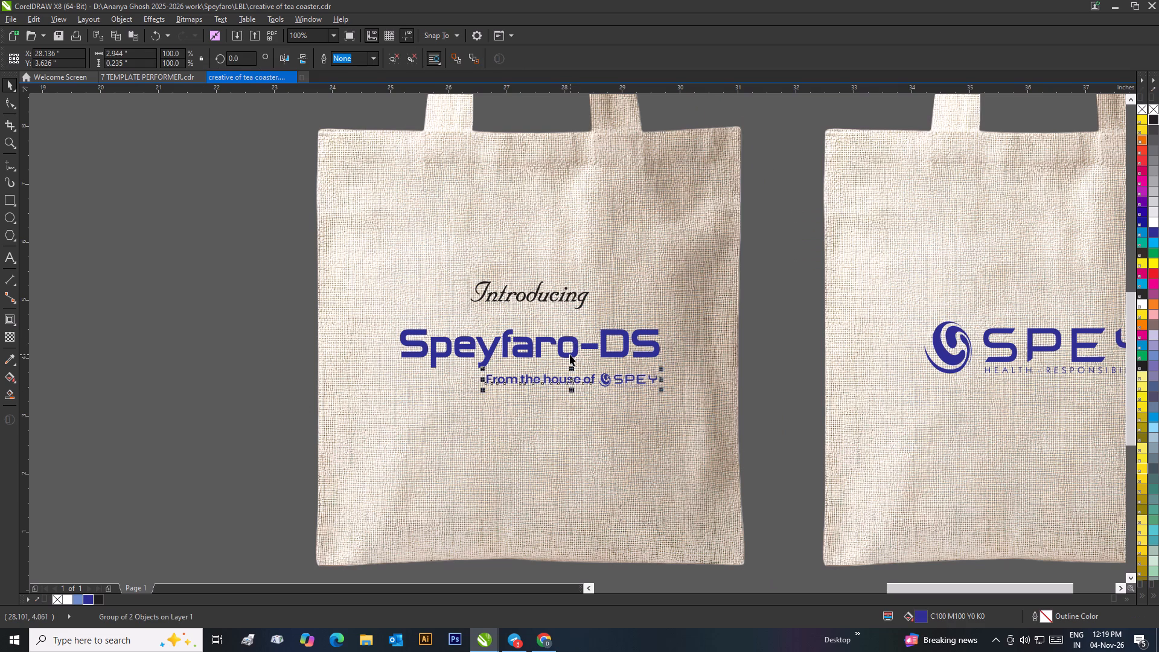
left_click(570, 354, "shift")
key("c")
left_click(199, 317)
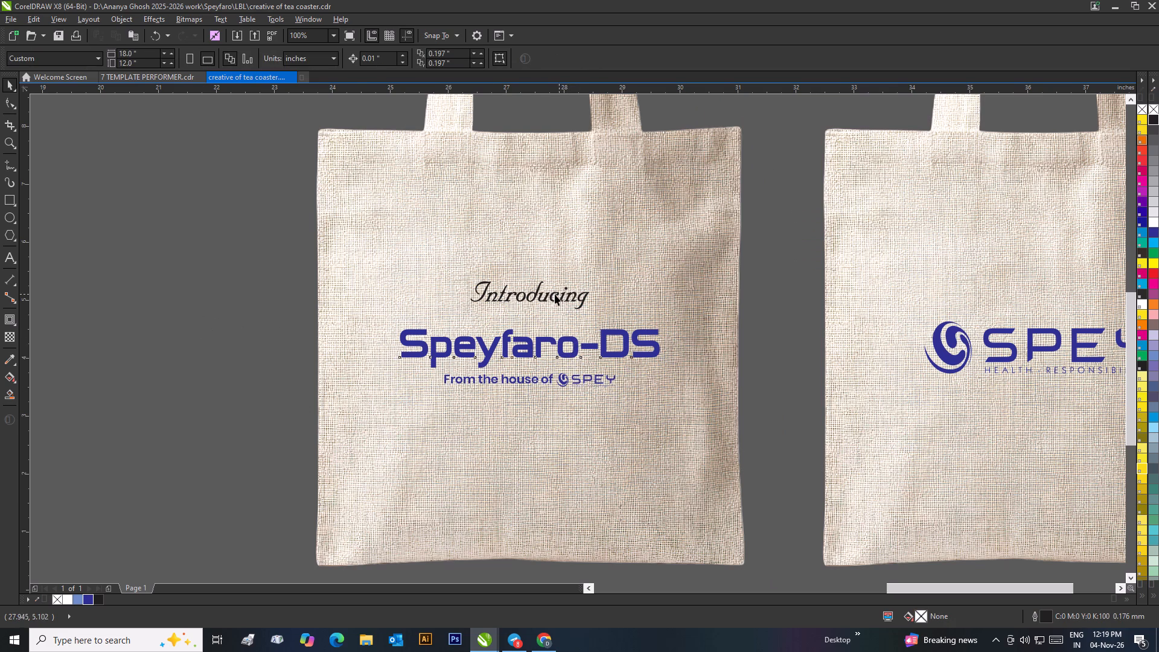
Group the Speyfaro-DS name with the tagline beneath it.
left_click_drag(243, 312, 613, 394)
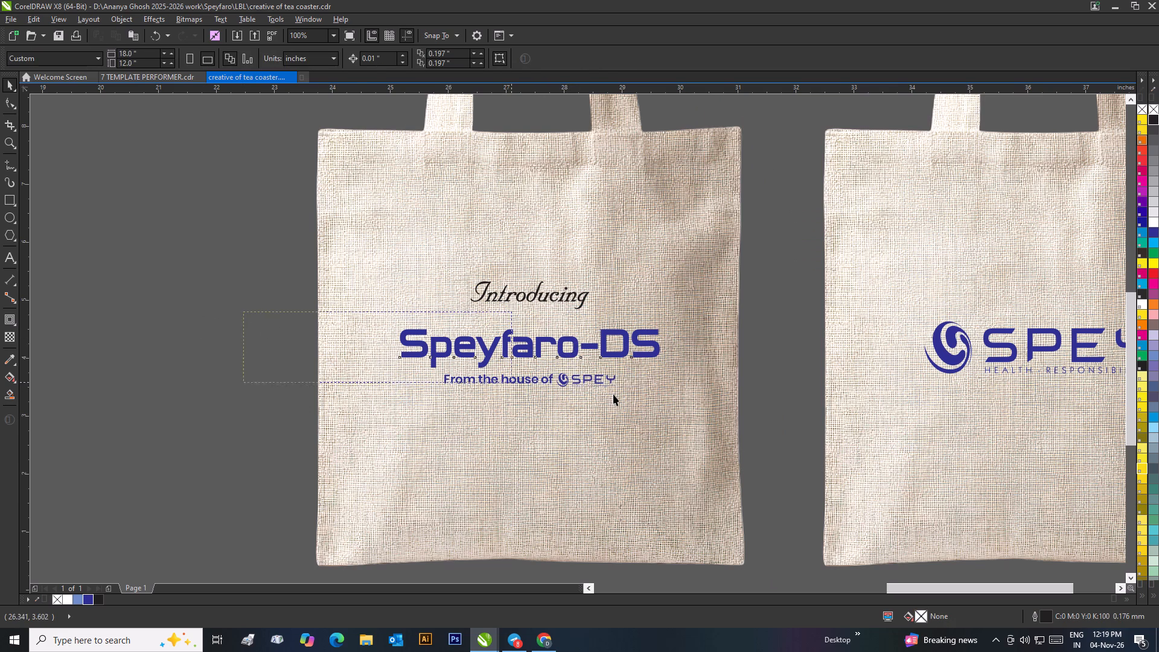
left_click_drag(613, 394, 707, 398)
key("ctrl+g")
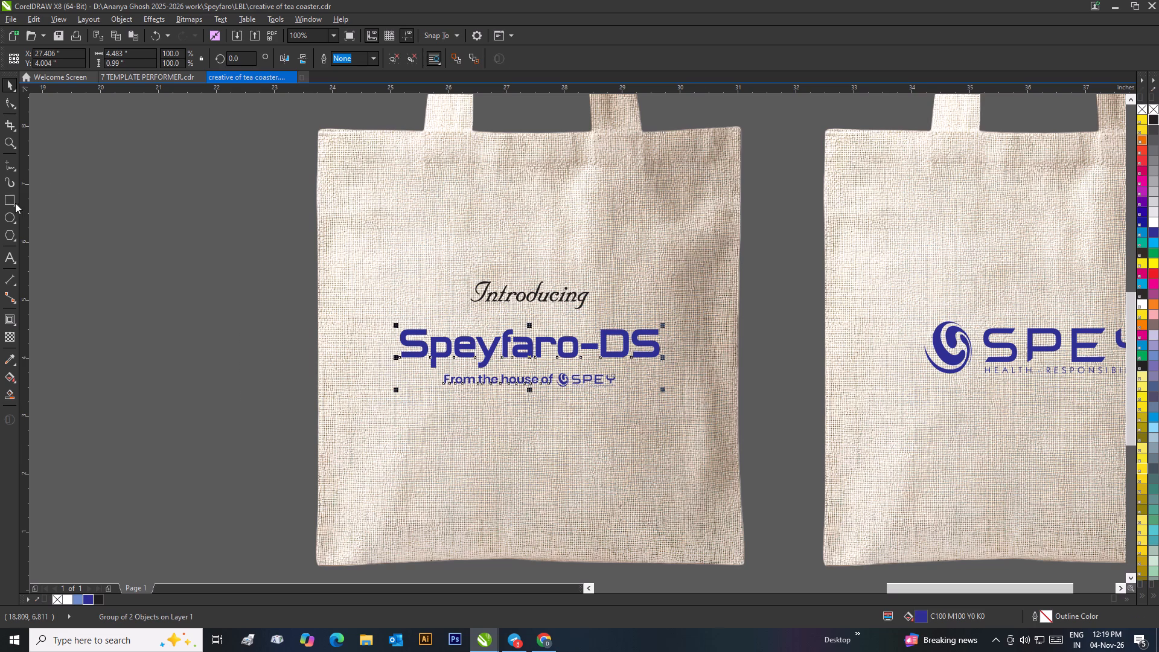
Draw a vertical rectangle about 0.68" wide and 7.51" high along the left edge of the Speyfaro-DS bag's body.
left_click(0, 200)
left_click(0, 195)
left_click(8, 194)
left_click_drag(319, 130, 329, 277)
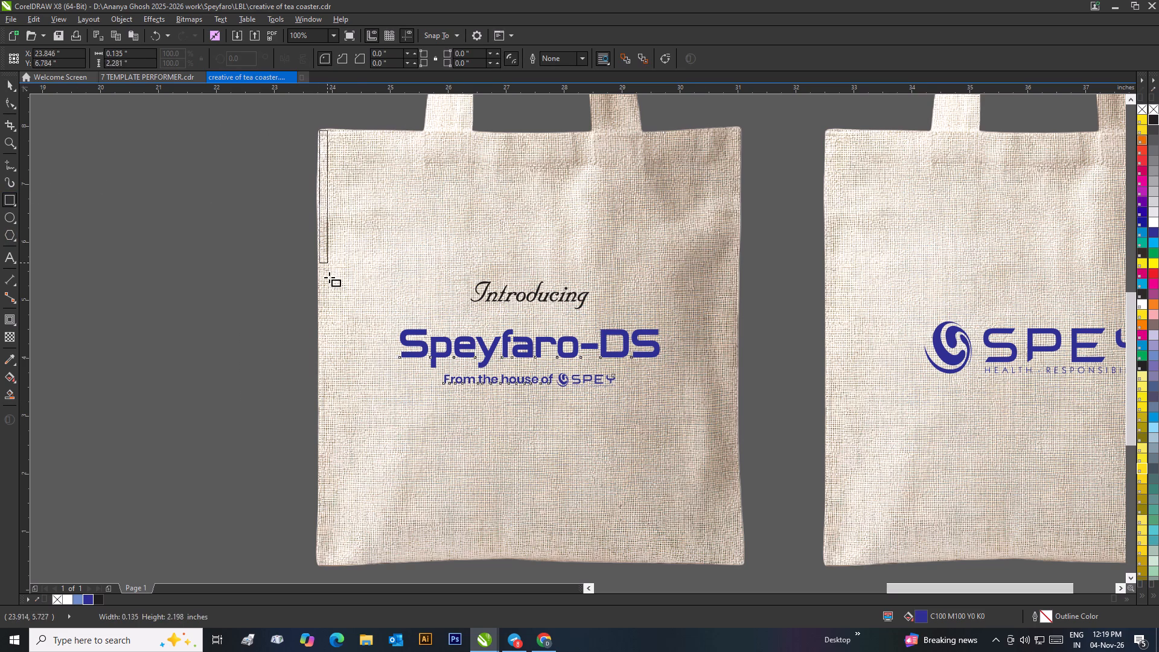
left_click_drag(329, 277, 359, 565)
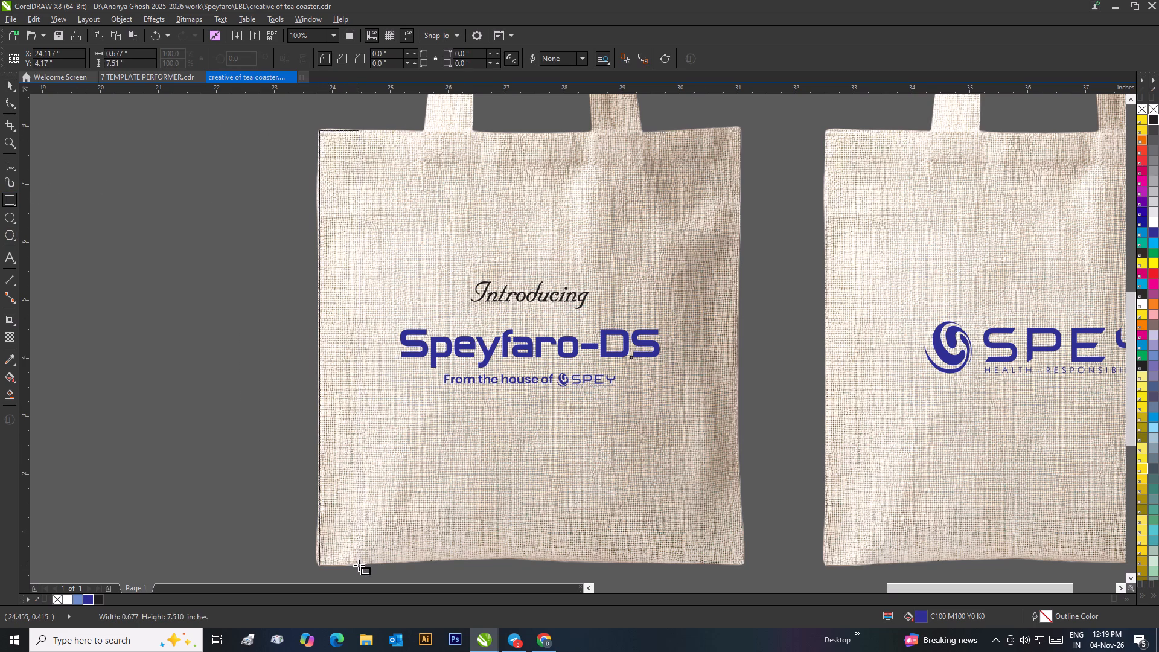
left_click_drag(359, 565, 359, 566)
left_click(9, 86)
left_click(74, 168)
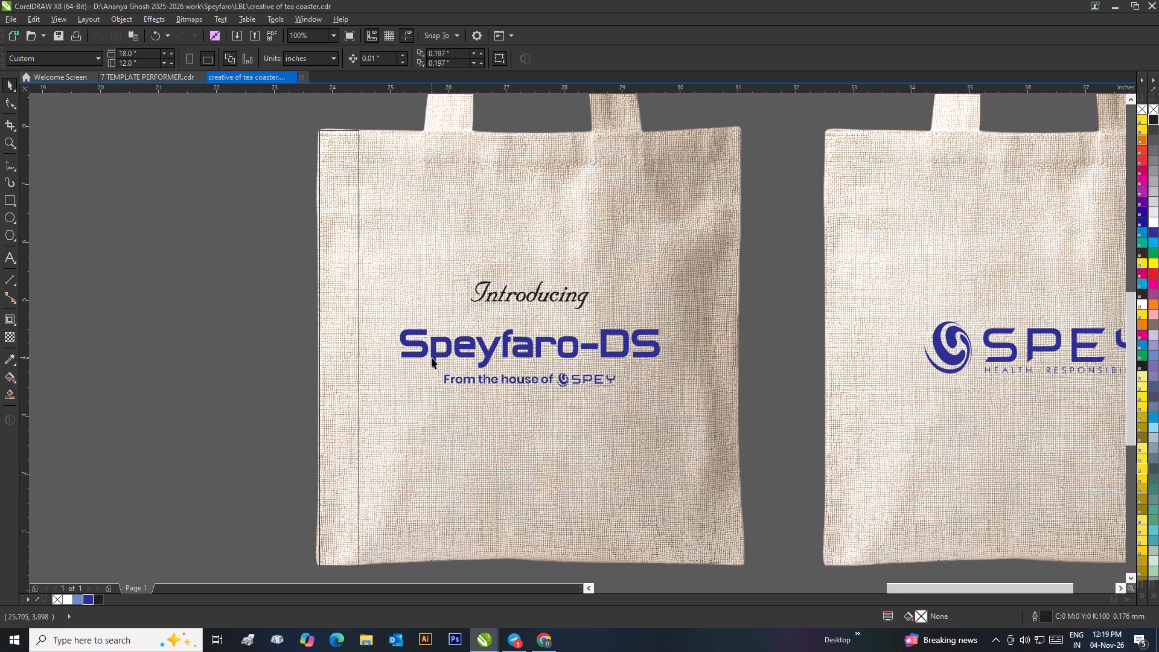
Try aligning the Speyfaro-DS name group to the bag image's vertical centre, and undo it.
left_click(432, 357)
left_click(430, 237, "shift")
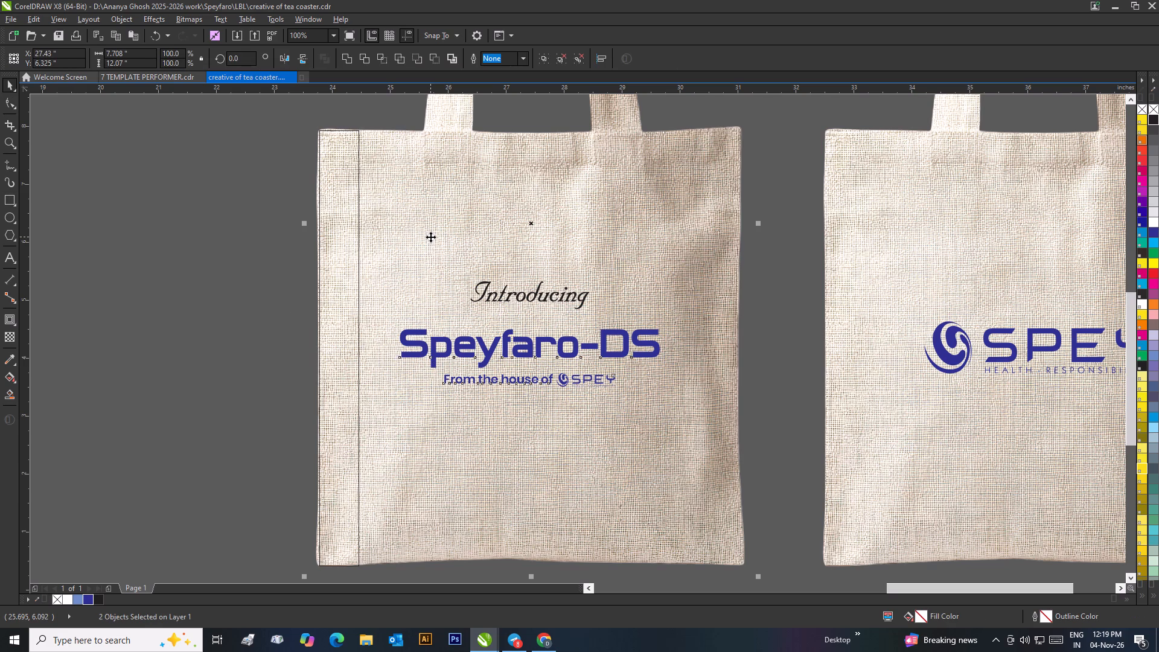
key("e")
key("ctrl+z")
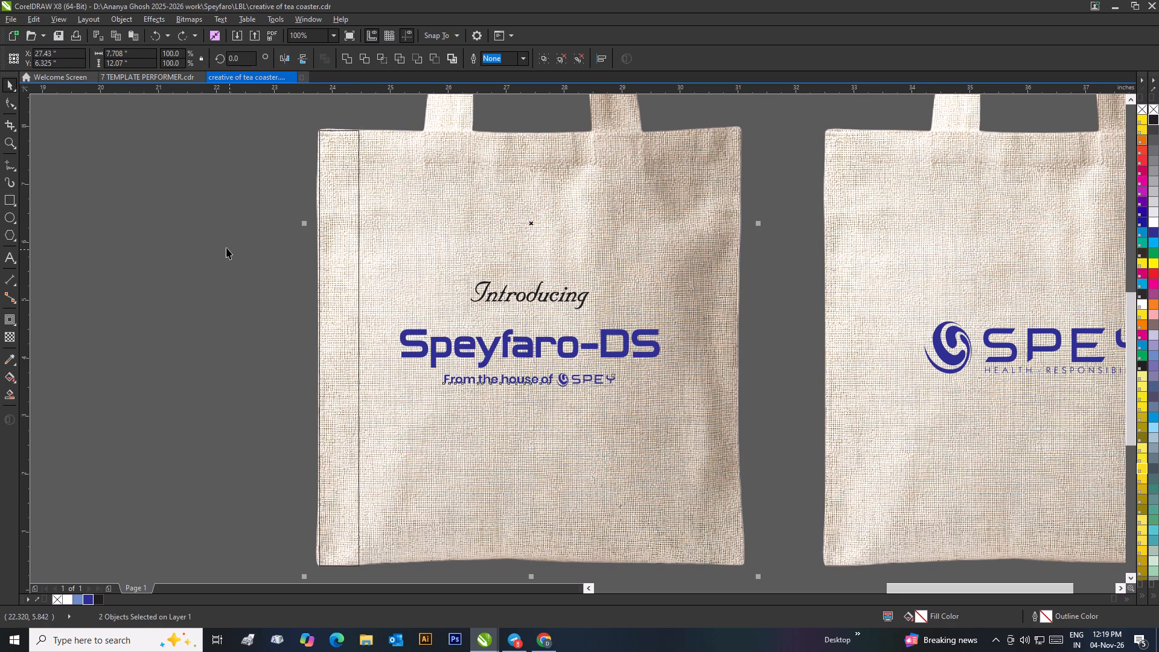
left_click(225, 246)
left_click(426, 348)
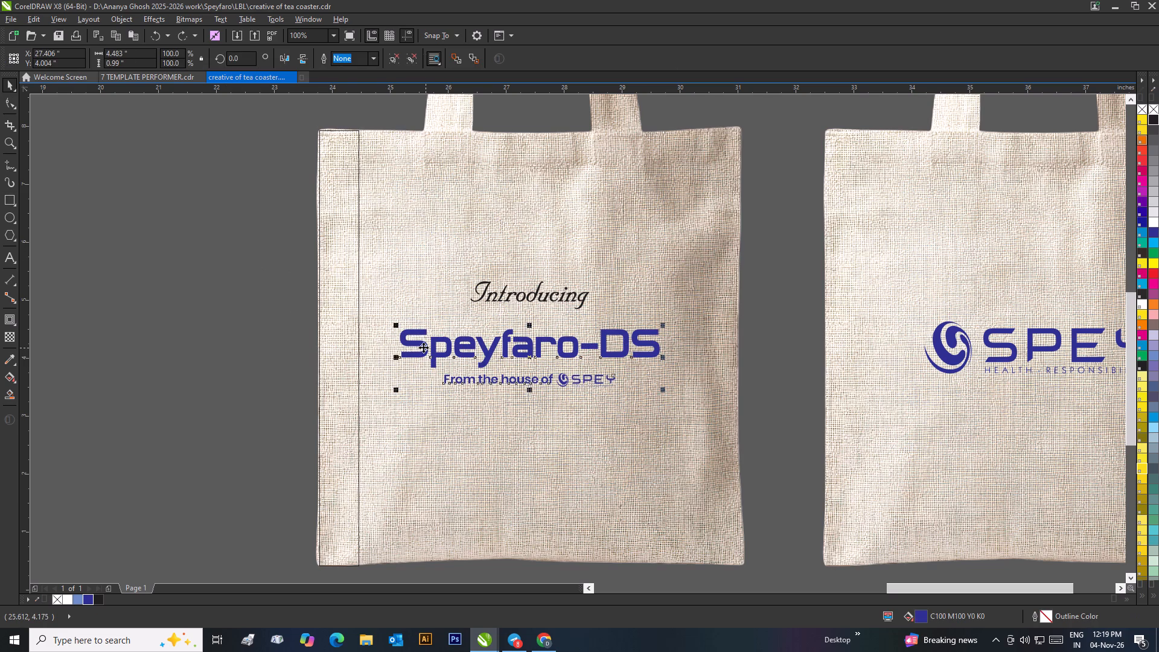
Fill the vertical rectangle on the Speyfaro-DS bag with Baby Blue and set its outline to None.
left_click(347, 351)
left_click(79, 601)
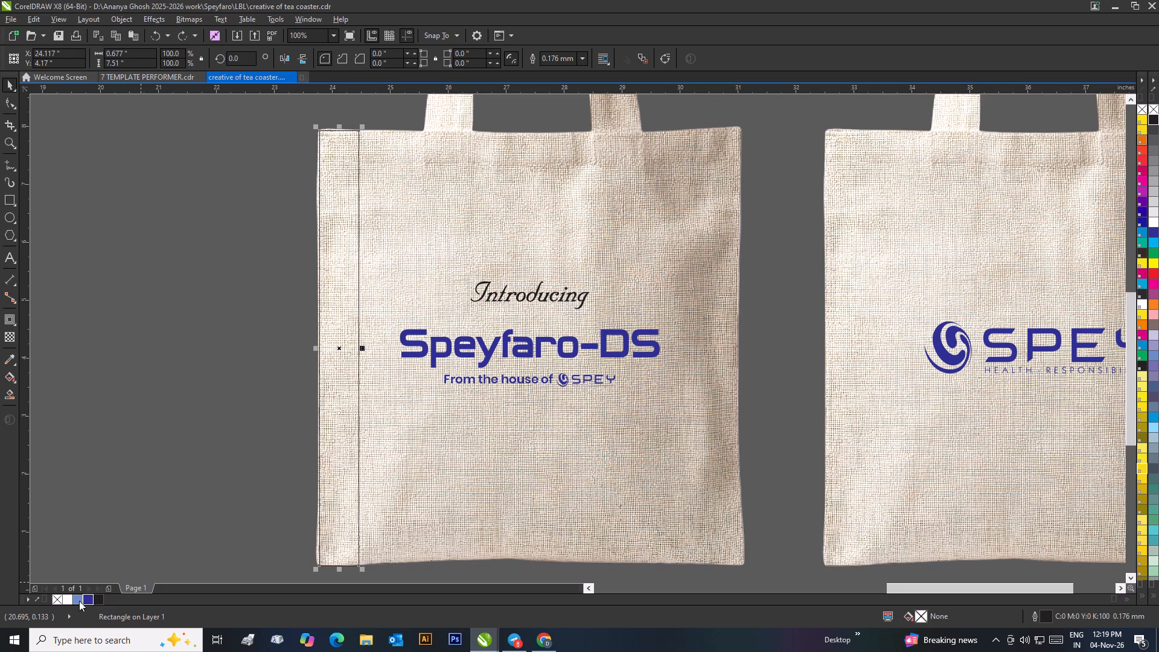
left_click_drag(150, 453, 162, 444)
left_click(334, 372)
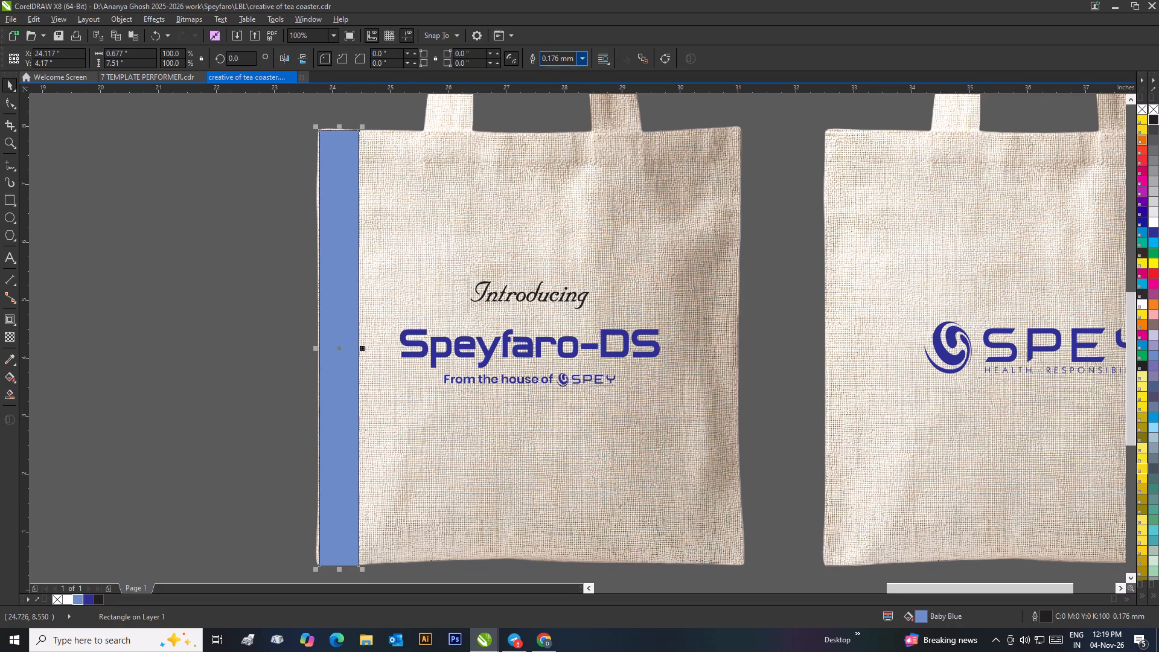
left_click(581, 61)
left_click(571, 68)
left_click(229, 236)
left_click(326, 246)
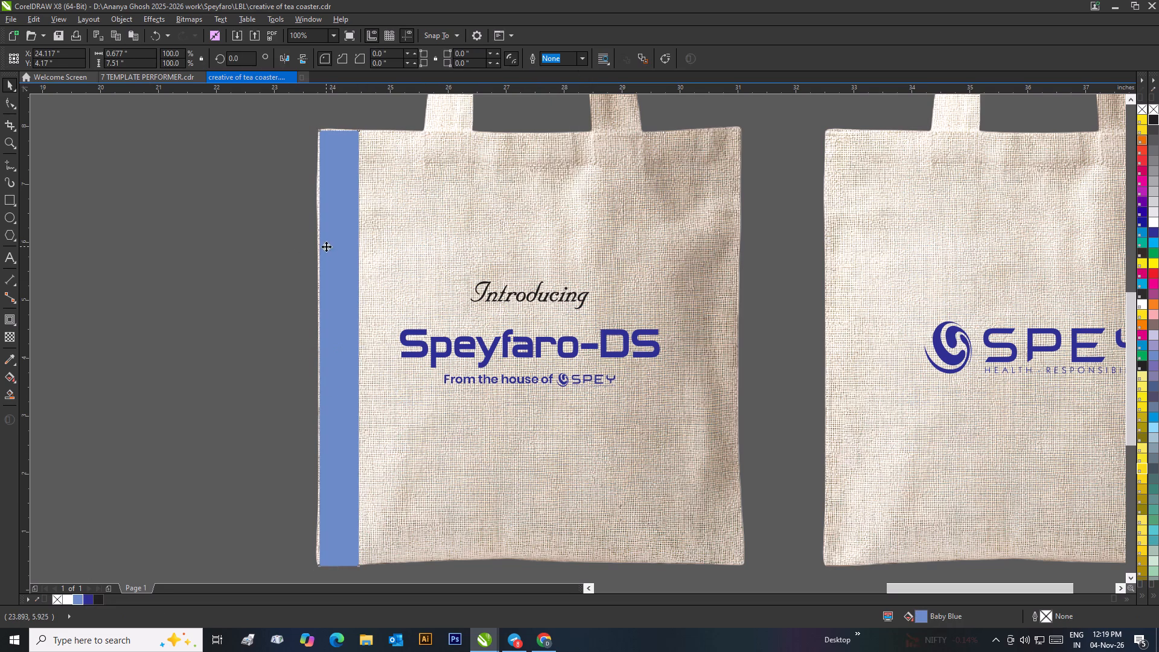
Widen the vertical strip outward to the bag's left edge, to about 0.80" wide.
left_click_drag(314, 349, 312, 356)
left_click_drag(311, 349, 306, 356)
left_click(257, 332)
Place a duplicate of the Baby Blue strip along the right edge of the Speyfaro-DS bag.
scroll(298, 325, "down", 1)
left_click_drag(602, 336, 789, 343)
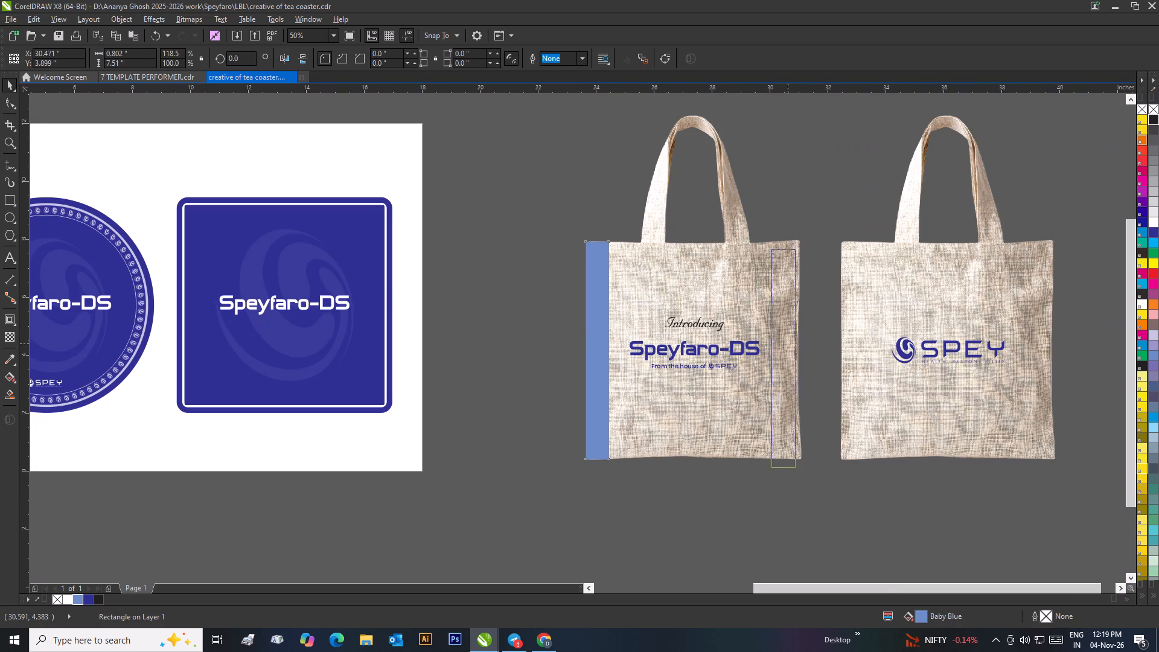
left_click_drag(789, 343, 793, 341)
right_click(793, 341)
scroll(779, 269, "up", 2)
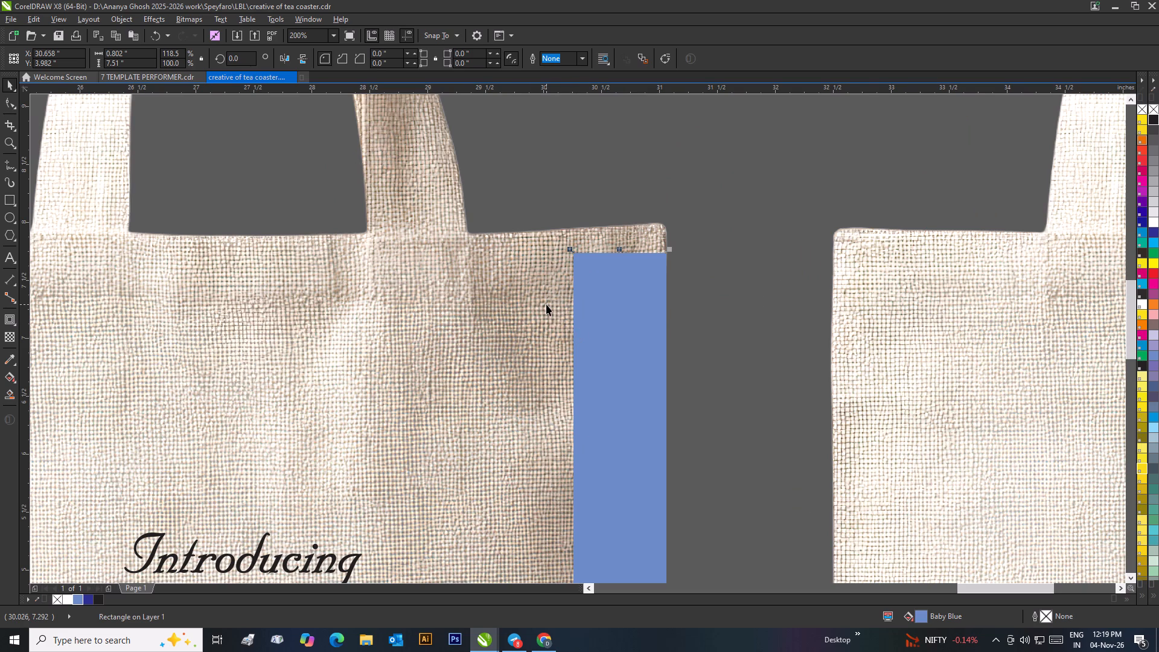
Align the top of the bag's right-hand strip with the top of the left-hand strip.
left_click(546, 304, "shift")
scroll(546, 285, "down", 3)
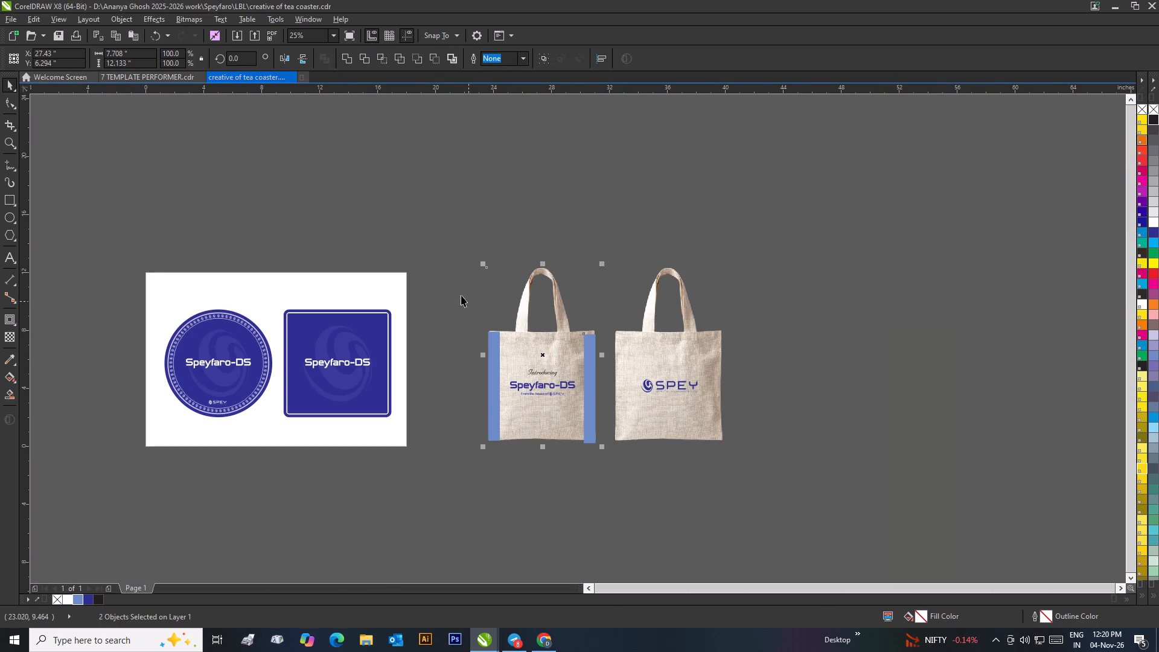
left_click(461, 295)
left_click(590, 365)
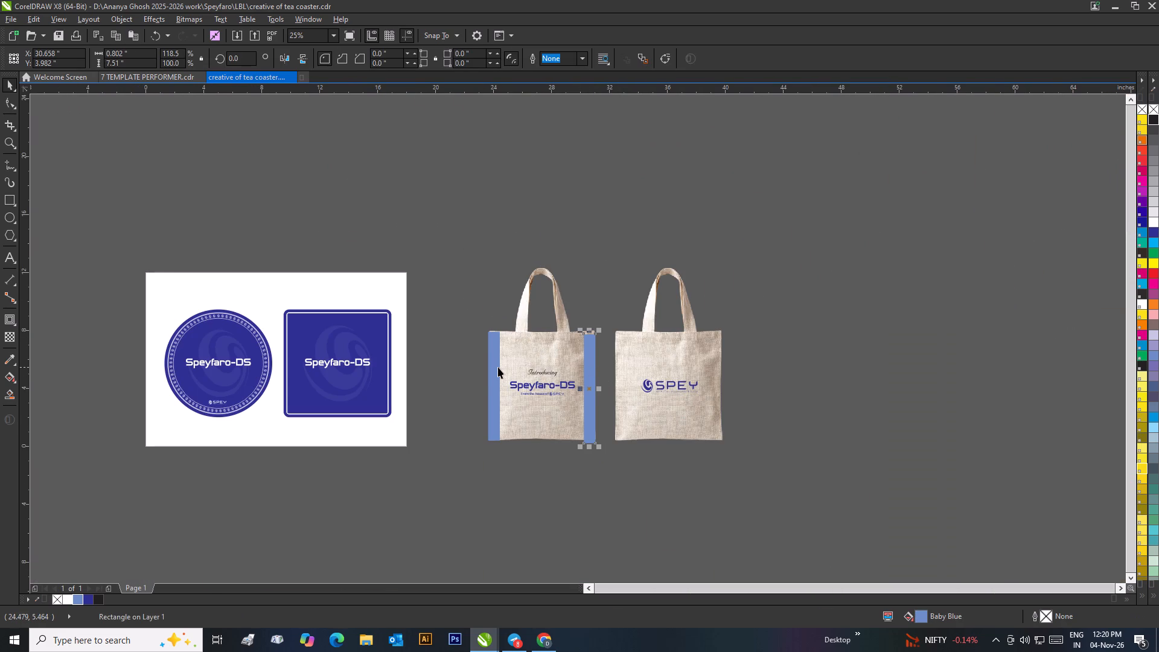
left_click(498, 367, "shift")
key("t")
left_click(465, 356)
scroll(552, 356, "up", 1)
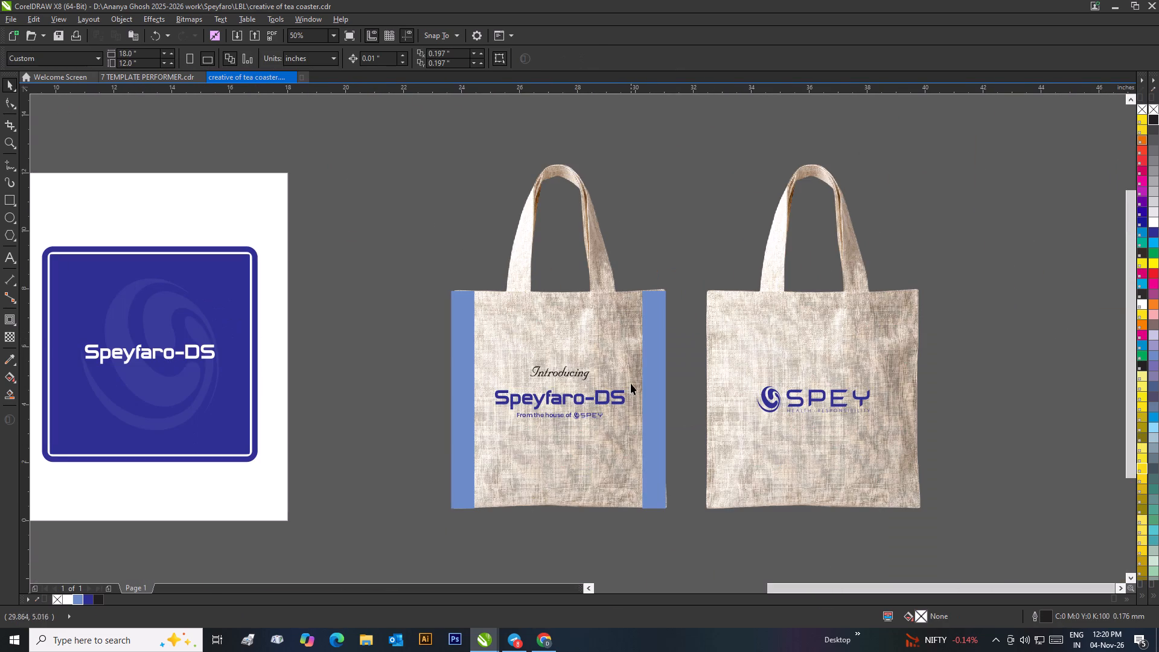
Recolour both side strips of the bag with the dark blue C100 M100 Y0 K0 fill.
left_click(645, 379)
left_click(88, 598)
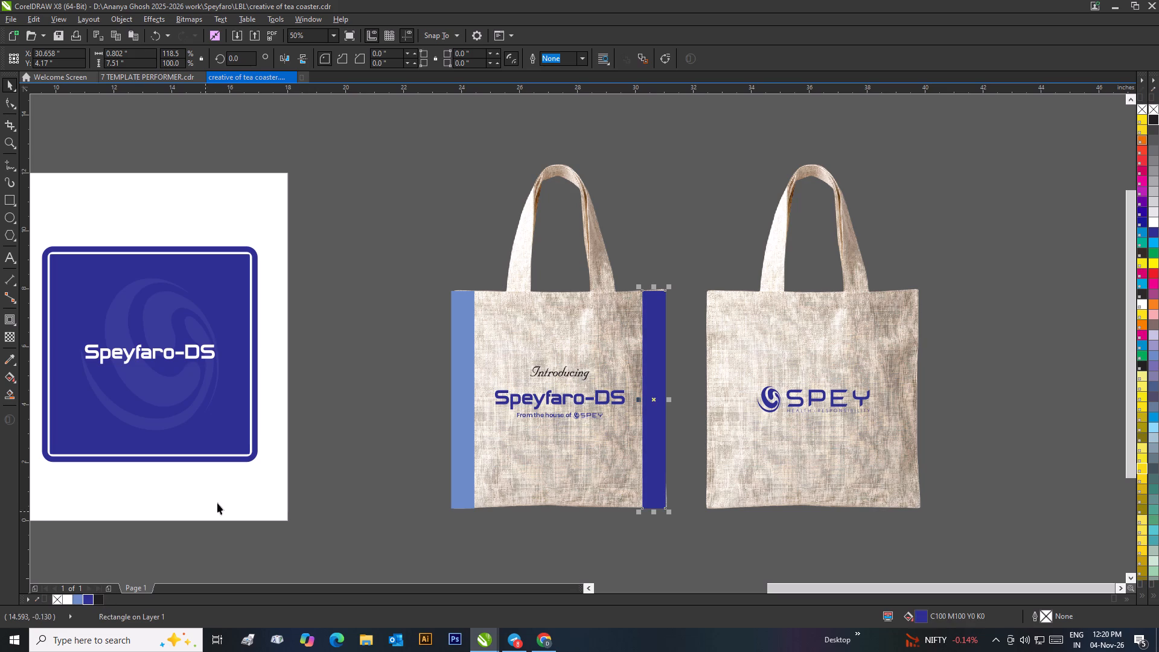
left_click_drag(307, 444, 327, 444)
left_click(458, 420)
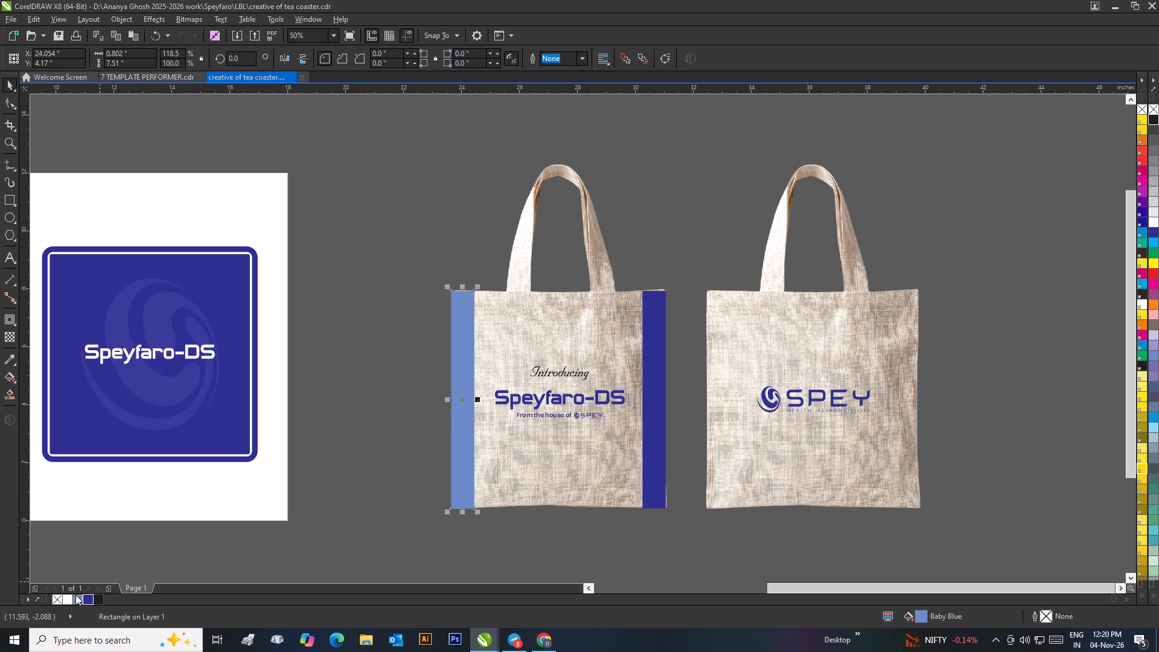
left_click(87, 598)
left_click(344, 481)
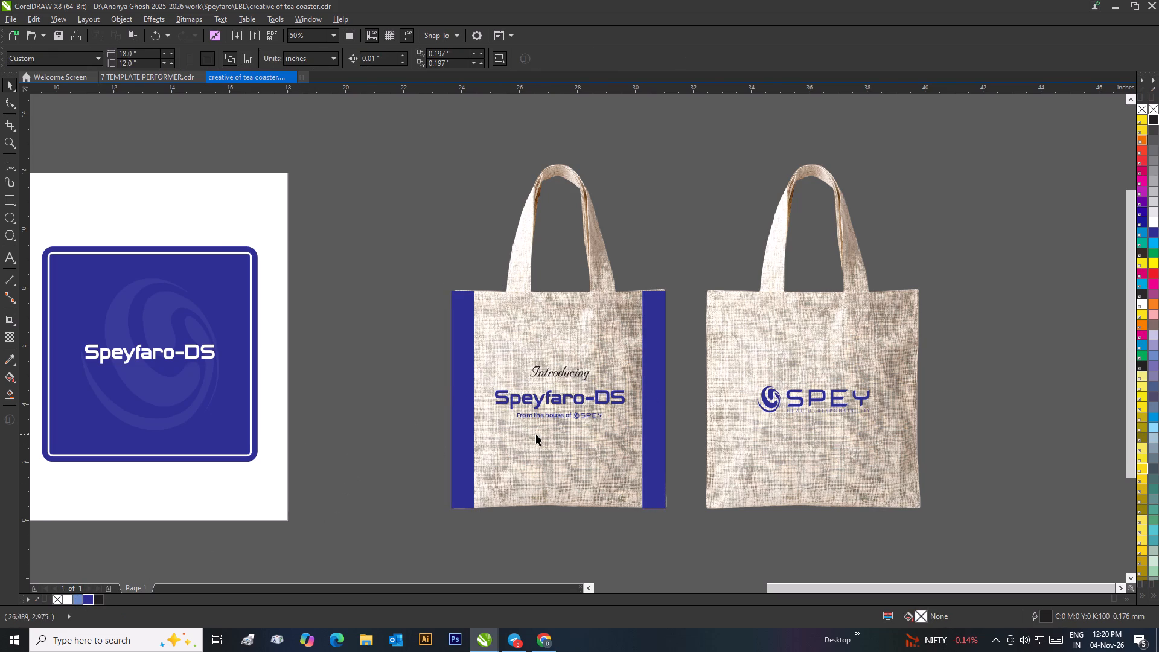
Align the tops of the two dark blue side strips with each other again.
scroll(537, 433, "down", 1)
scroll(591, 310, "up", 2)
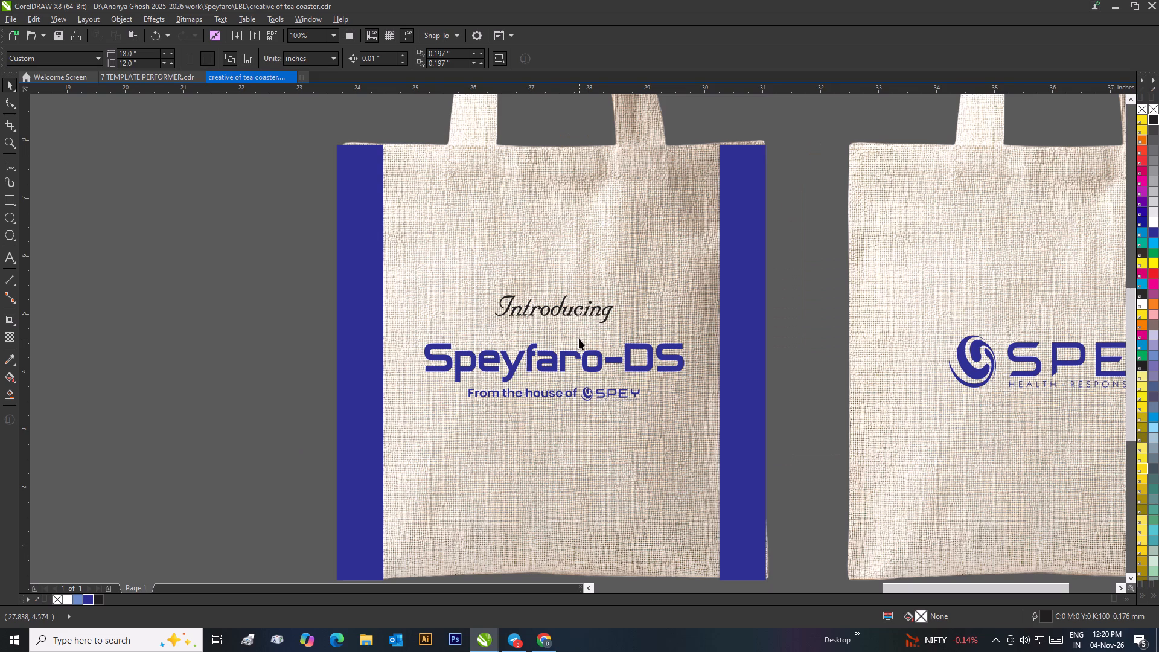
left_click(243, 255)
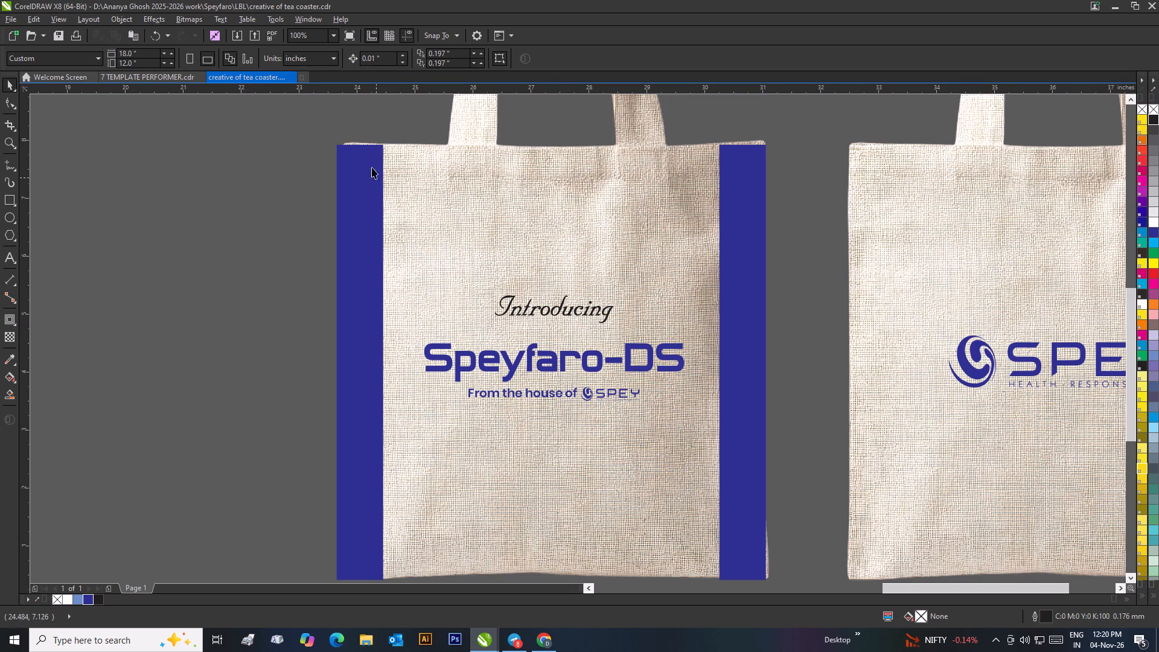
left_click(368, 153)
left_click(723, 161, "shift")
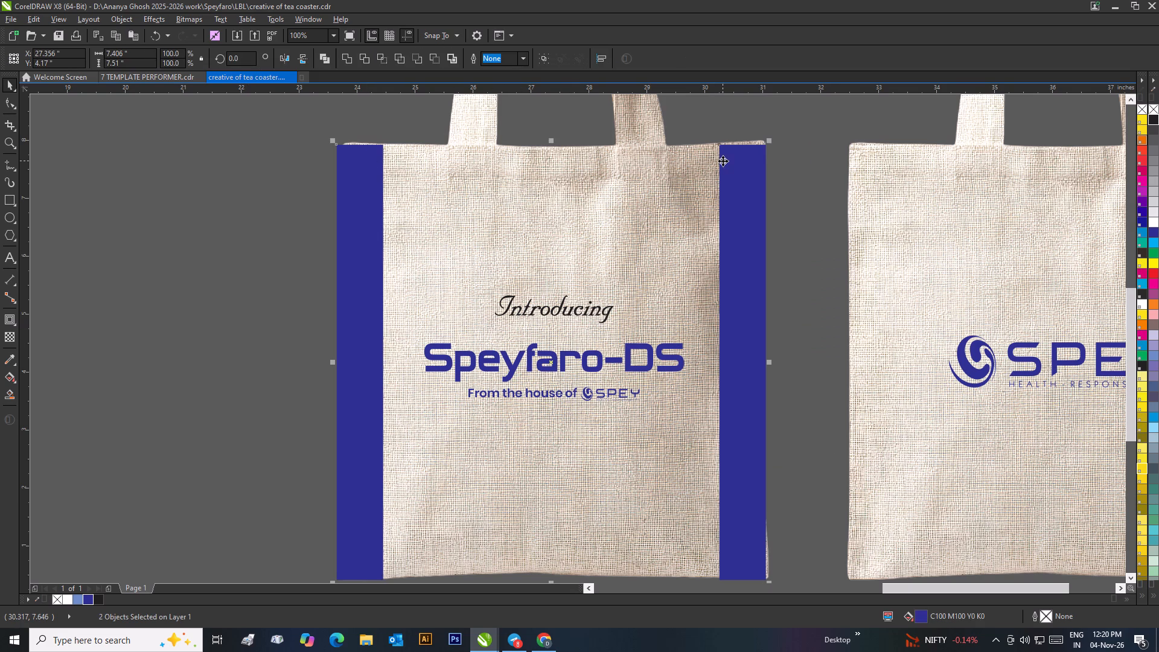
key("t")
left_click(311, 228)
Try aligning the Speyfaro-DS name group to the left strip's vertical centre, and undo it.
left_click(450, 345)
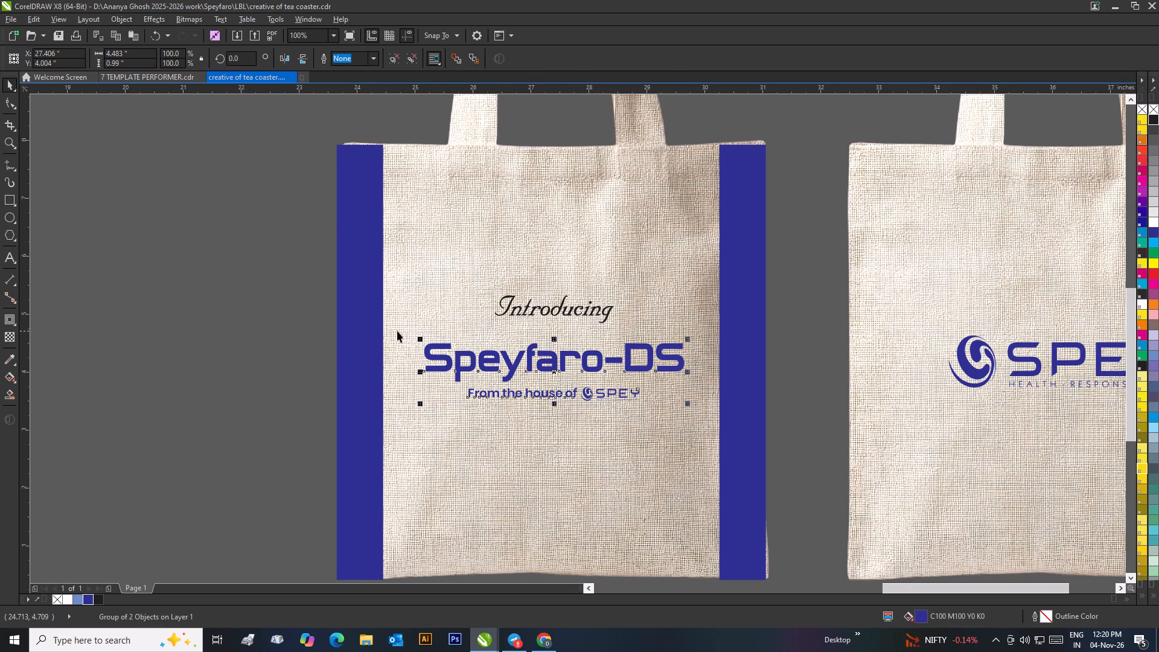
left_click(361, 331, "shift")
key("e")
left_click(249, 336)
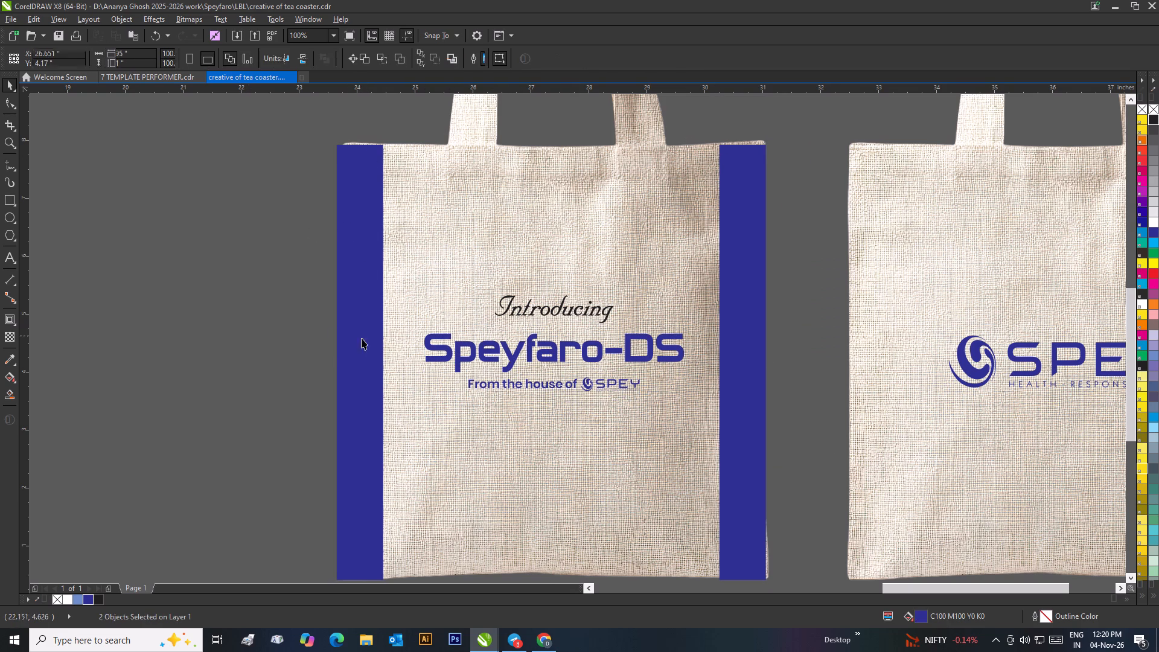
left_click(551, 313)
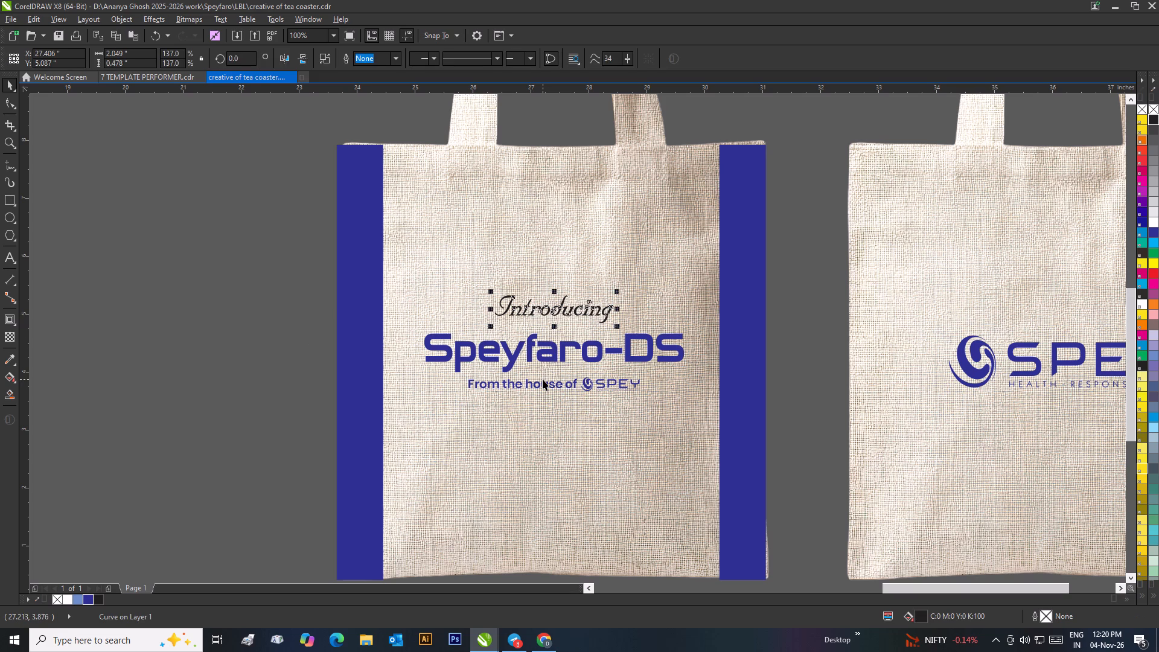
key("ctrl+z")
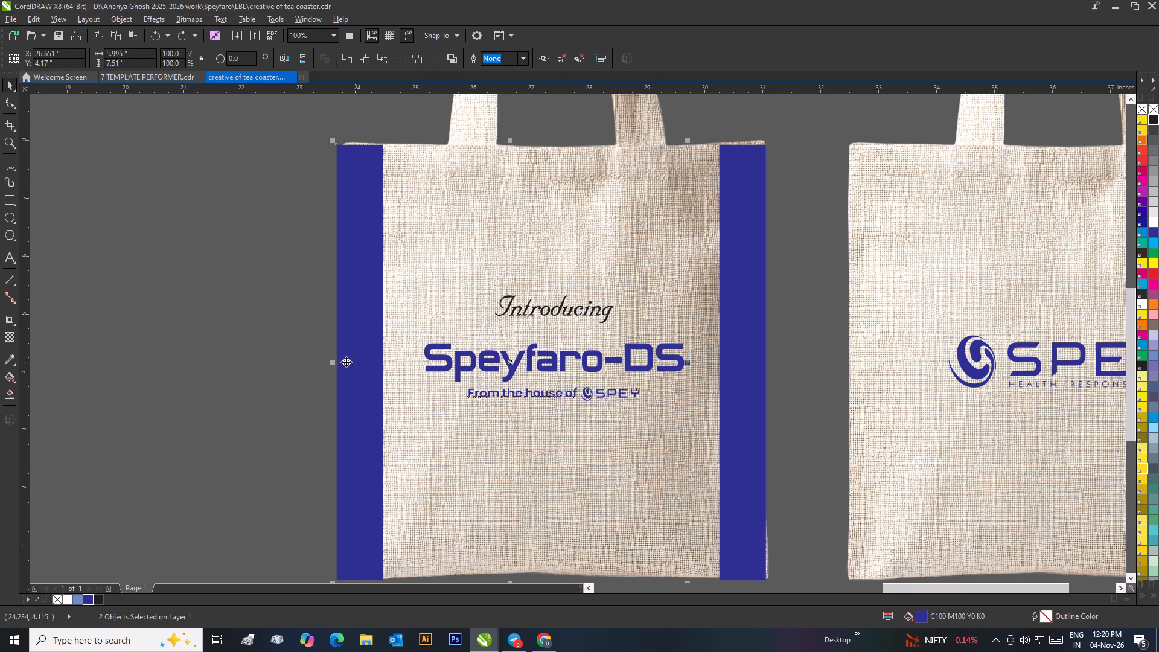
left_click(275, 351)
Group the "Introducing" script with the Speyfaro-DS name and tagline group.
left_click_drag(493, 353, 498, 354)
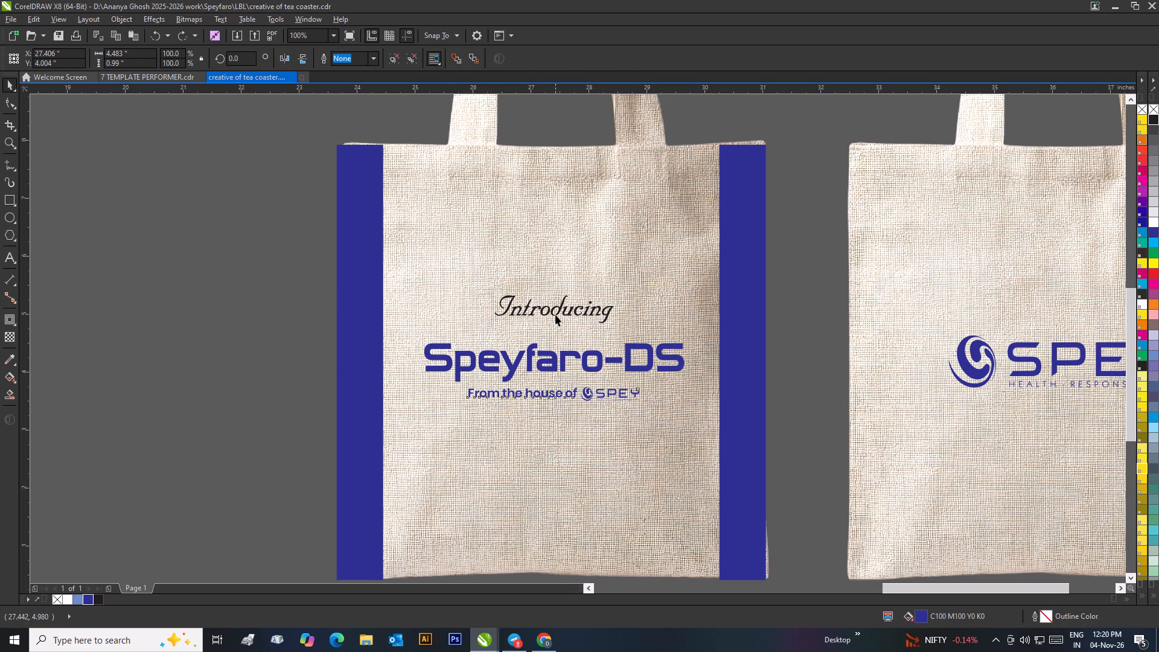
left_click(555, 315)
left_click(531, 352)
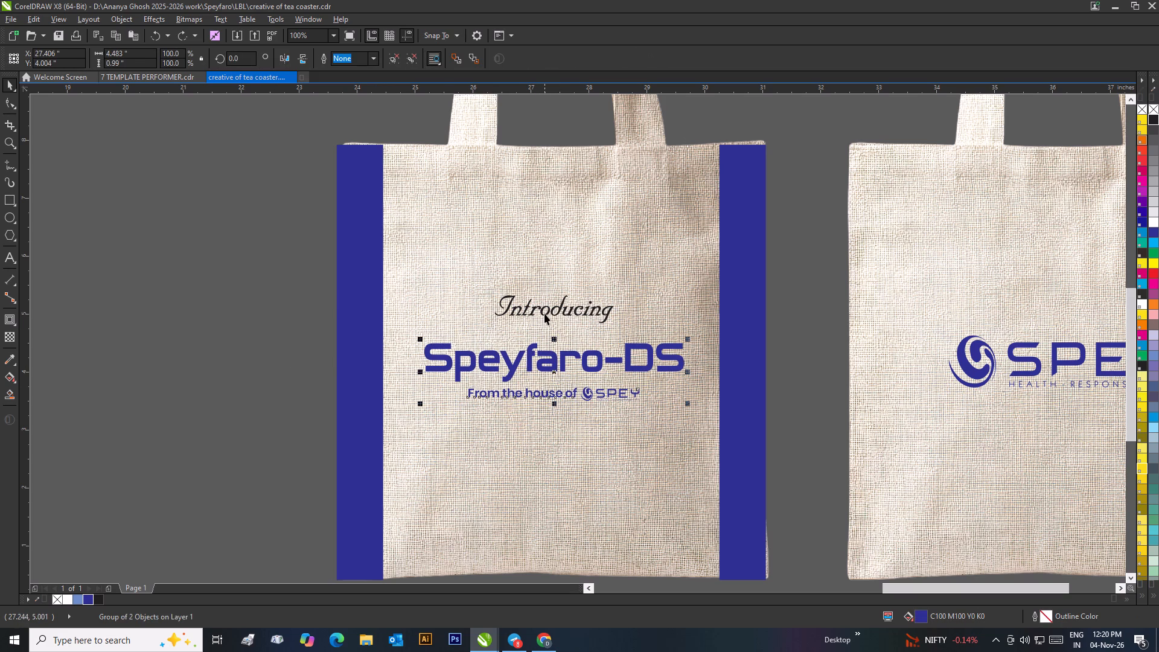
left_click(544, 313, "shift")
key("ctrl+g")
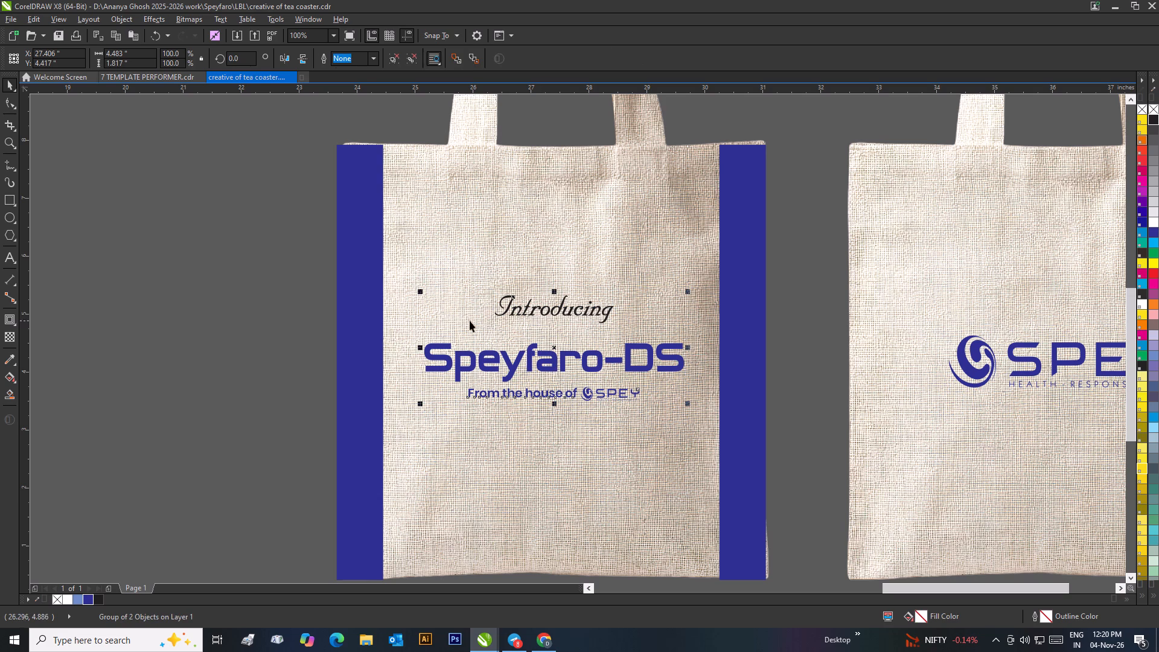
Align the "Introducing" and Speyfaro-DS text group to the vertical centre of the first bag's left strip.
left_click(366, 332, "shift")
key("e")
left_click(217, 330)
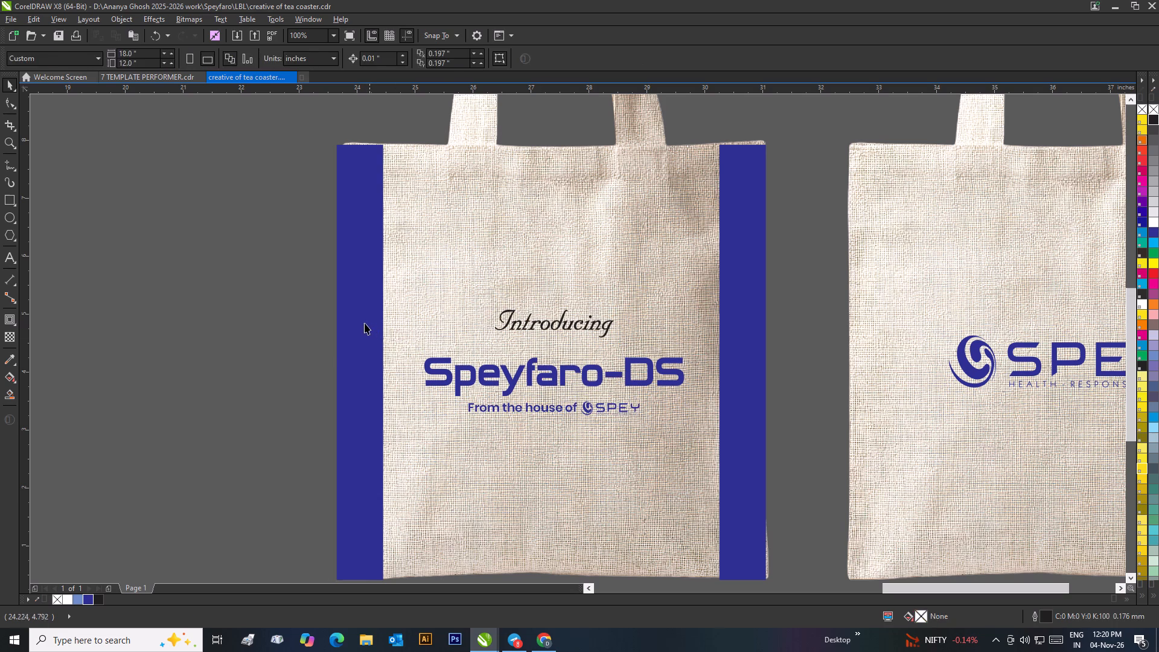
Delete both dark blue side strips from the first bag.
left_click(364, 323)
key("Delete")
left_click(737, 332)
key("Delete")
scroll(650, 322, "down", 3)
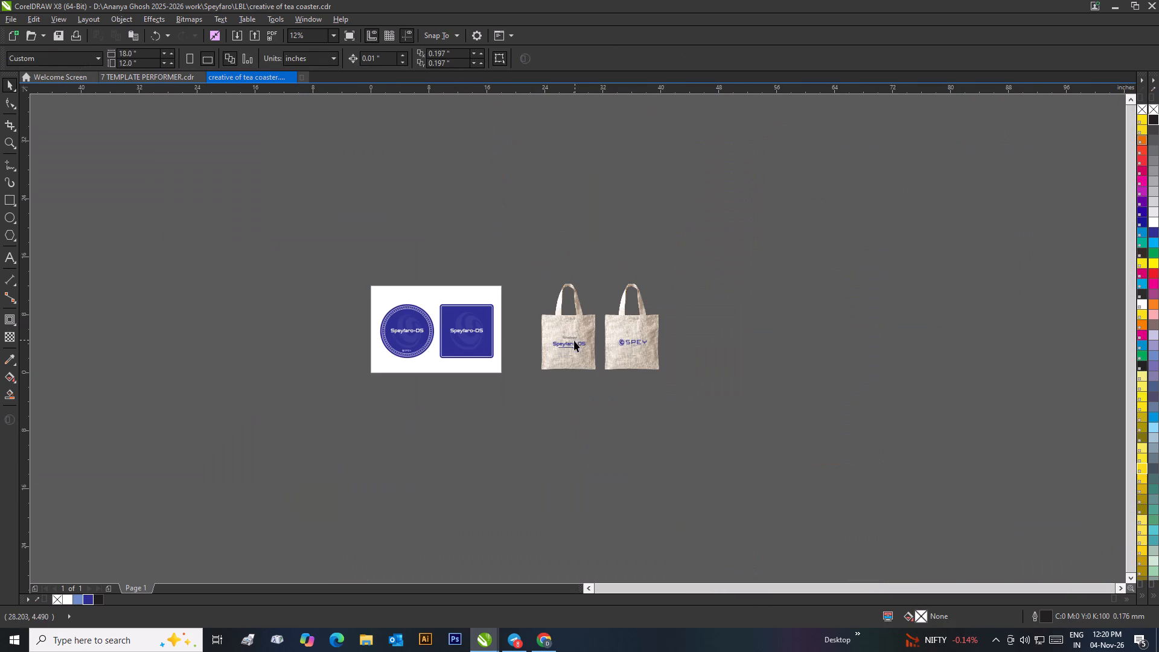
left_click(520, 340)
Ungroup all objects in the first bag's "Introducing" and Speyfaro-DS text group.
scroll(569, 347, "up", 2)
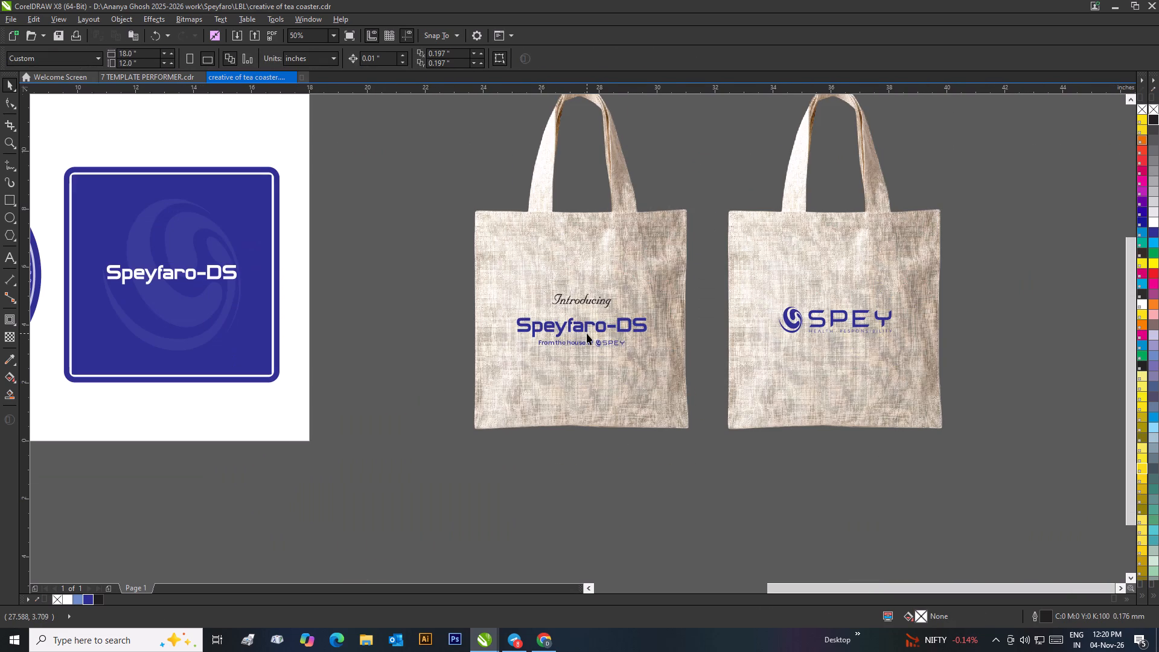
scroll(587, 333, "up", 1)
left_click(578, 331)
right_click(578, 330)
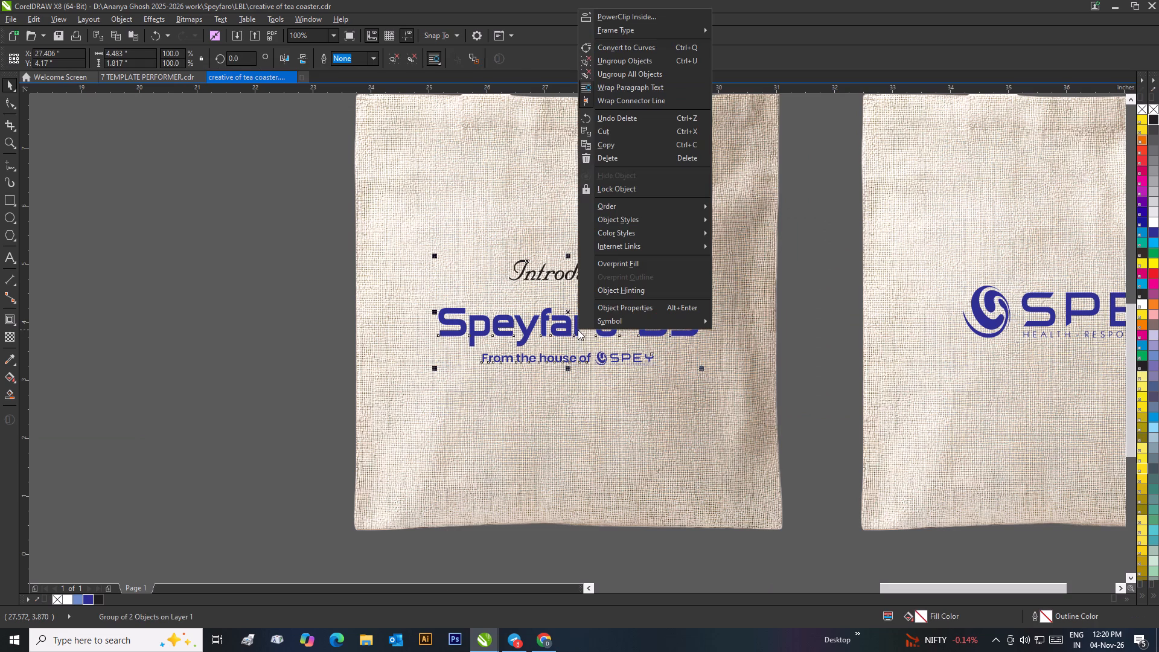
left_click(631, 78)
Move the "Introducing" script down closer to the Speyfaro-DS name and centre it horizontally on the bag.
left_click(305, 233)
left_click_drag(306, 222, 556, 277)
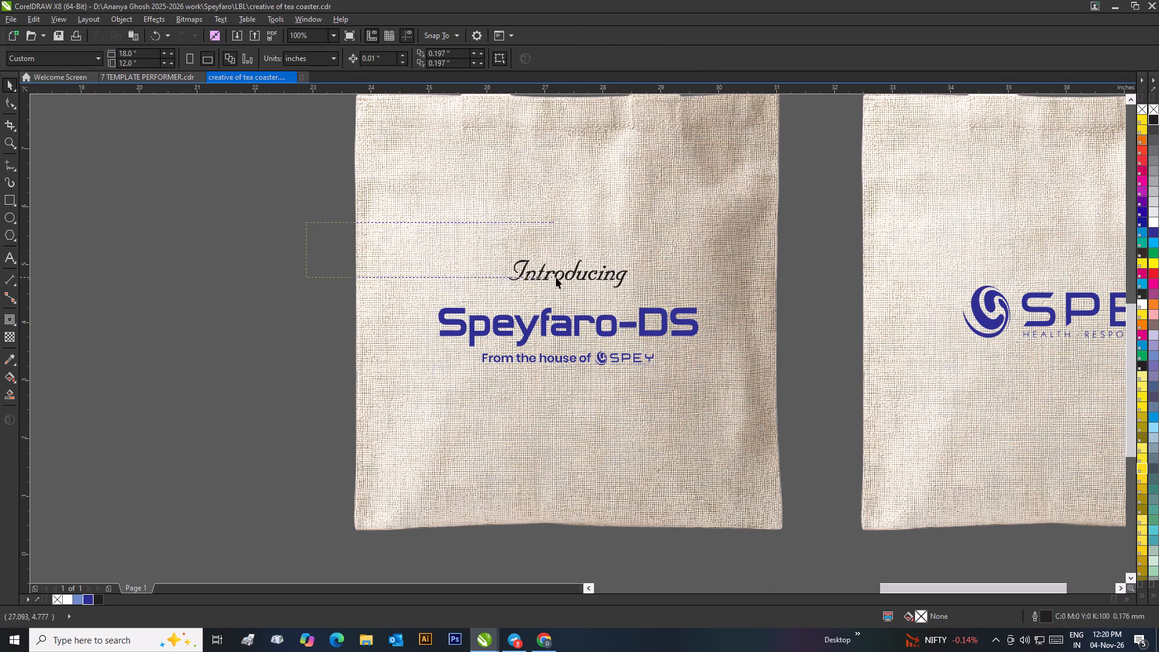
left_click_drag(556, 277, 656, 290)
left_click_drag(579, 278, 579, 293)
left_click(657, 268, "shift")
key("c")
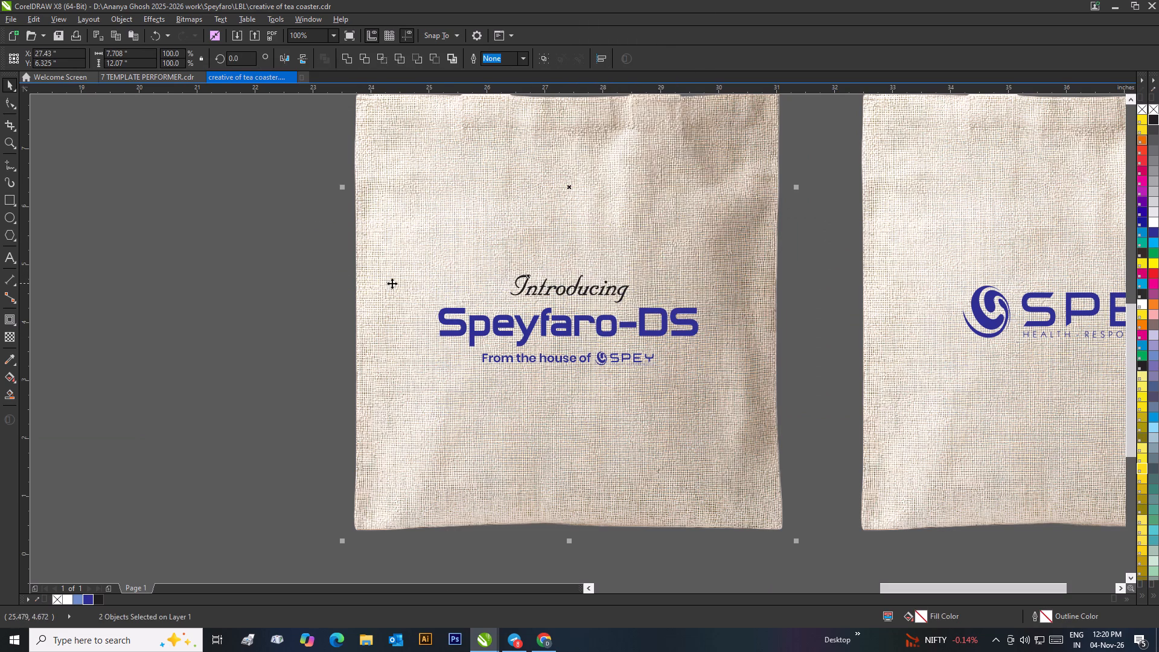
left_click(281, 284)
Nudge the "From the house of SPEY" tagline down 0.02 inches, away from the Speyfaro-DS name.
scroll(445, 295, "down", 1)
scroll(610, 348, "up", 1)
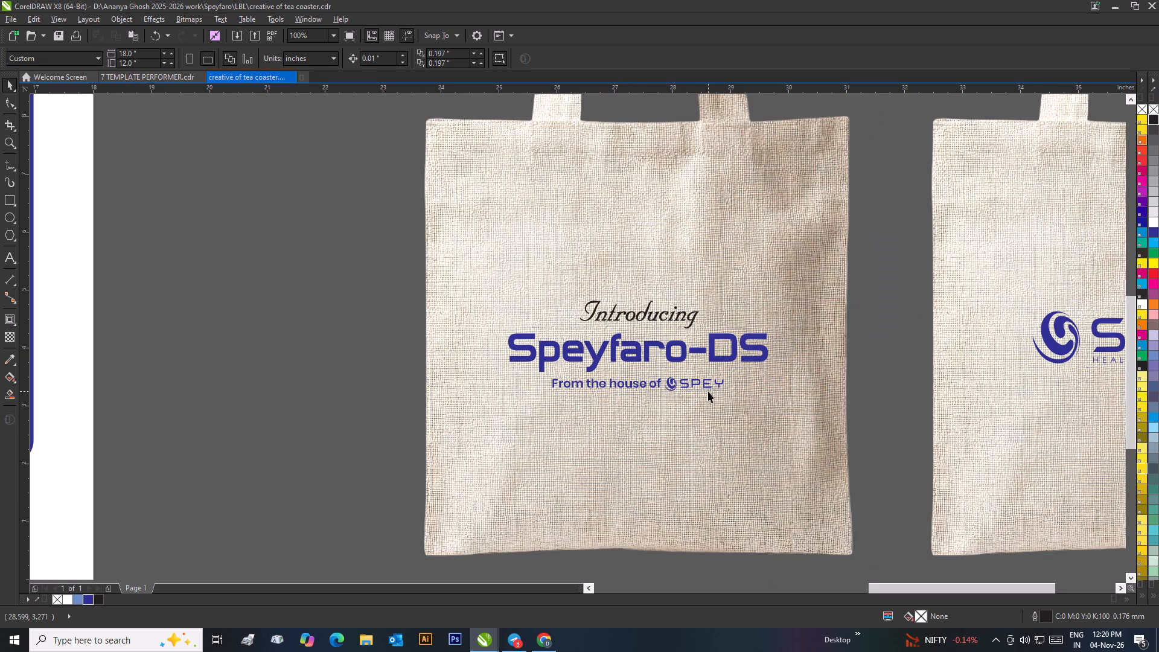
left_click_drag(876, 366, 499, 414)
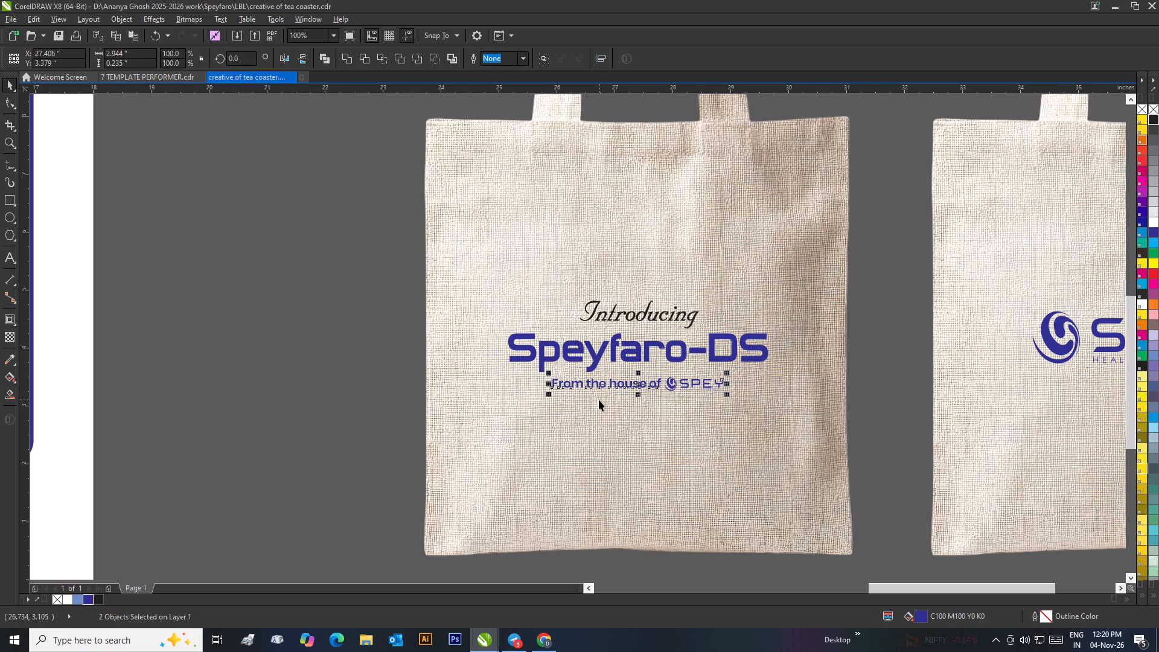
key("Down")
key("Down")
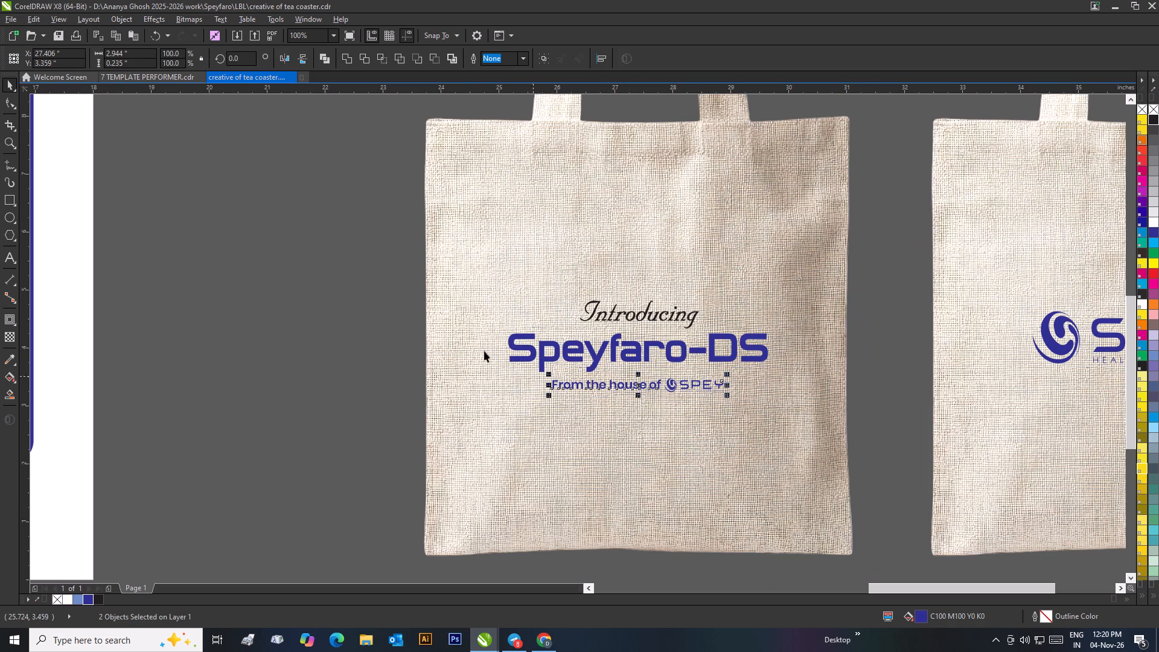
Group the "Introducing" script, the Speyfaro-DS name and the SPEY tagline.
left_click_drag(378, 266, 796, 411)
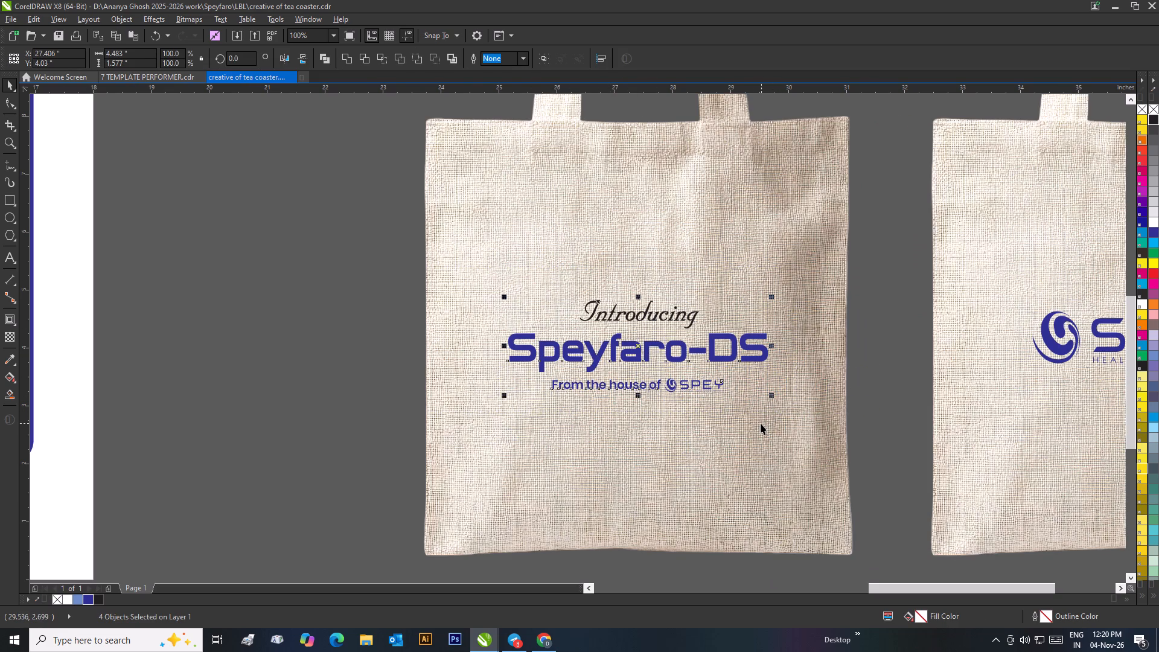
key("ctrl+g")
left_click(354, 290)
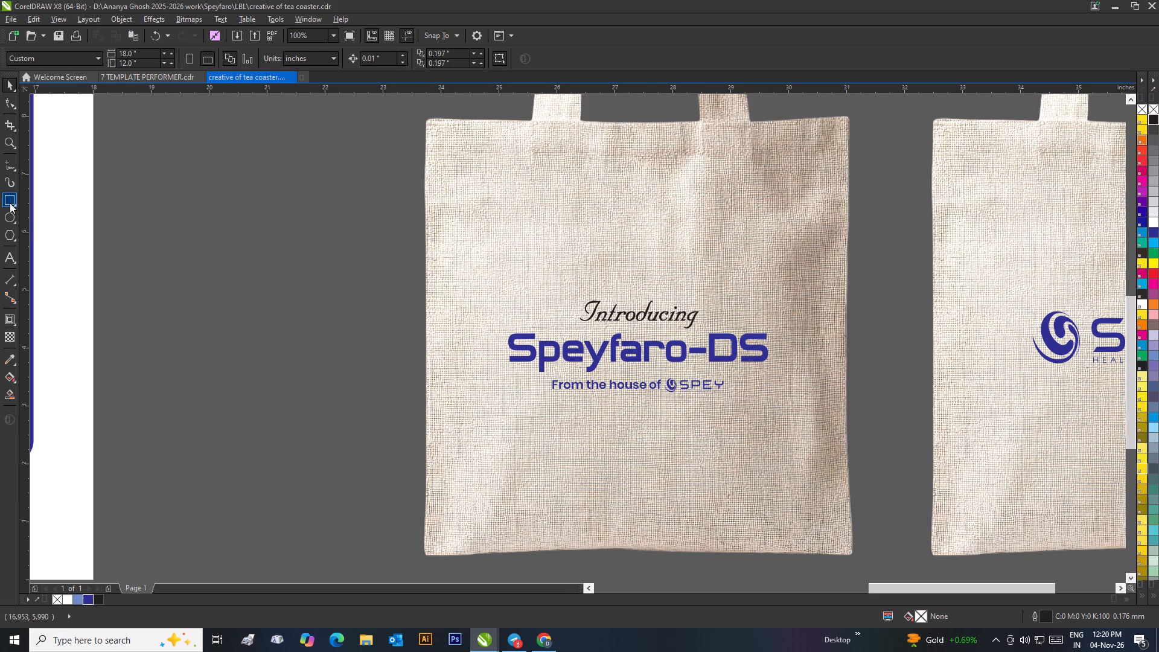
Draw a rectangle about 1.07 by 7.56 inches along the first bag's left edge and fill it with C100 M100 Y0 K0.
left_click(10, 203)
left_click_drag(426, 118, 489, 553)
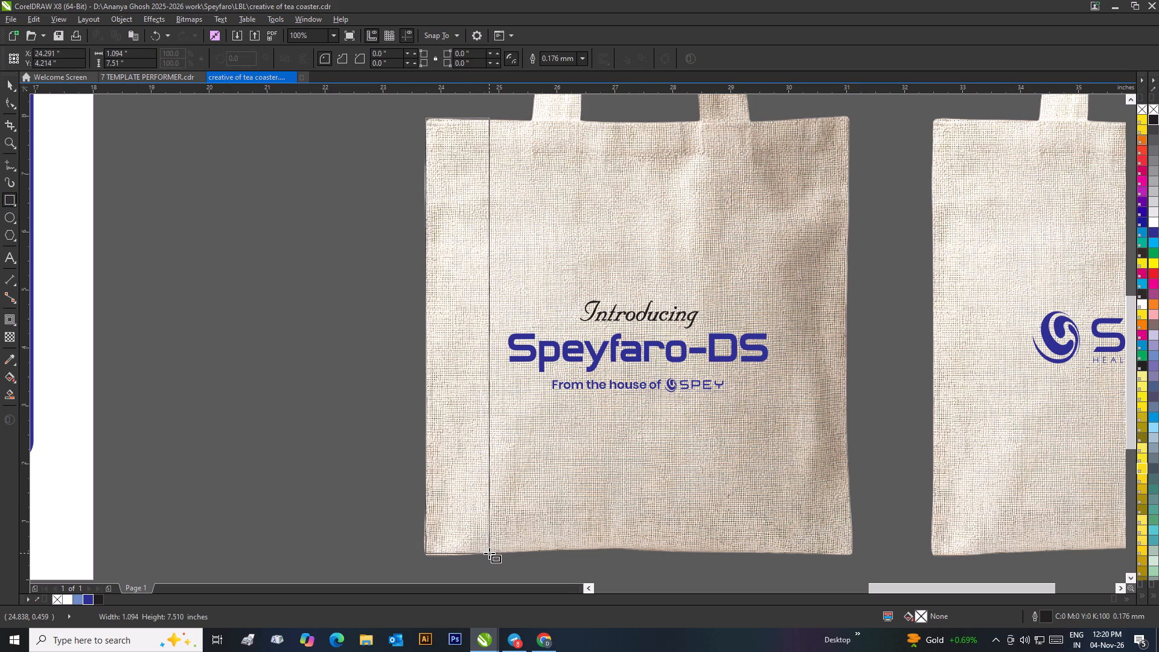
left_click_drag(489, 553, 488, 556)
left_click(13, 82)
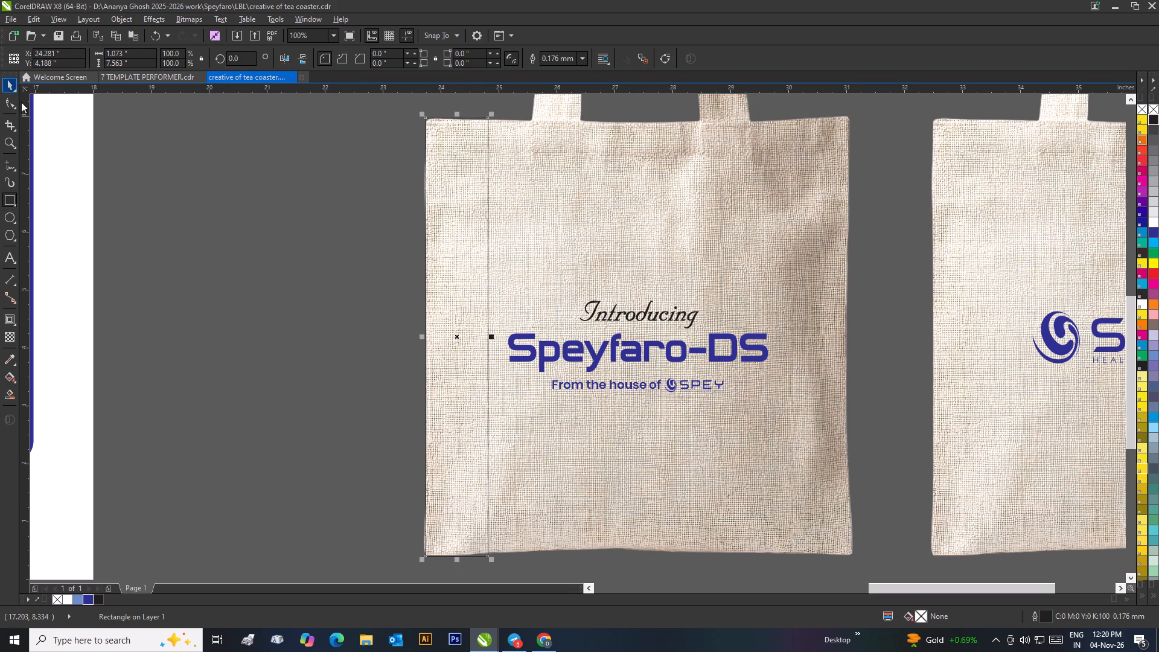
left_click(122, 142)
left_click(465, 344)
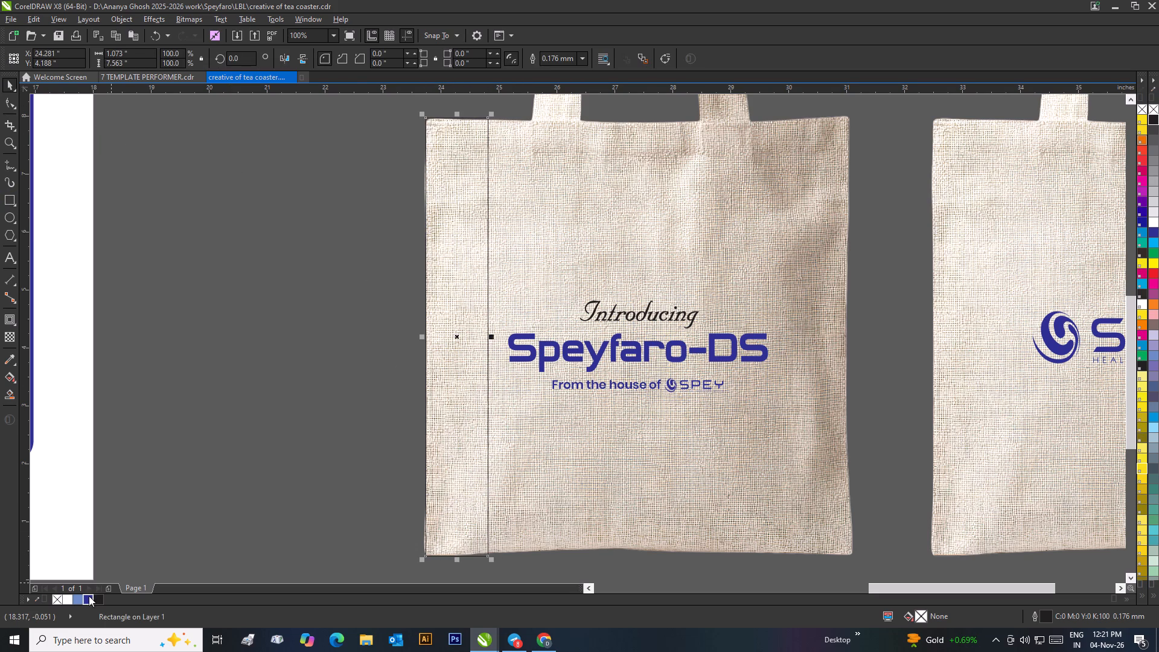
left_click(89, 596)
left_click(281, 468)
Align the Speyfaro-DS text group to the vertical centre of the dark blue strip.
left_click(574, 359)
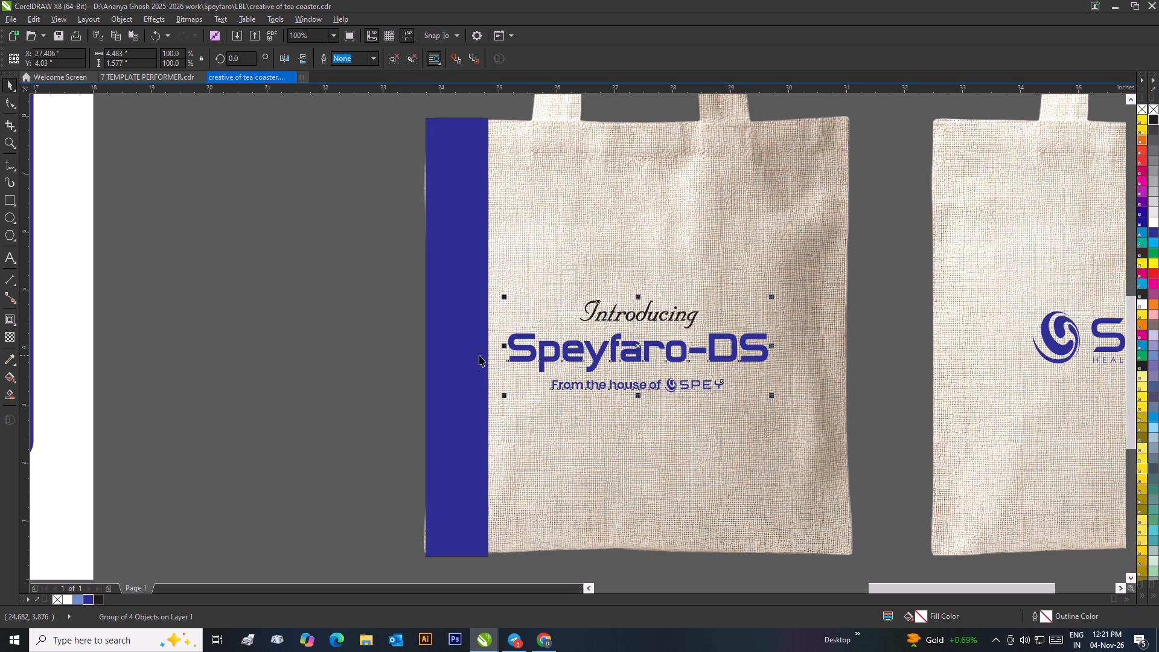
left_click(479, 355, "shift")
key("e")
left_click(326, 351)
Resize the dark blue strip into a band about 7.28 by 1.18 inches across the first bag's full width at its top edge.
left_click(461, 328)
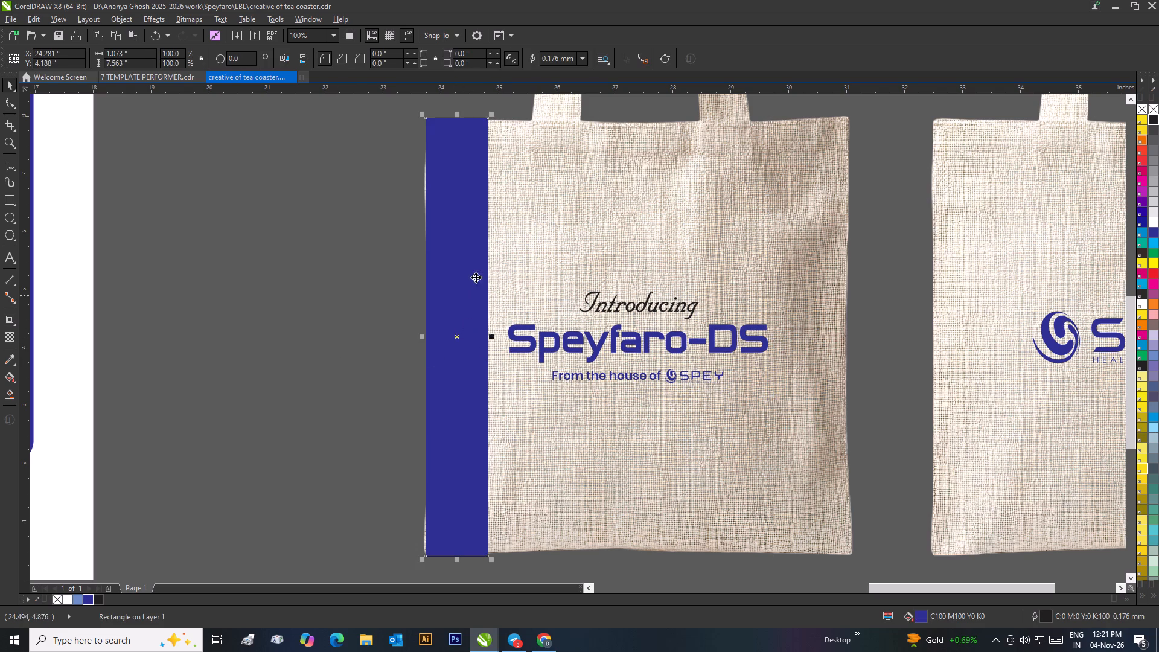
left_click_drag(456, 560, 560, 190)
left_click_drag(494, 152, 785, 198)
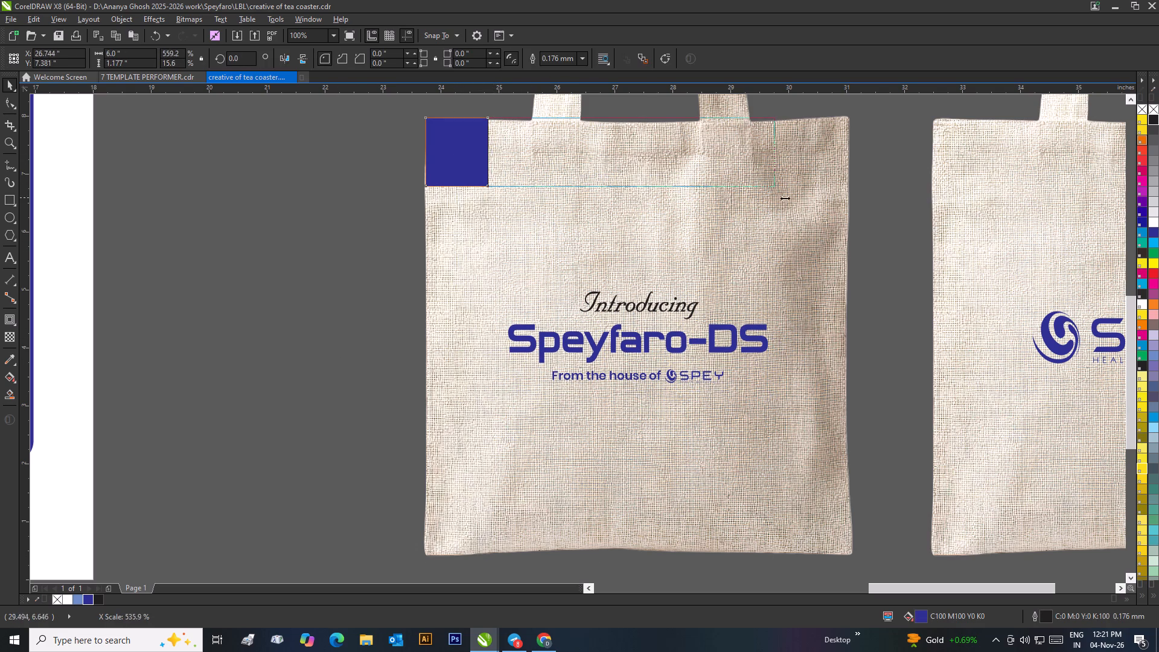
left_click_drag(785, 198, 854, 217)
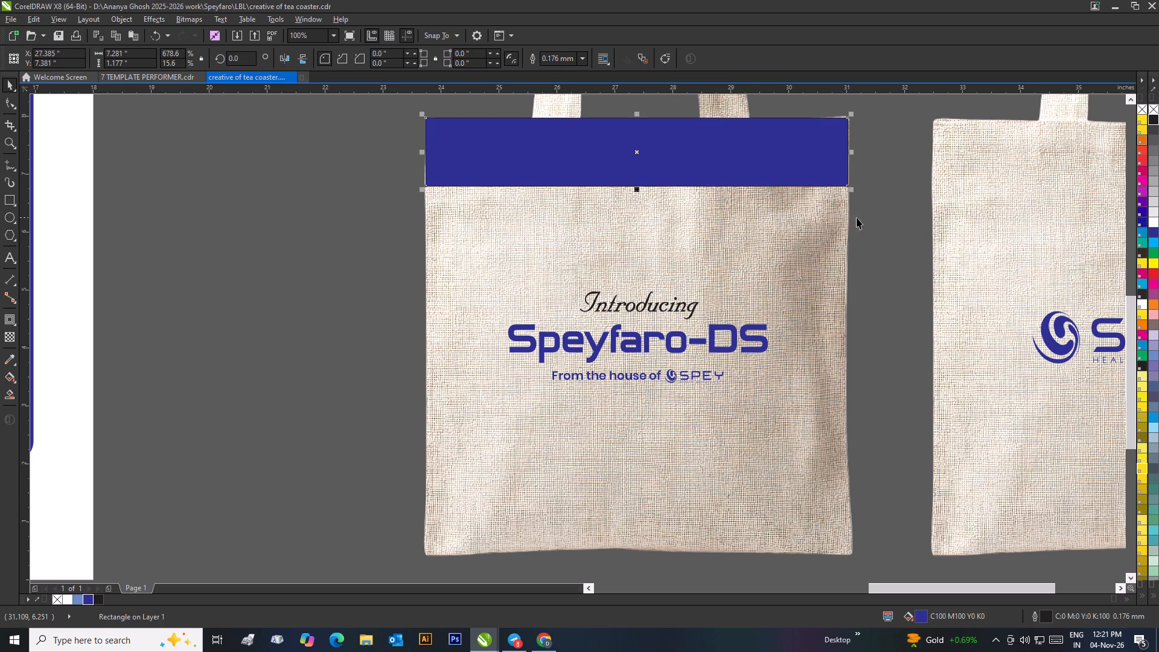
left_click(877, 214)
Centre the Speyfaro-DS text group horizontally on the dark blue band.
left_click(715, 326)
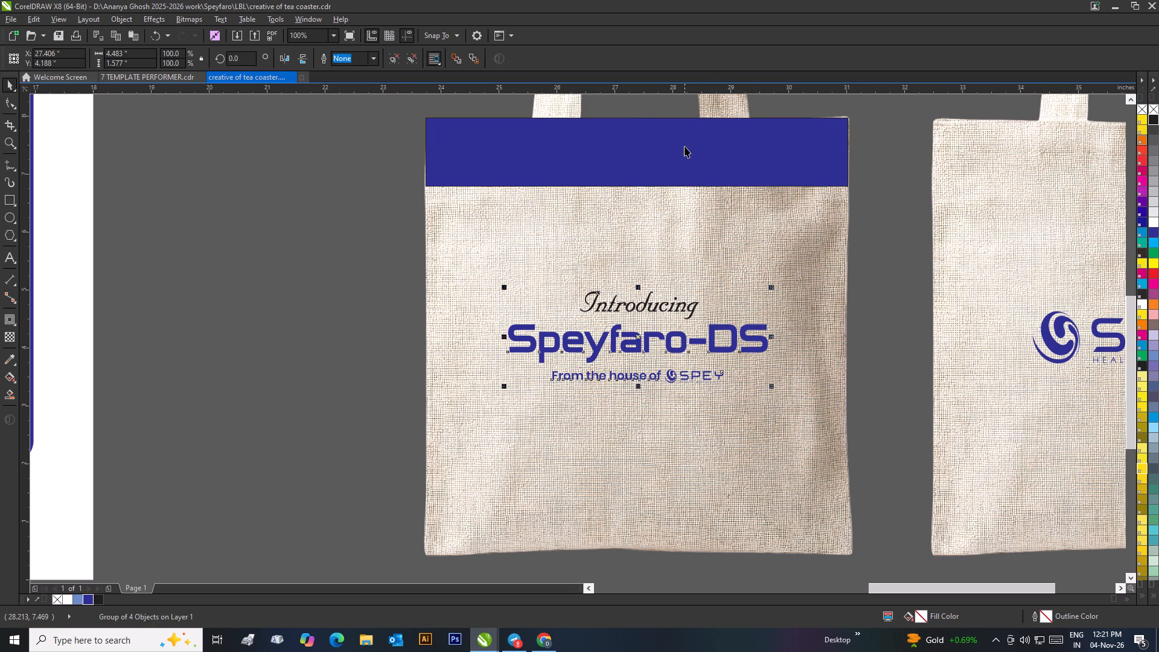
left_click(685, 146, "shift")
key("c")
left_click_drag(883, 253, 875, 244)
Delete the dark blue band from the first bag.
left_click(752, 141)
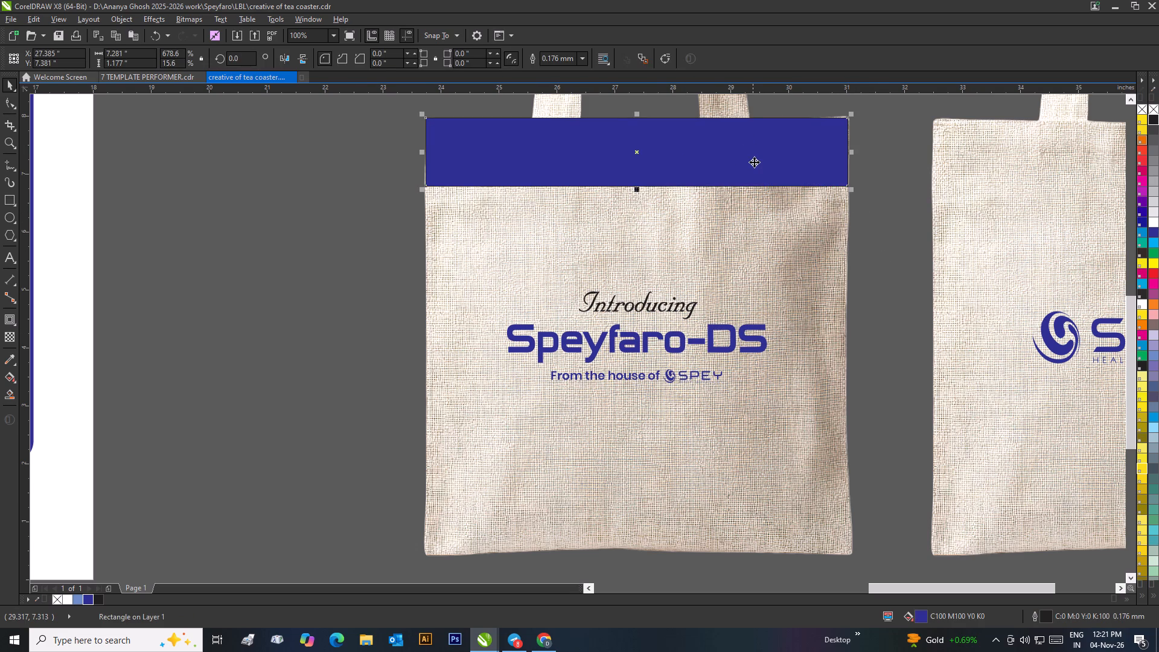
key("Delete")
Draw a narrow rectangle about 0.46 by 7.48 inches along the left edge of the SPEY logo bag.
scroll(750, 187, "down", 2)
scroll(632, 377, "up", 1)
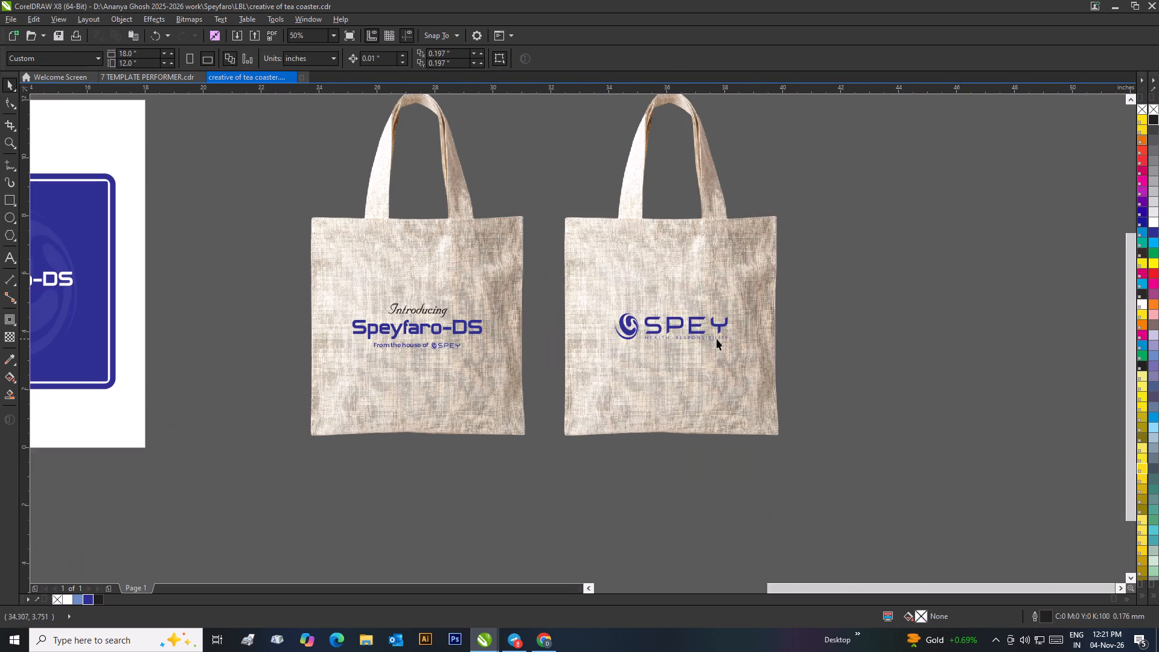
left_click(843, 331)
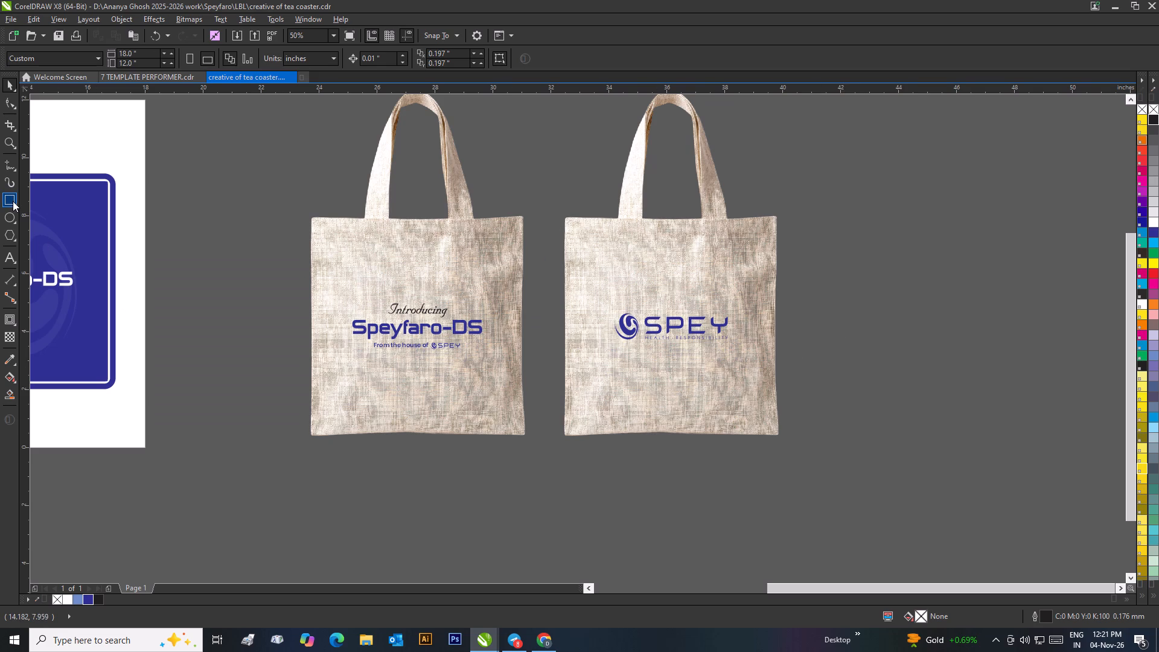
left_click(13, 201)
left_click_drag(566, 218, 583, 424)
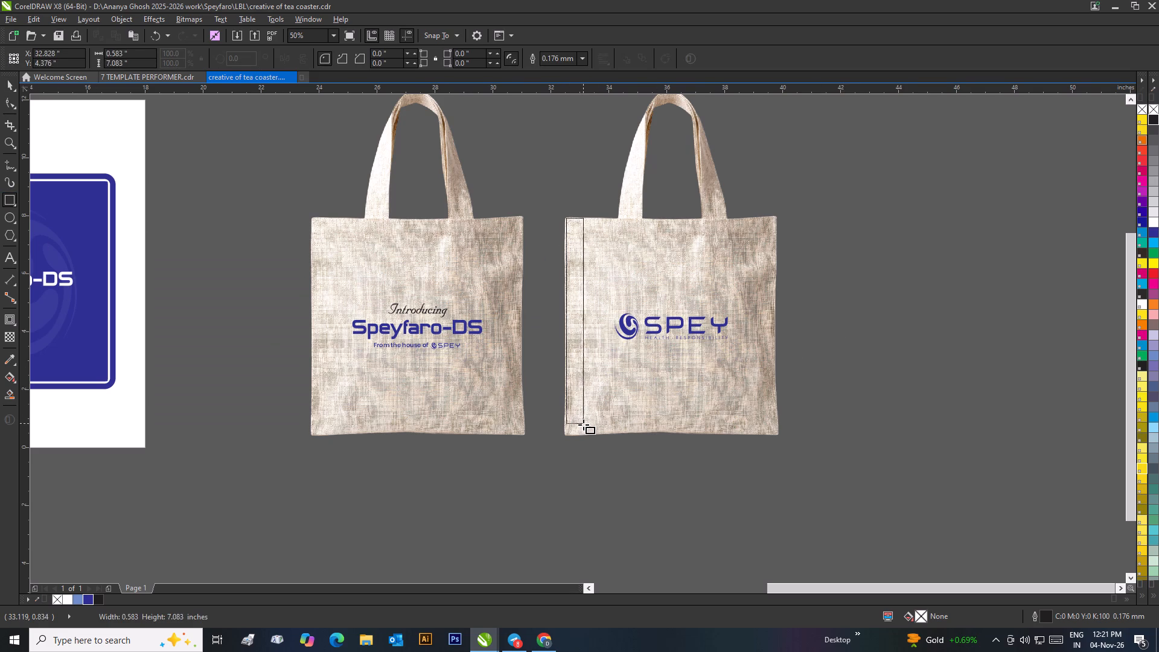
left_click_drag(583, 424, 579, 435)
left_click(8, 80)
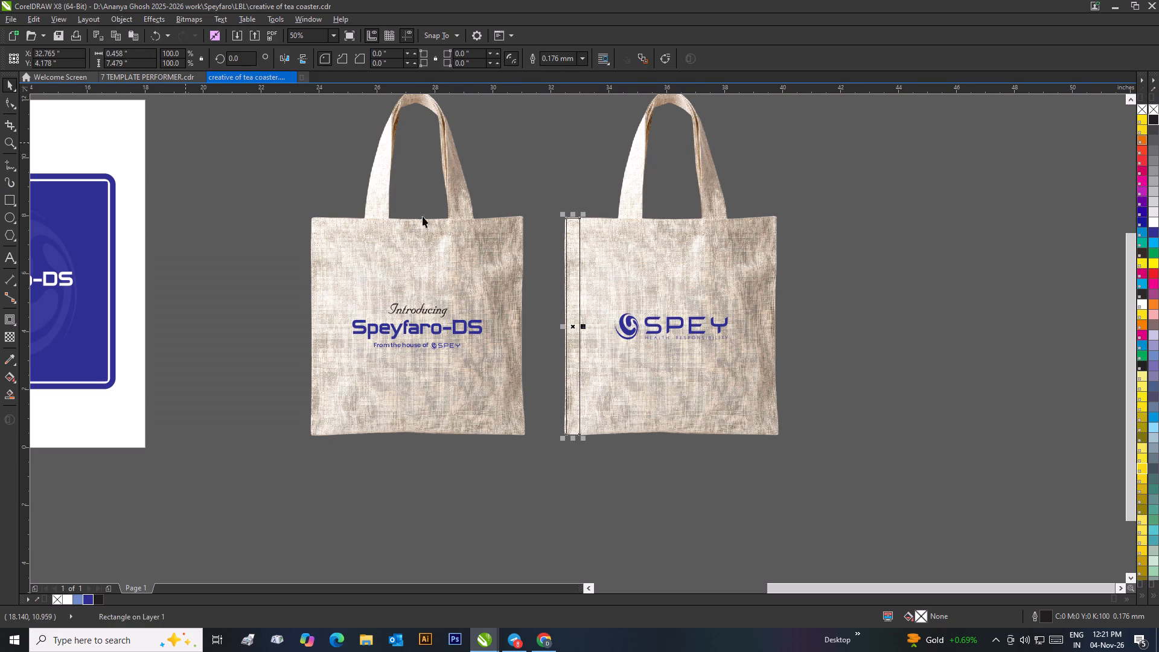
Align the SPEY logo to the vertical centre of the narrow rectangle on the second bag.
left_click_drag(826, 277, 608, 379)
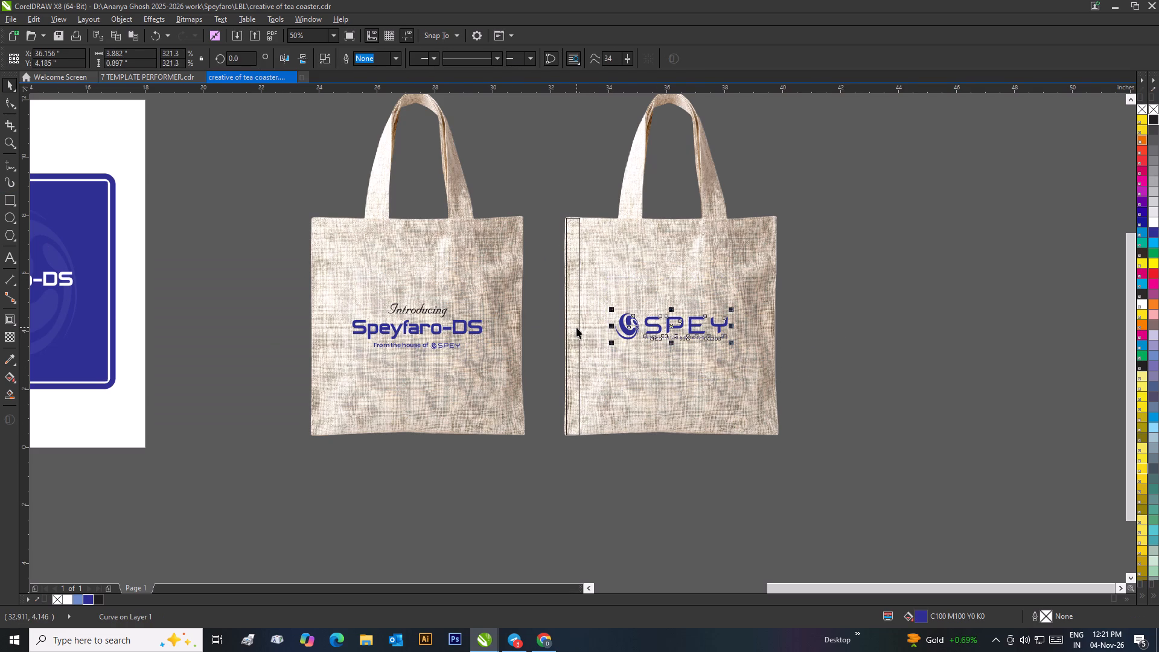
left_click(576, 327, "shift")
key("e")
left_click_drag(922, 340, 914, 342)
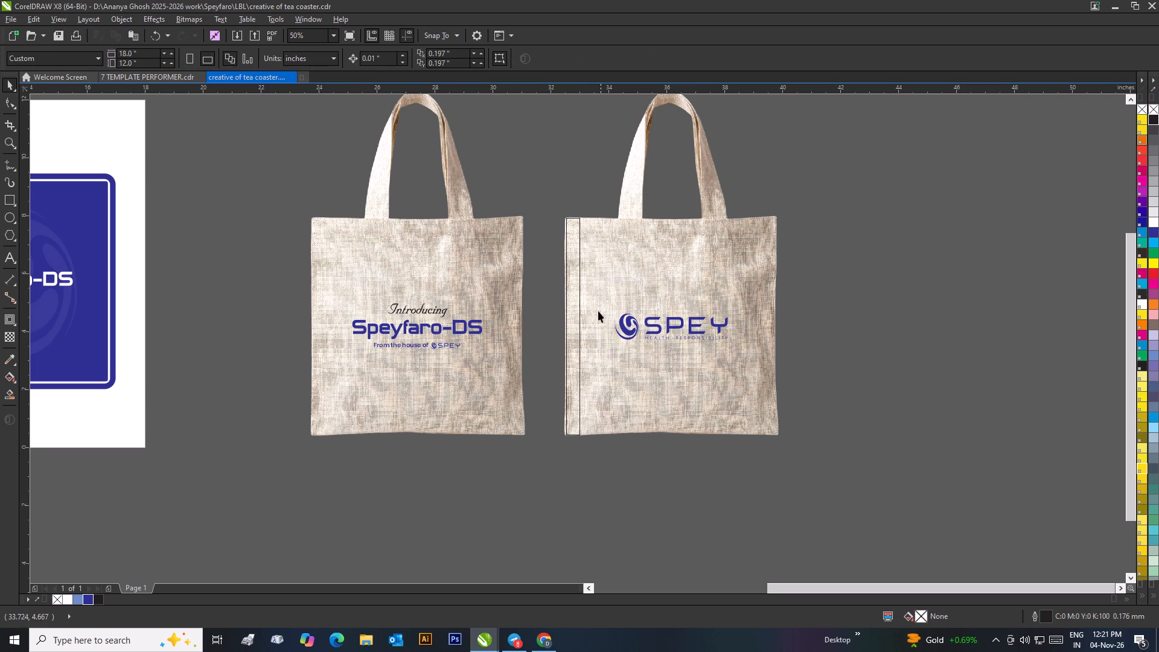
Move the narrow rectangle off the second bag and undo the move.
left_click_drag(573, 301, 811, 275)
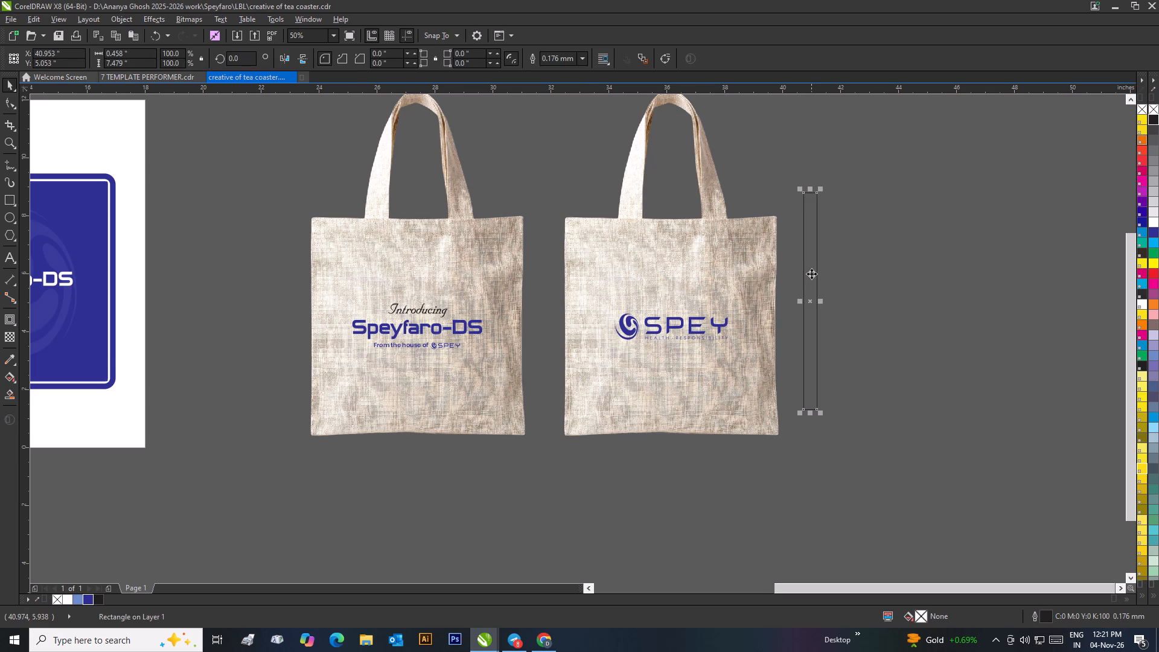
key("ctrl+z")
Resize the narrow rectangle into a band about 7.29 by 1.94 inches across the second bag's full width at its top edge.
left_click_drag(573, 439, 622, 279)
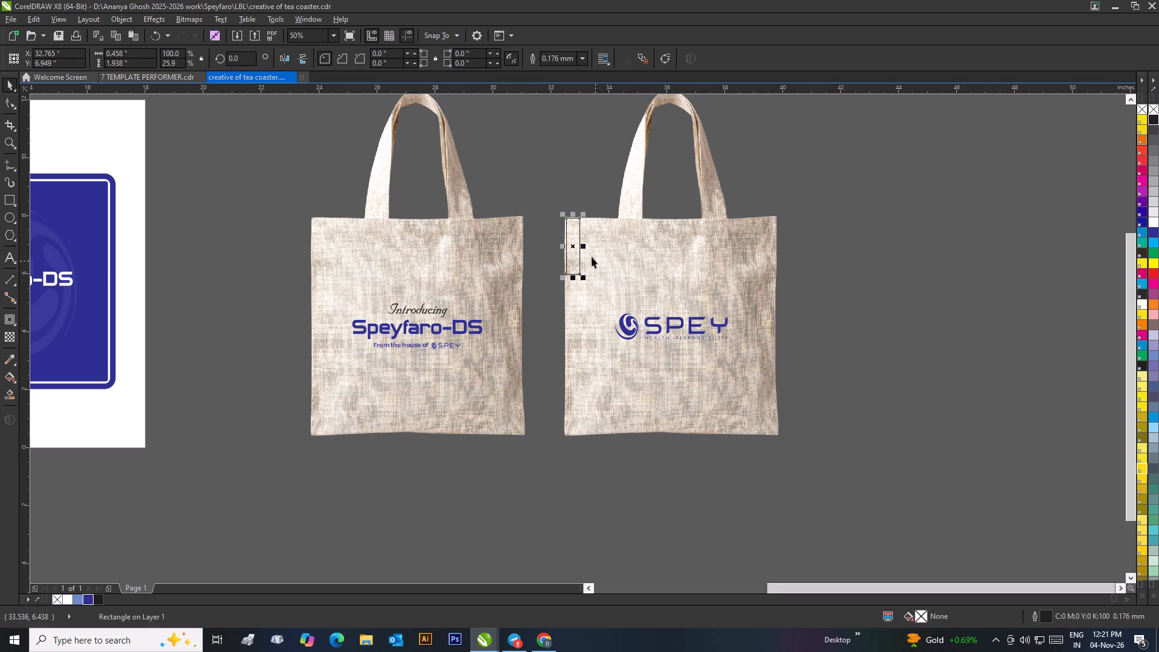
left_click_drag(583, 246, 780, 255)
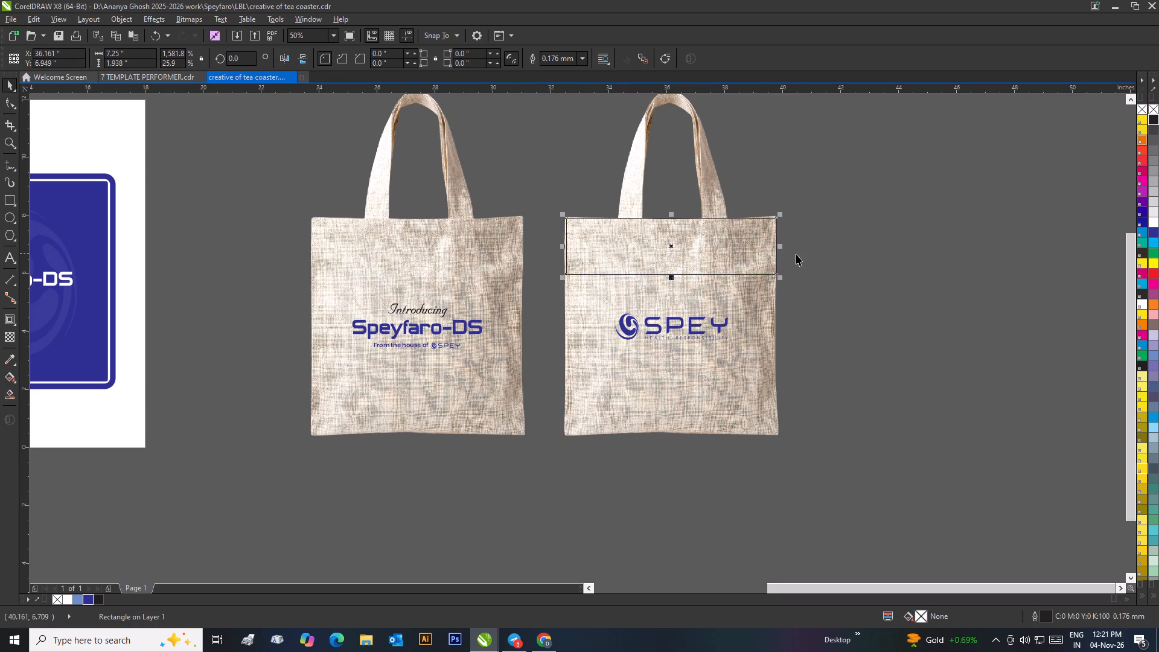
scroll(581, 252, "up", 1)
left_click(546, 330)
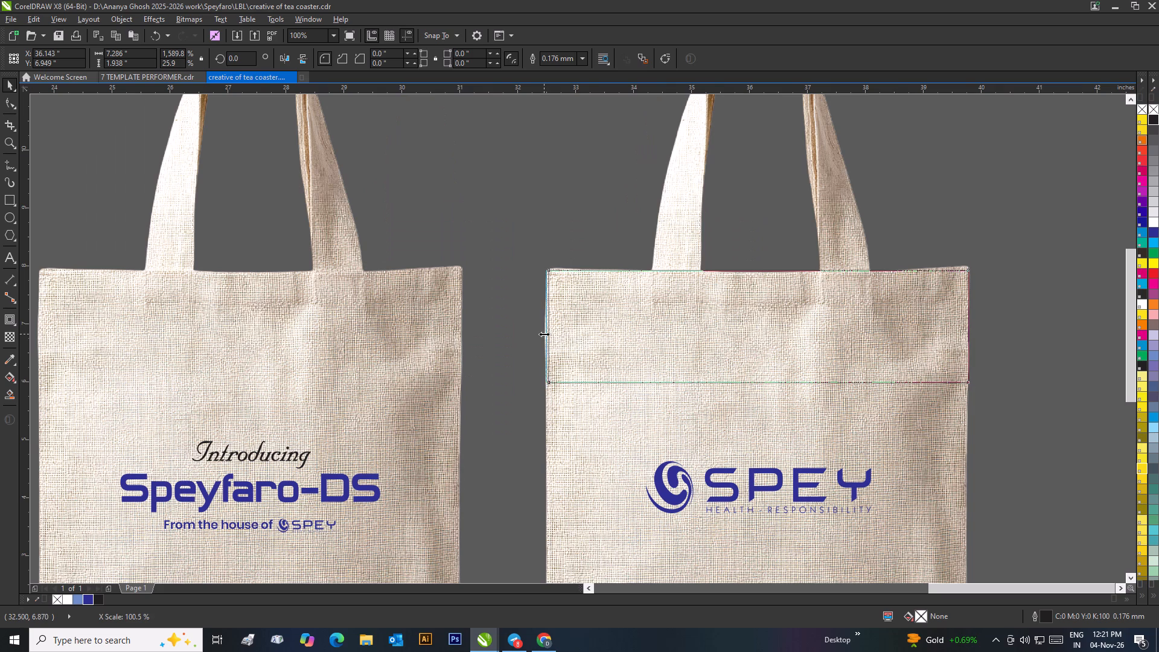
scroll(770, 352, "down", 2)
left_click_drag(681, 336, 675, 342)
Centre the SPEY logo horizontally on the unfilled band across the second bag.
left_click(578, 372)
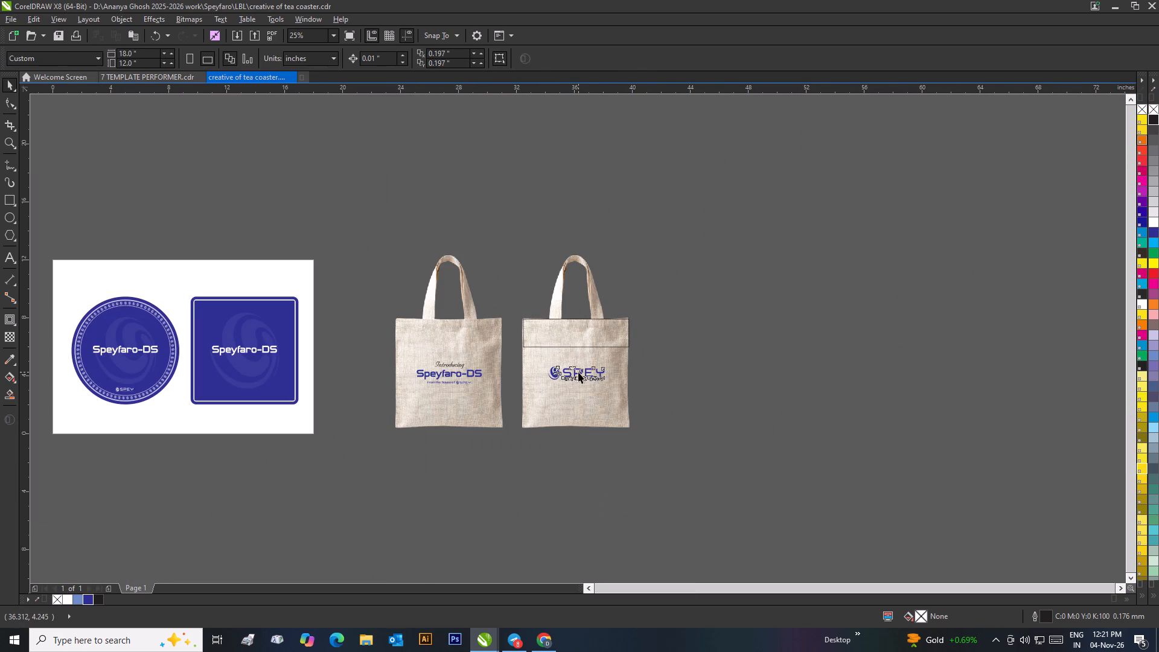
left_click(587, 337, "shift")
key("c")
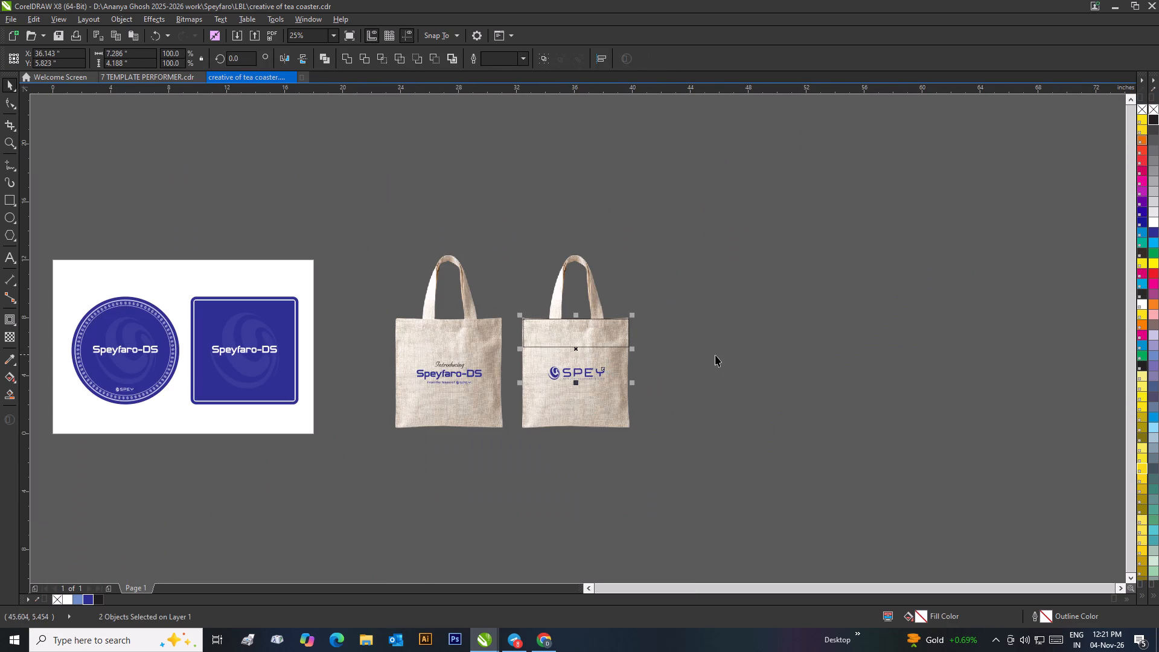
left_click(716, 355)
Delete the unfilled band from the second bag.
left_click(613, 340)
key("Delete")
left_click(661, 346)
scroll(611, 332, "down", 1)
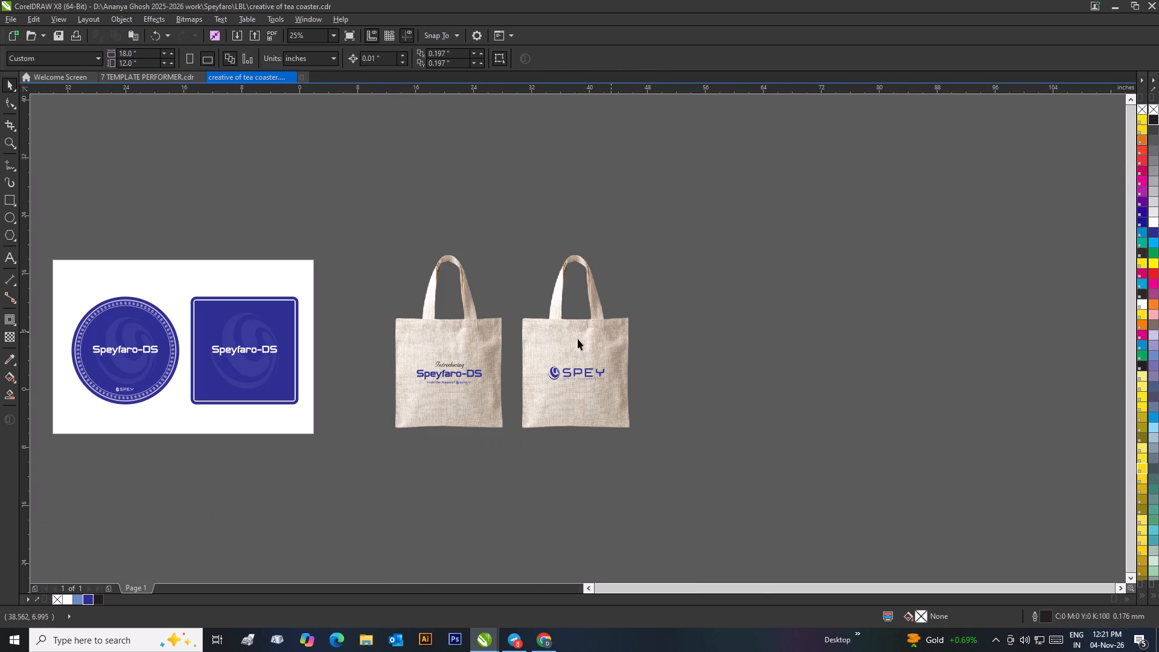
scroll(567, 342, "up", 2)
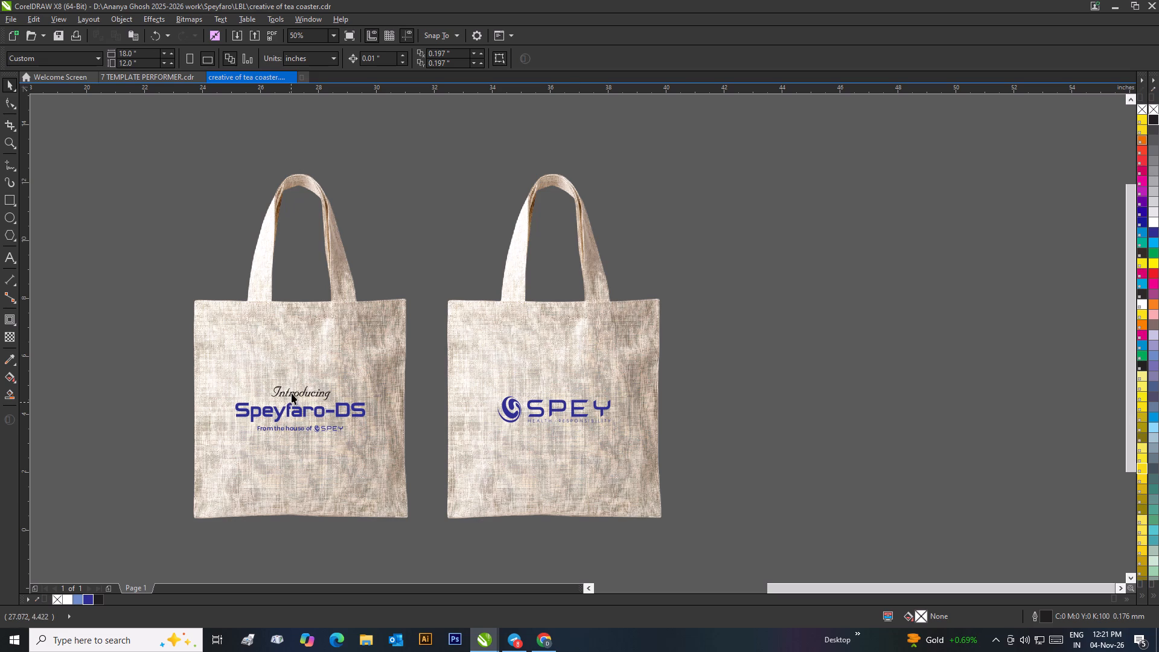
Switch to the 7 TEMPLATE PERFORMER.cdr document.
left_click(170, 75)
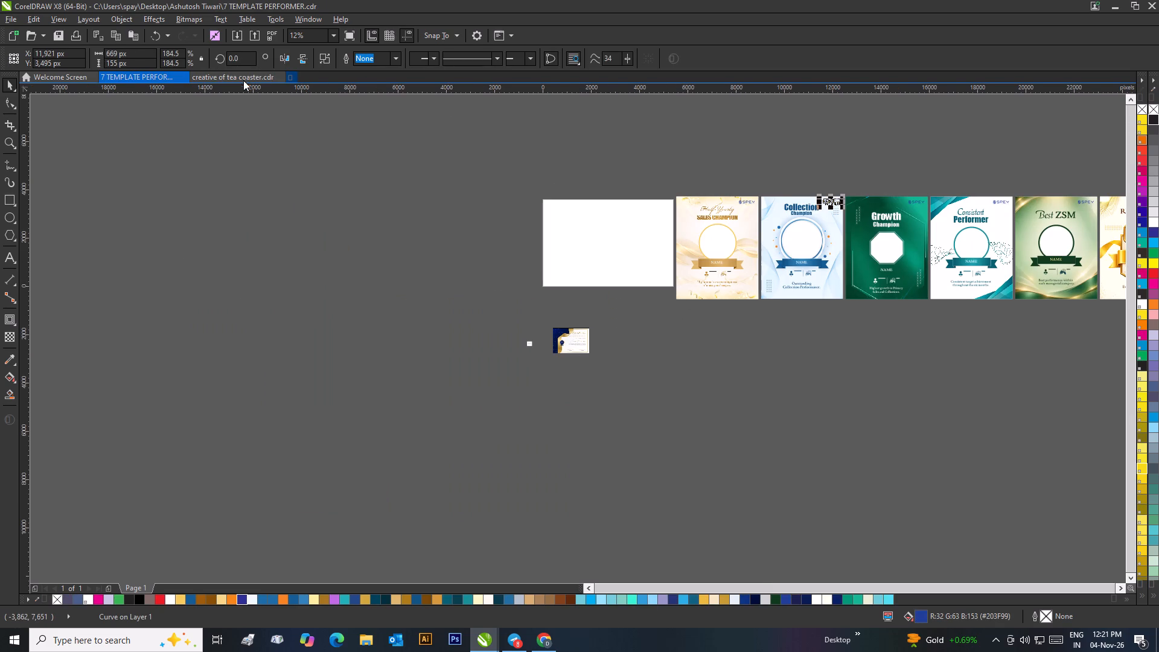
Switch to the creative of tea coaster.cdr document.
left_click(241, 77)
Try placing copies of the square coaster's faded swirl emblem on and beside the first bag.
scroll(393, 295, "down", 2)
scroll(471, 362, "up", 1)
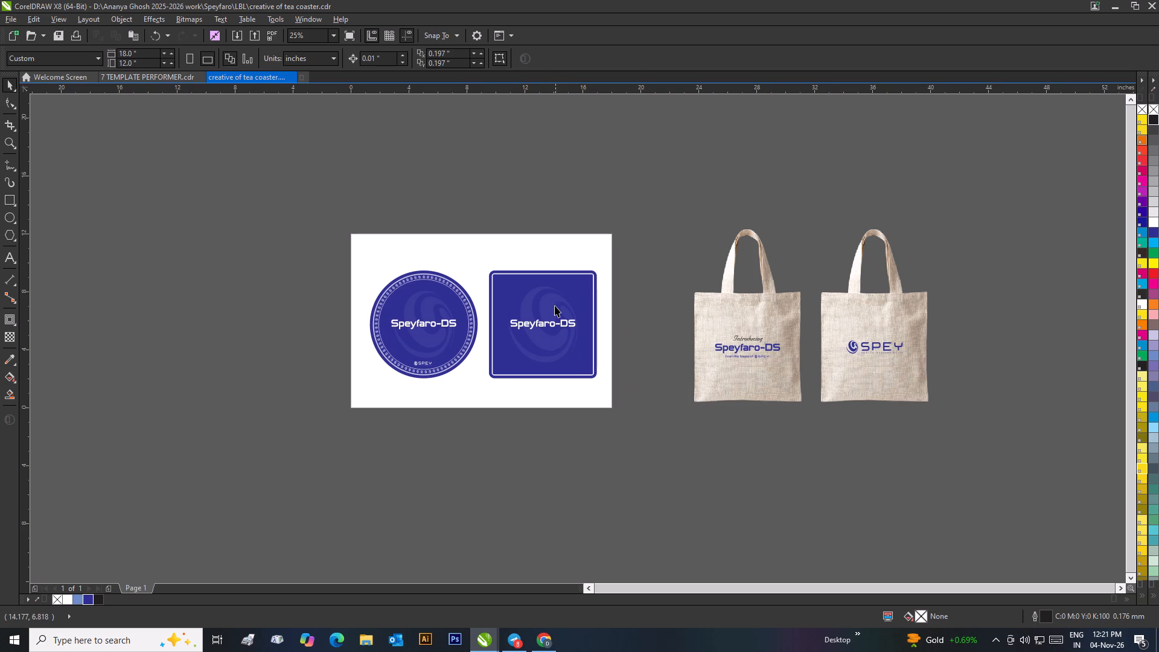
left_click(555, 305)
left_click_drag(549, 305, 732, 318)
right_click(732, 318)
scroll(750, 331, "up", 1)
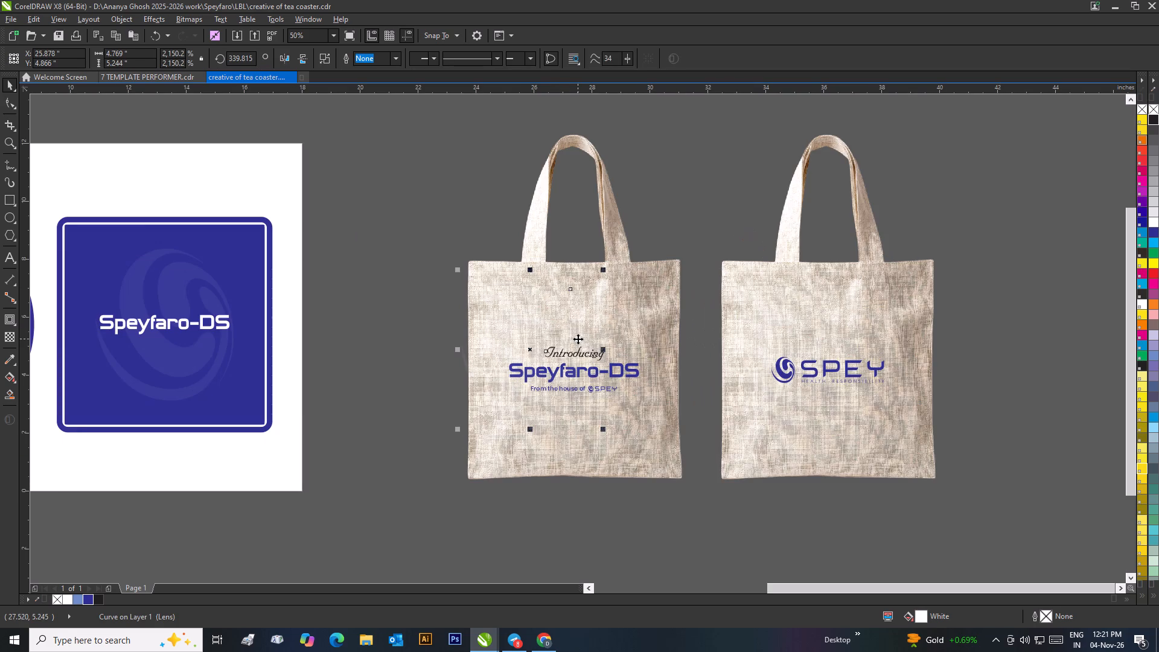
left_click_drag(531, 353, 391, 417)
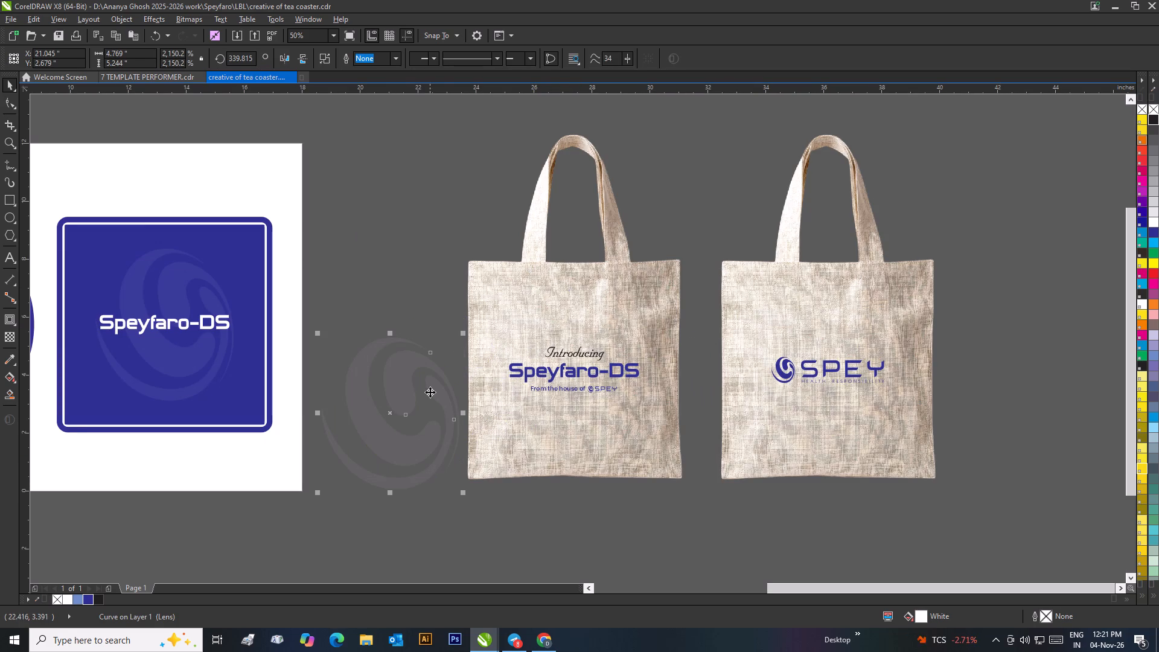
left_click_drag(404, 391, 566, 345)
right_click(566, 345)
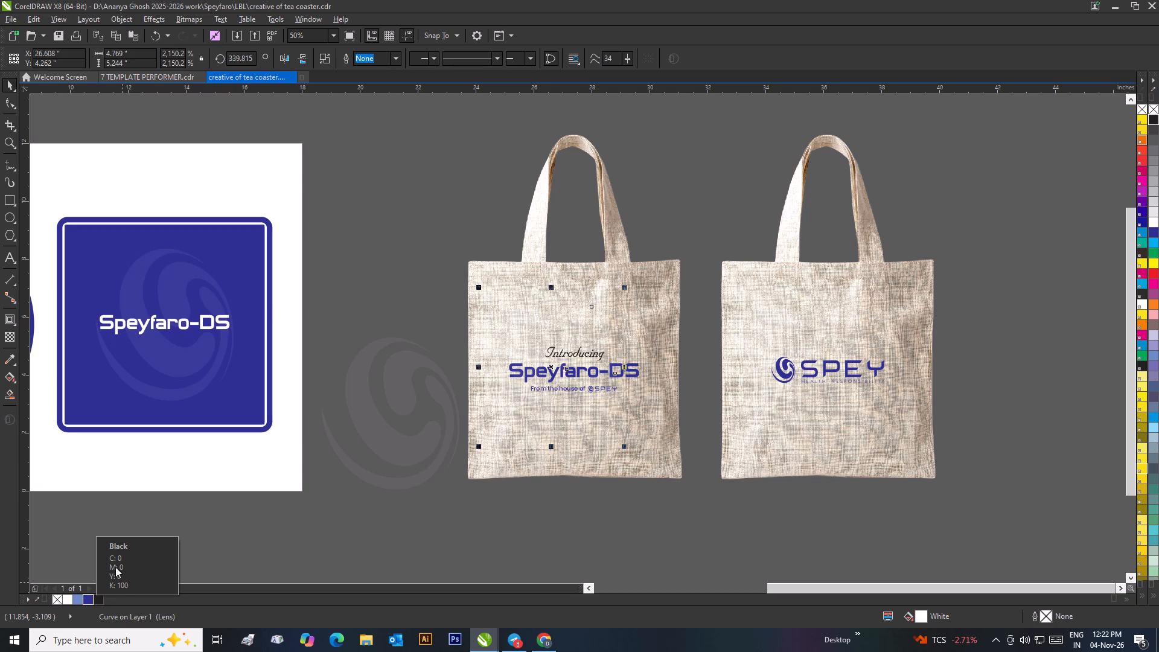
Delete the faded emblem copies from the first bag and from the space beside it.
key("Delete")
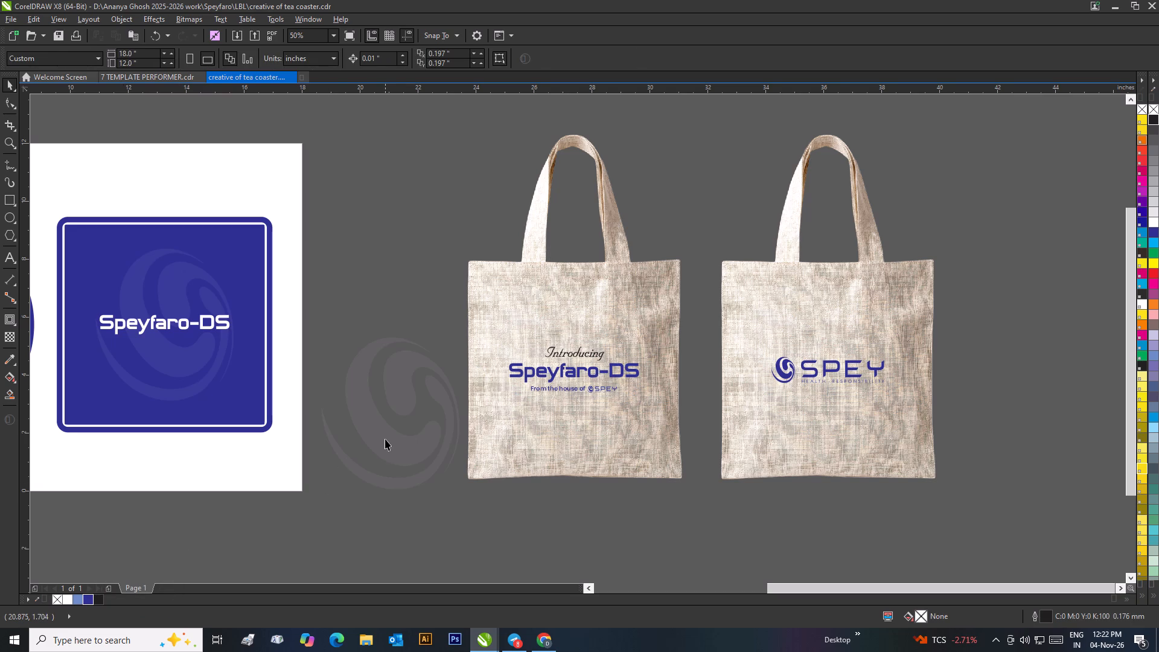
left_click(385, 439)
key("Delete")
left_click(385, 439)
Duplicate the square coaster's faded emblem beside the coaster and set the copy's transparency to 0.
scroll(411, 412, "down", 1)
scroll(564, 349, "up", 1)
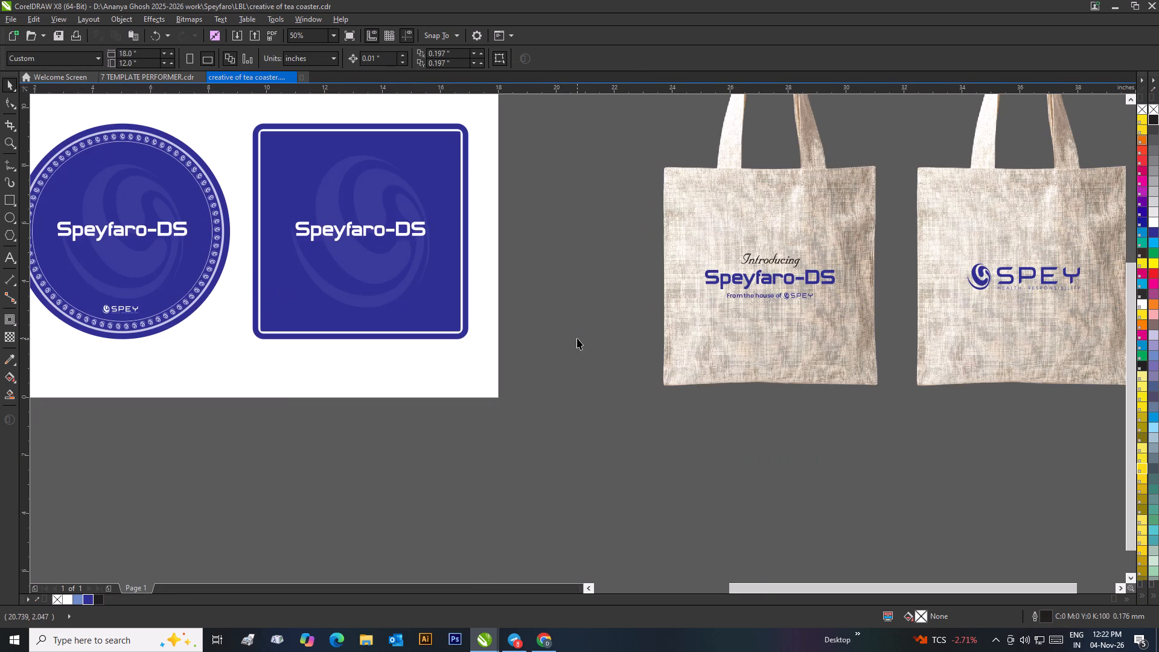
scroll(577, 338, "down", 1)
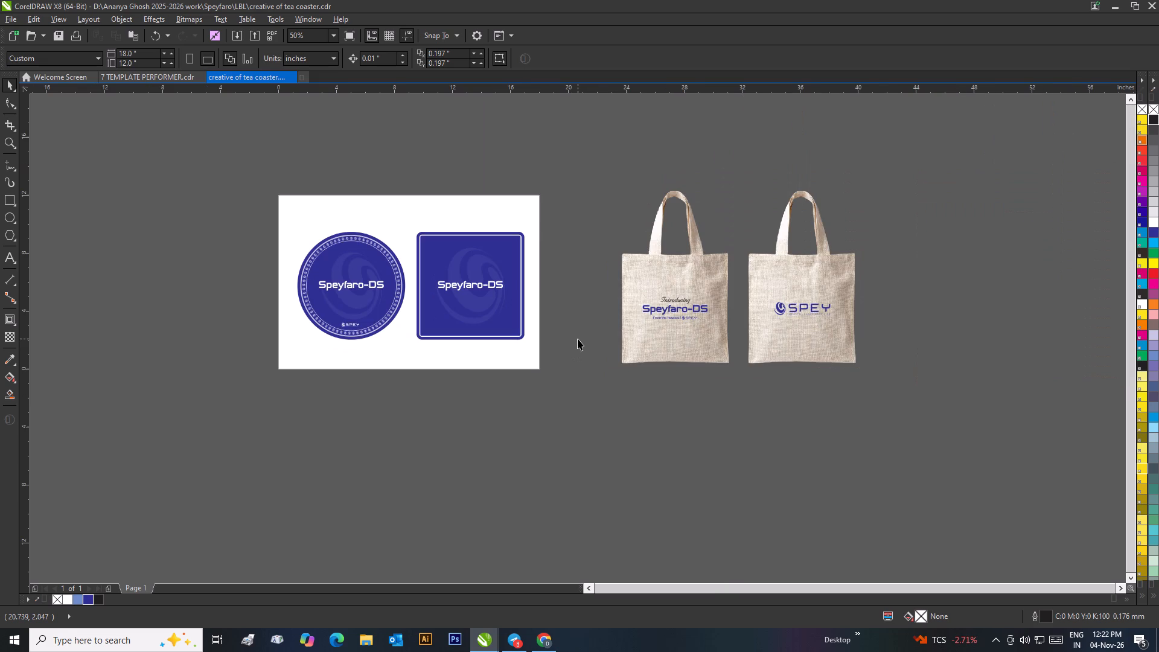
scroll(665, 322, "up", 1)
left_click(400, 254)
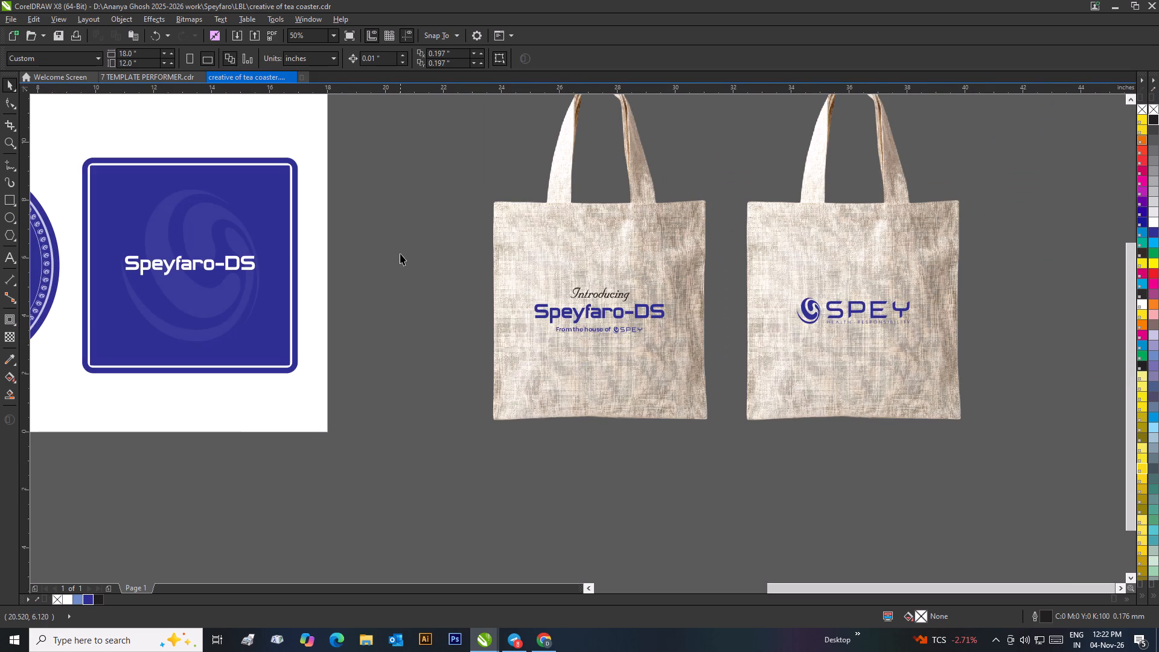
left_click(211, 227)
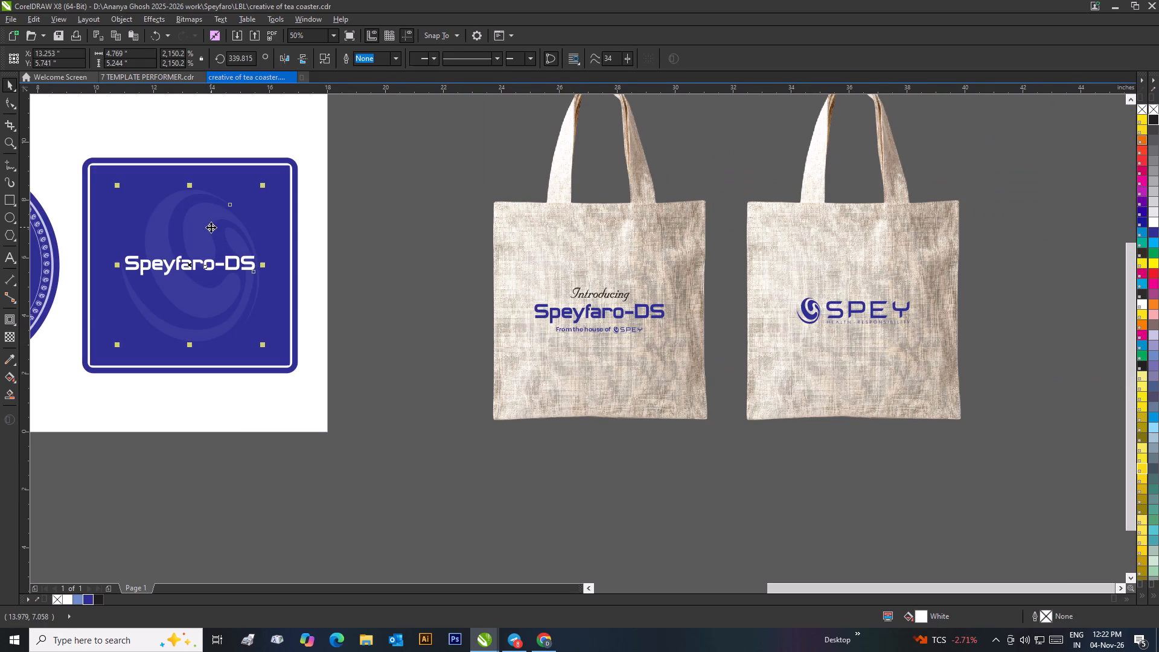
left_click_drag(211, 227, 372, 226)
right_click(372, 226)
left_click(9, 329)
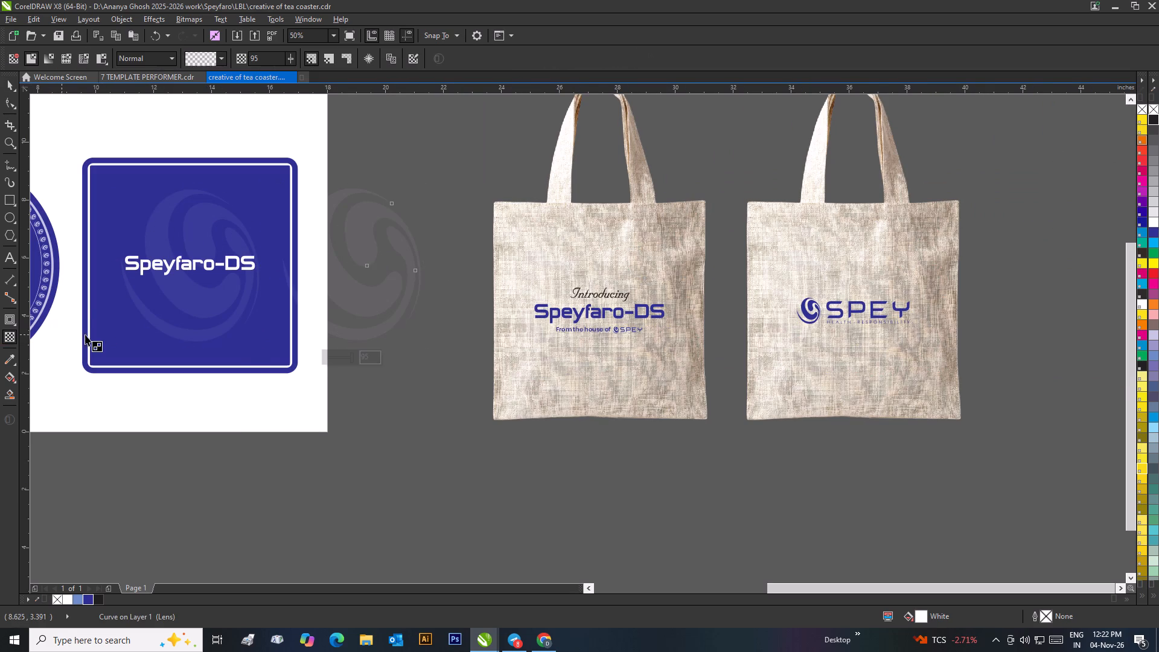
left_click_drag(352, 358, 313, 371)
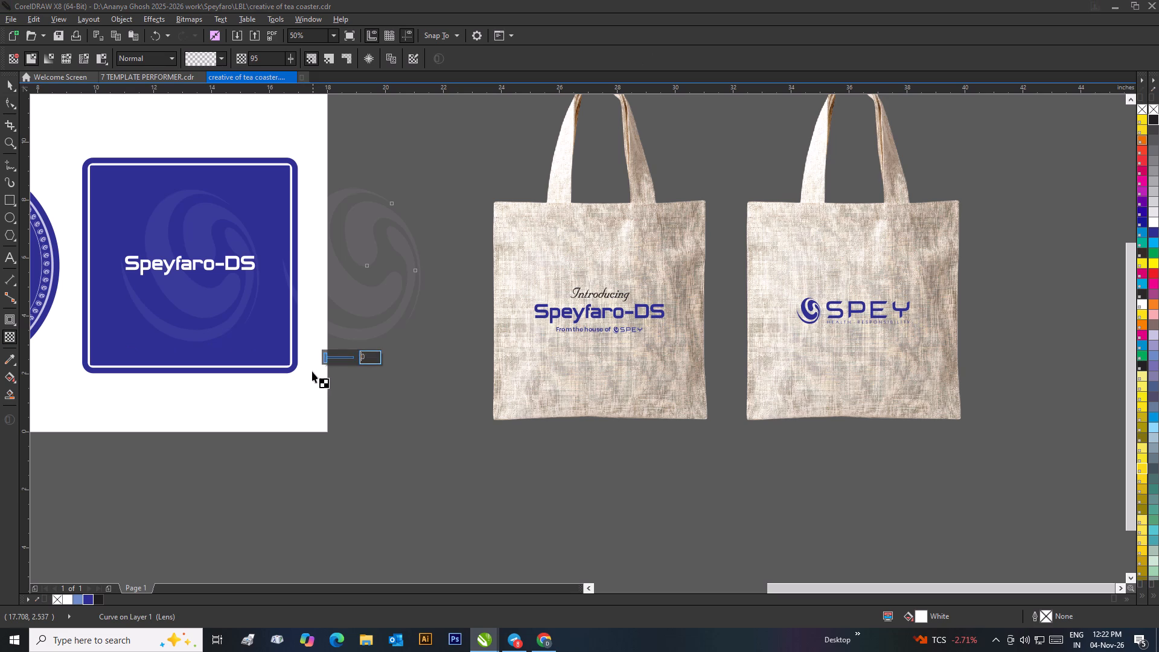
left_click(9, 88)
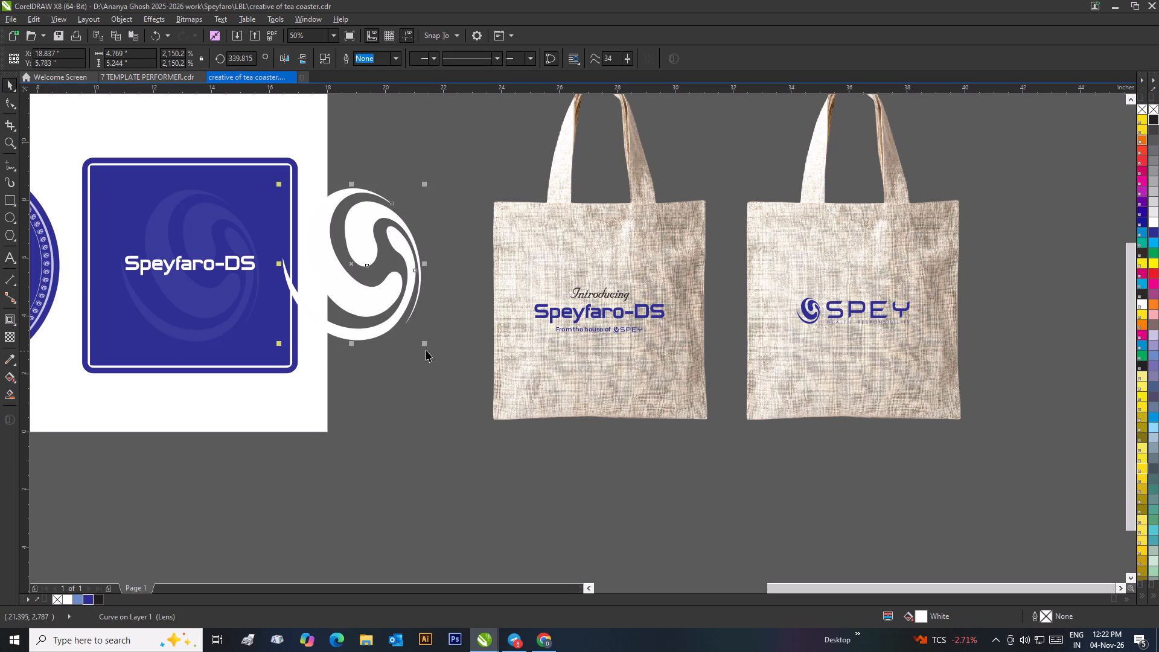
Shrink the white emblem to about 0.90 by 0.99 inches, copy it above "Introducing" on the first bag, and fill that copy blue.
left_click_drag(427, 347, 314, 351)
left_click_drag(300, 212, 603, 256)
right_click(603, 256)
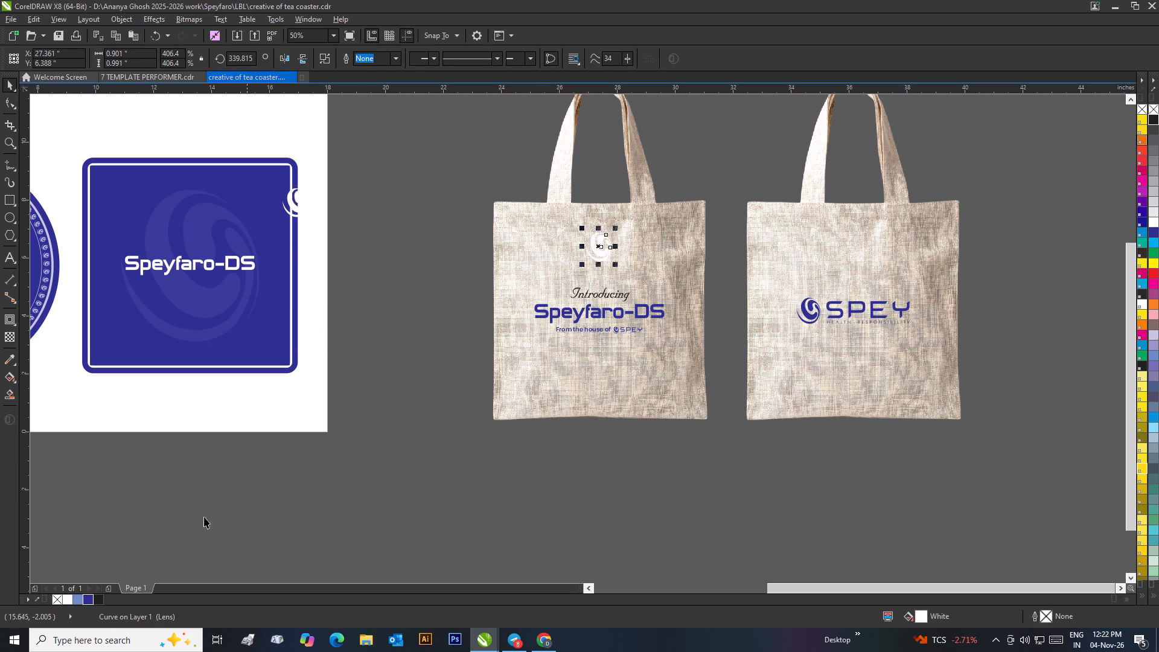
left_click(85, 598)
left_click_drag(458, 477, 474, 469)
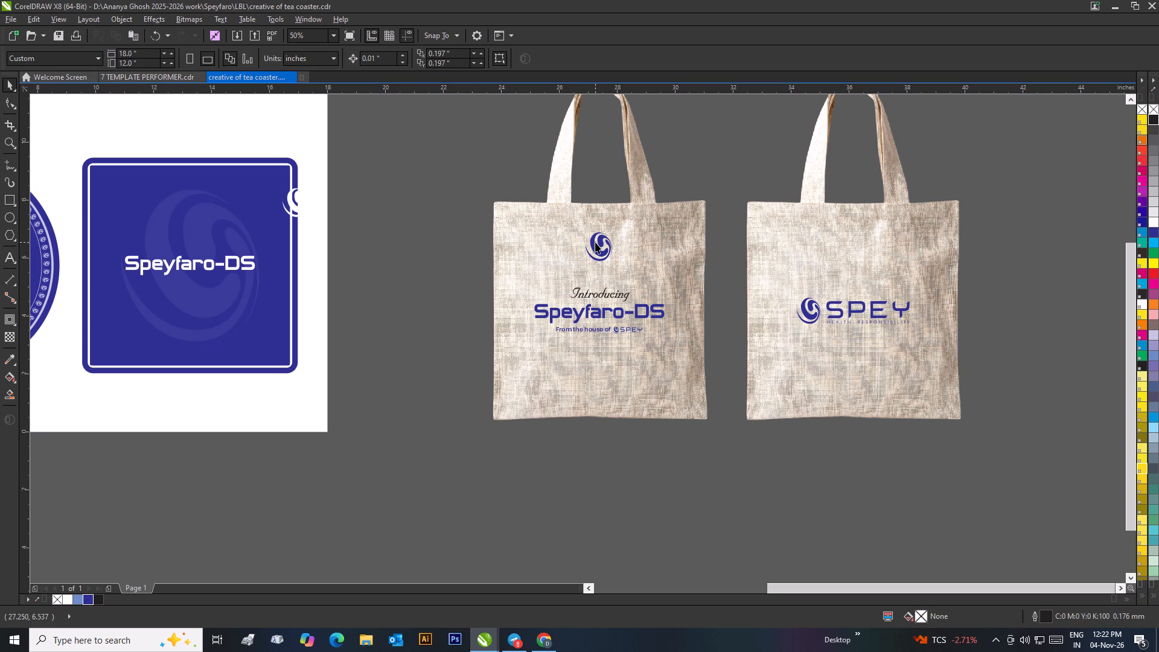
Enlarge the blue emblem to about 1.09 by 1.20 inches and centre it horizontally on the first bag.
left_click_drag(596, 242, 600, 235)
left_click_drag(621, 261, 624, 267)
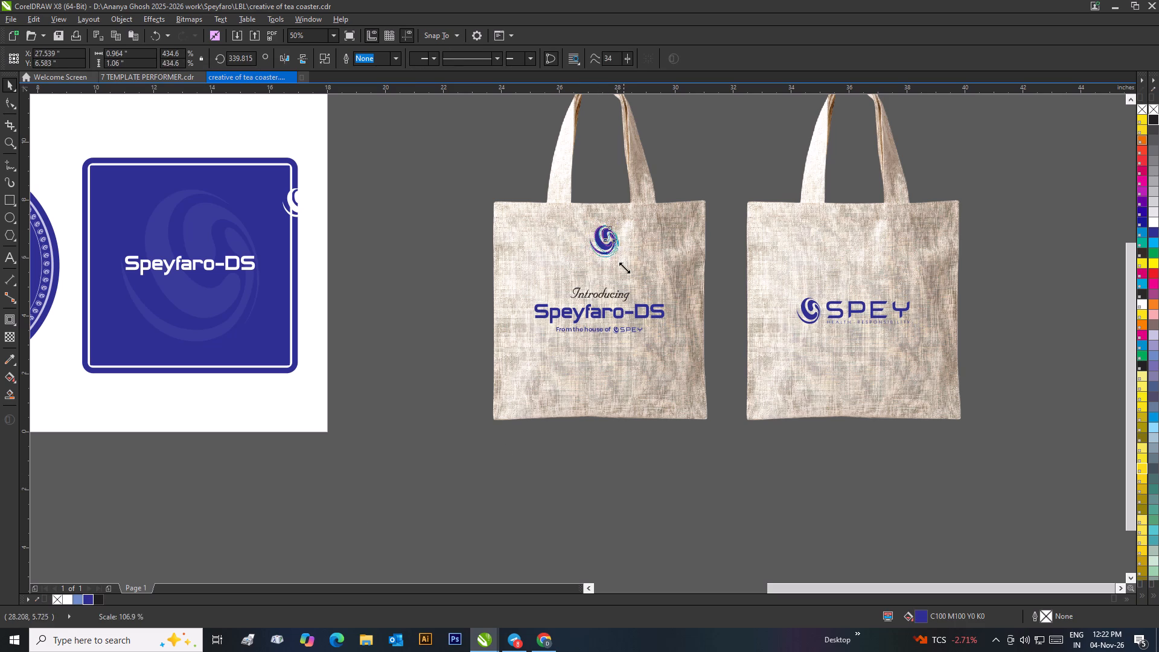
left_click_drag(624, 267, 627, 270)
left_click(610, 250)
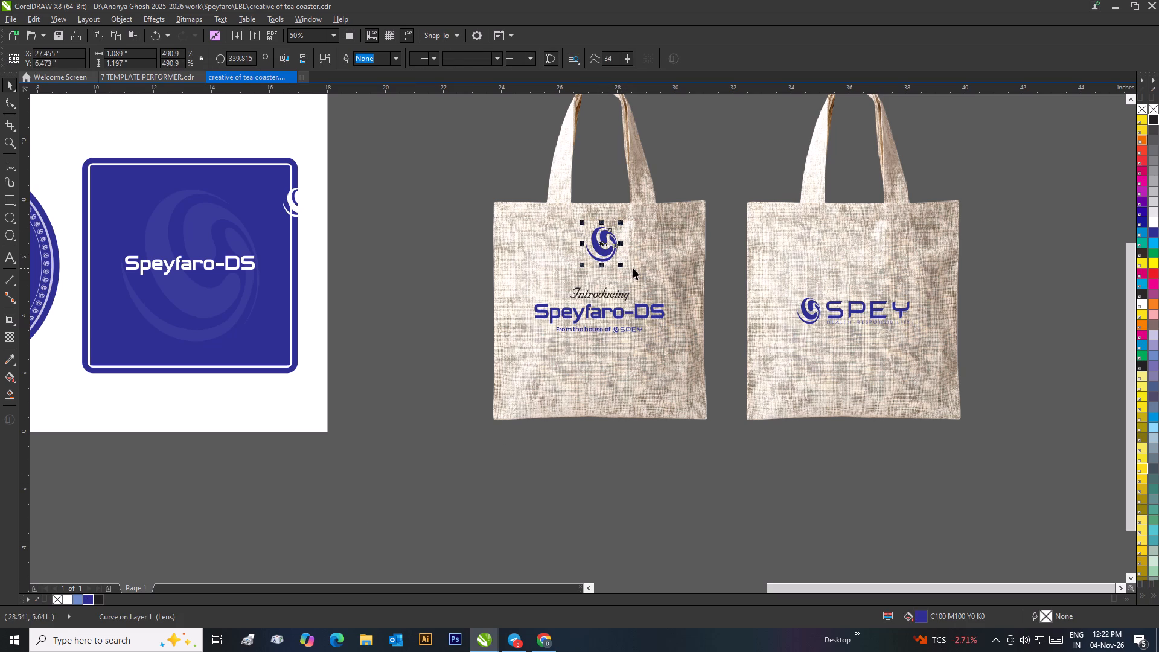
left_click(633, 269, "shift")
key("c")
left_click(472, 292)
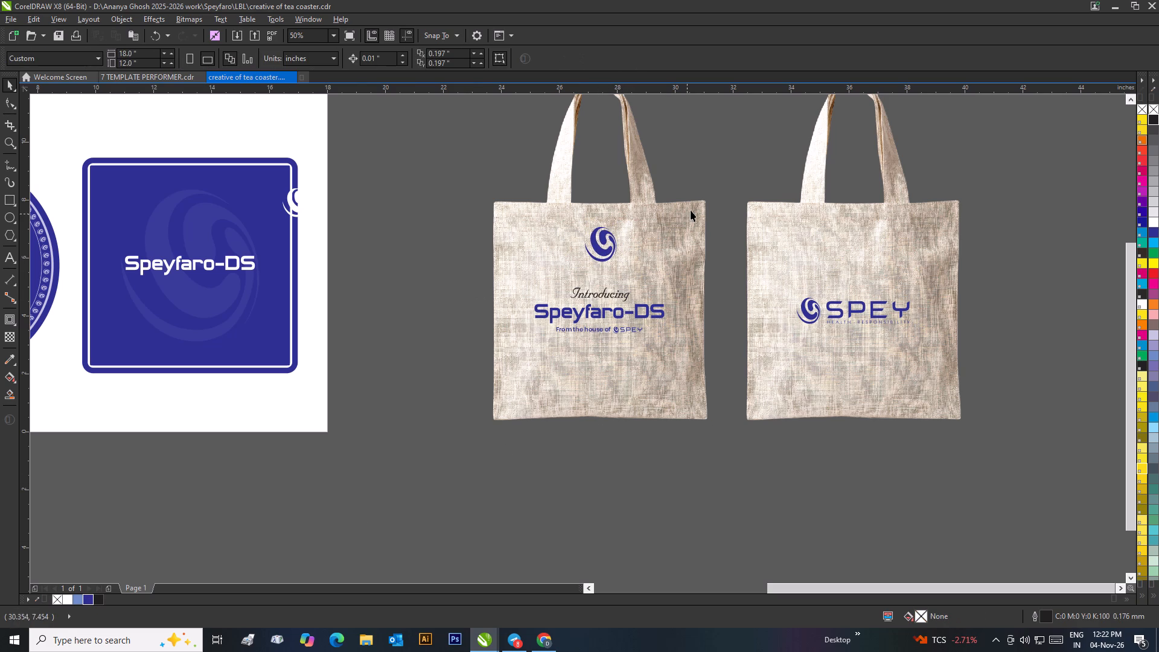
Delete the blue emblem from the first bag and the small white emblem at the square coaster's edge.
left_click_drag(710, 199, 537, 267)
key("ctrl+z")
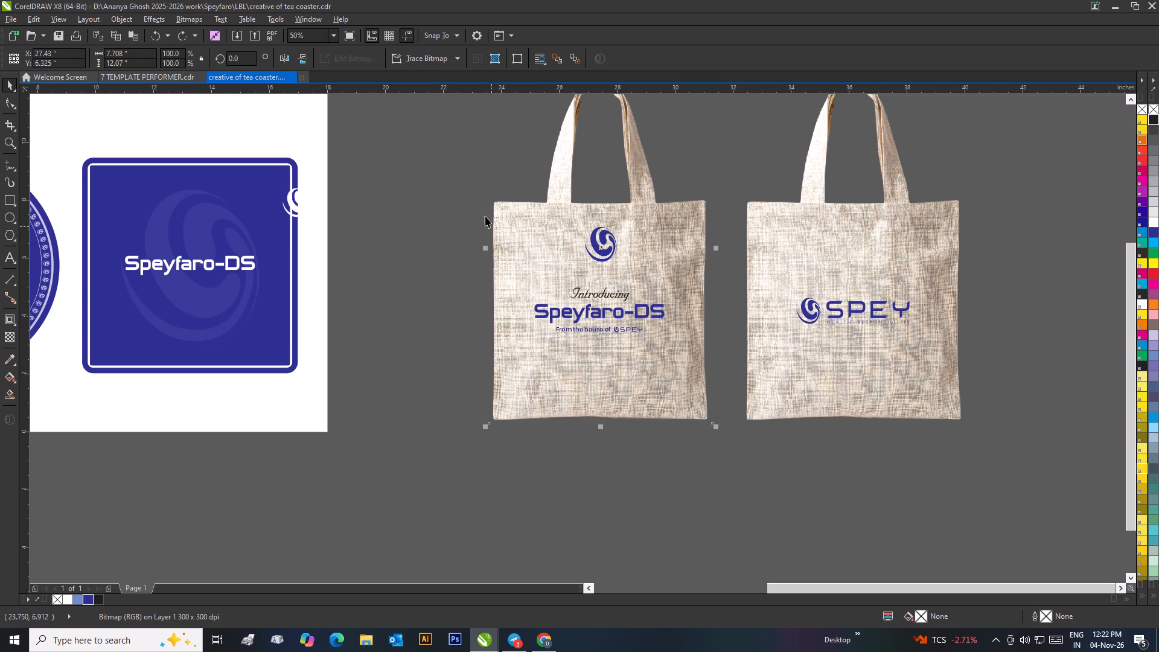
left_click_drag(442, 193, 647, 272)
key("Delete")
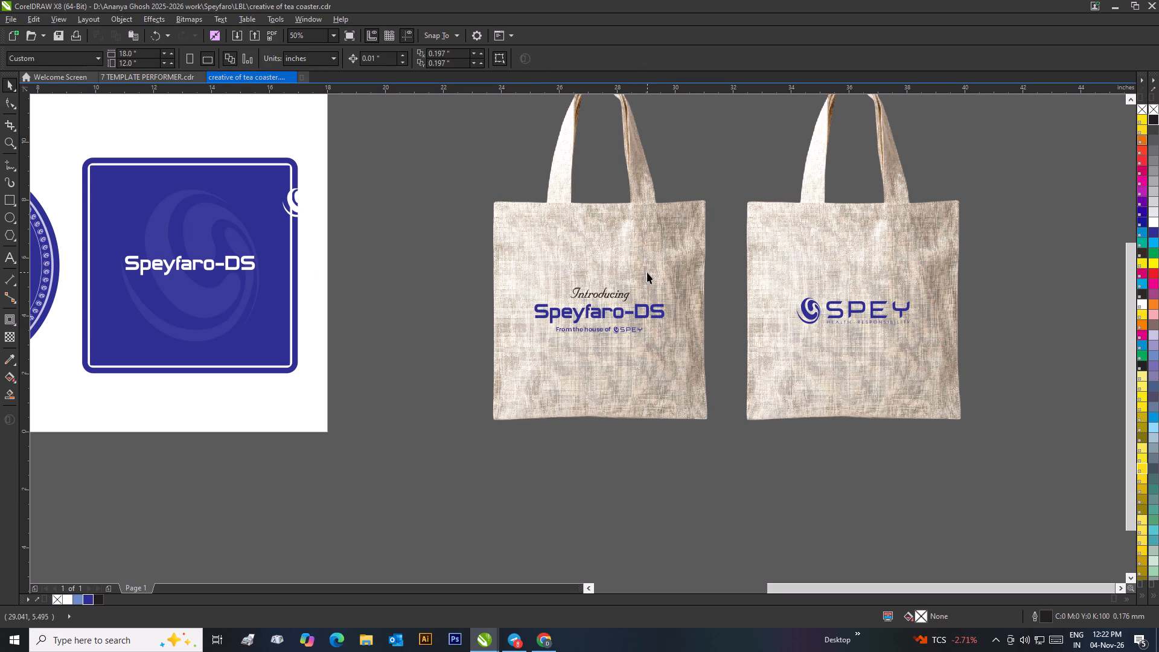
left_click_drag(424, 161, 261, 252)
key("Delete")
Apply a one-step inside contour of about 0.138 inches to the blue square within the square coaster's white border.
scroll(388, 238, "down", 1)
scroll(375, 347, "up", 1)
scroll(678, 389, "up", 1)
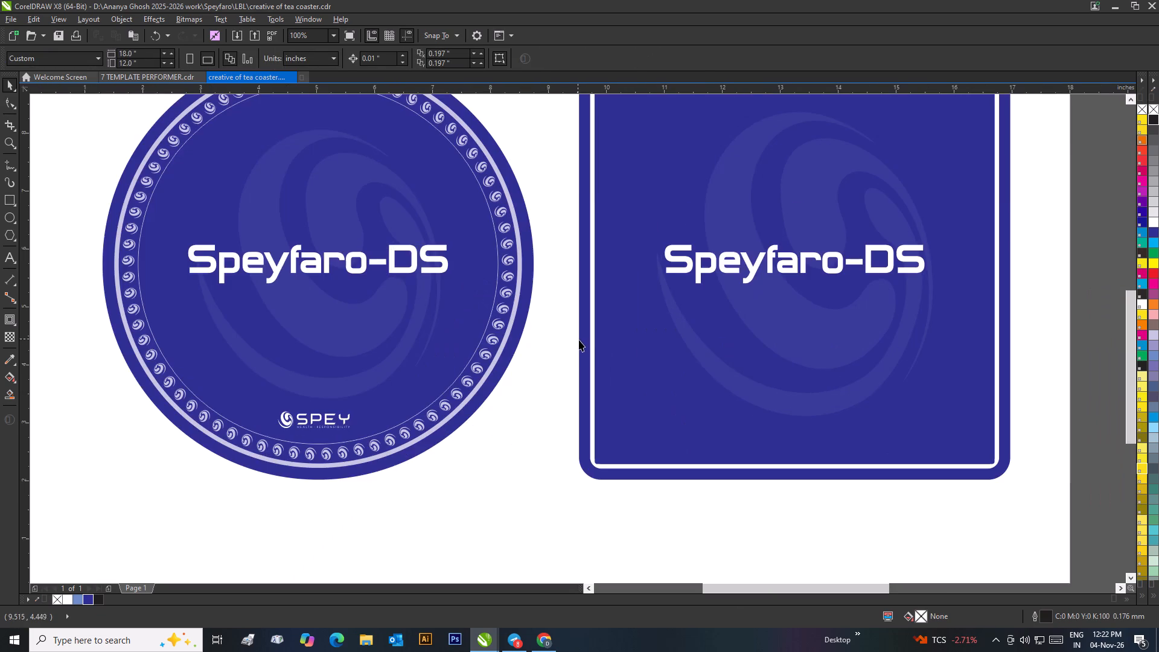
scroll(577, 336, "down", 1)
left_click(870, 258)
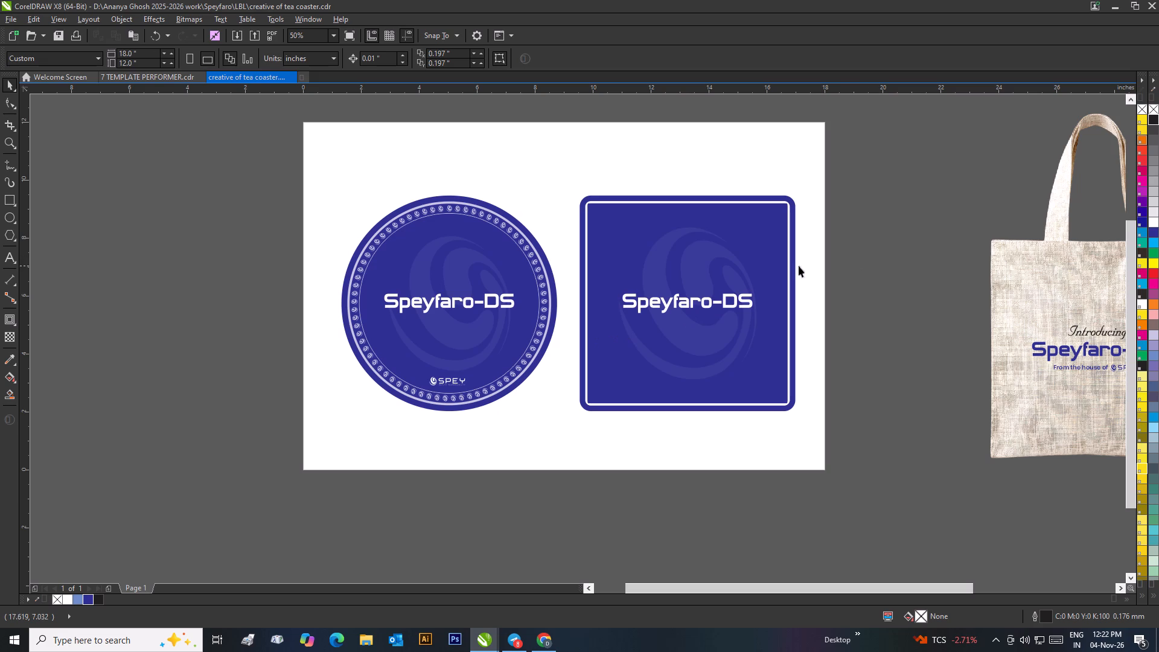
left_click(891, 208)
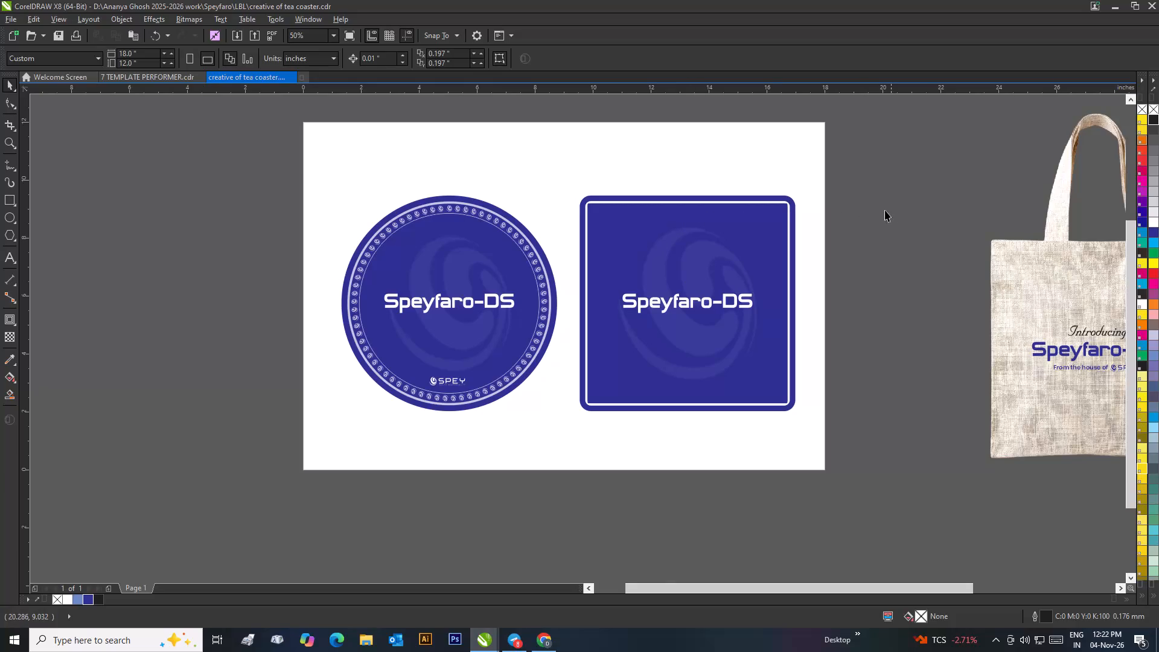
left_click(624, 258)
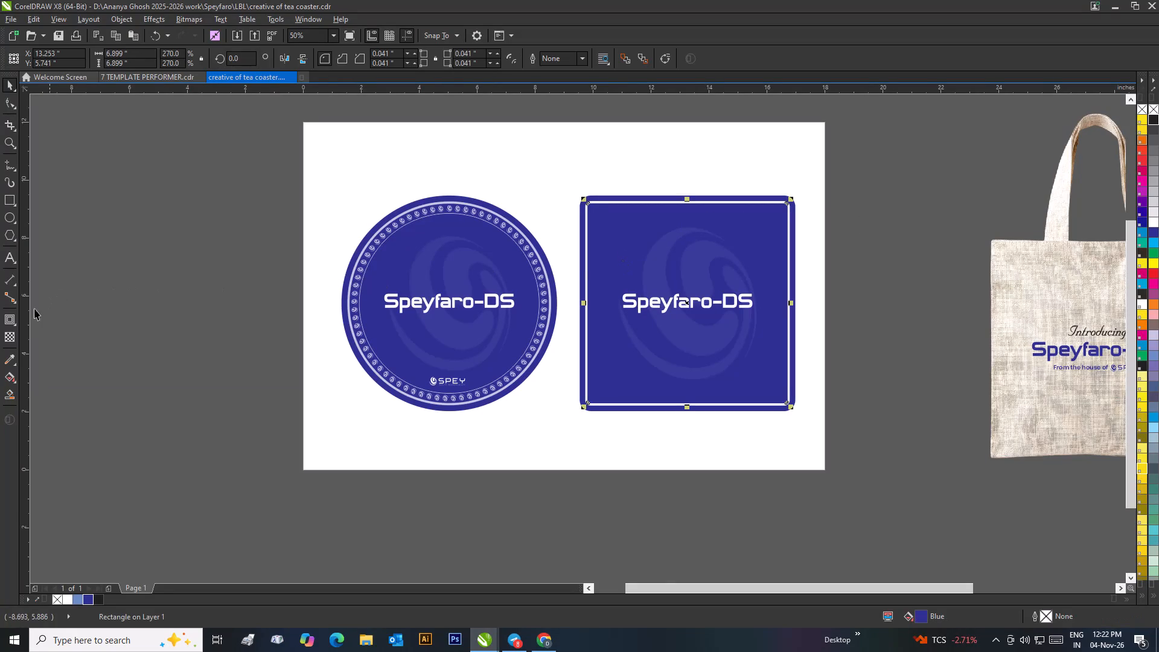
left_click(8, 321)
left_click_drag(579, 181, 595, 204)
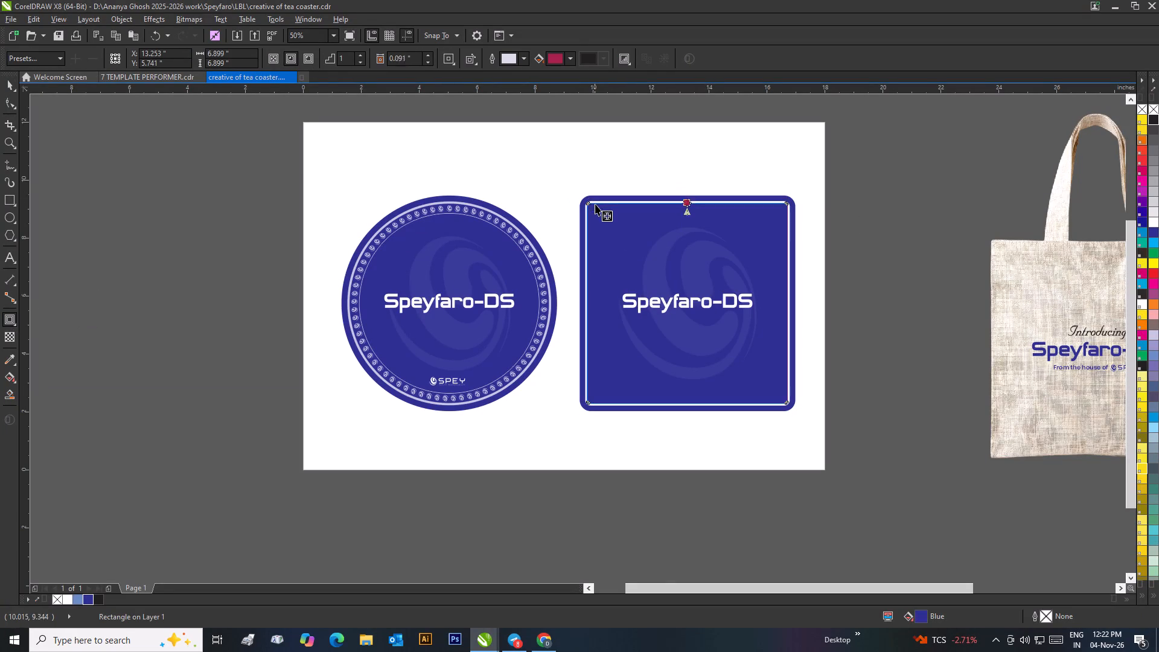
left_click_drag(595, 204, 601, 207)
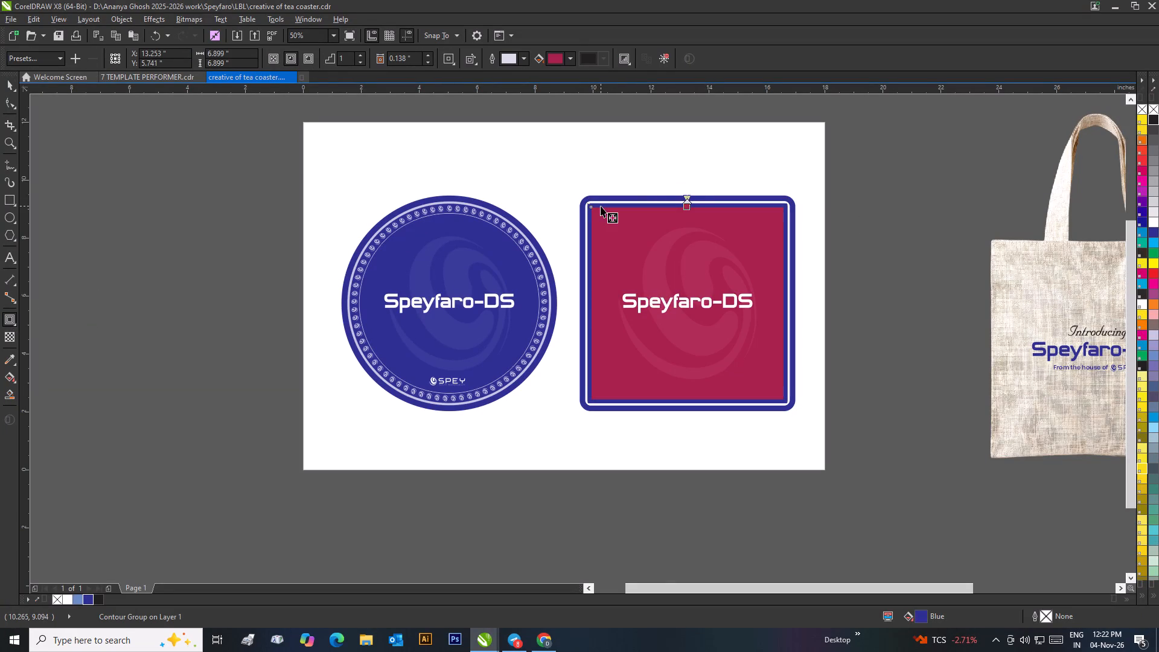
left_click(4, 86)
left_click_drag(48, 113, 56, 122)
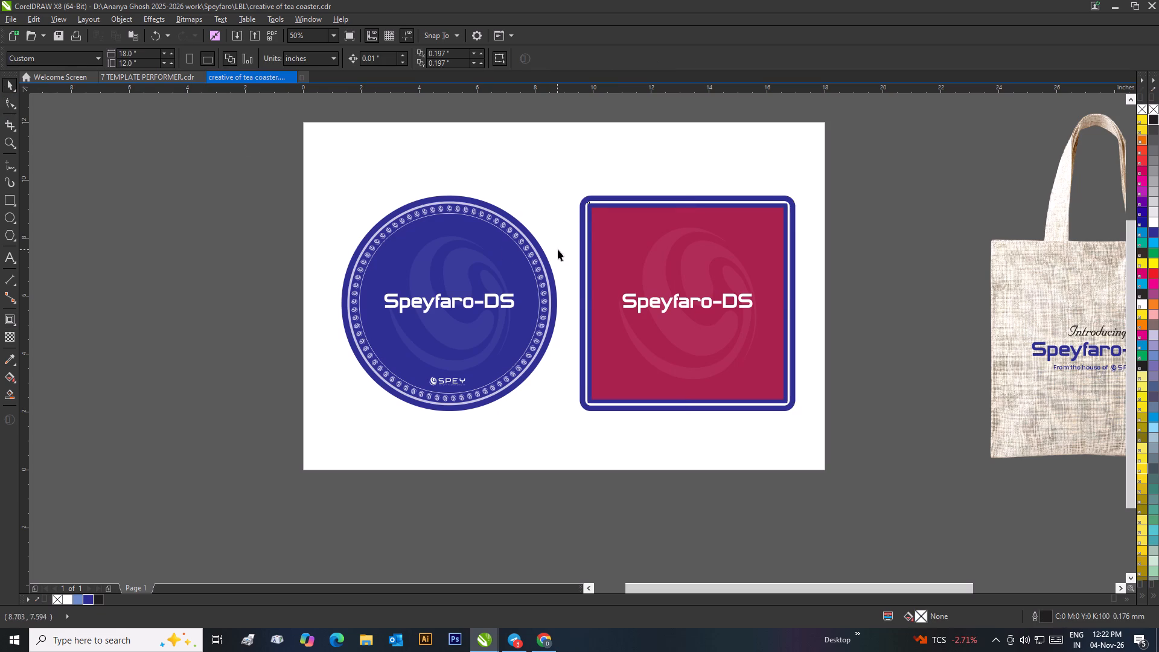
Break the contour group apart and select the separated crimson square on the square coaster.
right_click(611, 223)
left_click(640, 243)
left_click(893, 231)
left_click(746, 244)
Draw an unfilled rectangle about 6.67 by 6.63 inches over the crimson square on the square coaster.
left_click(11, 202)
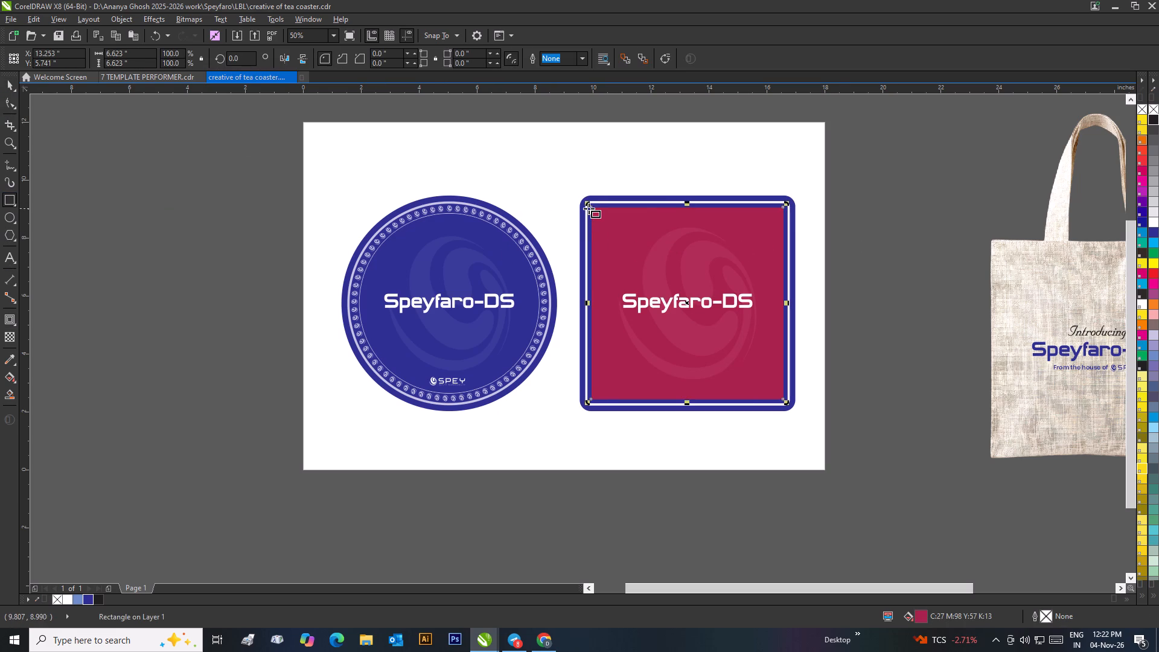
left_click_drag(590, 206, 781, 398)
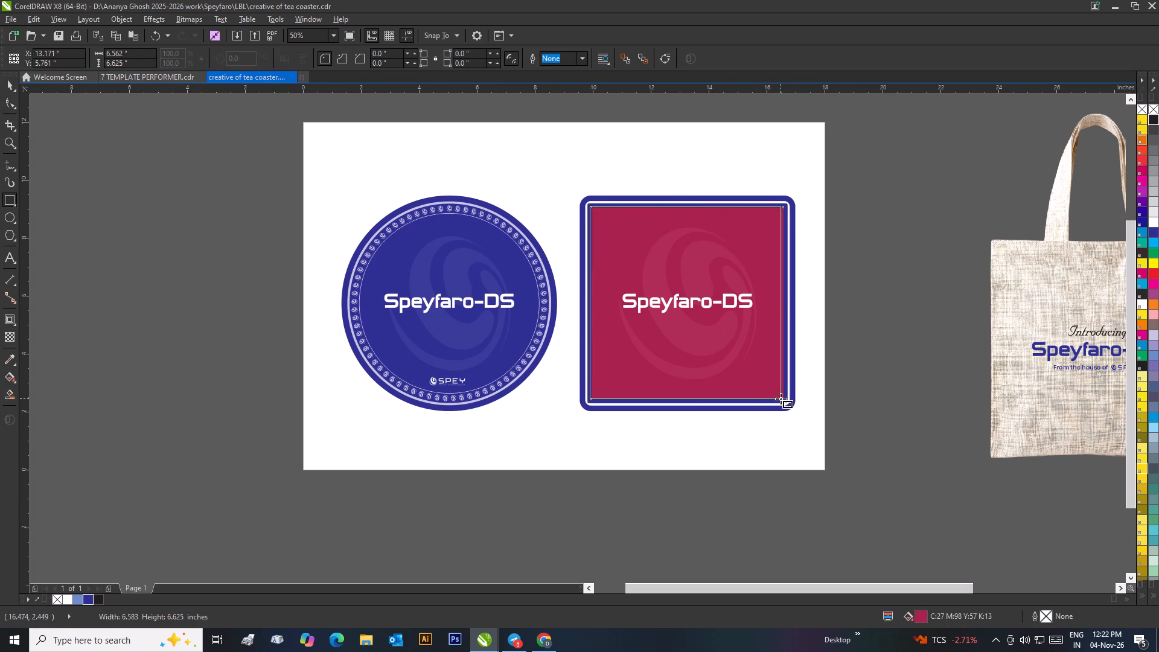
left_click_drag(781, 398, 783, 398)
left_click(8, 85)
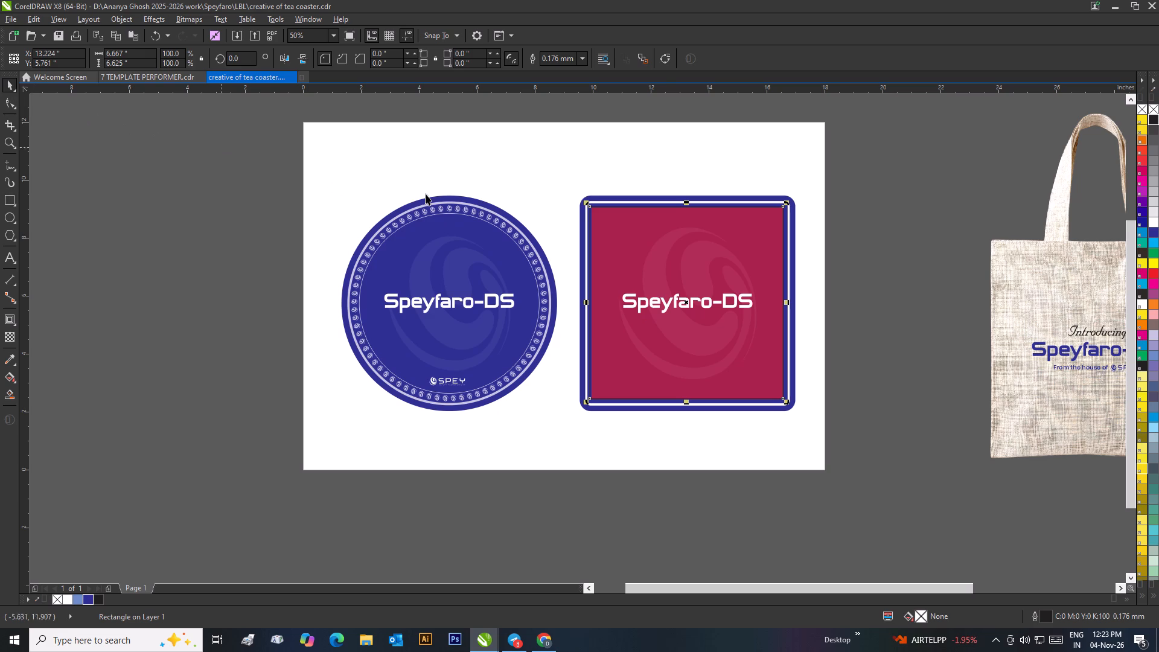
Move the unfilled rectangle off the square coaster towards the round one and delete the crimson square.
left_click_drag(666, 231, 500, 277)
left_click(689, 210)
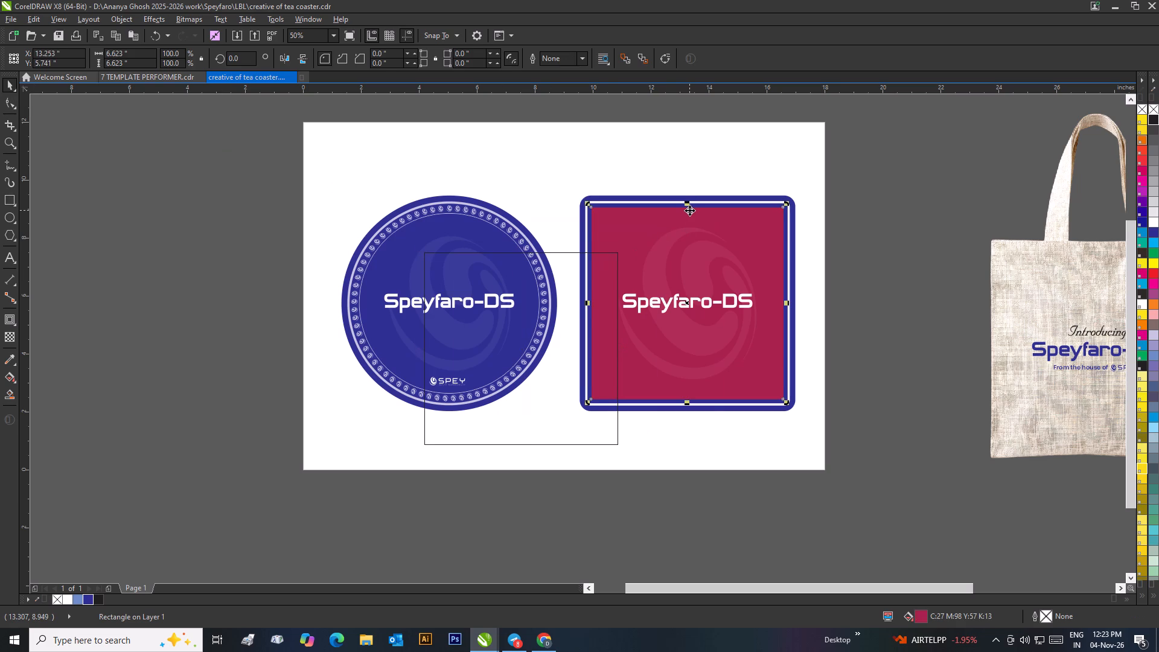
key("Delete")
Round all four corners of the unfilled rectangle to a radius of about 0.458 inches.
left_click(569, 278)
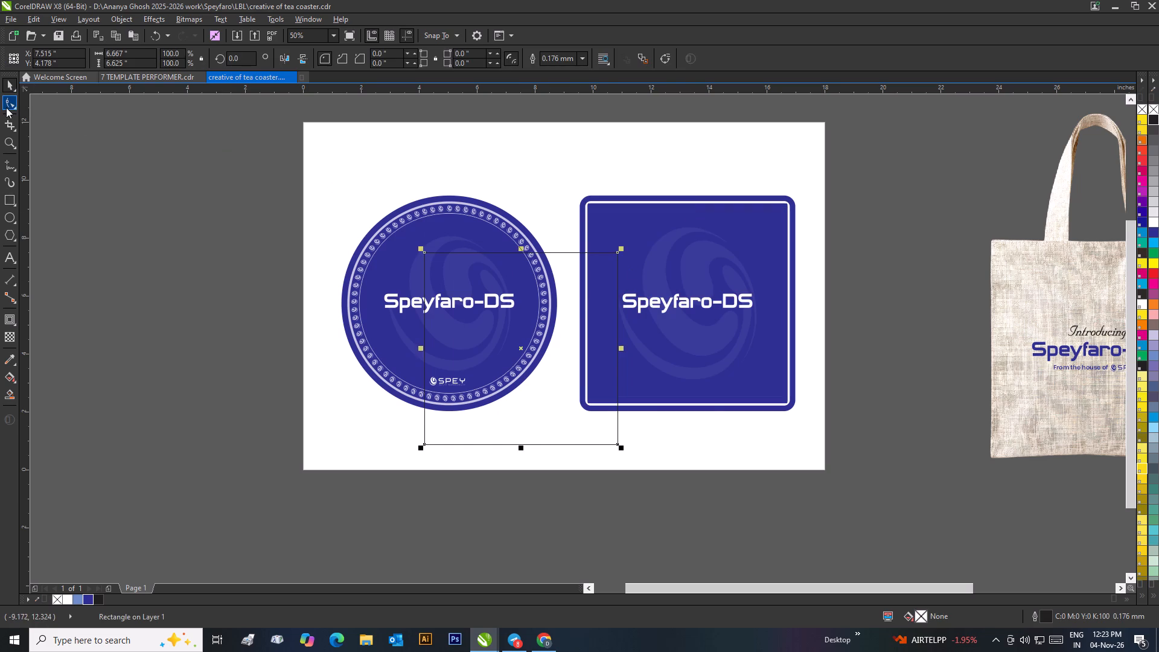
left_click(6, 107)
left_click_drag(423, 252, 426, 266)
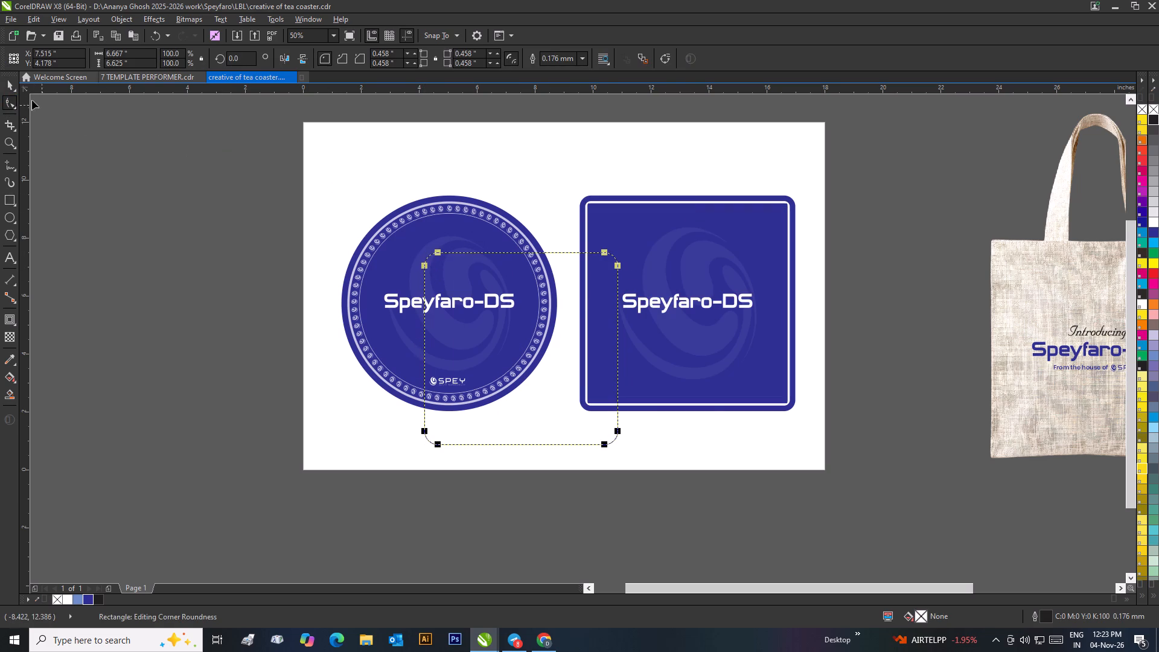
Give the rounded rectangle a white outline 0.1 mm wide.
left_click(11, 85)
left_click(70, 132)
left_click(568, 266)
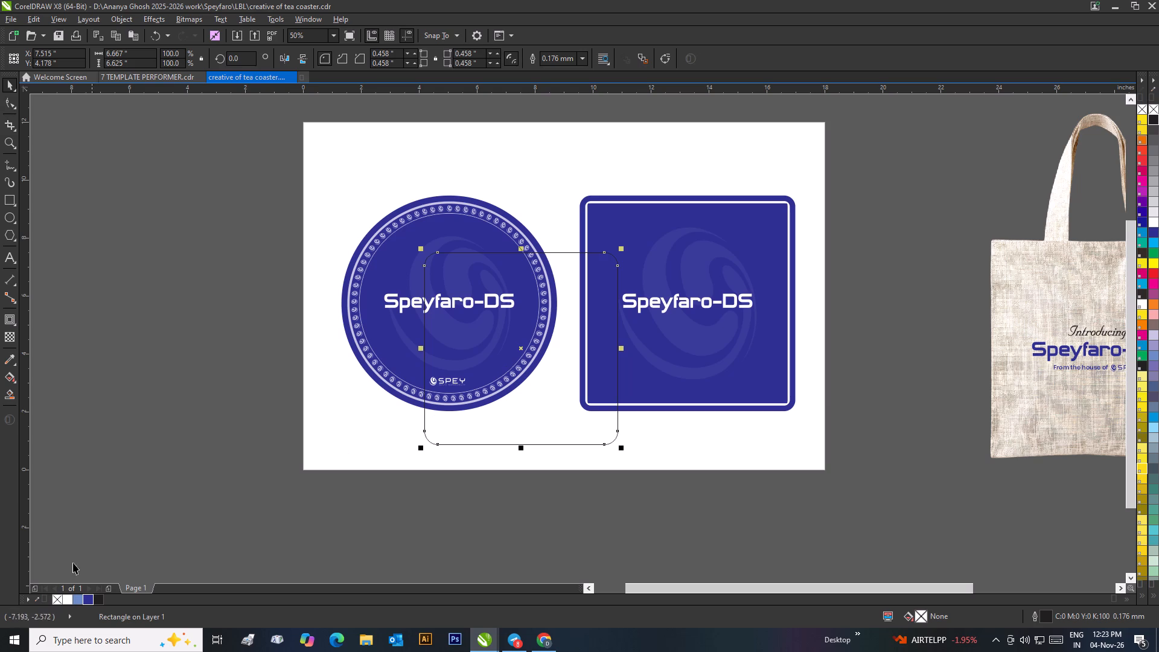
right_click(68, 602)
left_click(581, 59)
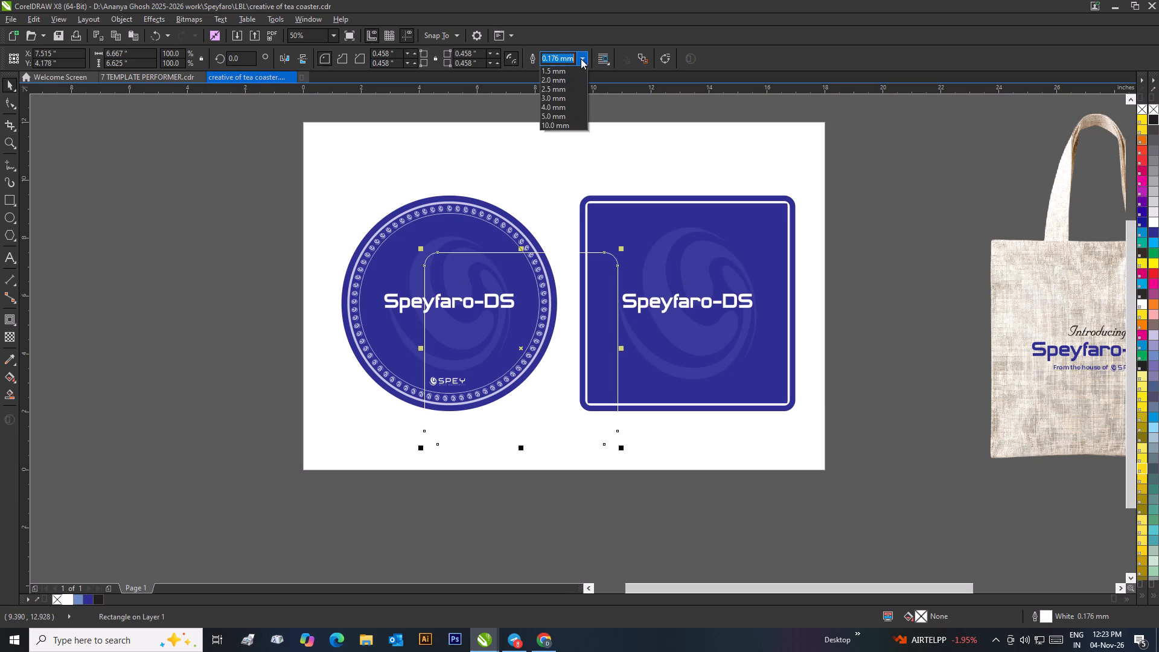
left_click(563, 91)
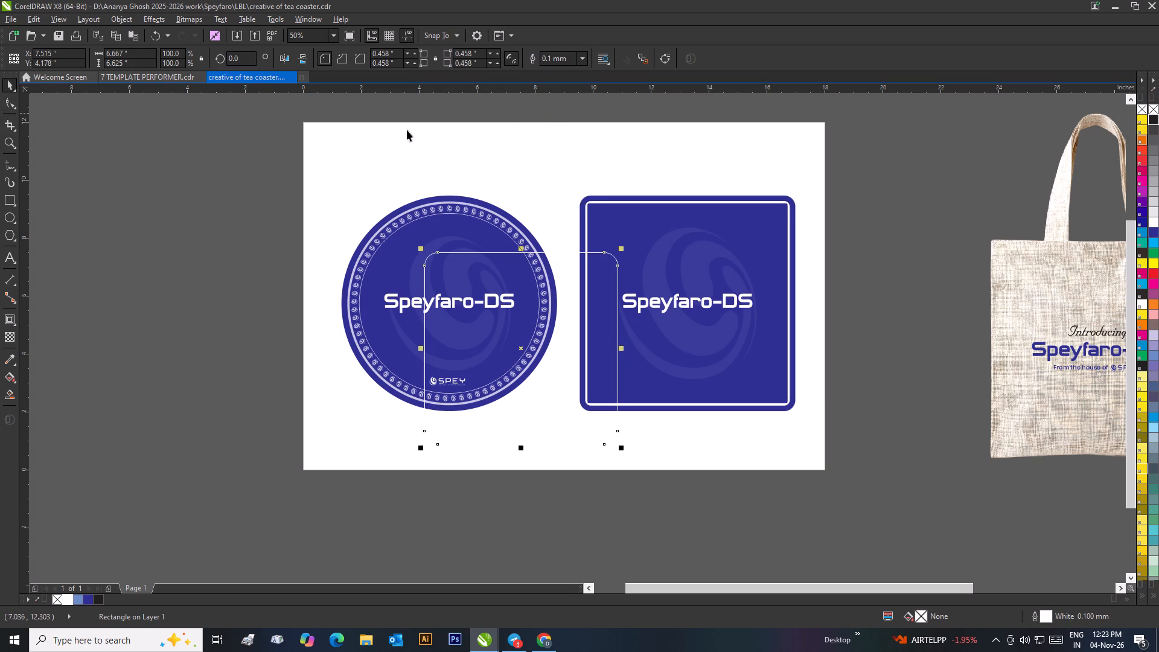
Centre the rounded rectangle horizontally and vertically on the square coaster.
left_click_drag(244, 190, 250, 192)
left_click(605, 267)
left_click(627, 220, "shift")
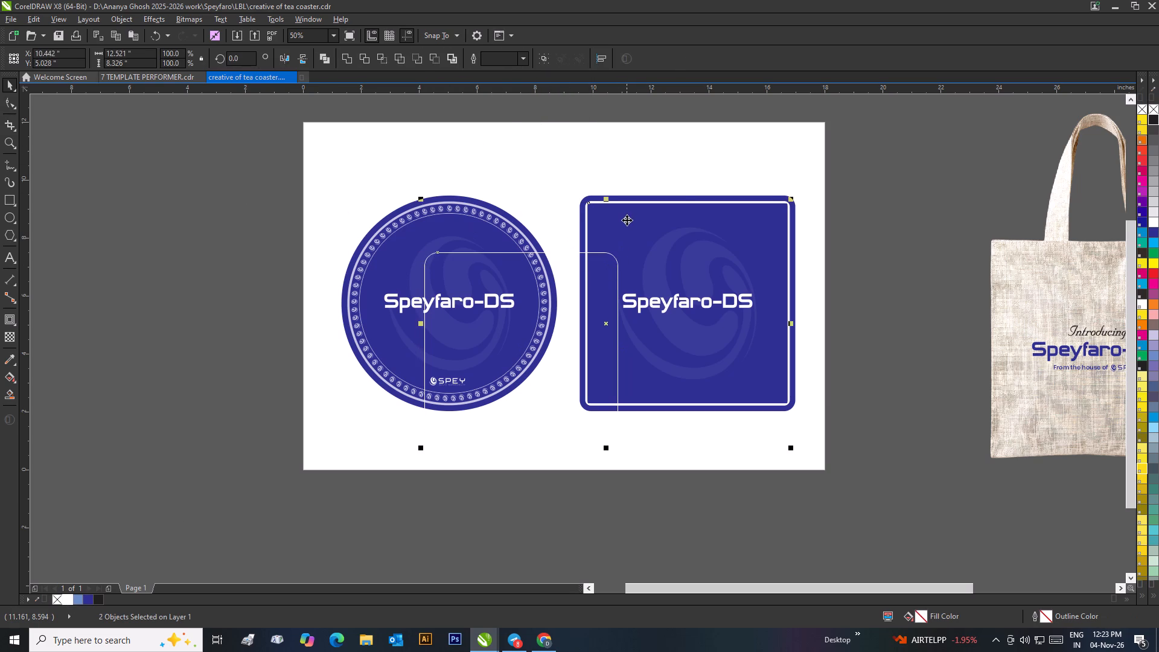
key("c")
key("e")
left_click(927, 217)
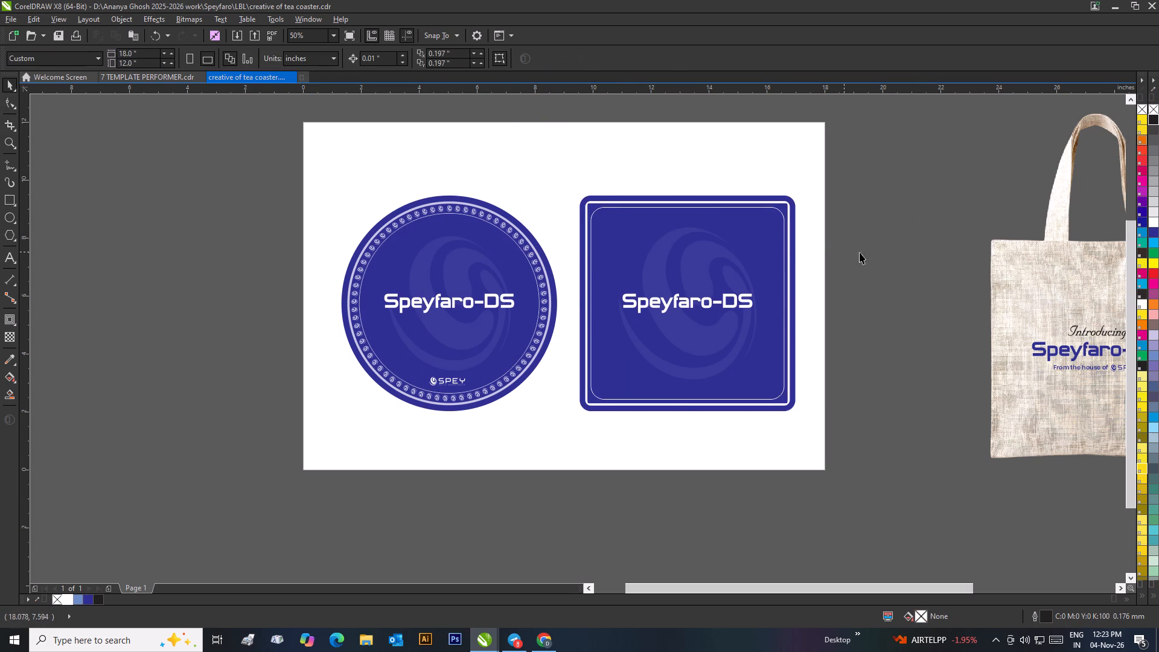
left_click(891, 250)
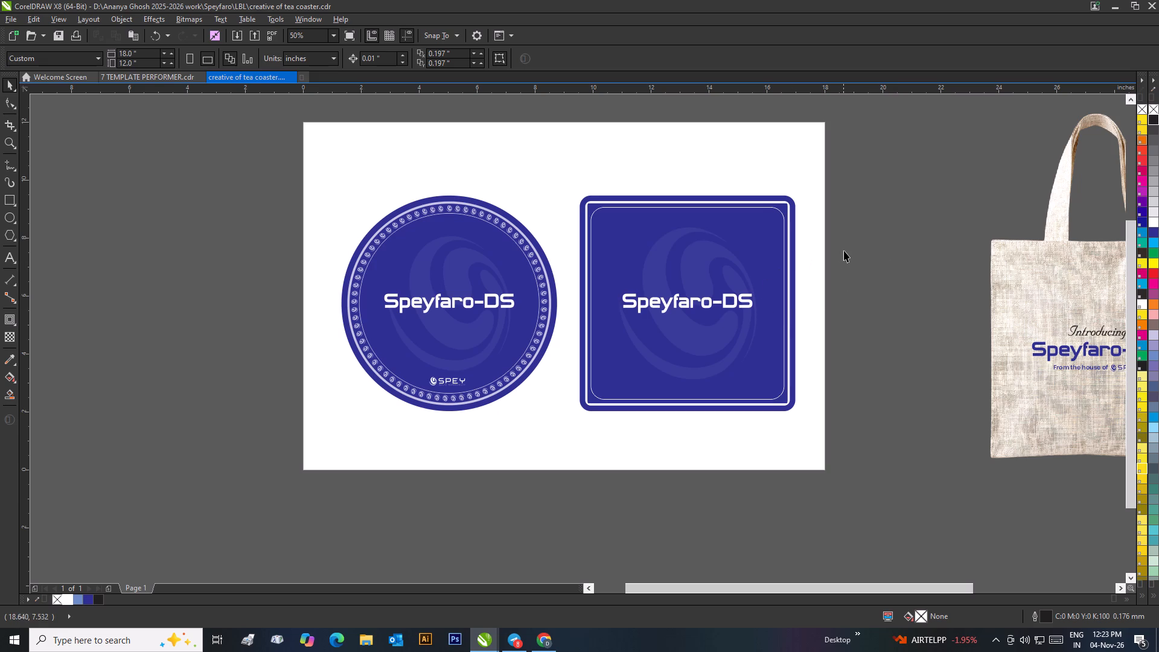
left_click(844, 251)
Delete the sharp-cornered inner blue rectangle and the thick white frame around it from the square coaster.
left_click(783, 202)
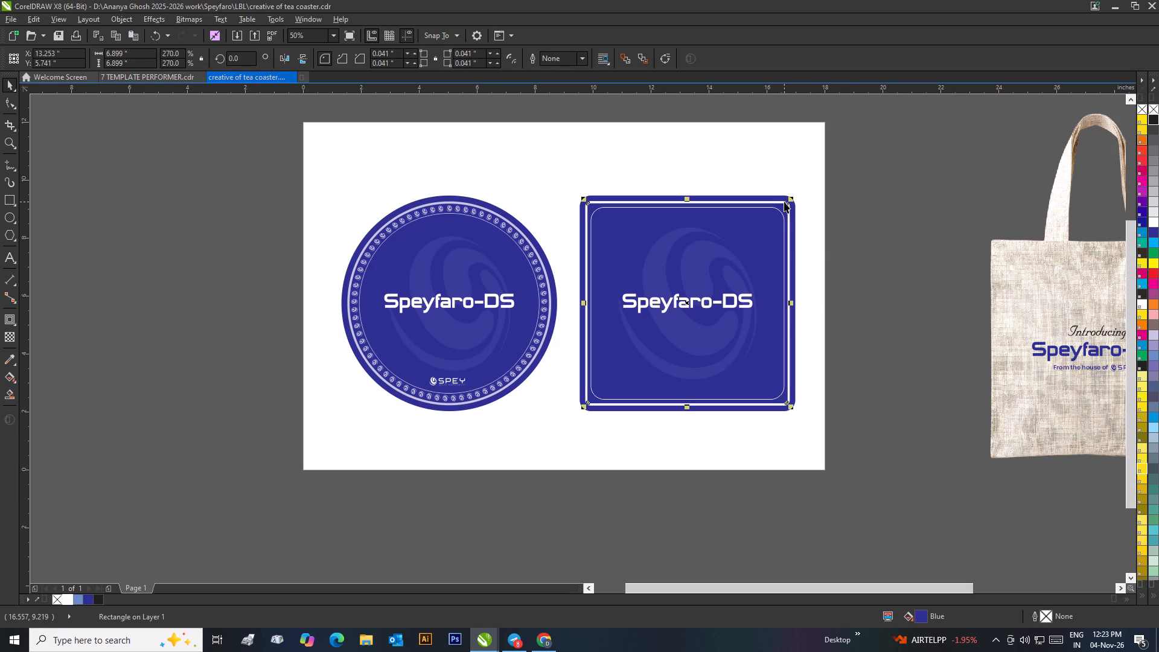
key("Delete")
left_click(784, 202)
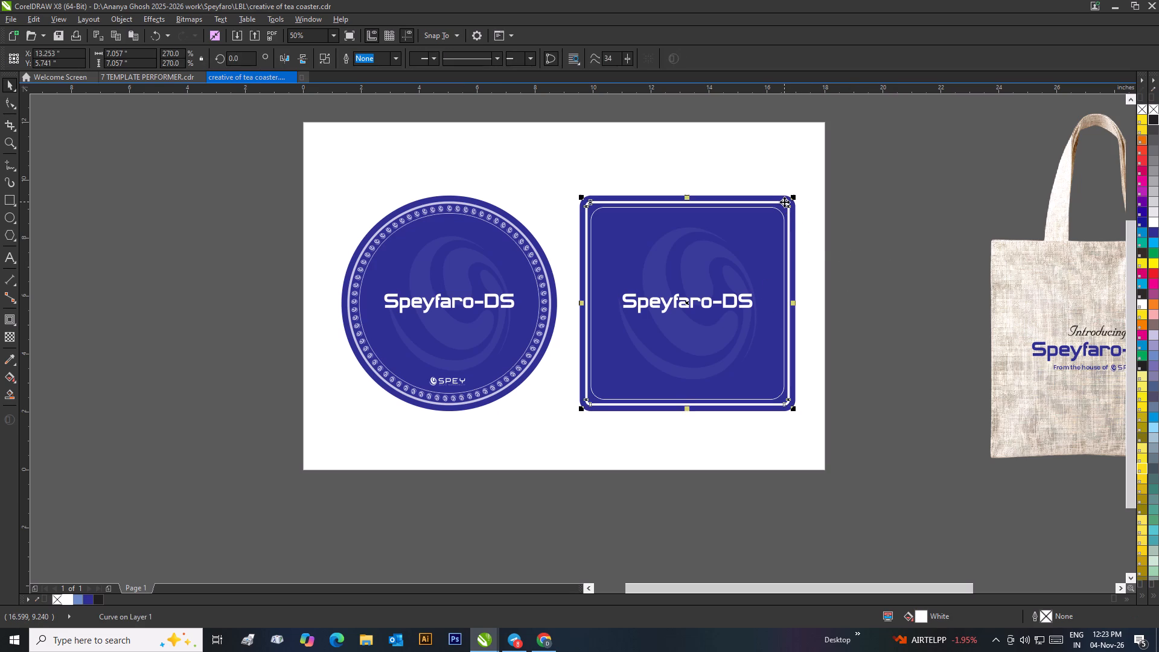
key("Delete")
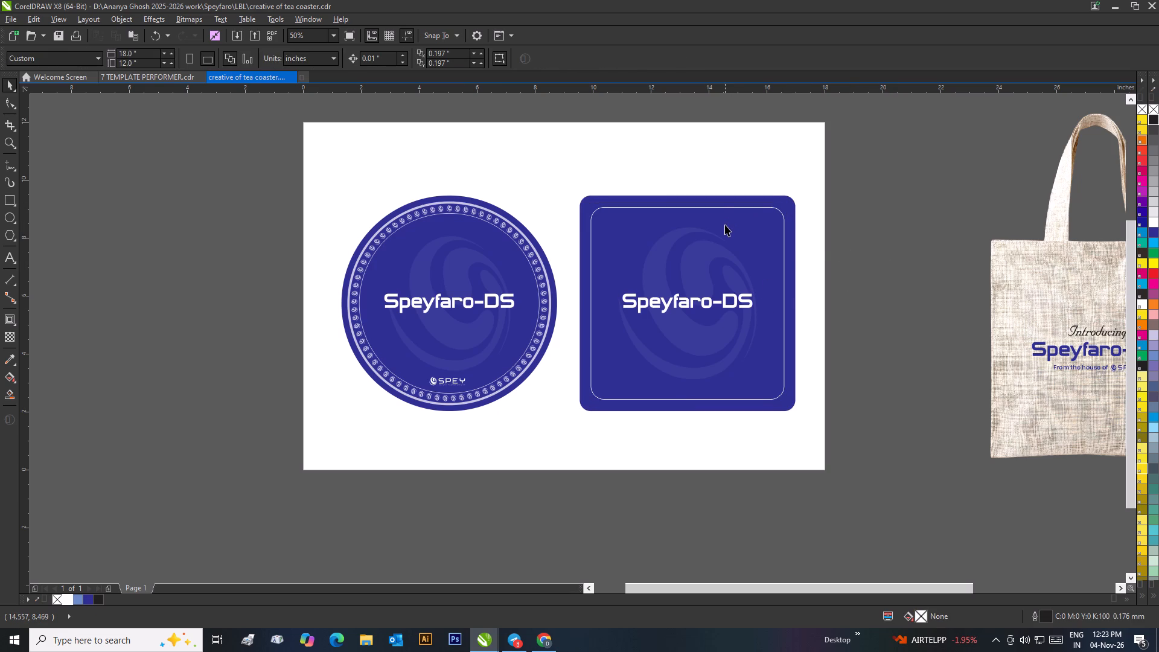
Add a one-step inward contour of about 0.097 inches to the thin white rounded rectangle on the square coaster.
left_click(624, 222)
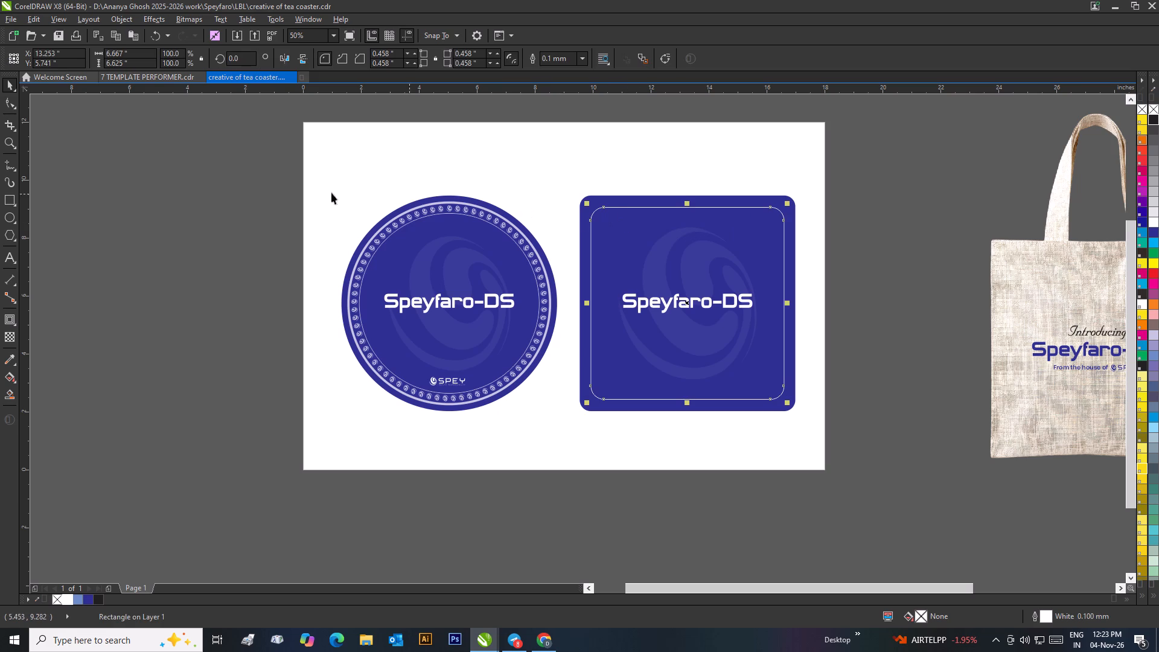
left_click(13, 315)
scroll(625, 241, "up", 2)
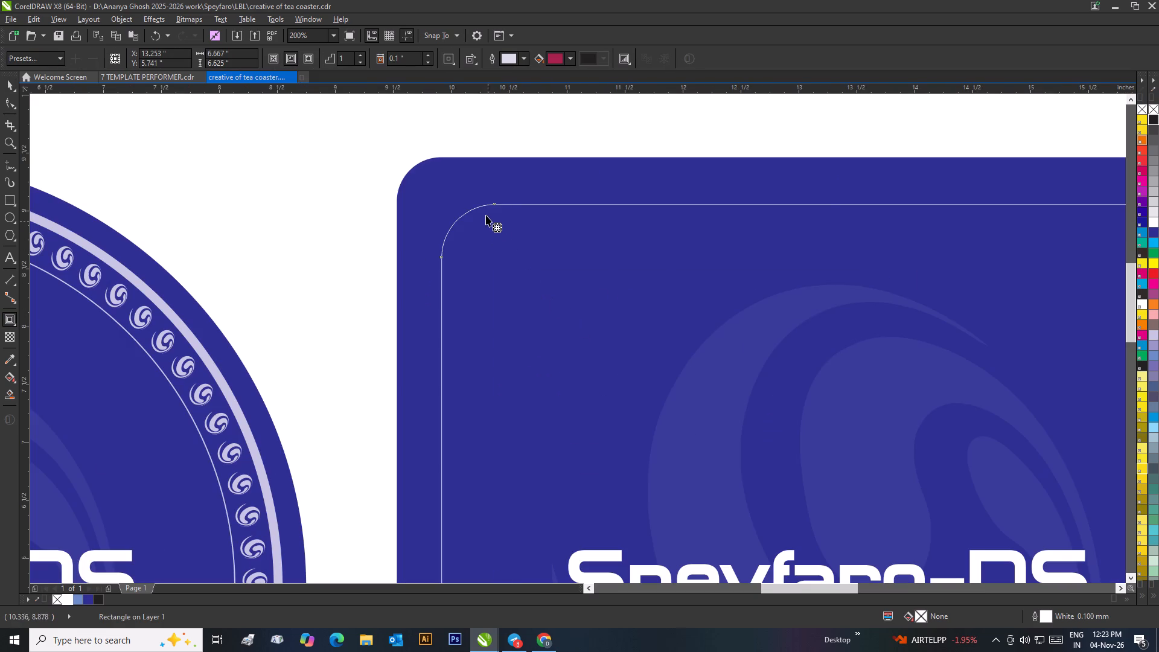
left_click_drag(485, 183, 500, 216)
scroll(499, 223, "down", 3)
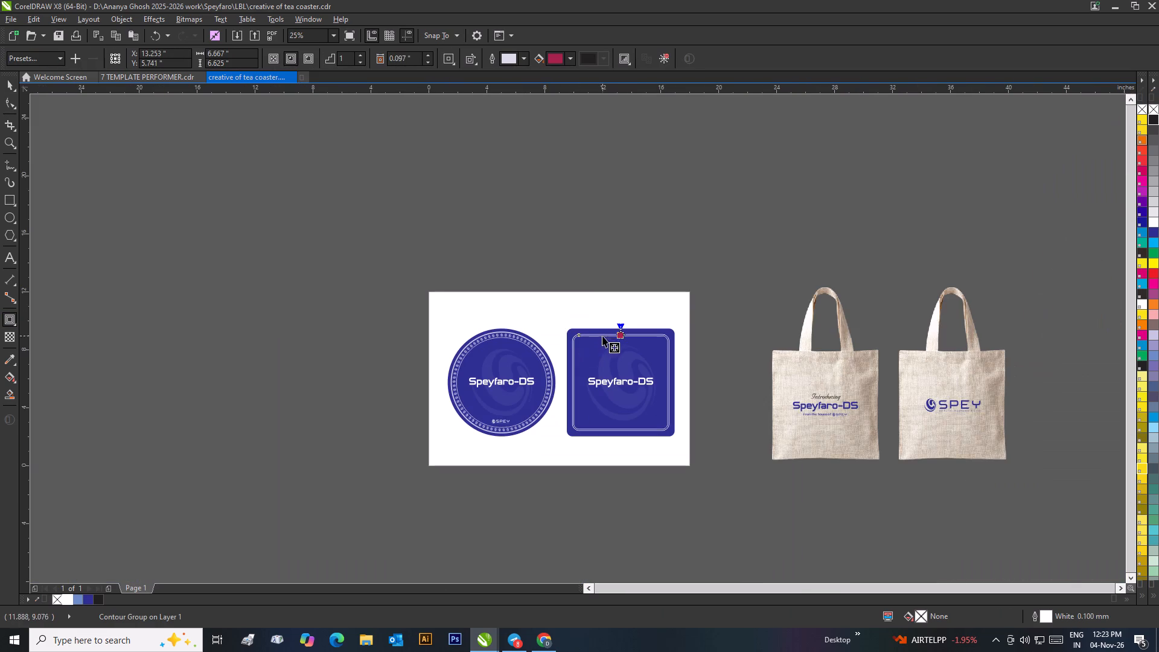
left_click(7, 82)
left_click_drag(249, 130, 278, 143)
Break apart the contour group on the square coaster.
scroll(573, 330, "up", 3)
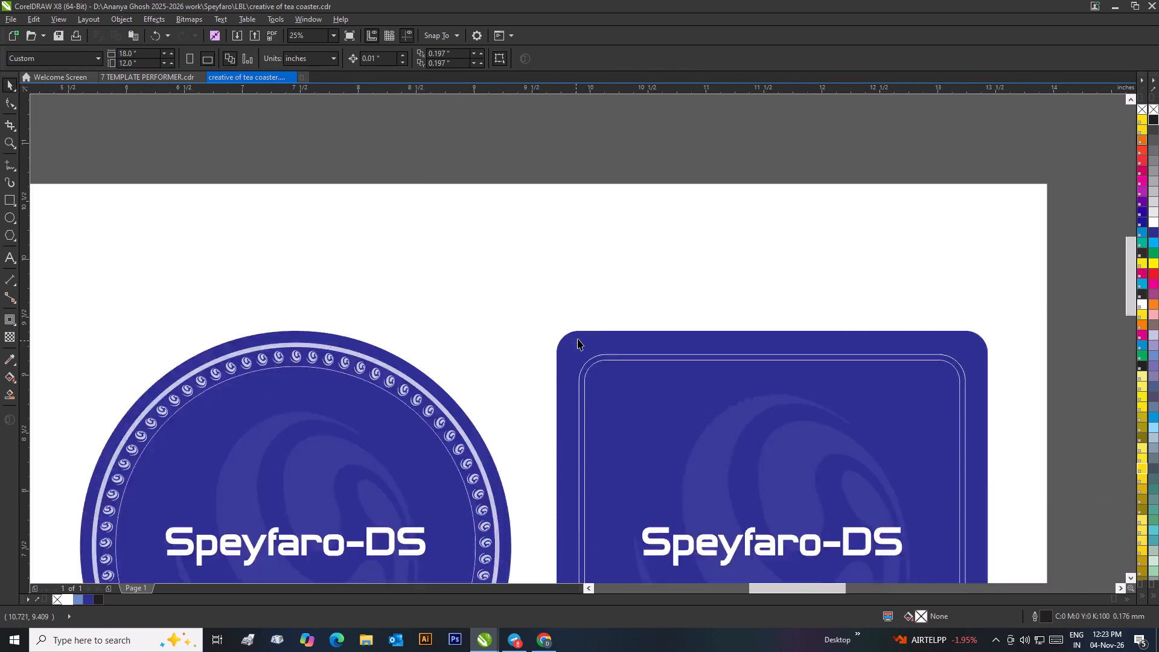
right_click(611, 389)
left_click(656, 415)
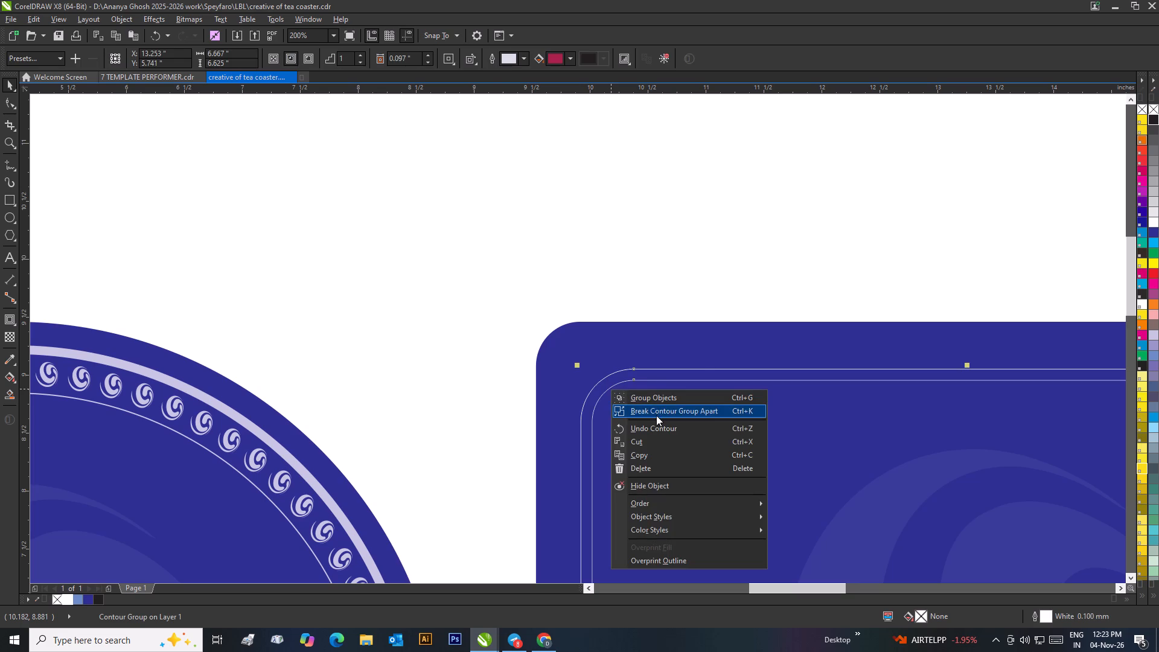
left_click(627, 292)
Trim the outer rounded rectangle with the inner one and delete the inner one, leaving a narrow rounded frame.
left_click(645, 381)
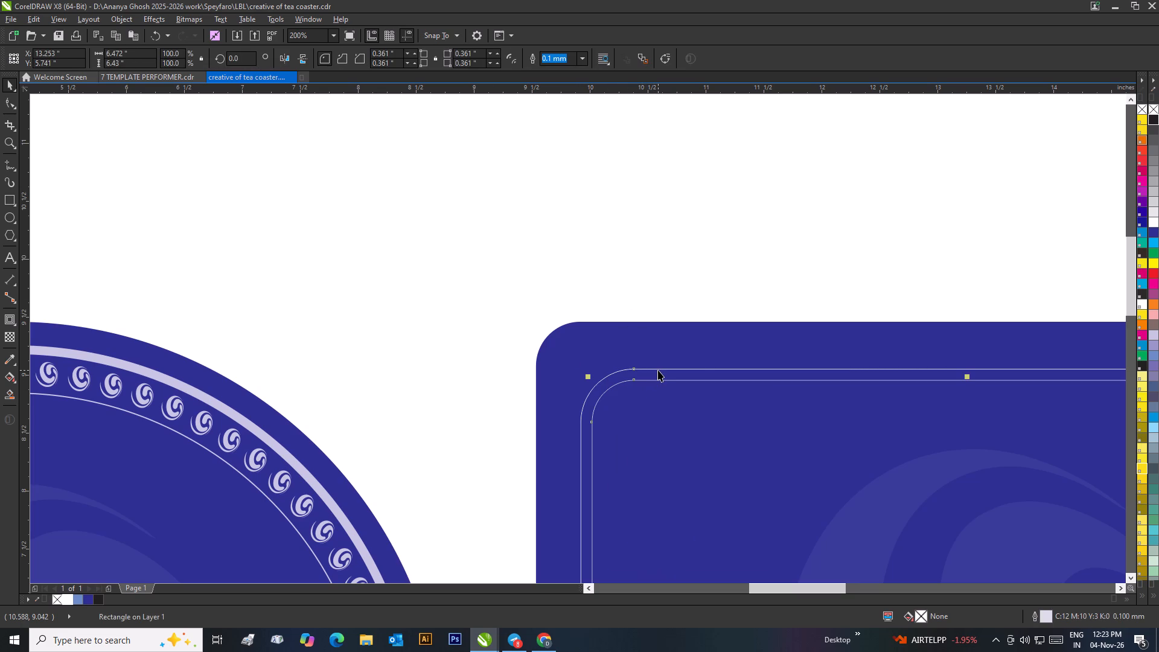
left_click(658, 370, "shift")
left_click(363, 57)
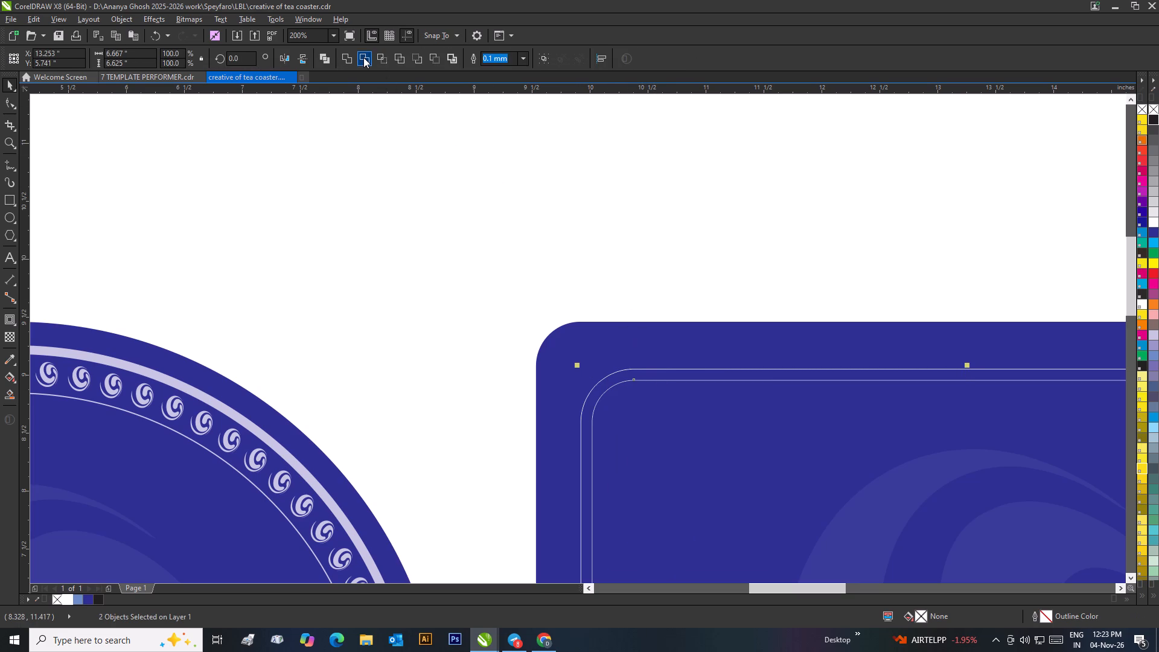
left_click_drag(427, 109, 431, 116)
left_click(663, 411)
key("Delete")
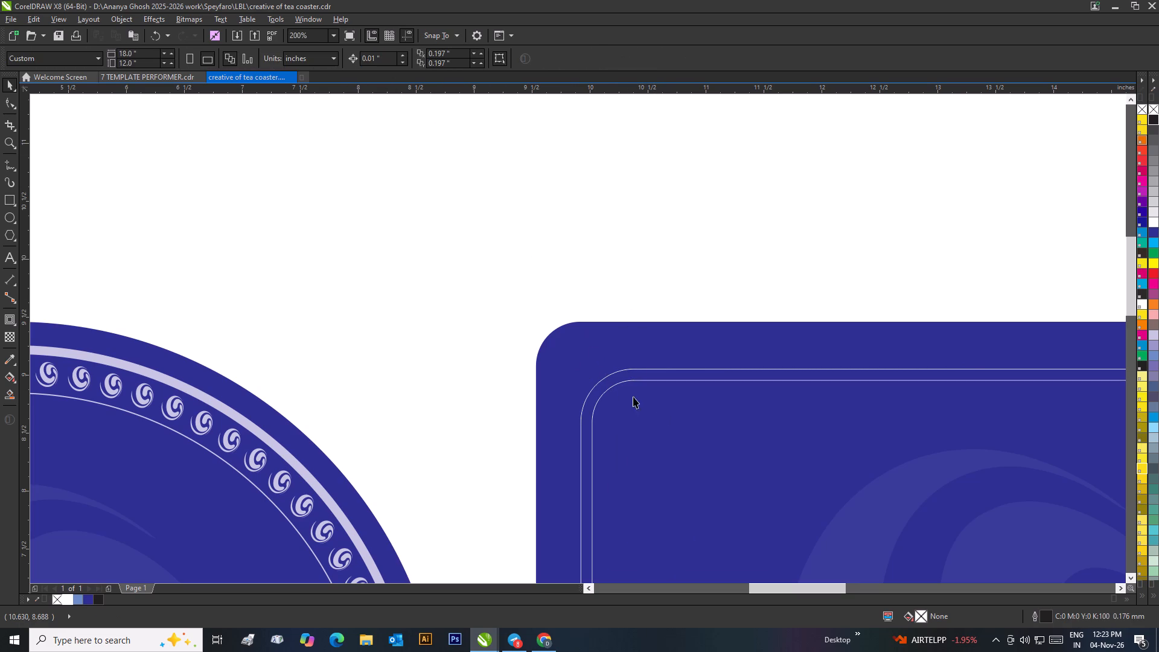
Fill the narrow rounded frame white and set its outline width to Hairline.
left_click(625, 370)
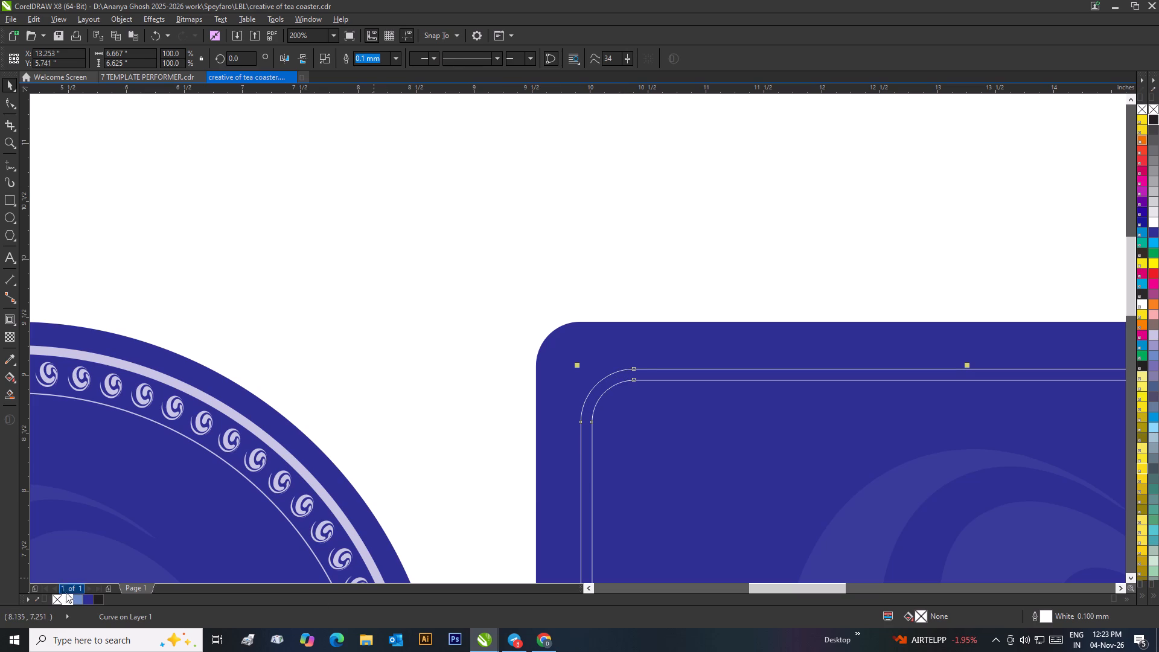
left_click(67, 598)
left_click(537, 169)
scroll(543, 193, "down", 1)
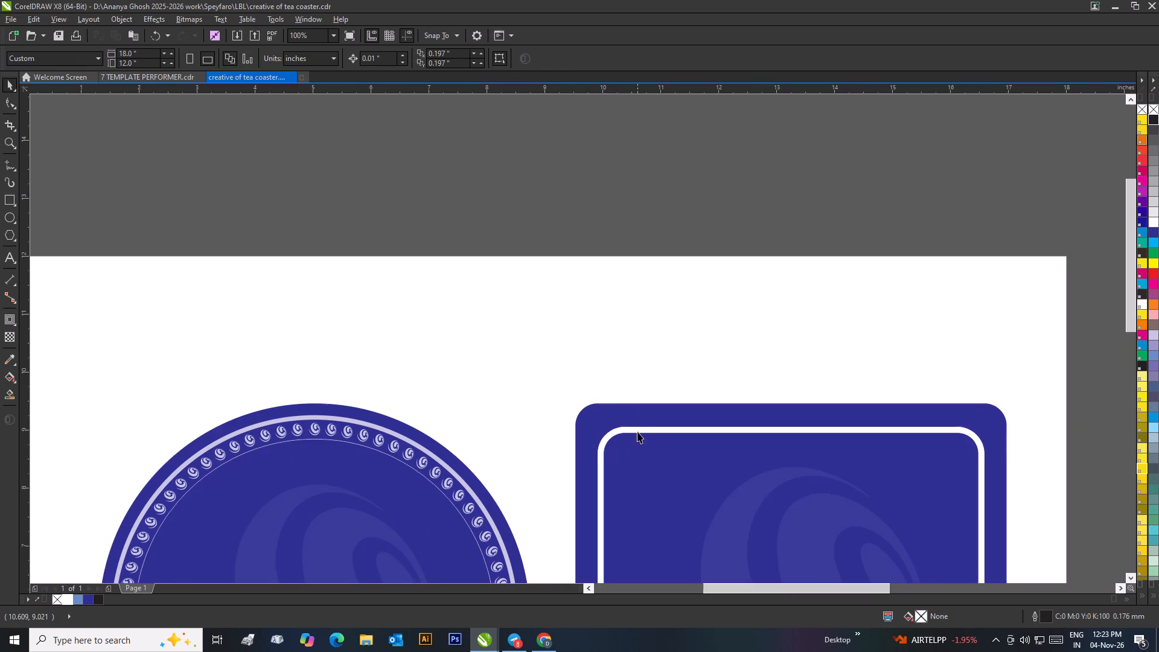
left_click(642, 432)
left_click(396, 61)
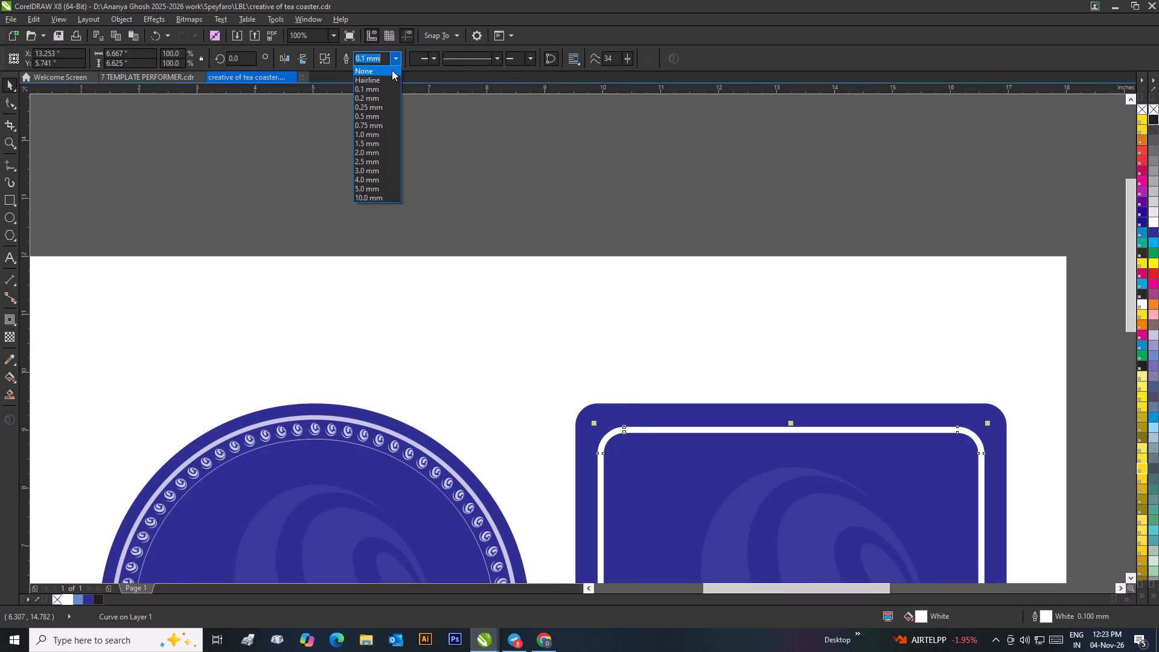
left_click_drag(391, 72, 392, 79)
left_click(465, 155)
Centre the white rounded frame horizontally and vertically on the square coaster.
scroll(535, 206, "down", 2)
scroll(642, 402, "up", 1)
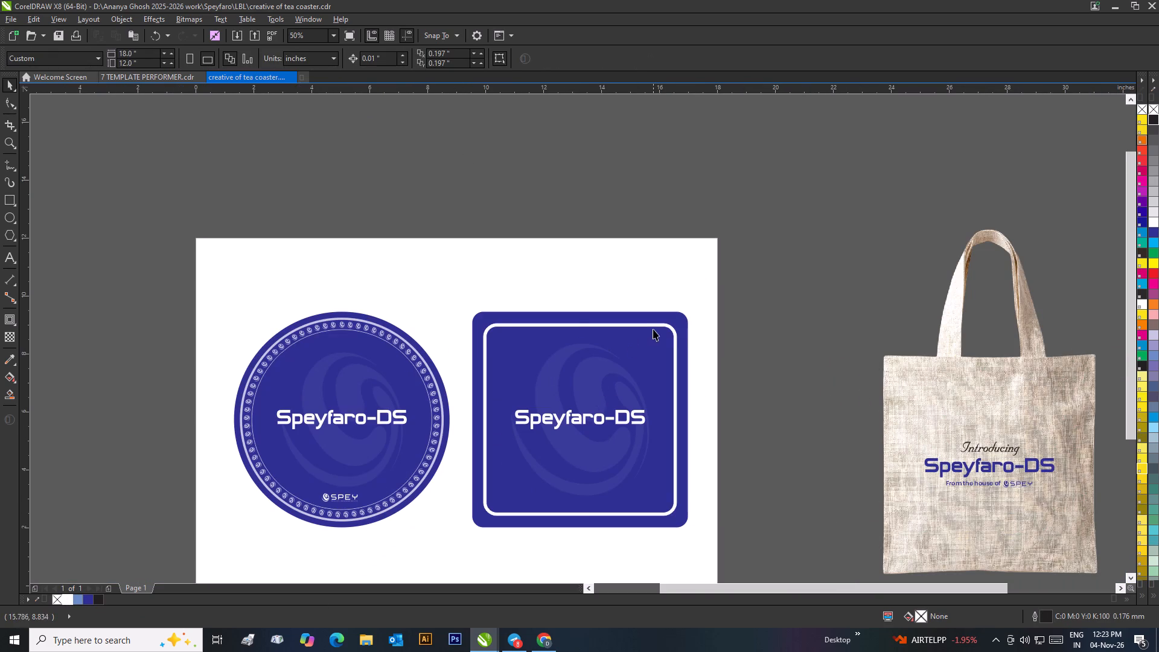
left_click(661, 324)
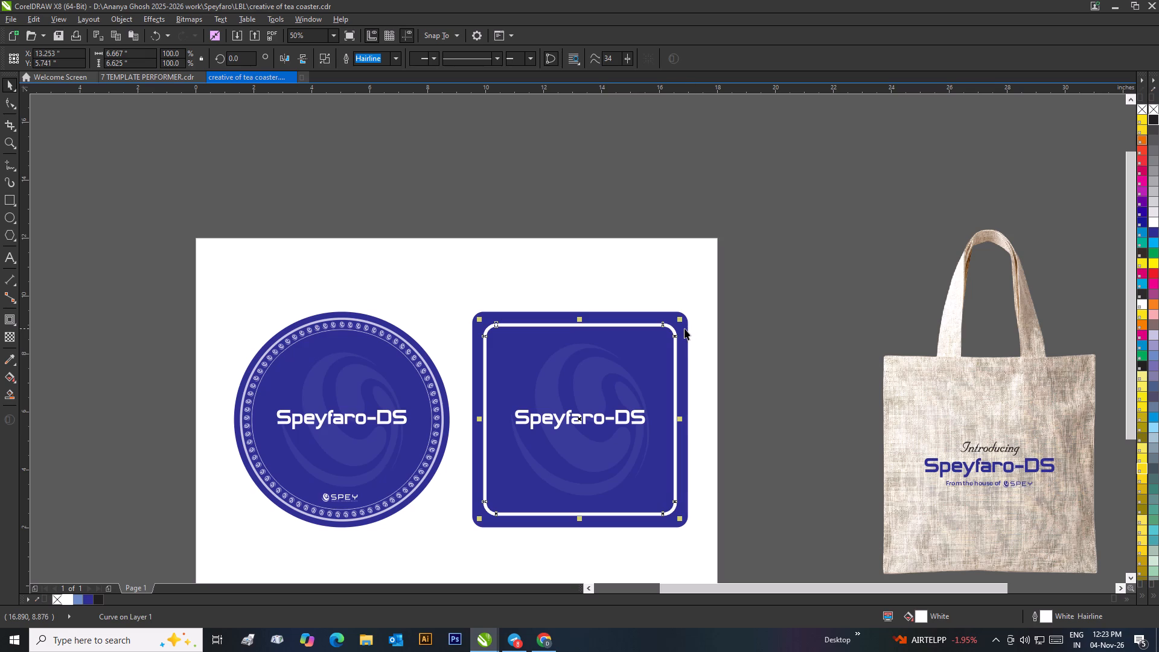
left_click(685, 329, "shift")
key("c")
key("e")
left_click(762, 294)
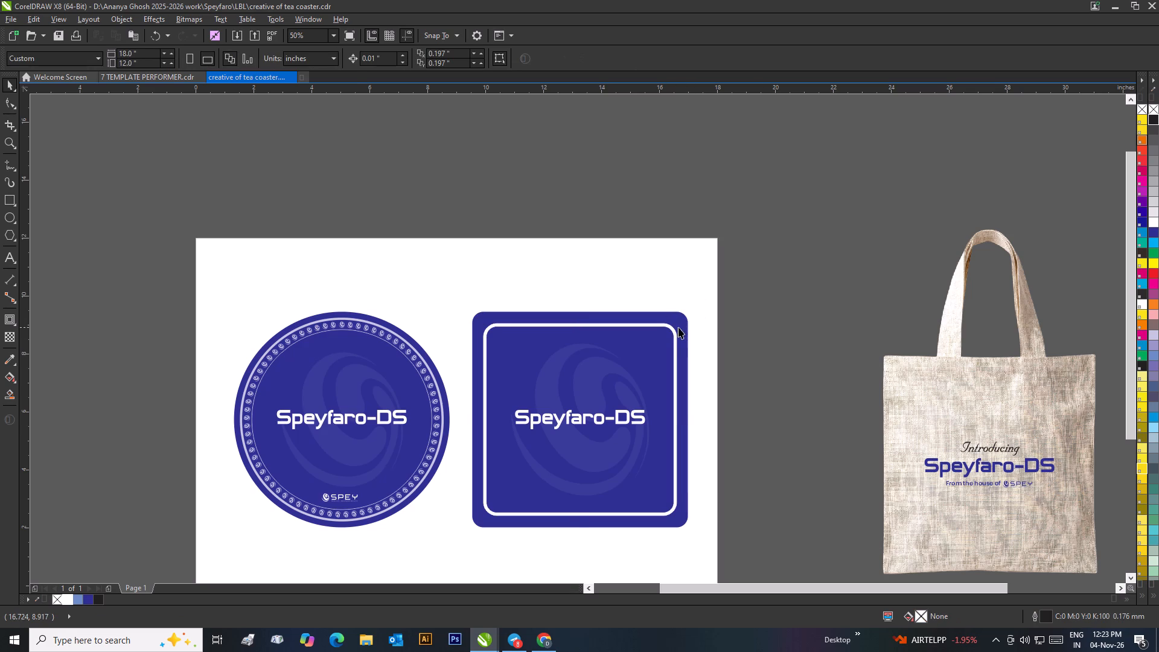
Enlarge the white rounded frame to about 6.76 by 6.72 inches and centre it on the square coaster.
left_click(671, 329)
left_click_drag(678, 523, 689, 531)
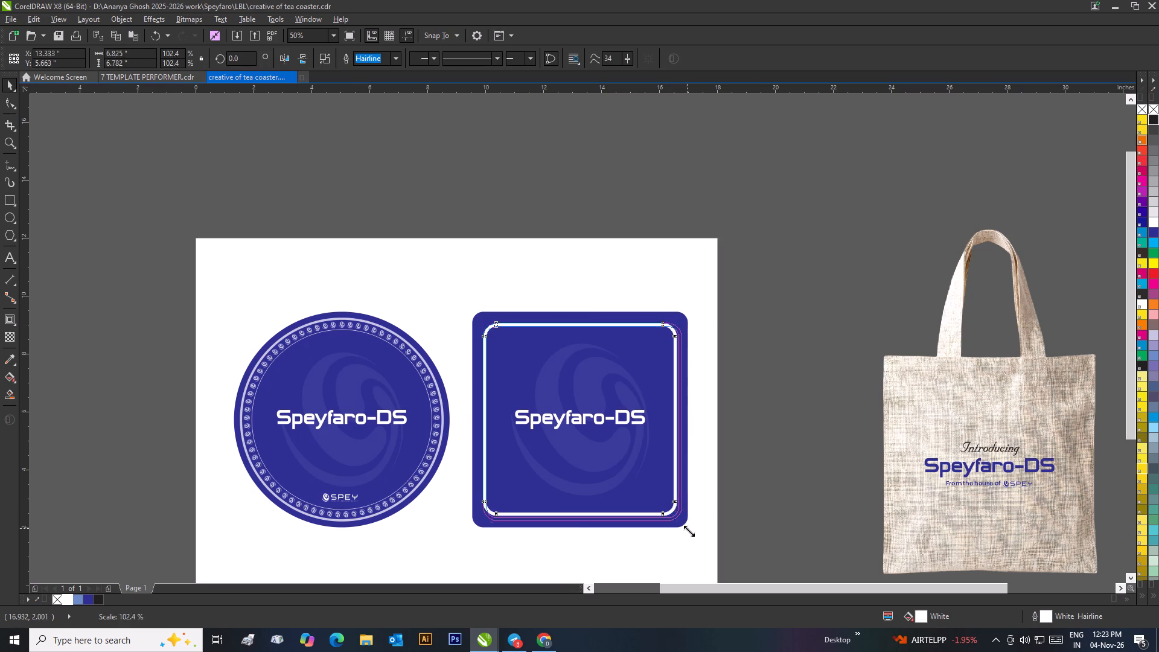
left_click_drag(689, 531, 681, 534)
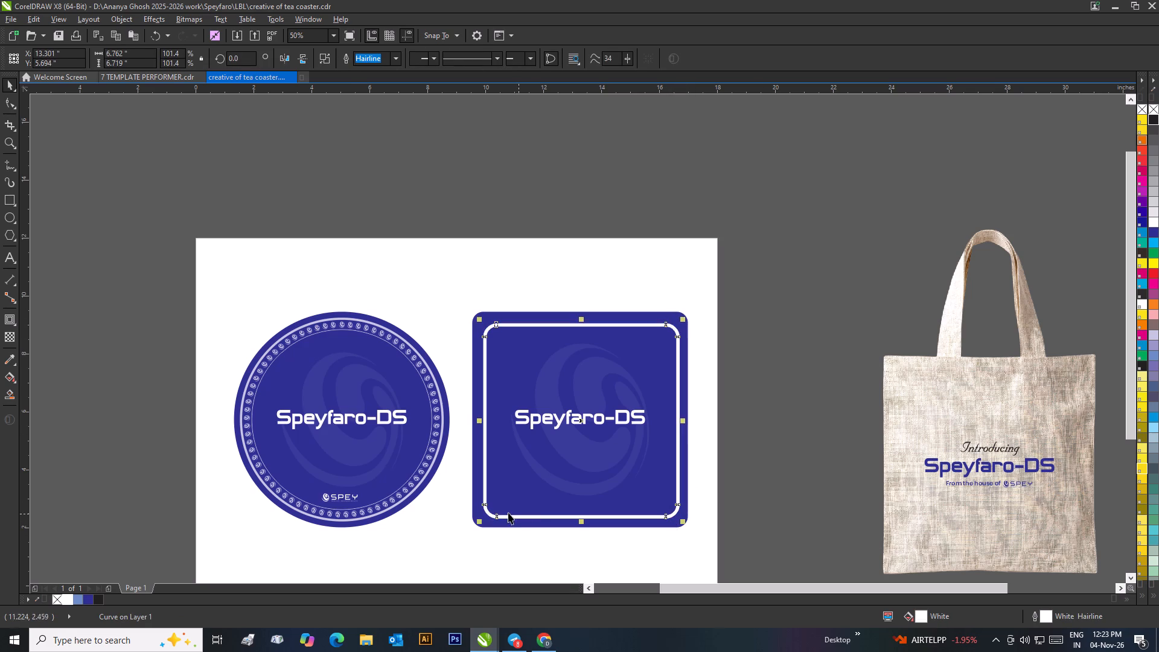
left_click(477, 507, "shift")
key("c")
key("e")
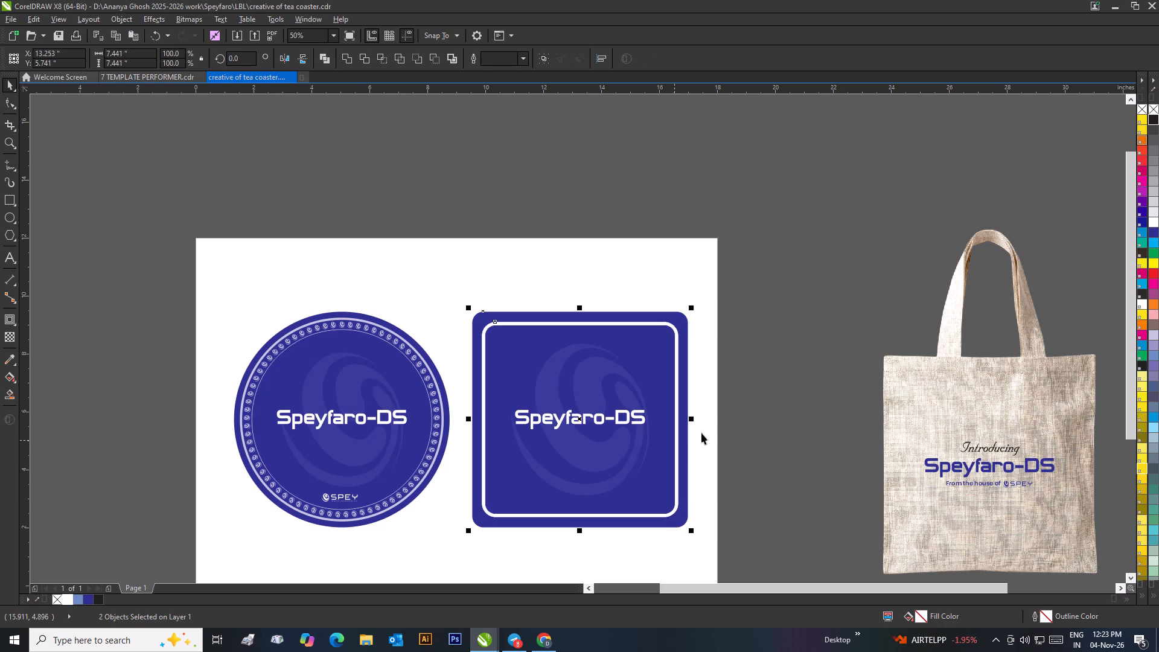
left_click(764, 407)
scroll(710, 375, "down", 1)
scroll(537, 349, "up", 1)
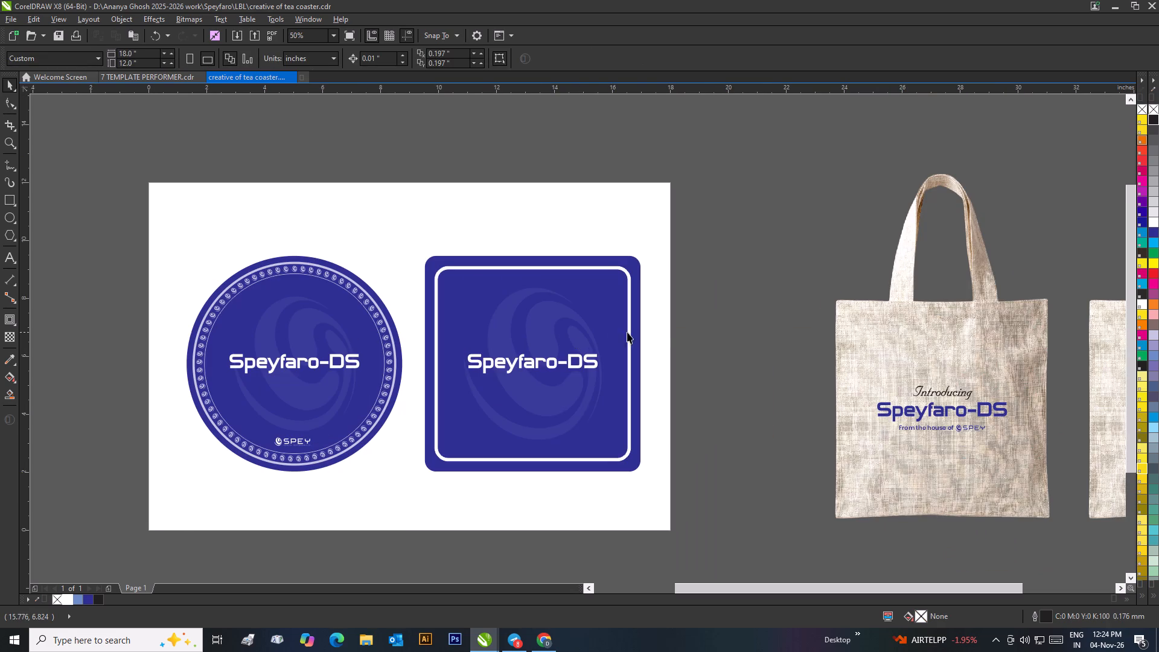
Fill the rounded frame on the square coaster with Baby Blue and set its outline to None.
left_click(720, 333)
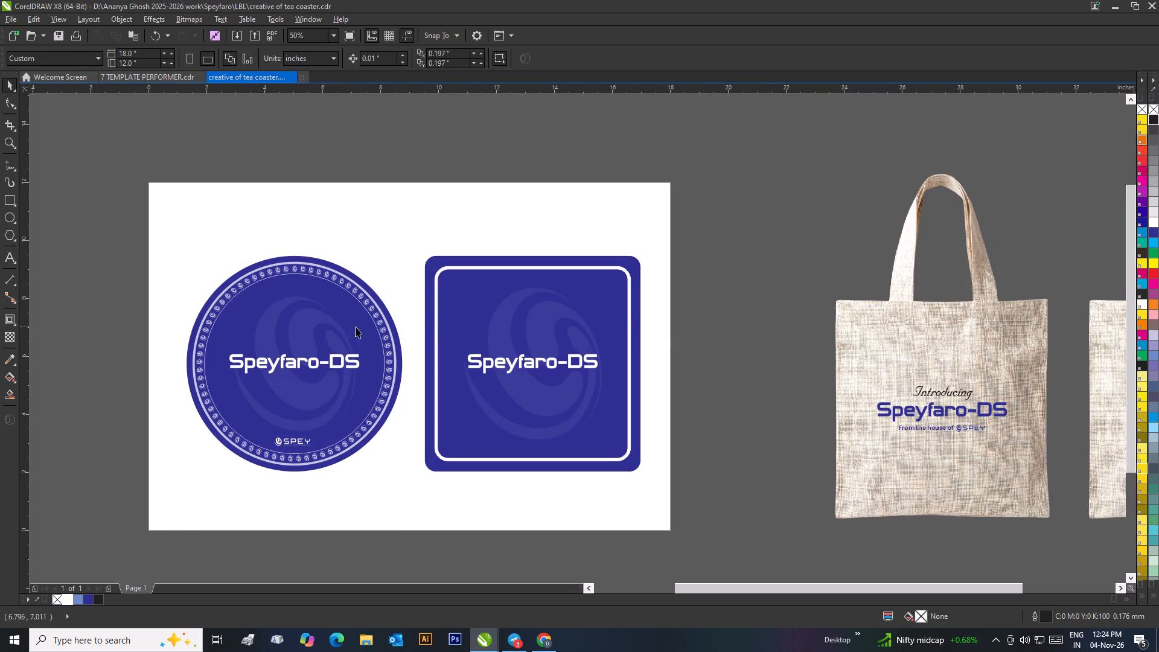
left_click(436, 347)
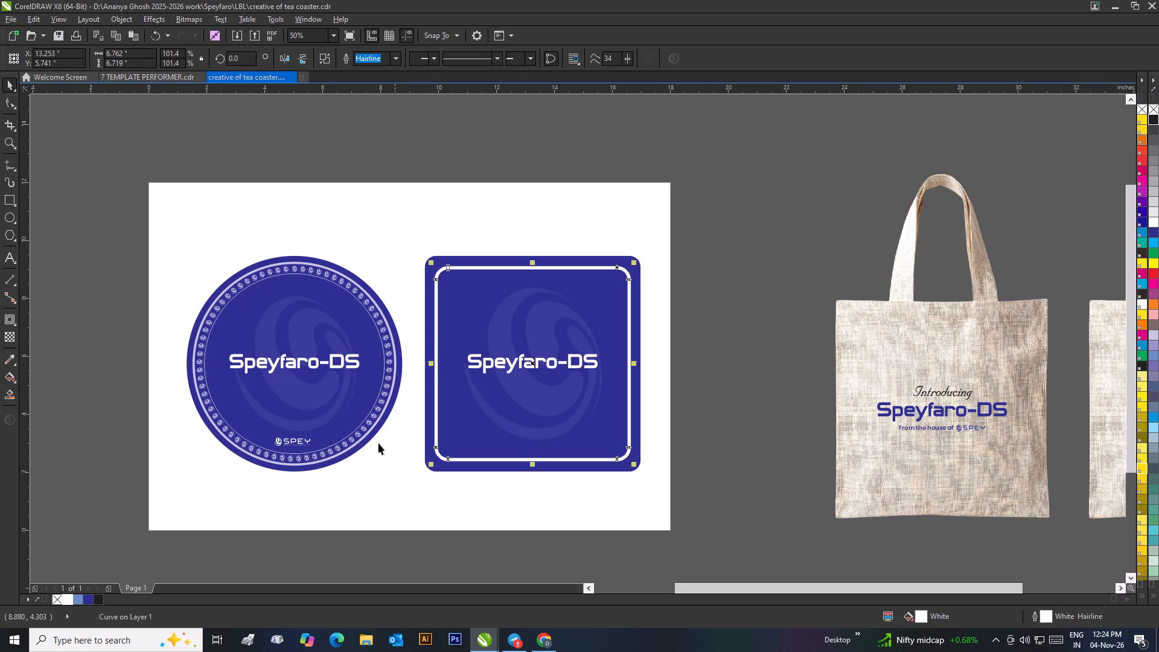
left_click(77, 598)
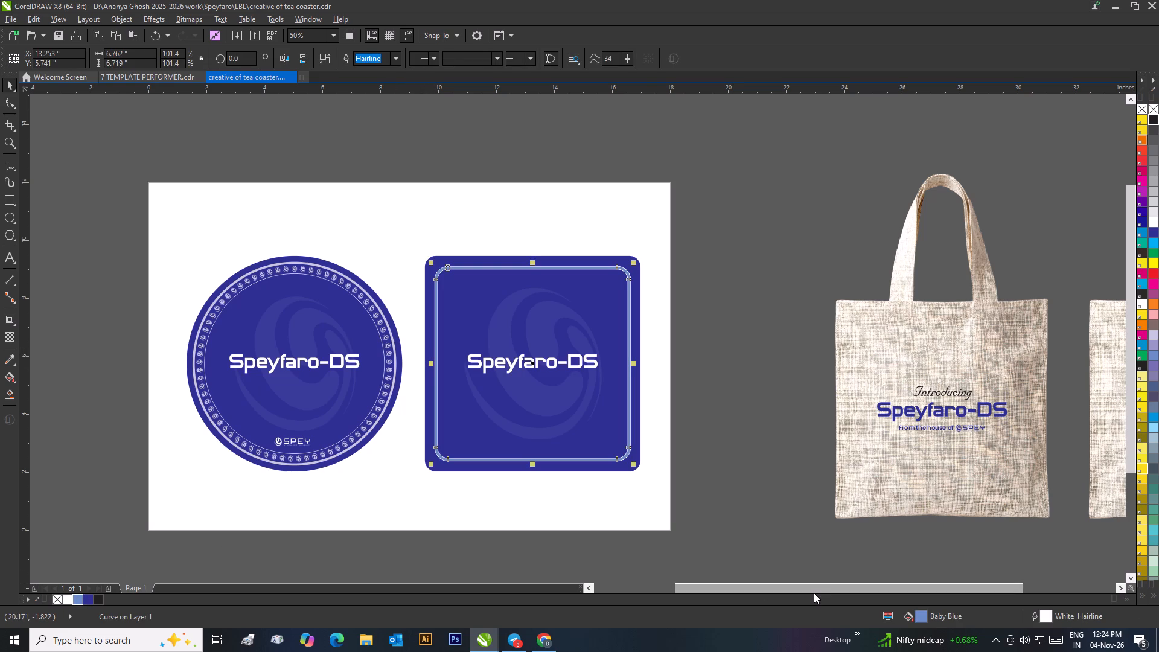
left_click(397, 59)
left_click(393, 68)
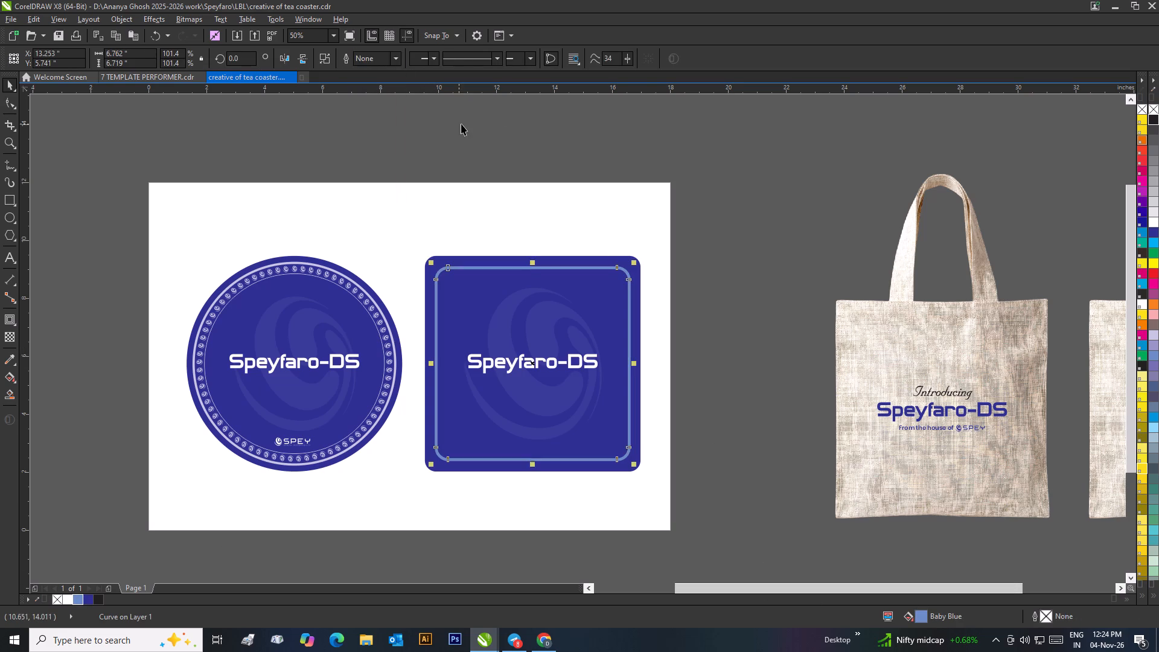
left_click(462, 124)
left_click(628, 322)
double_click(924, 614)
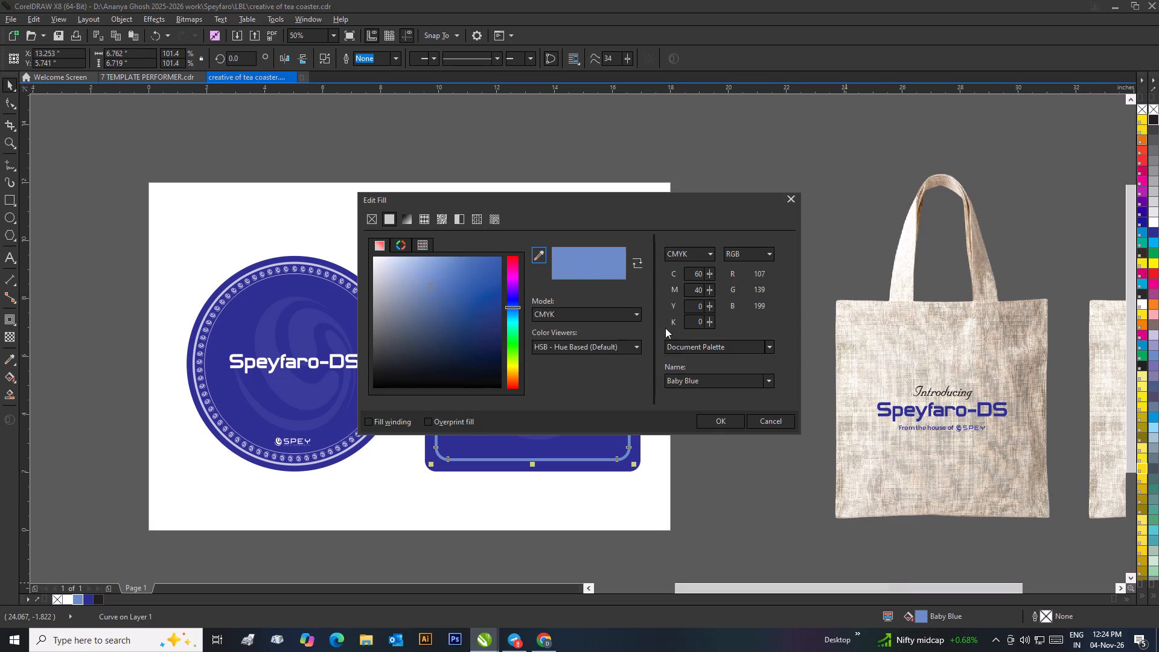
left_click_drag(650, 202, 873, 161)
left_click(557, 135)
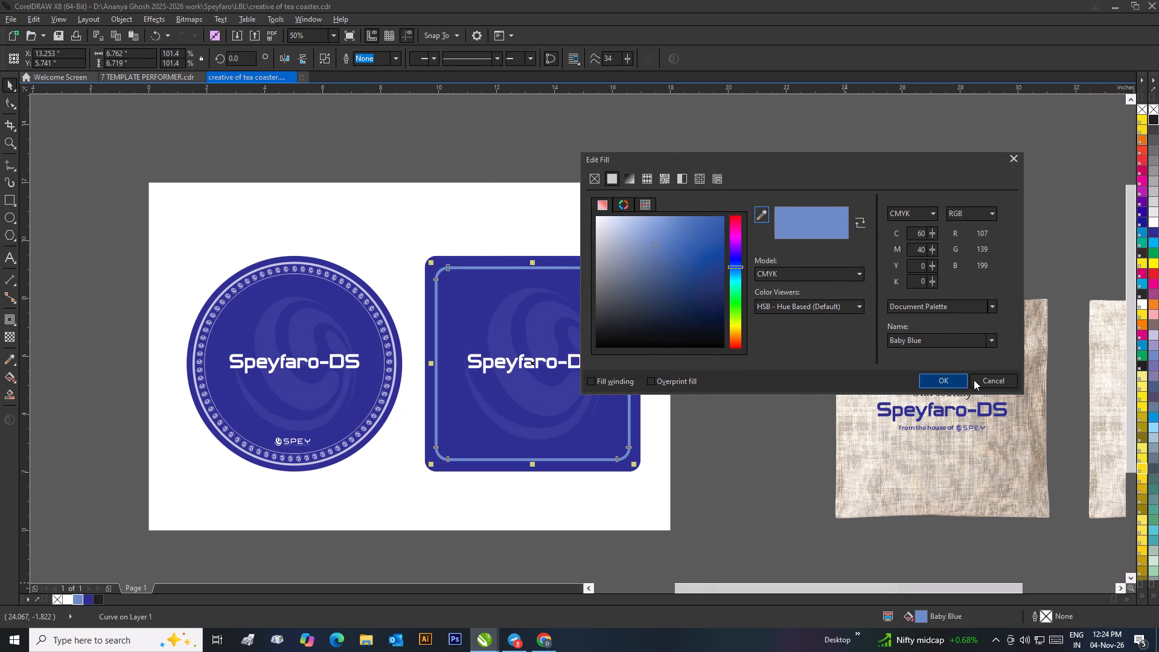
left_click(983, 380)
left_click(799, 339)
Give the rounded frame on the square coaster a diagonal fountain fill from Baby Blue at its top-right corner to white at its bottom-left.
left_click(600, 268)
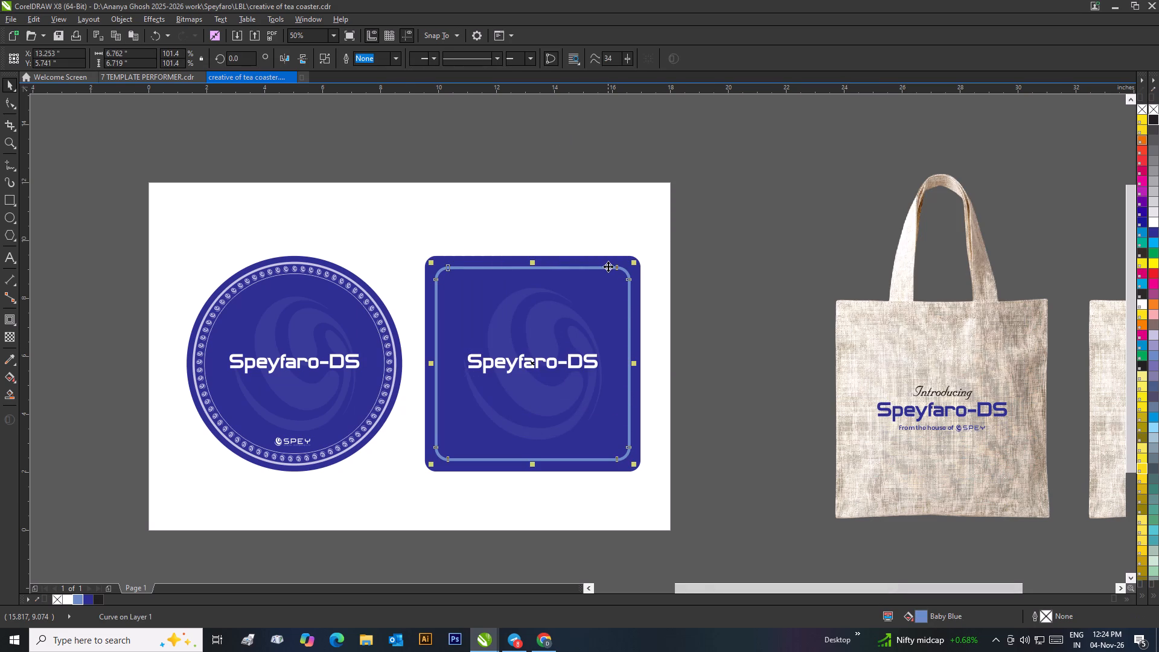
key("g")
left_click_drag(616, 266, 438, 479)
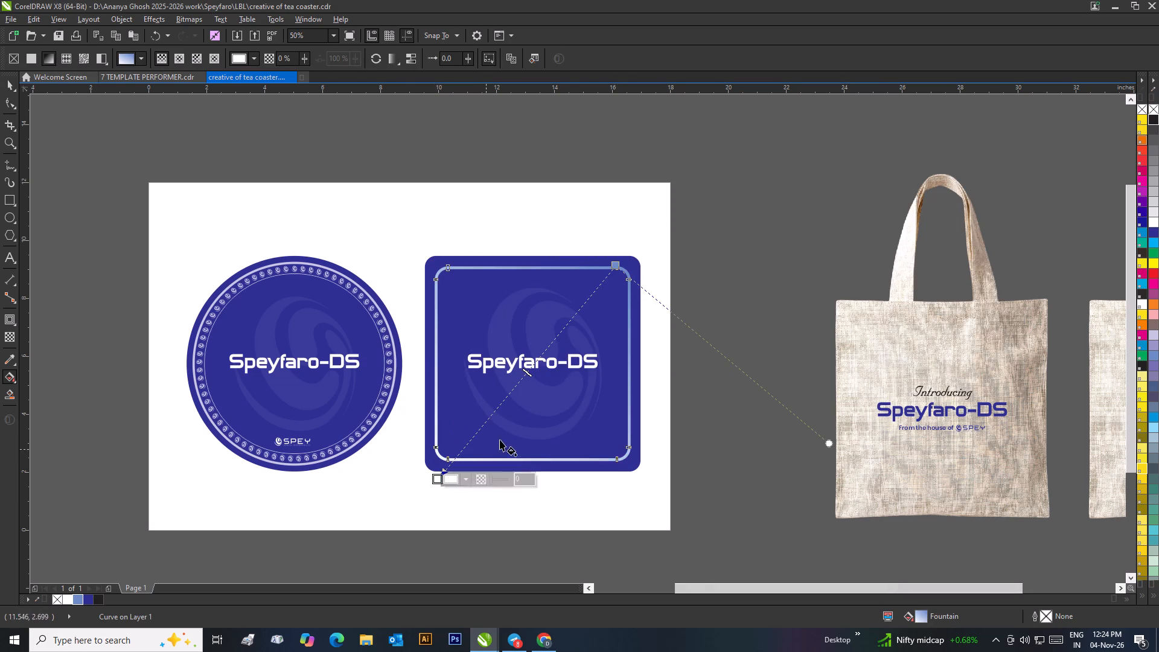
left_click_drag(615, 267, 648, 245)
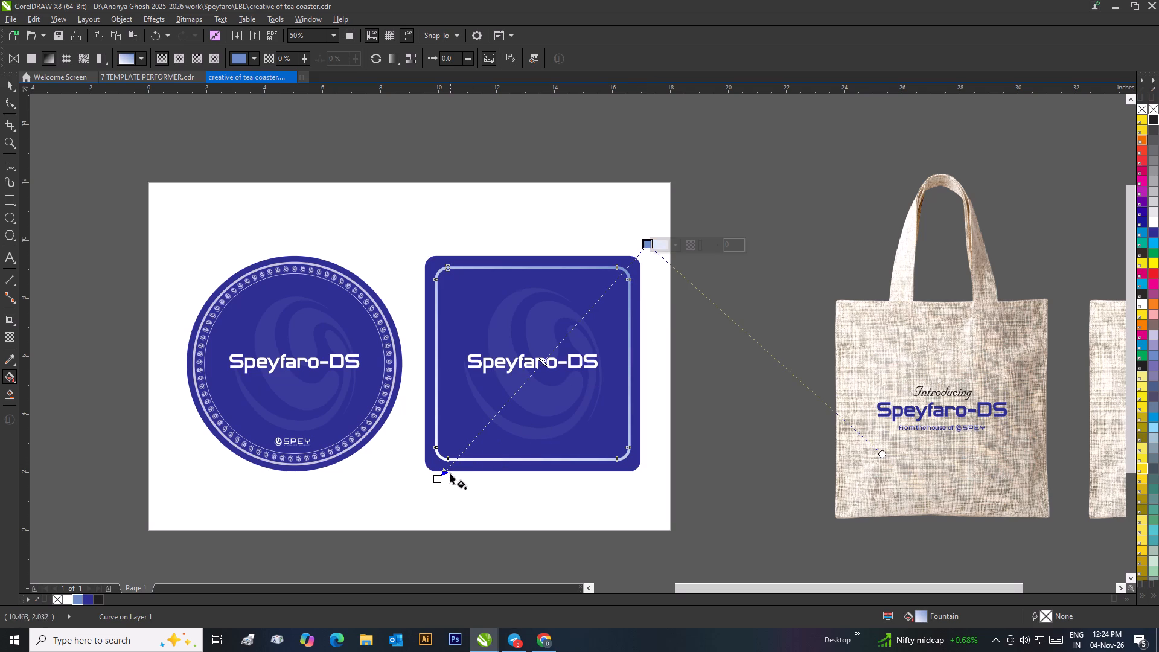
left_click_drag(435, 481, 432, 464)
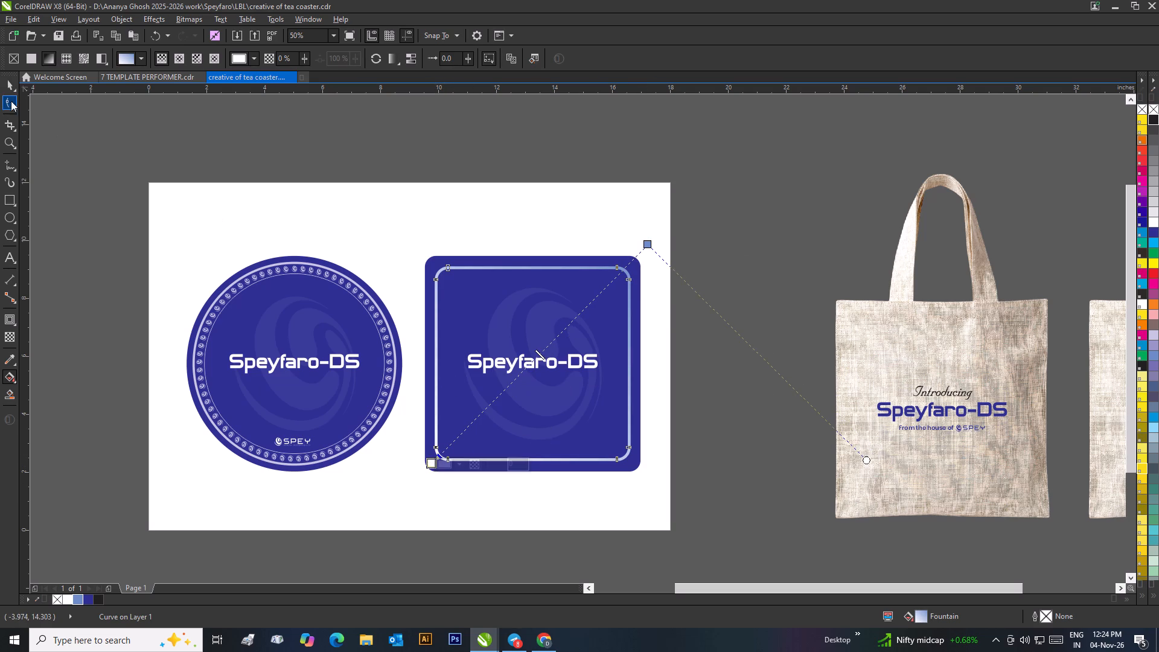
left_click(10, 89)
left_click_drag(264, 114, 283, 114)
Delete the small SPEY logo at the bottom of the round coaster.
scroll(483, 170, "down", 1)
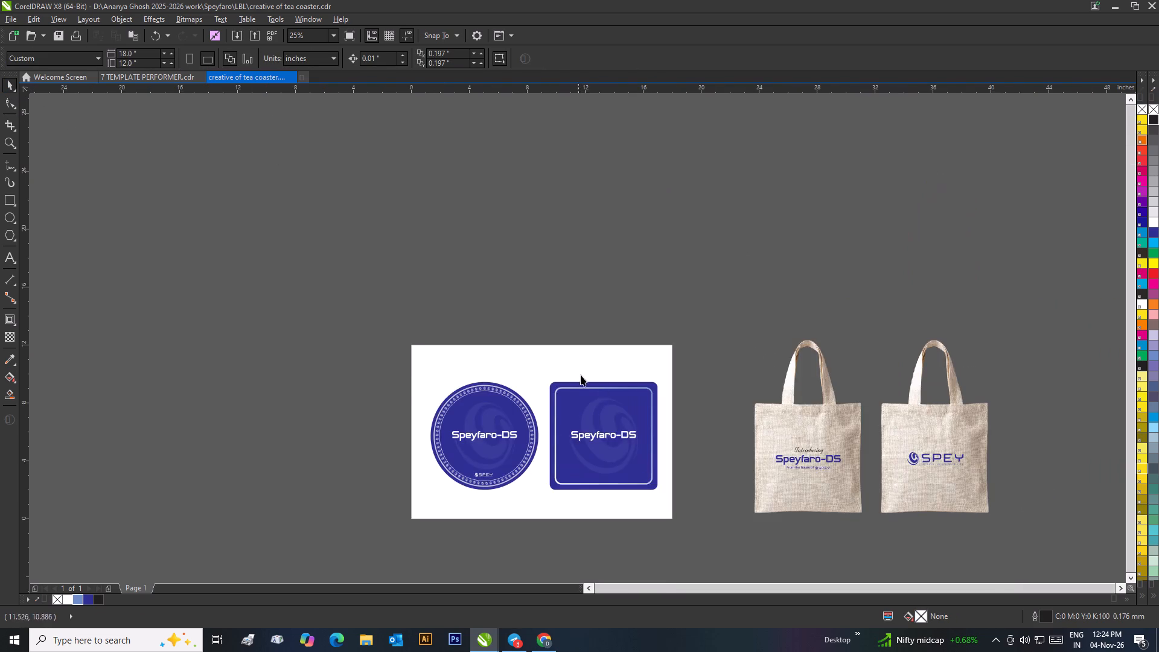
scroll(613, 407, "up", 1)
scroll(704, 257, "down", 1)
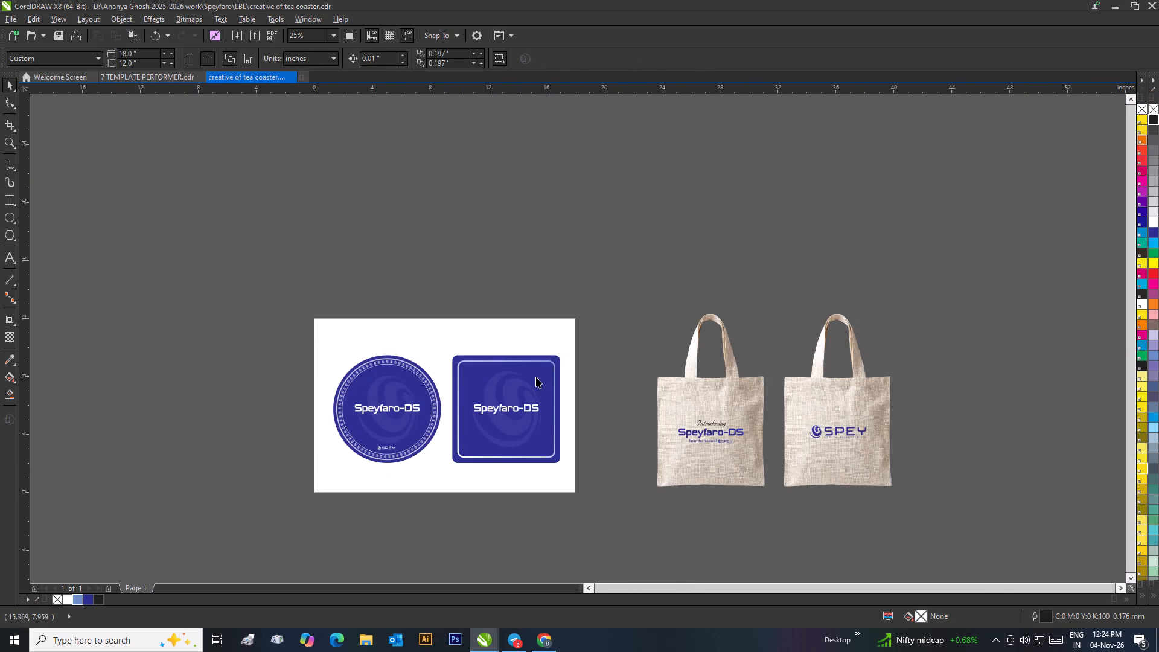
scroll(536, 377, "up", 1)
left_click(687, 368)
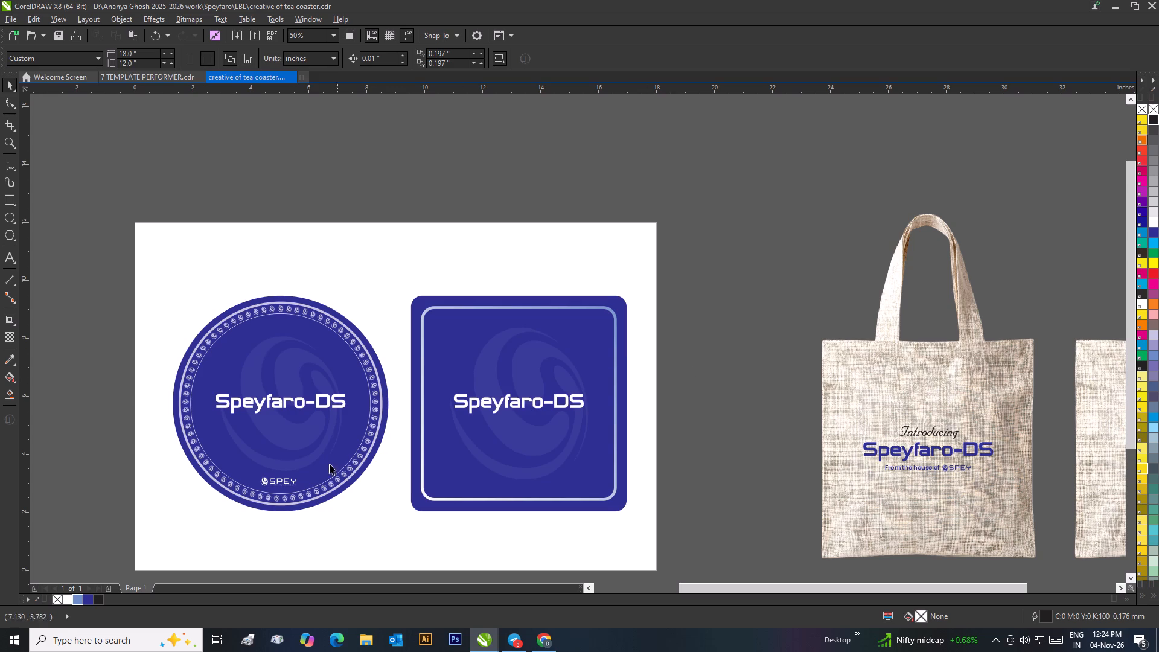
left_click_drag(103, 469, 311, 515)
left_click_drag(311, 515, 177, 517)
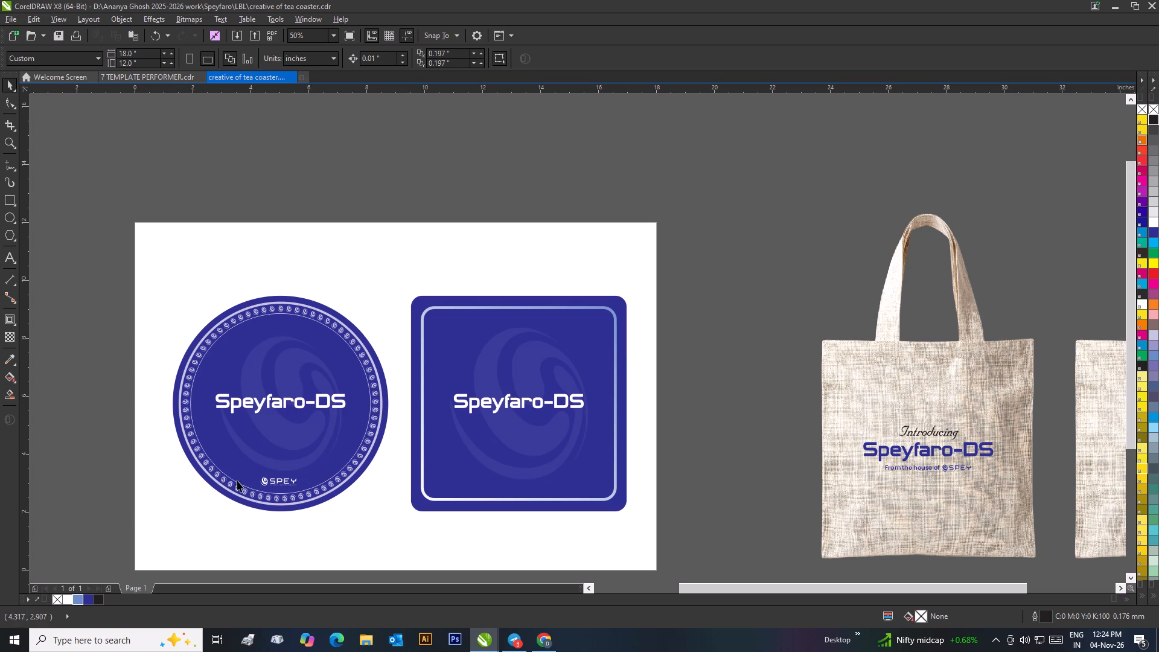
left_click_drag(122, 445, 334, 521)
key("Delete")
Group all objects of the round coaster, and separately group all objects of the square coaster.
left_click_drag(88, 265, 399, 541)
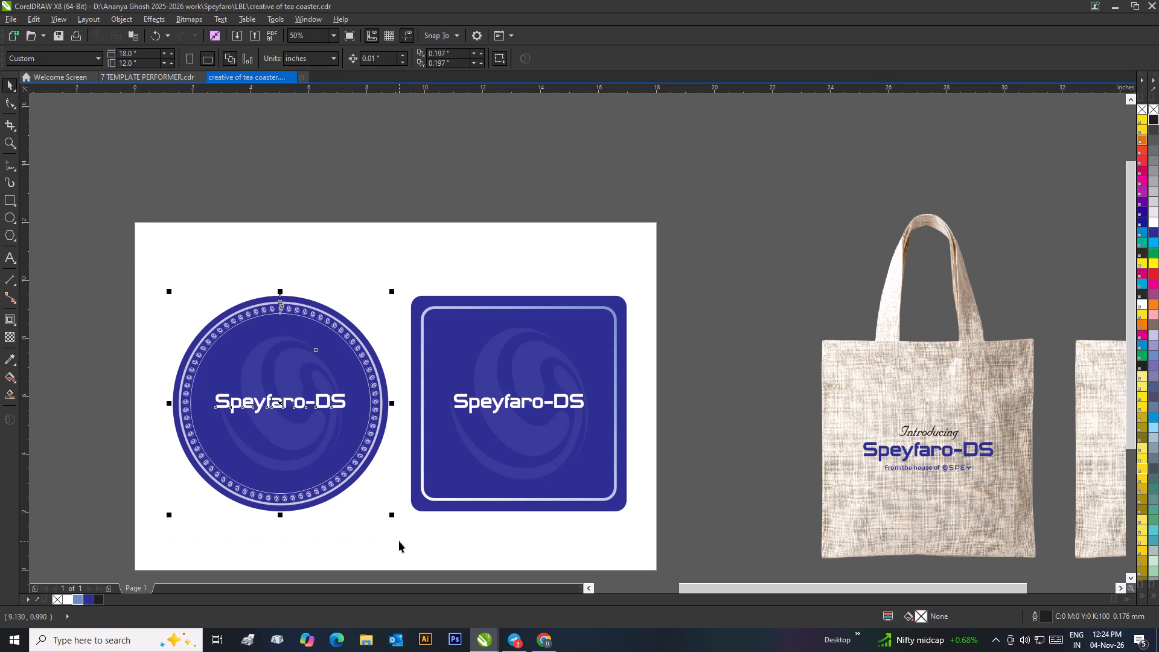
key("ctrl+g")
left_click_drag(701, 258, 397, 548)
key("ctrl+g")
left_click(677, 430)
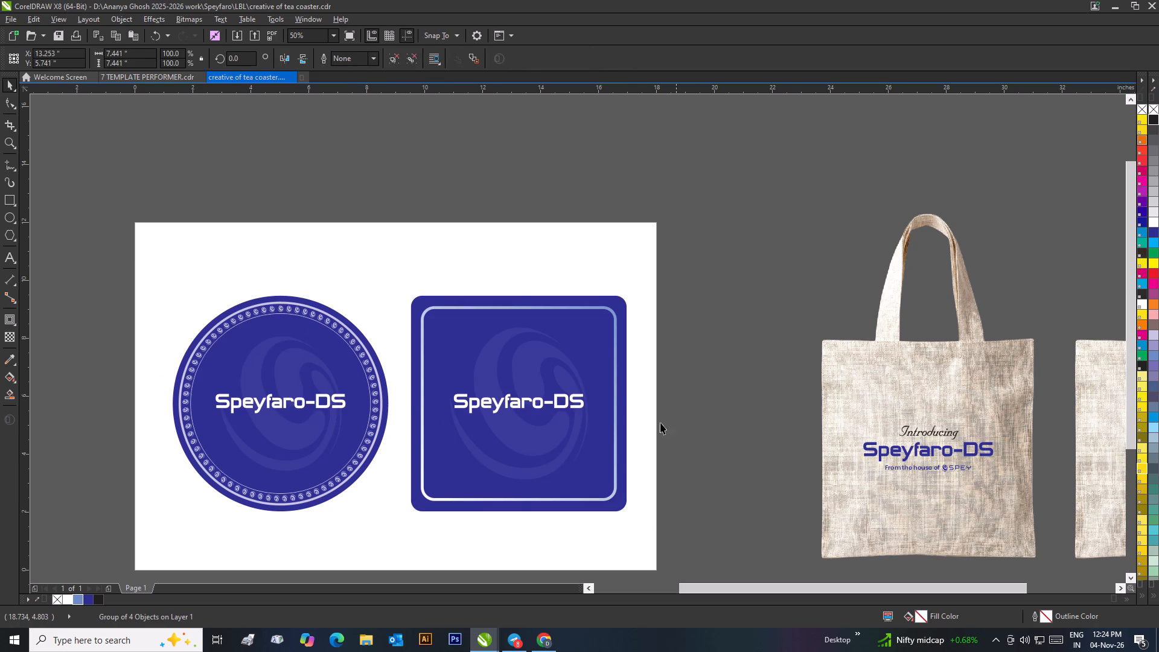
scroll(350, 407, "up", 2)
scroll(581, 343, "down", 2)
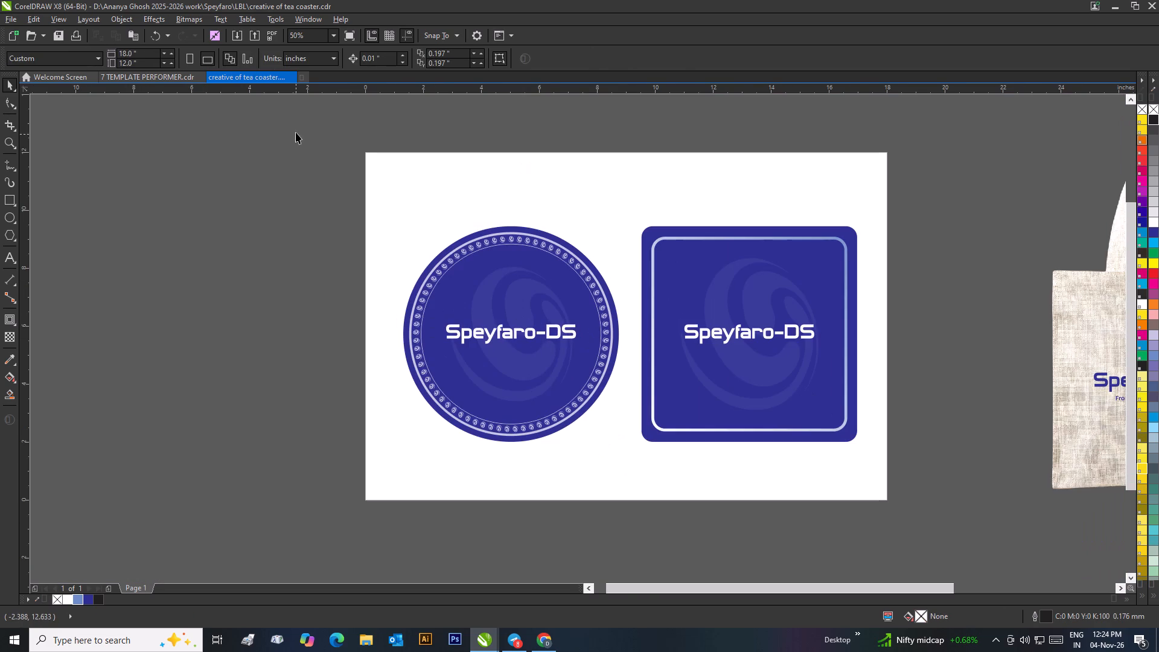
left_click(162, 80)
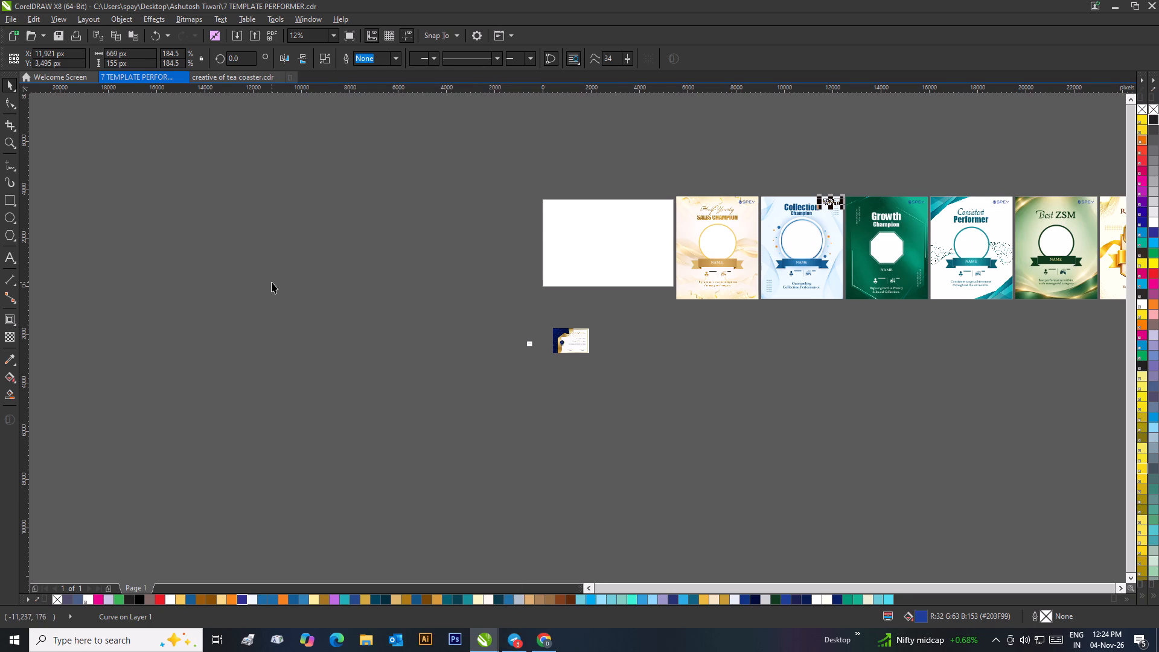
key("ctrl+o")
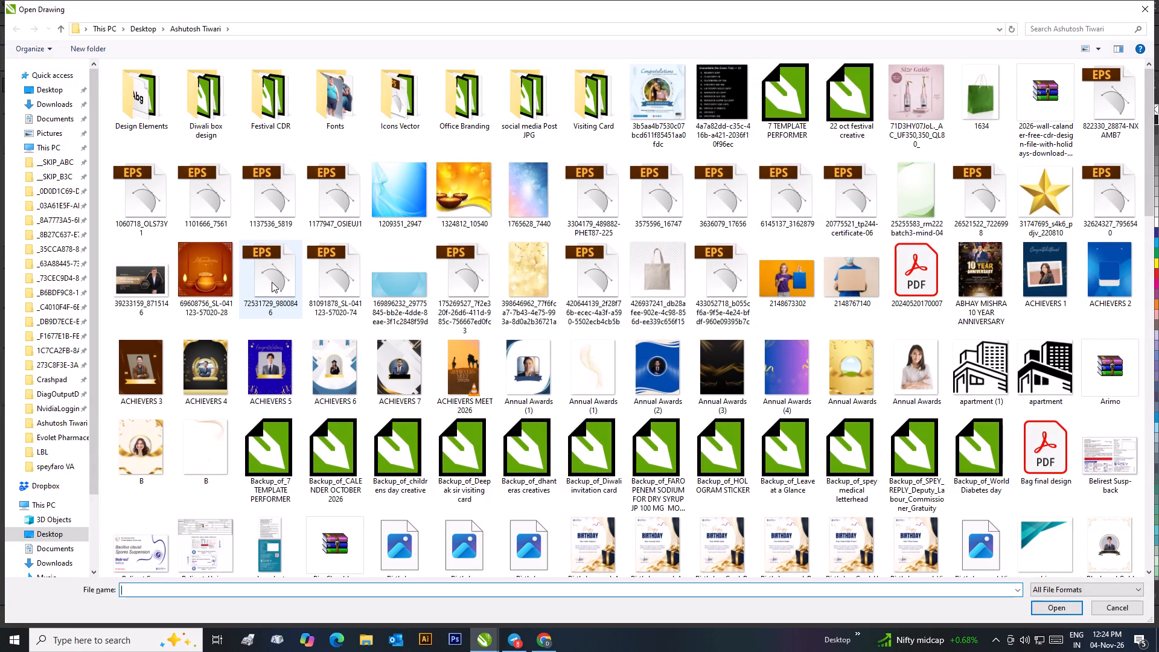
scroll(365, 433, "down", 3)
scroll(365, 433, "up", 1)
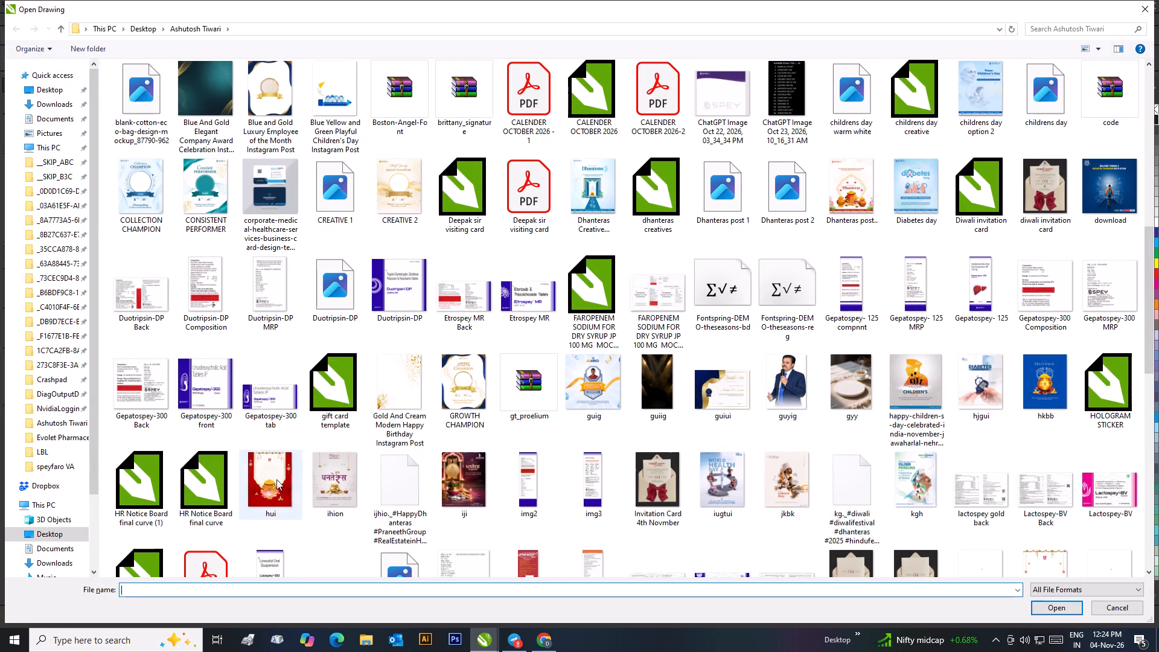
double_click(671, 189)
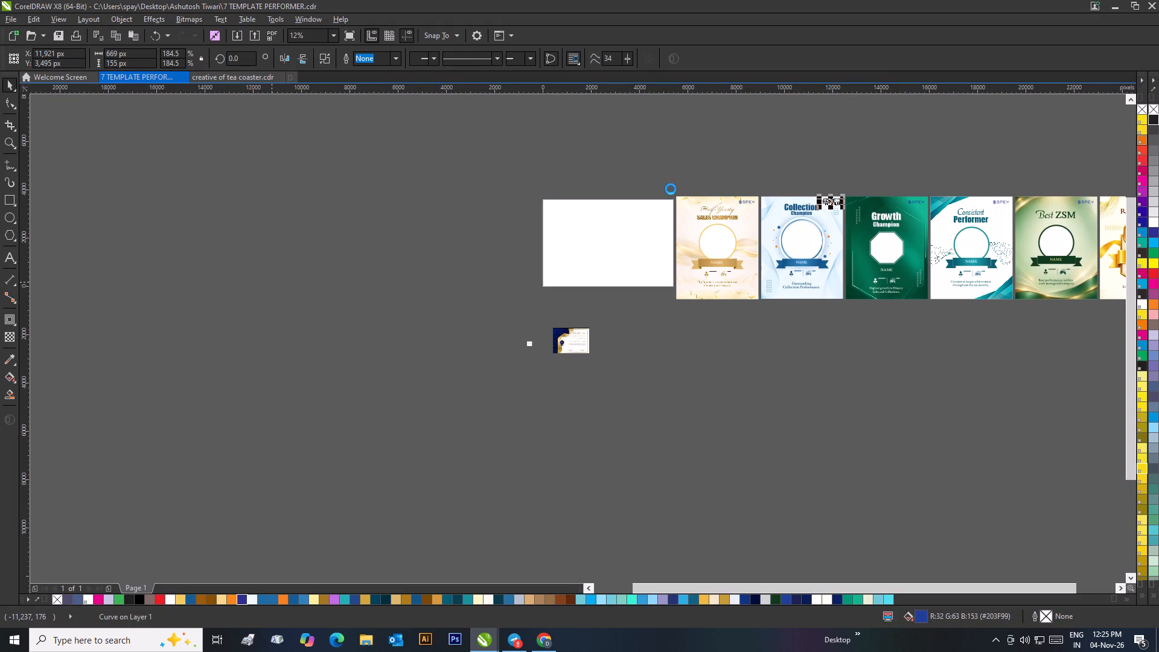
Delete the hanging-garland and lamp bitmap that overlays the Dhanteras poster with the red footer.
scroll(378, 388, "down", 1)
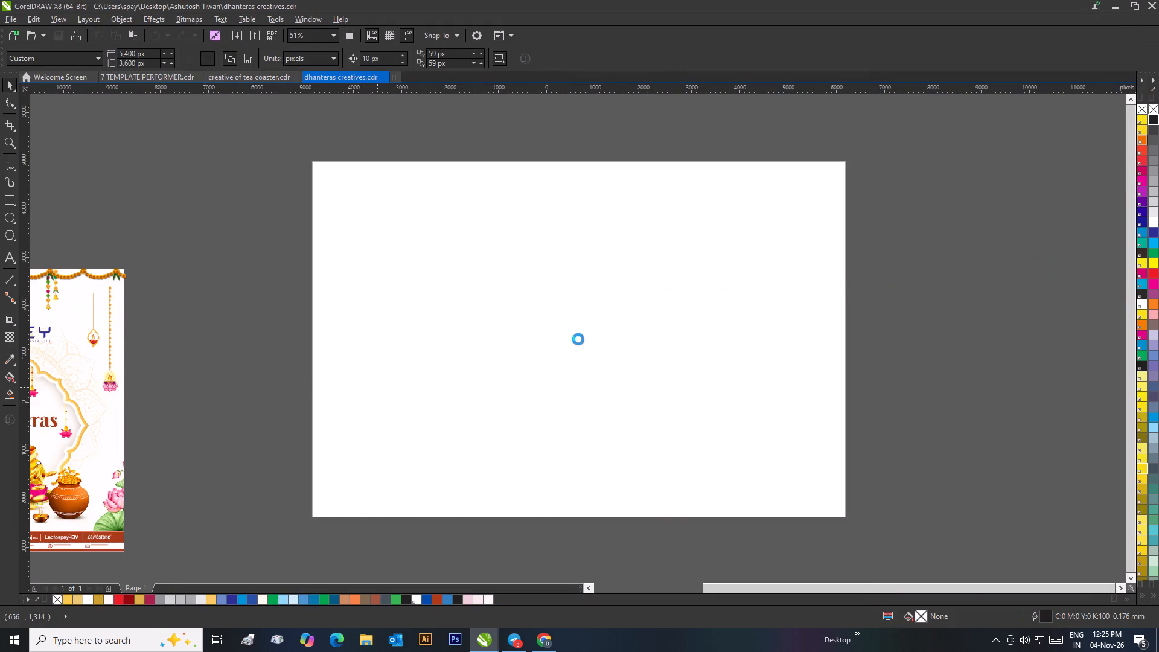
scroll(578, 339, "down", 1)
scroll(478, 407, "up", 3)
scroll(619, 224, "up", 2)
left_click(414, 324)
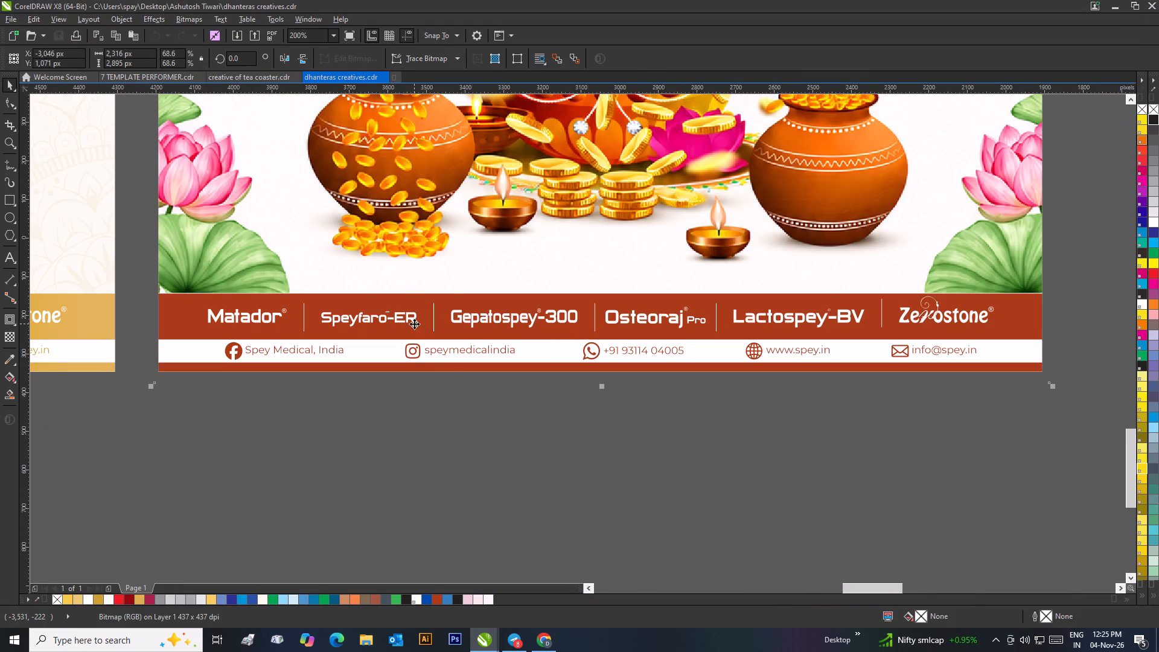
right_click(414, 324)
left_click(330, 338)
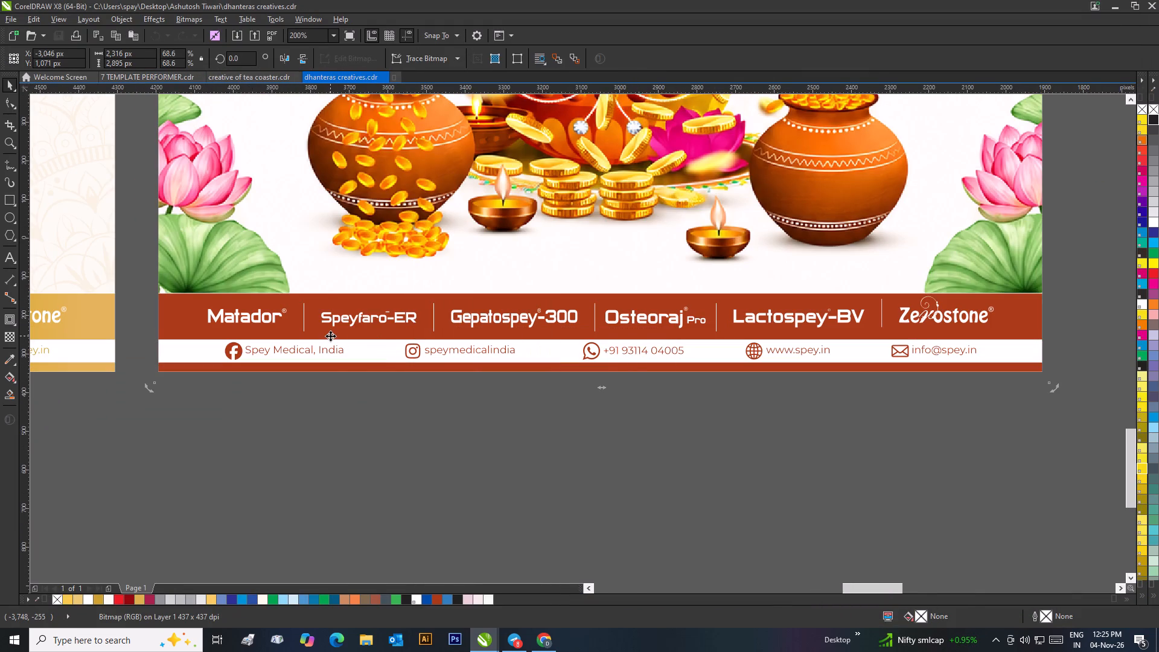
right_click(330, 336)
left_click(292, 325)
left_click(281, 310)
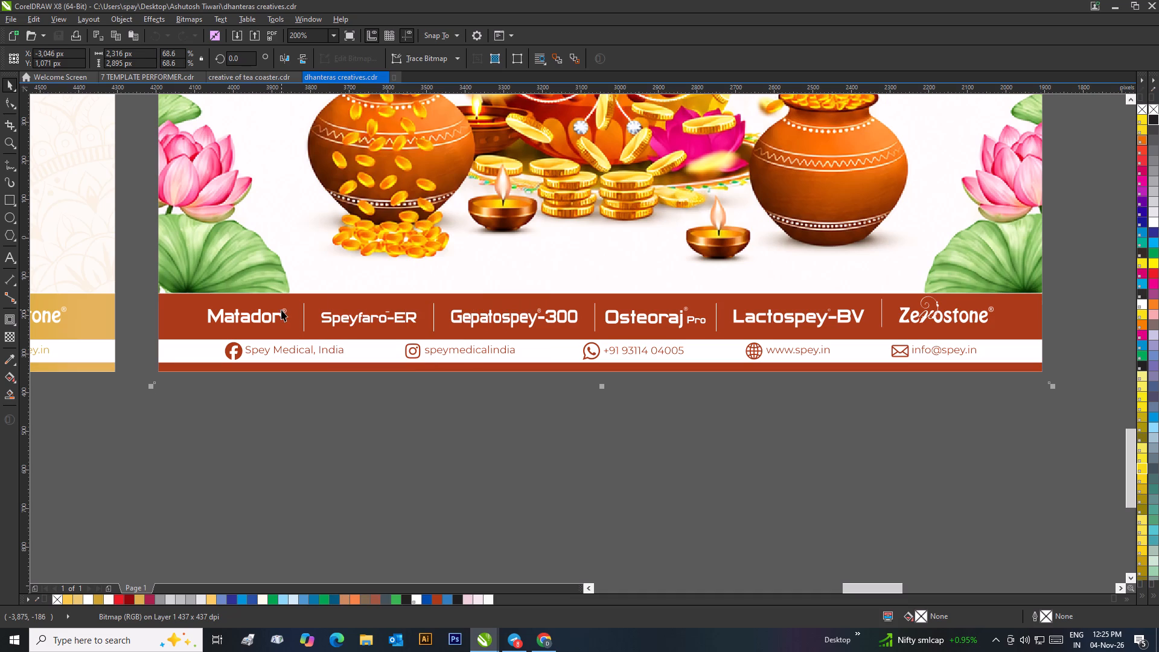
left_click(281, 310)
left_click_drag(281, 310, 350, 408)
scroll(372, 385, "down", 2)
left_click_drag(599, 330, 602, 337)
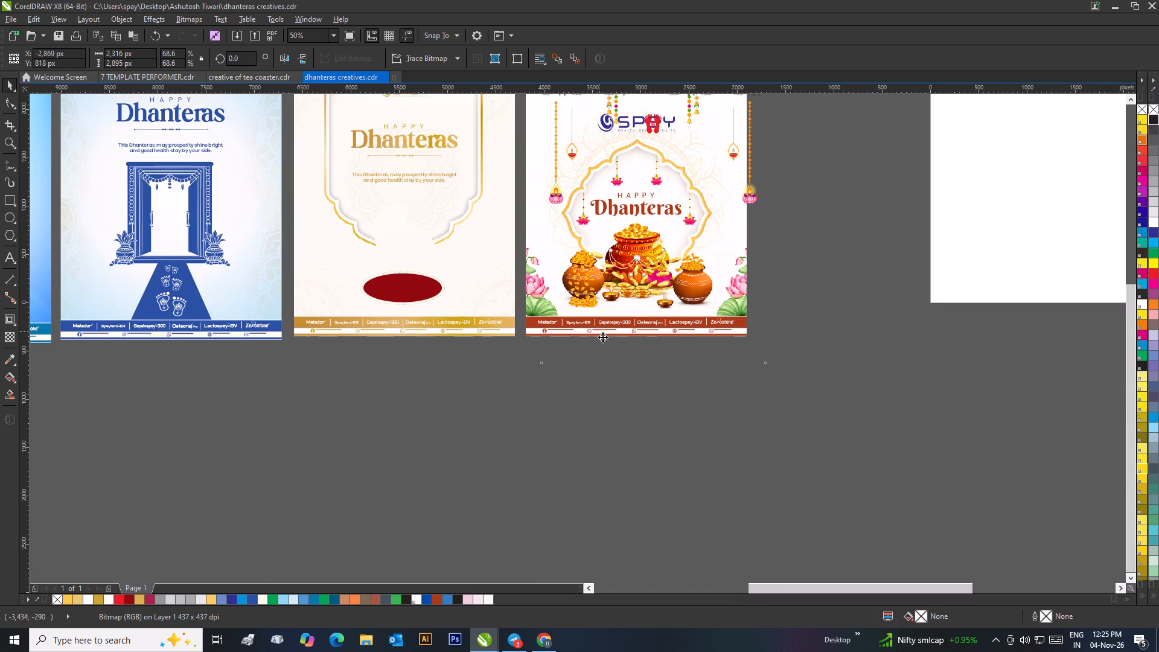
left_click_drag(602, 337, 628, 376)
key("Delete")
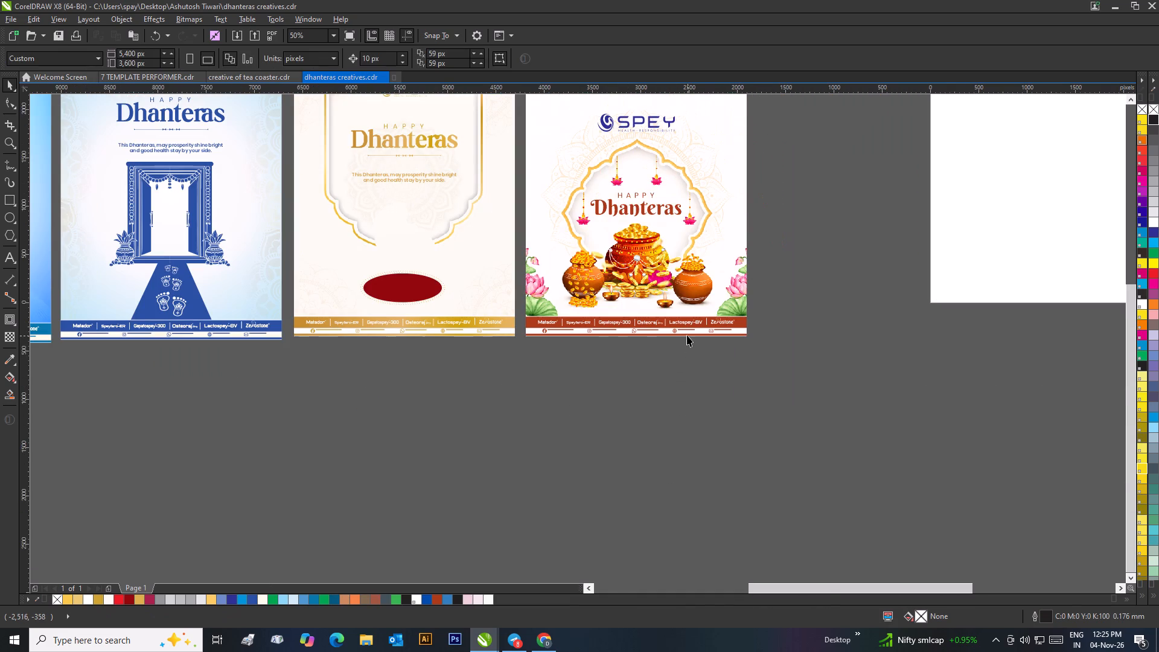
Open the PowerClip contents of the red-footer Dhanteras poster for editing, at the Speyfaro-ER name in the footer.
right_click(687, 328)
left_click(726, 293)
scroll(653, 327, "up", 3)
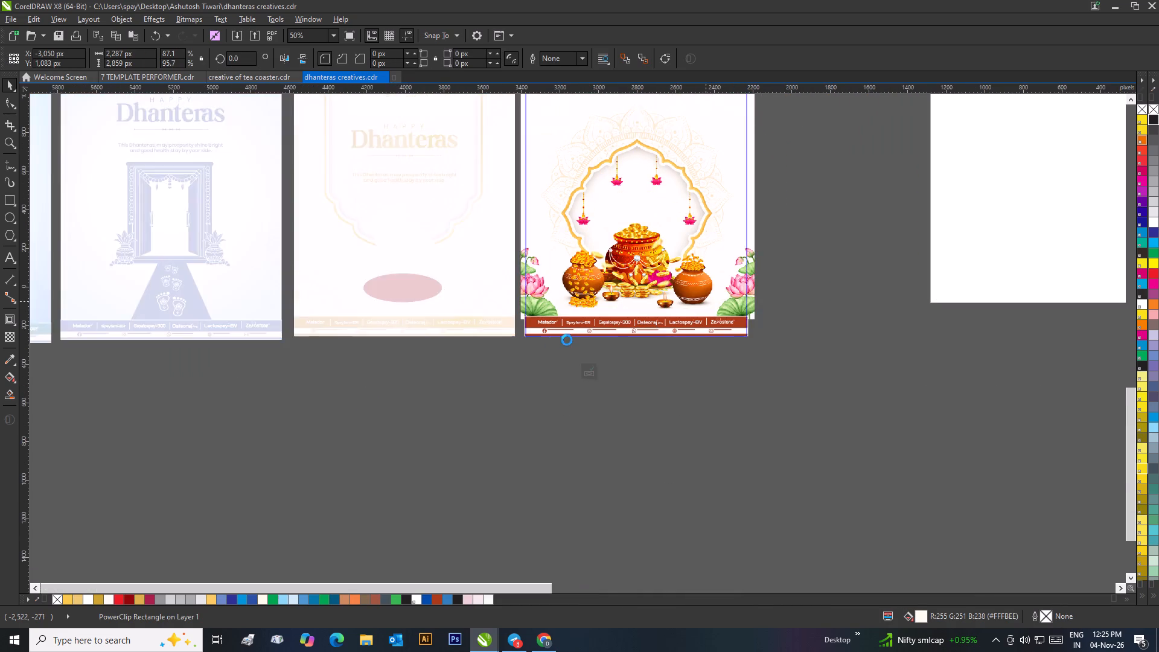
scroll(465, 324, "up", 4)
scroll(643, 348, "up", 2)
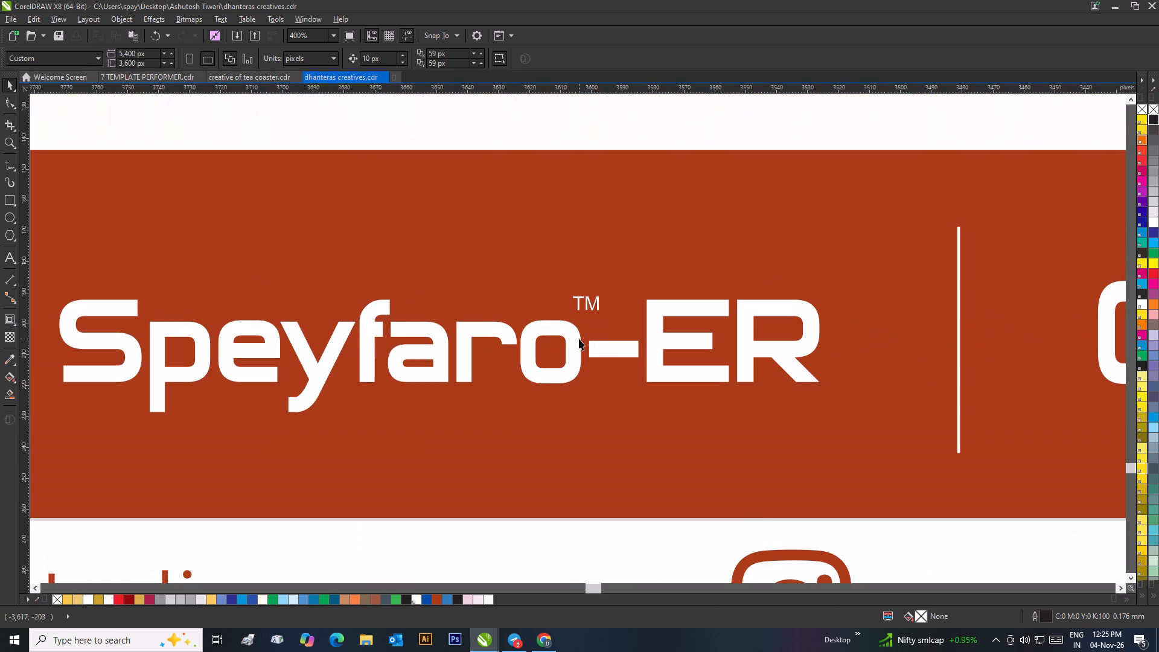
scroll(579, 339, "down", 1)
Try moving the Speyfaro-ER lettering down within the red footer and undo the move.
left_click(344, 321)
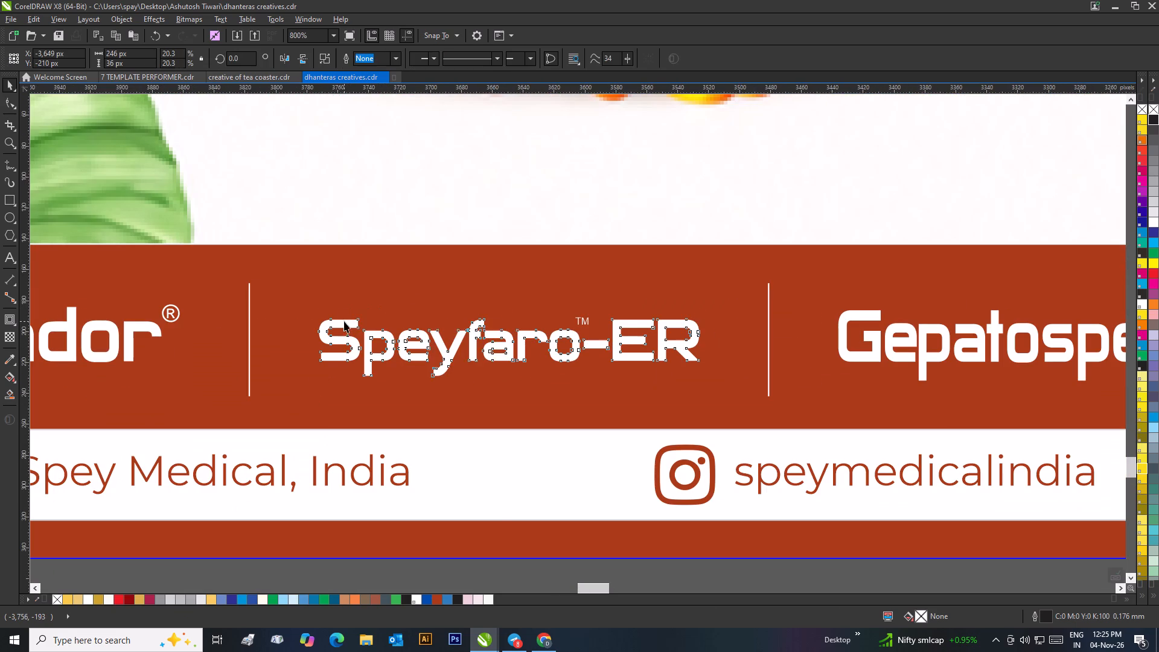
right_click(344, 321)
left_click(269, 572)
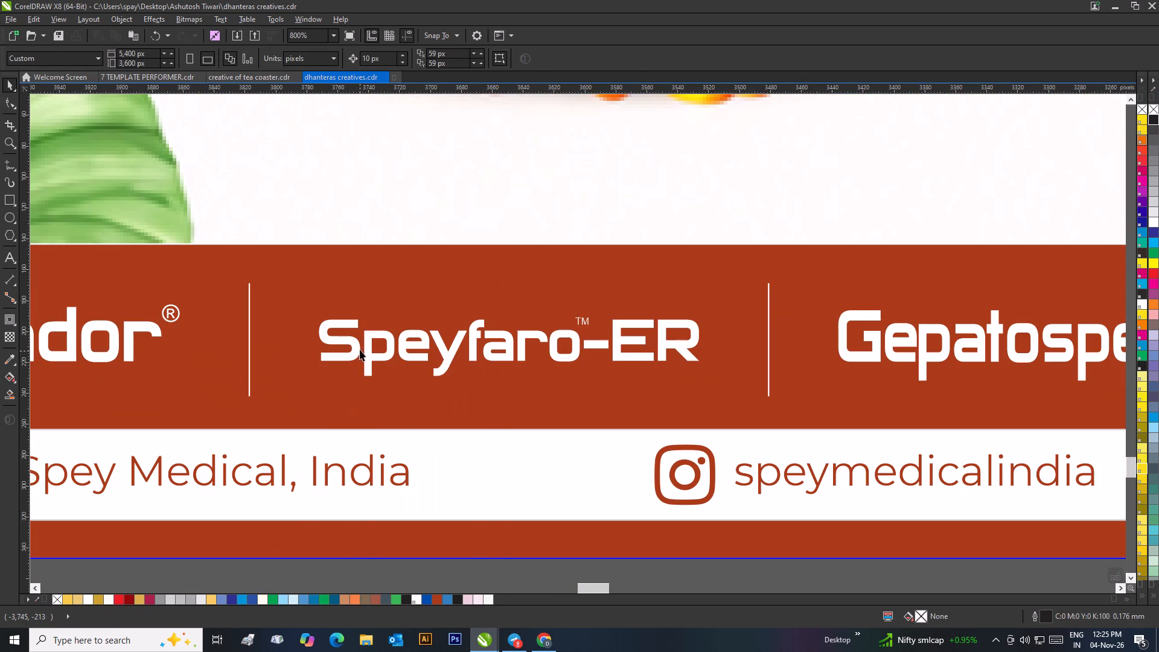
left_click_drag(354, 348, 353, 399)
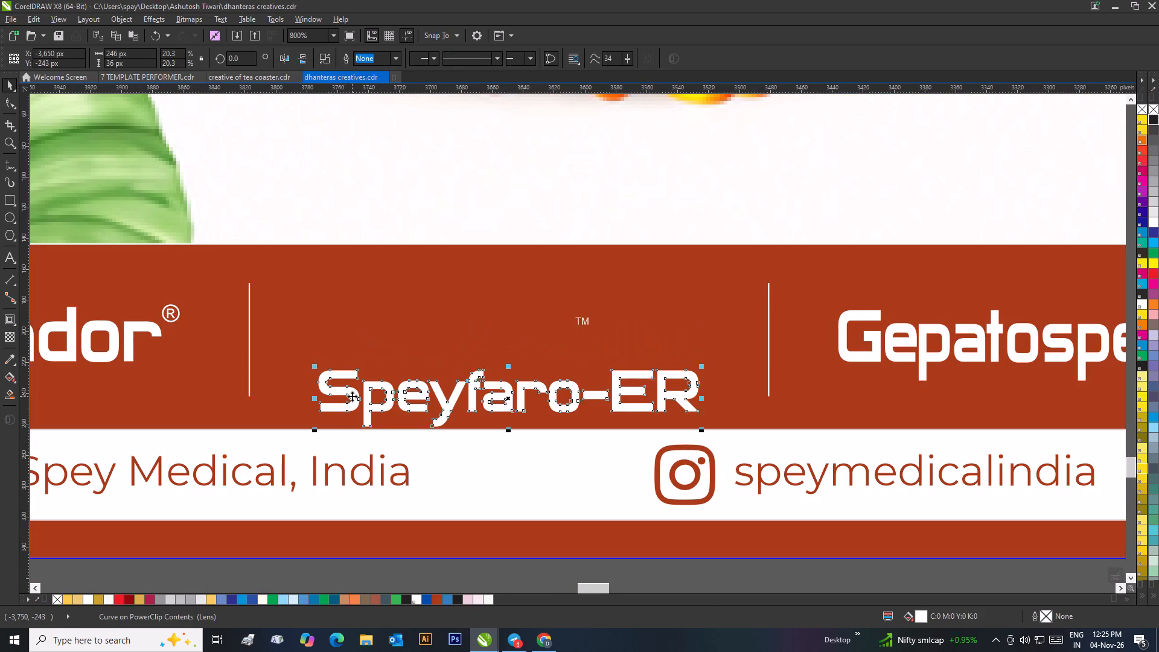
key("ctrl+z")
Delete the background image above the red footer inside the poster's PowerClip.
left_click_drag(320, 208, 340, 306)
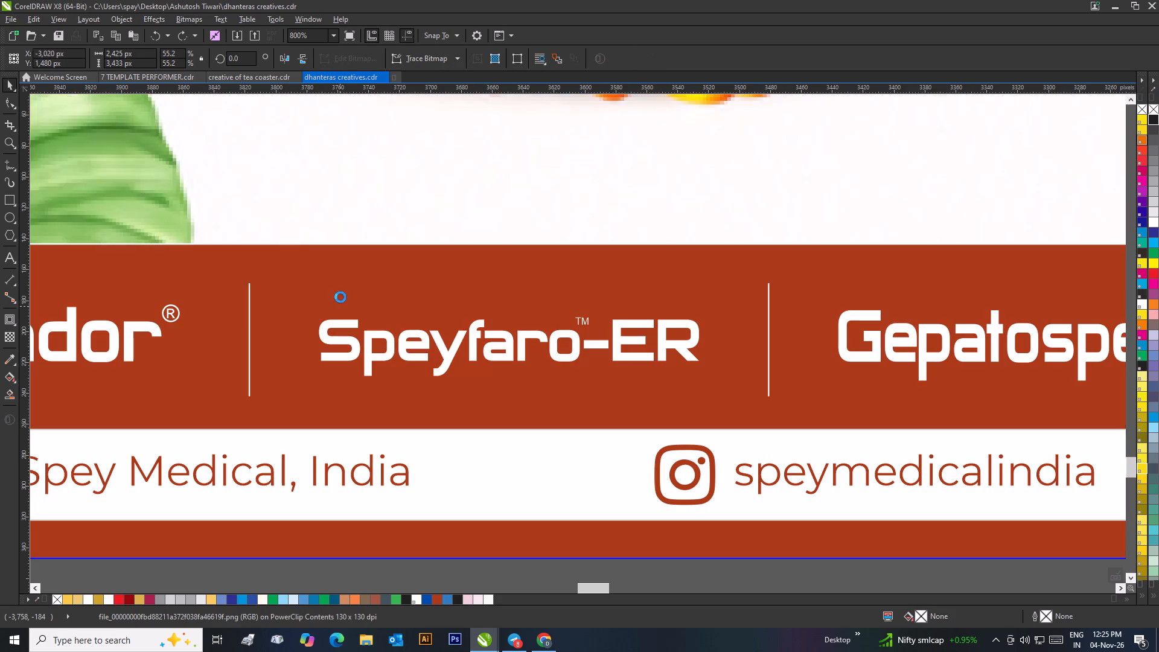
key("Delete")
Group the Speyfaro-ER lettering with its TM mark in the red footer and copy the group.
left_click_drag(293, 181, 601, 419)
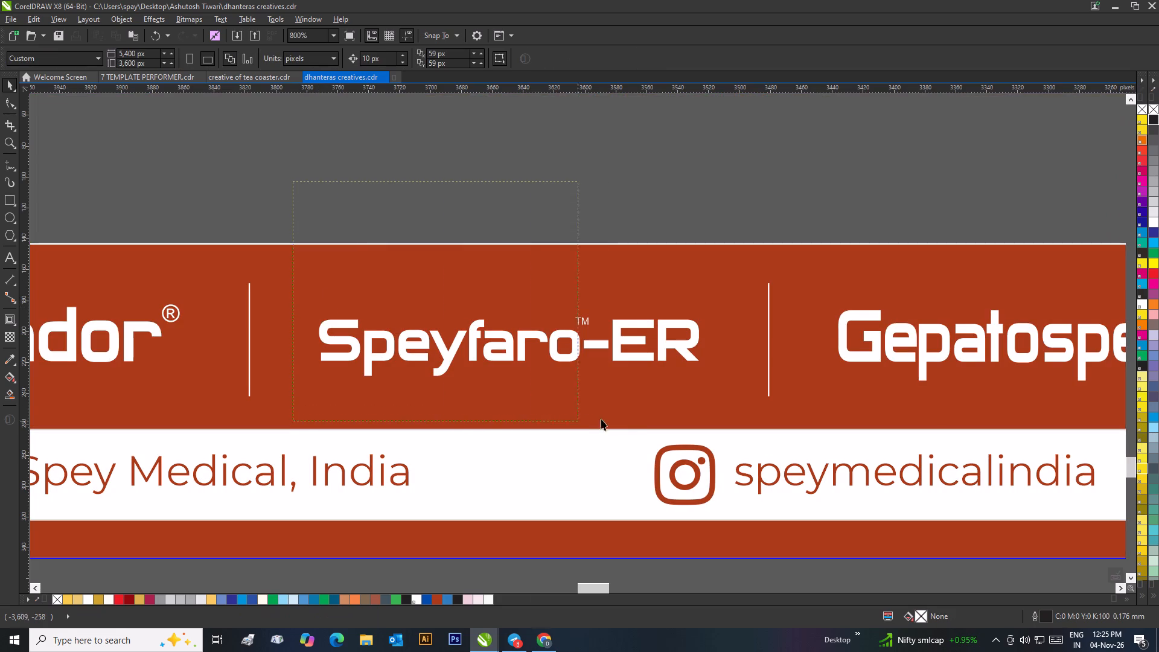
left_click_drag(601, 419, 712, 410)
key("ctrl+g")
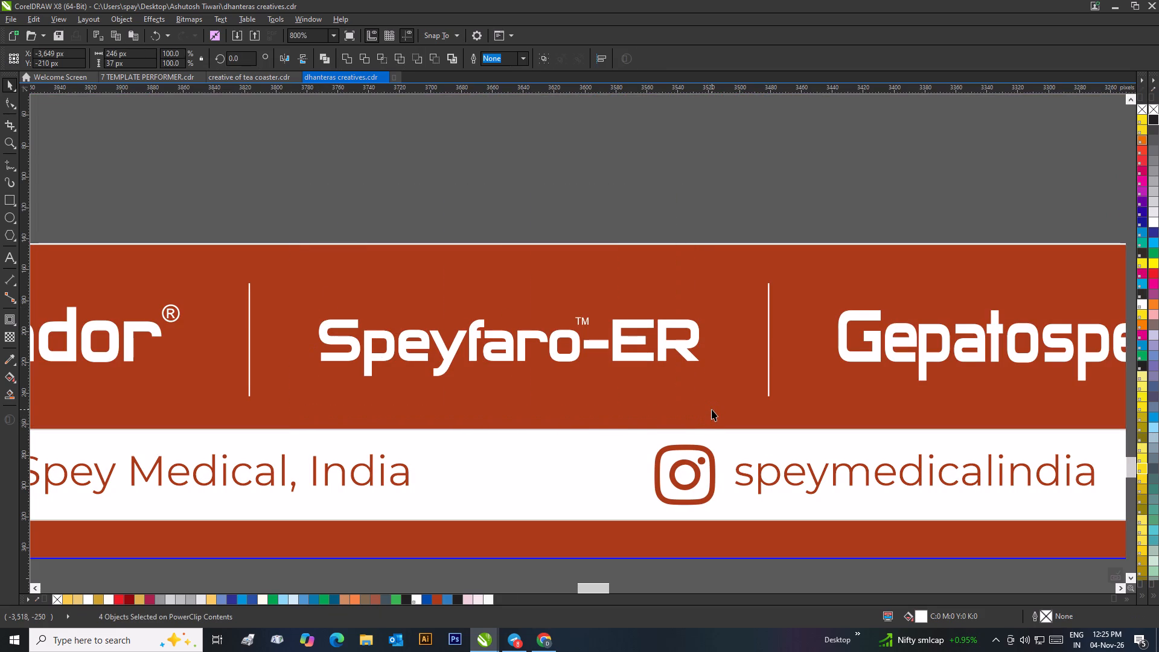
right_click(618, 337)
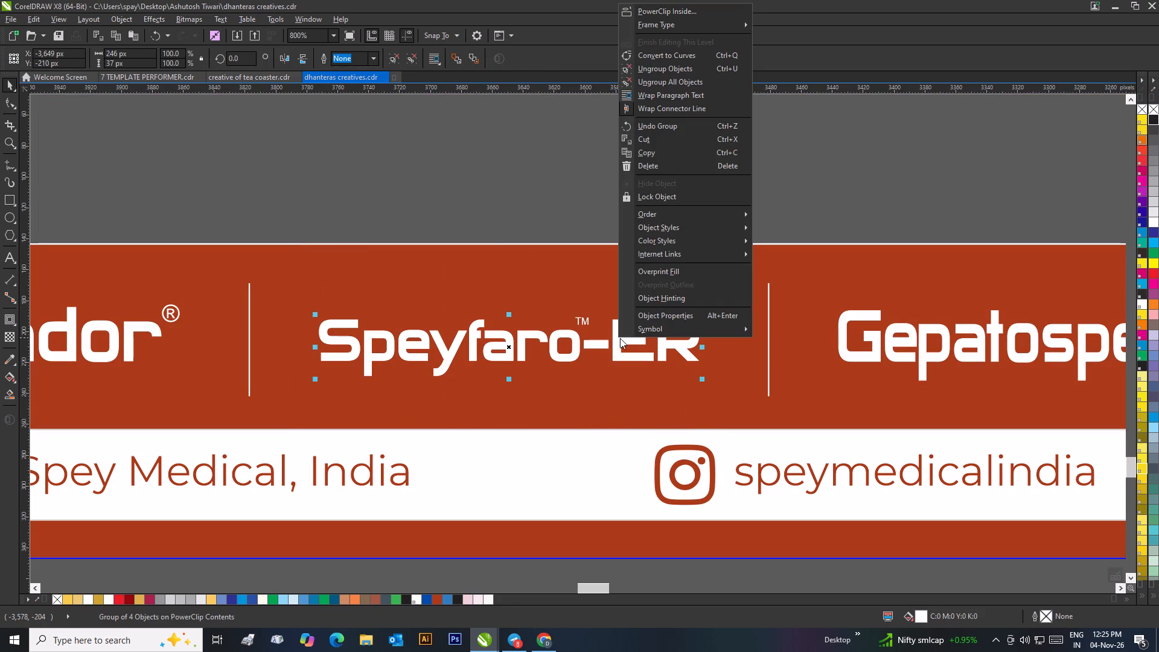
left_click(648, 154)
Paste the Speyfaro-ER group into "creative of tea coaster.cdr" and move it closer to the page, to about X -7.2, Y 0.6 inches.
left_click(252, 75)
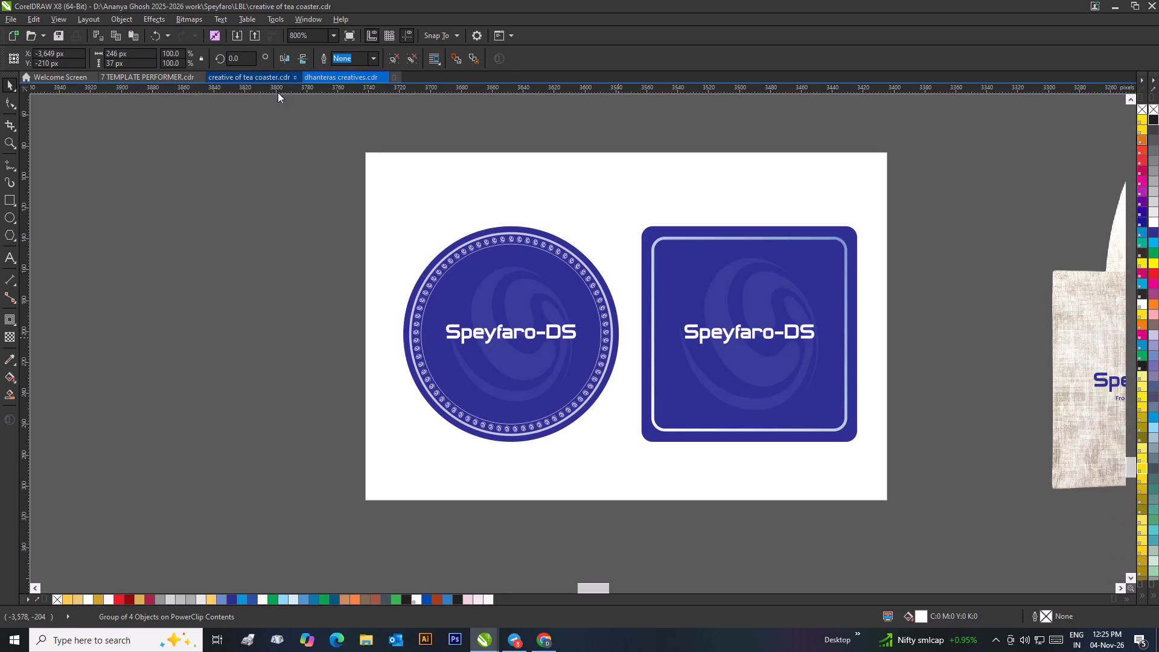
key("ctrl+v")
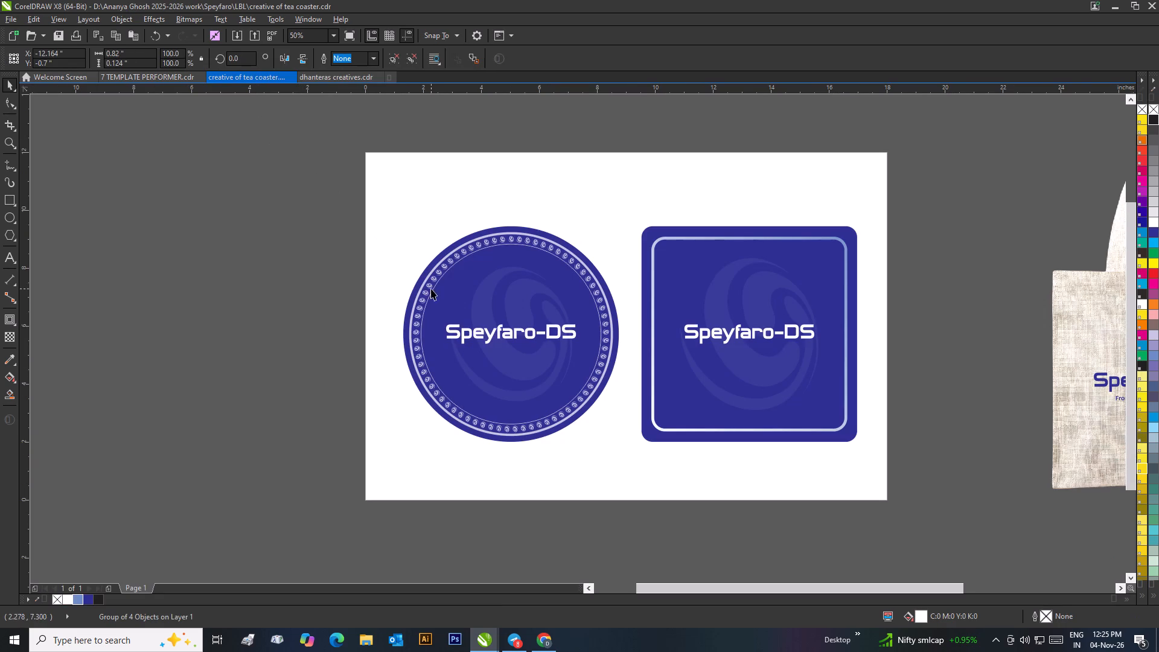
scroll(434, 292, "down", 2)
scroll(596, 351, "down", 1)
scroll(563, 344, "up", 2)
left_click_drag(397, 405, 476, 385)
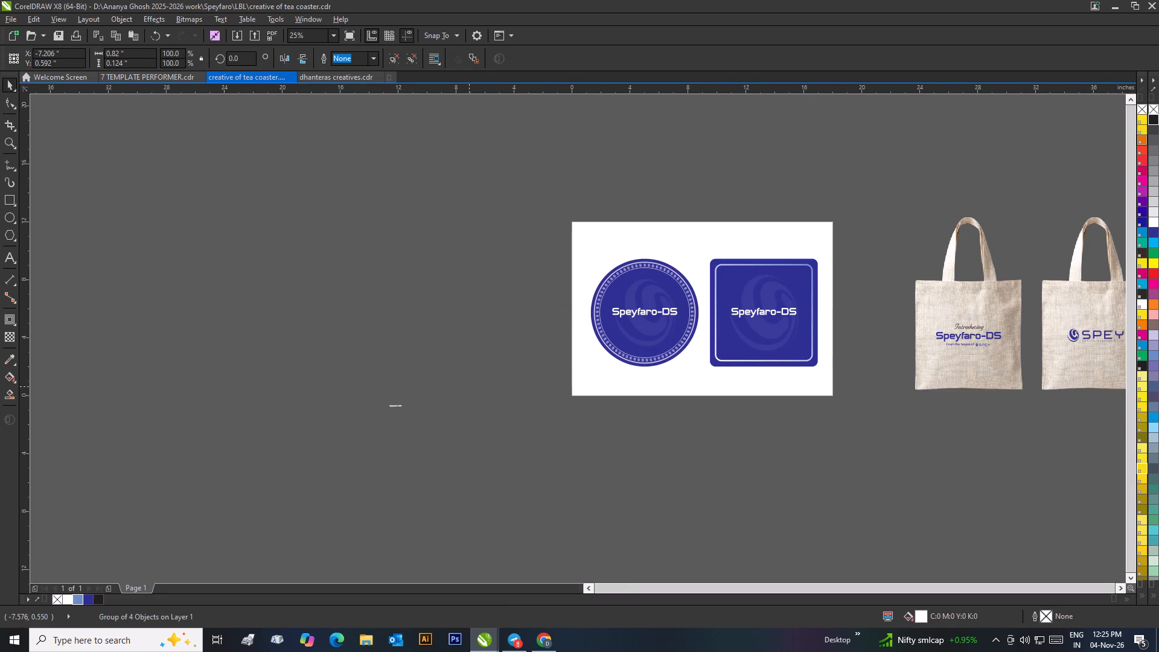
Place a copy of the Speyfaro-ER group on the round coaster below the Speyfaro-DS name and delete the original beside the page.
left_click_drag(476, 385, 639, 325)
right_click_drag(639, 325, 627, 327)
left_click_drag(482, 362, 344, 439)
key("Delete")
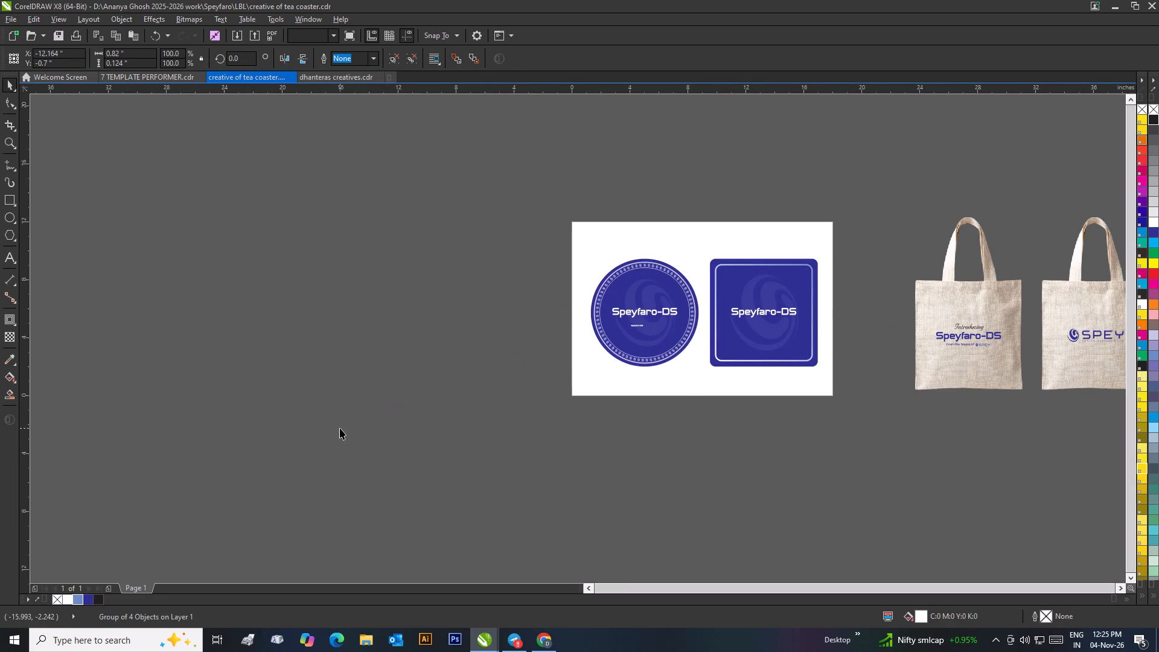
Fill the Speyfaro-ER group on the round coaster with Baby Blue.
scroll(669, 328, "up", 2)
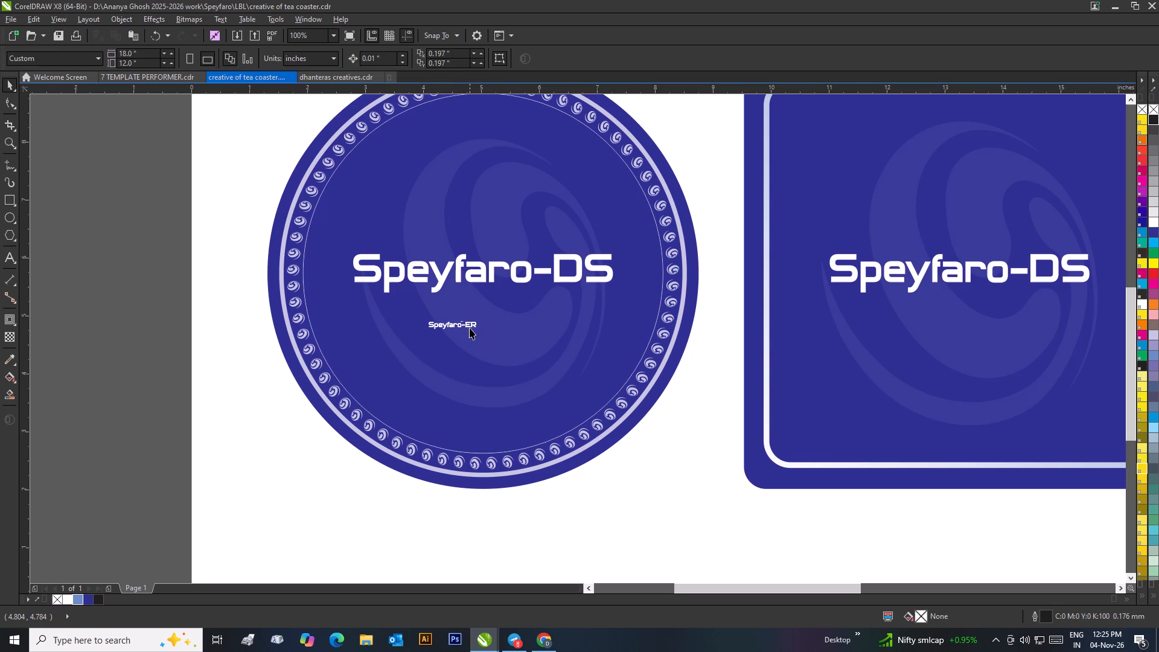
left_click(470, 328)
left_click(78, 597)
Move the Speyfaro-ER group to the start of the Speyfaro-DS name and enlarge it proportionally to about 4.9 inches wide.
scroll(447, 302, "up", 2)
left_click_drag(589, 438, 499, 372)
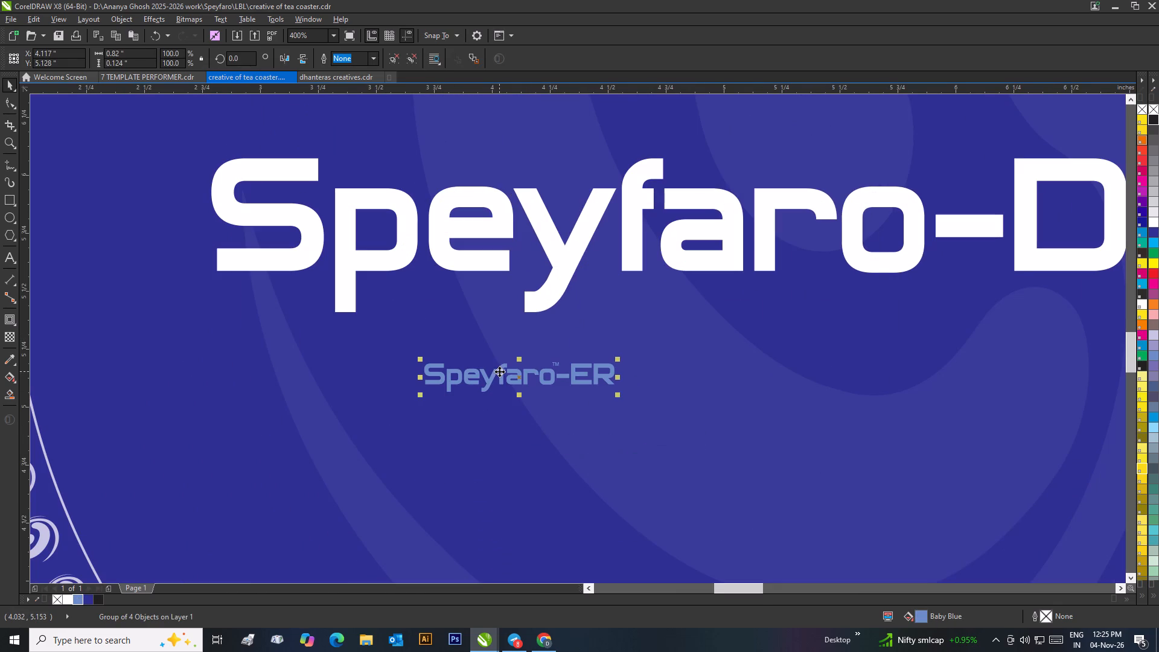
left_click_drag(512, 376, 393, 293)
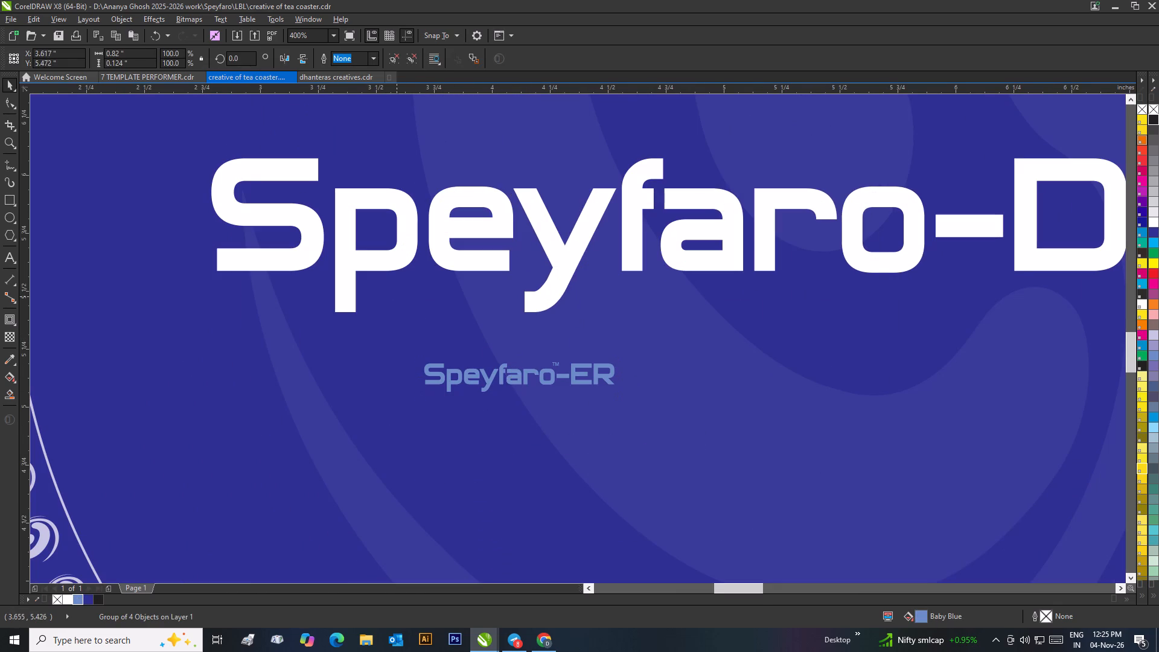
left_click_drag(393, 293, 281, 188)
scroll(378, 208, "down", 1)
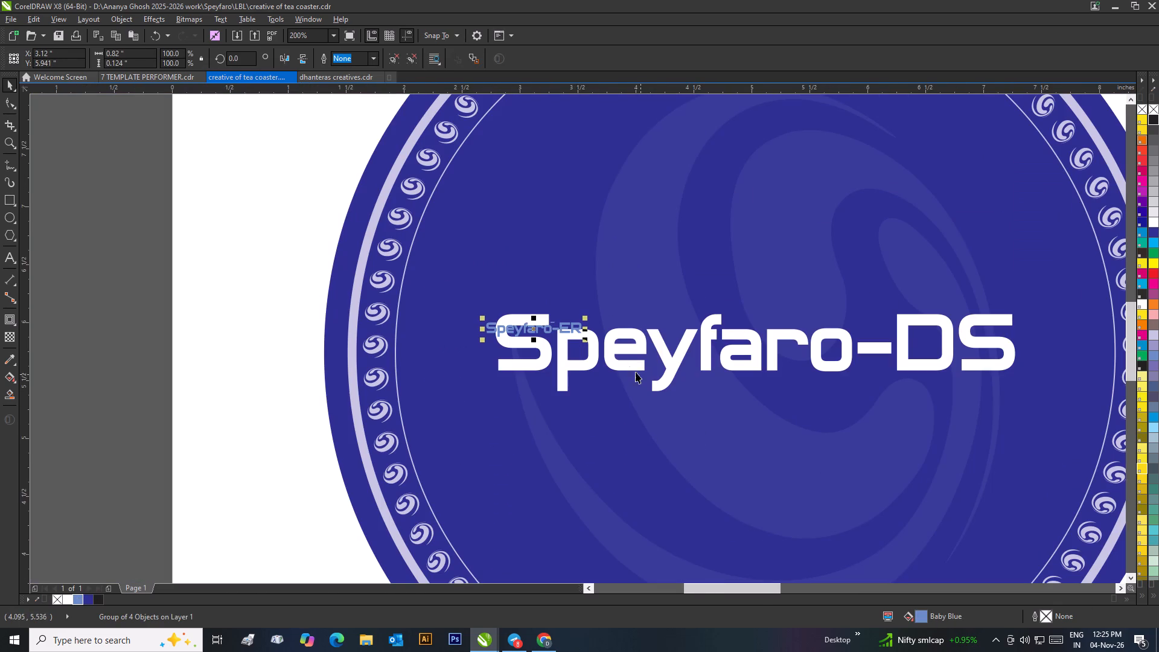
left_click_drag(587, 342, 1059, 475)
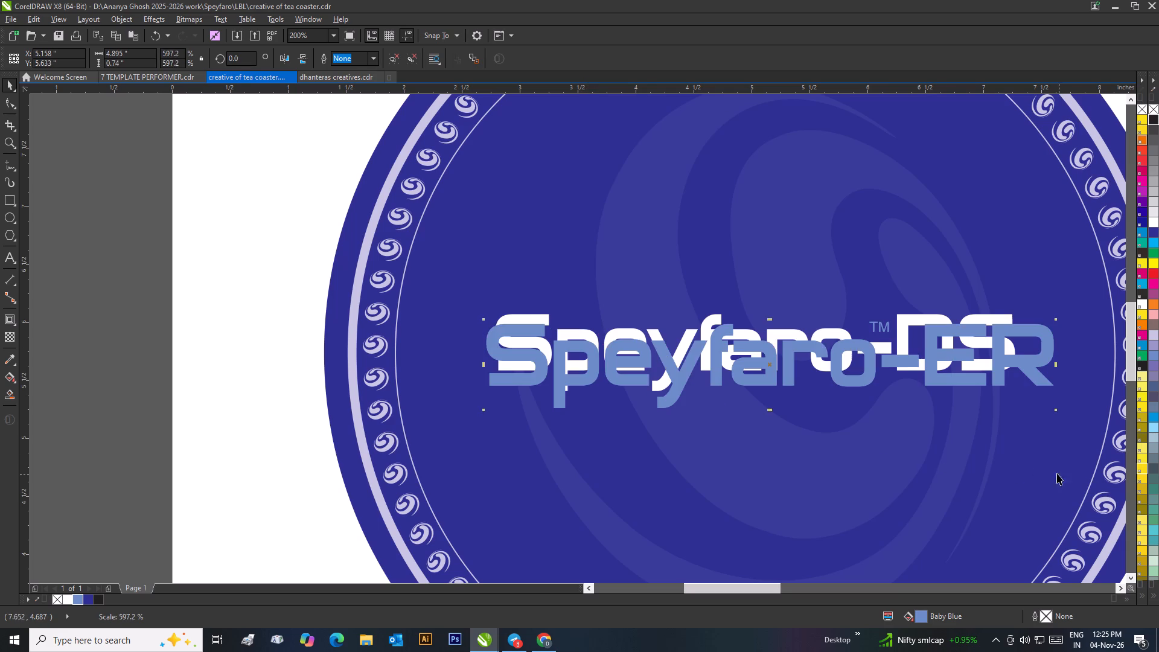
Move the Speyfaro-ER group so its S overlaps the white S, to about X 5.22, Y 5.72 inches.
scroll(524, 342, "up", 2)
left_click_drag(530, 295, 564, 263)
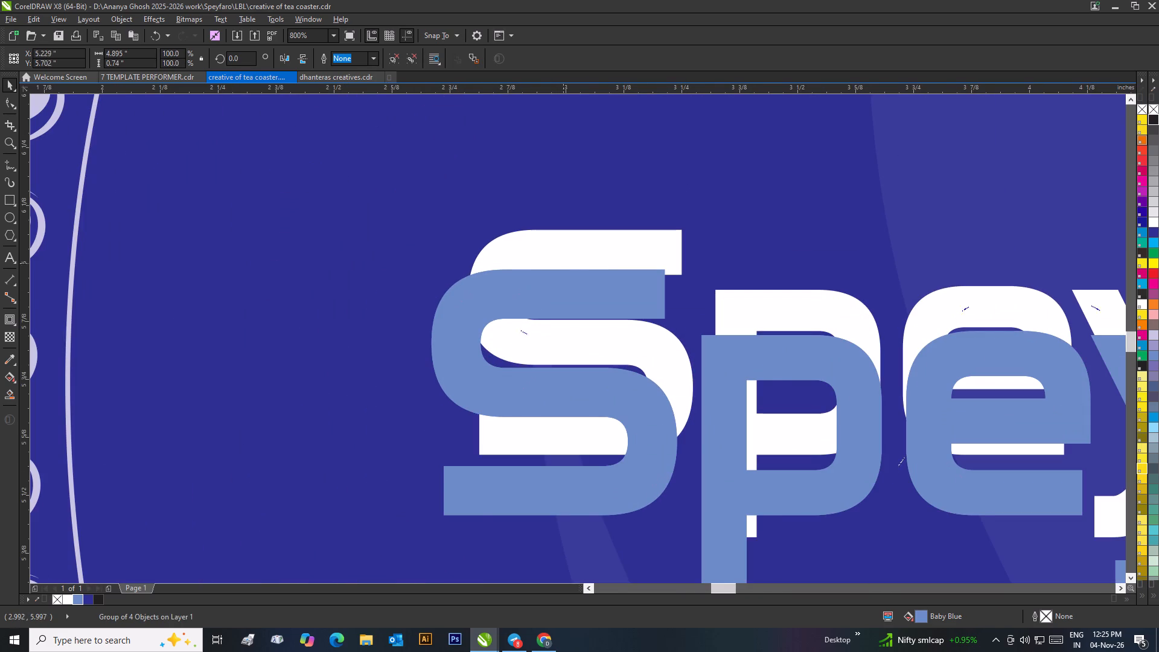
left_click_drag(564, 263, 569, 259)
left_click_drag(579, 256, 570, 251)
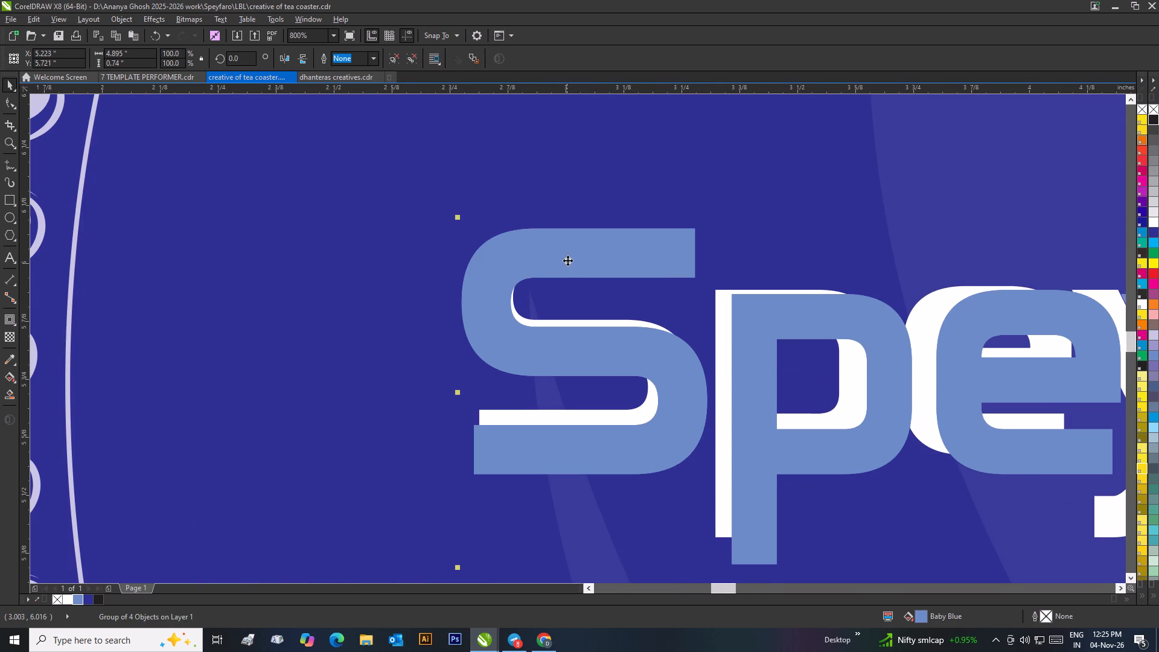
Reduce the Speyfaro-ER group proportionally to about 4.52 inches wide to match the Speyfaro-DS lettering.
scroll(569, 270, "down", 2)
scroll(812, 393, "down", 1)
scroll(680, 322, "up", 1)
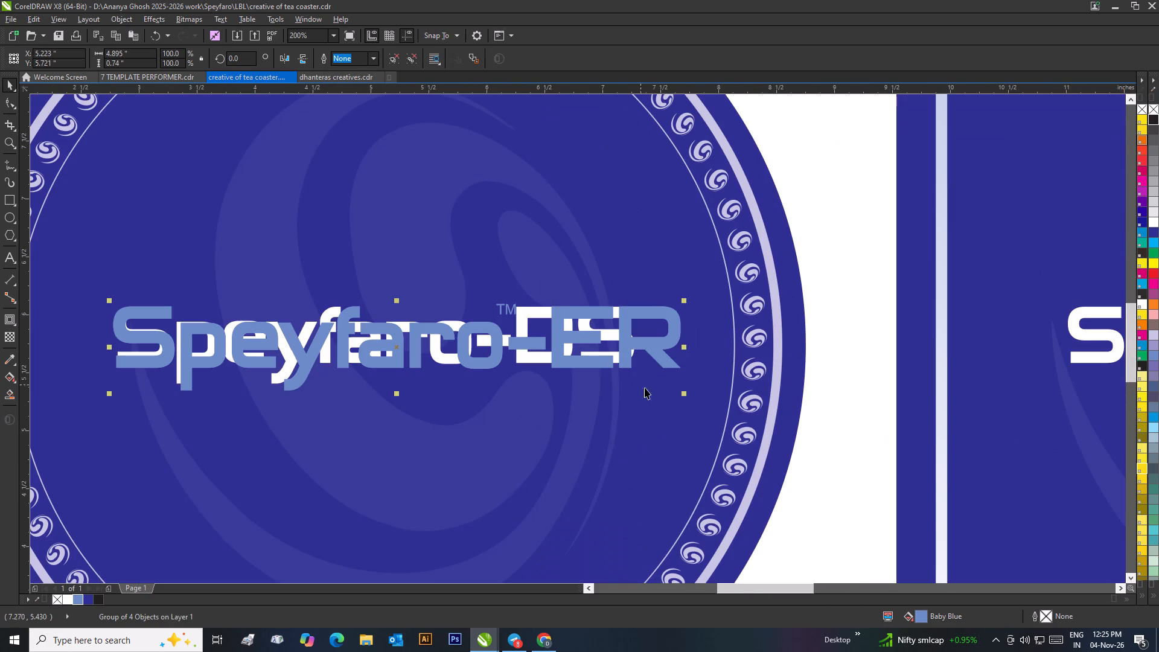
left_click(683, 391)
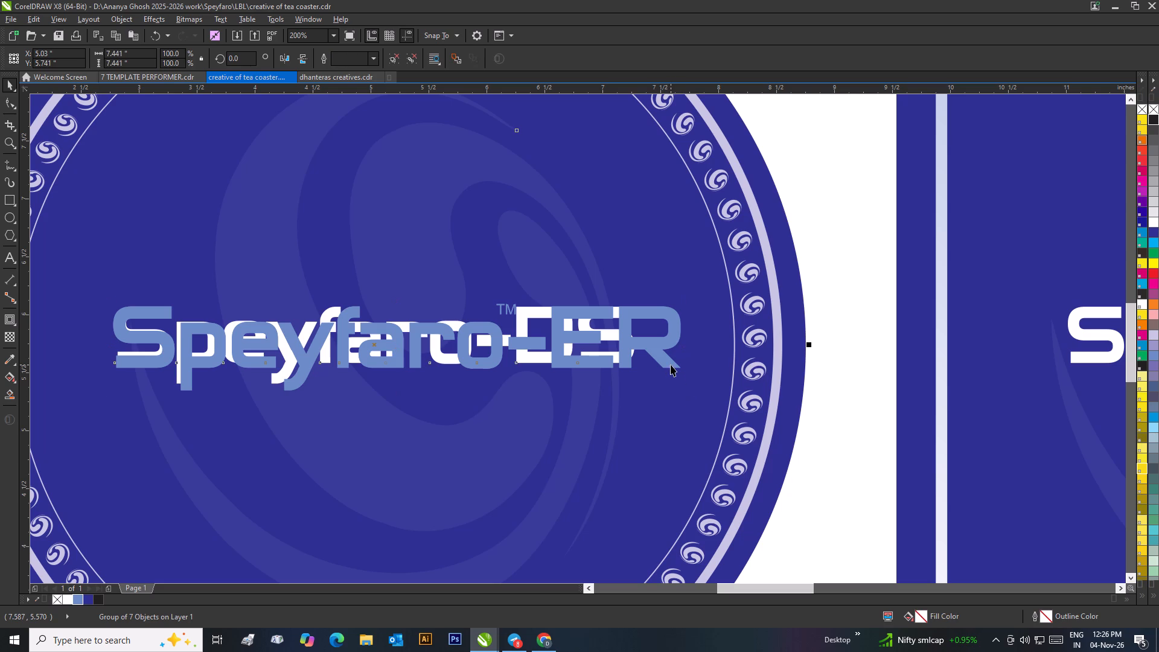
left_click(671, 365)
left_click_drag(685, 393, 660, 399)
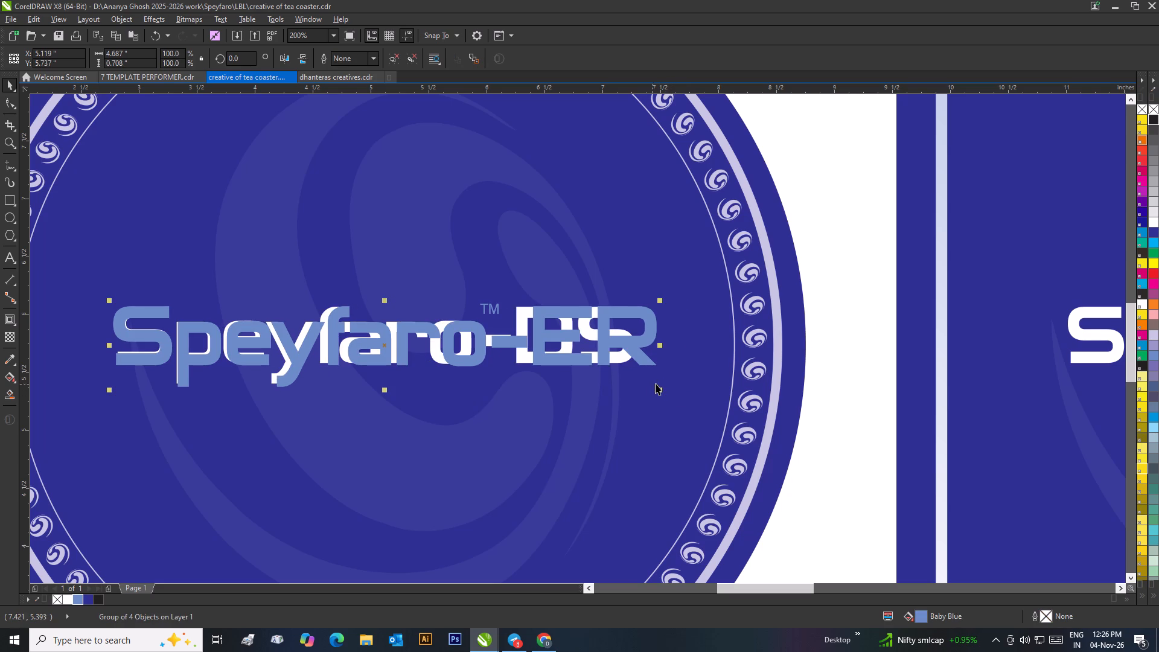
left_click_drag(663, 389, 649, 399)
left_click_drag(647, 389, 642, 395)
Realign the Speyfaro-ER group's S with the white S, at about X 5.05, Y 5.75 inches.
scroll(144, 321, "up", 3)
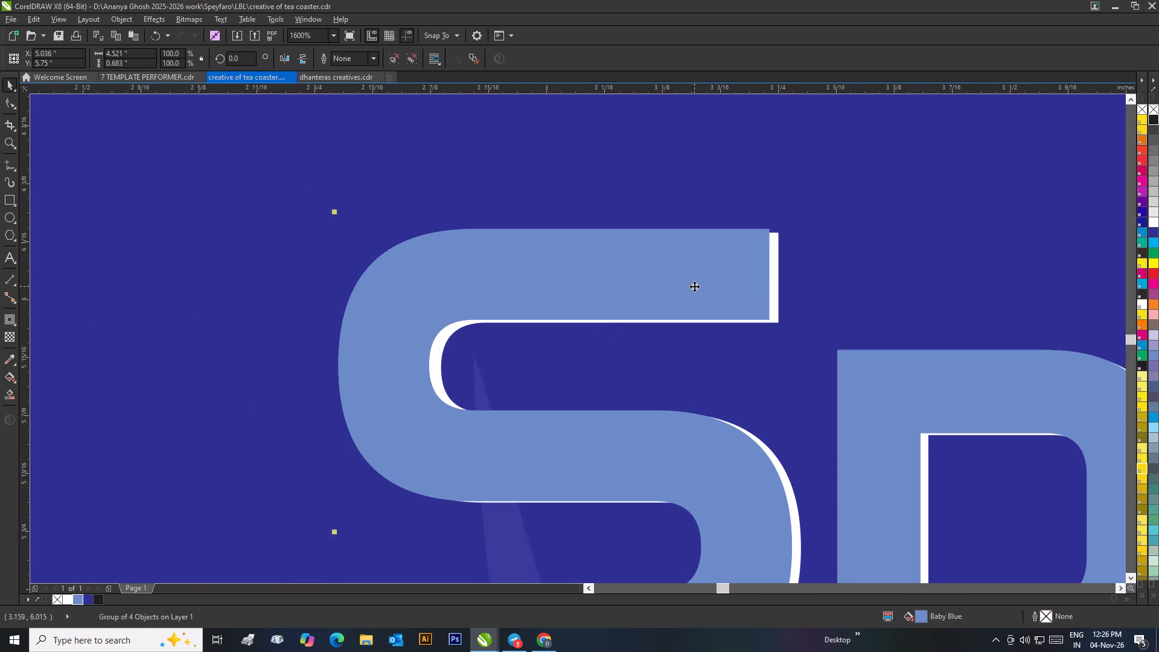
left_click_drag(694, 286, 709, 291)
scroll(740, 273, "up", 1)
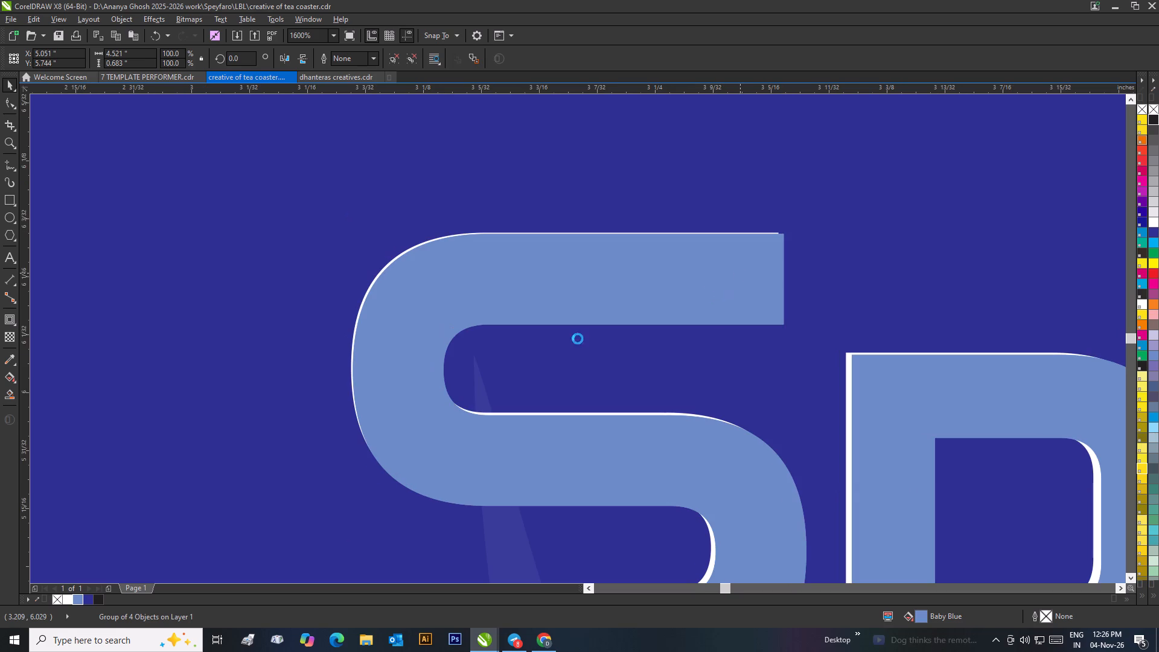
left_click_drag(589, 336, 580, 334)
Reduce the Speyfaro-ER group slightly to about 4.50 inches wide.
scroll(586, 339, "down", 1)
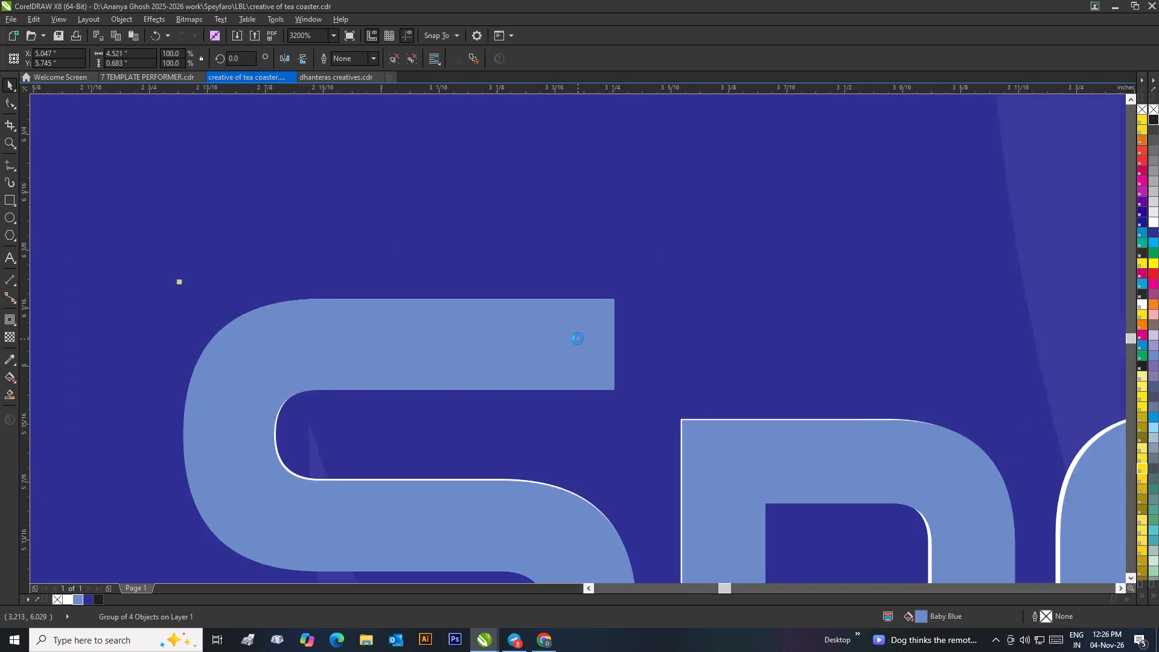
scroll(578, 339, "down", 2)
scroll(761, 407, "down", 1)
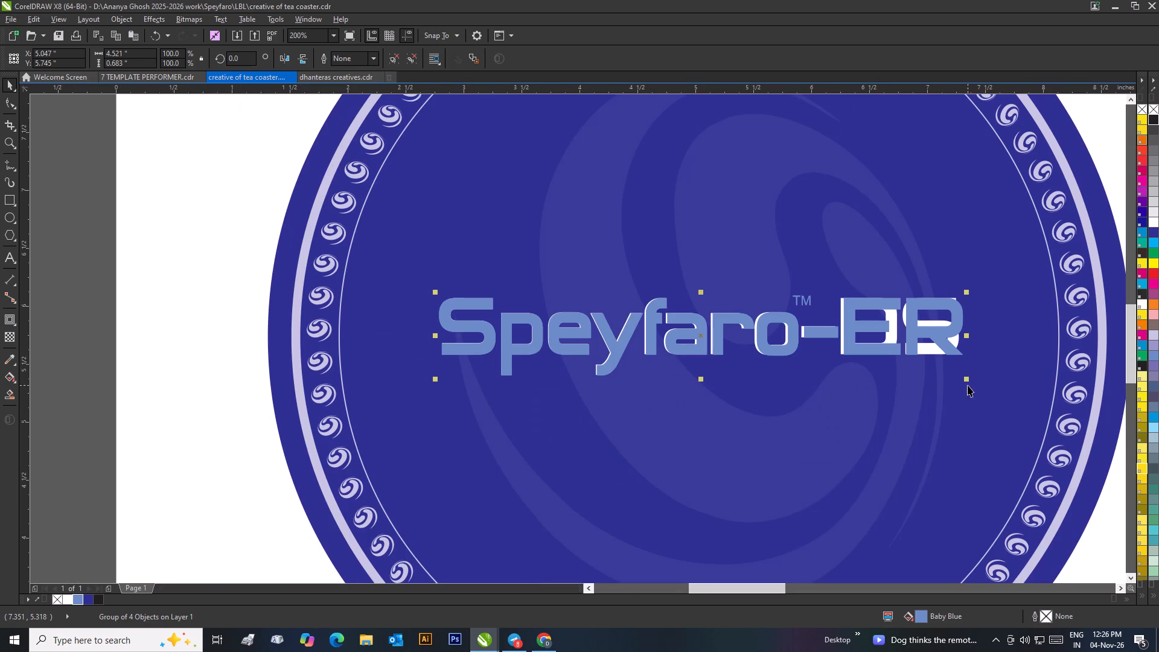
left_click(966, 380)
Fine-align the Speyfaro-ER group exactly over the white lettering, at about X 5.038, Y 5.747 inches.
scroll(469, 313, "up", 2)
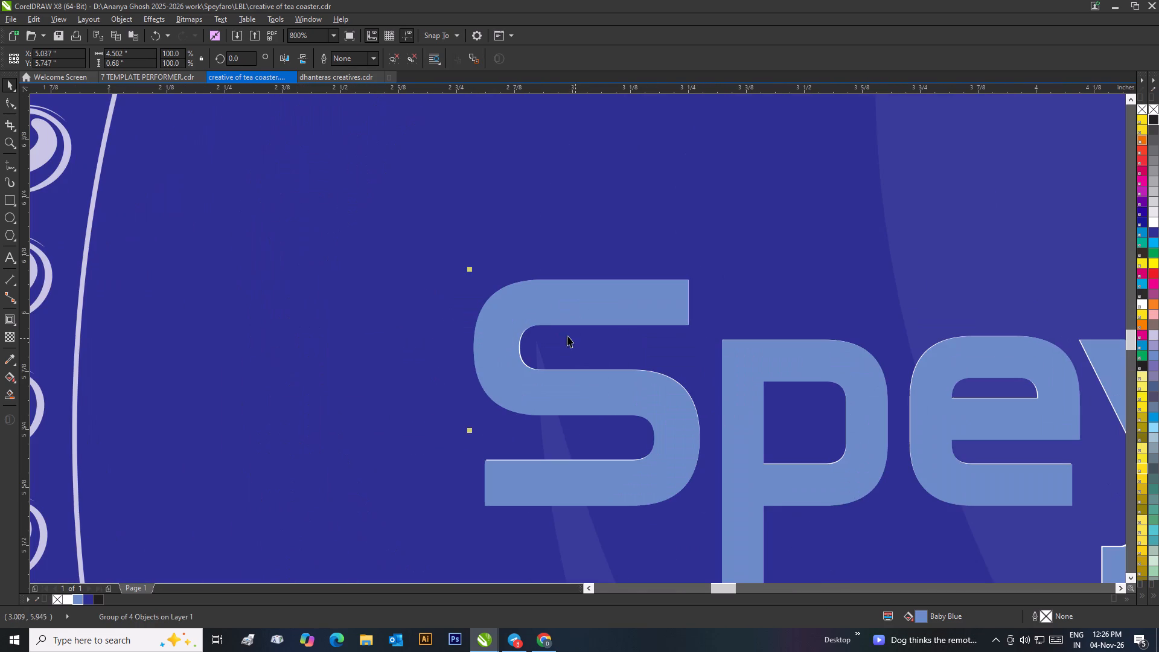
left_click_drag(552, 302, 560, 322)
left_click_drag(568, 326, 567, 315)
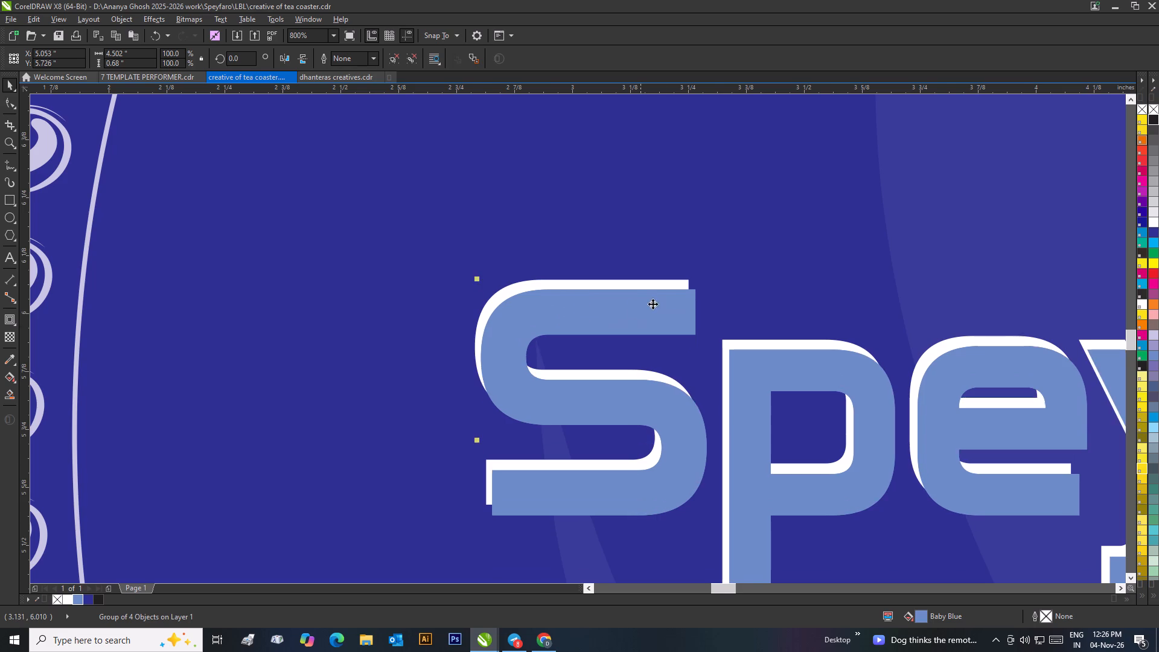
scroll(681, 297, "up", 2)
left_click_drag(581, 347, 561, 332)
left_click_drag(573, 339, 571, 327)
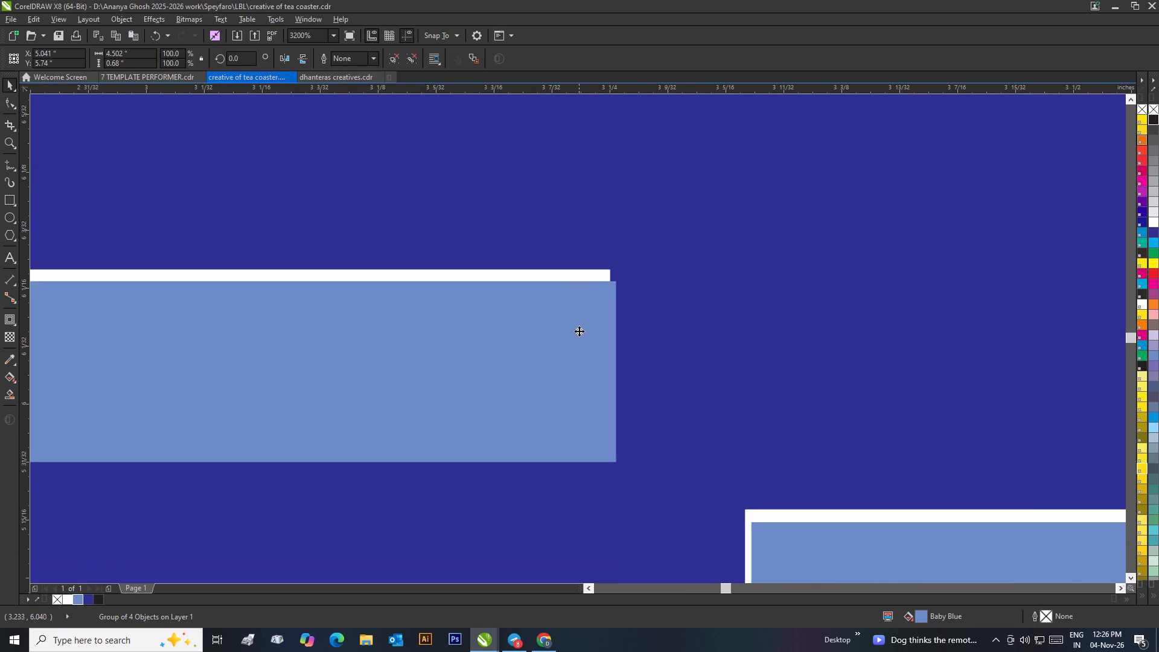
left_click(580, 331)
left_click(576, 327)
left_click(576, 325)
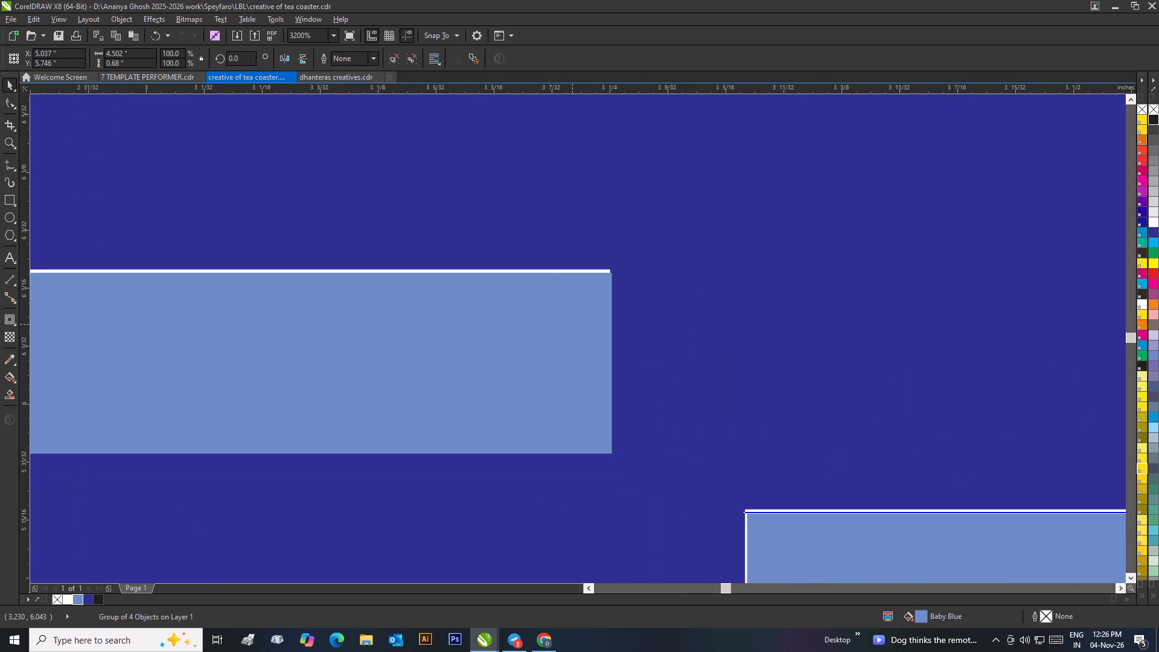
left_click(572, 324)
left_click(575, 324)
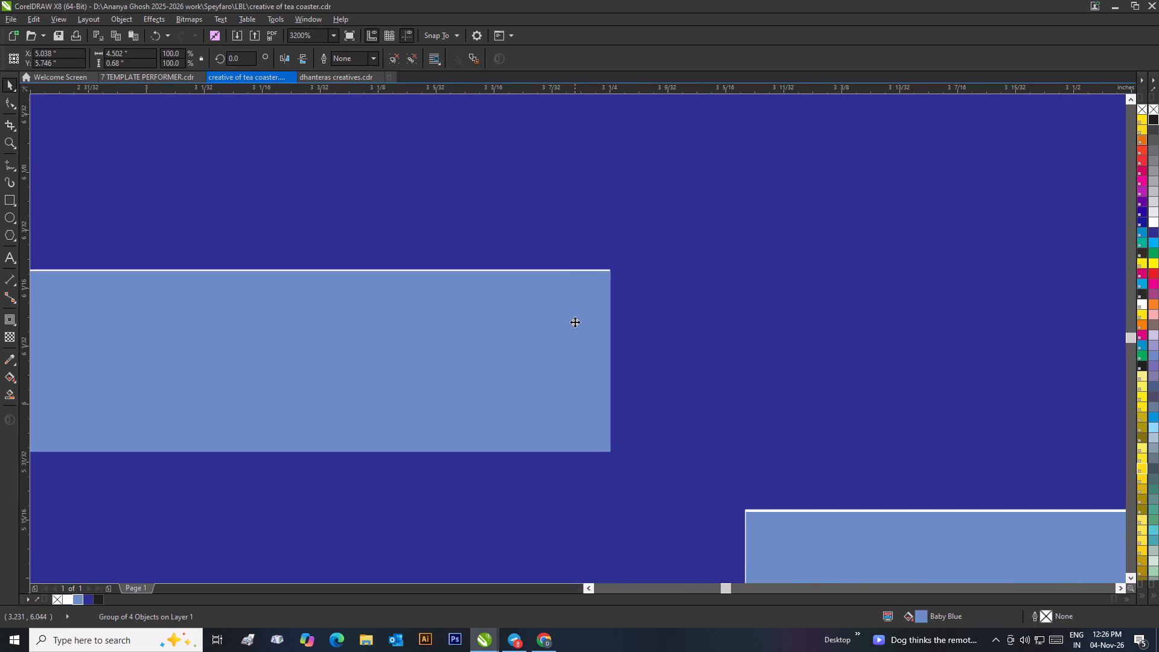
left_click(574, 322)
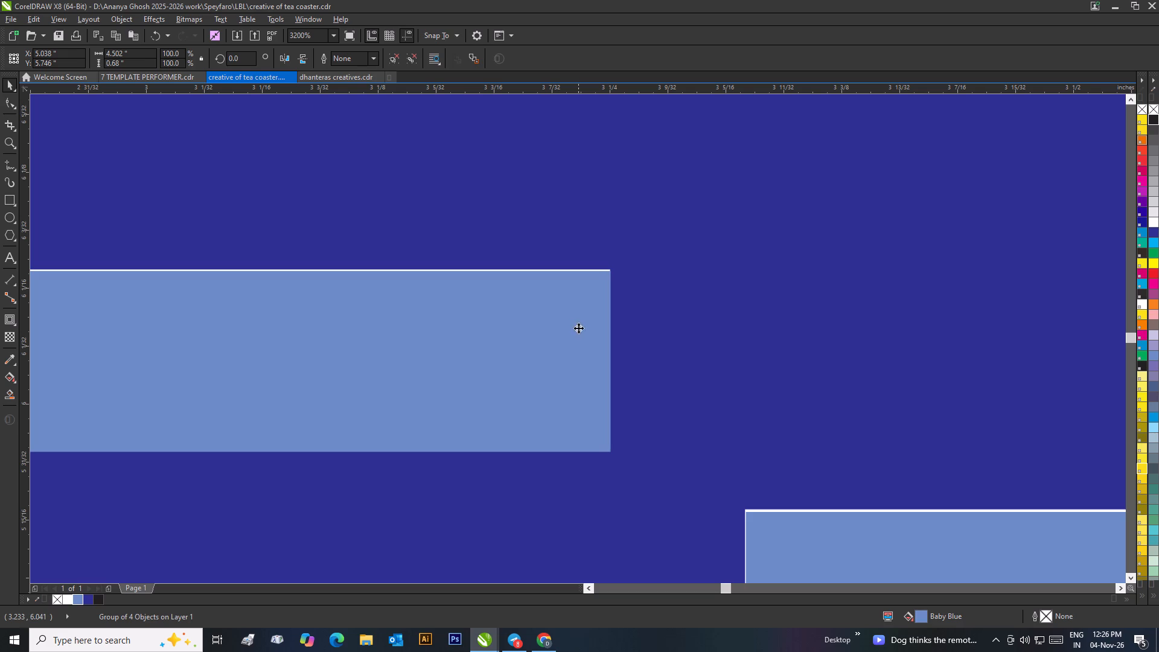
left_click(578, 328)
left_click(579, 331)
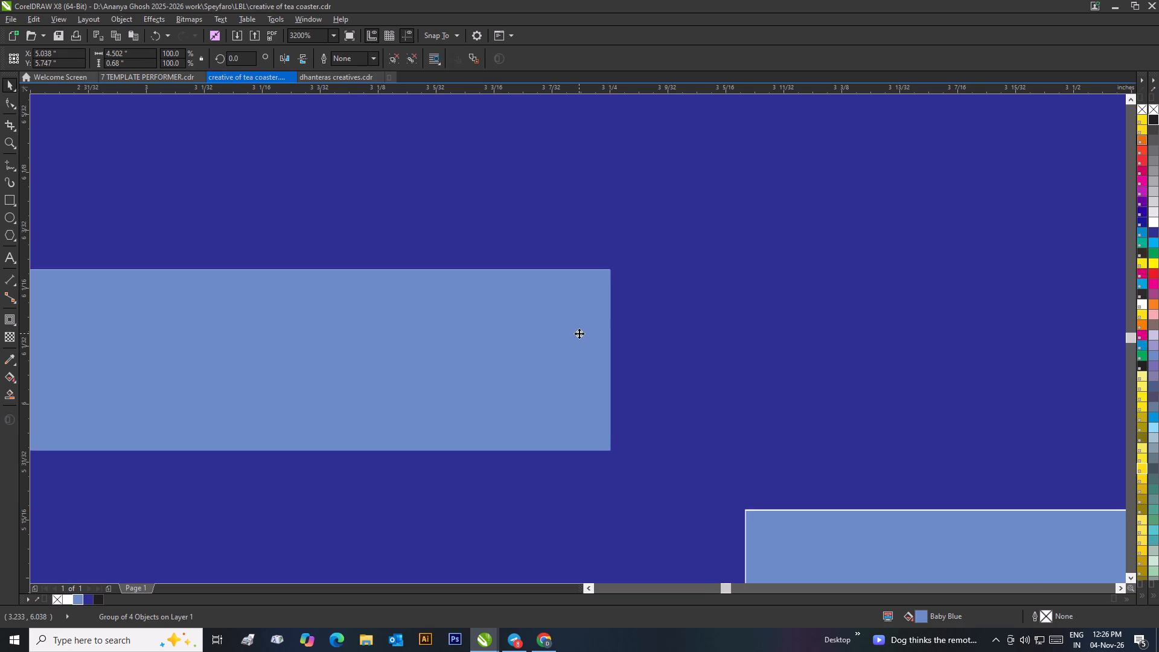
Ungroup the Speyfaro-ER lettering and its TM mark on the round coaster.
scroll(579, 333, "down", 4)
scroll(613, 371, "down", 2)
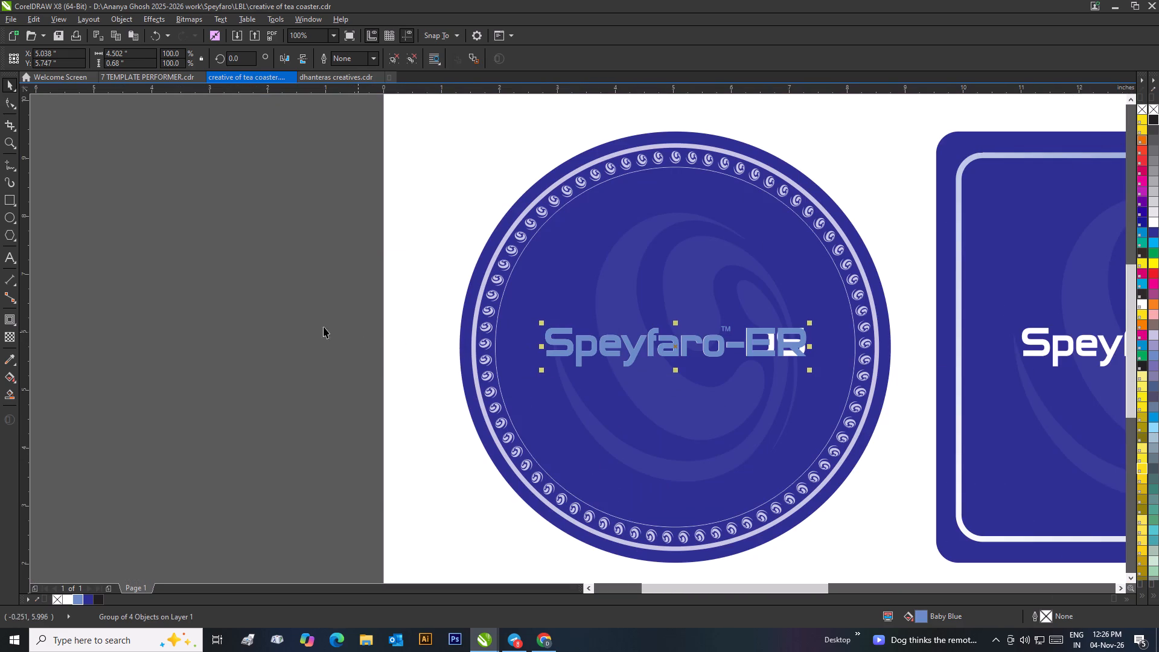
left_click_drag(277, 321, 284, 324)
scroll(745, 334, "up", 2)
left_click(480, 353)
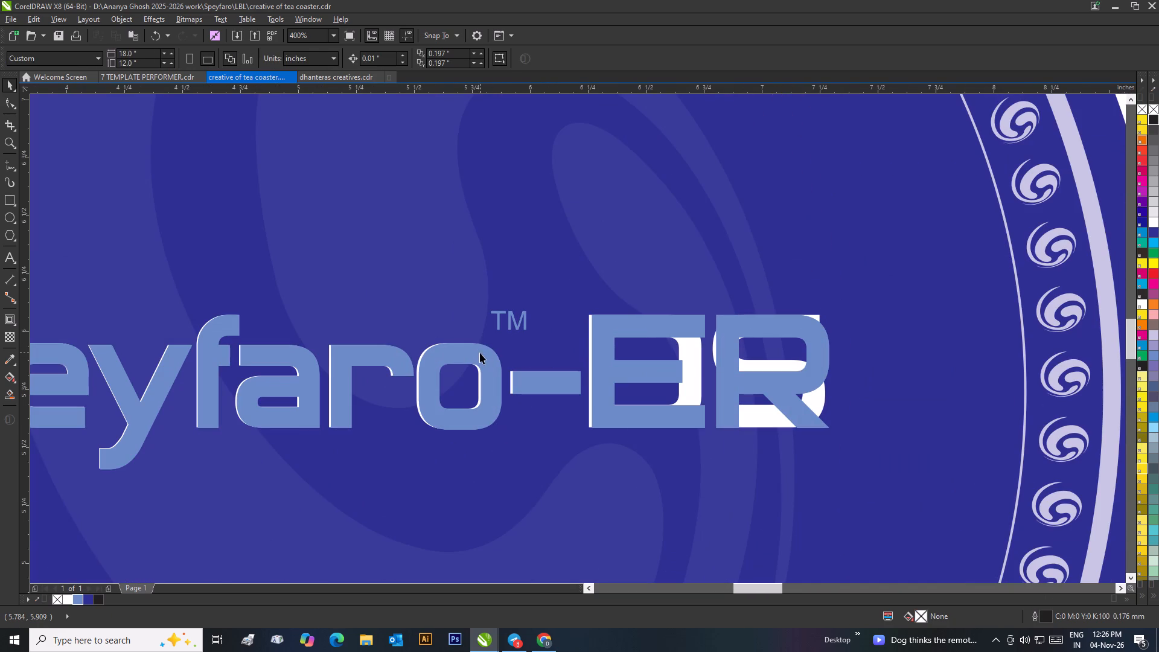
right_click(480, 353)
left_click(526, 100)
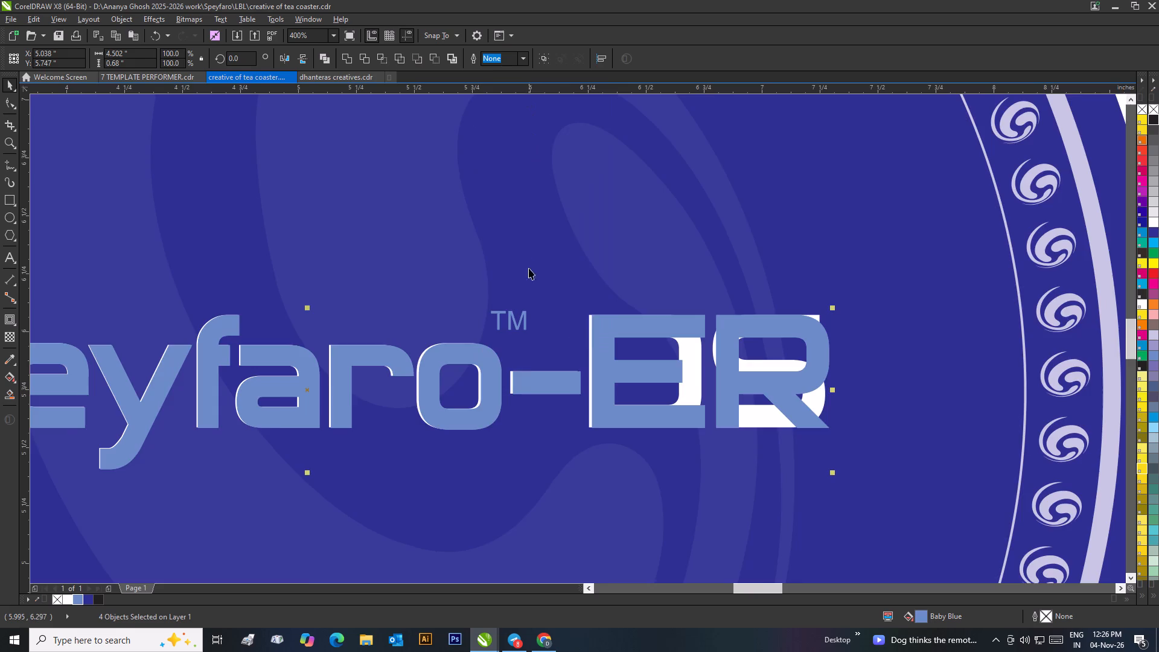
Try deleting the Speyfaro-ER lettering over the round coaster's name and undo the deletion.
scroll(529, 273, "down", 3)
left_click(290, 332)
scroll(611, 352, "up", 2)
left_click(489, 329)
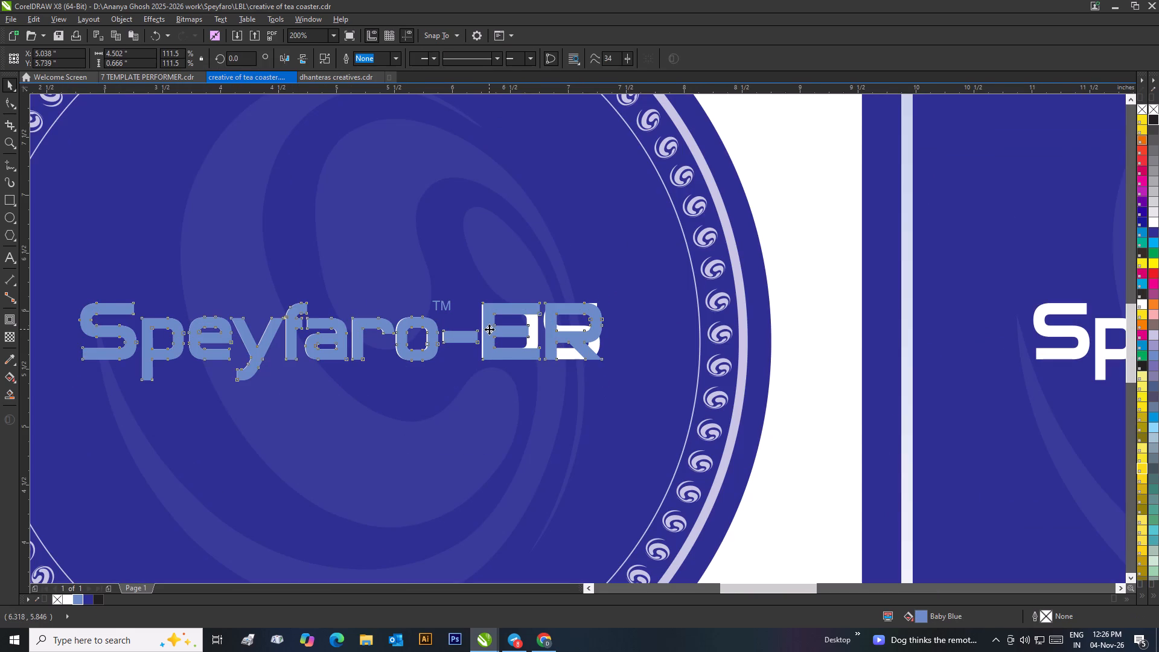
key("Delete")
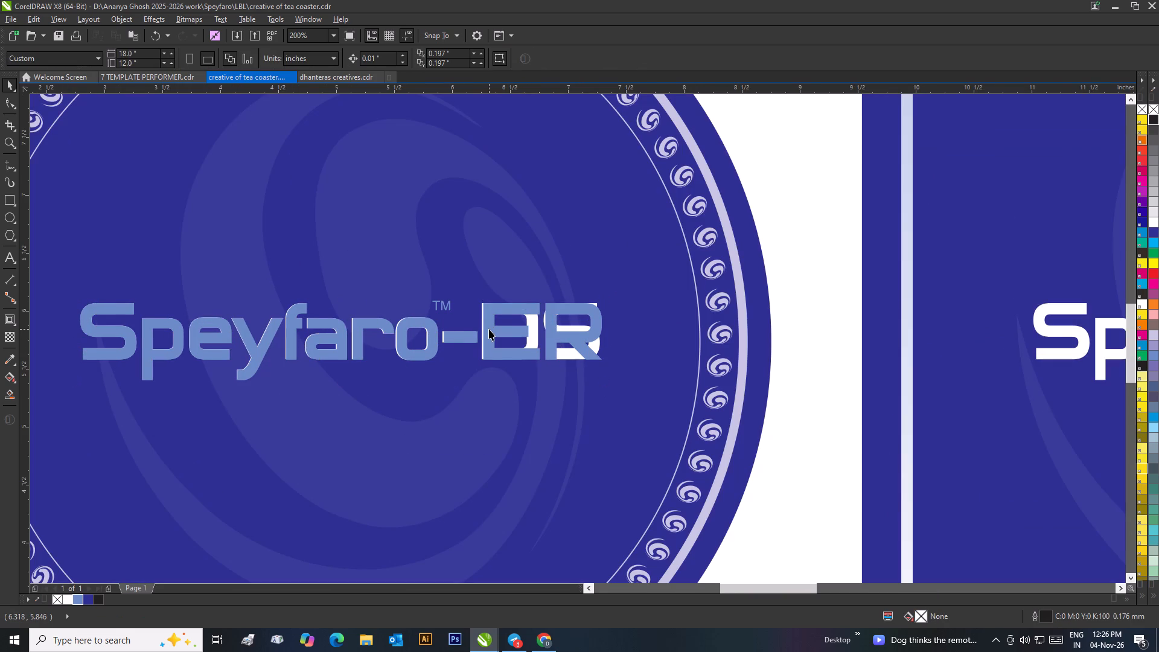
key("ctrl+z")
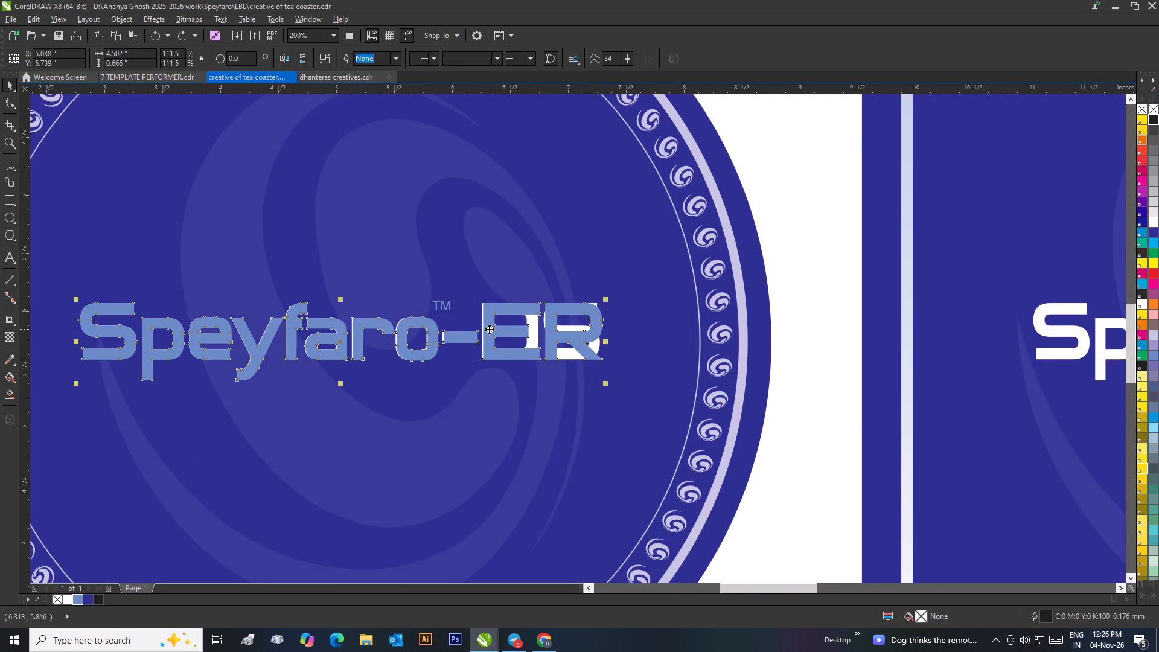
Delete both stacked Speyfaro-ER lettering curves from the round coaster, keeping the TM mark over the Speyfaro-DS name.
scroll(489, 329, "down", 2)
left_click_drag(252, 316, 258, 316)
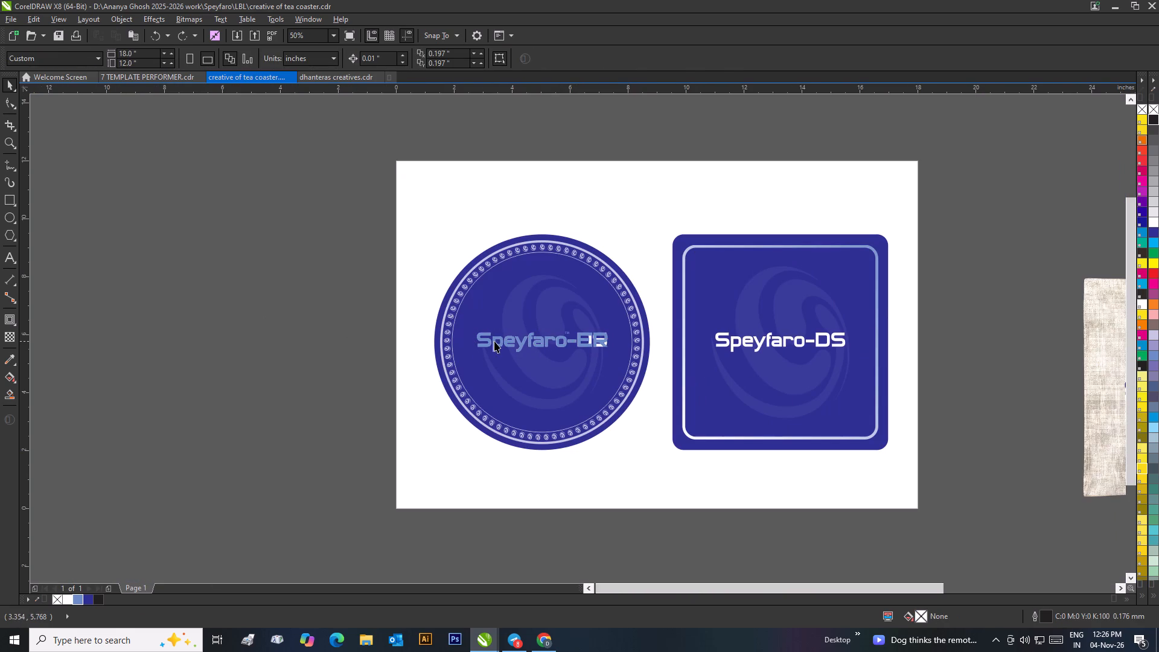
left_click_drag(495, 341, 482, 380)
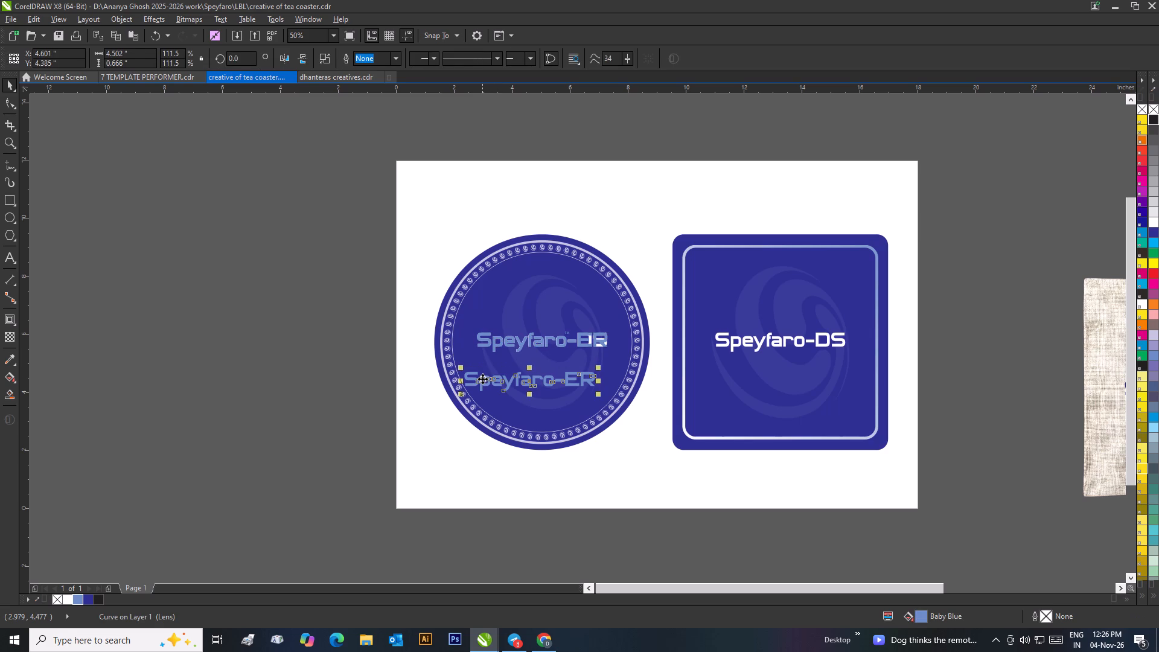
key("Delete")
left_click_drag(529, 339, 528, 339)
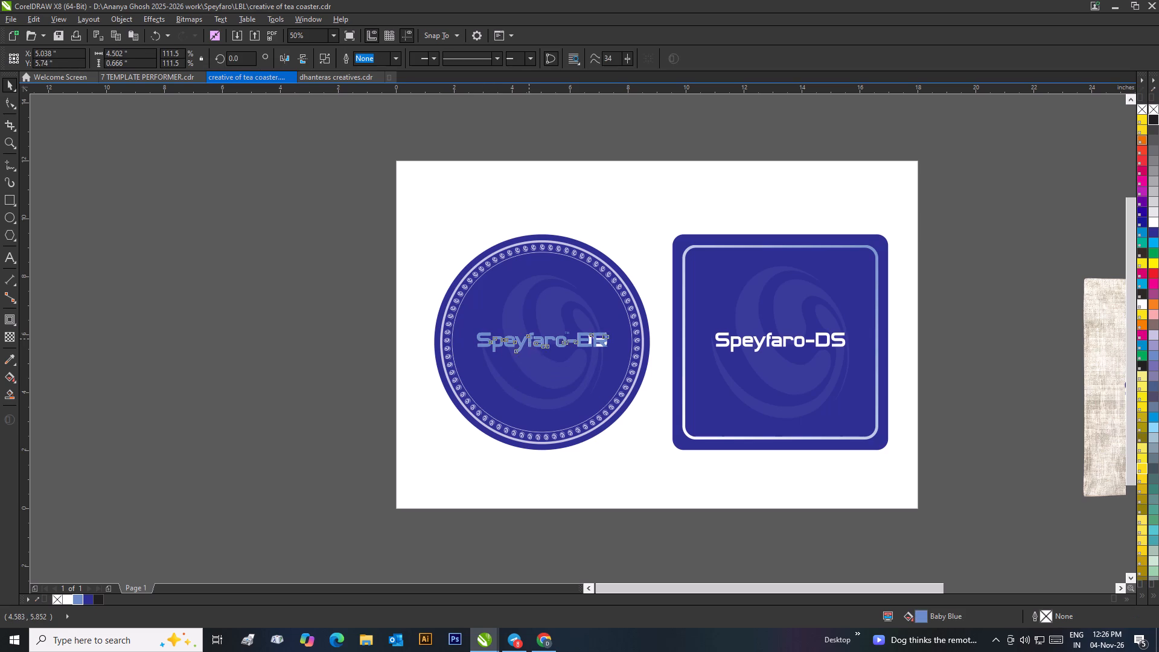
left_click_drag(528, 339, 528, 360)
key("Delete")
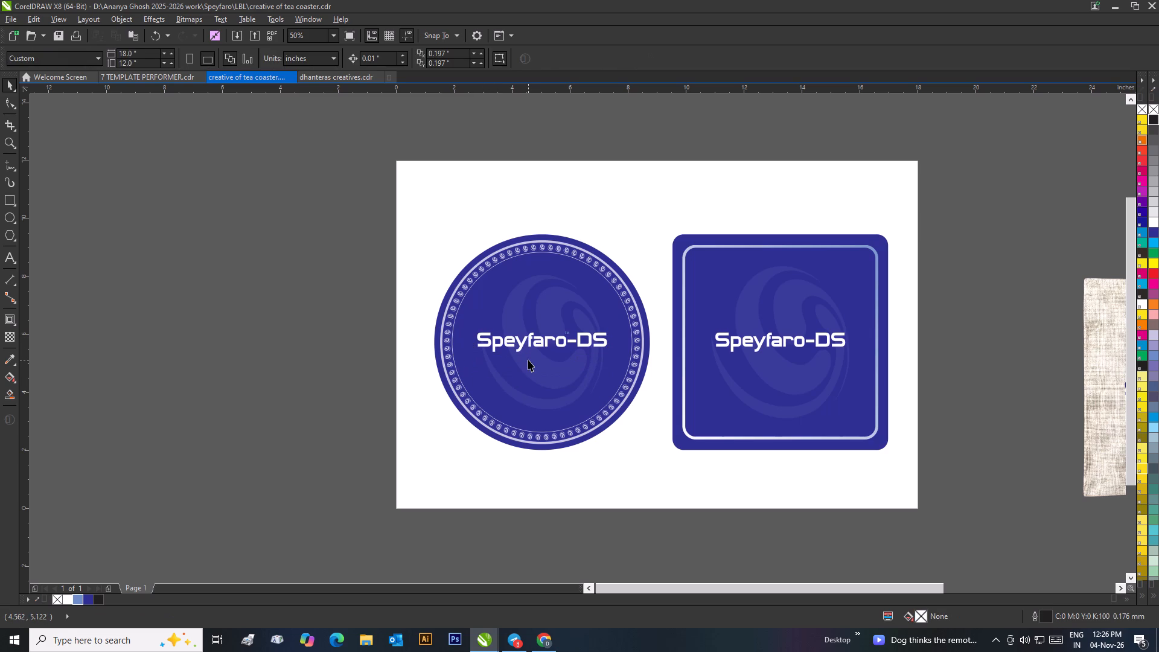
Fill the TM mark objects on the round coaster with white.
left_click_drag(342, 308, 603, 344)
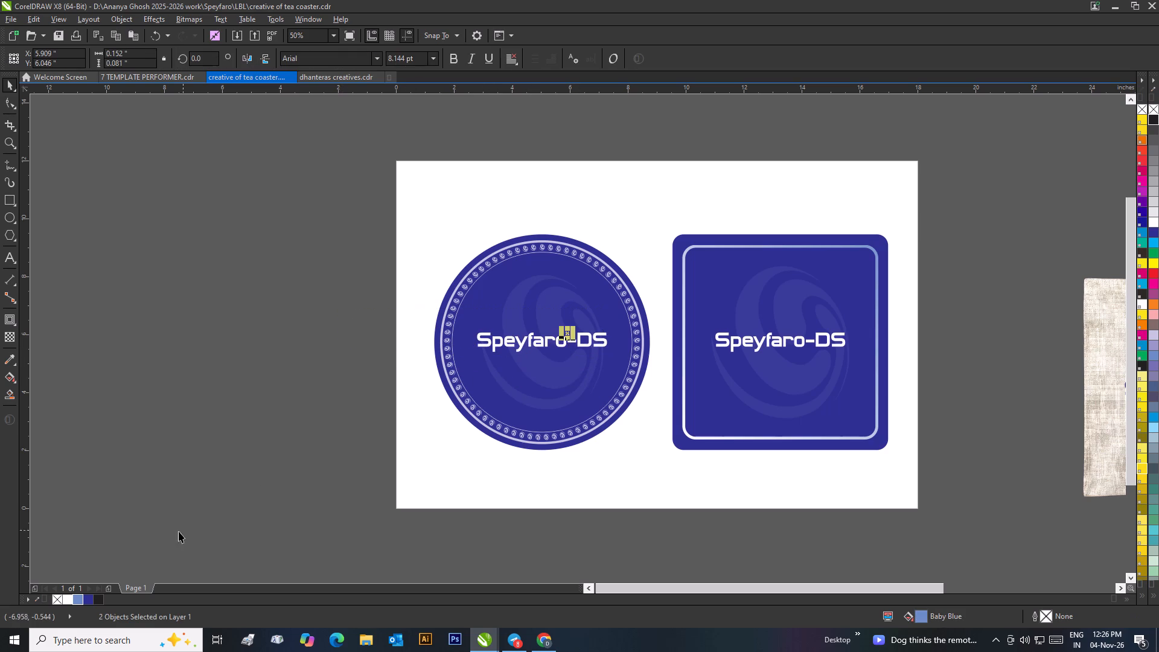
left_click(68, 602)
left_click_drag(191, 481, 213, 481)
scroll(544, 350, "up", 2)
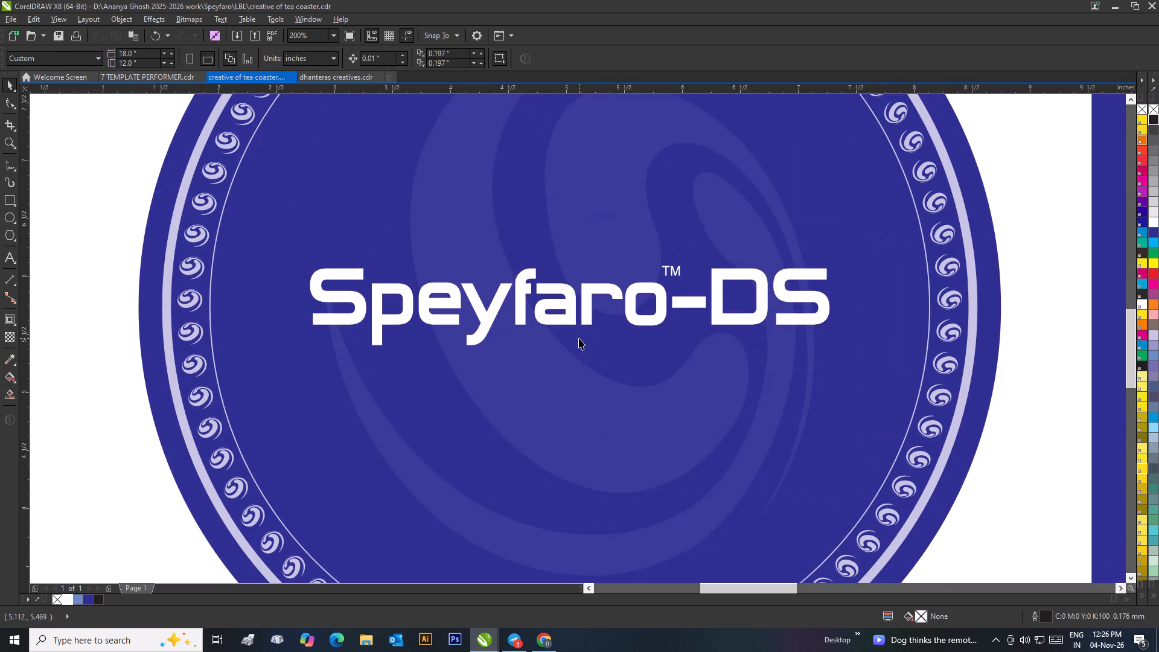
Ungroup all objects of the round coaster artwork.
scroll(579, 344, "down", 2)
left_click_drag(348, 290, 668, 356)
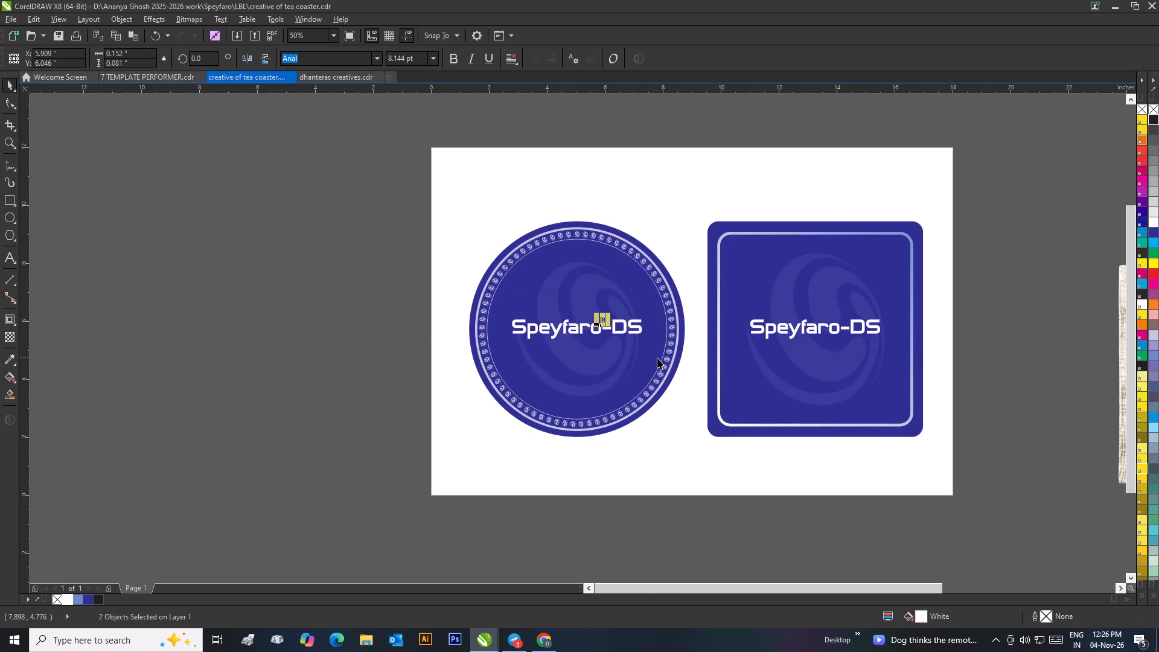
left_click(596, 333)
right_click(596, 333)
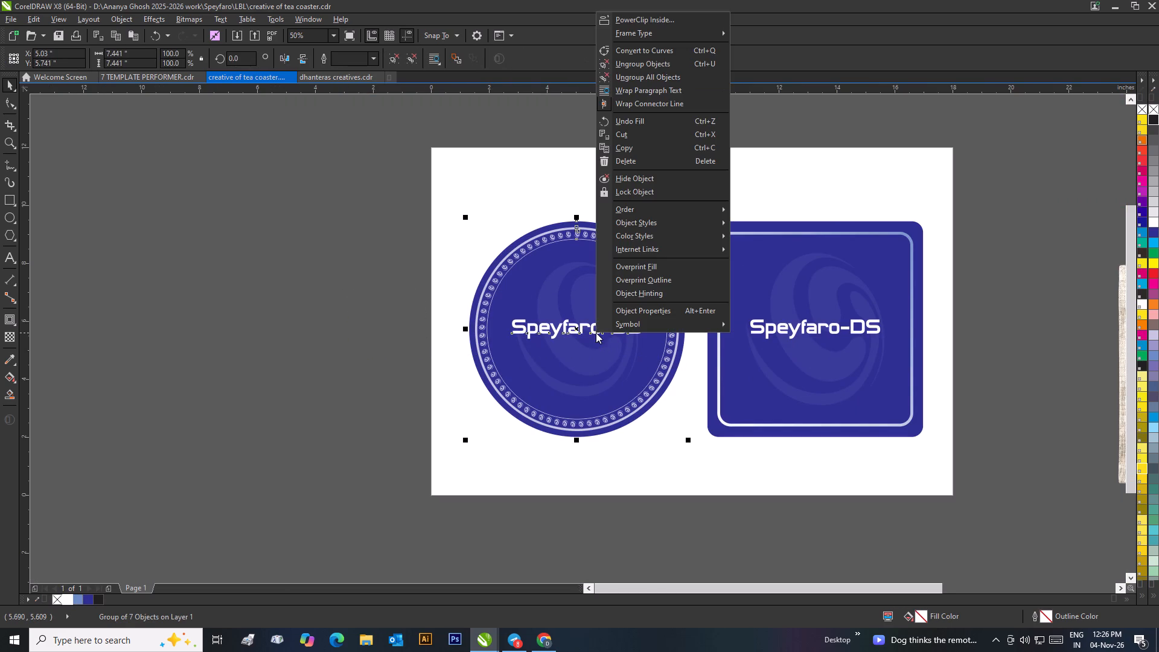
left_click(645, 78)
left_click_drag(620, 118, 619, 126)
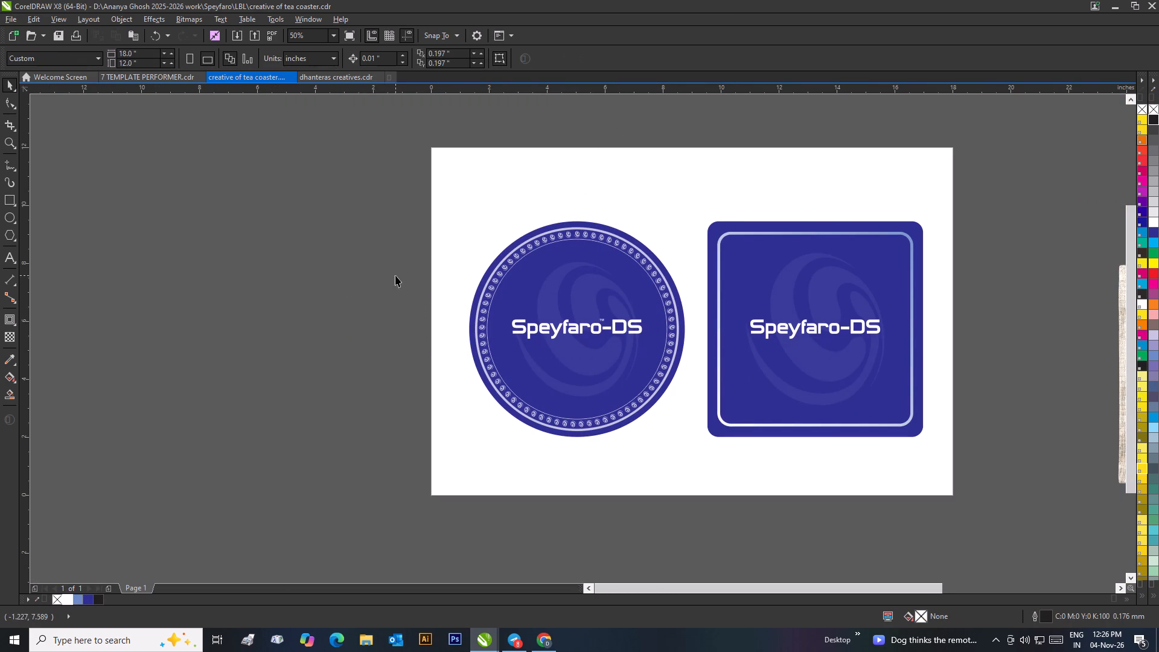
Group the round coaster's Speyfaro-DS name with its TM marks and place a copy on the square coaster.
left_click_drag(395, 276, 659, 344)
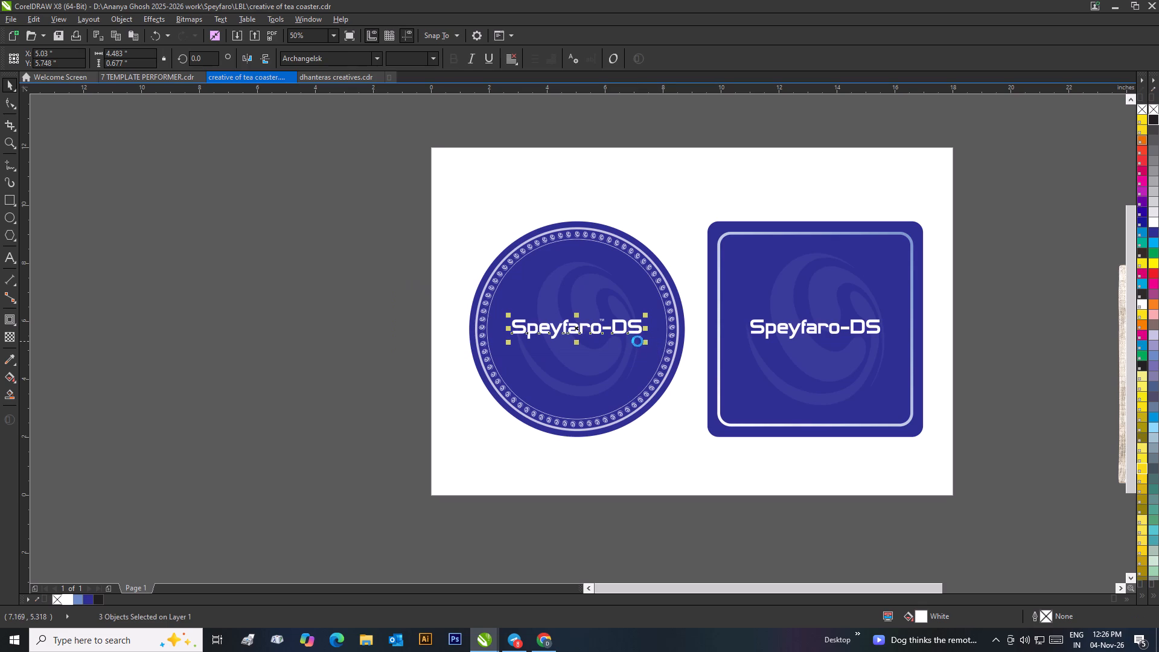
key("ctrl+g")
left_click_drag(577, 330, 838, 377)
right_click(838, 377)
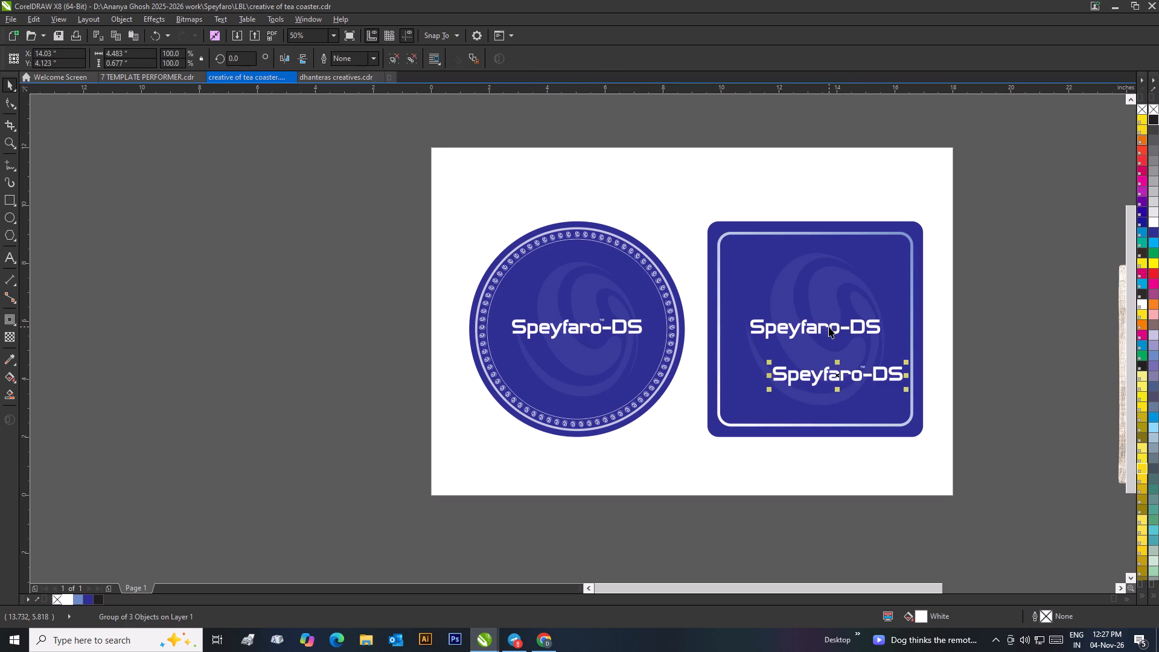
Ungroup all objects of the square coaster and delete its original Speyfaro-DS name without the TM mark.
left_click(826, 324)
right_click(826, 324)
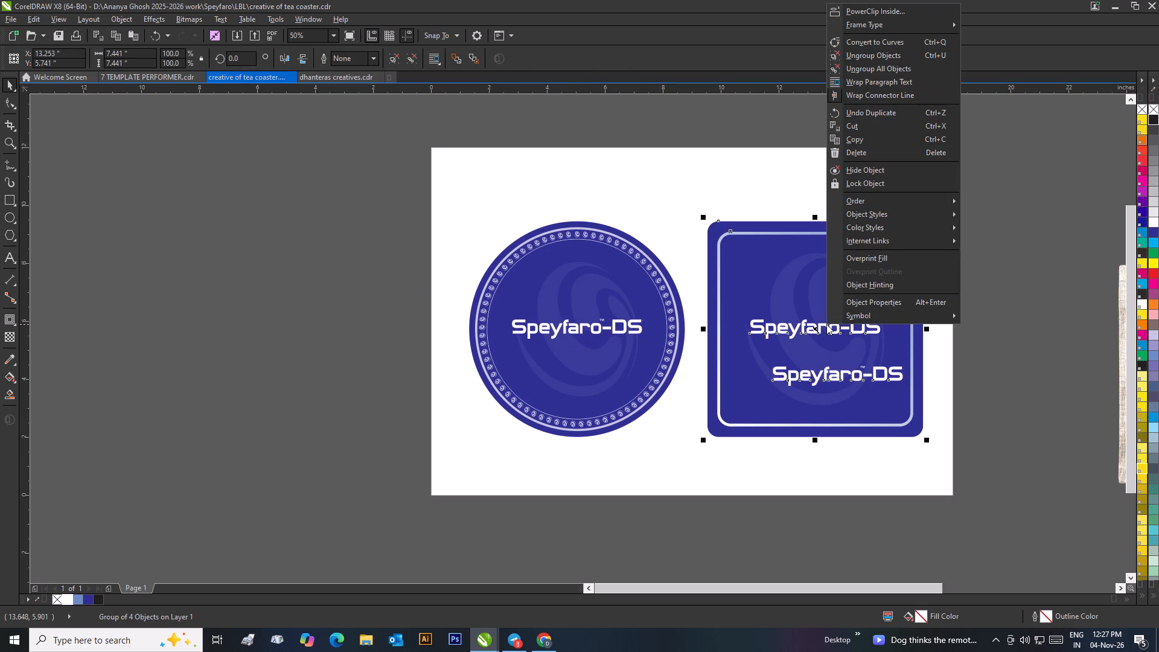
left_click(873, 71)
left_click_drag(984, 203, 986, 211)
left_click_drag(1007, 266, 794, 345)
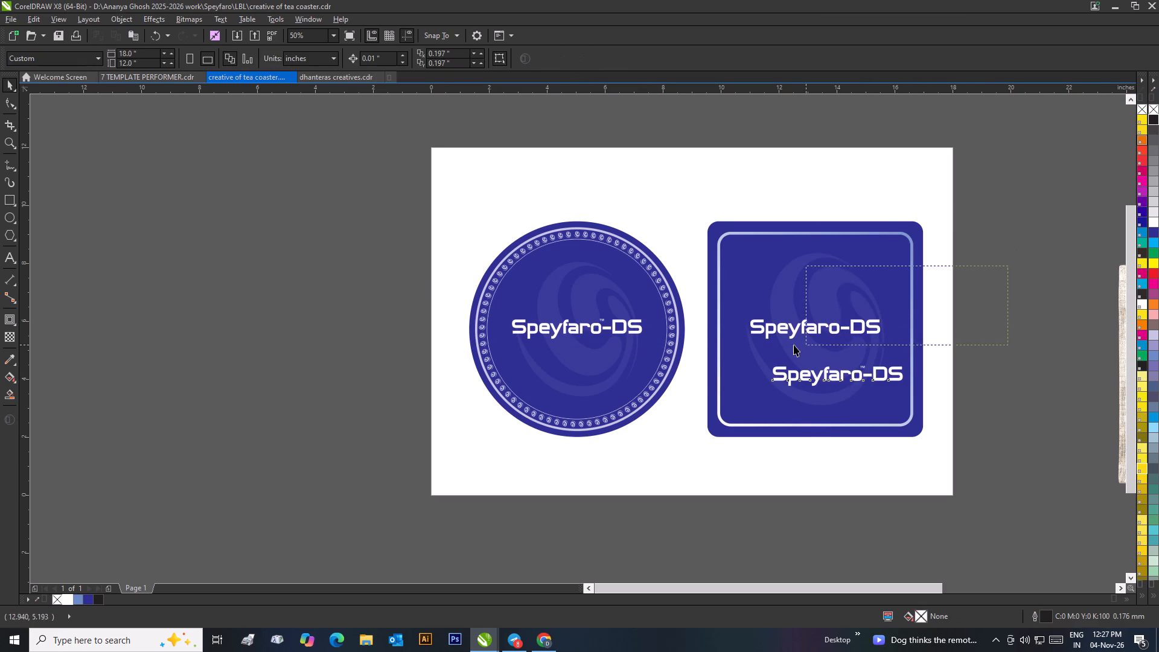
left_click_drag(794, 345, 739, 350)
key("Delete")
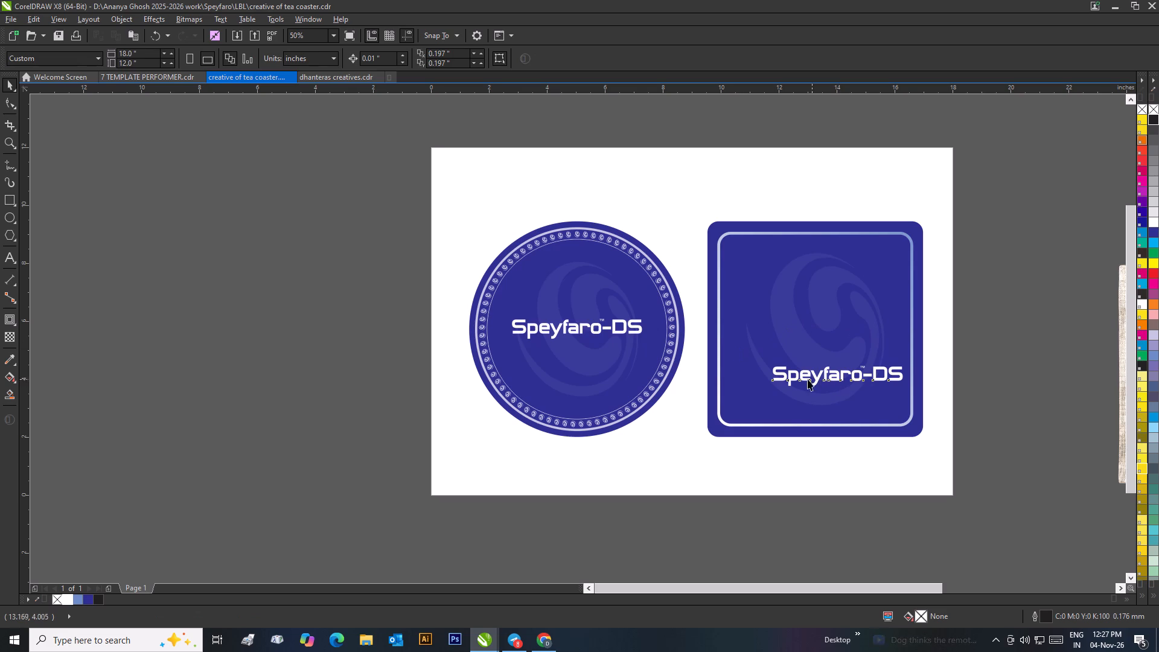
Move the copied Speyfaro-DS name with TM up to the middle of the square coaster.
left_click(799, 376)
left_click_drag(803, 377, 782, 328)
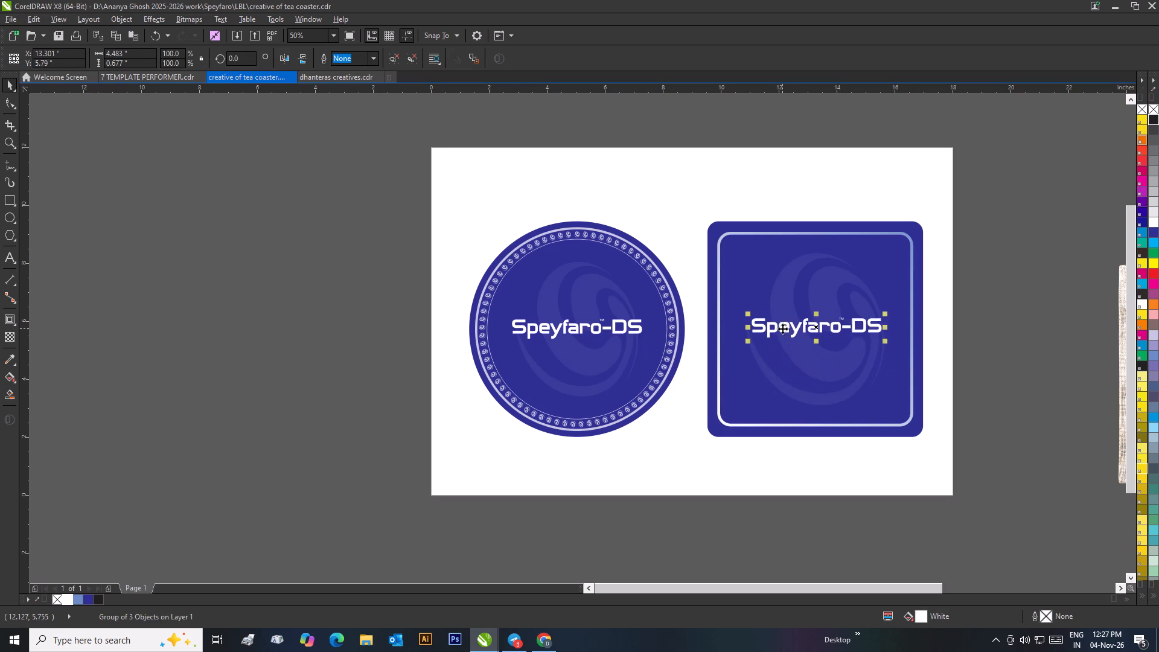
Ungroup the square coaster's copied name, convert the Speyfaro-DS text and a TM mark to curves, and weld them together.
right_click(782, 328)
left_click(828, 70)
left_click_drag(982, 254, 805, 351)
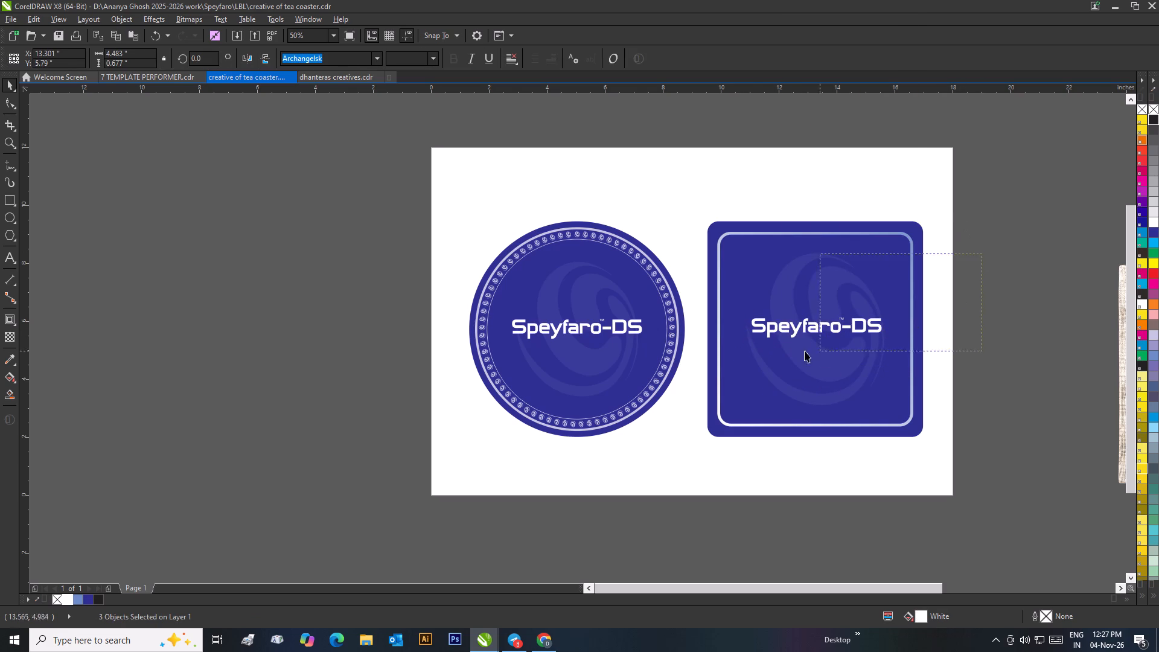
left_click_drag(805, 351, 744, 353)
left_click(345, 161)
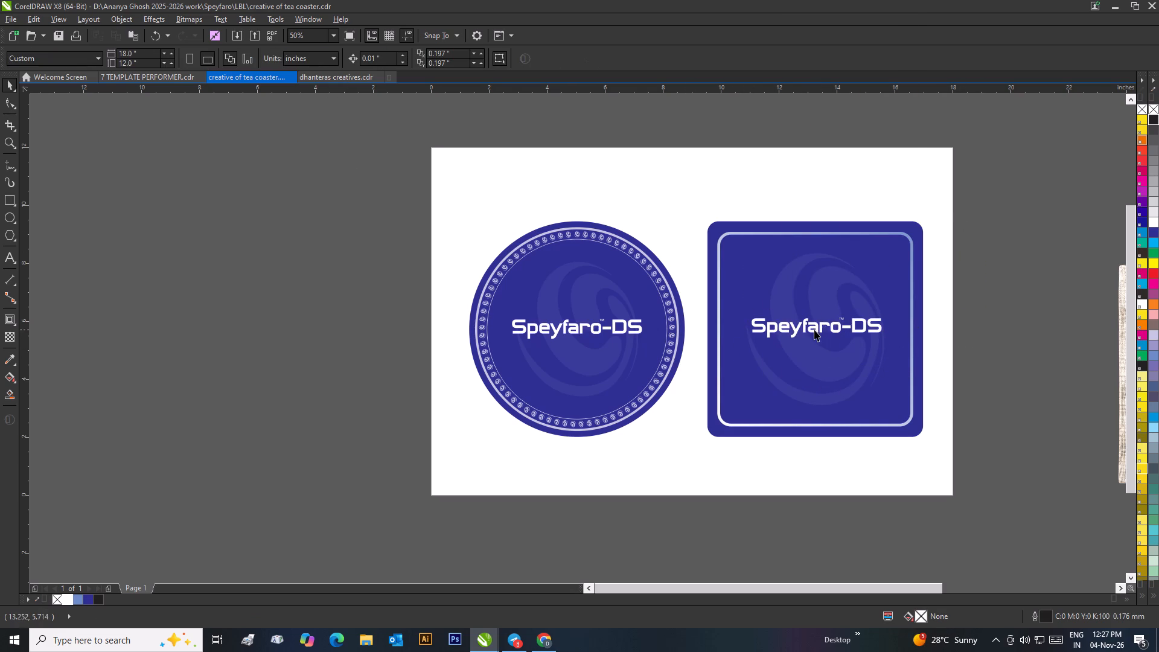
left_click(819, 327)
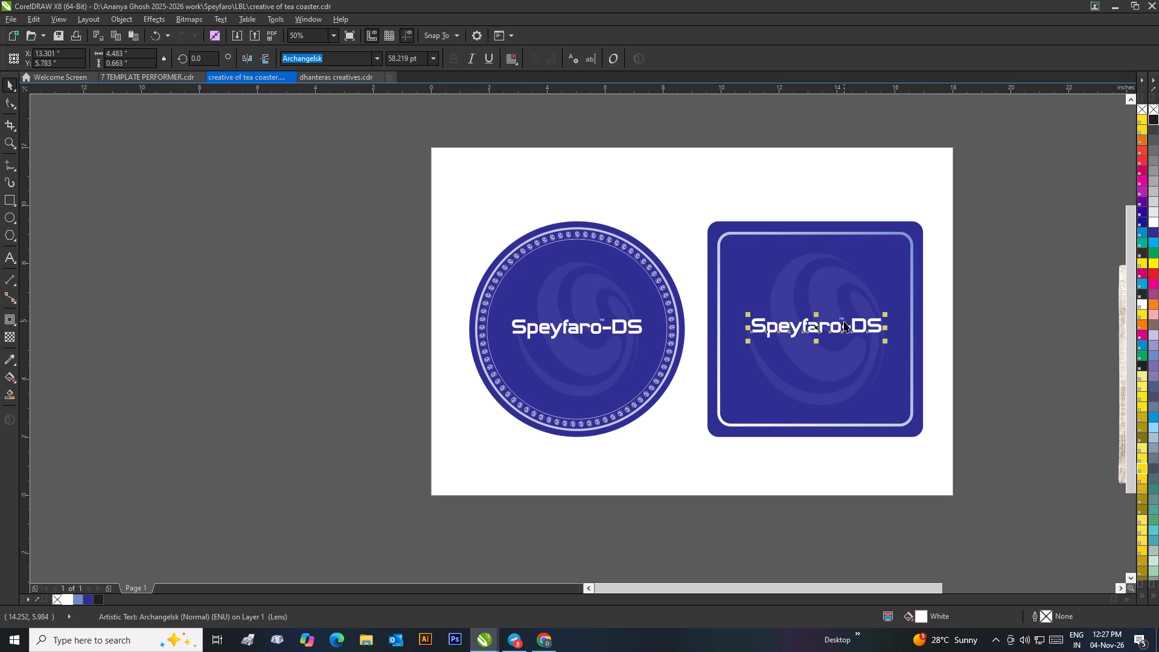
left_click(841, 319, "shift")
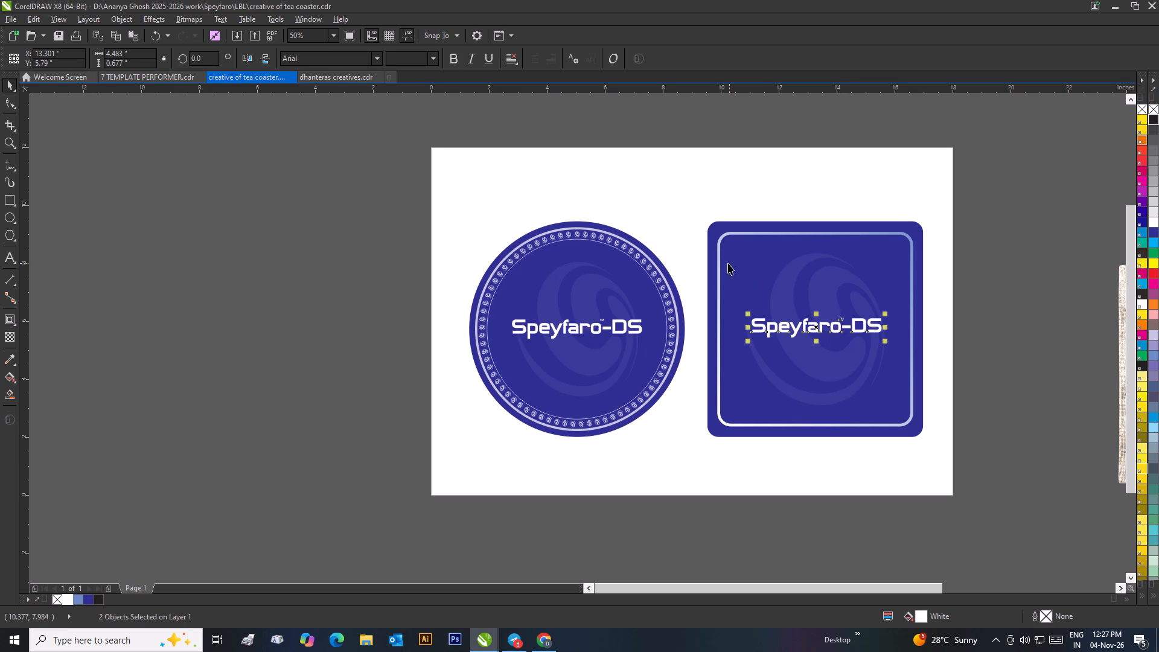
key("ctrl+q")
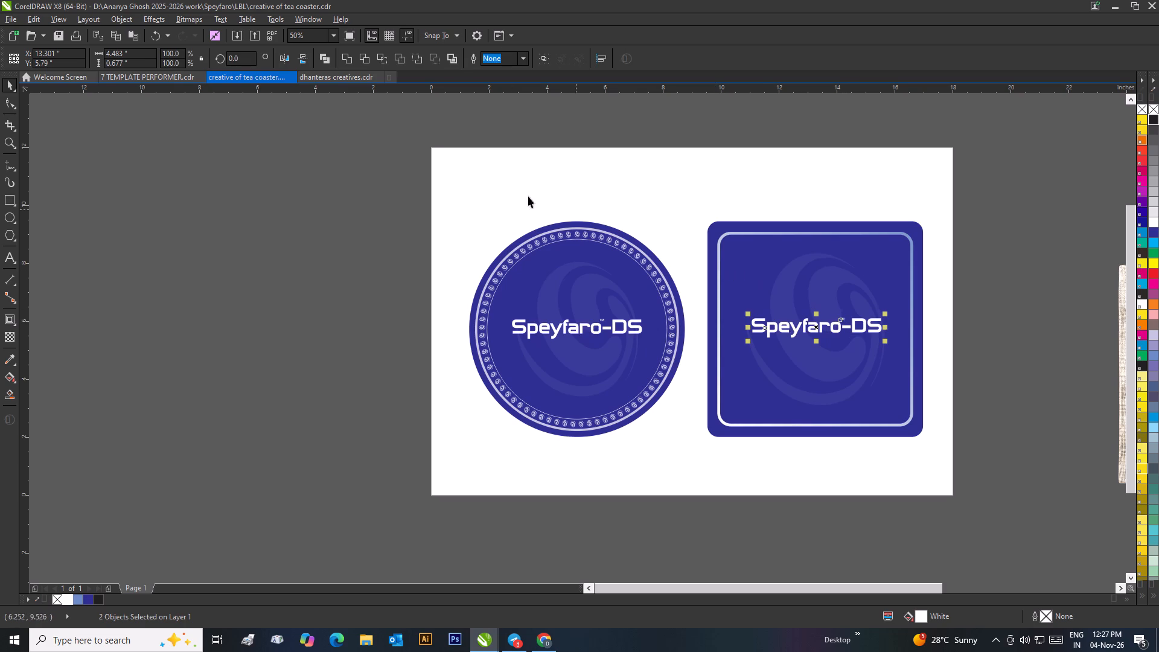
left_click(342, 57)
Centre the welded Speyfaro-DS name horizontally and vertically on the square coaster.
left_click_drag(1102, 328, 1094, 328)
scroll(913, 322, "up", 2)
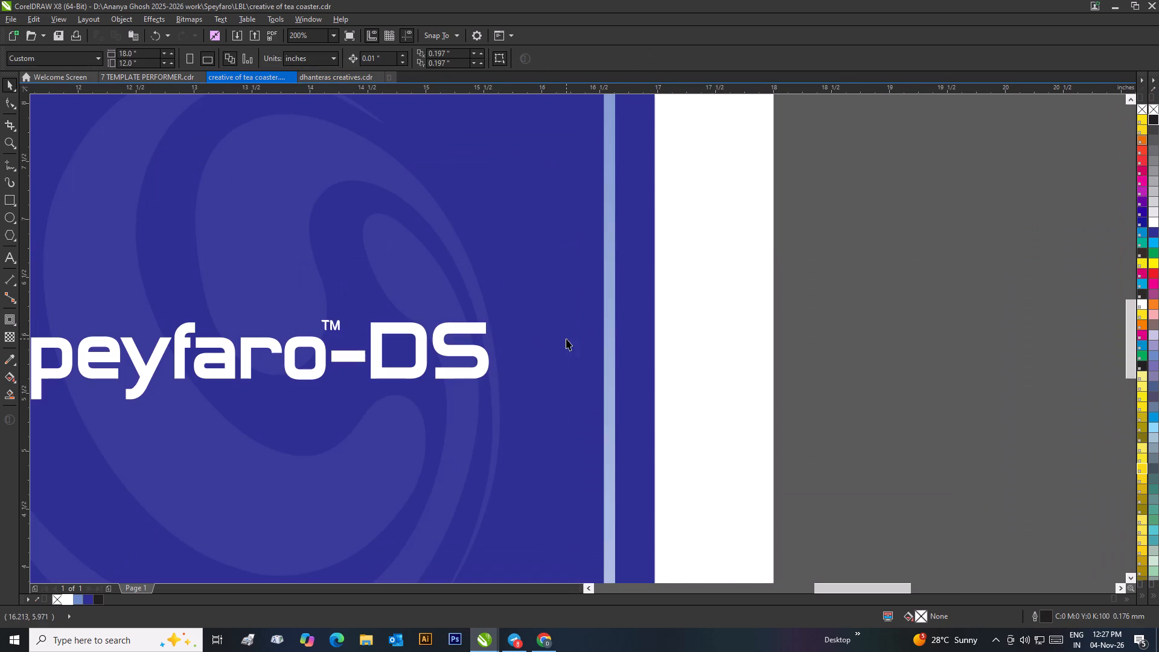
left_click(410, 327)
left_click(552, 294, "shift")
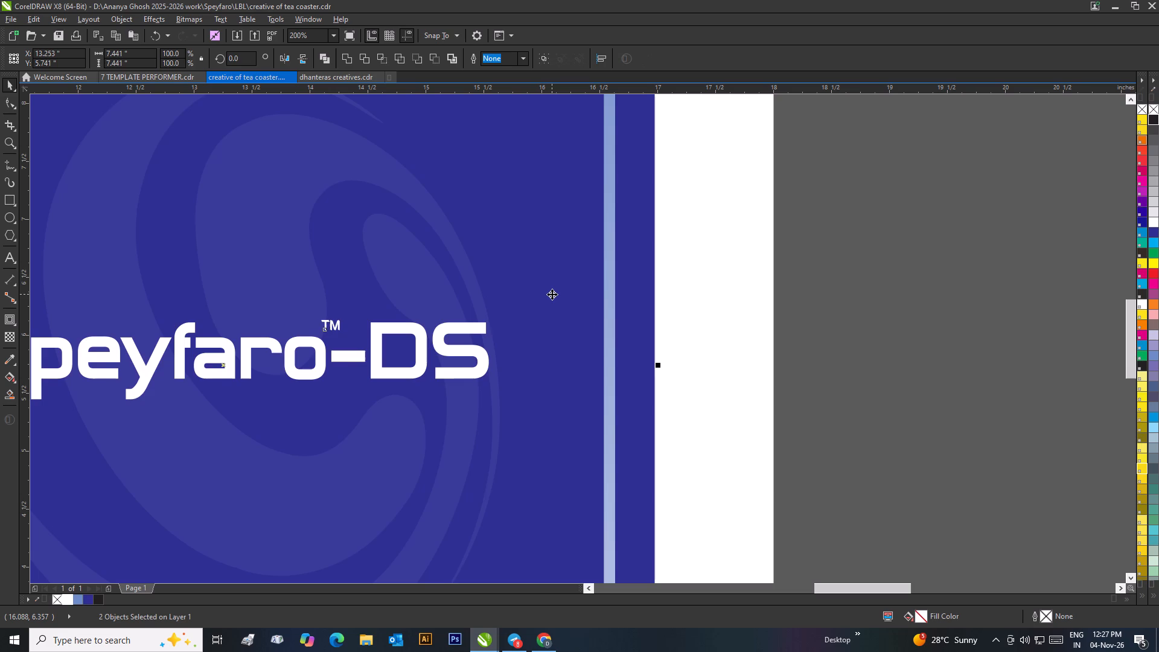
type("ce")
left_click(883, 304)
Delete the leftover duplicate TM mark above the square coaster's name.
scroll(352, 327, "up", 1)
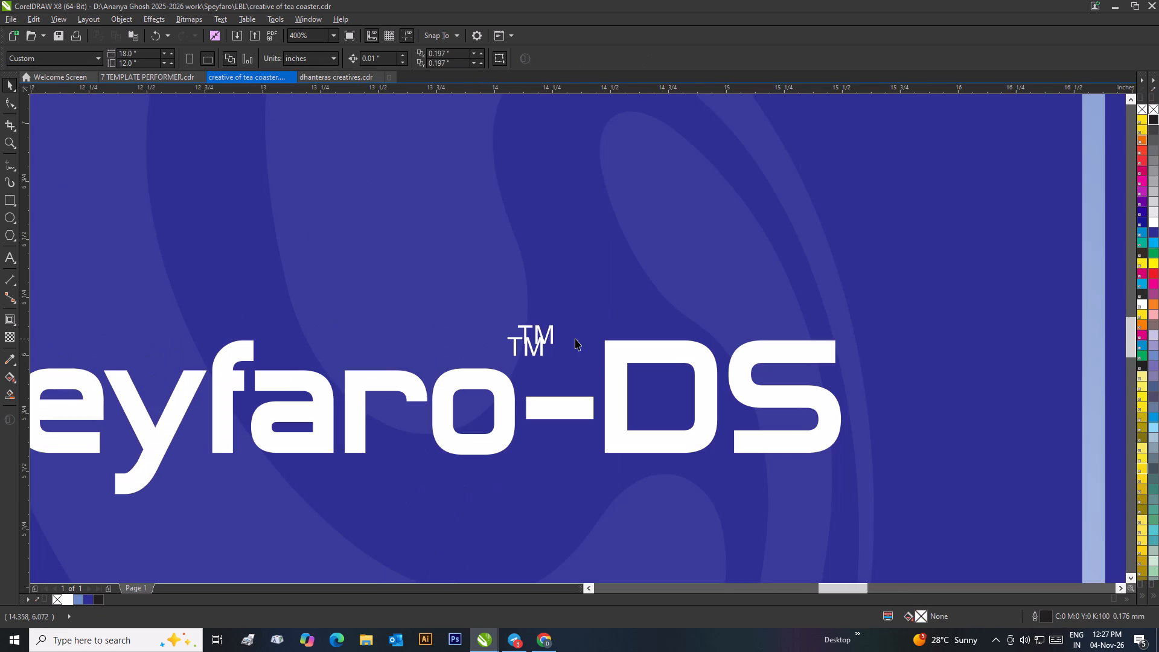
left_click(552, 335)
key("Delete")
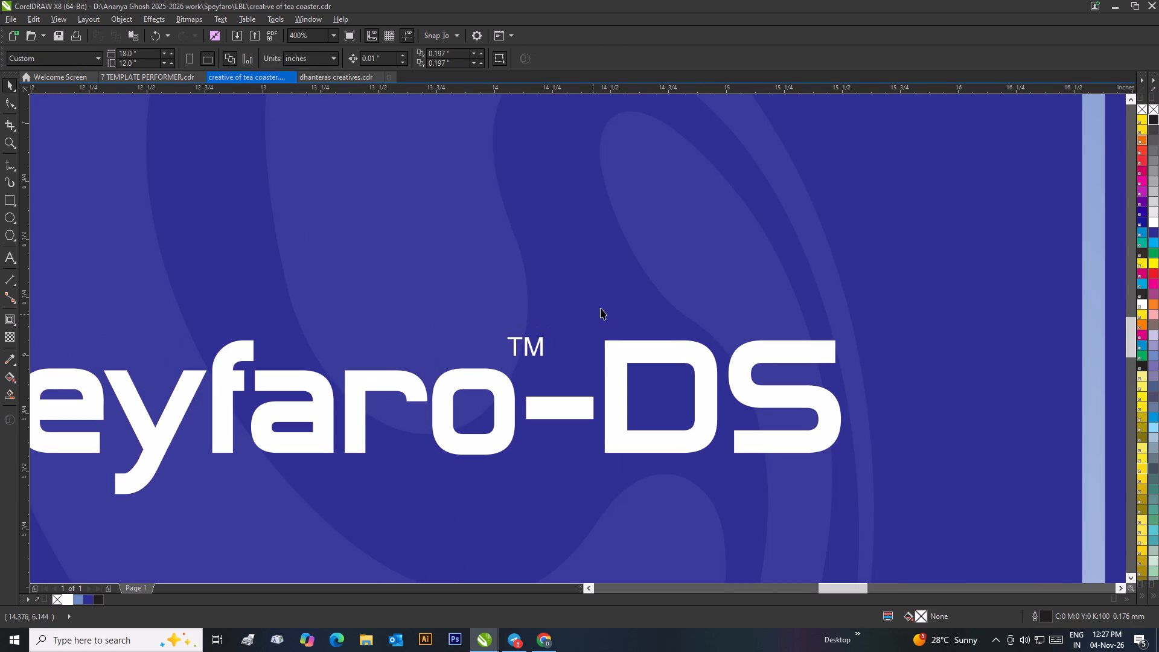
left_click(533, 350)
scroll(519, 359, "down", 3)
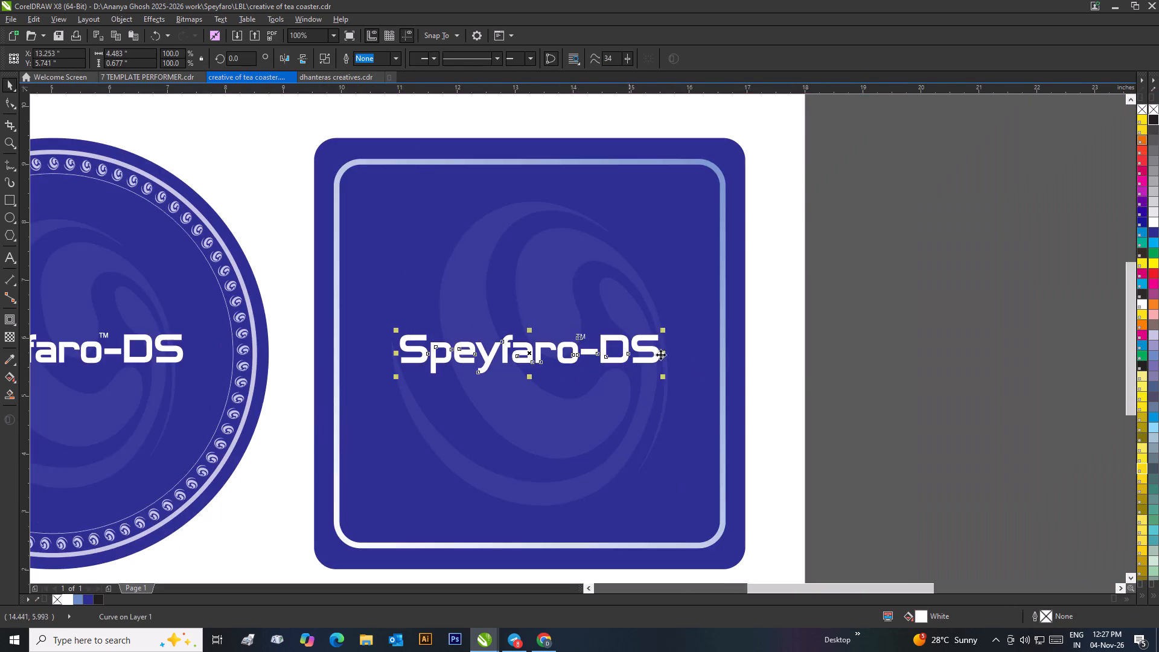
Delete the grouped Speyfaro-DS name from the round coaster.
scroll(705, 363, "down", 1)
left_click(654, 348)
scroll(335, 345, "up", 1)
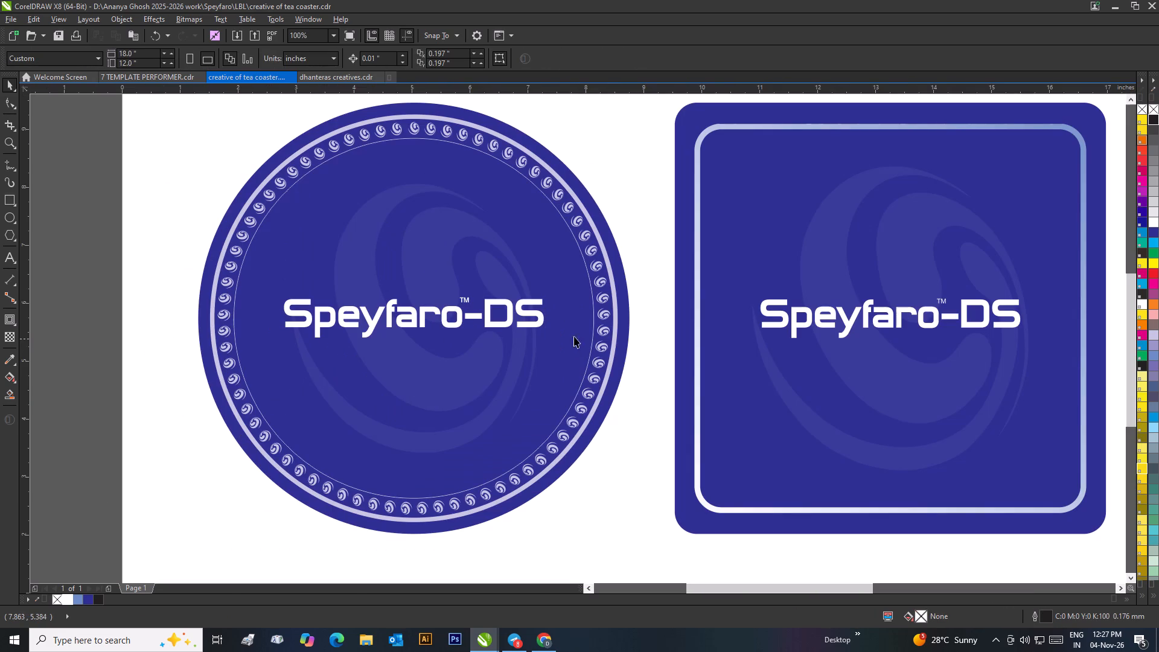
left_click(508, 308)
key("Delete")
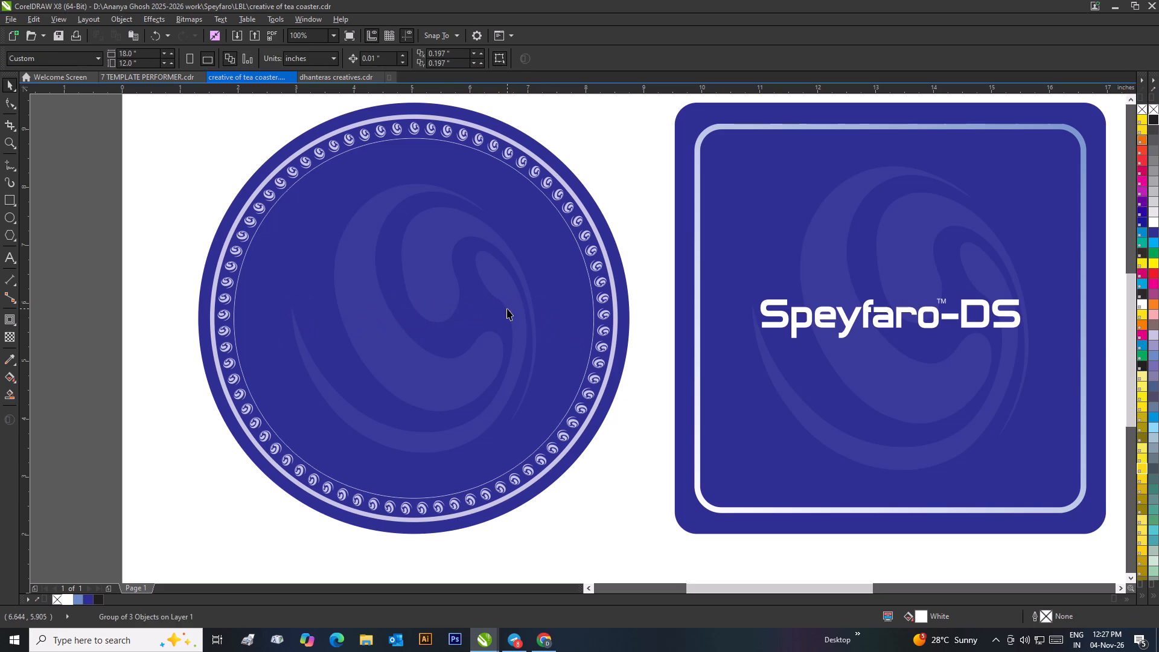
Copy the square coaster's welded Speyfaro-DS name onto the round coaster and centre it horizontally and vertically.
left_click_drag(831, 318, 449, 304)
right_click(449, 304)
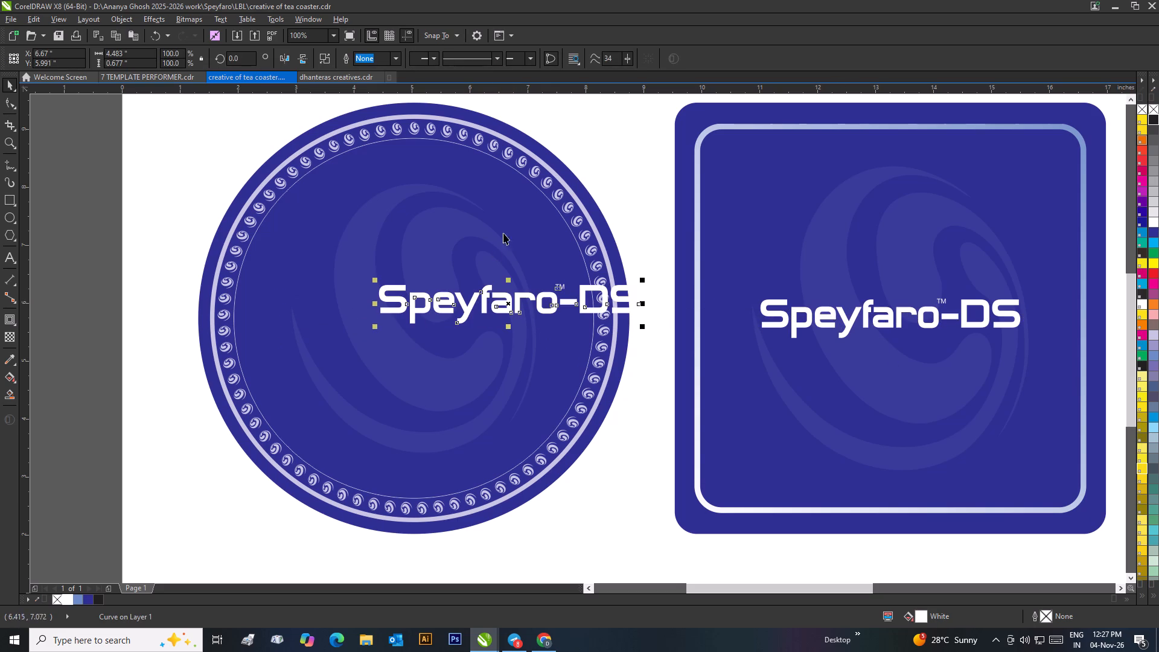
left_click(523, 220, "shift")
key("c")
key("e")
scroll(497, 227, "down", 1)
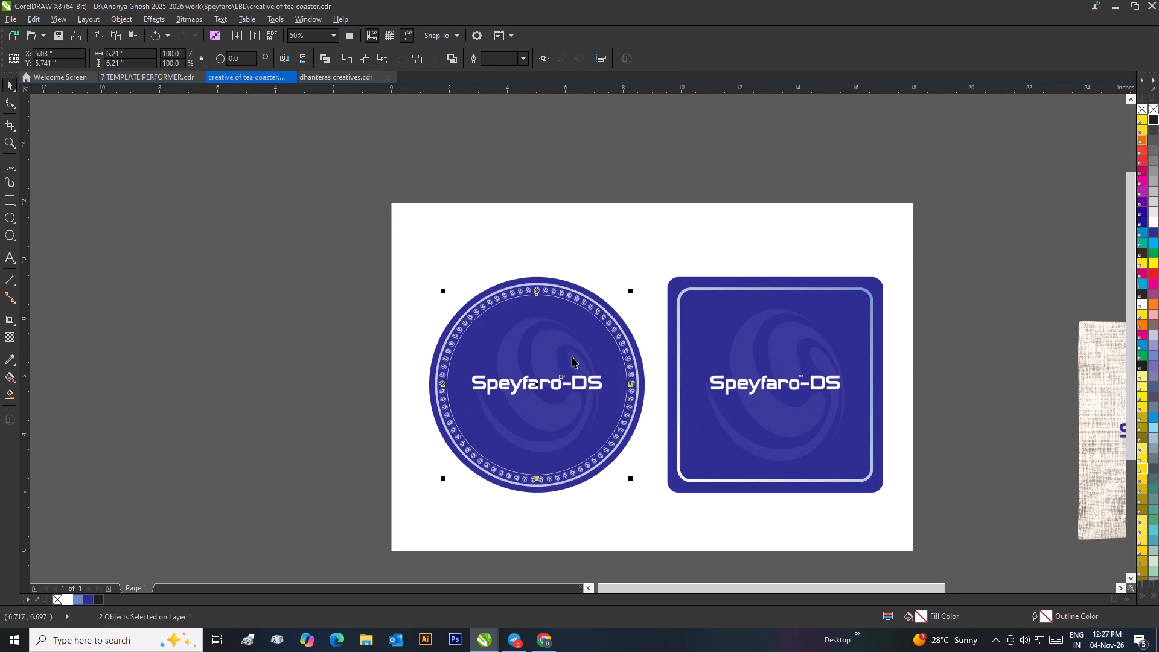
left_click(413, 355)
left_click(358, 350)
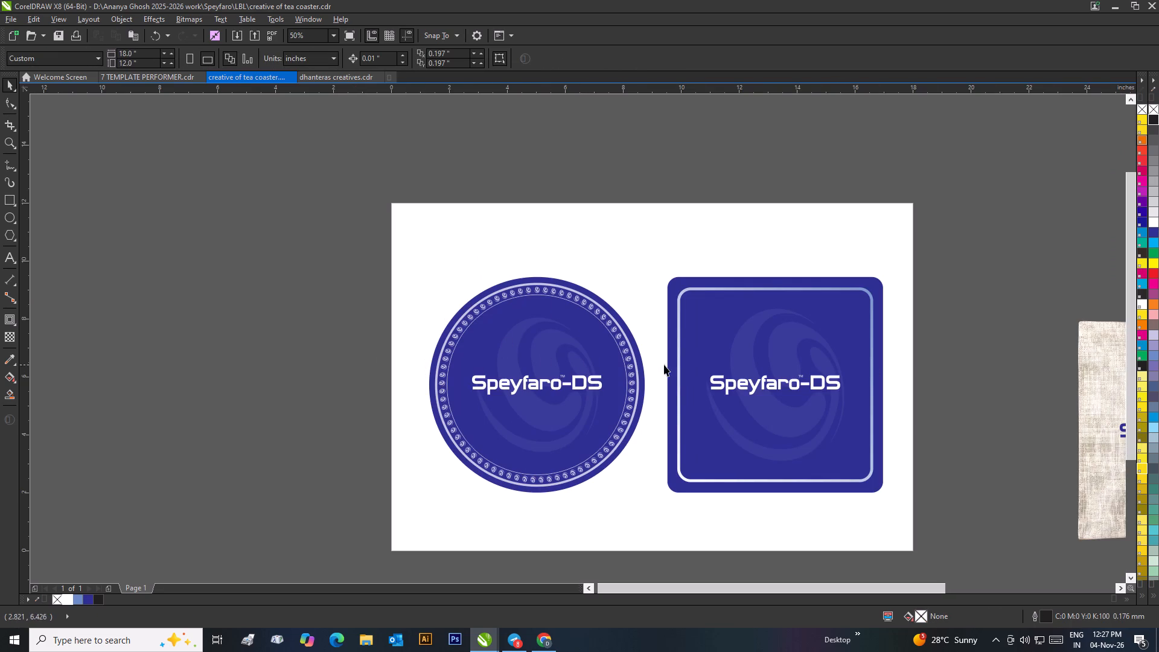
Place a copy of the square coaster's Speyfaro-DS name on the Introducing jute bag, below the existing lettering.
left_click_drag(956, 351, 948, 349)
scroll(601, 323, "down", 1)
scroll(691, 372, "up", 1)
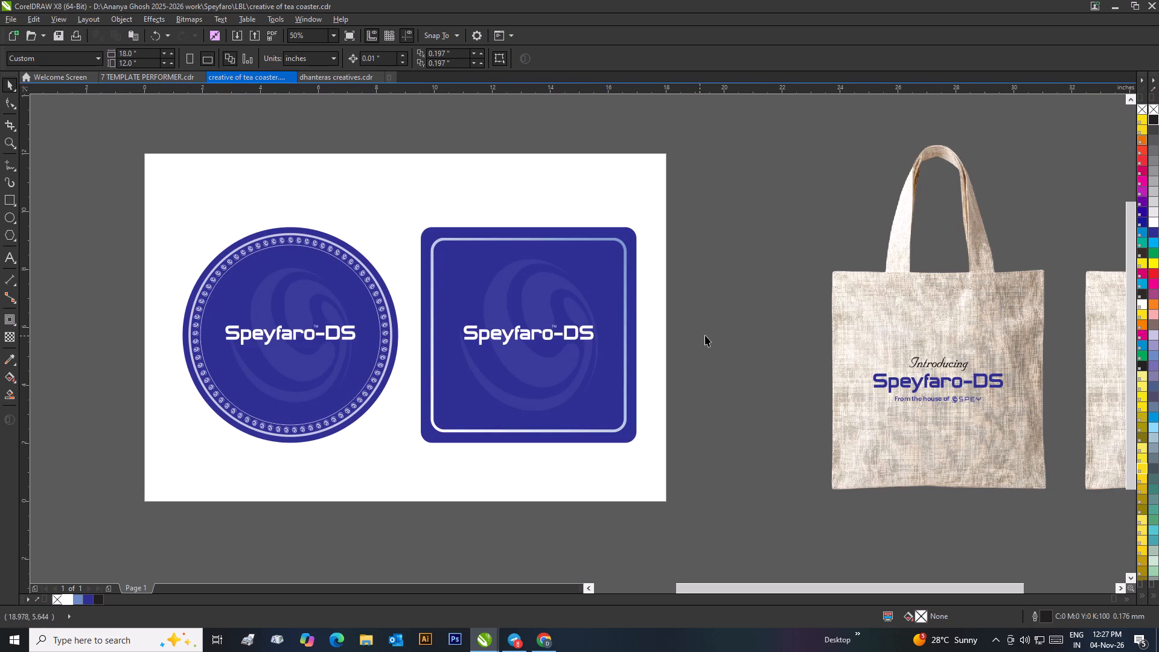
left_click(721, 333)
scroll(753, 313, "down", 1)
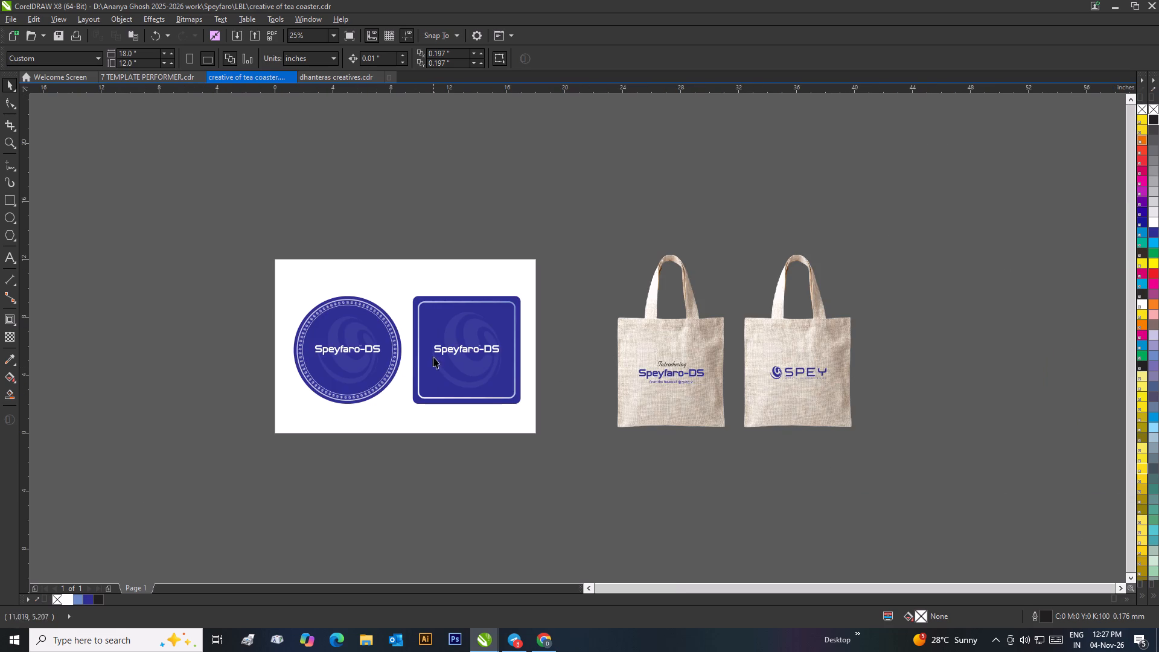
left_click(450, 351)
left_click_drag(470, 353, 671, 410)
right_click_drag(671, 410, 672, 398)
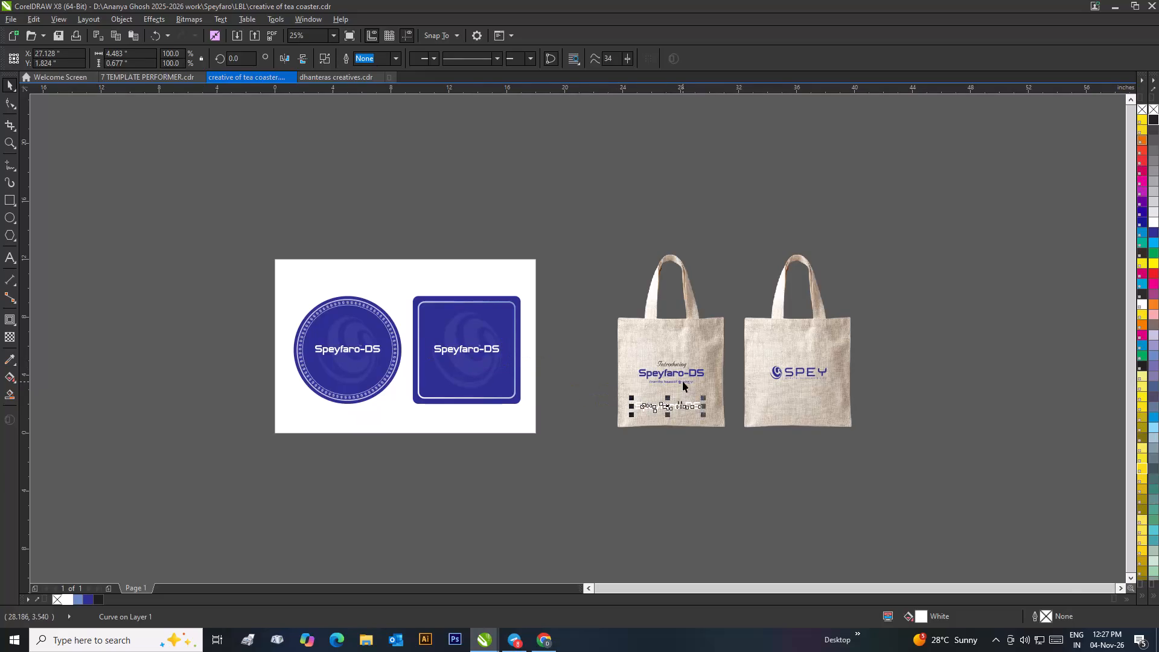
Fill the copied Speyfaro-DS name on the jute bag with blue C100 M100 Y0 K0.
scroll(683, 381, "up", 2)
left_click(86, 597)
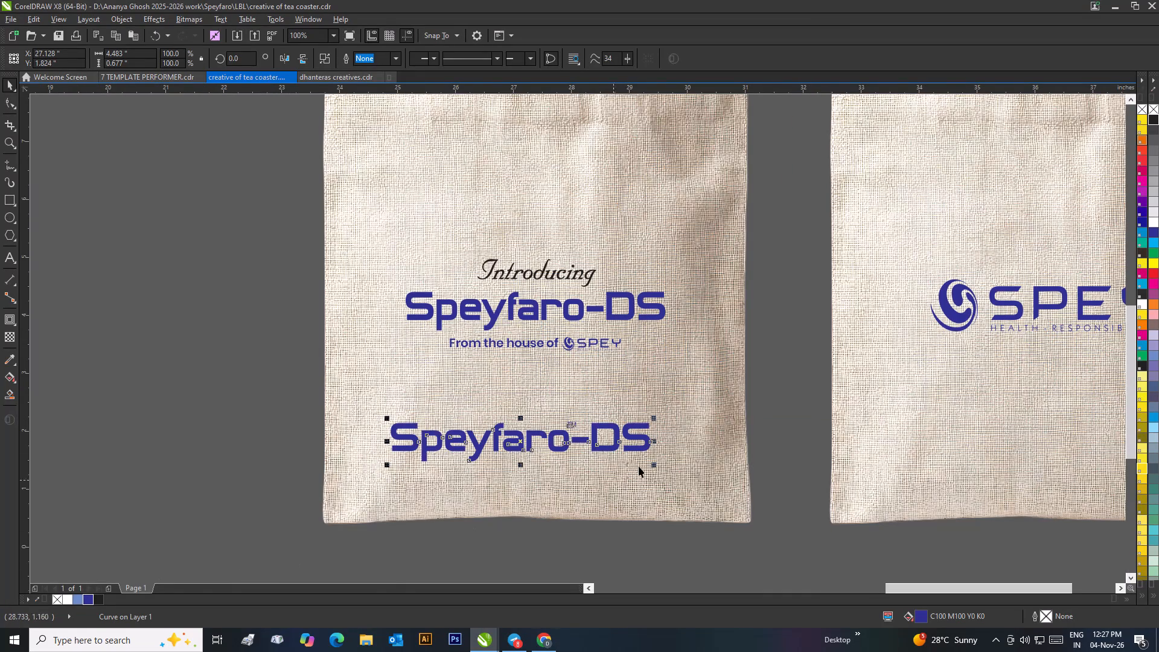
Move the copied name closer below the bag's tagline and fill it with Baby Blue.
left_click_drag(554, 435, 574, 382)
scroll(574, 337, "up", 1)
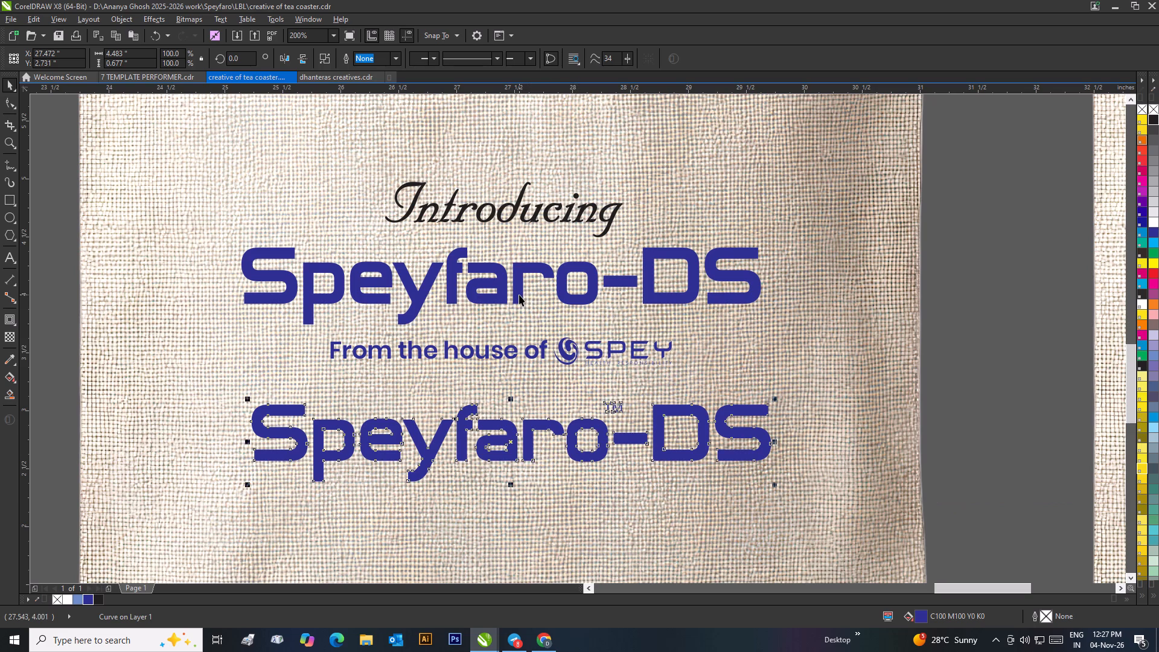
left_click(72, 598)
left_click(74, 601)
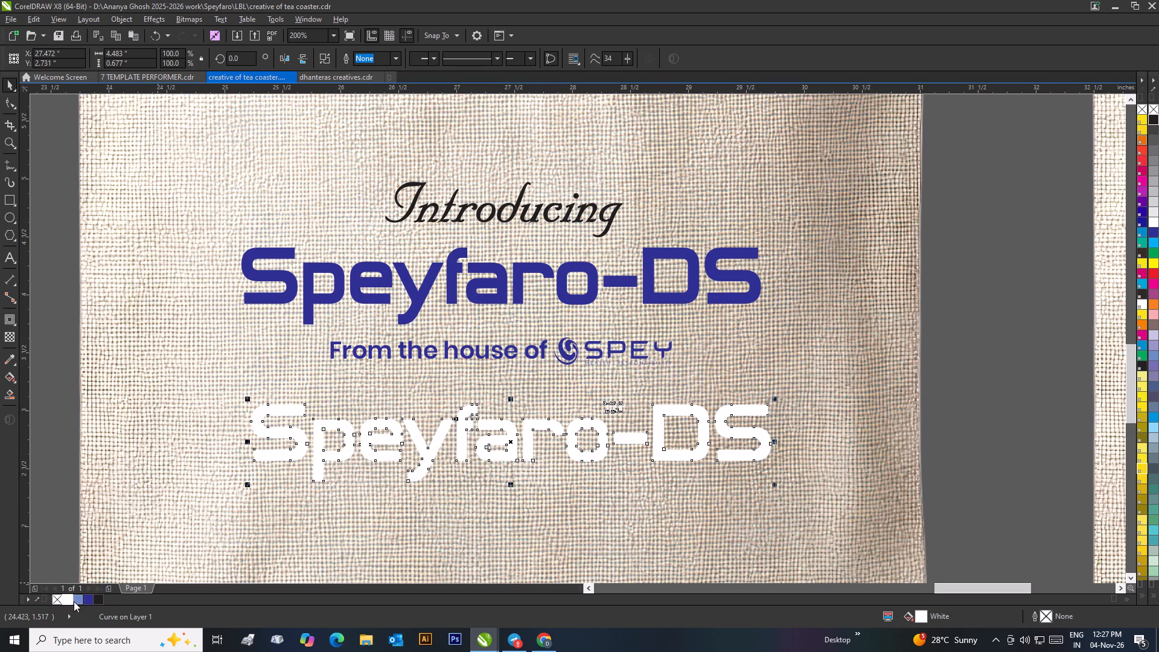
Align the Baby Blue name horizontally centred and top-aligned with the bag's existing lettering group.
left_click(357, 298, "shift")
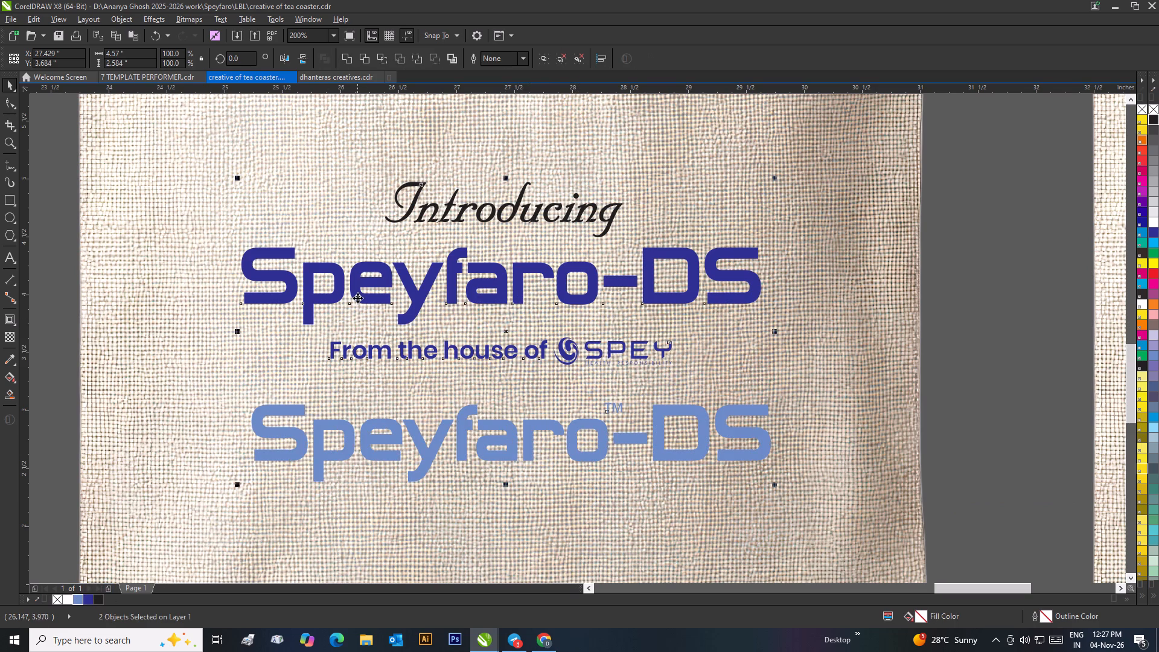
key("c")
key("t")
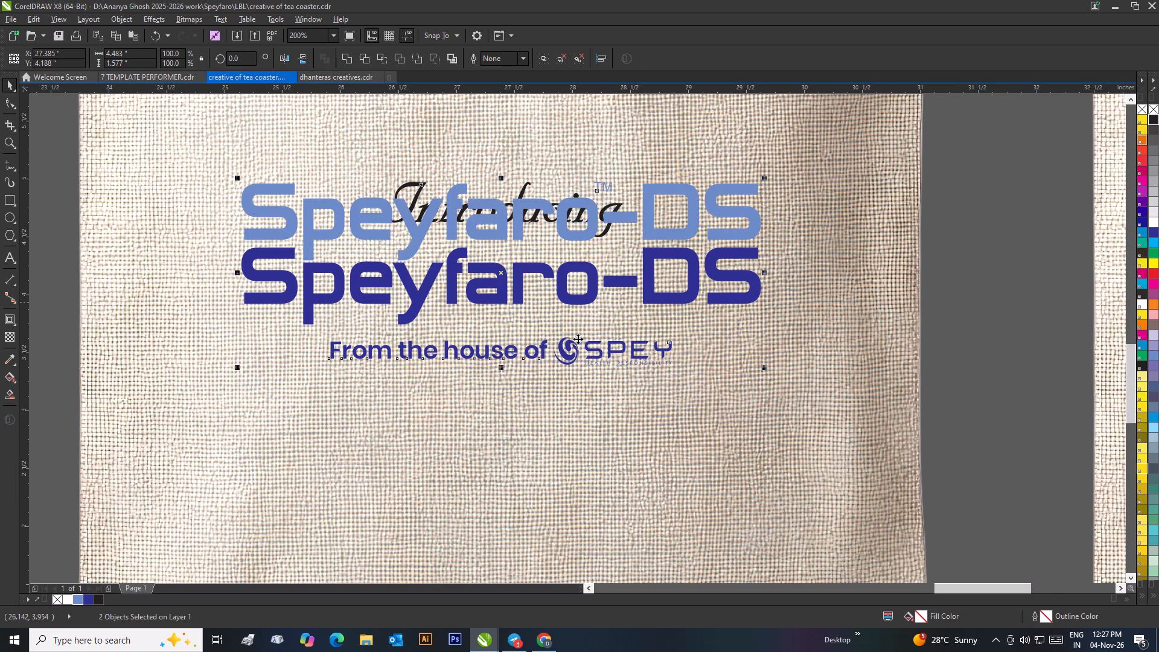
Move the Baby Blue name down onto the bag's dark blue Speyfaro-DS lettering so the letter shapes coincide.
scroll(356, 302, "down", 1)
left_click(355, 320)
scroll(596, 306, "up", 2)
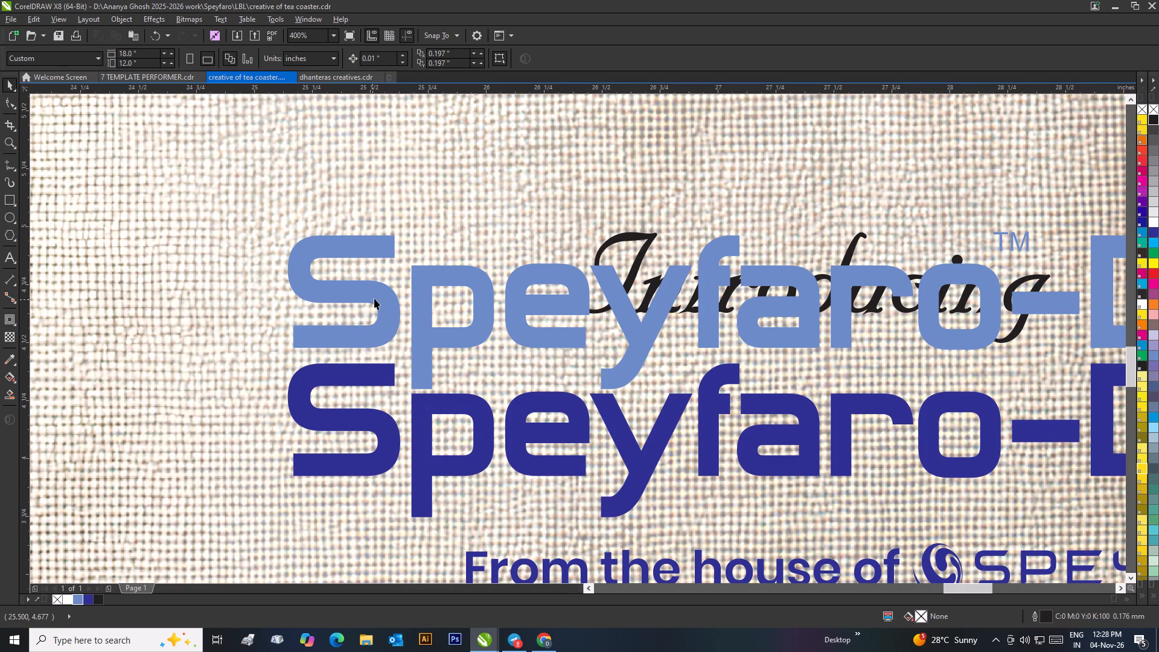
left_click_drag(374, 298, 376, 422)
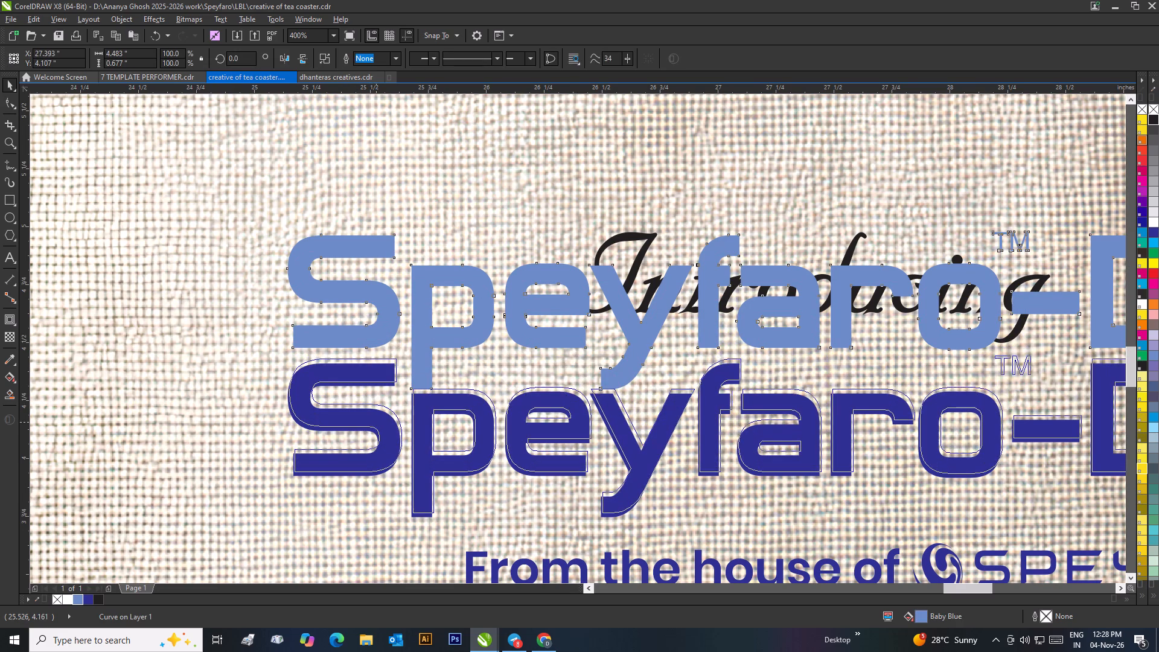
left_click_drag(376, 422, 374, 425)
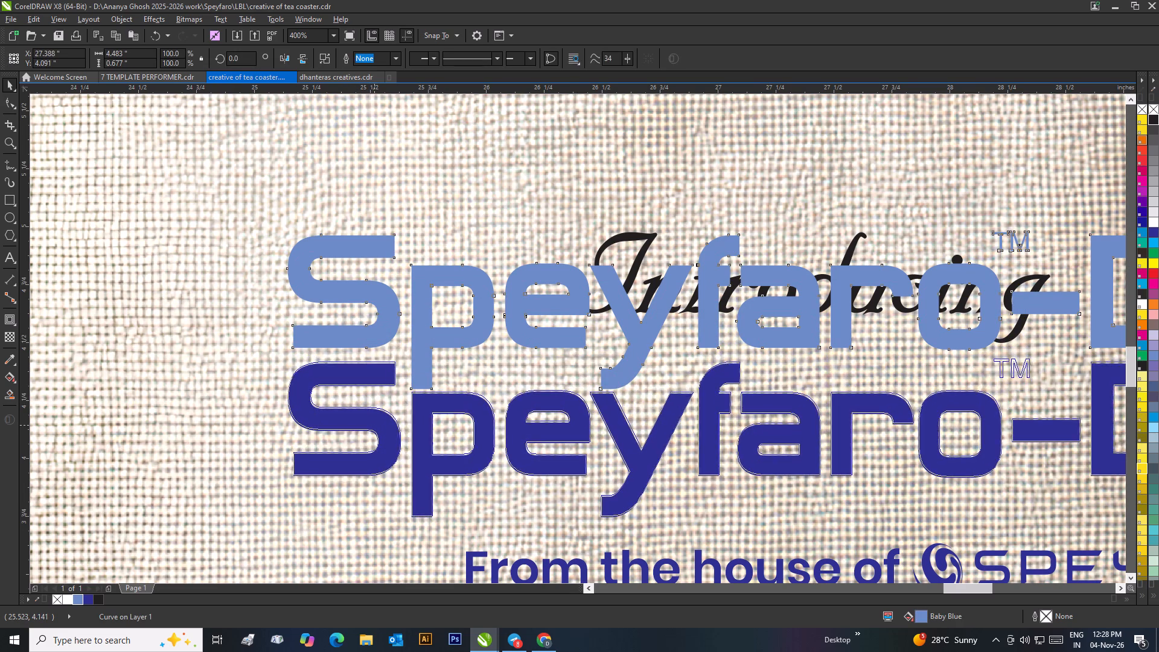
left_click_drag(374, 425, 374, 426)
scroll(385, 411, "down", 3)
left_click(451, 335)
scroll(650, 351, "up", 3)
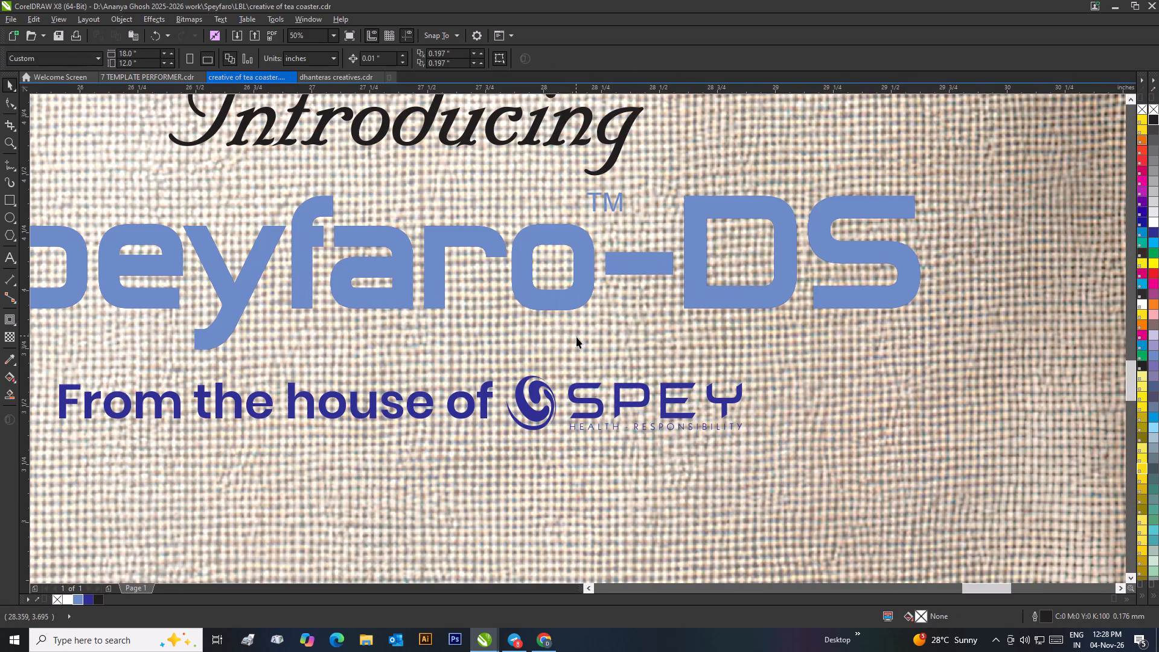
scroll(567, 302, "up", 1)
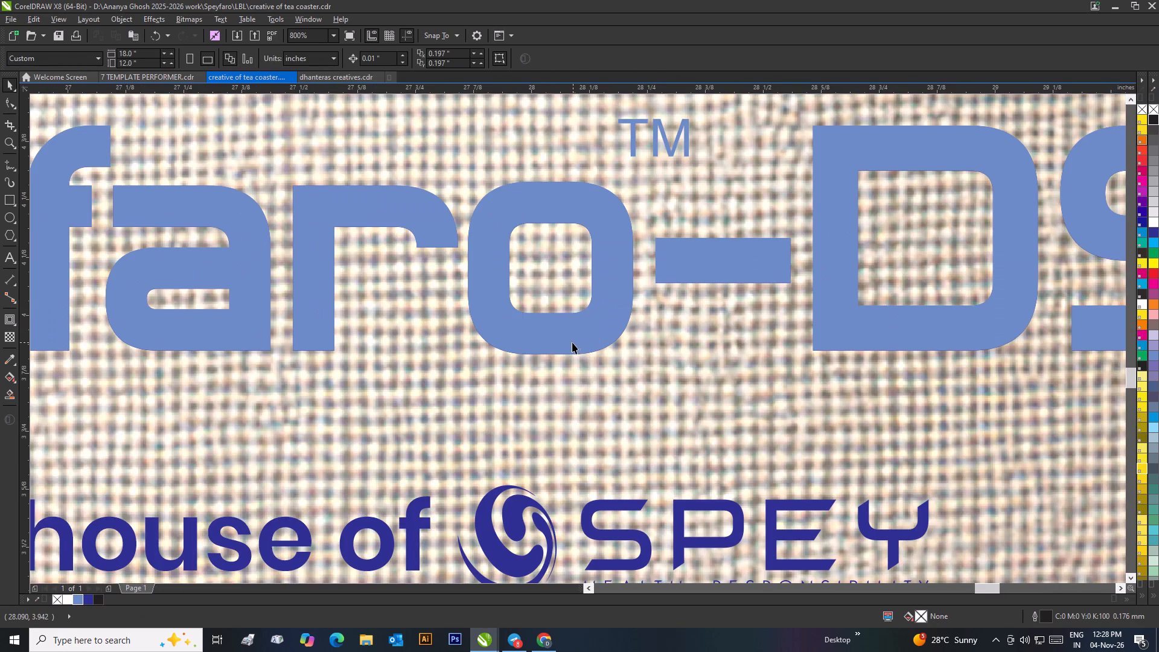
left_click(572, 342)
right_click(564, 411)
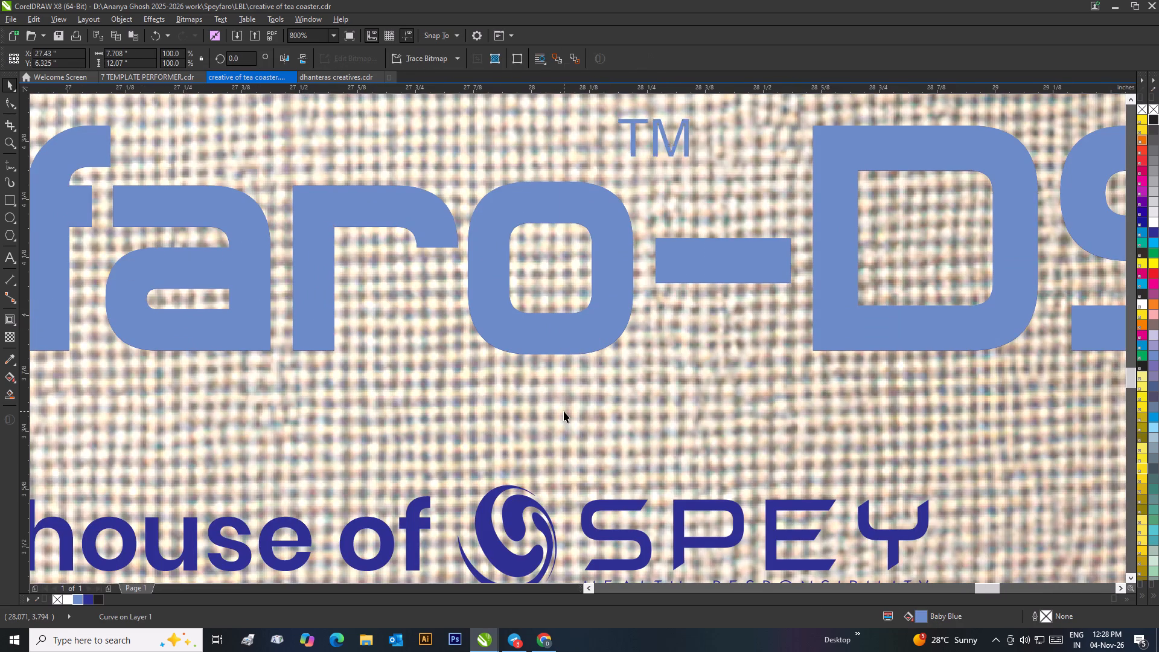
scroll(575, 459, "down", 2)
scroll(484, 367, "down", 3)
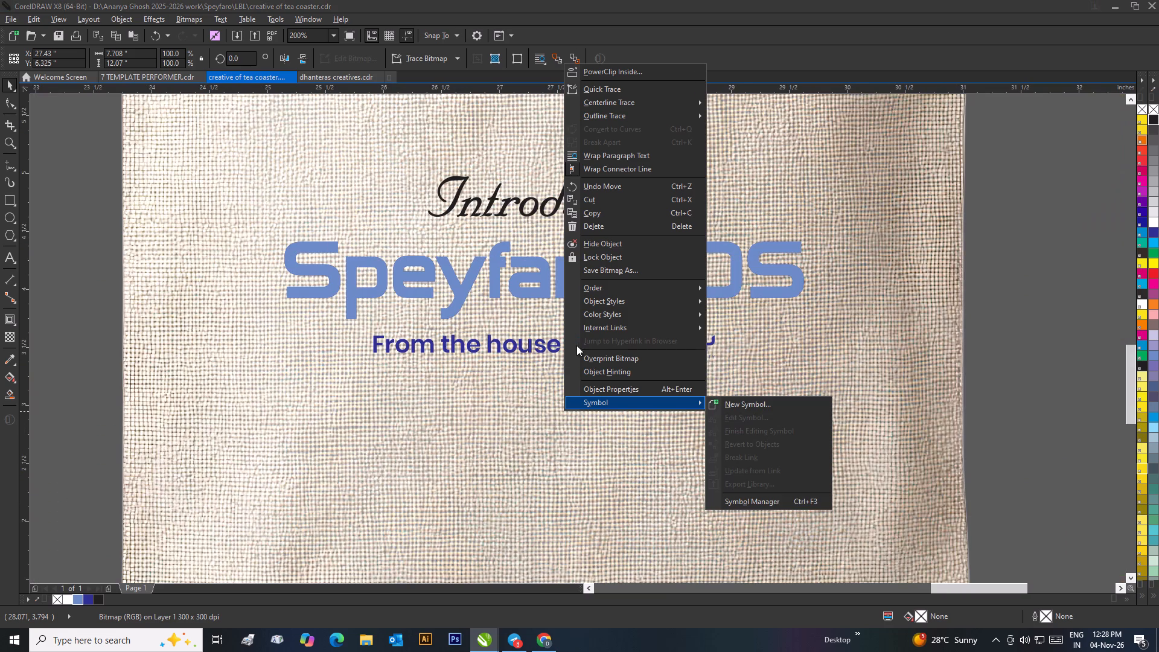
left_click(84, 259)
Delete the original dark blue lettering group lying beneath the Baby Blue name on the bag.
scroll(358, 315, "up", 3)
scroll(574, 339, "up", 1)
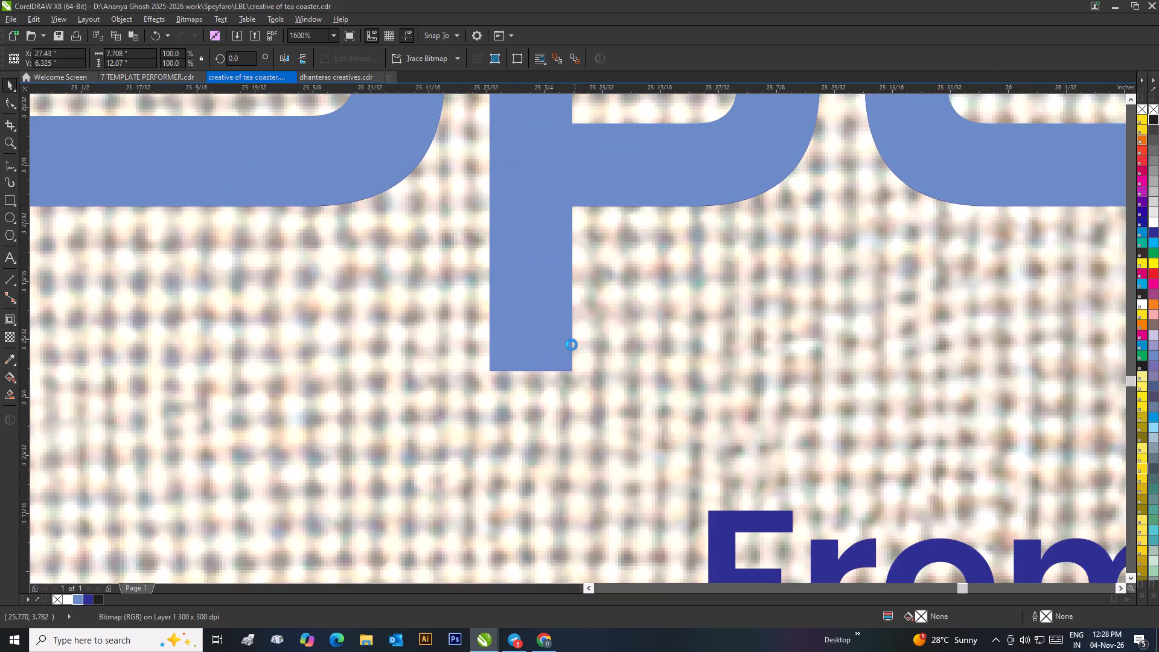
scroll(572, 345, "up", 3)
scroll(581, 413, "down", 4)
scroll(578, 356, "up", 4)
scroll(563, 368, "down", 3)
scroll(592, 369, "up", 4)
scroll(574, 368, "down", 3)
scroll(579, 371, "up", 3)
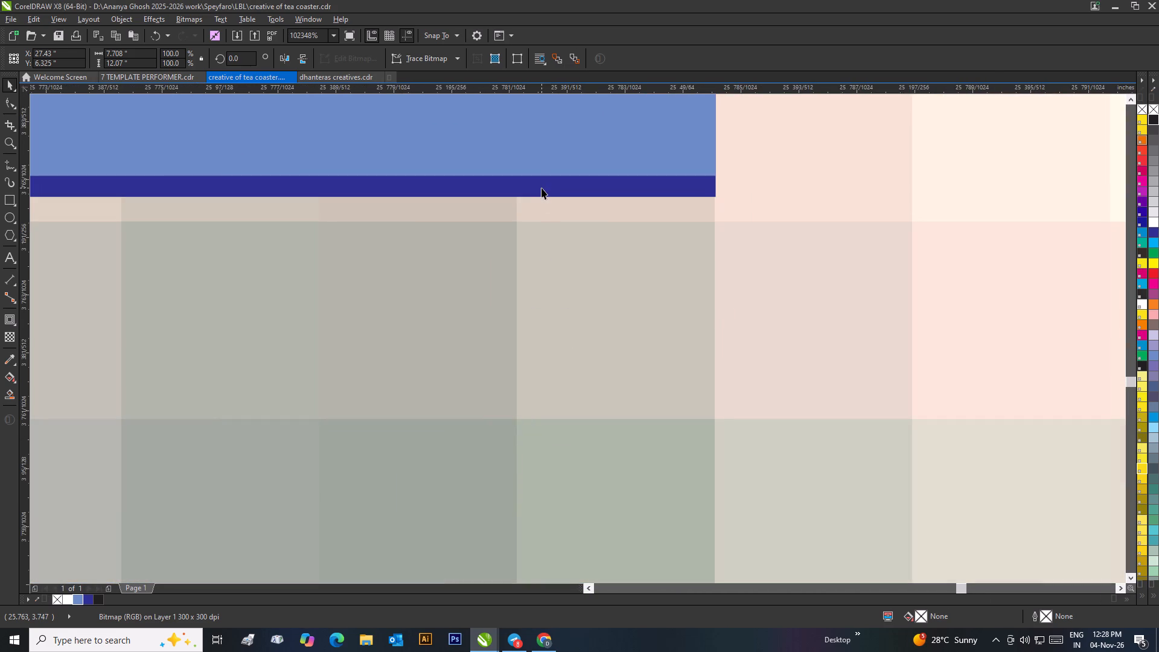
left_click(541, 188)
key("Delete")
Fill the TM-marked Speyfaro-DS name on the bag with blue C100 M100 Y0 K0.
scroll(548, 199, "down", 8)
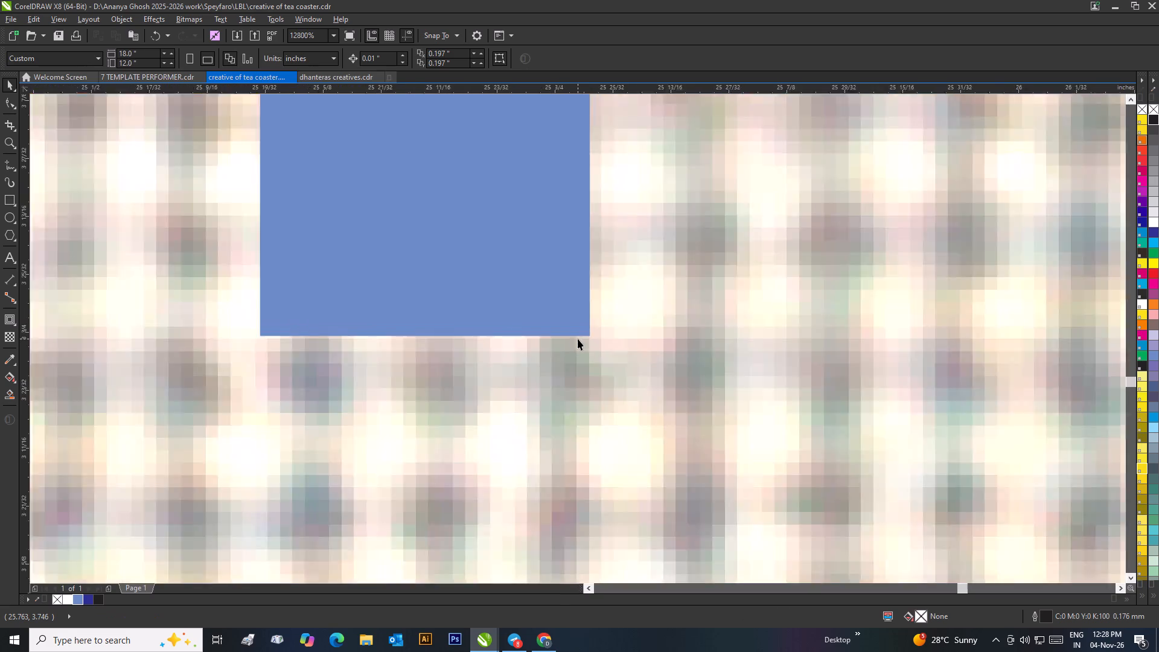
scroll(578, 339, "down", 7)
left_click(579, 316)
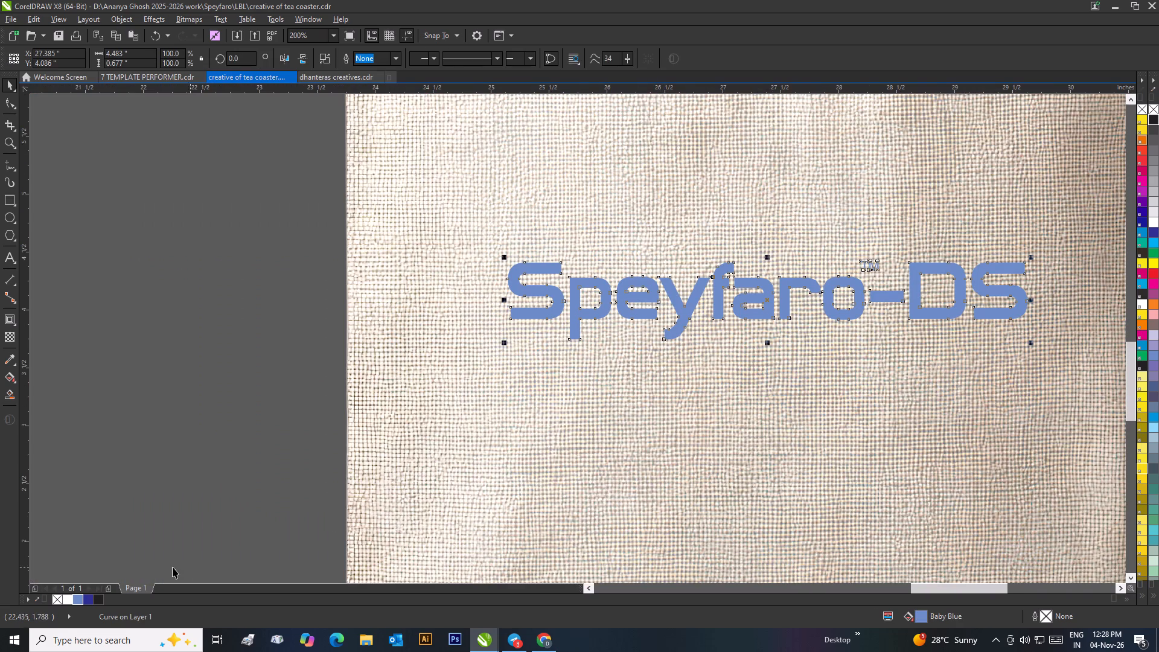
left_click(89, 600)
left_click(220, 433)
Copy the recoloured Speyfaro-DS name on the bag.
scroll(299, 374, "down", 3)
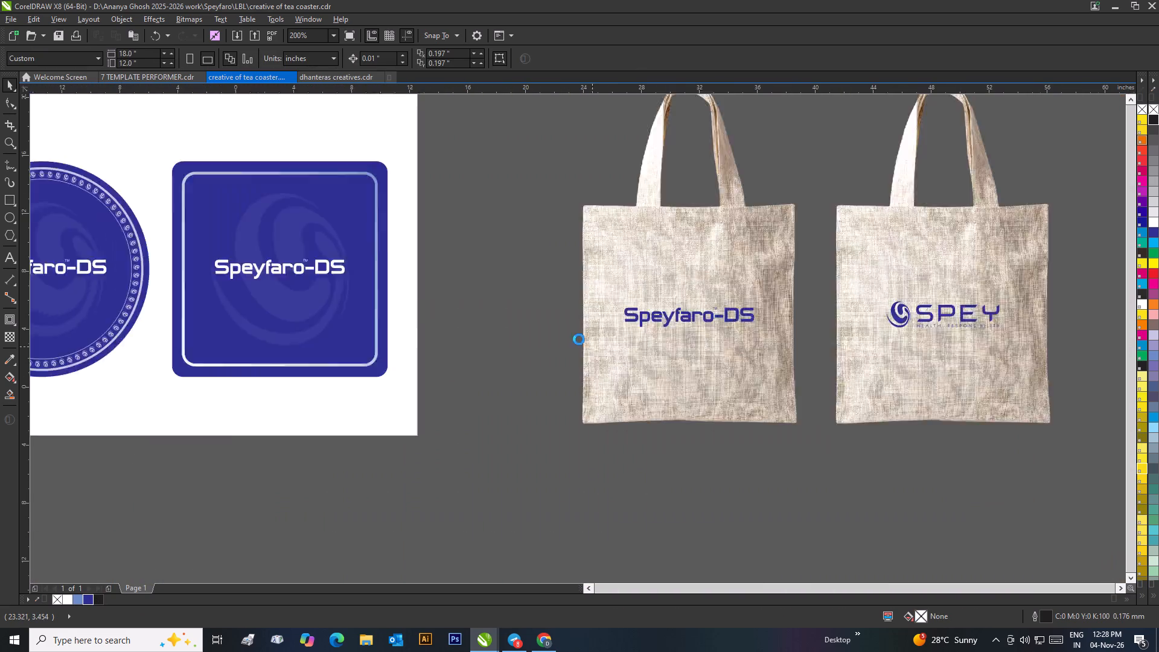
scroll(666, 331, "up", 1)
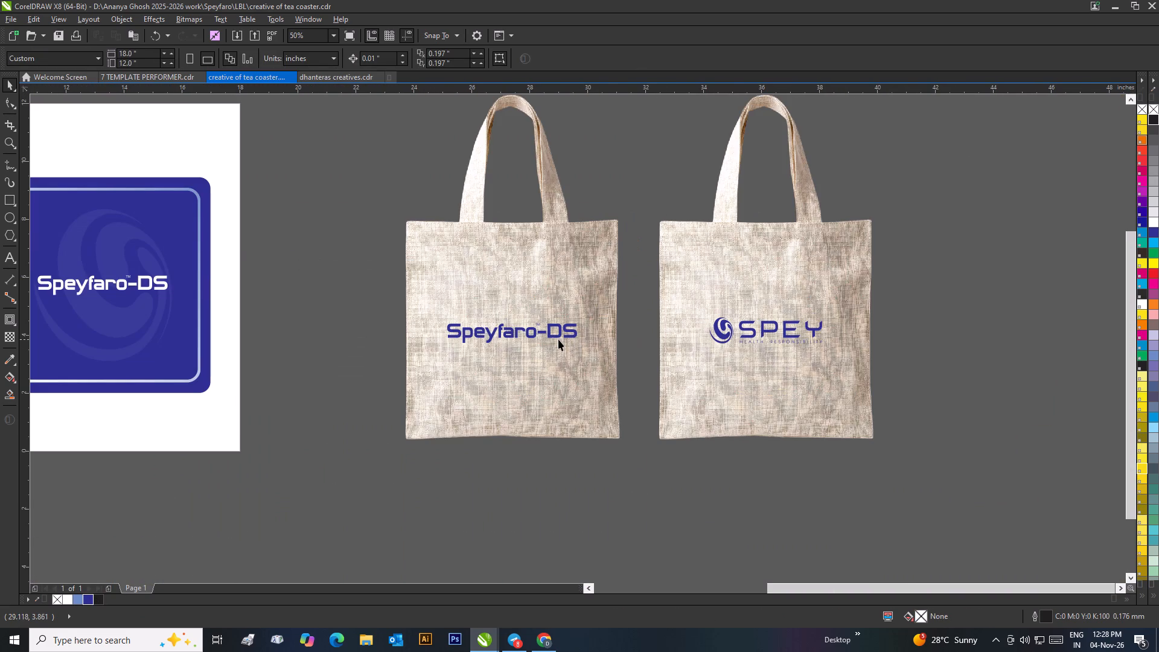
left_click(549, 335)
right_click(549, 335)
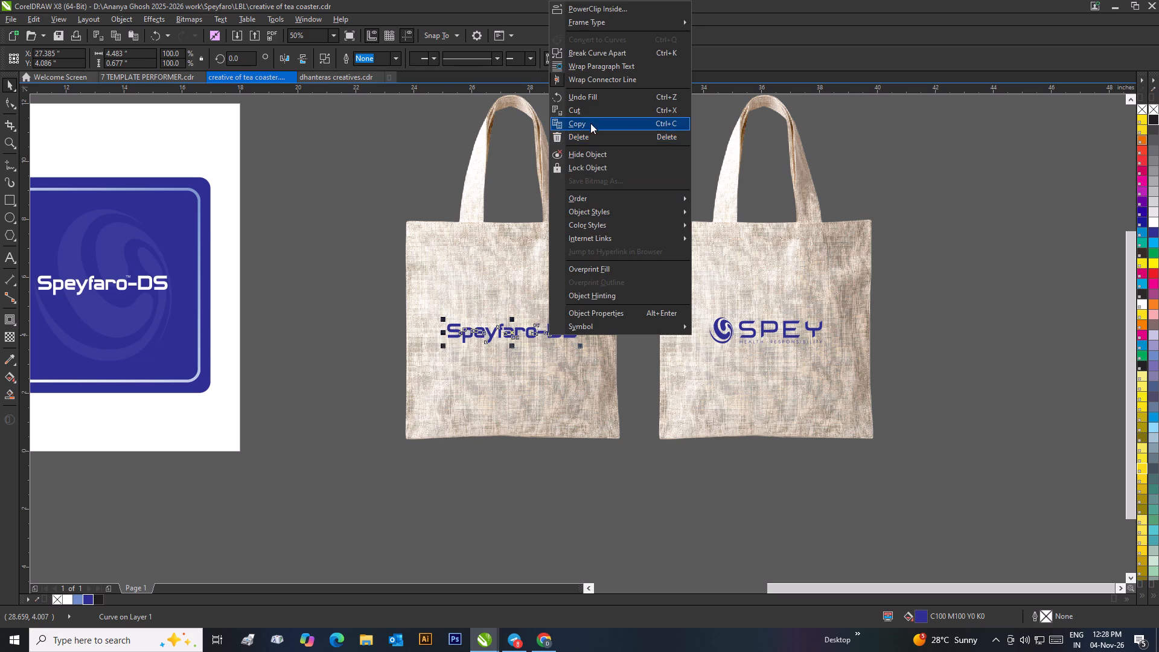
left_click(590, 121)
left_click(620, 153)
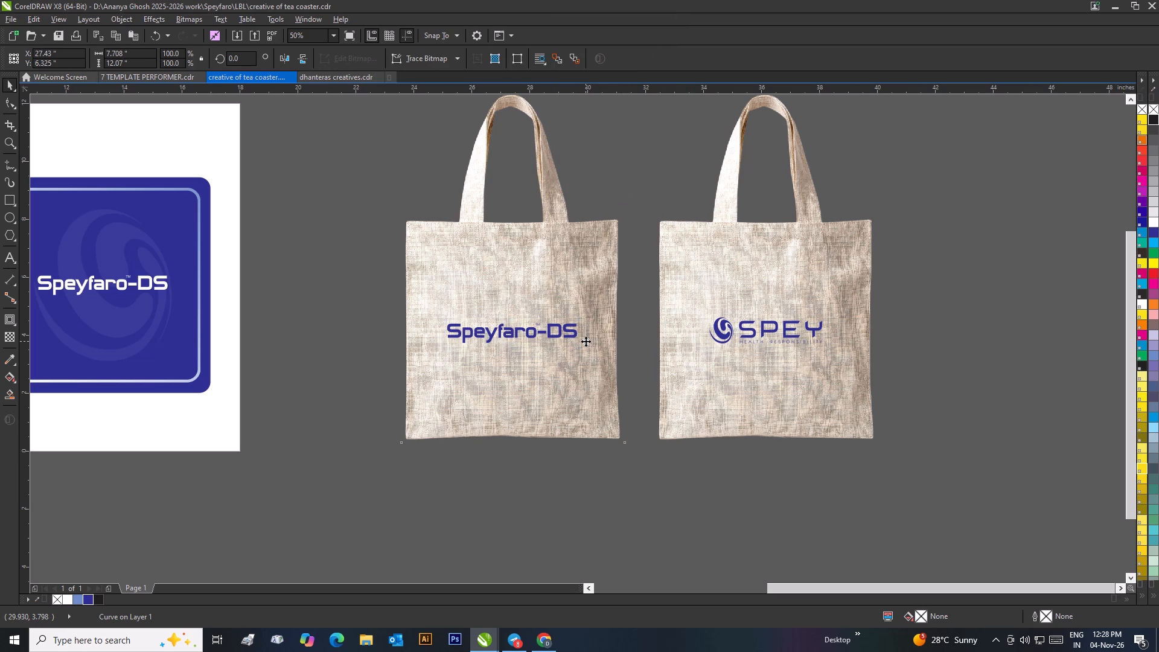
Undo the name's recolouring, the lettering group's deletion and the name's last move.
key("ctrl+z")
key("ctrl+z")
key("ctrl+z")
Delete the Baby Blue Speyfaro-DS name overlapping the Introducing text on the bag.
left_click(328, 315)
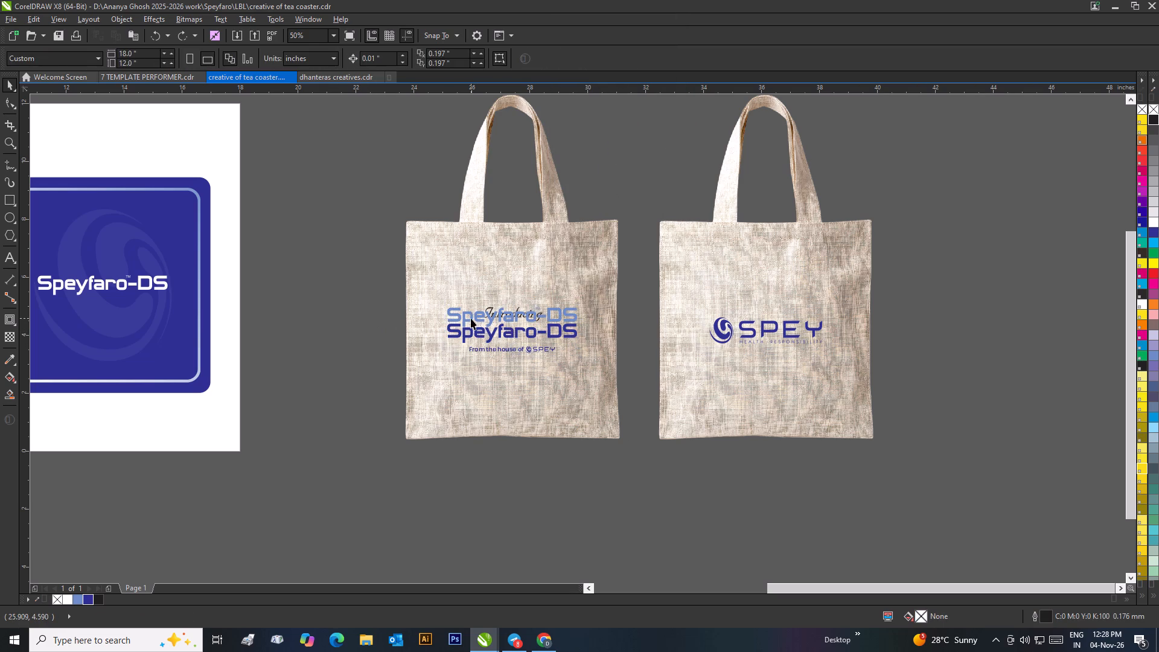
left_click(471, 319)
key("Delete")
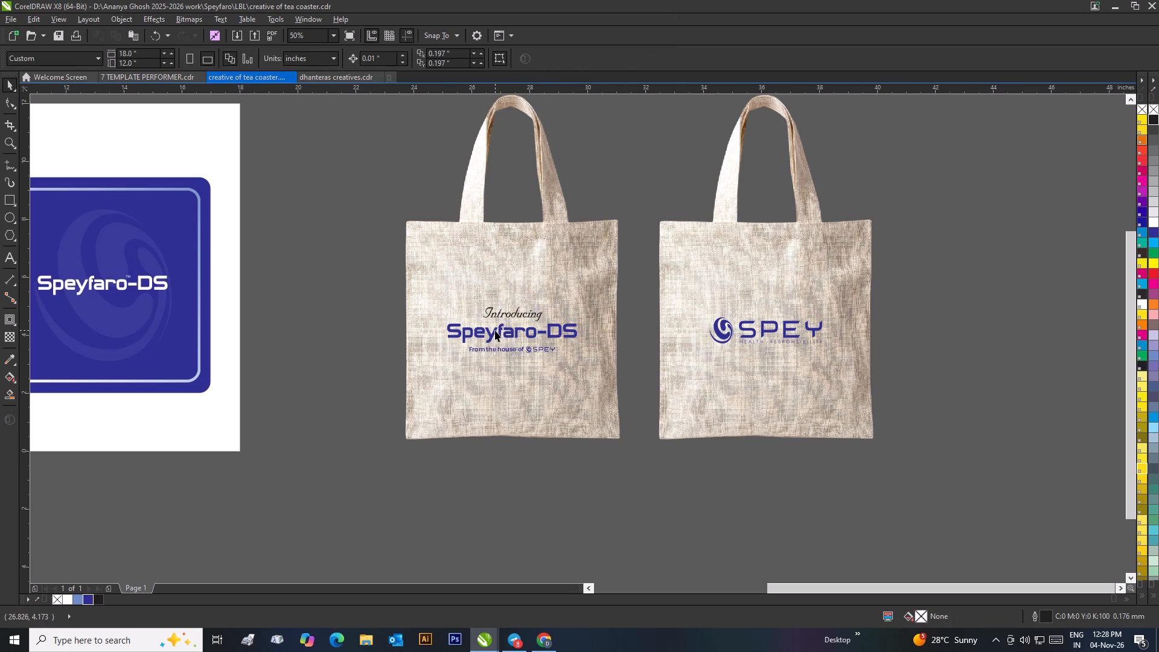
Ungroup the bag's lettering and replace its Speyfaro-DS text with the copied TM-marked name.
right_click(495, 330)
left_click(554, 75)
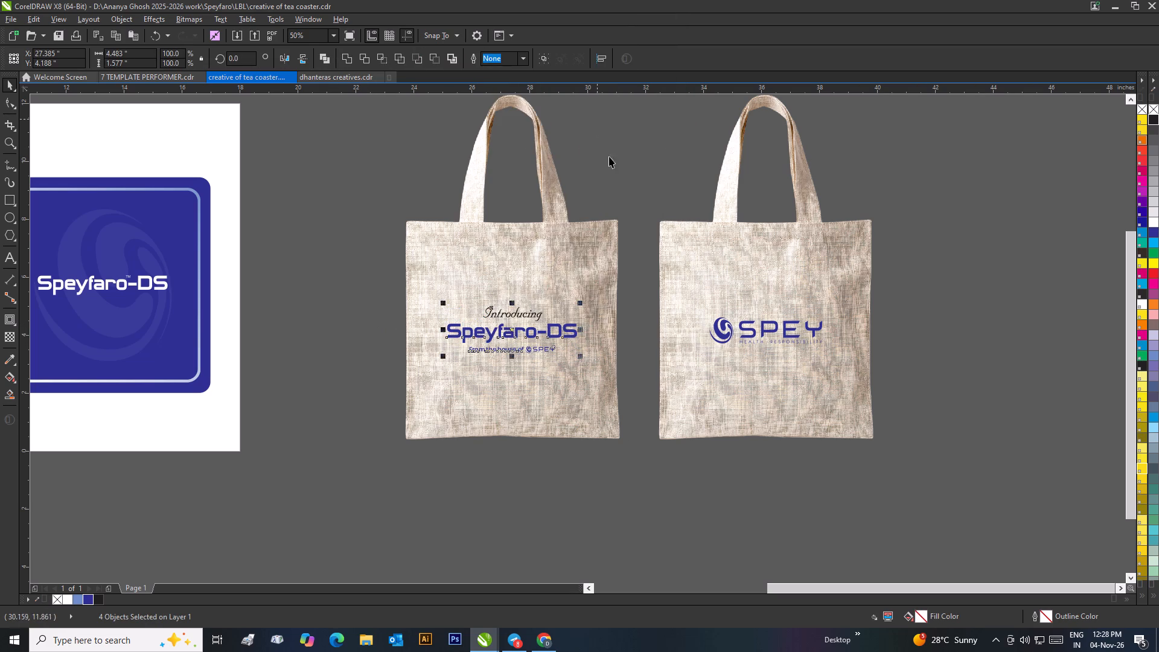
left_click(615, 162)
left_click(572, 333)
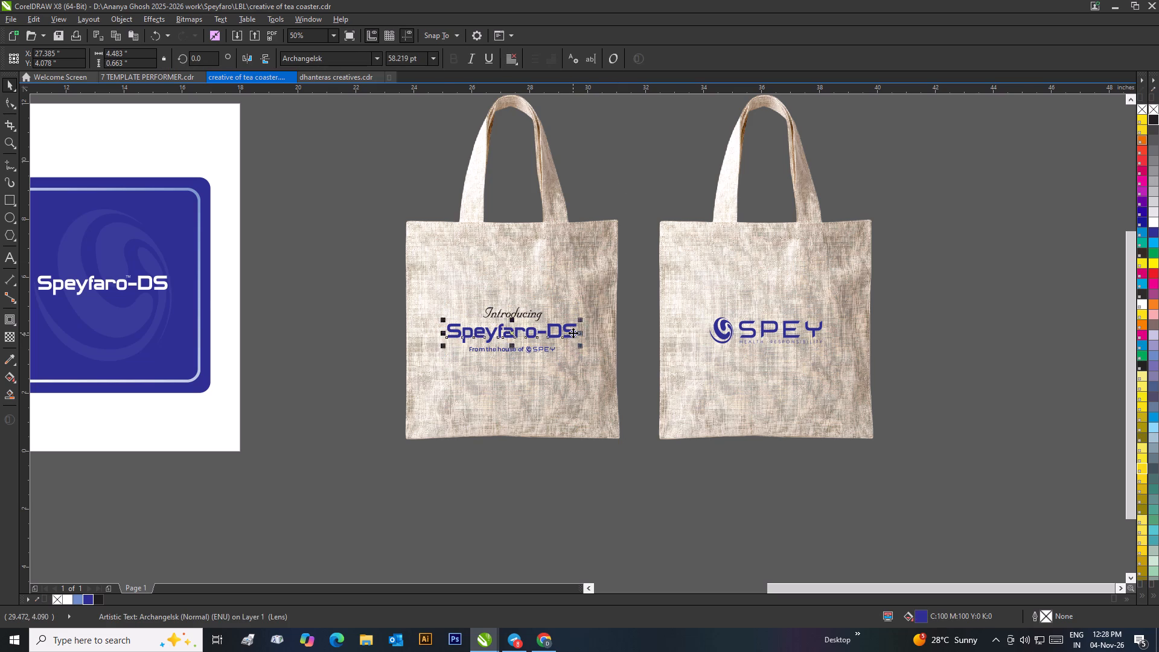
key("Delete")
key("ctrl+v")
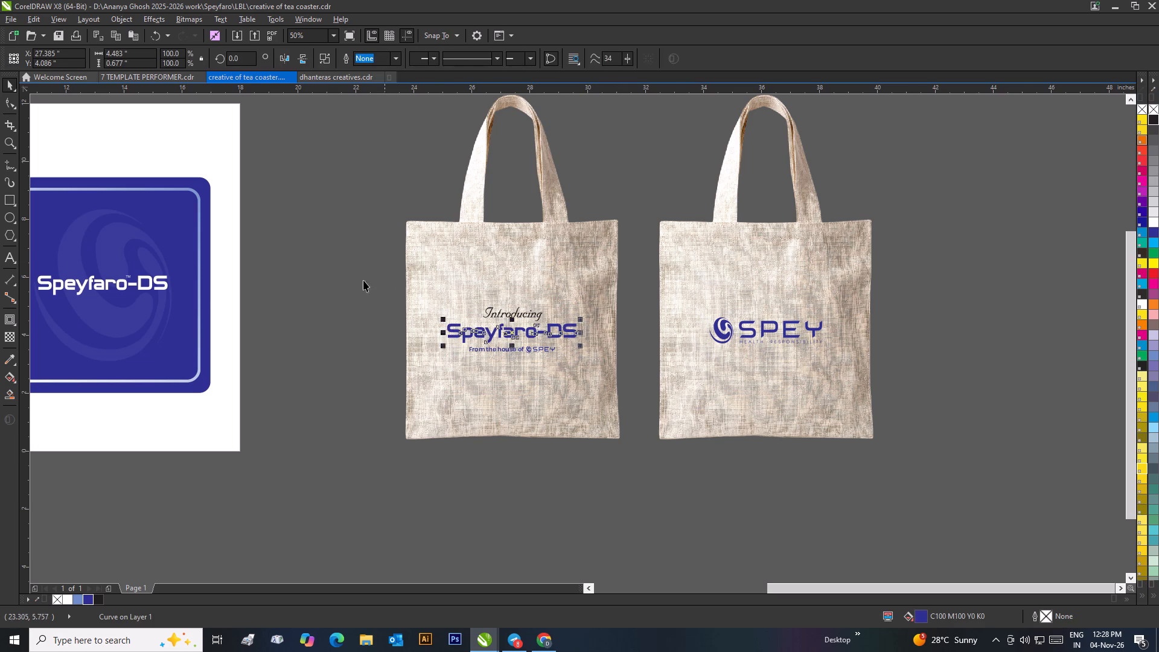
left_click(356, 280)
Group the tagline "From the house of" with the small SPEY logo beneath the name.
left_click_drag(375, 292, 607, 370)
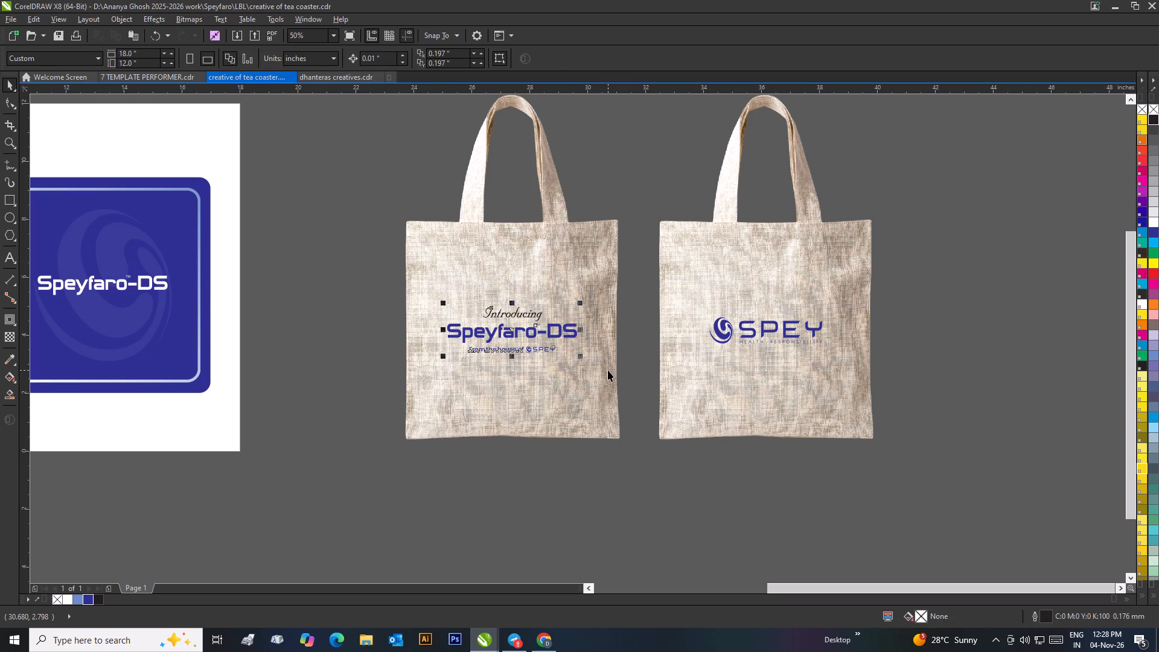
left_click(380, 344)
left_click_drag(390, 338, 581, 374)
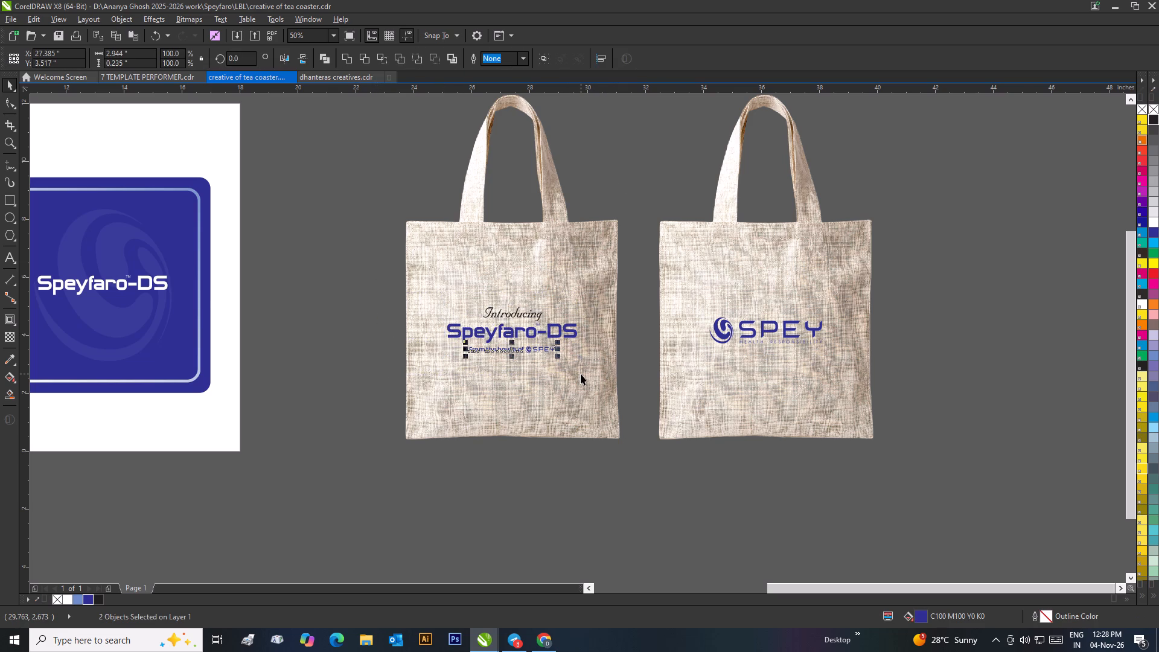
key("ctrl+g")
Align the Introducing text, the Speyfaro-DS name and the tagline group on a common vertical centre line.
left_click_drag(637, 282, 415, 375)
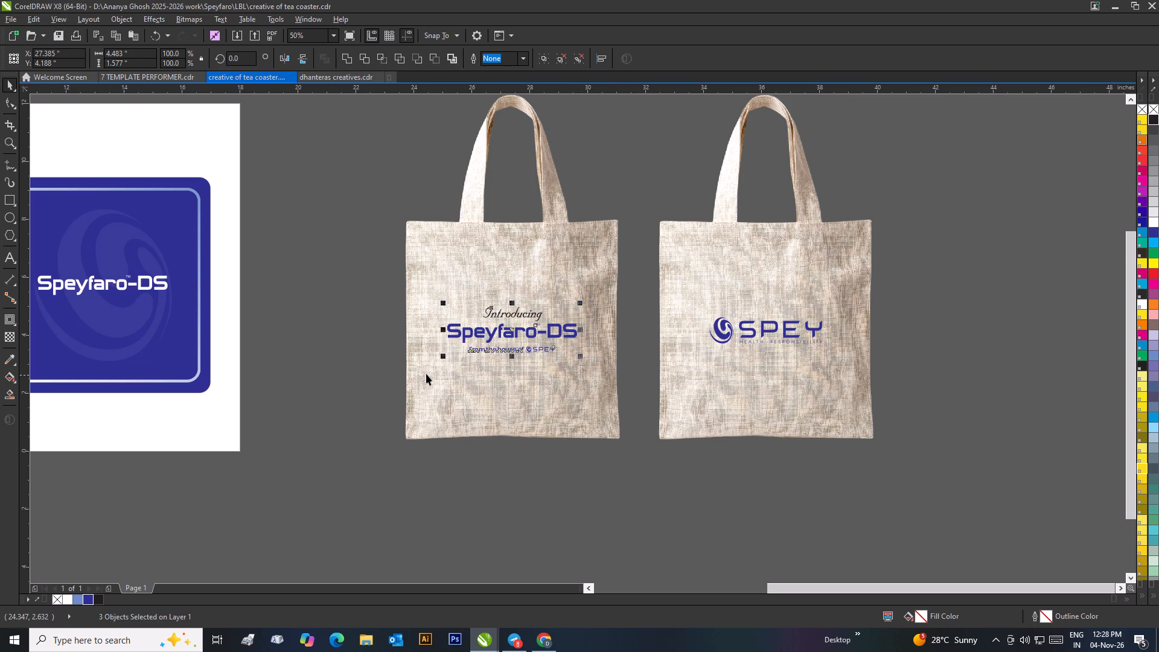
key("c")
left_click(361, 333)
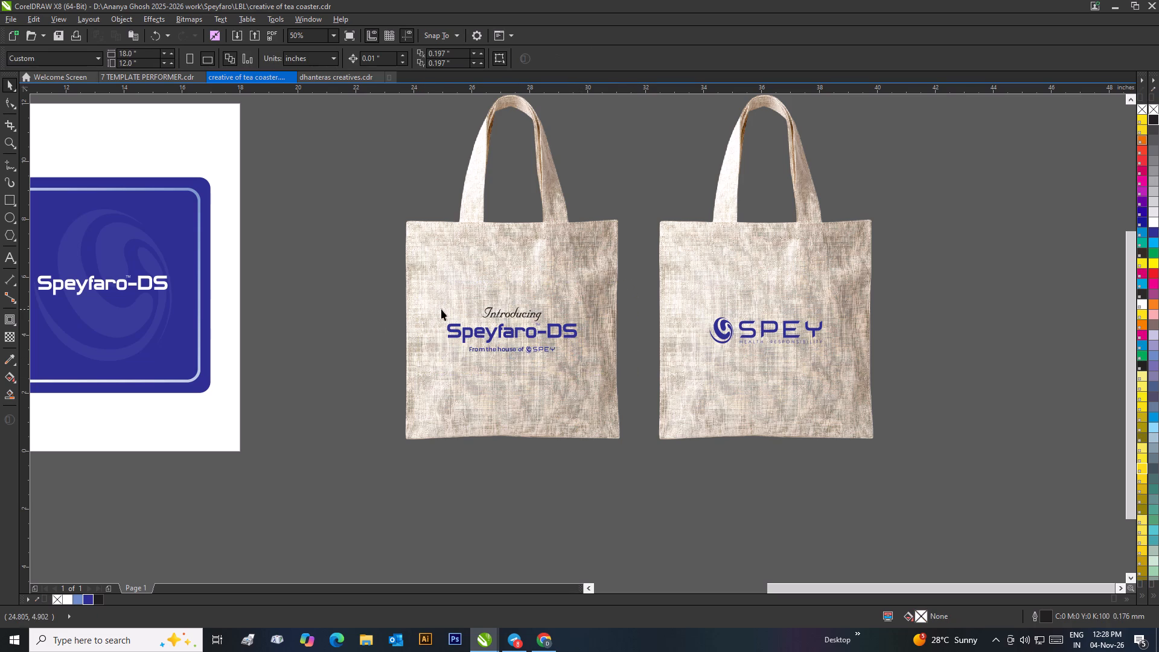
Group the Introducing text, the TM-marked name and the tagline on the bag into one lettering group.
left_click(383, 281)
left_click_drag(385, 279, 614, 382)
key("ctrl+g")
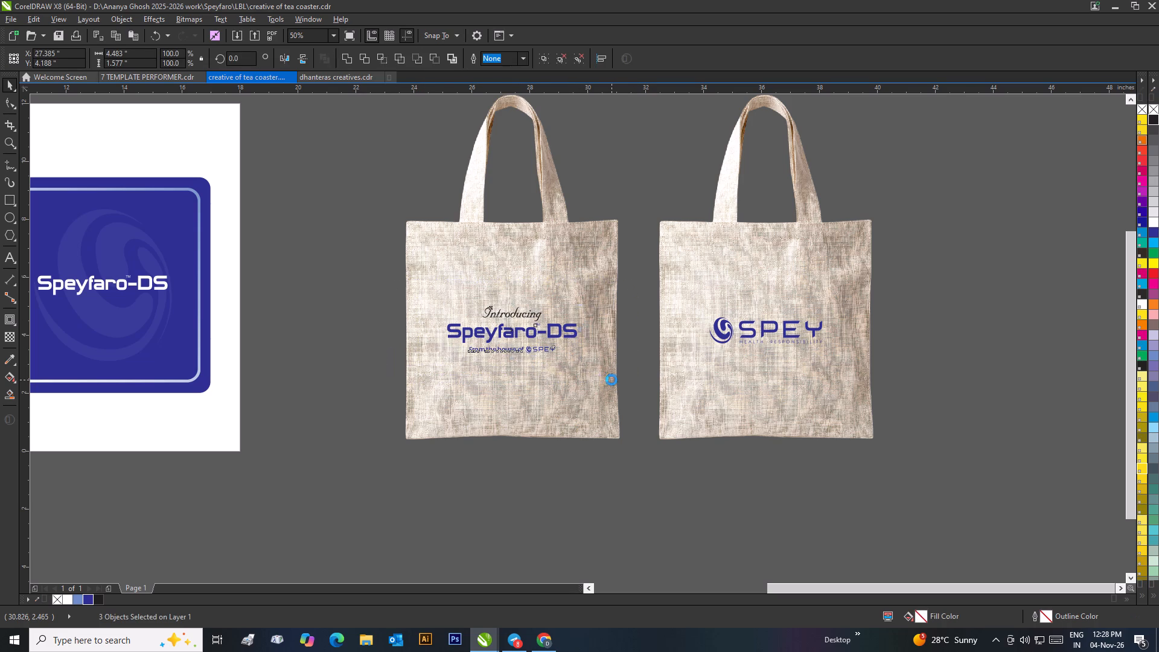
left_click(625, 305)
Examine the two jute bag mockups up close and together with the coasters.
scroll(625, 305, "down", 1)
left_click(566, 262)
left_click(597, 248)
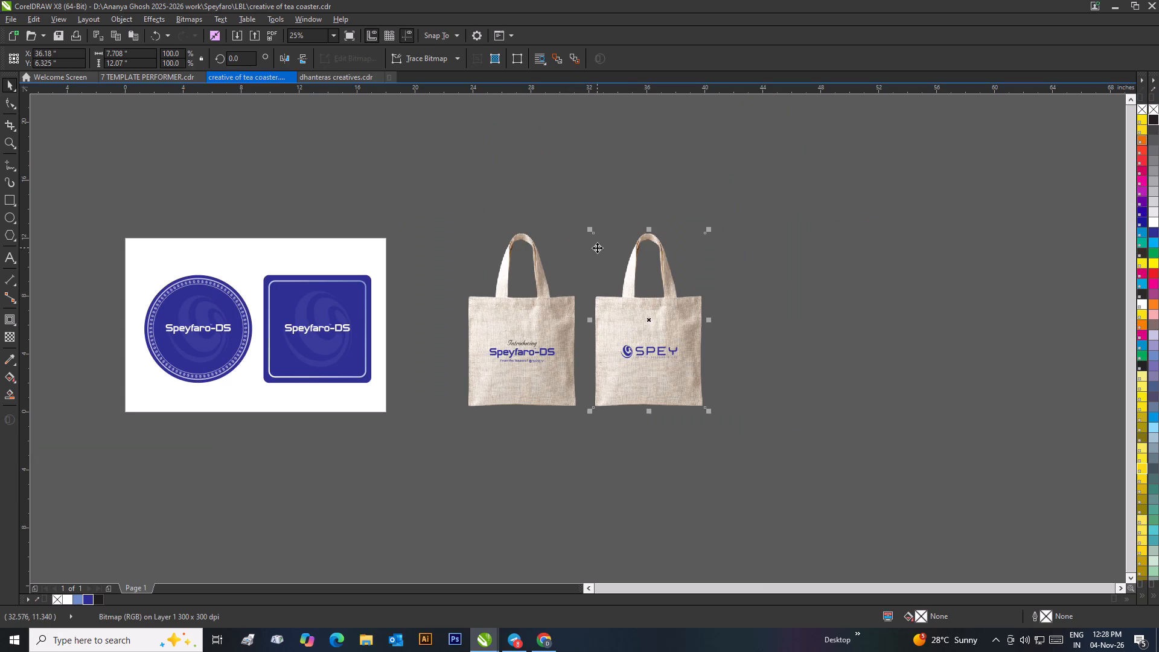
left_click(761, 293)
left_click(756, 320)
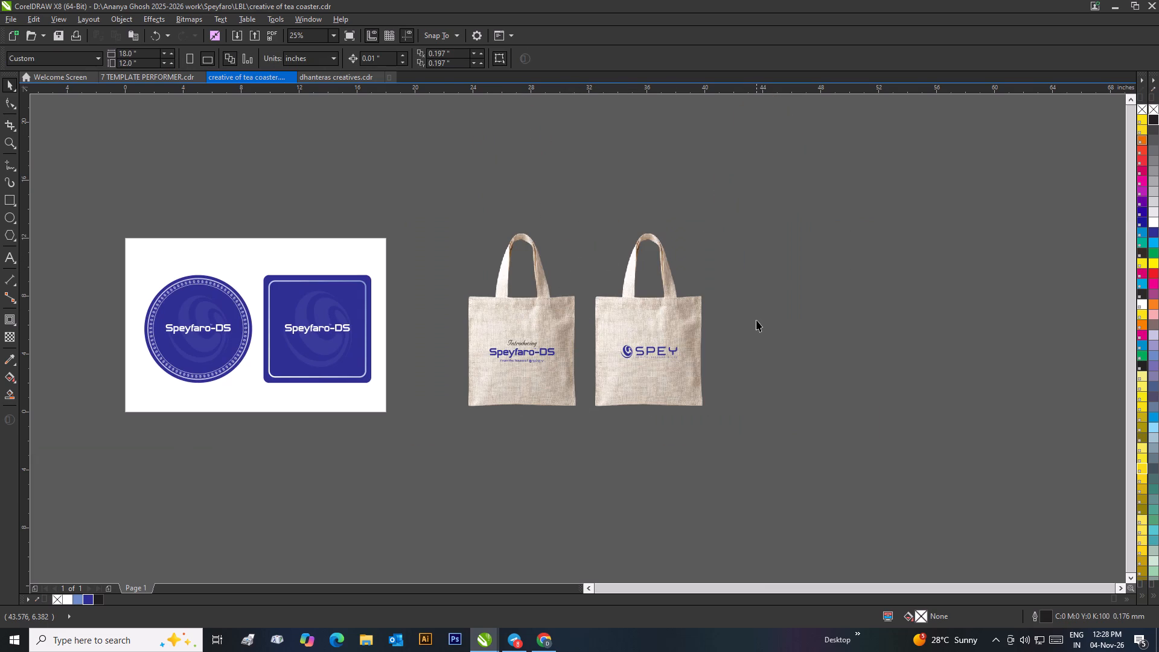
scroll(709, 350, "up", 2)
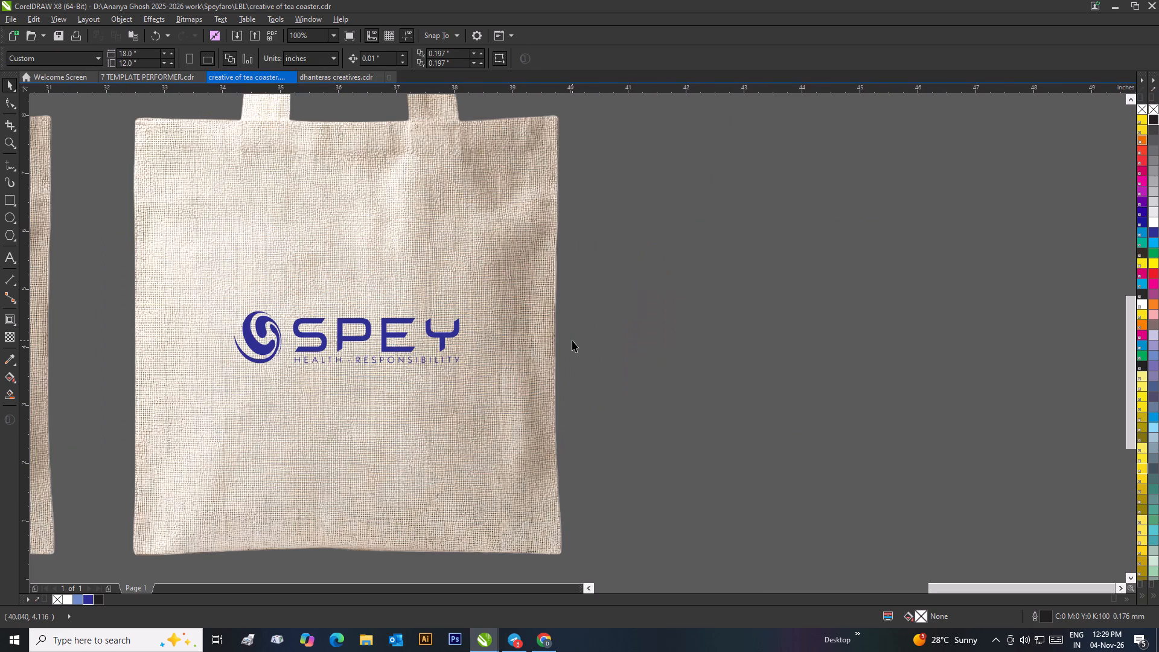
left_click(589, 325)
scroll(590, 322, "down", 1)
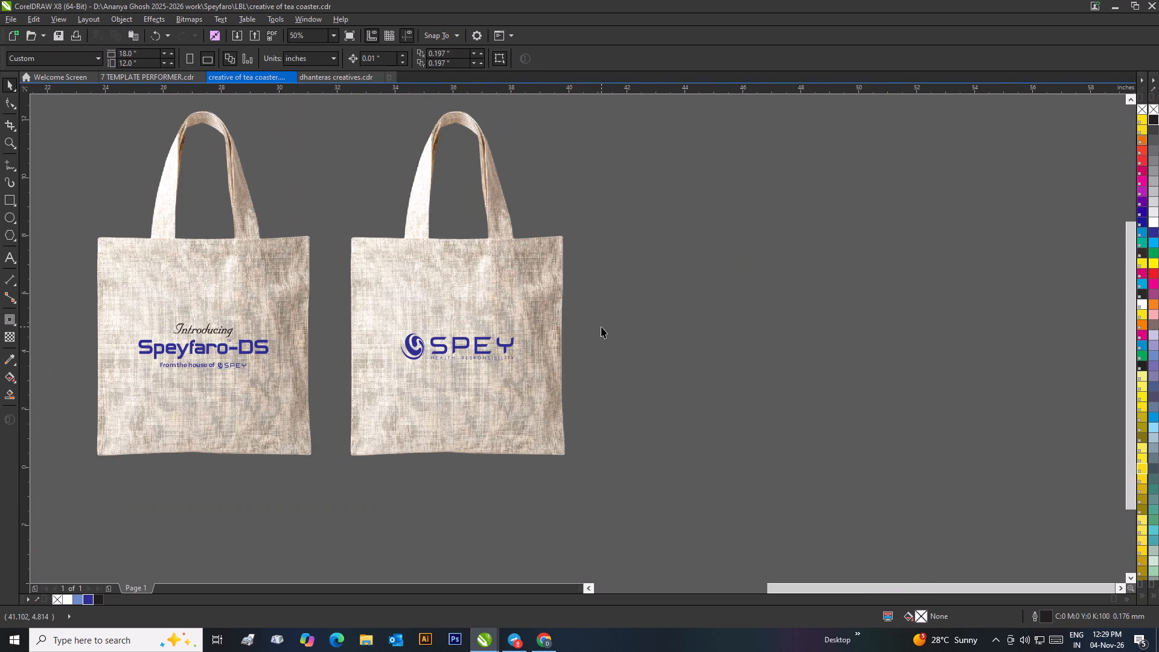
left_click(601, 327)
scroll(602, 327, "down", 1)
scroll(394, 276, "down", 1)
scroll(479, 387, "up", 1)
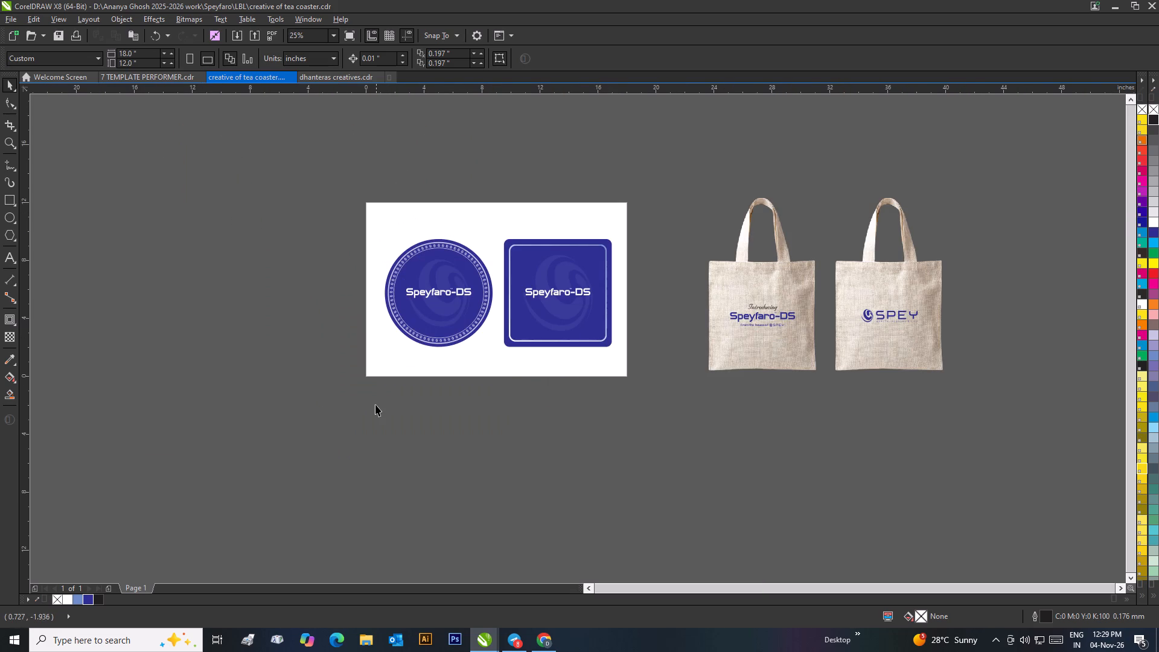
Create a new blank document with an 18 × 12 inch page.
key("ctrl+n")
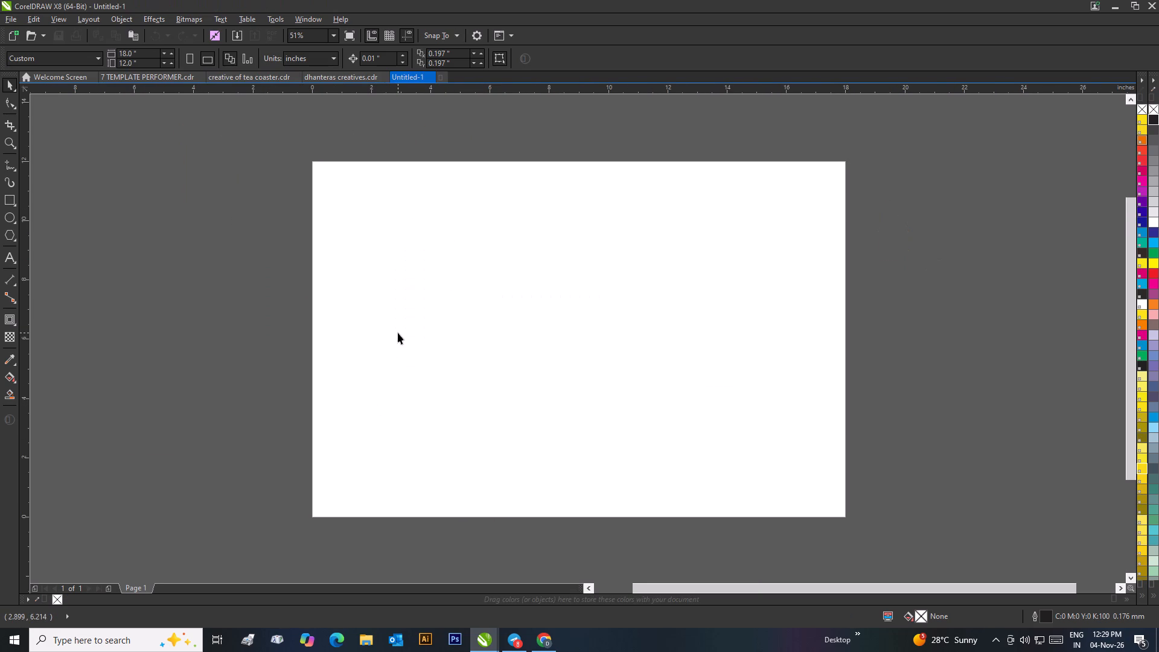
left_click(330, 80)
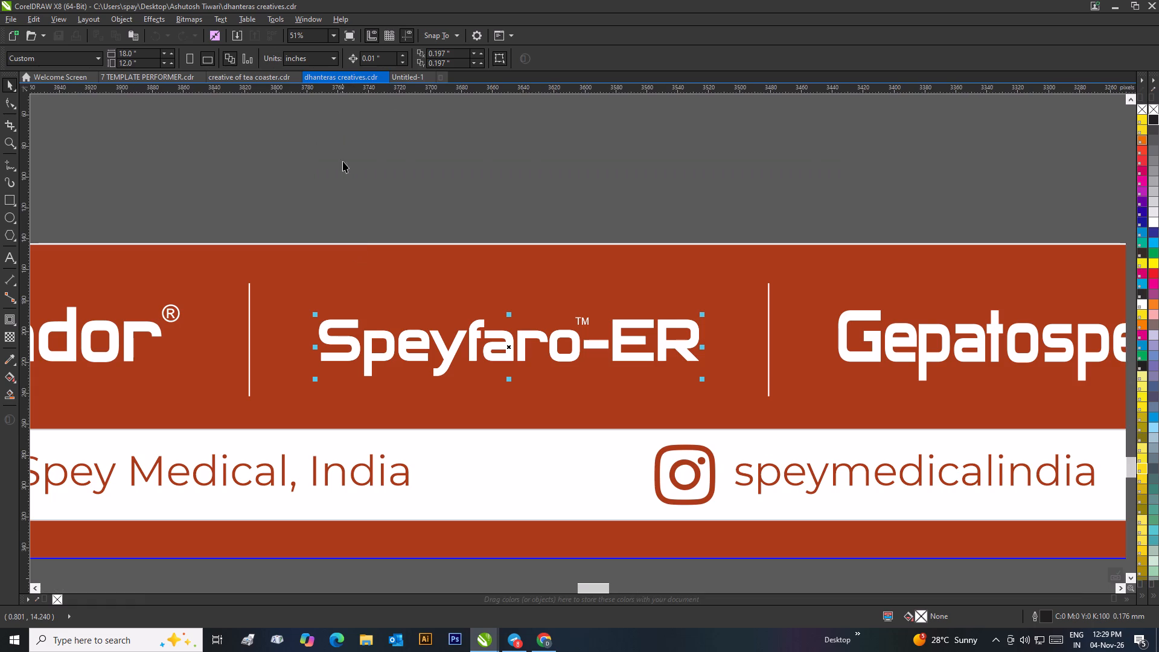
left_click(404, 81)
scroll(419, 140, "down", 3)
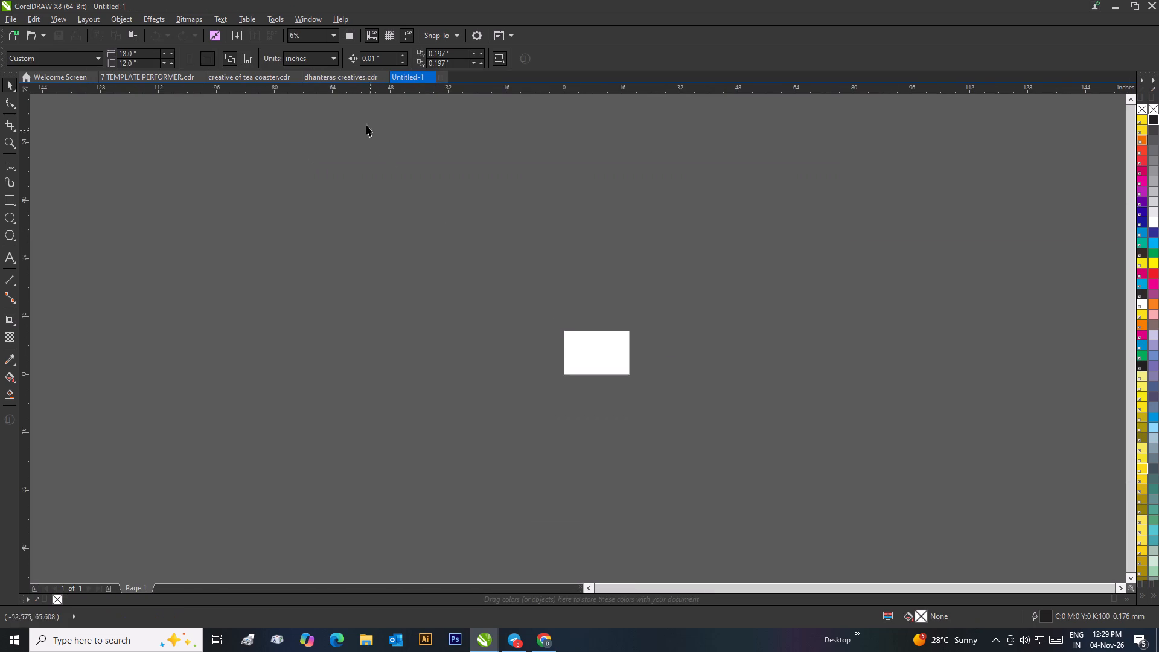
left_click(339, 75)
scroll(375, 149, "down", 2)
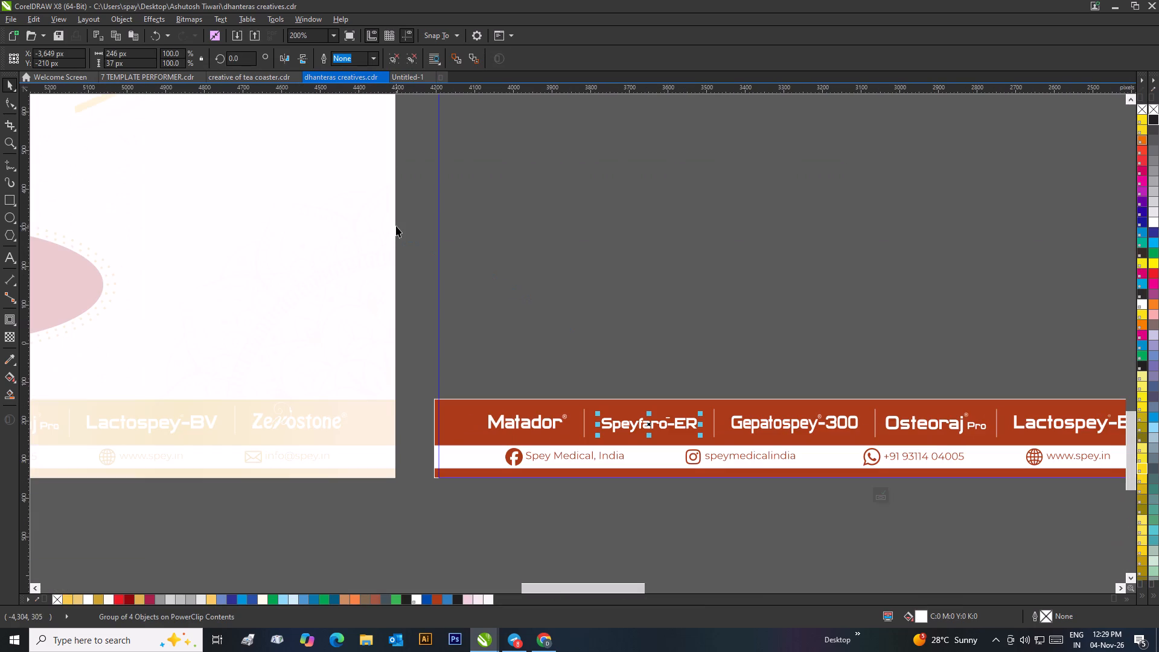
Group all objects of the round and square Speyfaro-DS coasters in the tea coaster document.
left_click(268, 80)
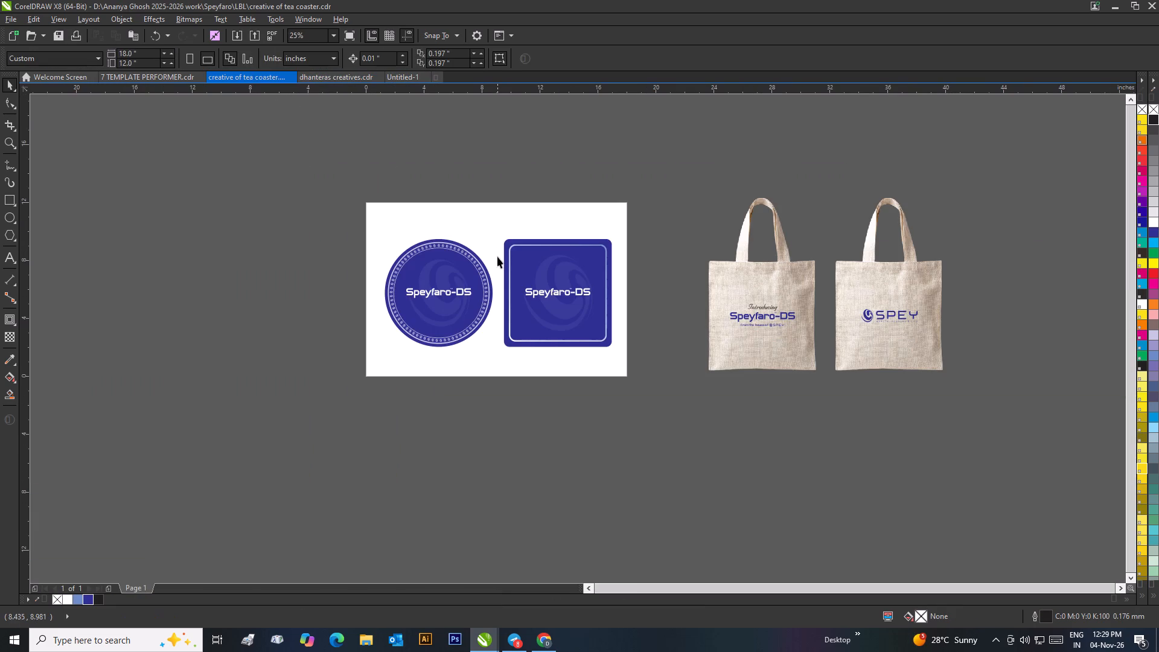
left_click(444, 157)
left_click_drag(377, 178, 564, 360)
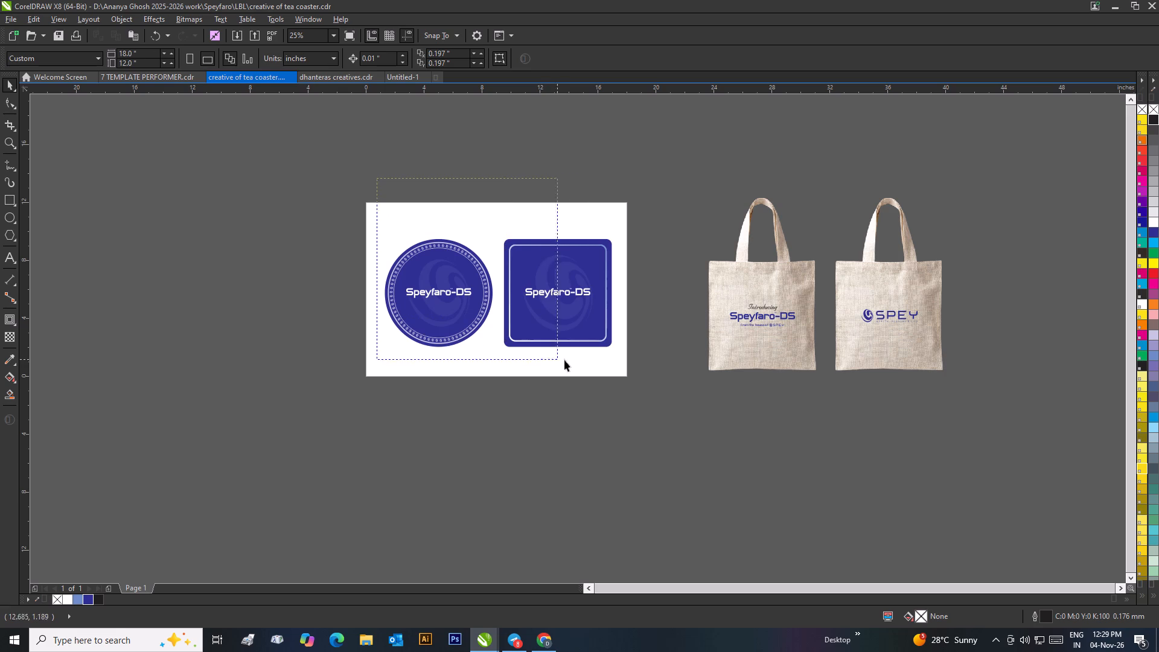
left_click_drag(564, 360, 625, 356)
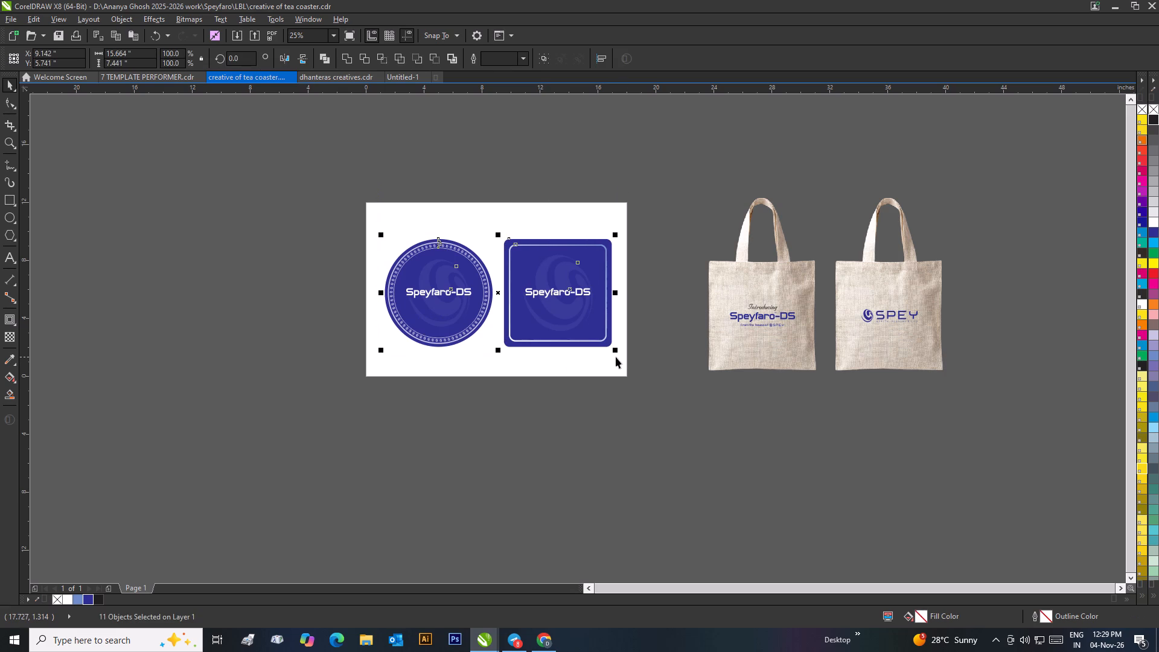
key("ctrl+g")
left_click(643, 354)
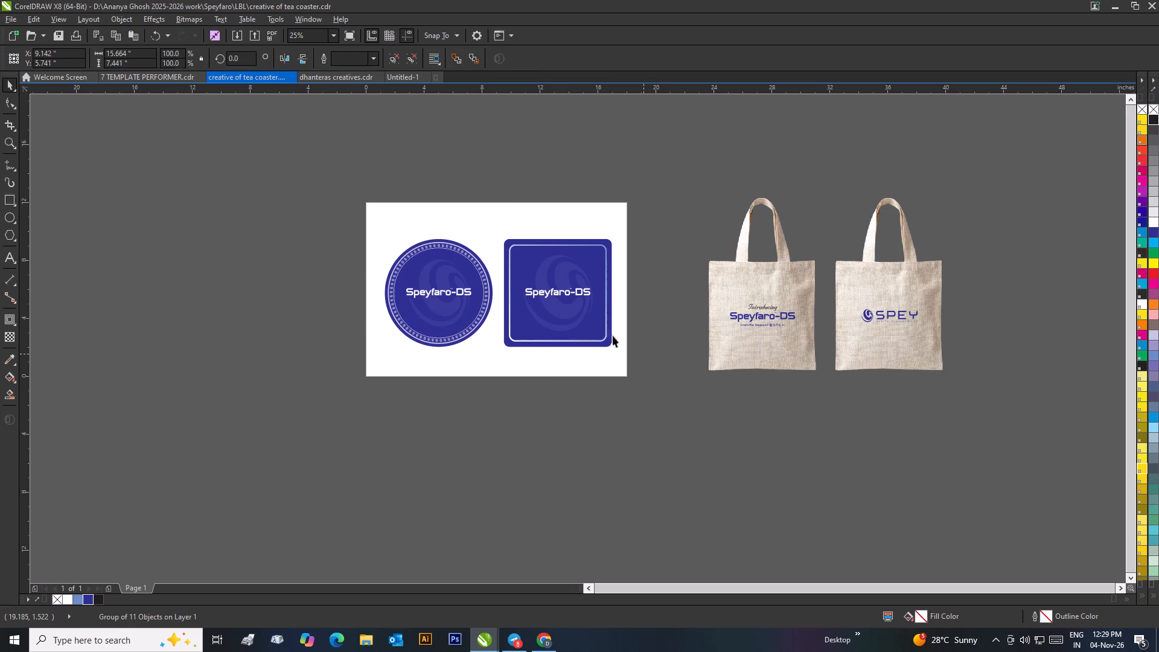
Set the tea coaster document's page size to A4, 210 × 297 mm portrait.
left_click(76, 63)
left_click(49, 92)
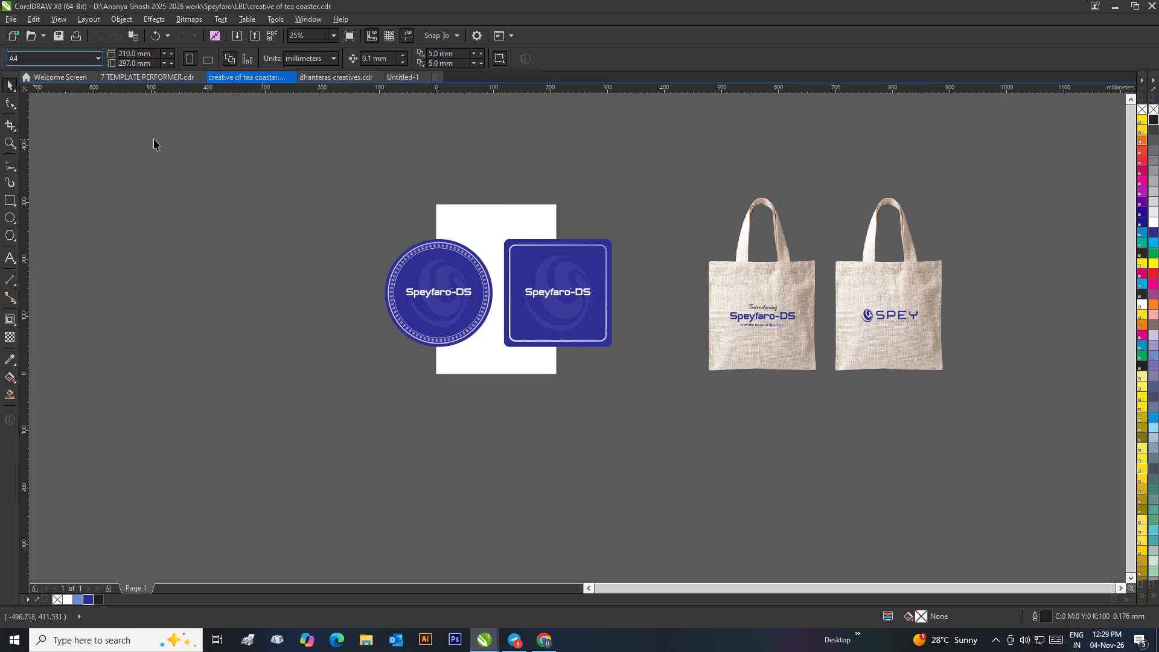
left_click(154, 139)
Scale the coaster group down to about 200 × 95 mm and move it onto the A4 page.
left_click_drag(354, 209, 614, 363)
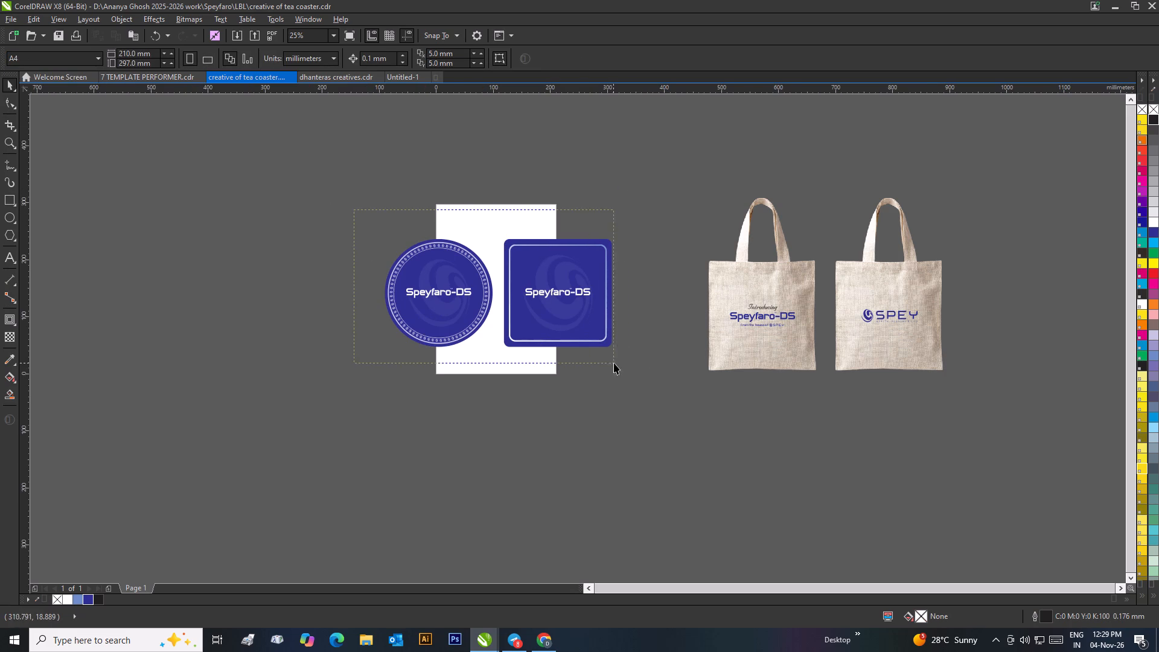
left_click_drag(614, 363, 634, 363)
key("ctrl+g")
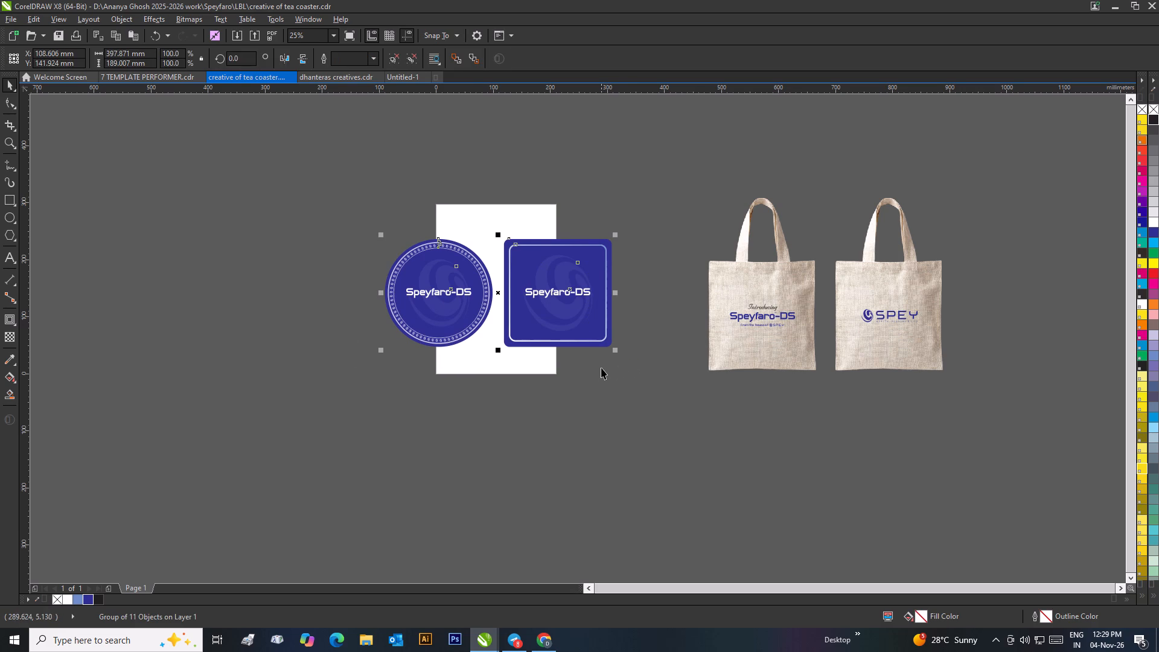
left_click_drag(615, 351, 502, 369)
left_click_drag(482, 273, 488, 273)
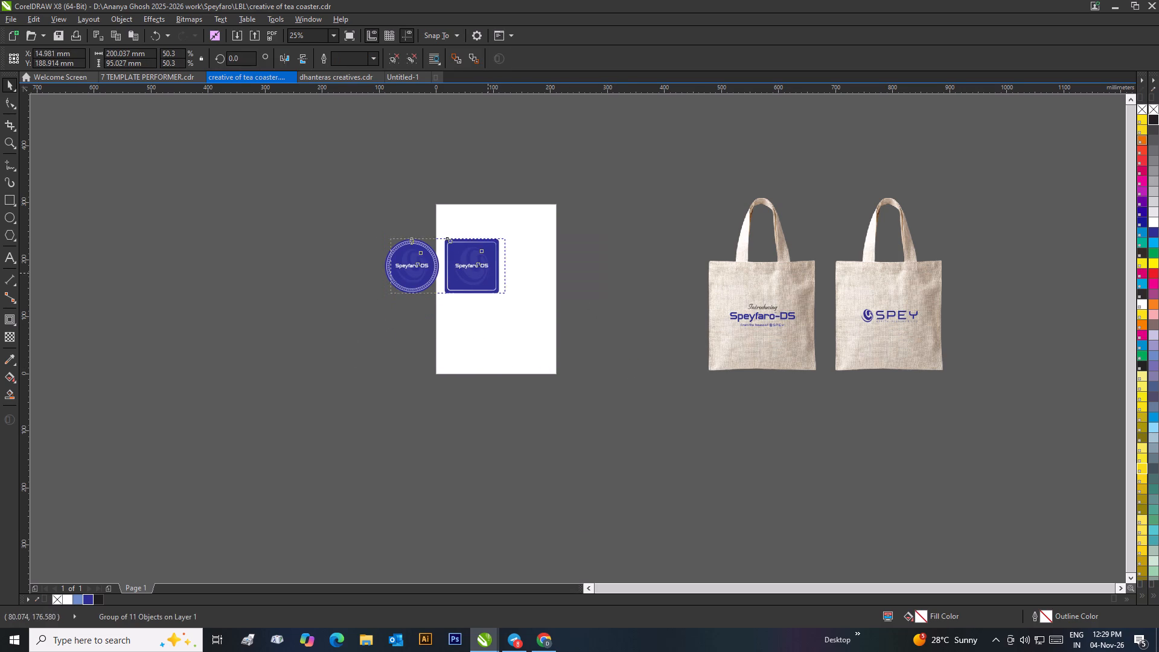
left_click_drag(488, 273, 532, 276)
left_click(634, 280)
Group the two jute bags together with their lettering and logo.
left_click_drag(664, 173, 802, 310)
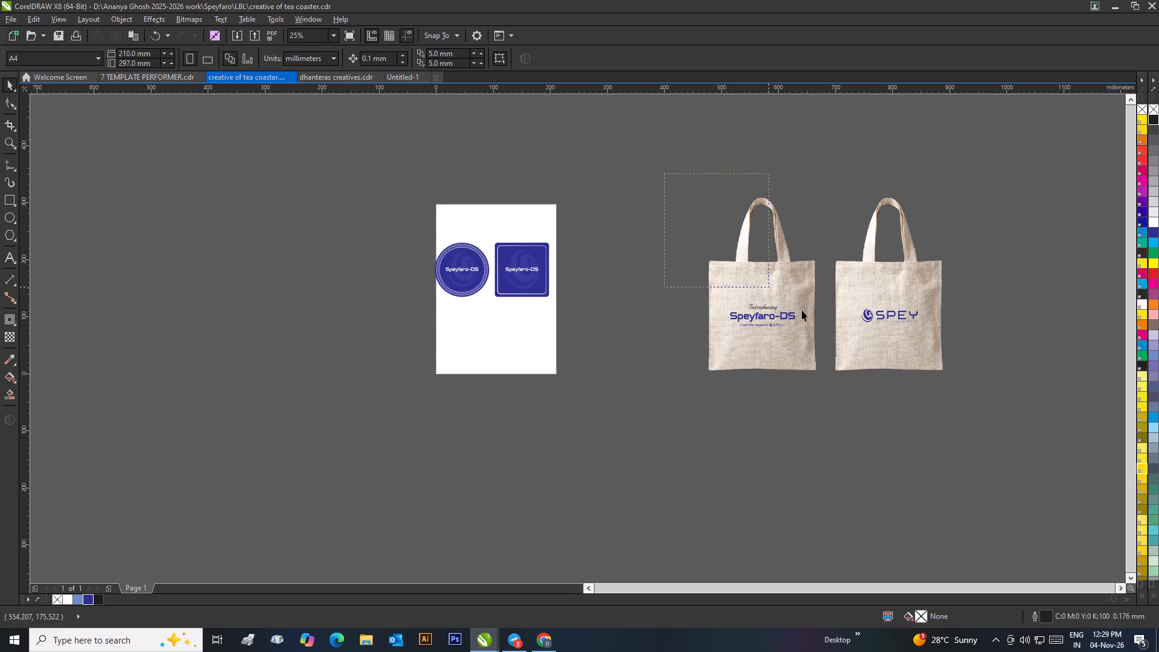
left_click_drag(802, 310, 966, 406)
key("ctrl+g")
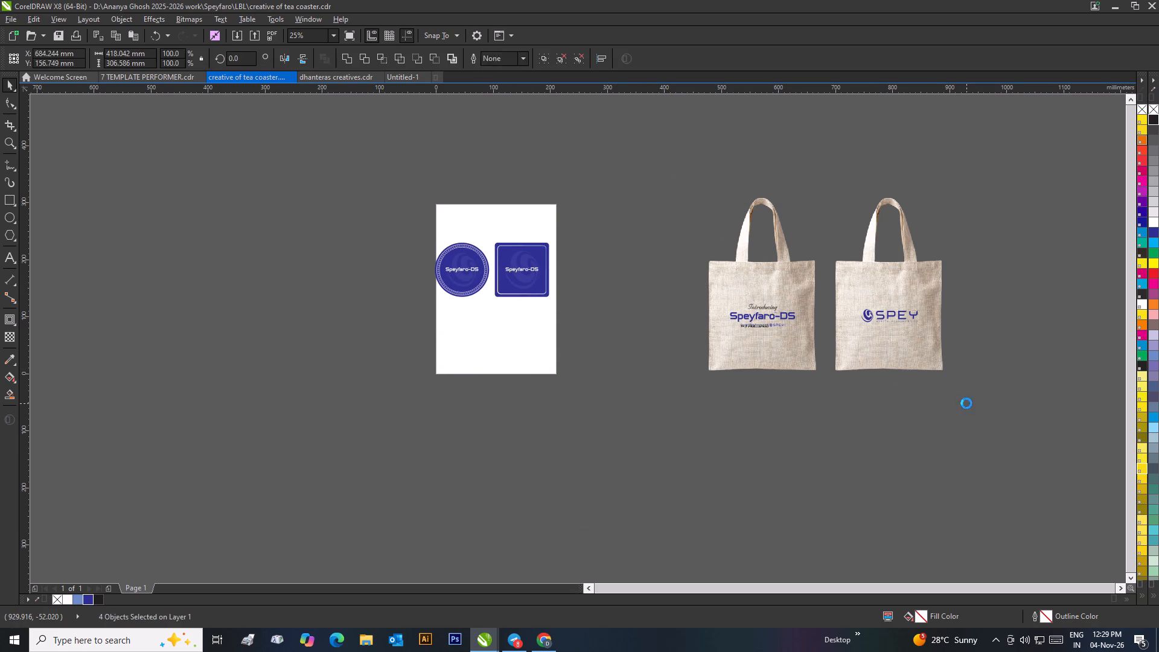
Scale the jute bag group to about 141 × 103 mm and place it on the page below the coasters.
left_click_drag(951, 377, 772, 368)
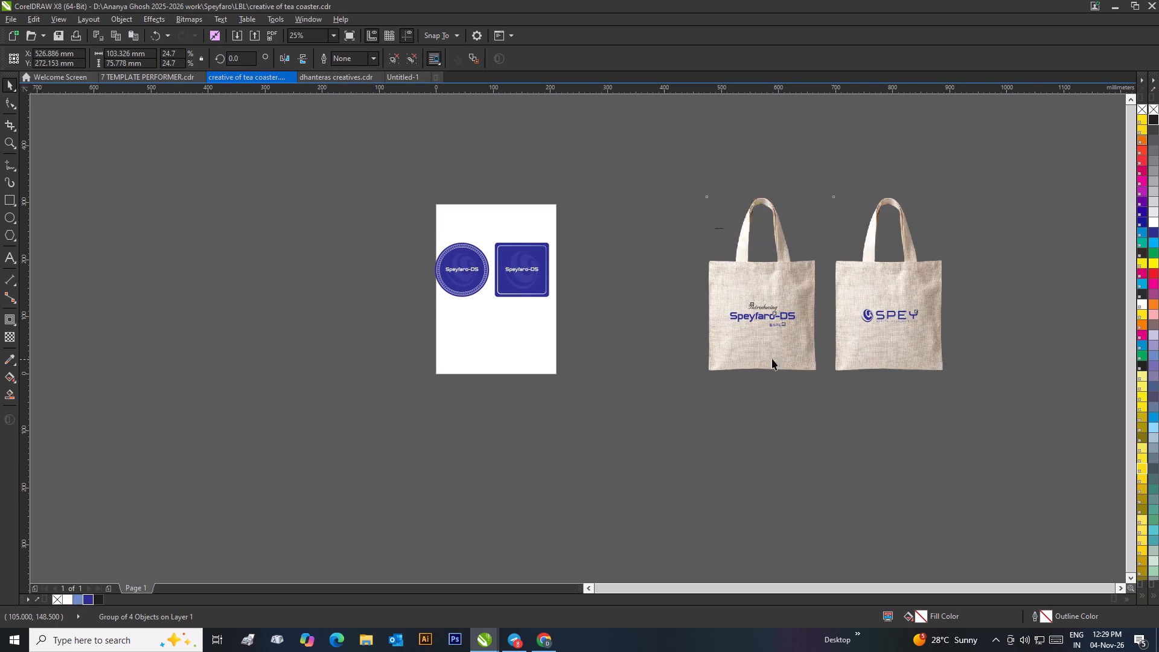
left_click_drag(753, 228, 514, 341)
scroll(529, 355, "up", 2)
left_click_drag(535, 304, 529, 294)
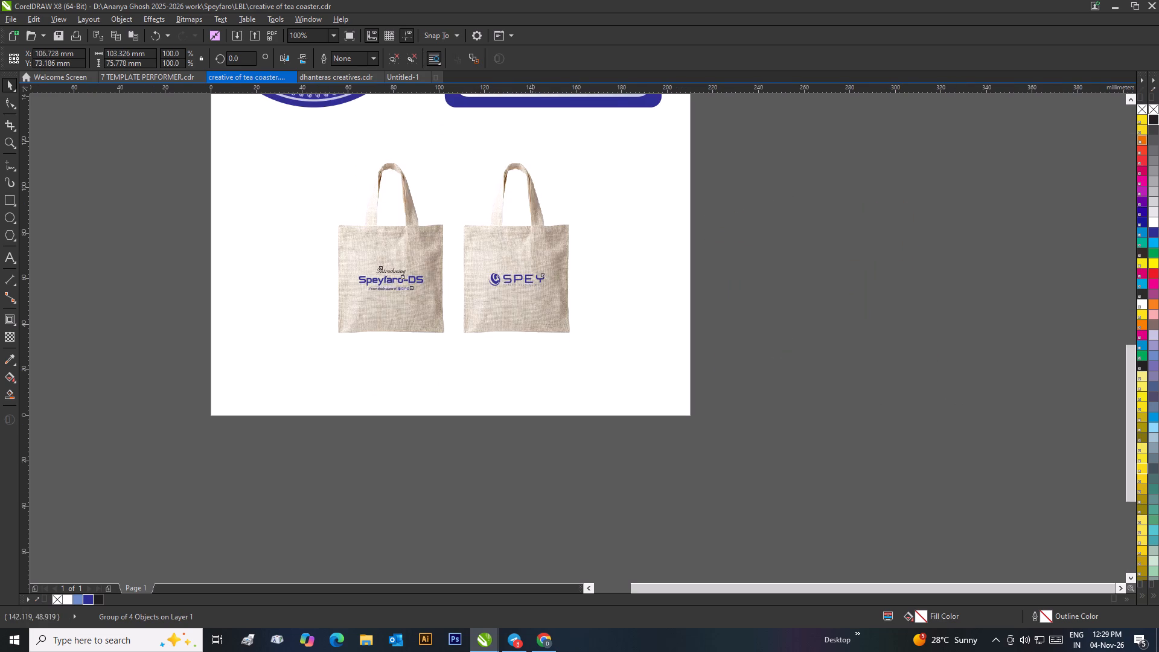
left_click_drag(529, 294, 512, 268)
left_click_drag(554, 306, 595, 363)
scroll(586, 347, "down", 2)
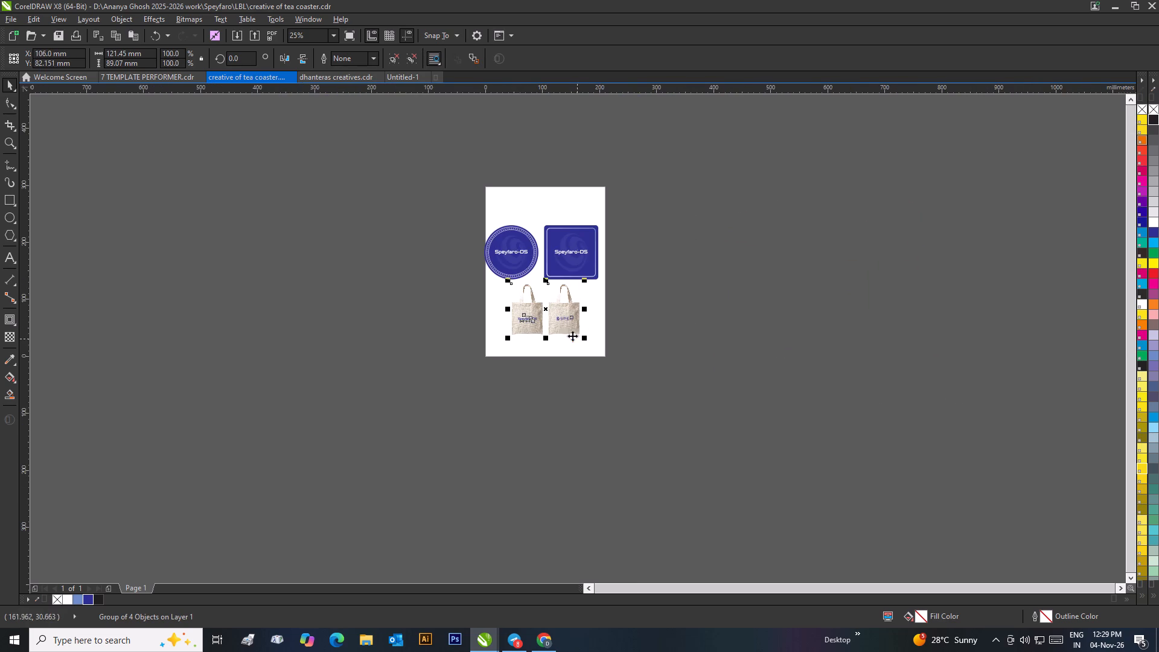
left_click_drag(508, 340, 497, 348)
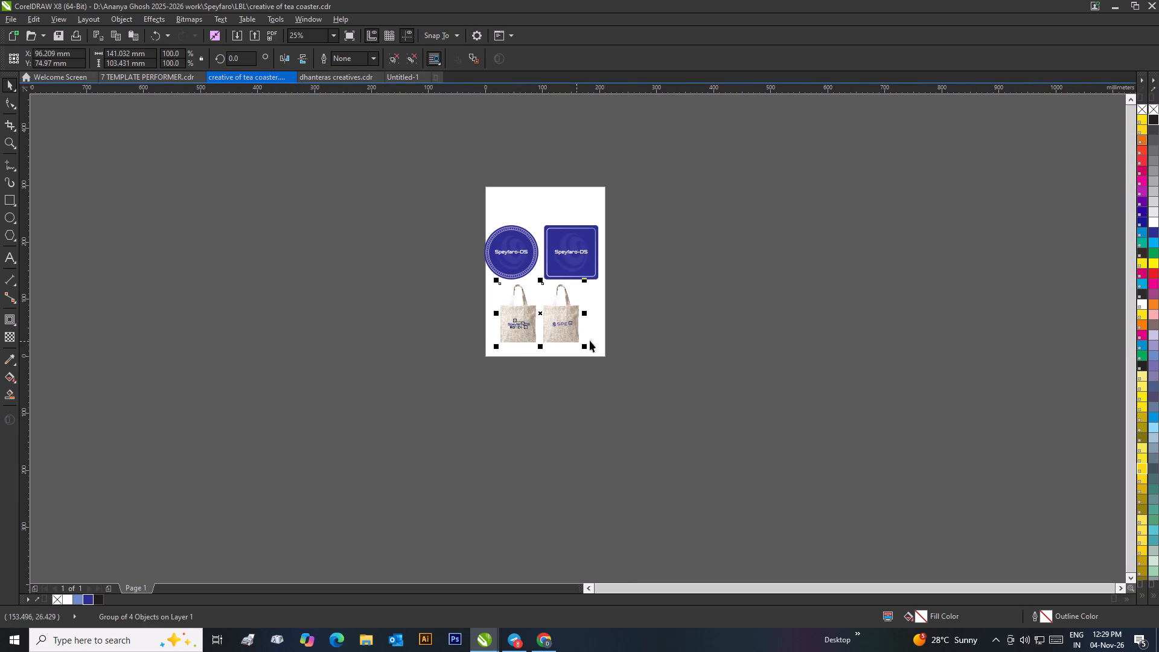
left_click_drag(571, 325, 578, 324)
left_click(641, 323)
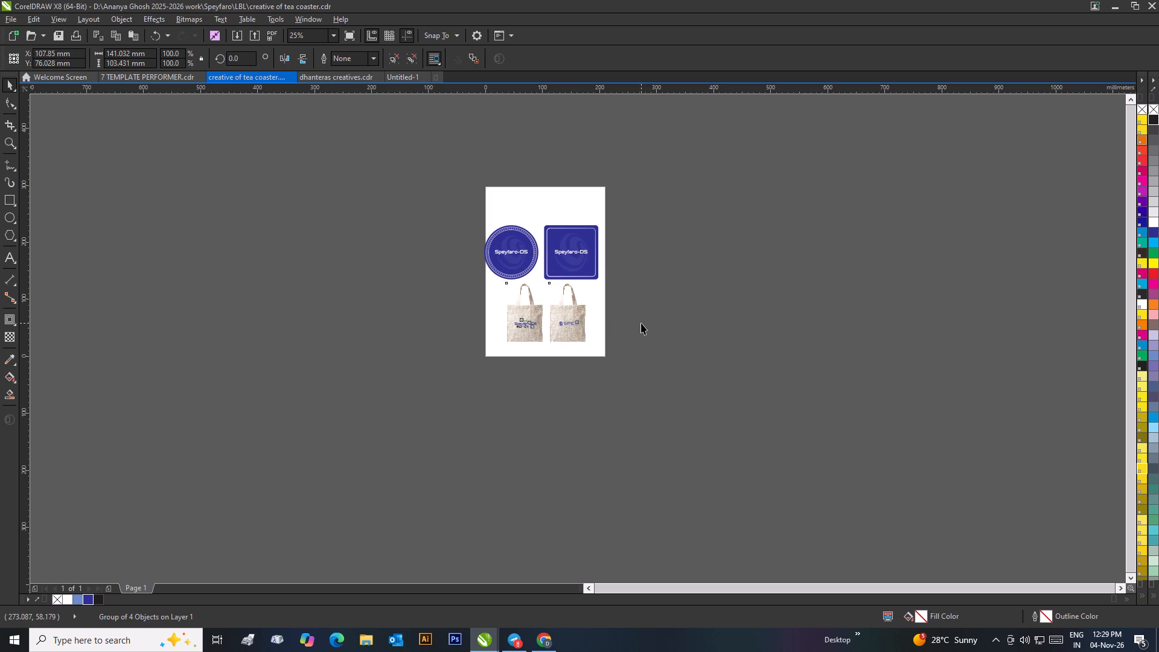
Centre the coaster group across the page width by eye and raise it to about Y 203 mm, clear of the bags.
scroll(555, 267, "up", 1)
left_click_drag(404, 226, 688, 380)
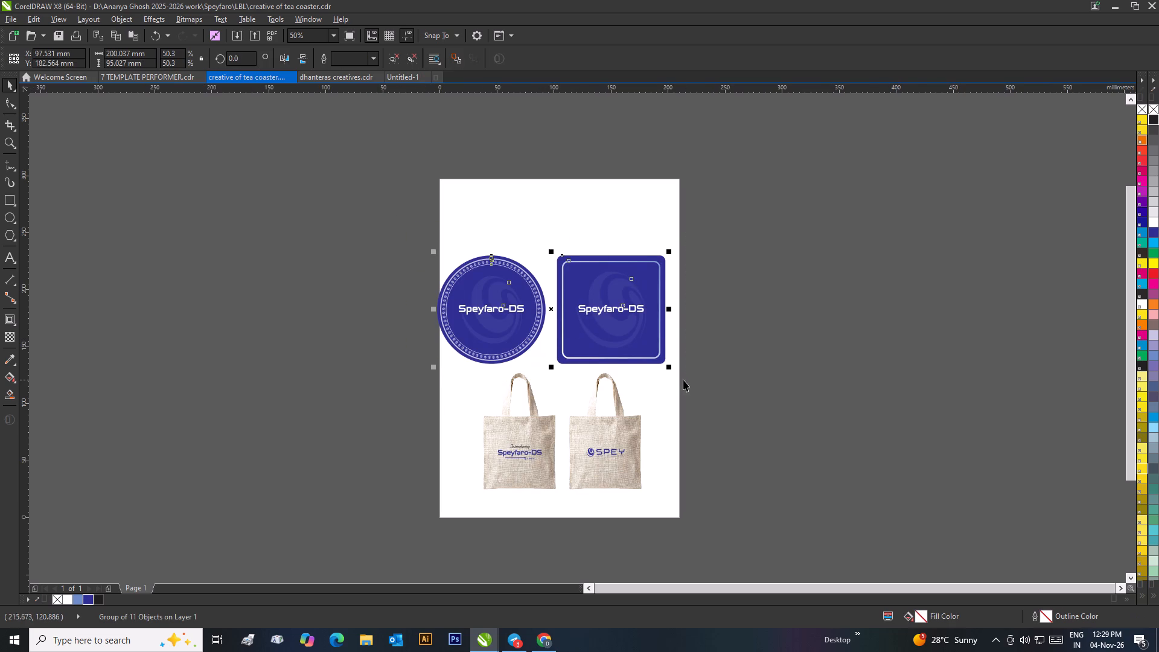
key("ctrl+g")
left_click_drag(596, 312, 599, 311)
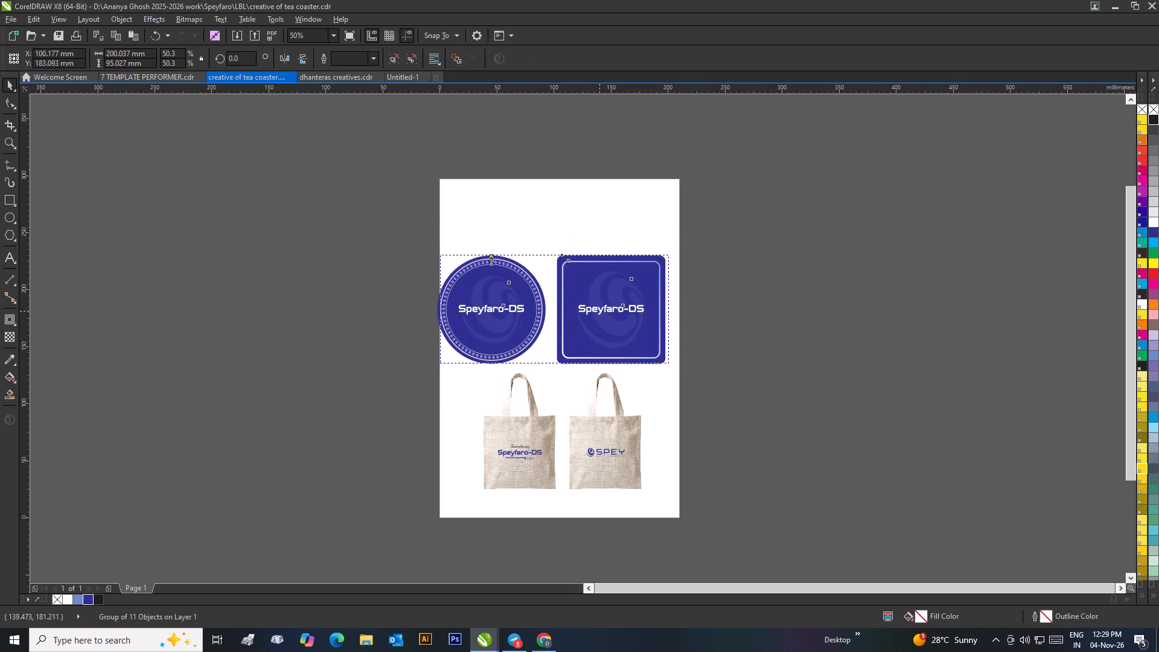
left_click_drag(599, 311, 603, 310)
scroll(611, 310, "up", 2)
left_click(578, 339)
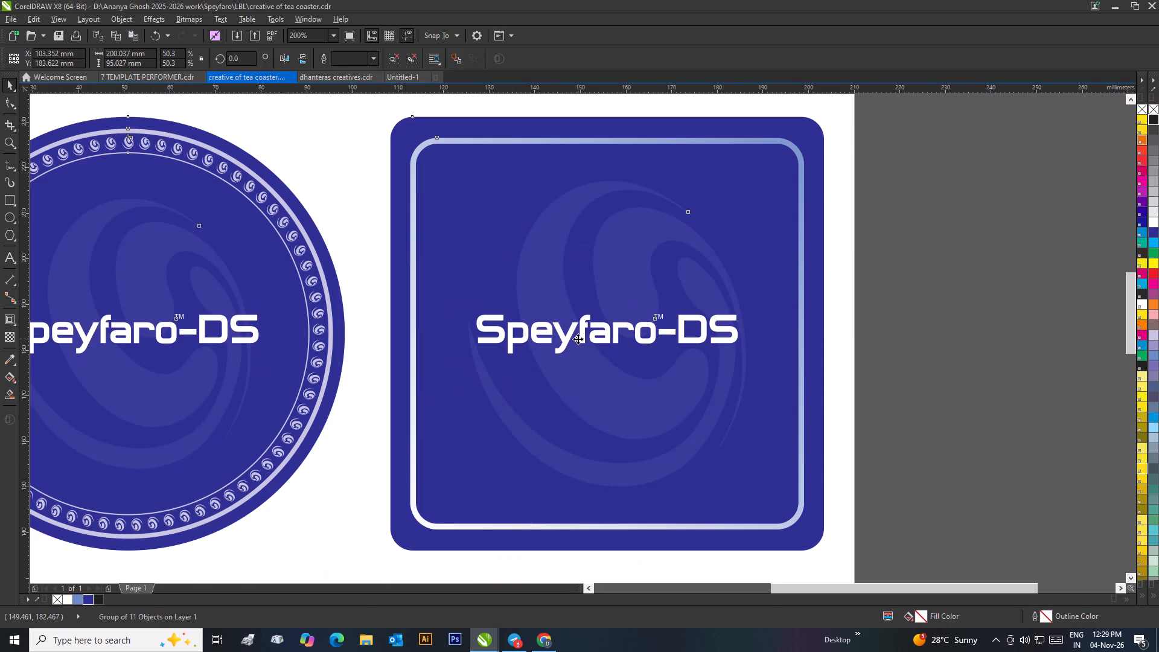
scroll(583, 339, "down", 2)
left_click(709, 359)
left_click_drag(589, 346, 589, 344)
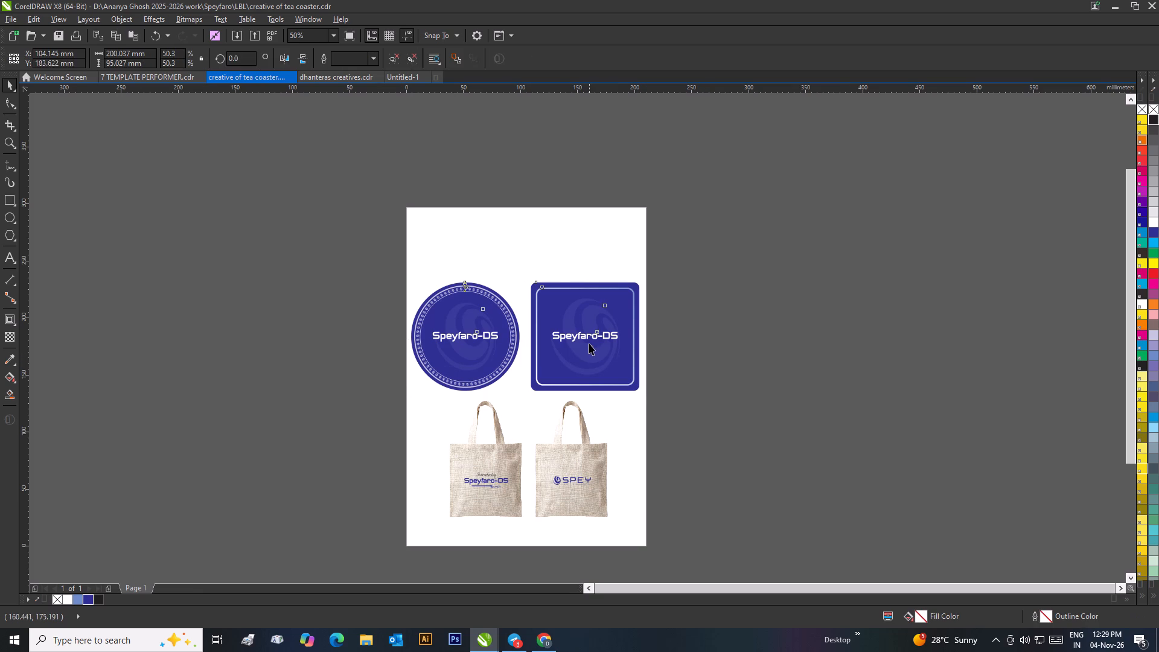
left_click_drag(589, 344, 593, 328)
left_click(593, 327)
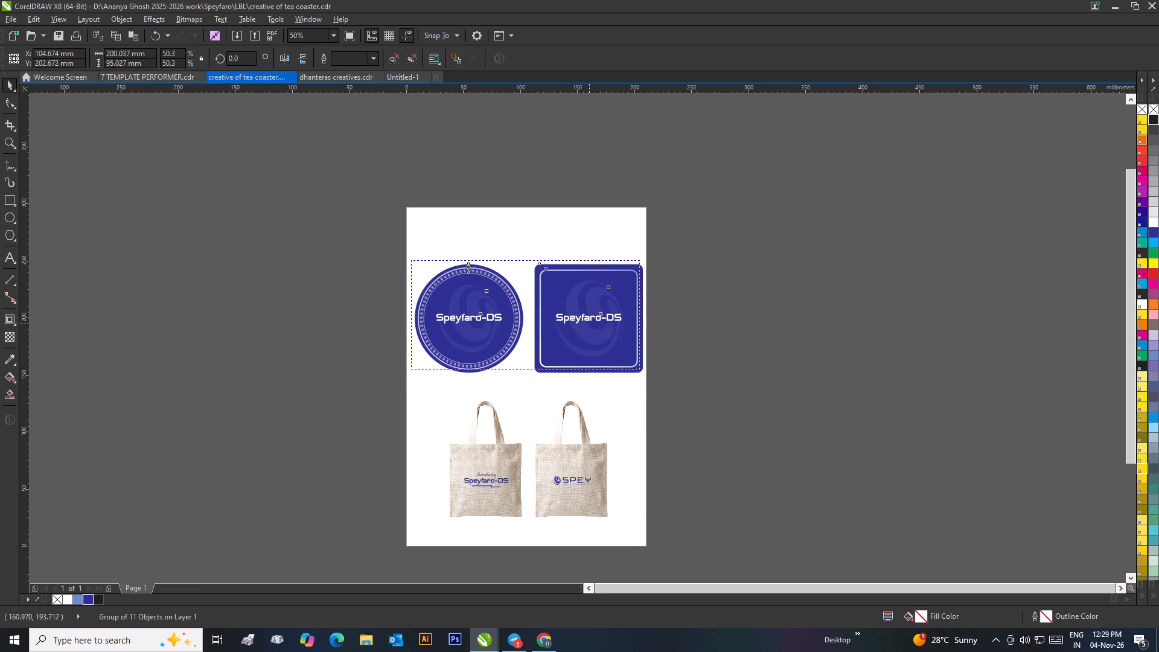
Move the jute bag group up slightly to about Y 84 mm.
left_click_drag(574, 455, 573, 446)
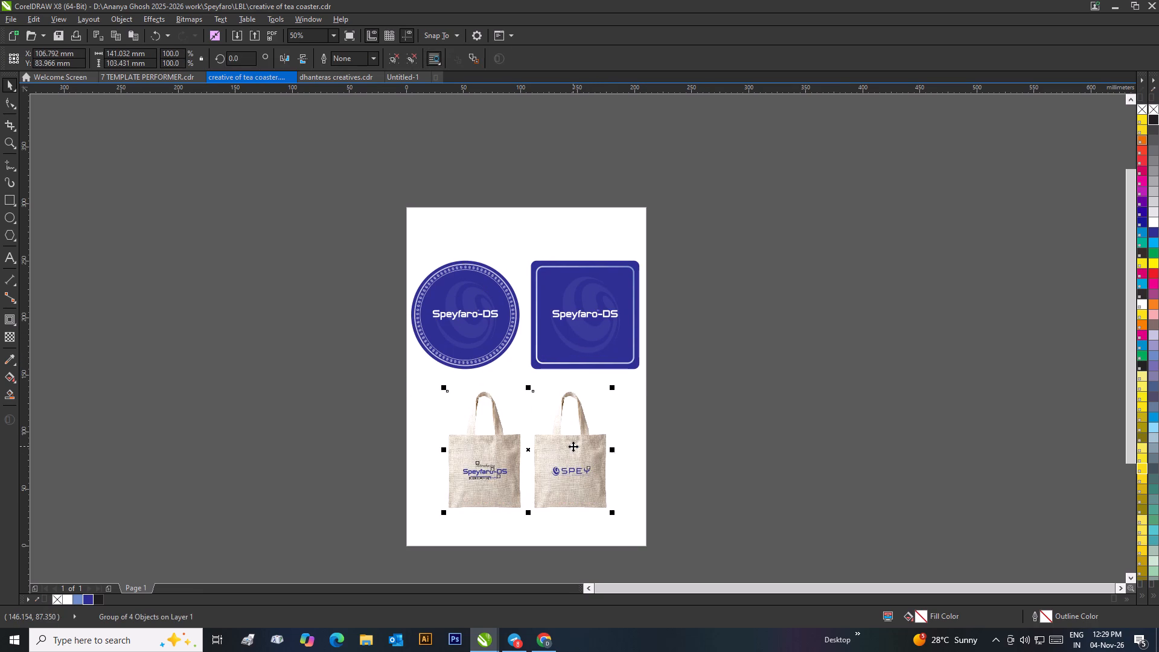
left_click(687, 435)
Examine the A4 layout of coasters and jute bags as a whole and up close.
scroll(657, 408, "down", 1)
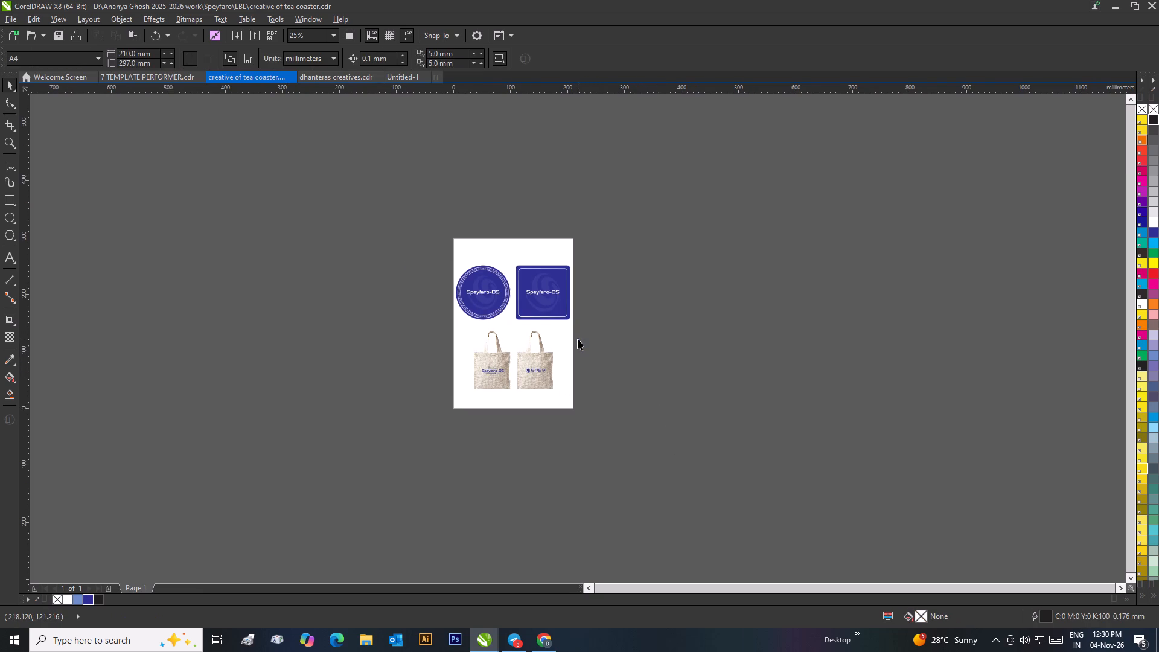
scroll(515, 299, "up", 1)
scroll(578, 339, "up", 1)
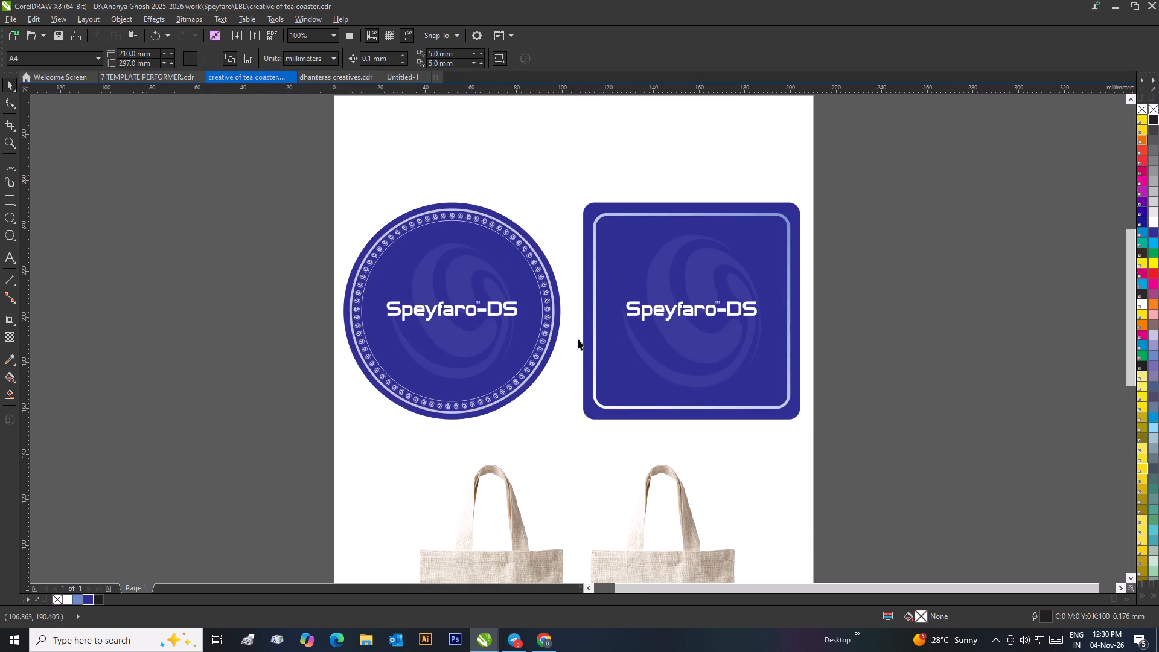
scroll(651, 342, "down", 2)
scroll(576, 397, "up", 2)
scroll(574, 339, "down", 1)
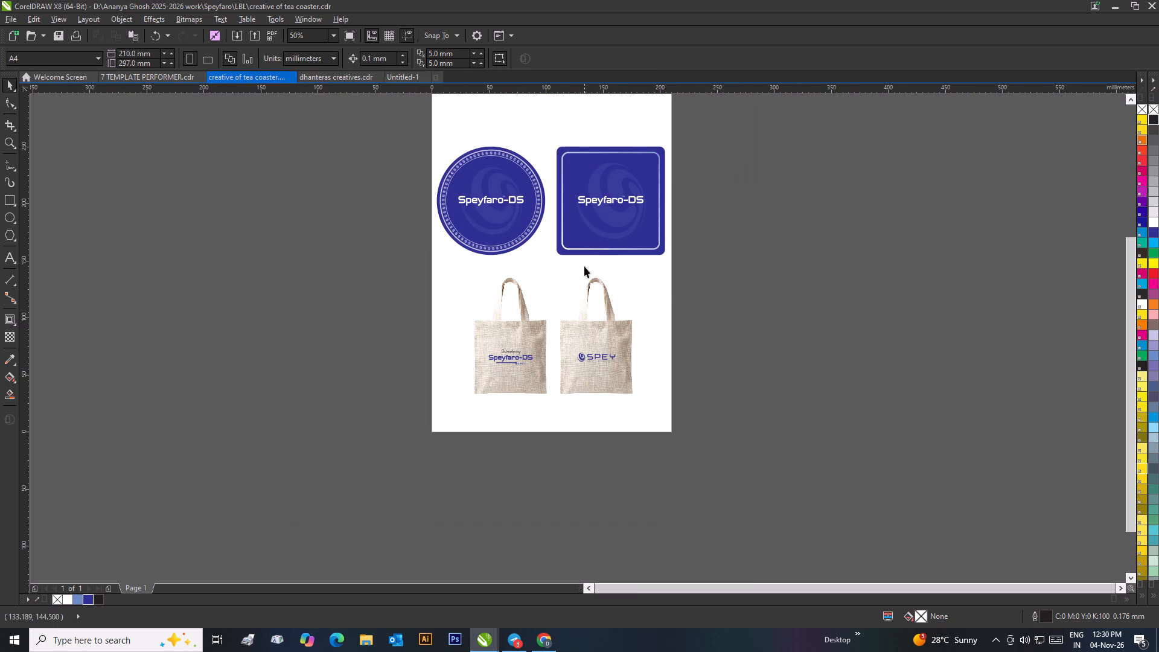
scroll(555, 340, "up", 1)
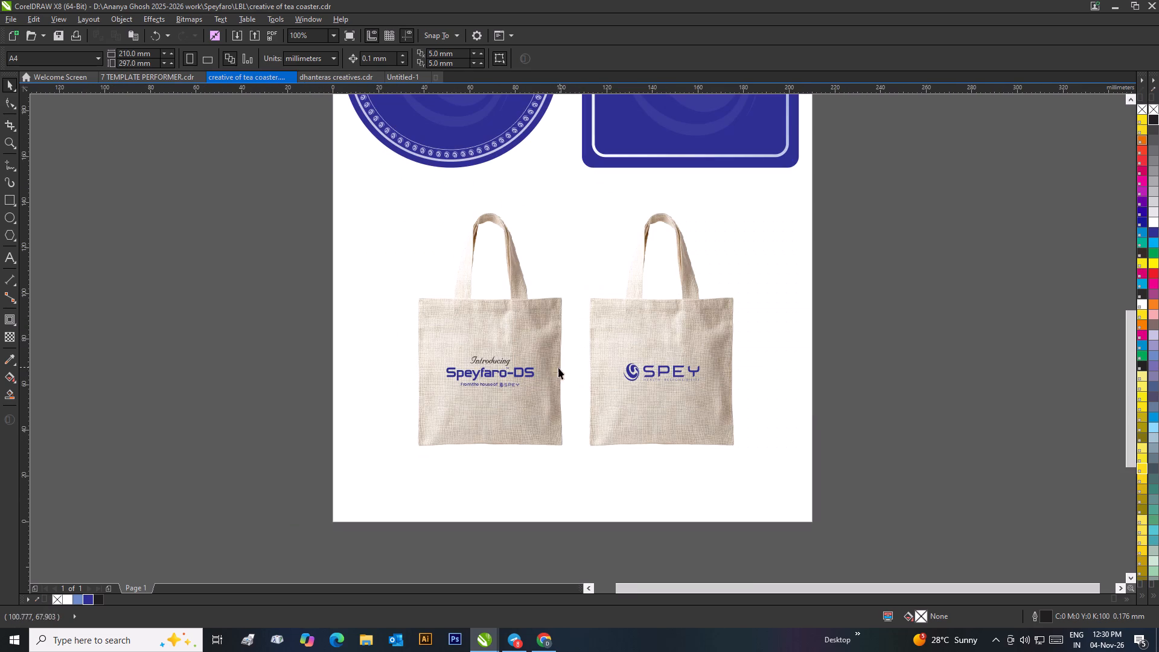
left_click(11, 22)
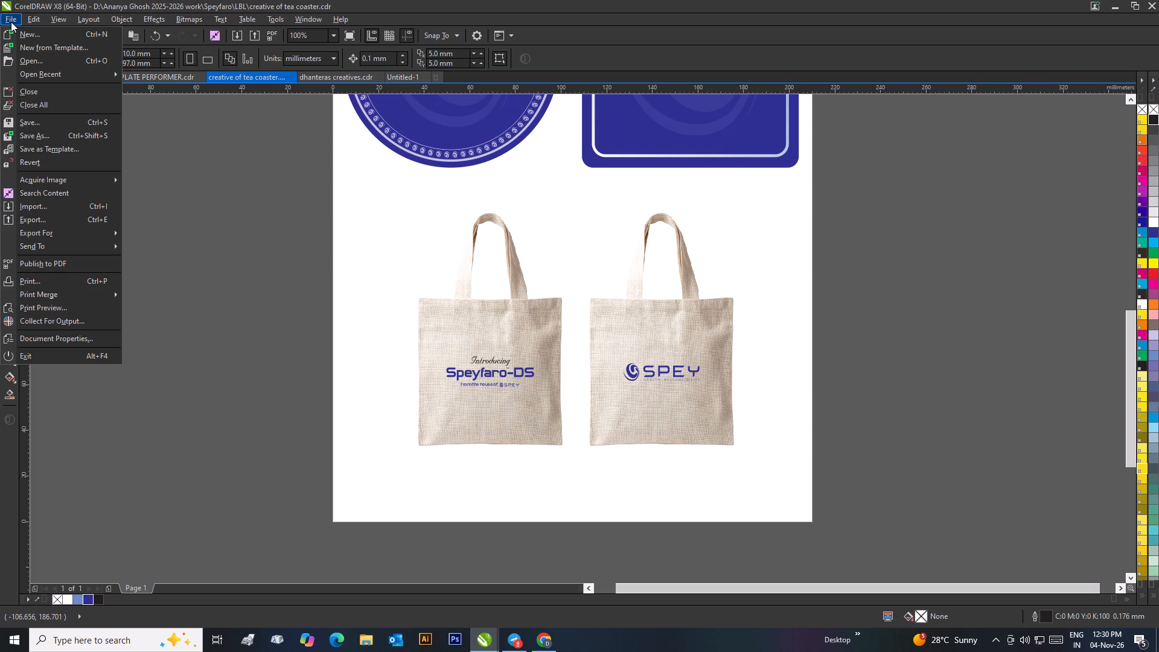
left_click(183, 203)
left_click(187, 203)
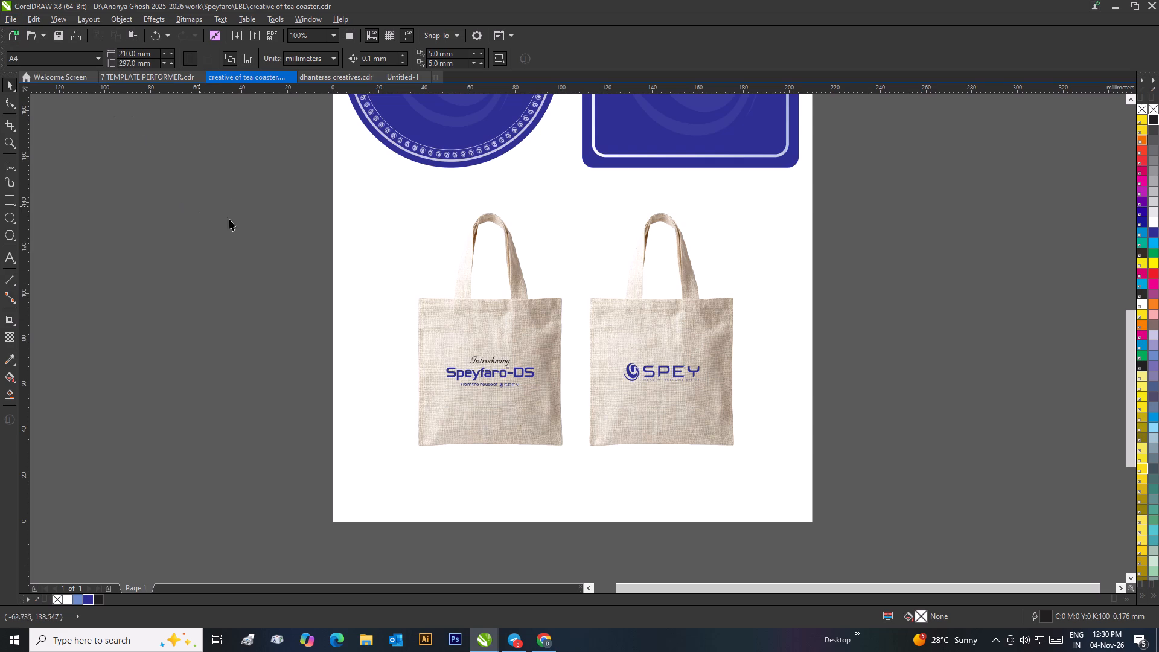
Ungroup all objects in the jute bag group so the lettering pieces can be edited separately.
scroll(504, 372, "up", 2)
left_click(540, 301)
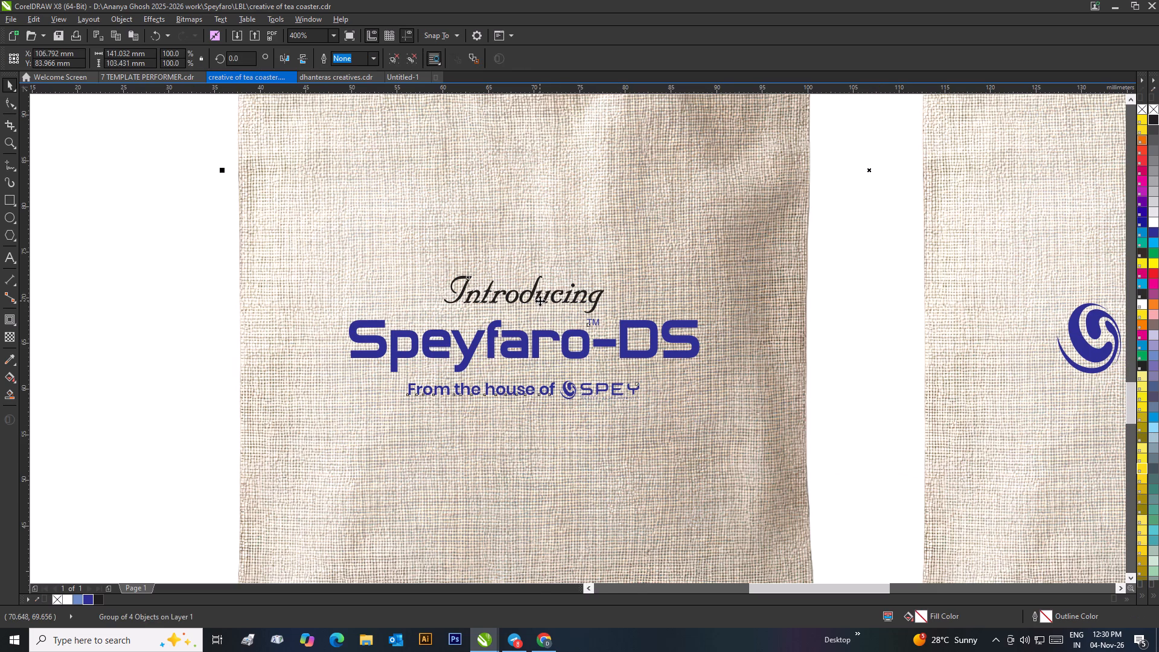
right_click(540, 301)
left_click(588, 367)
left_click(210, 270)
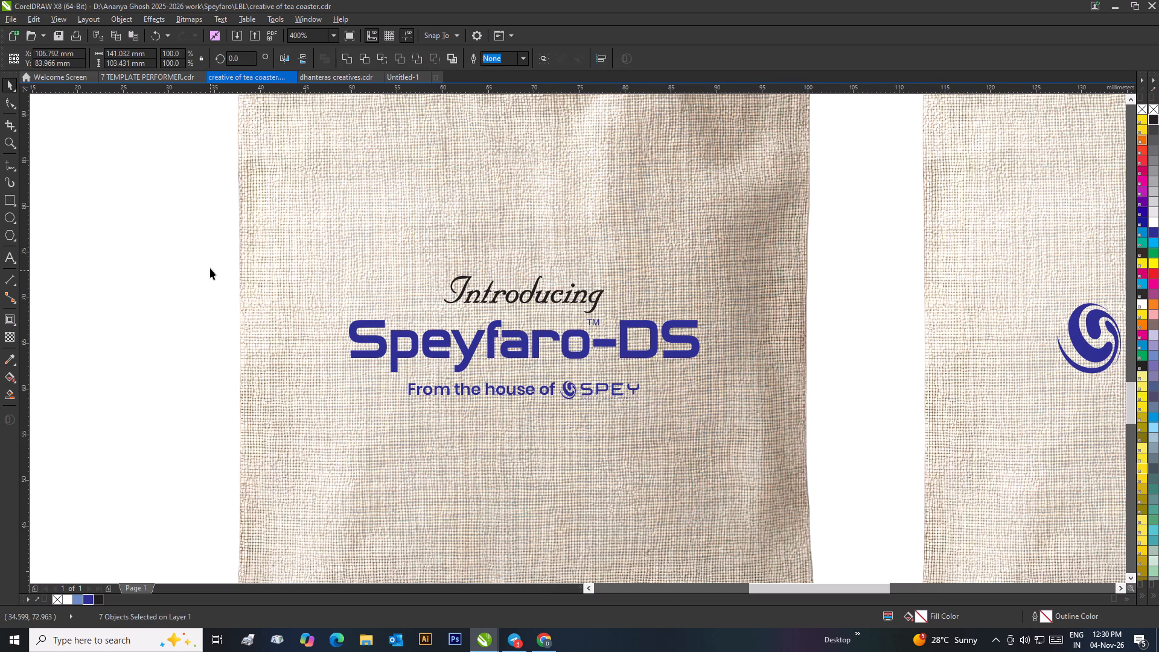
Fill the Introducing text on the first bag with the brand blue, C100 M100 Y0 K0.
left_click_drag(100, 219, 645, 312)
left_click(594, 303)
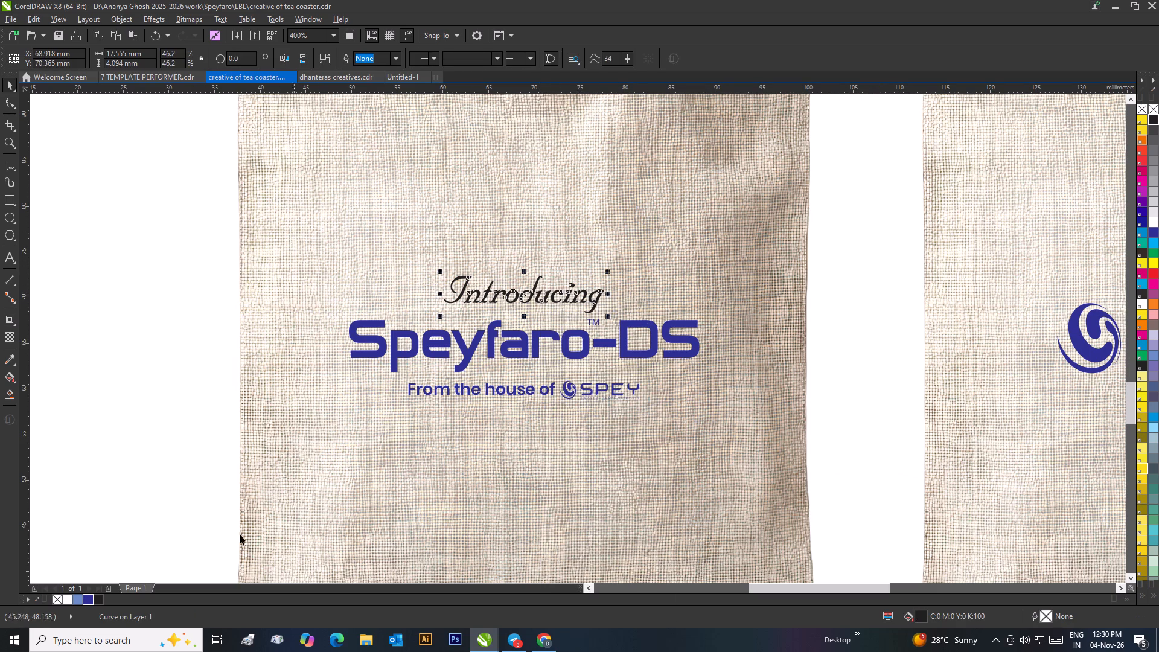
left_click(88, 598)
scroll(253, 402, "down", 1)
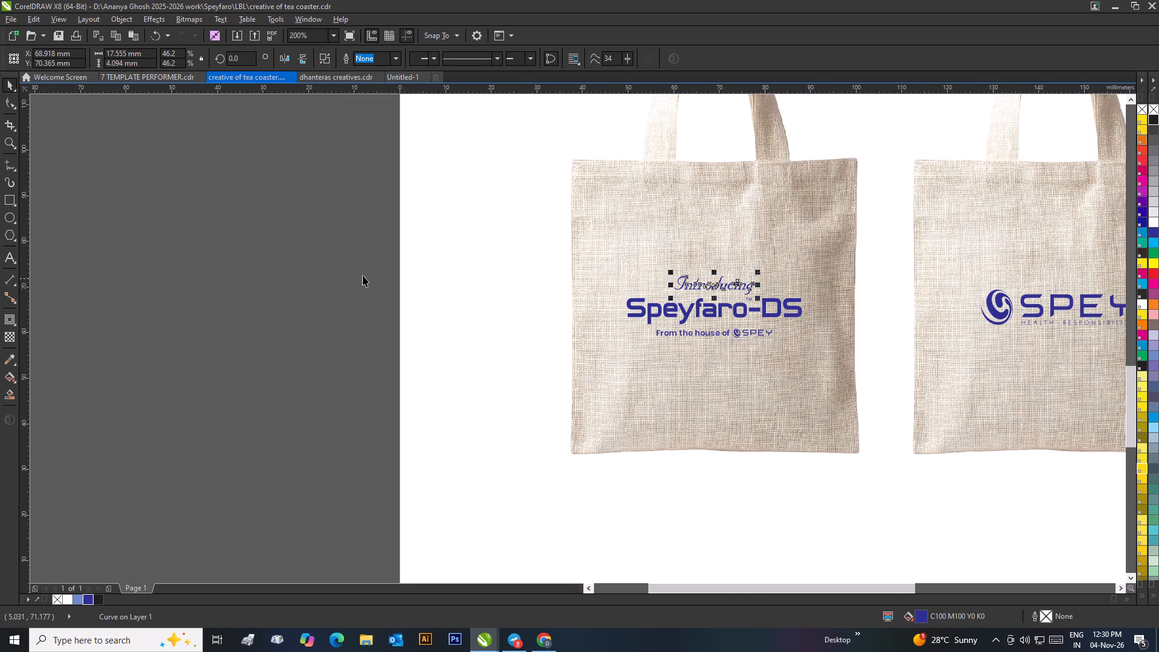
left_click_drag(348, 274, 359, 277)
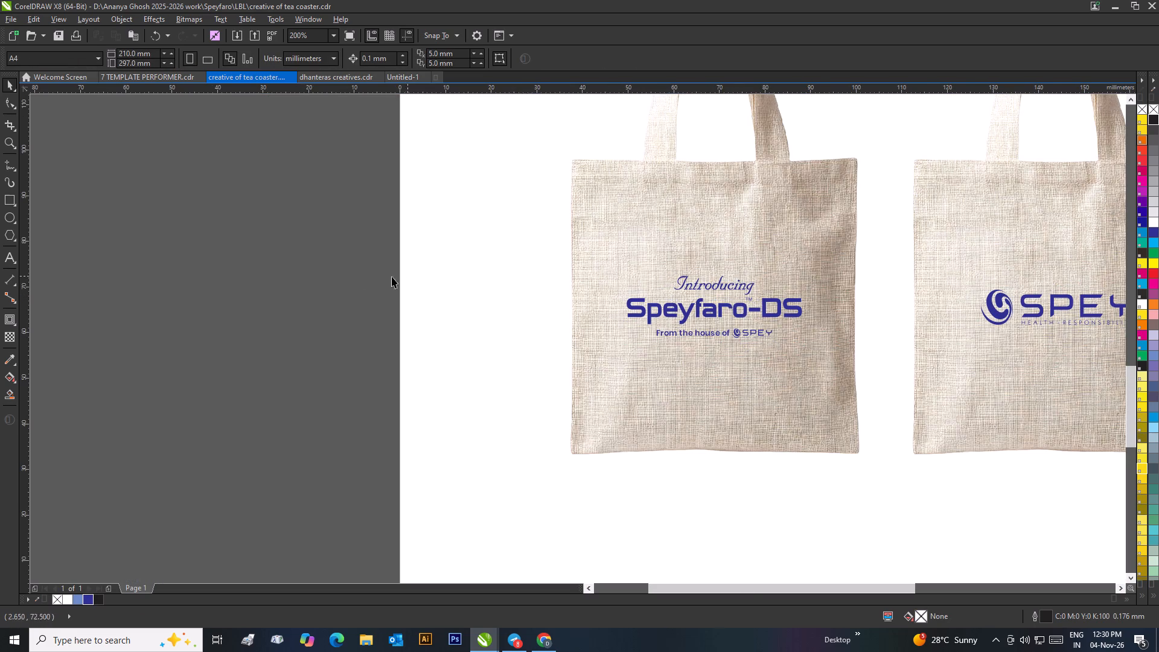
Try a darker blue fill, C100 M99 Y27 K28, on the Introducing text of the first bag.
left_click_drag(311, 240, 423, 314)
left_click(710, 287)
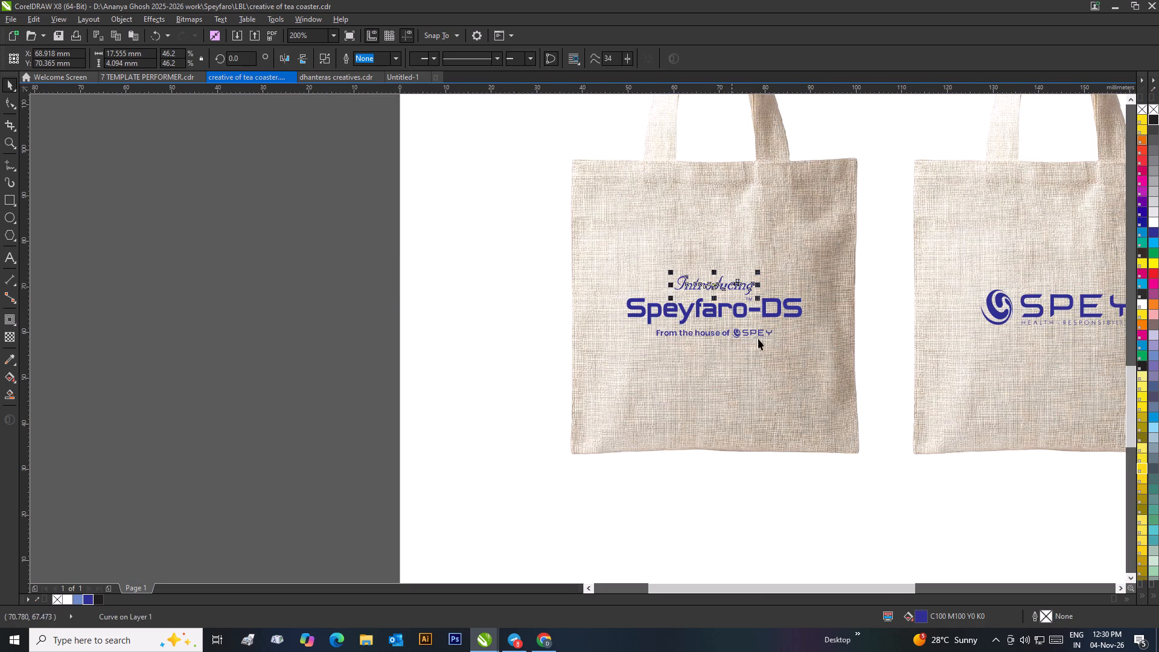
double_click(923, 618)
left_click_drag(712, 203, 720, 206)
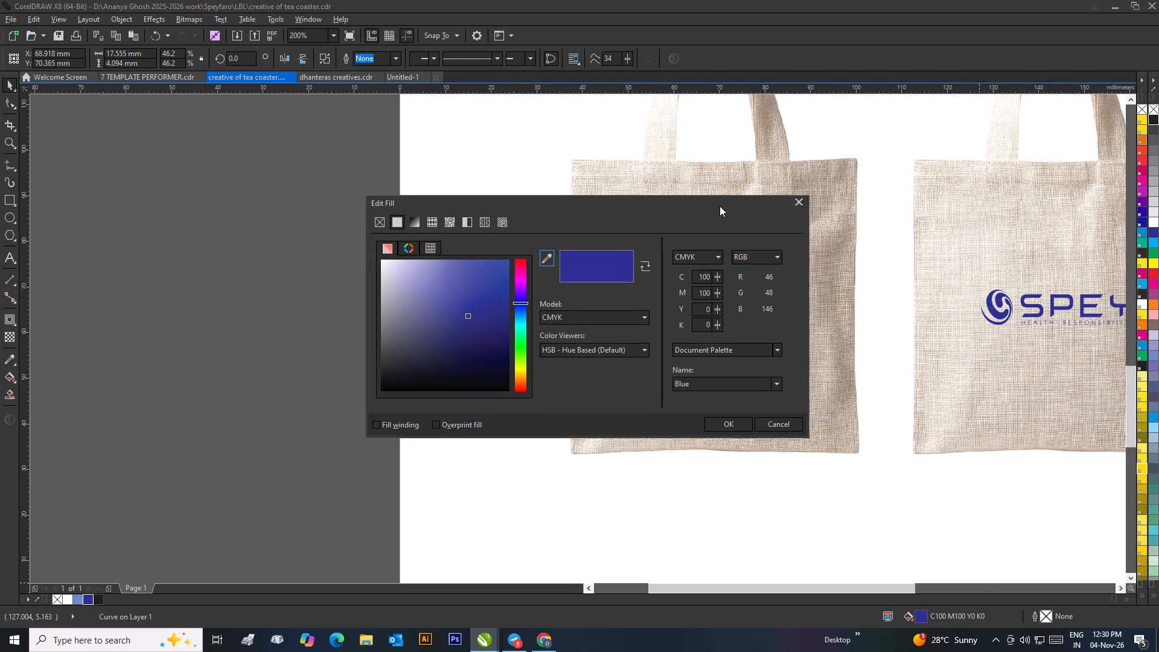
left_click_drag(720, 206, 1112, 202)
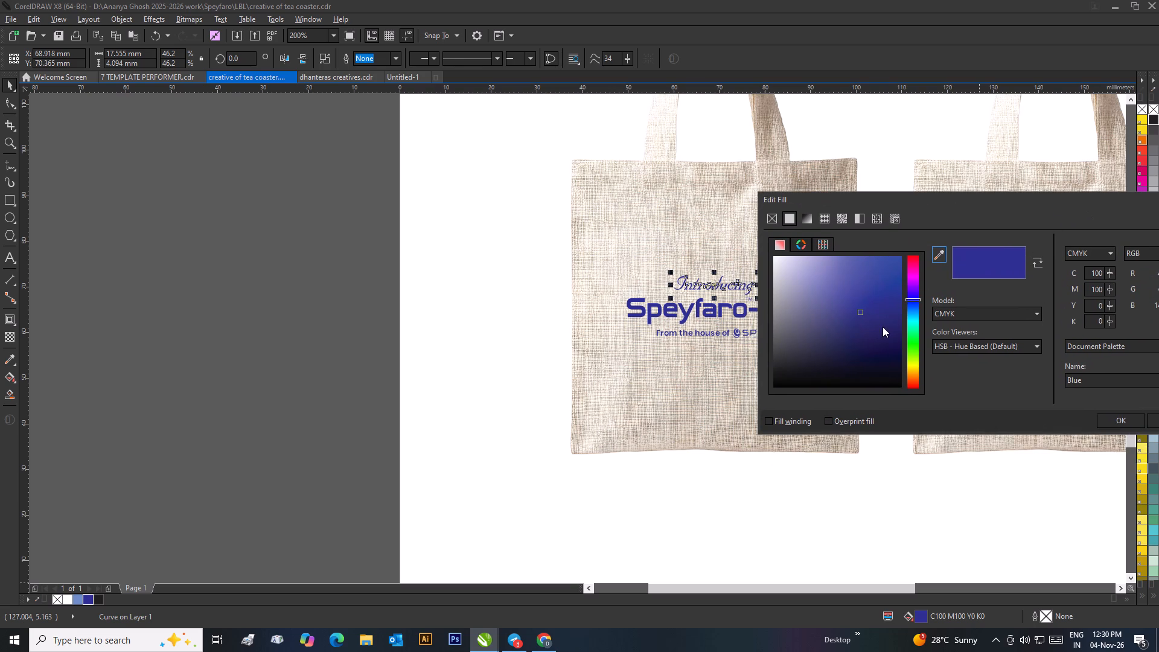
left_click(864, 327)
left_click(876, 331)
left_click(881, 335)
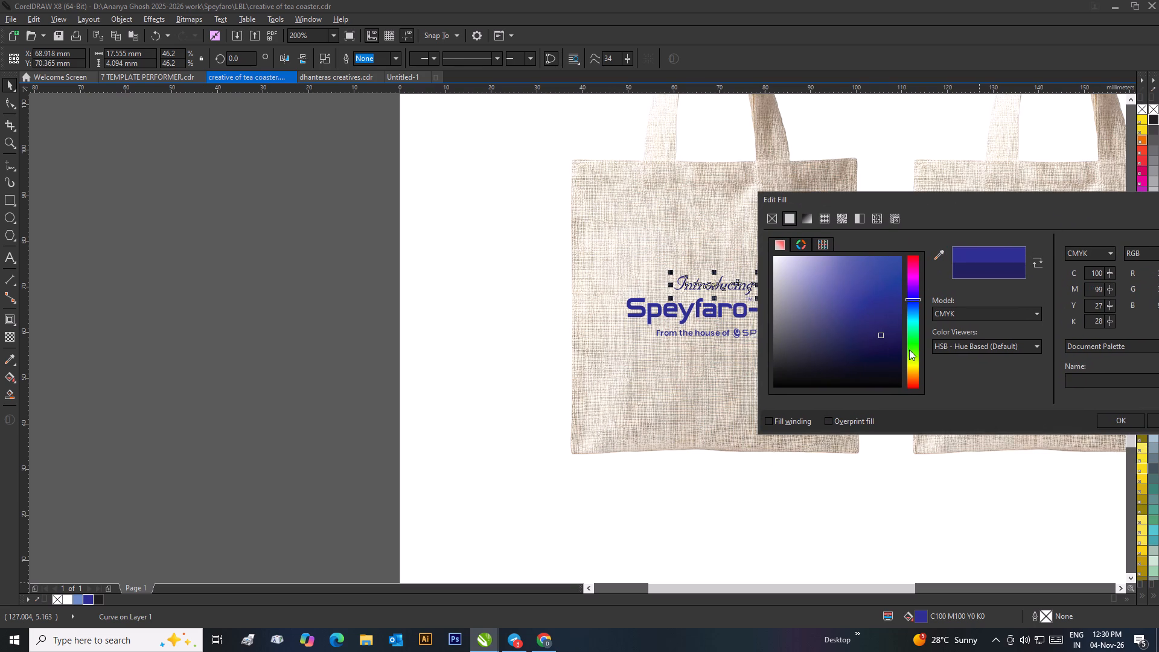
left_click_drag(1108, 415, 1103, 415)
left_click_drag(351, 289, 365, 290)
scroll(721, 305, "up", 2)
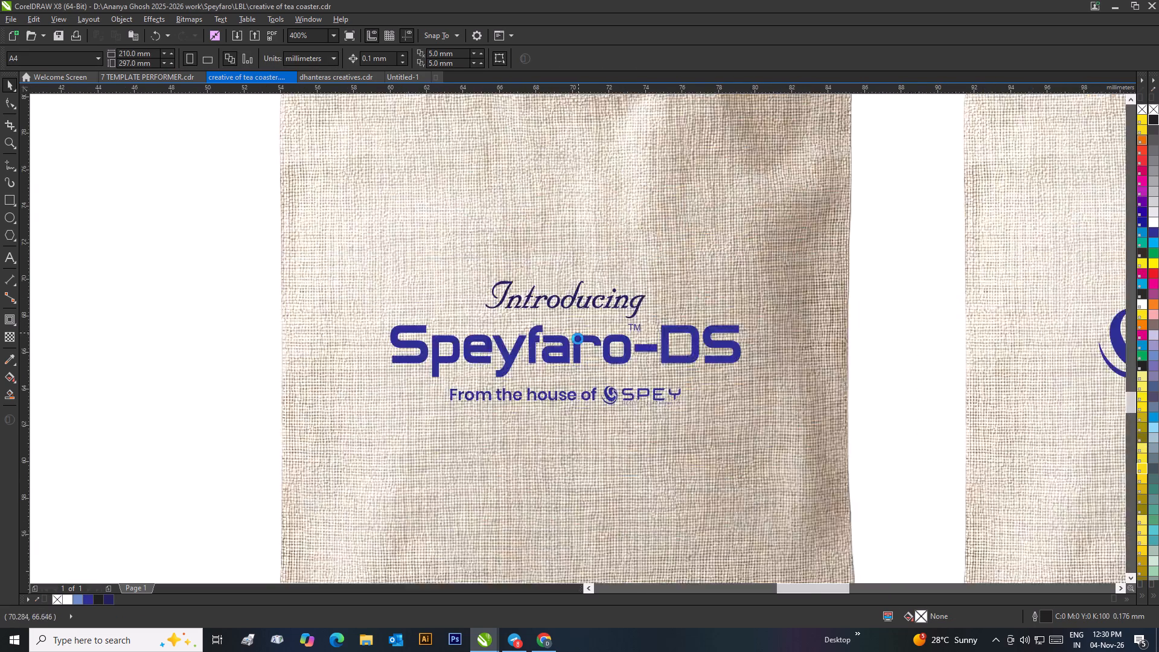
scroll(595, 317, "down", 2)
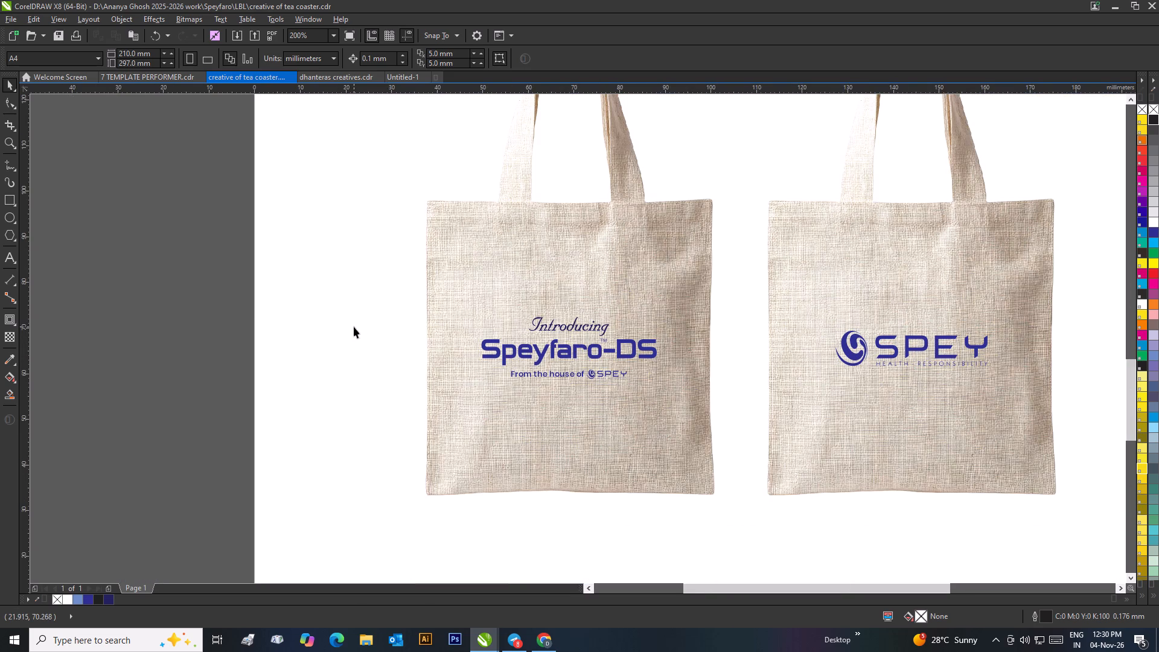
Refill the Introducing text on the first bag with the brand blue, C100 M100 Y0 K0.
left_click_drag(179, 271, 652, 338)
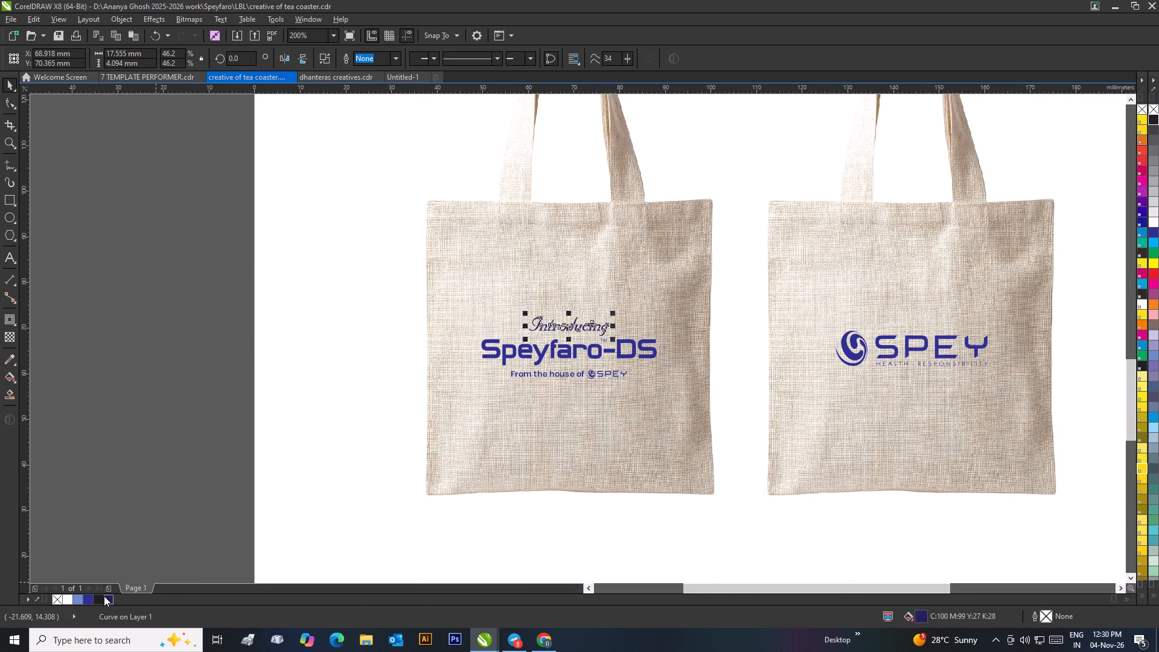
left_click(87, 600)
left_click_drag(127, 473, 135, 468)
Group all the lettering on the first bag, from Introducing down to the From the house of SPEY line.
left_click_drag(174, 310, 706, 431)
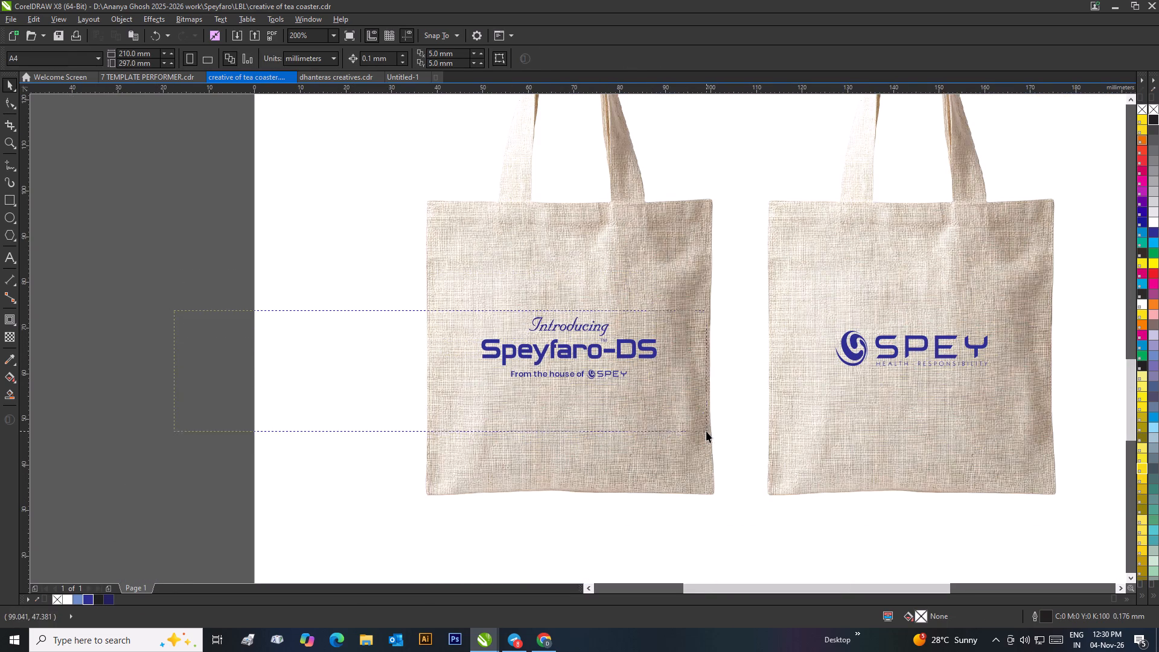
left_click_drag(706, 431, 707, 430)
key("ctrl+g")
left_click(167, 333)
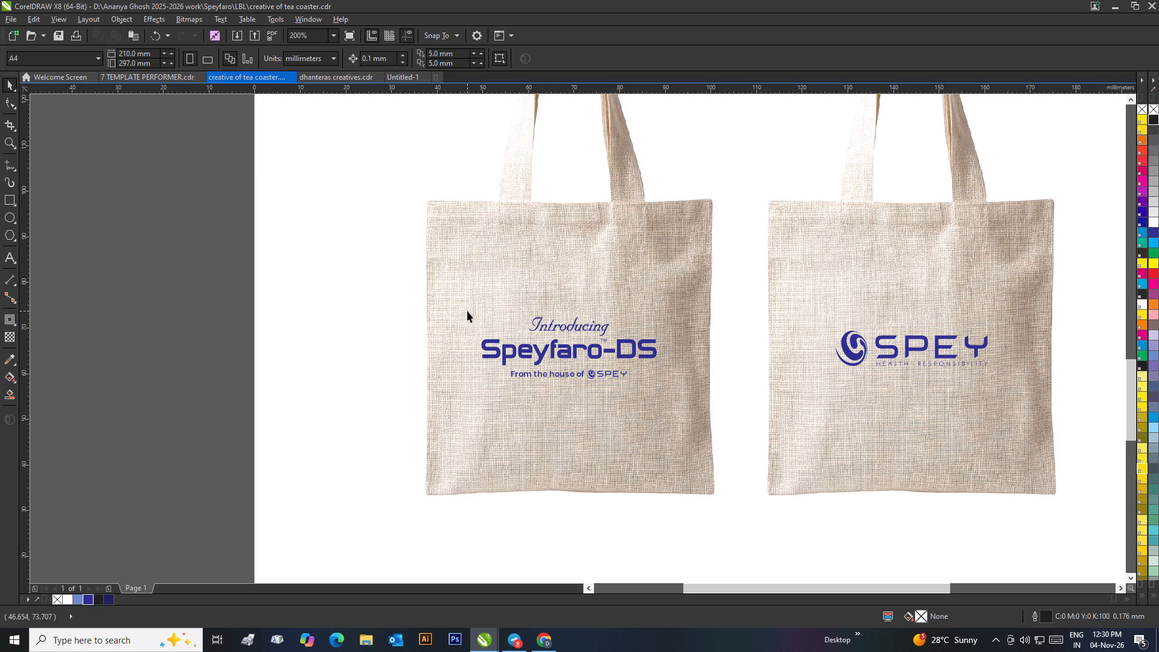
Export the current document as a PDF named creative of tea coaster & bag, using the existing PDF/X-1a settings.
scroll(592, 386, "up", 1)
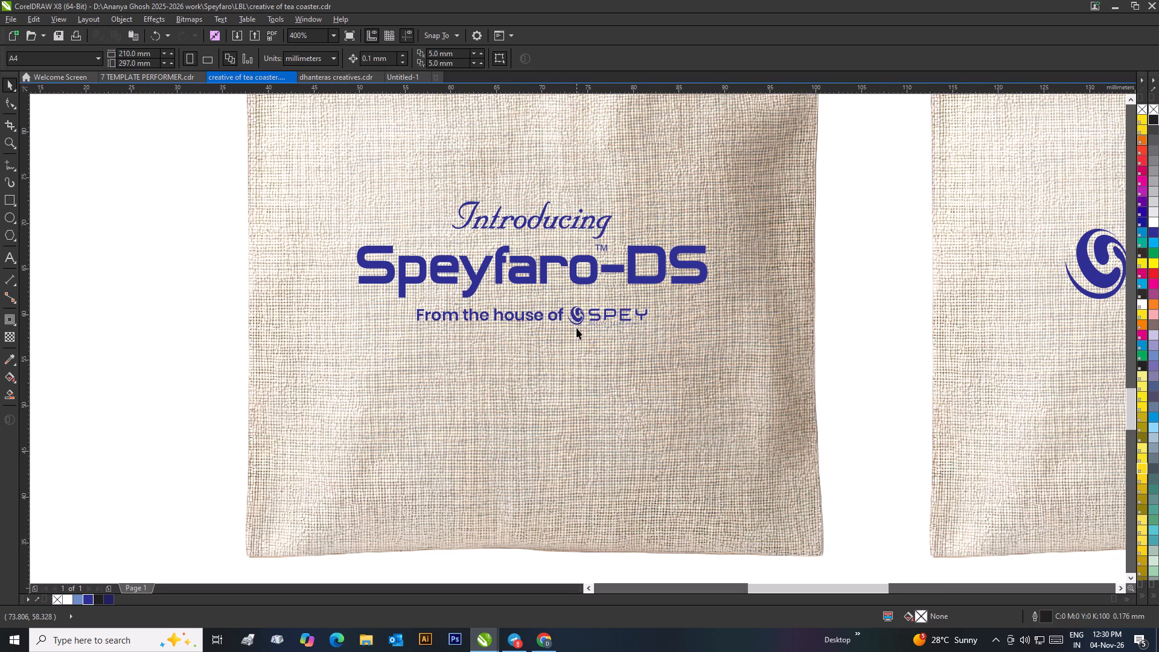
scroll(613, 310, "up", 2)
scroll(578, 339, "down", 3)
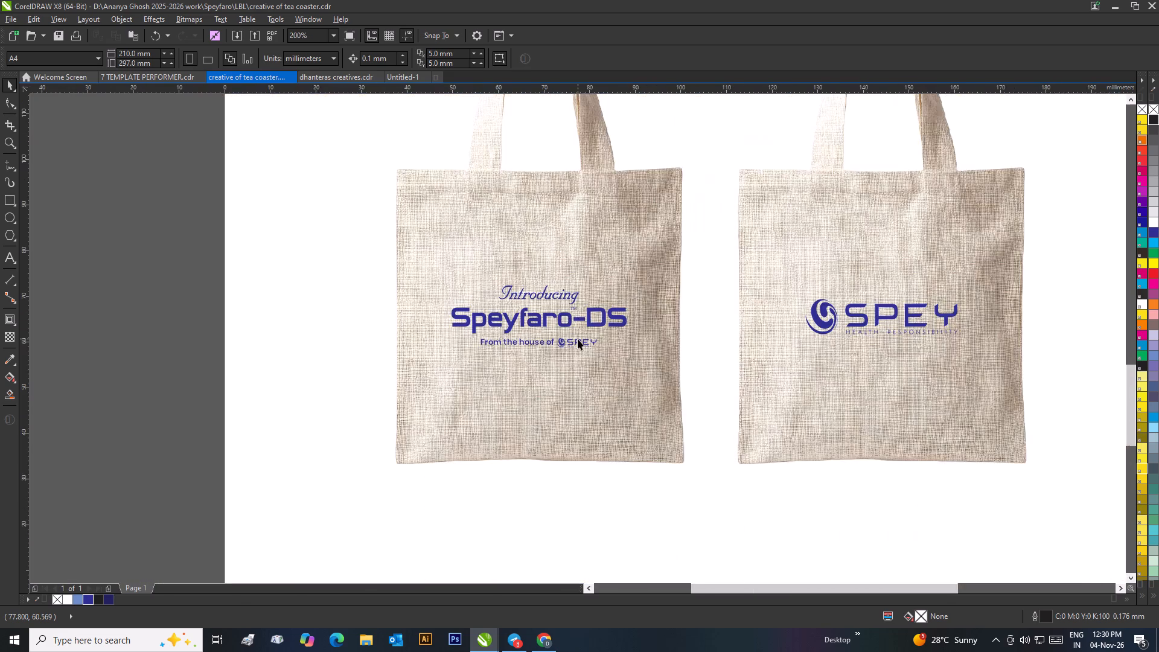
scroll(578, 339, "down", 2)
left_click(436, 312)
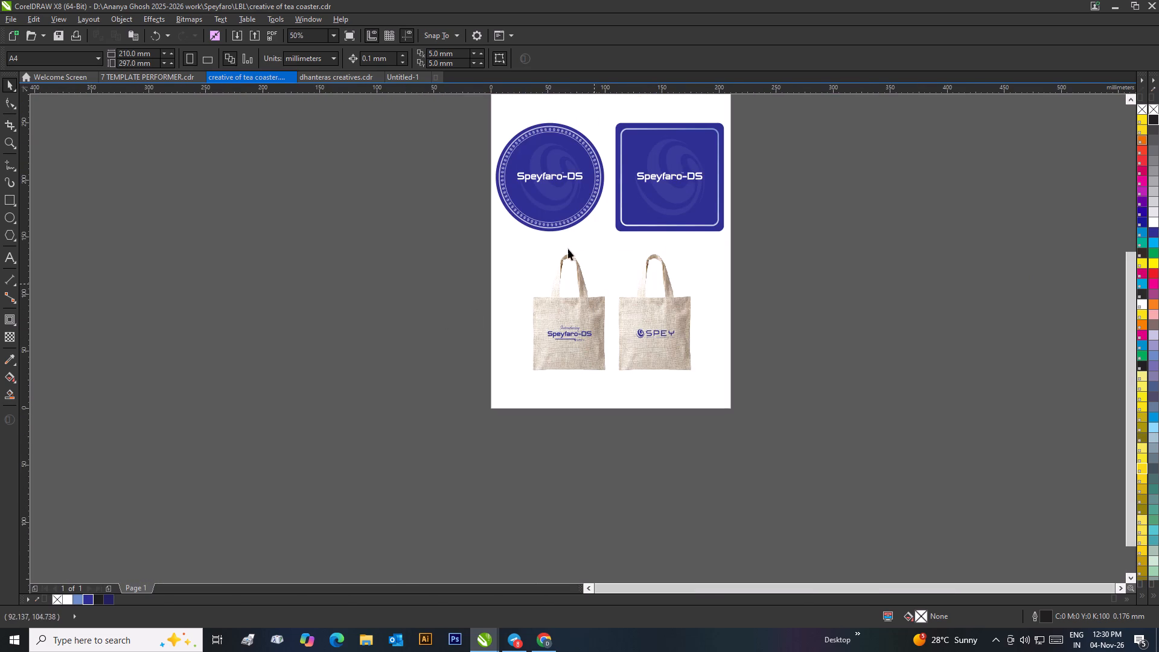
left_click(13, 21)
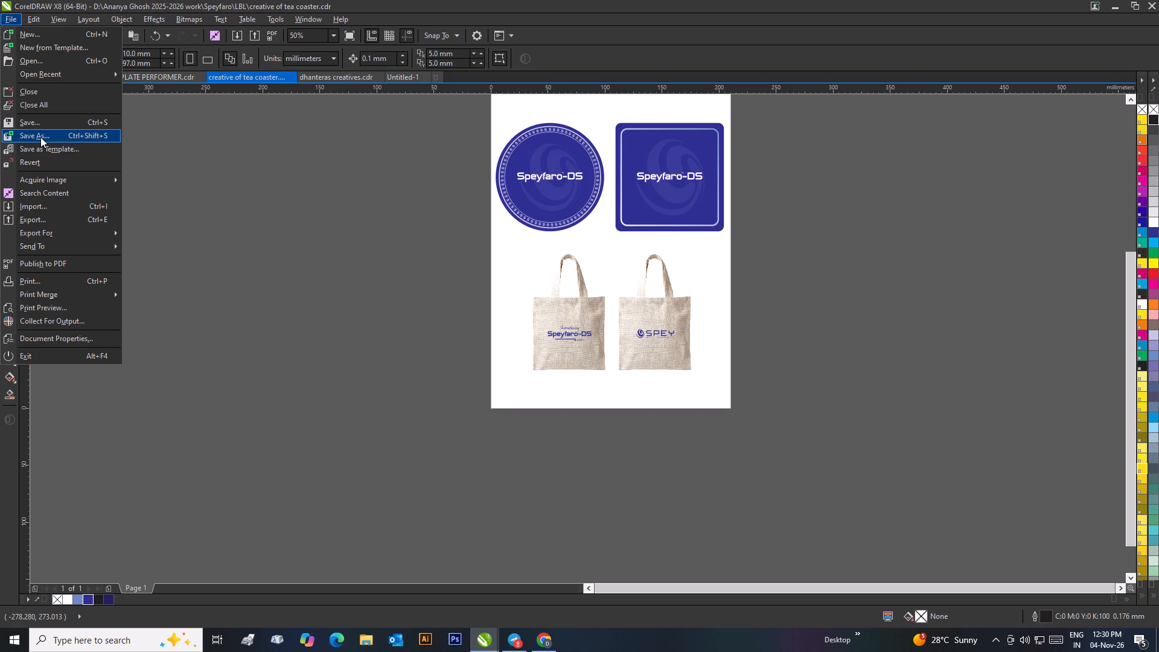
left_click(43, 217)
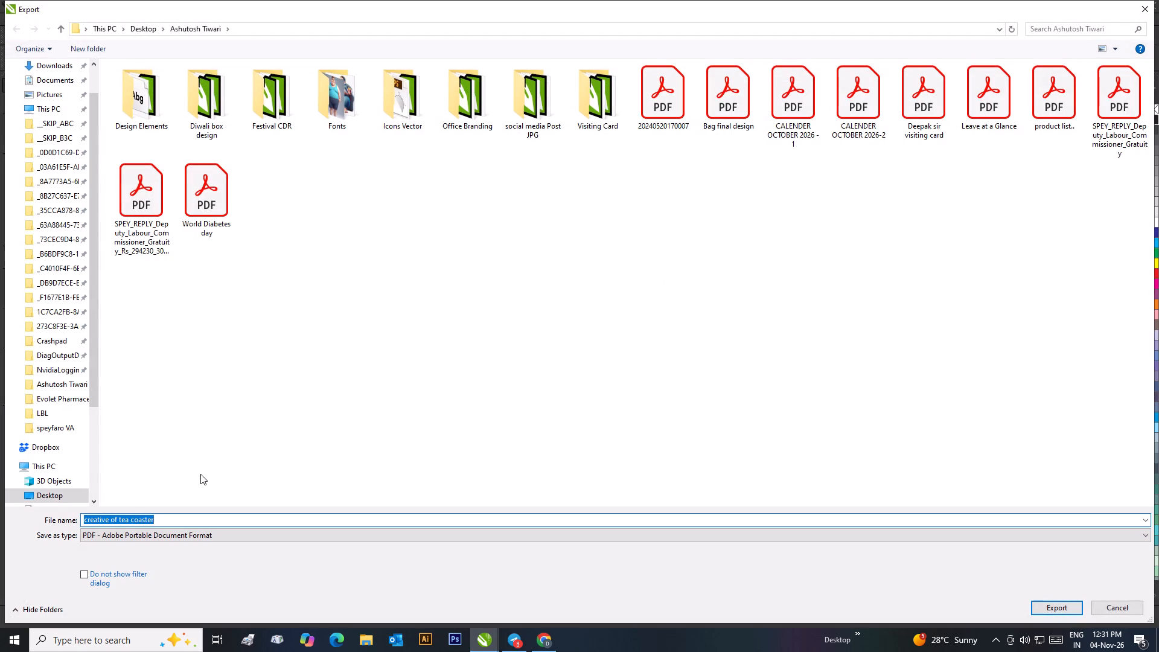
left_click(176, 522)
key("space")
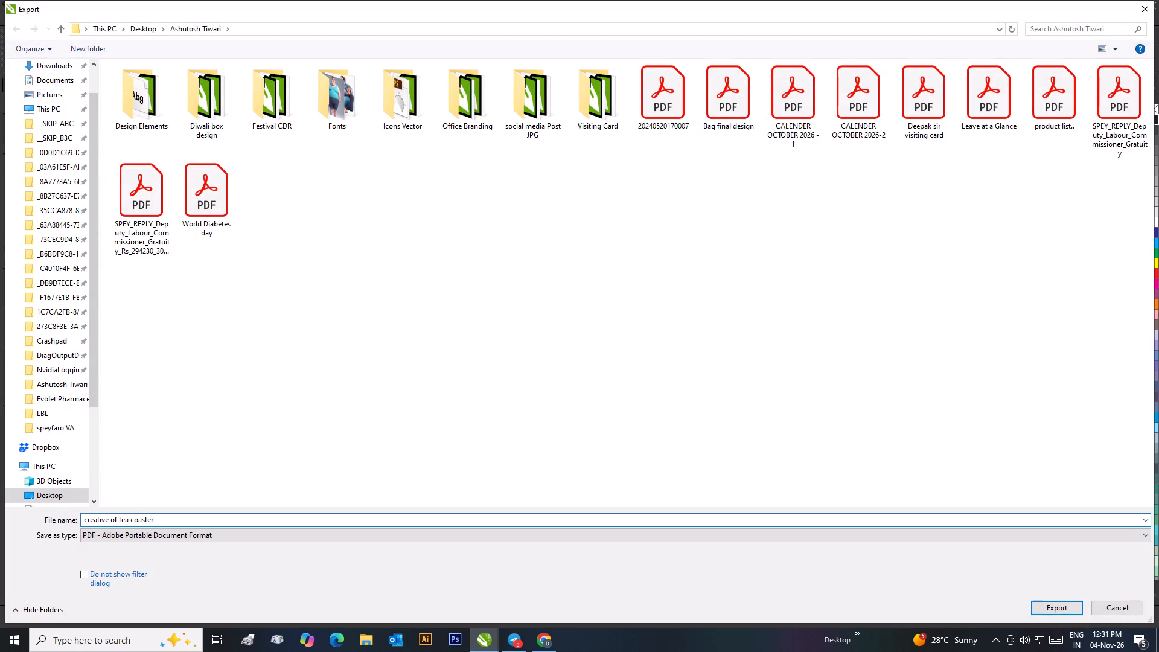
key("shift+ampersand")
key("space")
type("bag")
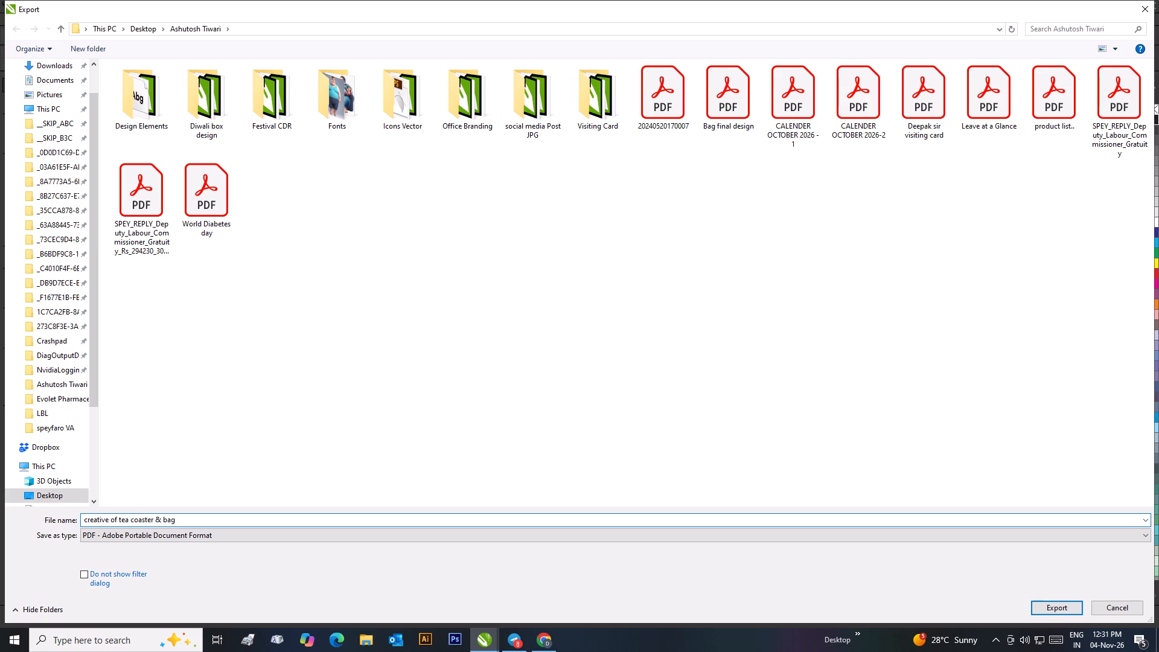
left_click(1044, 604)
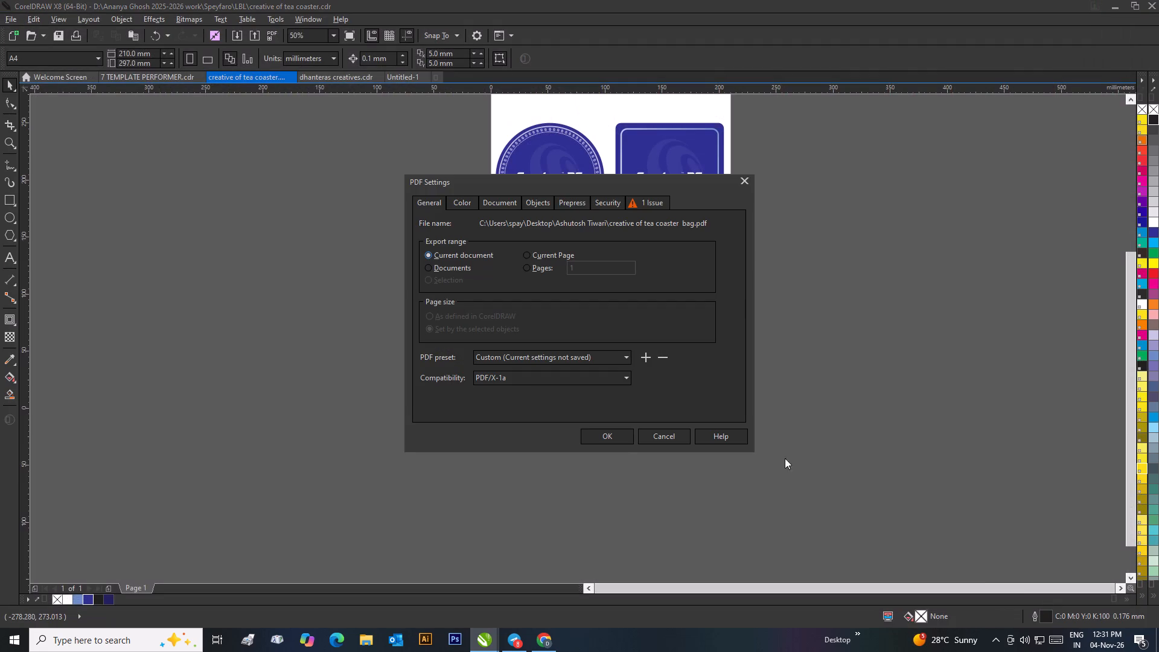
left_click(613, 433)
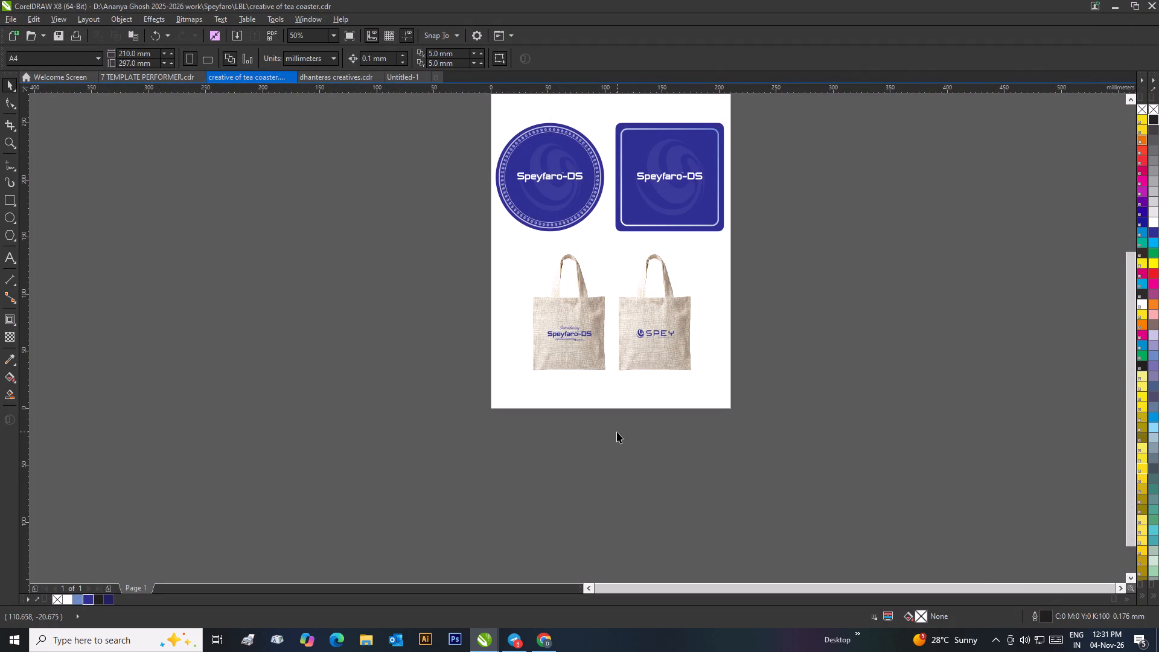
Add a text label reading Option-1 above the round coaster, with its first letter capitalised.
left_click(617, 432)
scroll(618, 431, "down", 1)
scroll(595, 251, "up", 1)
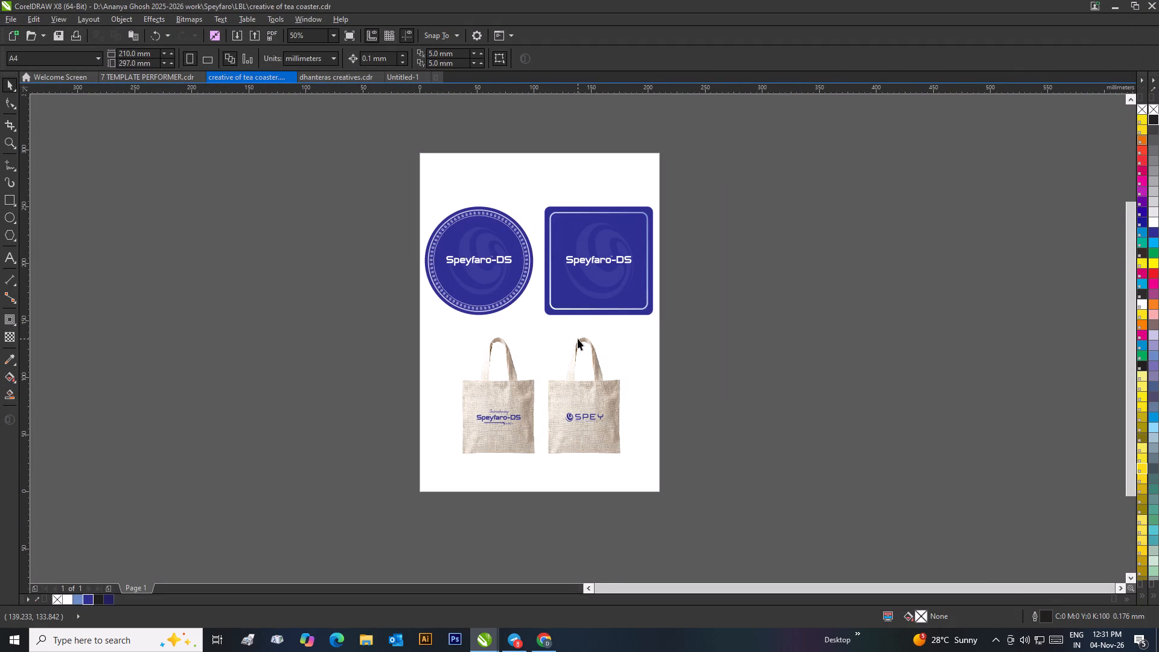
left_click(12, 219)
left_click(7, 254)
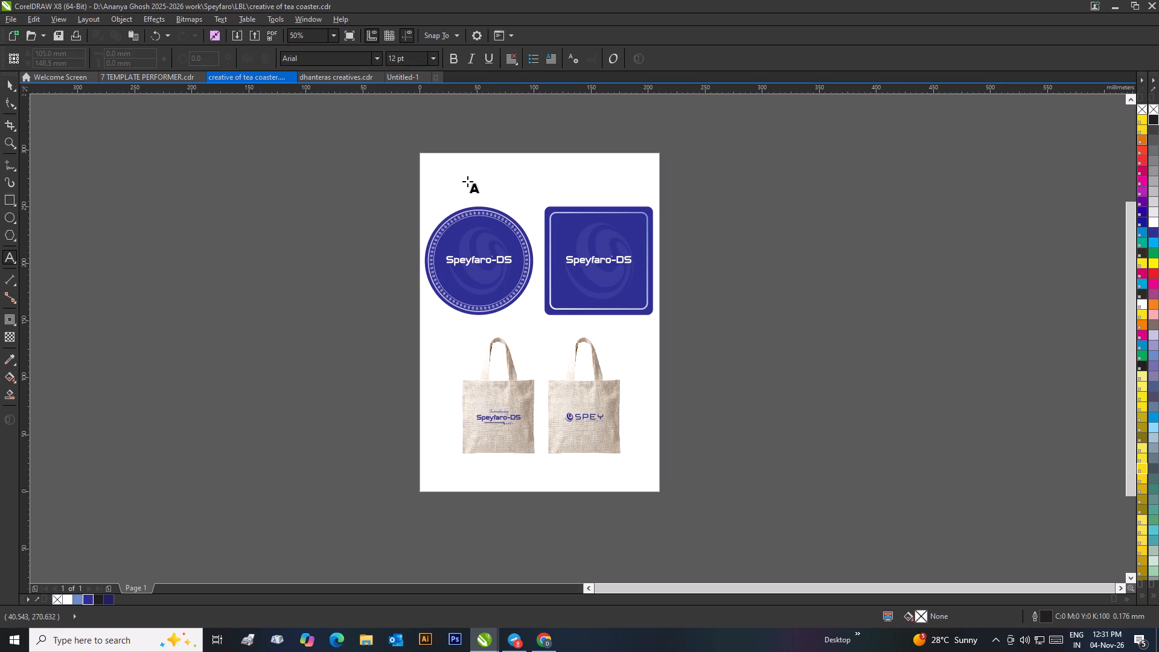
left_click(466, 174)
type("option")
type("-1")
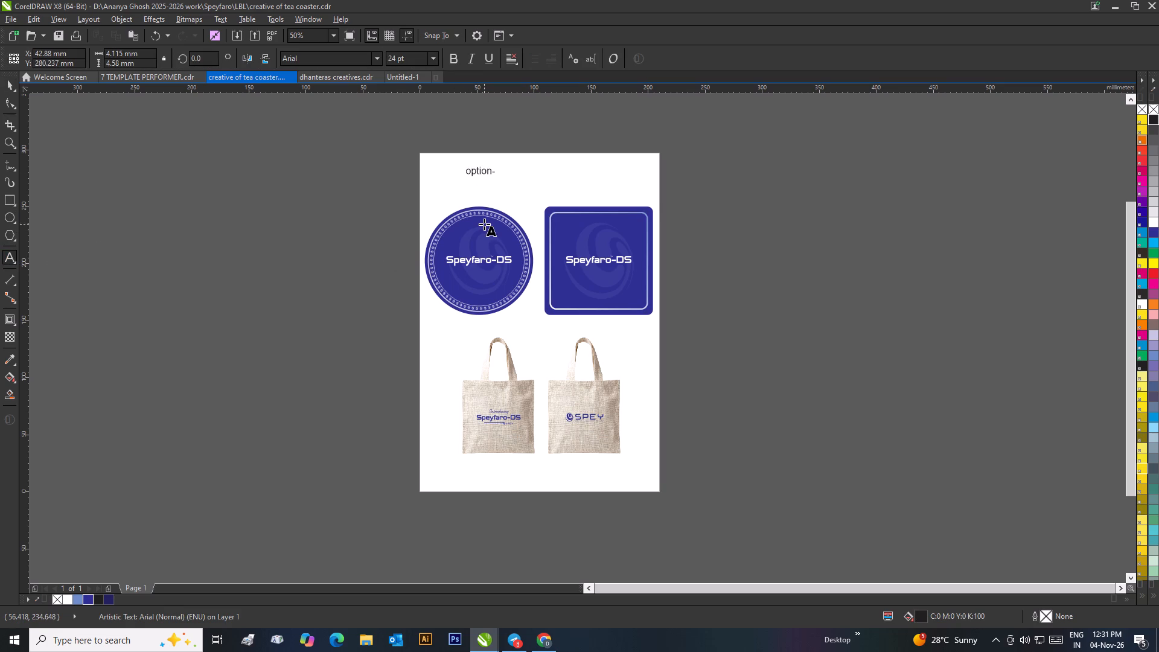
key("ctrl+a")
right_click(490, 174)
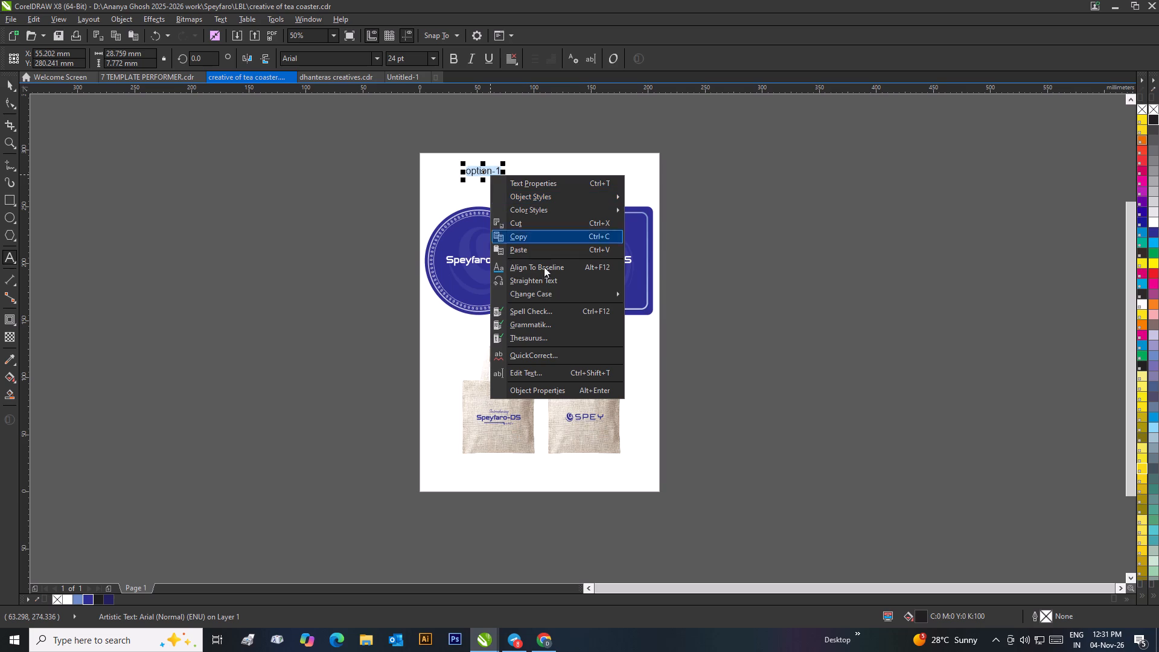
left_click(658, 334)
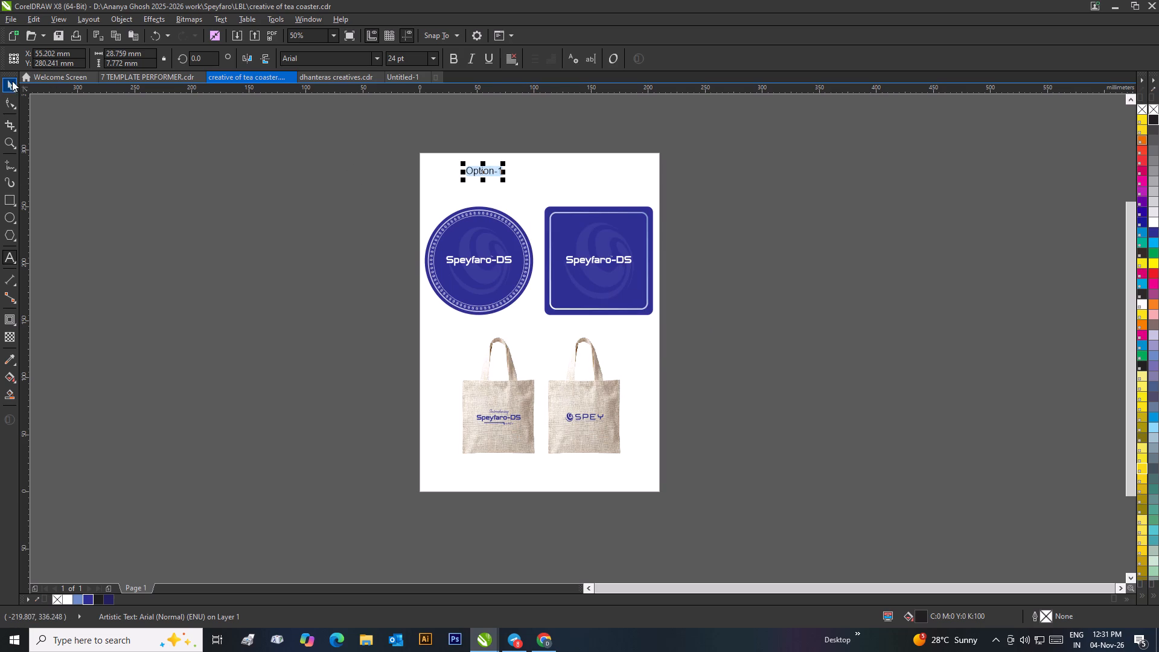
Make the Option-1 label bold and red, C0 M100 Y100 K0, and move it down closer to the round coaster.
left_click(11, 82)
left_click(458, 56)
left_click_drag(488, 172, 482, 176)
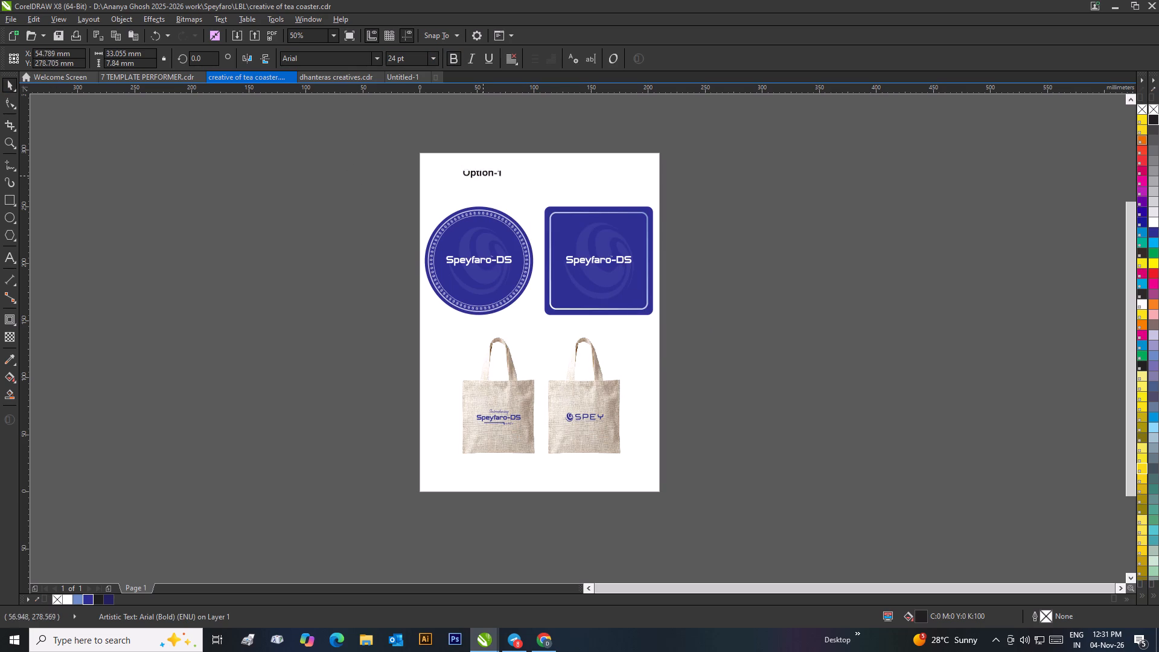
left_click_drag(482, 176, 481, 191)
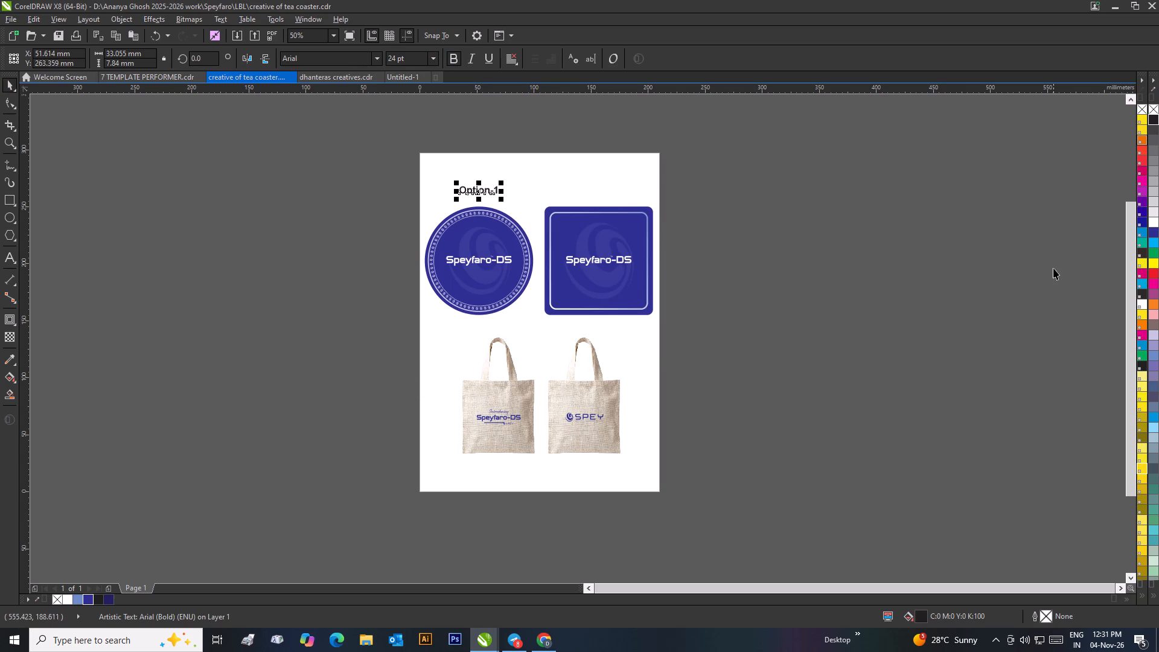
left_click(1153, 273)
left_click_drag(978, 267, 950, 269)
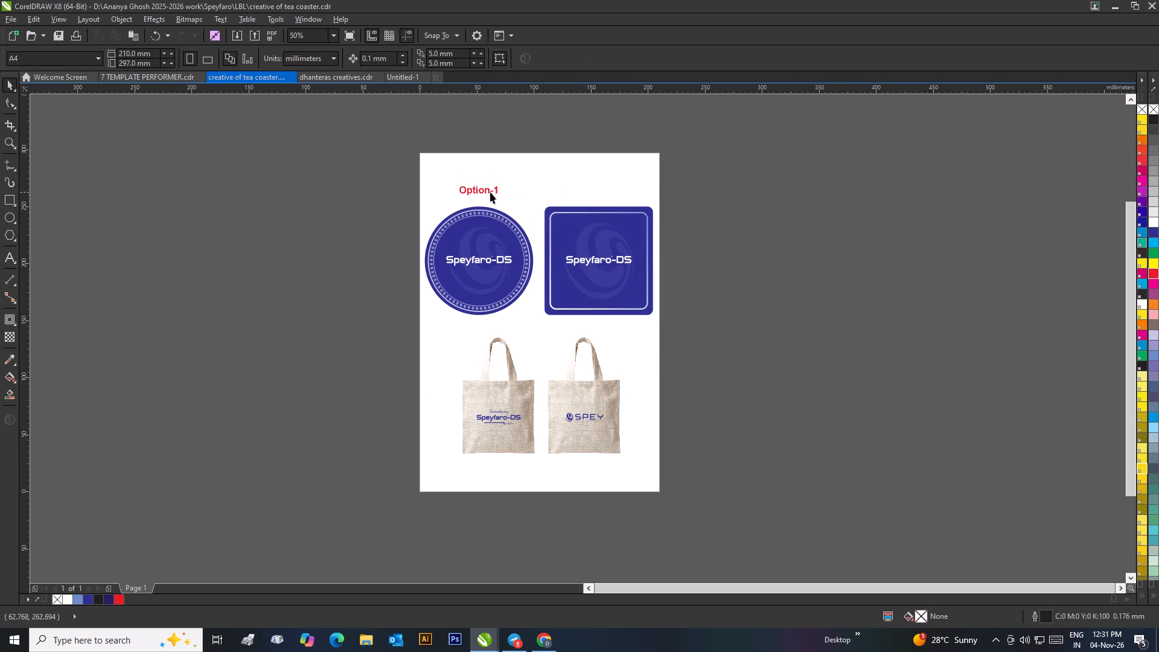
Position the Option-1 label centred just above the round coaster, at about Y 261 mm.
left_click_drag(488, 191, 482, 193)
left_click(484, 219, "shift")
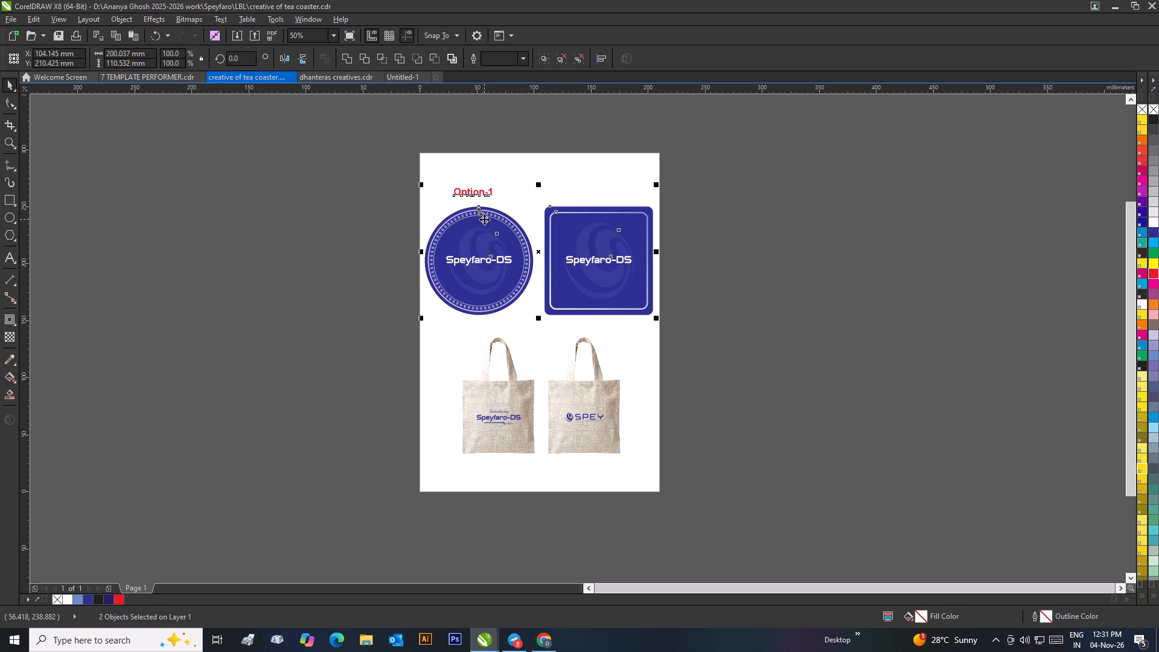
key("c")
left_click(545, 135)
left_click_drag(535, 189, 488, 193)
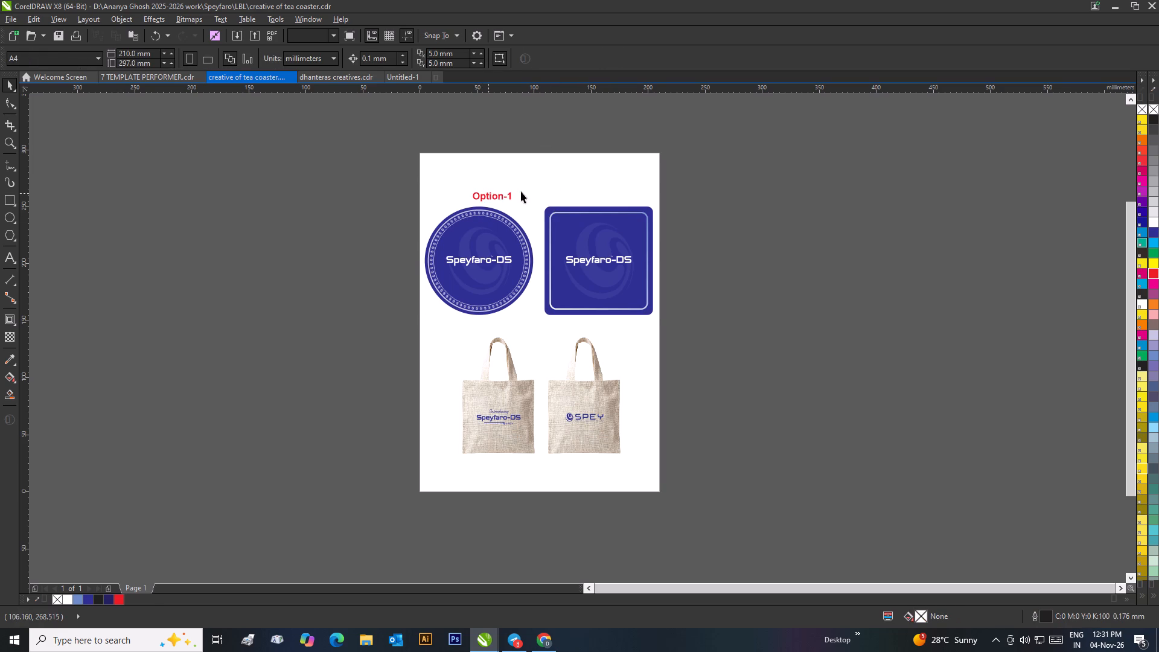
left_click_drag(494, 199, 479, 197)
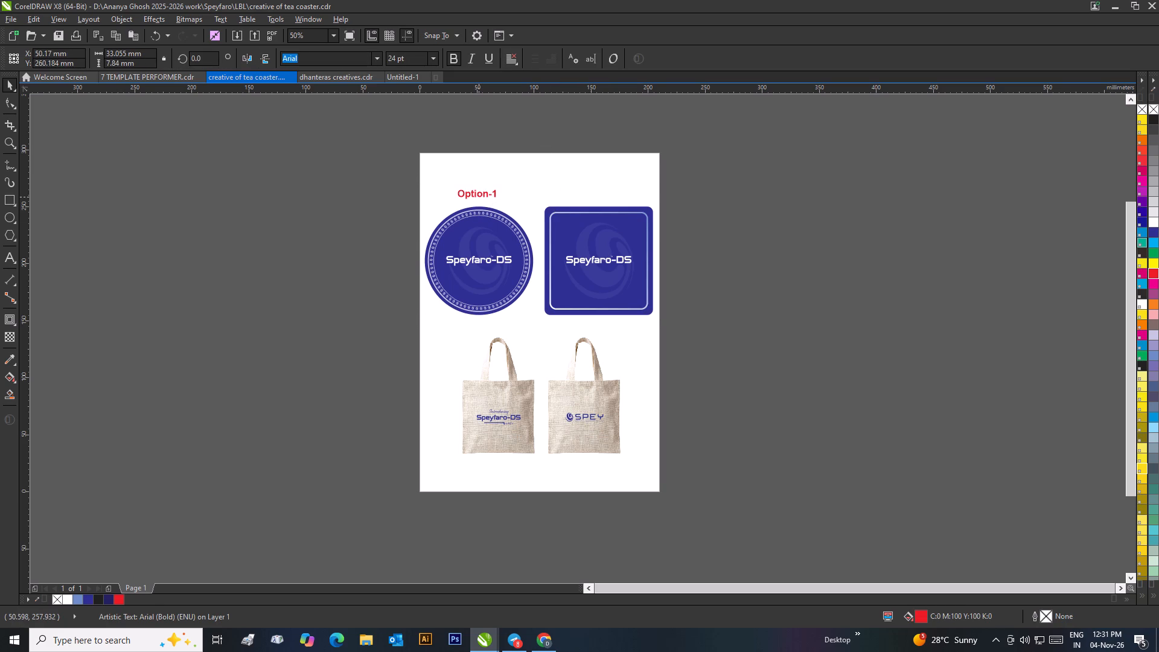
left_click_drag(479, 197, 480, 196)
Place a copy of the Option-1 label above the square coaster at the same height and change its text to Option-2.
left_click_drag(483, 196, 601, 195)
right_click(601, 195)
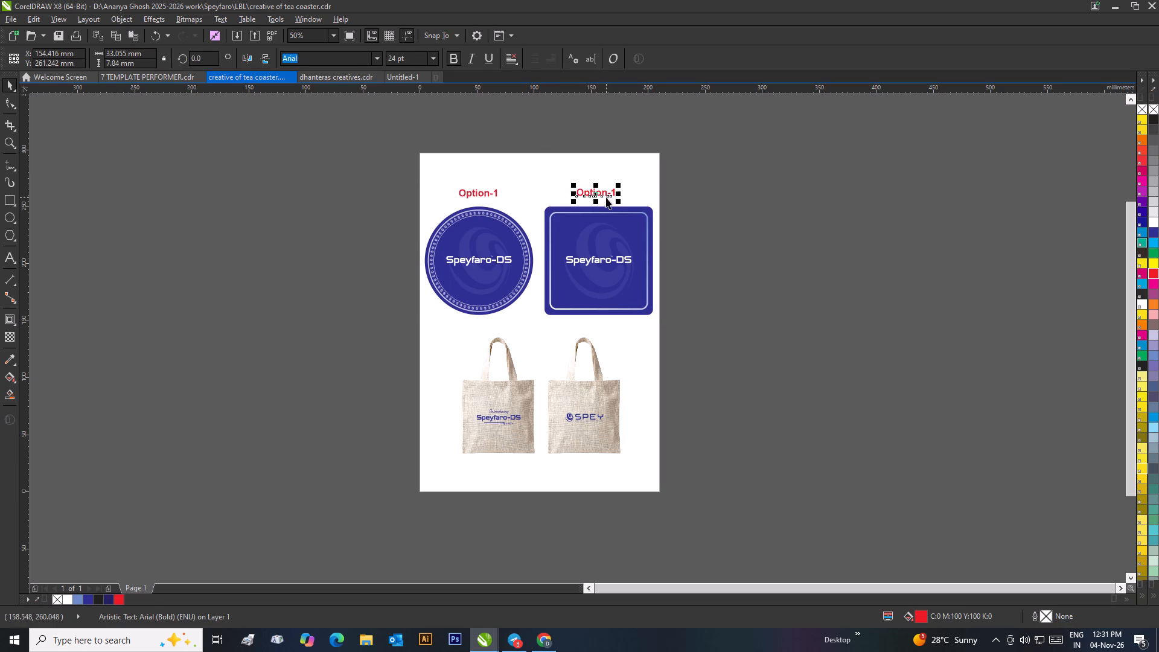
double_click(606, 197)
double_click(602, 194)
key("Right")
key("Right")
key("Right")
key("Right")
key("Right")
key("Right")
key("BackSpace")
key("2")
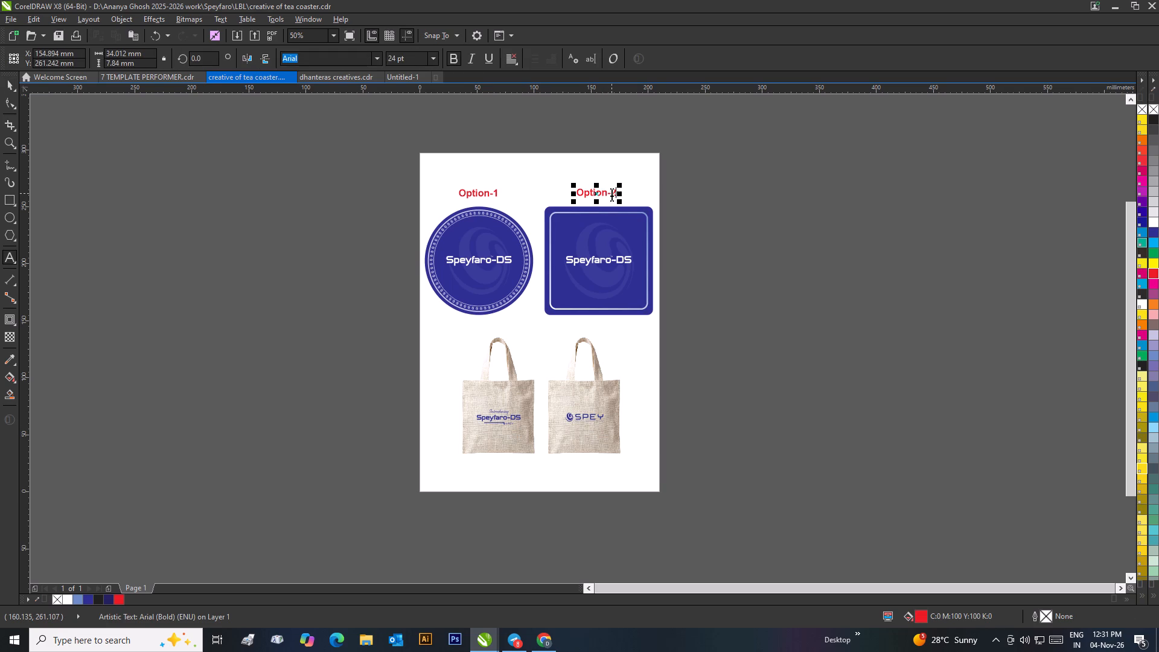
left_click(5, 85)
left_click(104, 127)
Export the labelled layout as a PDF again, reusing the existing file name creative of tea coaster & bag.pdf.
scroll(389, 182, "down", 1)
scroll(668, 407, "up", 1)
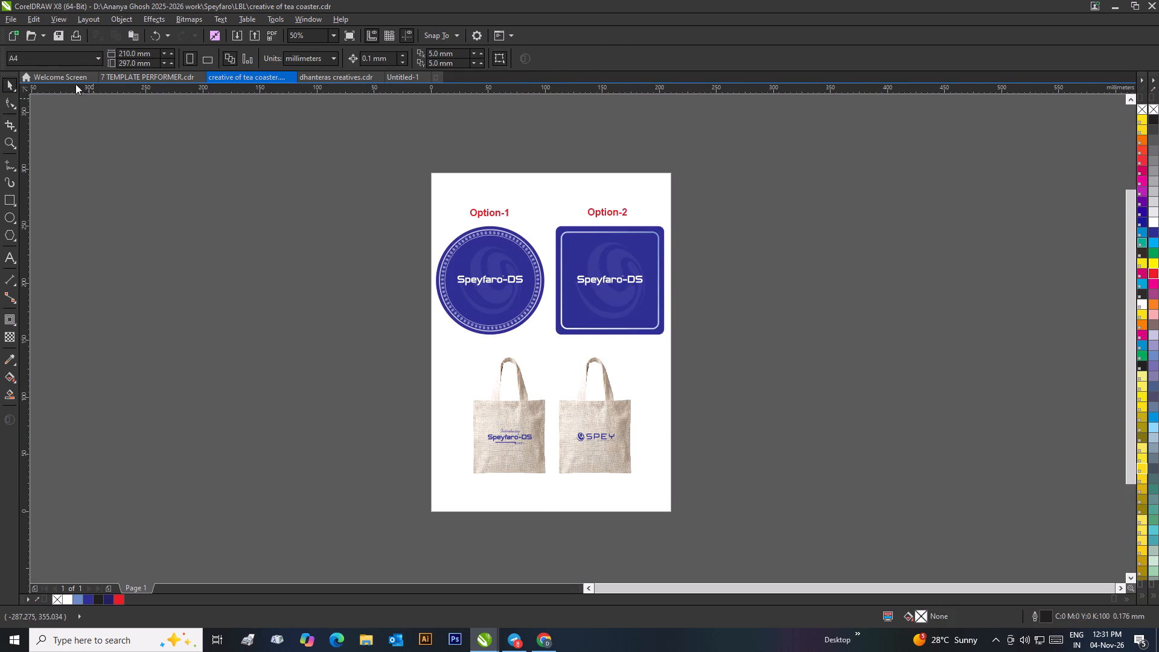
left_click(15, 16)
left_click(33, 215)
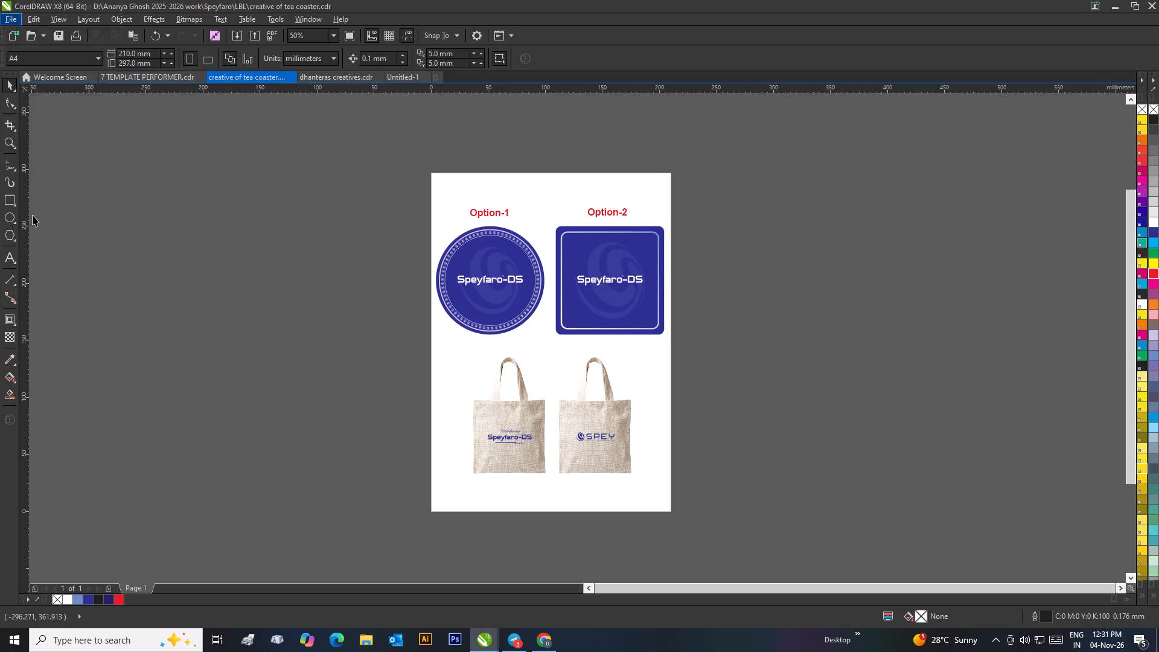
left_click(165, 524)
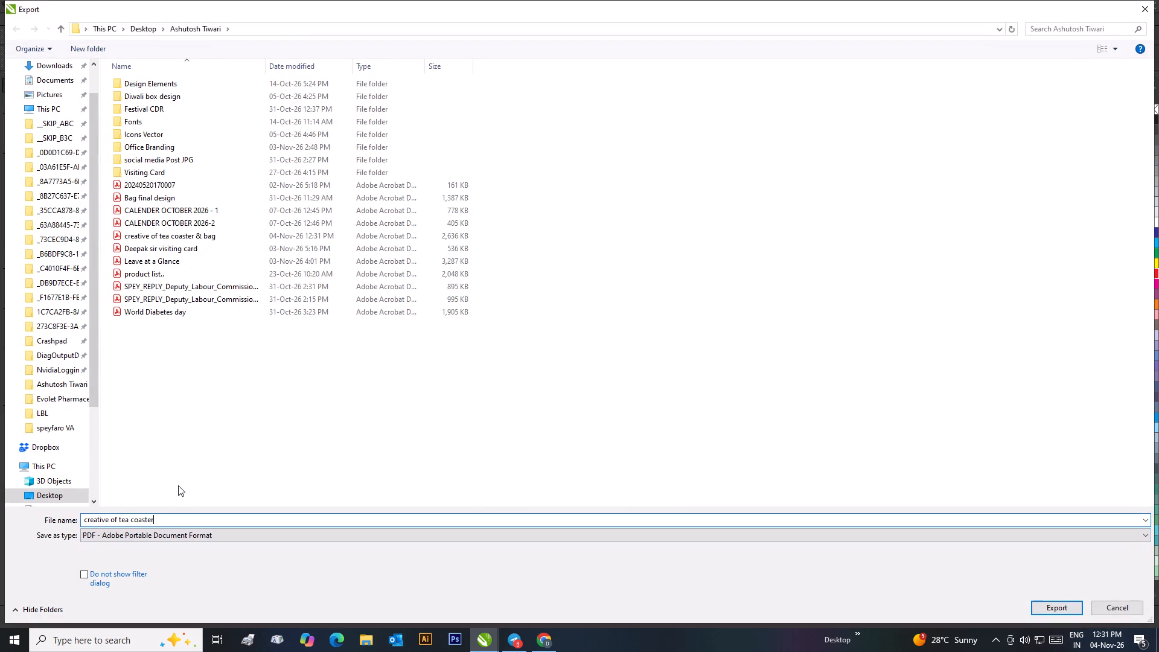
key("space")
type("&")
key("space")
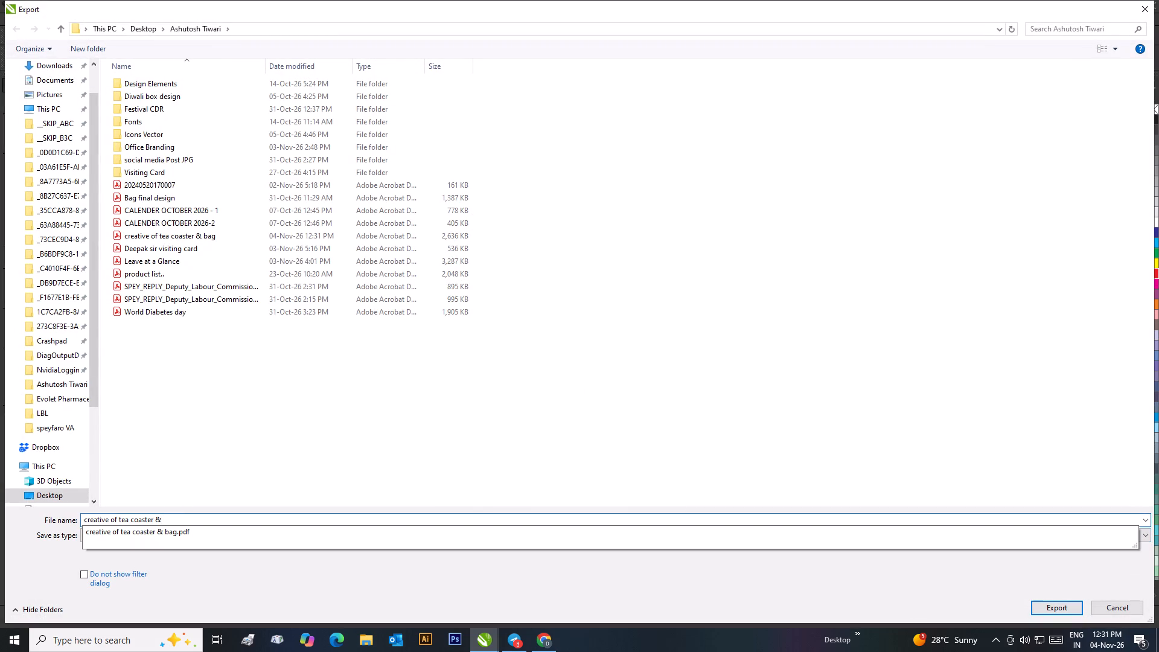
type("bag")
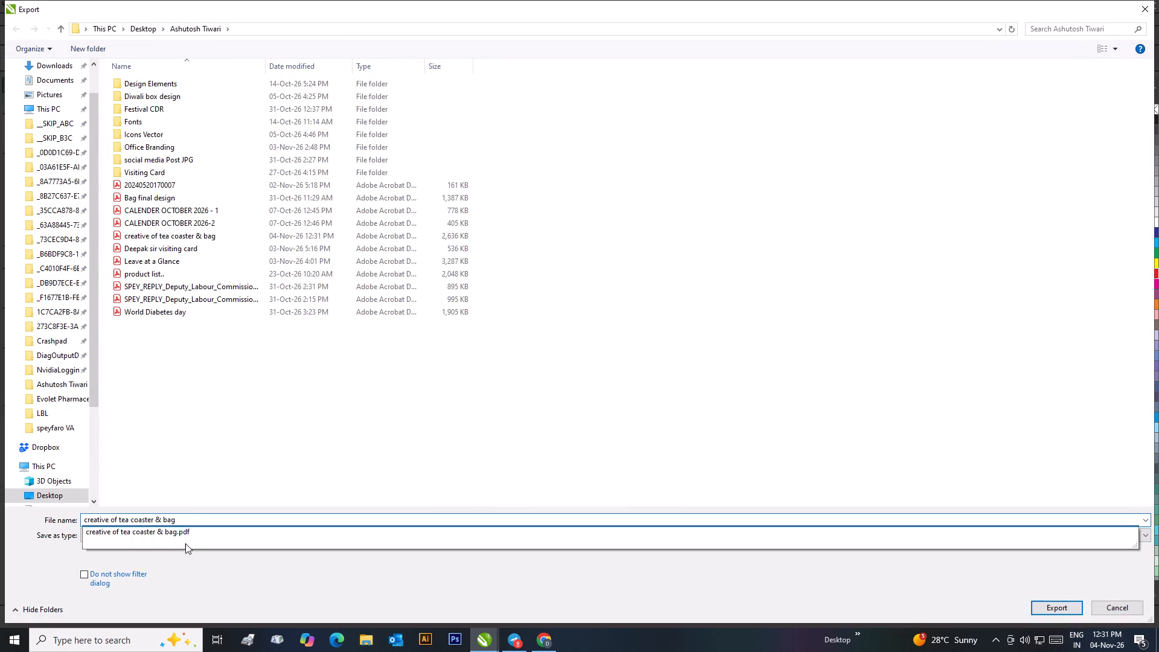
left_click(182, 530)
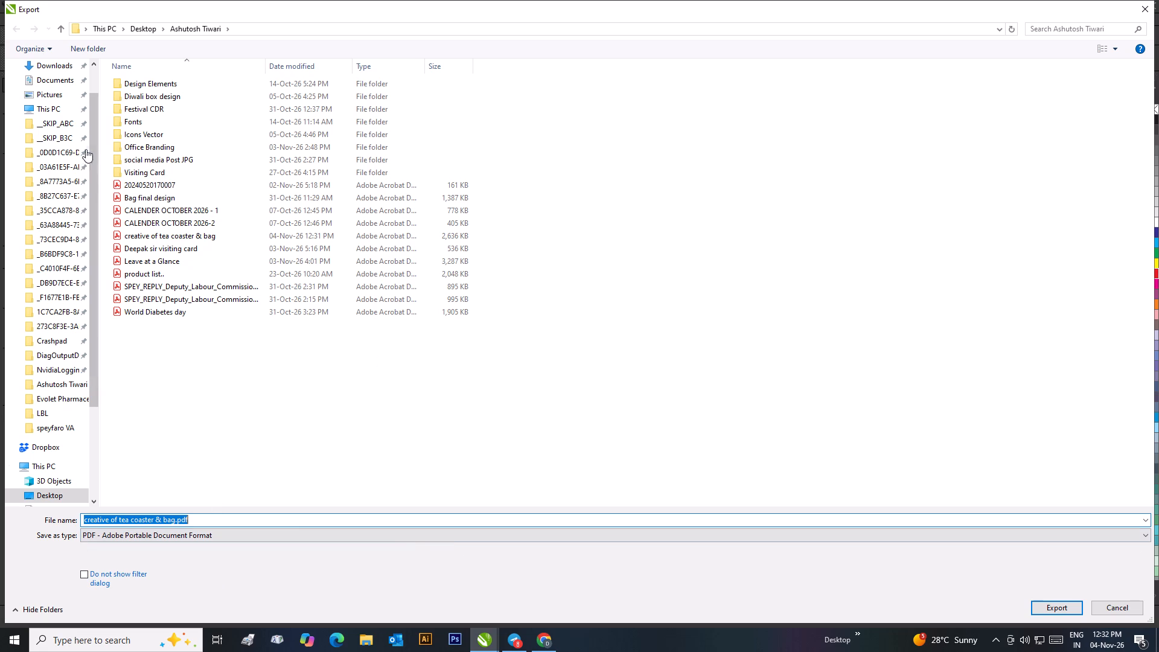
left_click(53, 383)
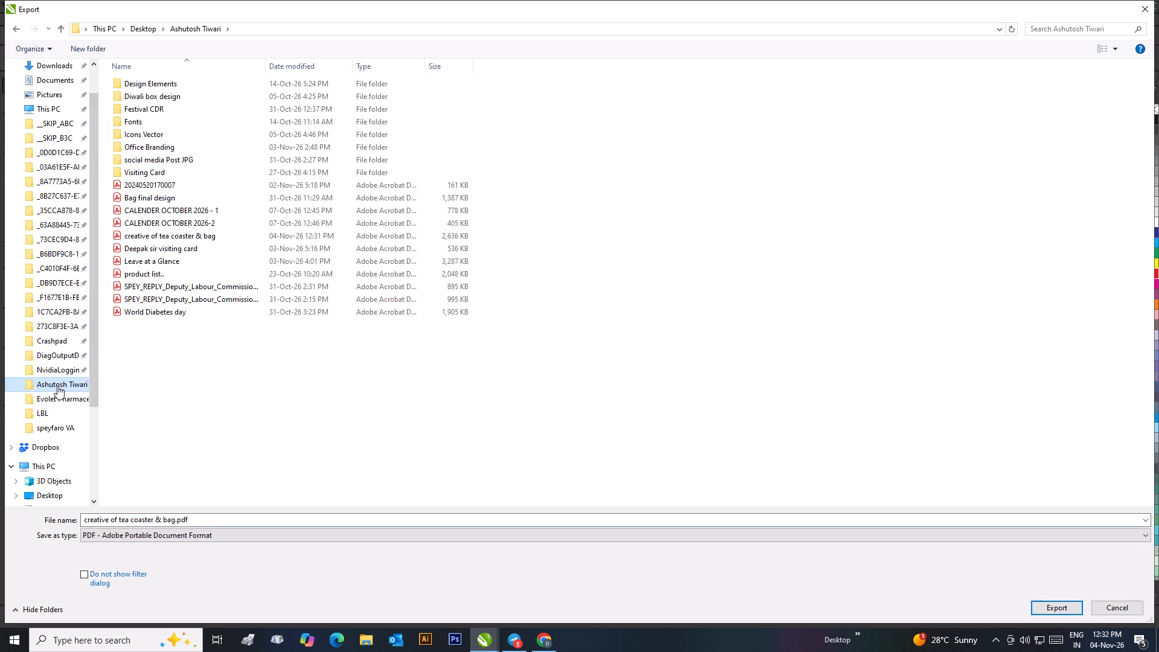
left_click(62, 386)
left_click(60, 400)
left_click(63, 382)
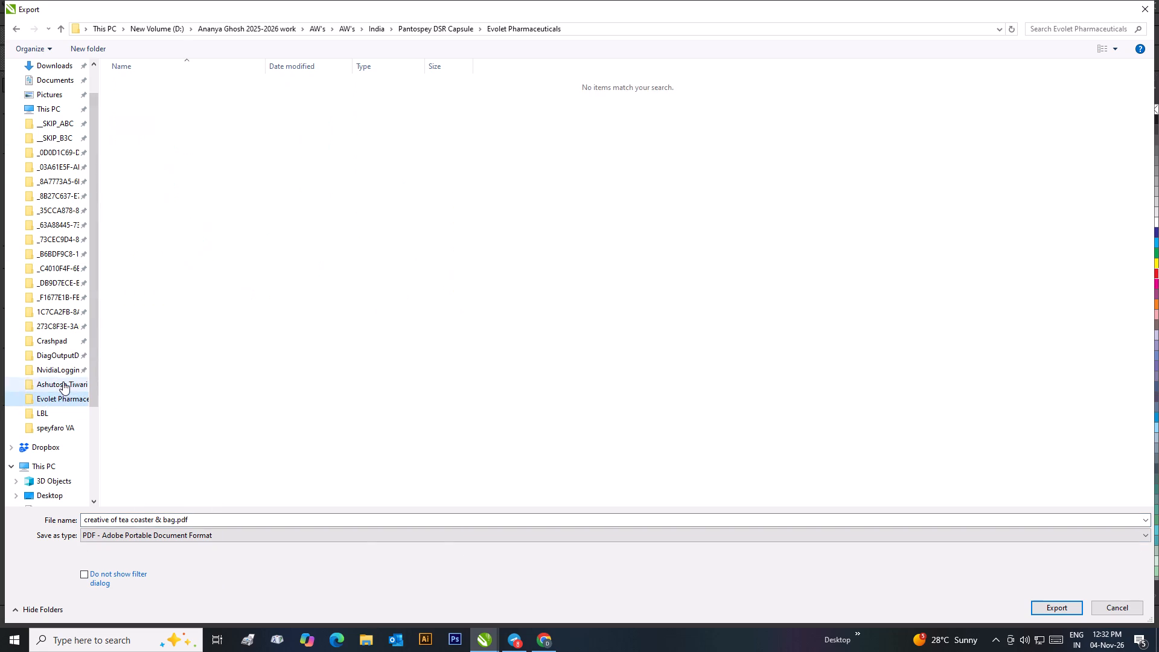
left_click(60, 31)
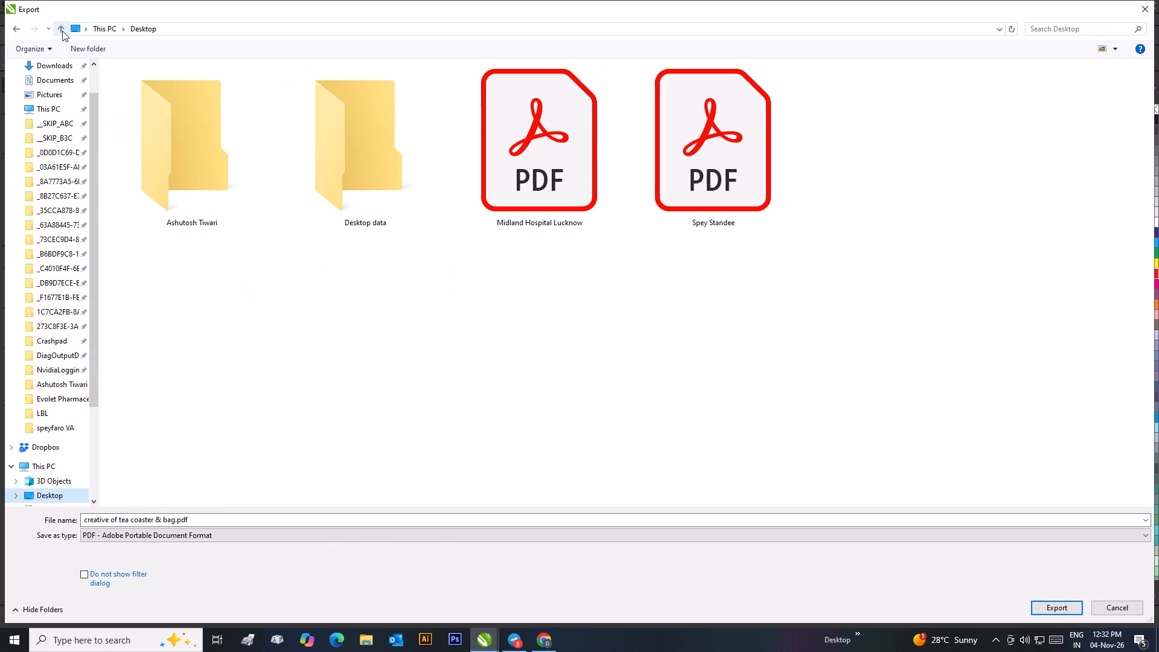
left_click(61, 28)
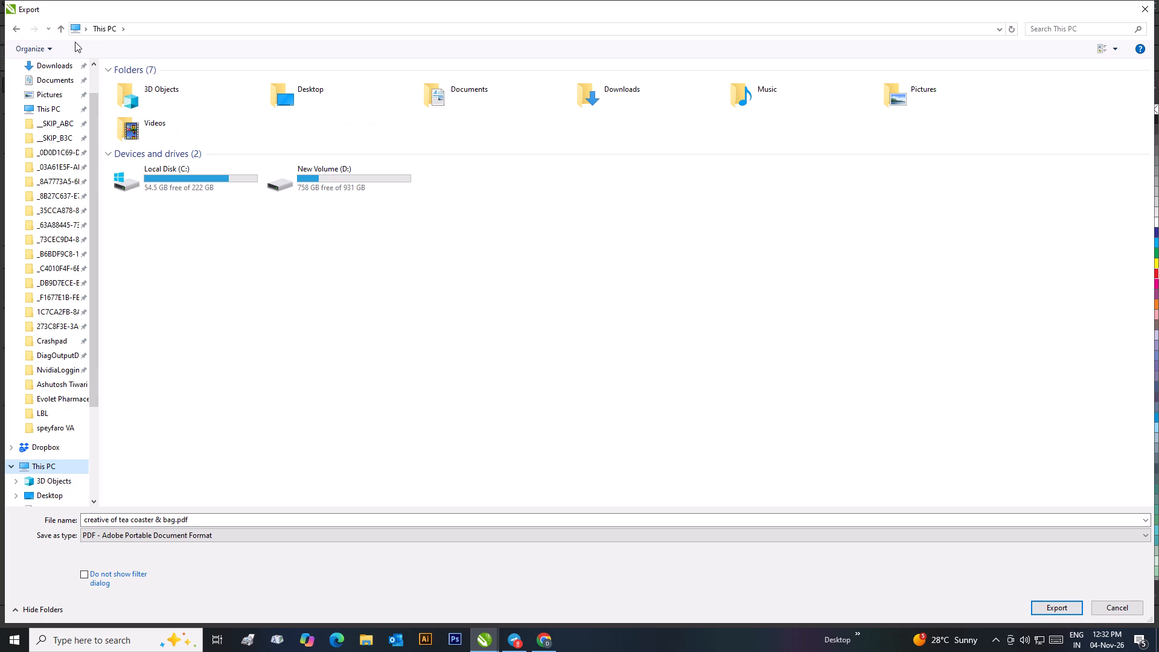
left_click(60, 382)
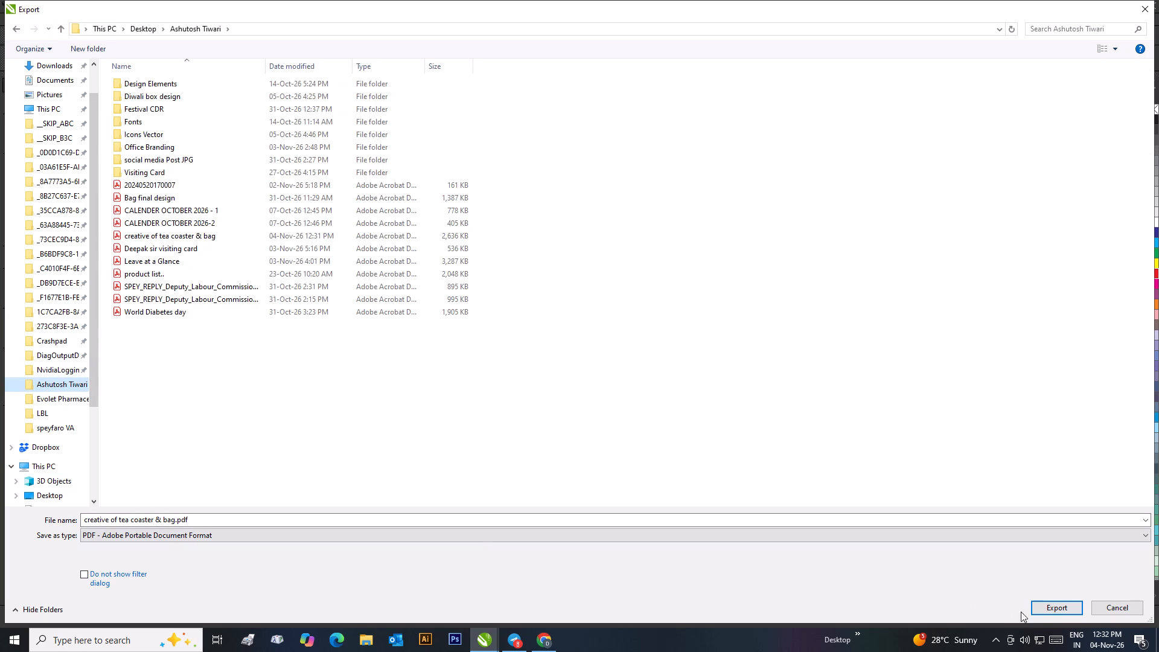
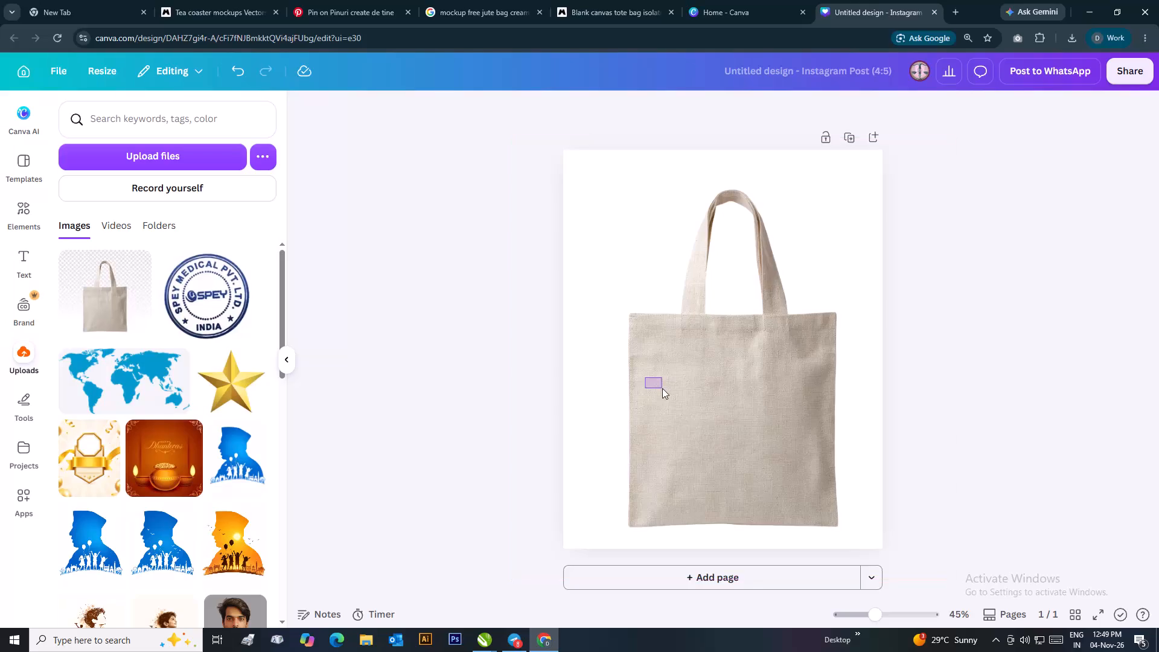
Delete the tote bag image from the untitled Instagram Post design and close that design.
left_click(664, 388)
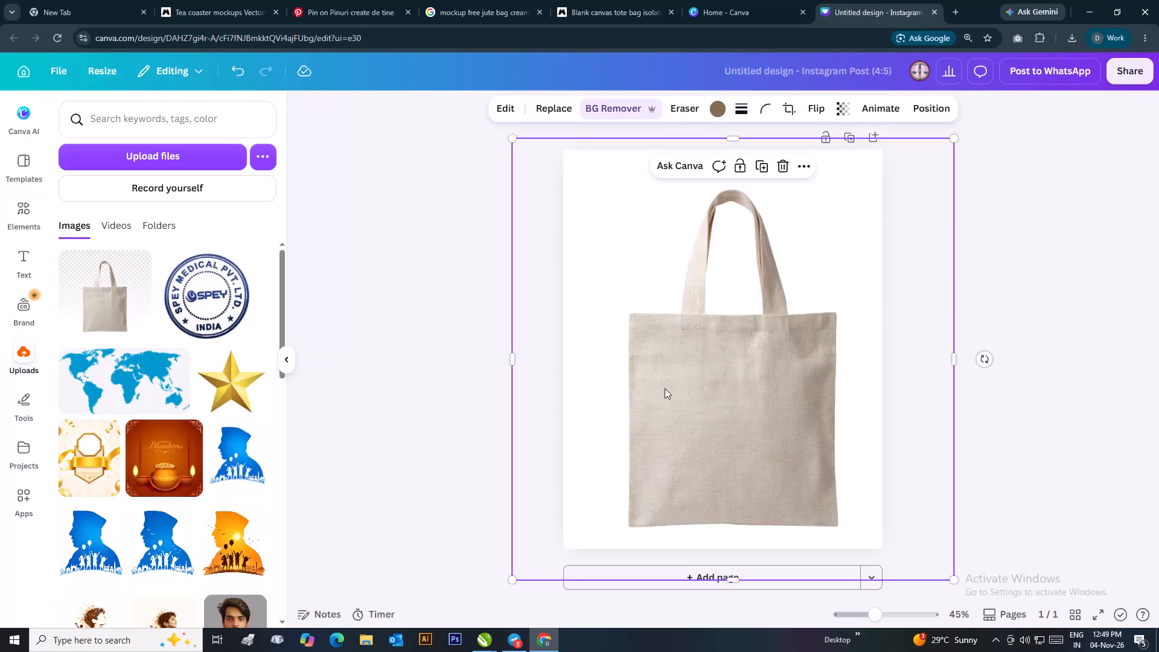
key("Delete")
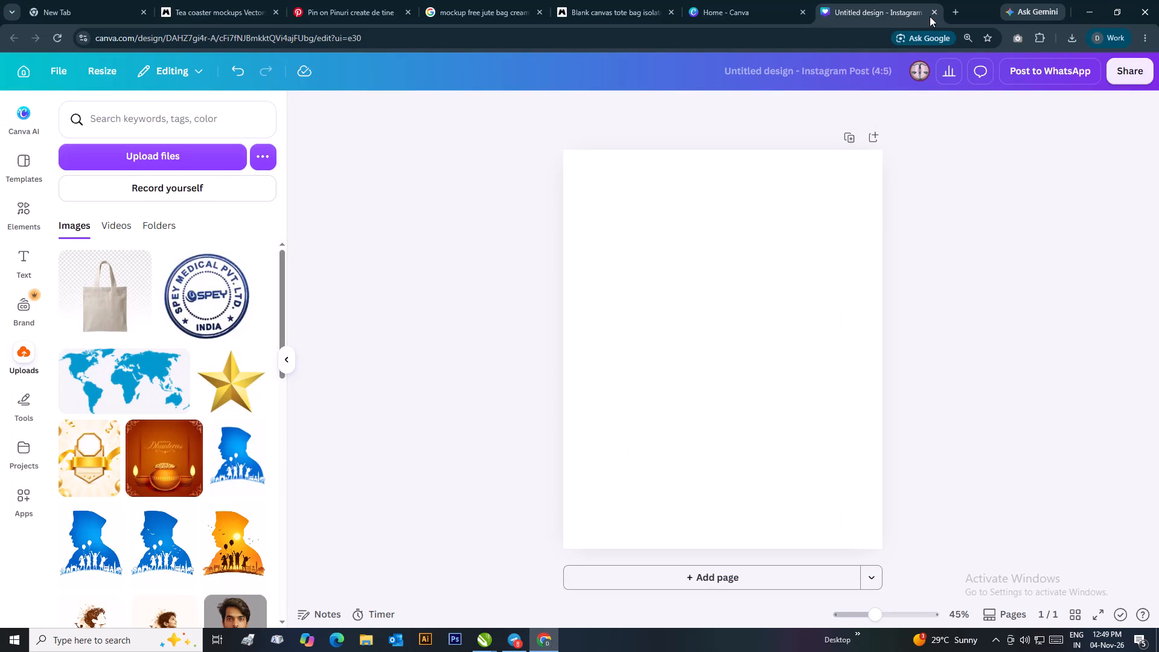
left_click(933, 11)
Return to the open Pinterest page and look through its logo and branding pins for design references.
left_click(658, 5)
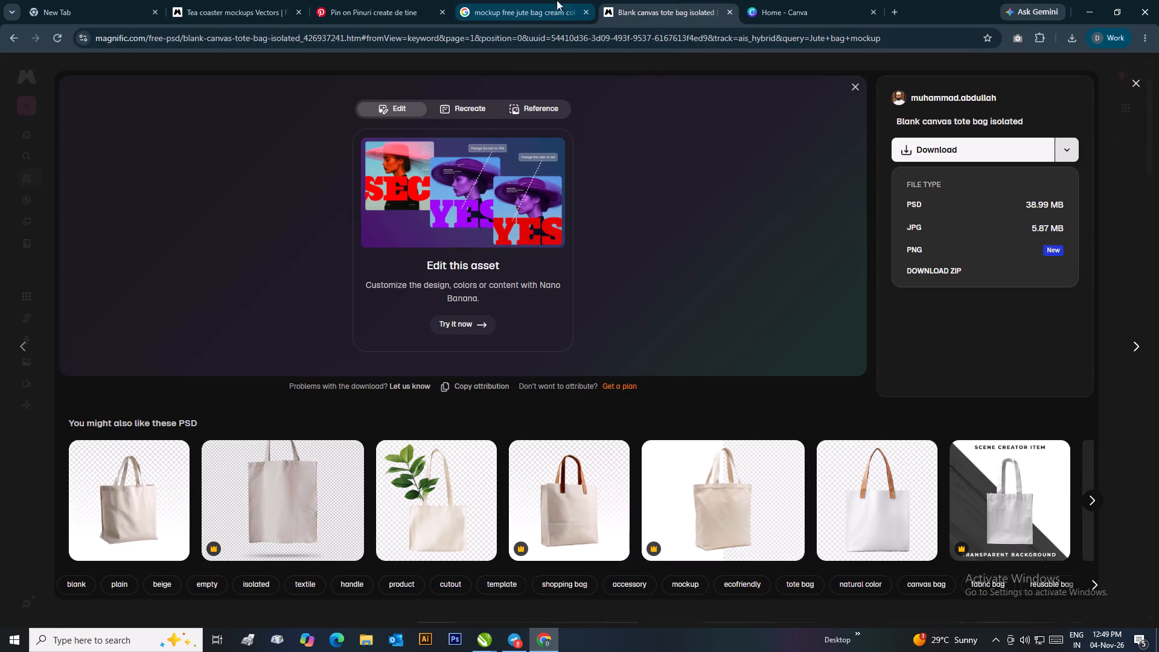
left_click(532, 0)
left_click(346, 0)
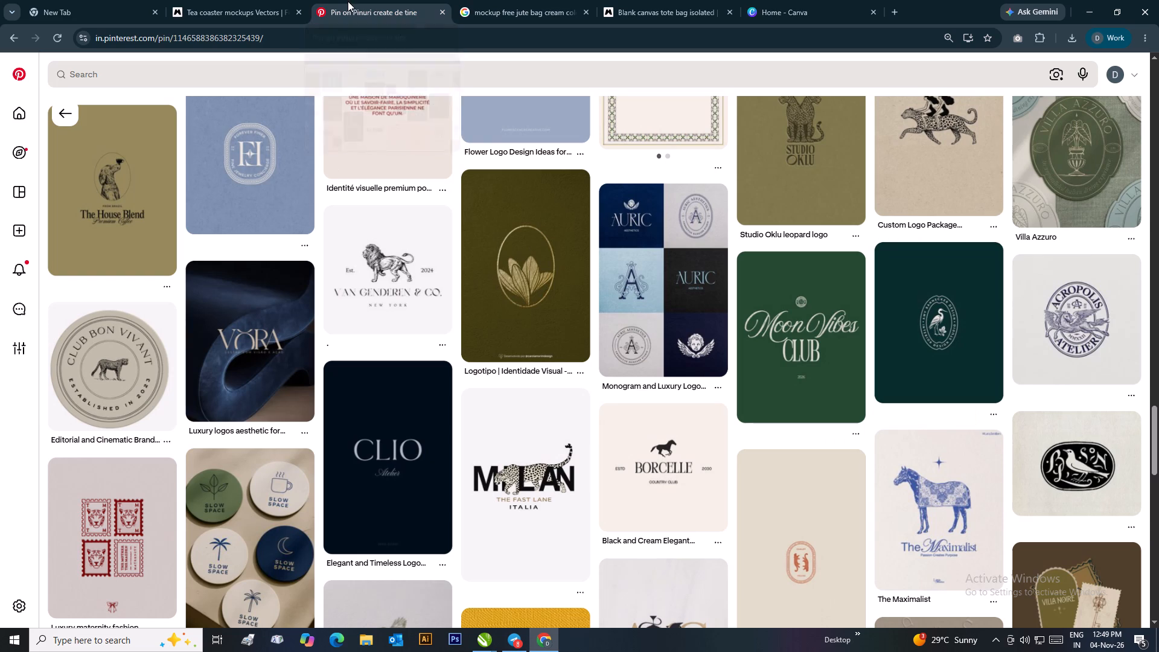
scroll(420, 319, "down", 4)
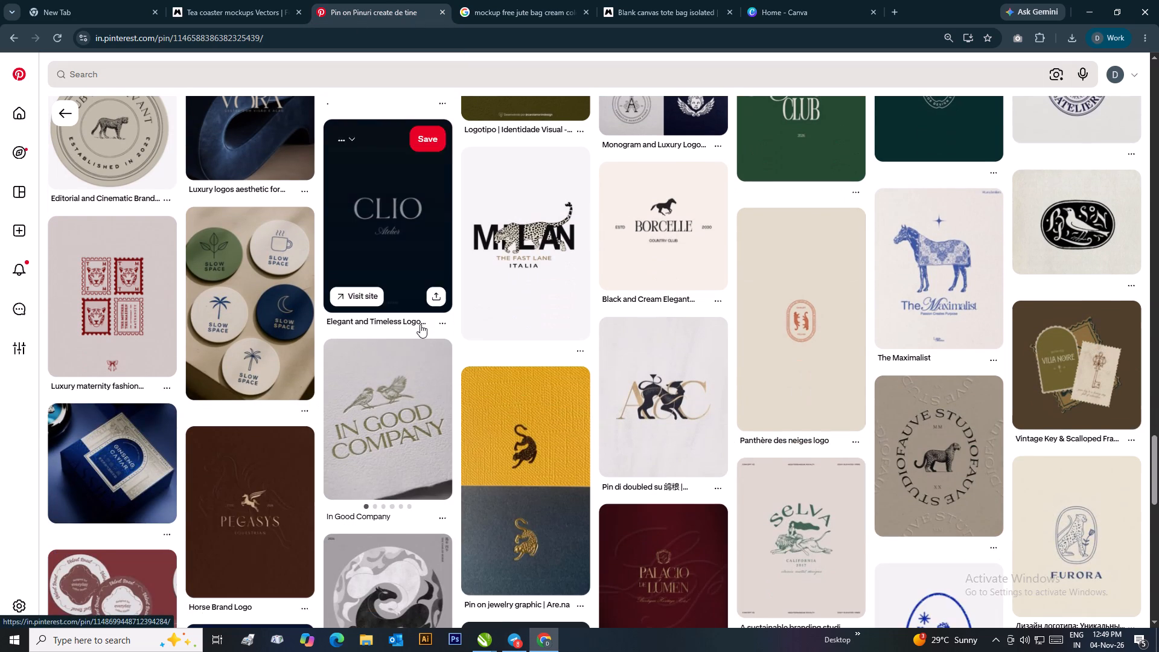
Browse the related Pinterest pins for luxury logo and branding design inspiration, such as animal emblems and monograms.
scroll(420, 327, "down", 9)
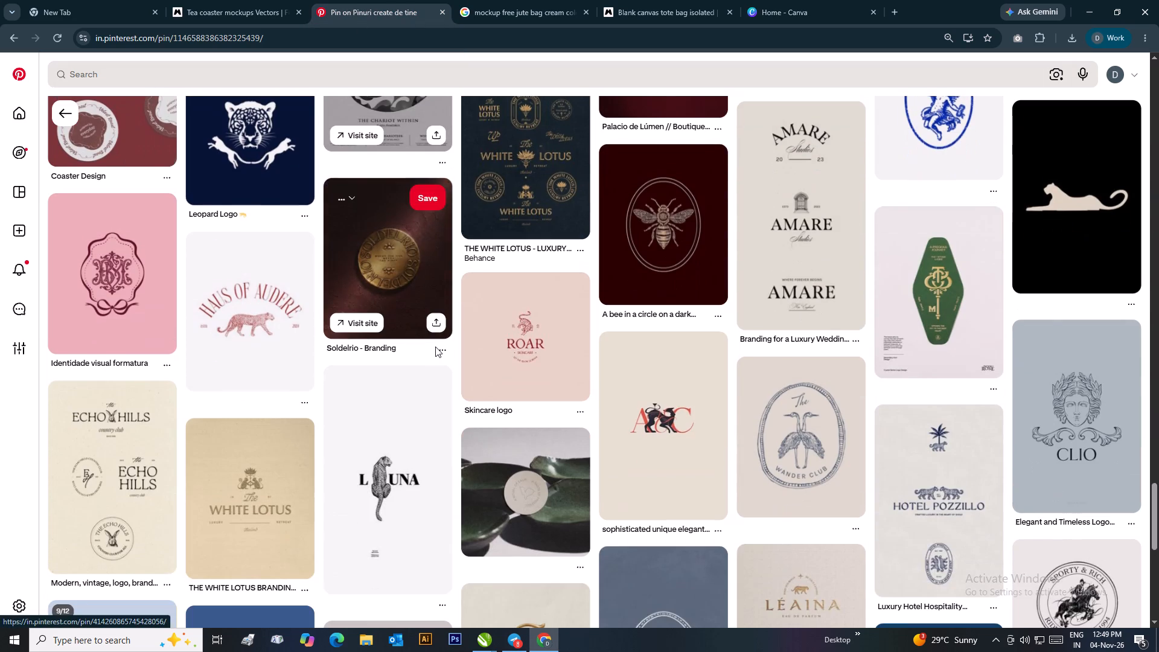
scroll(435, 347, "down", 8)
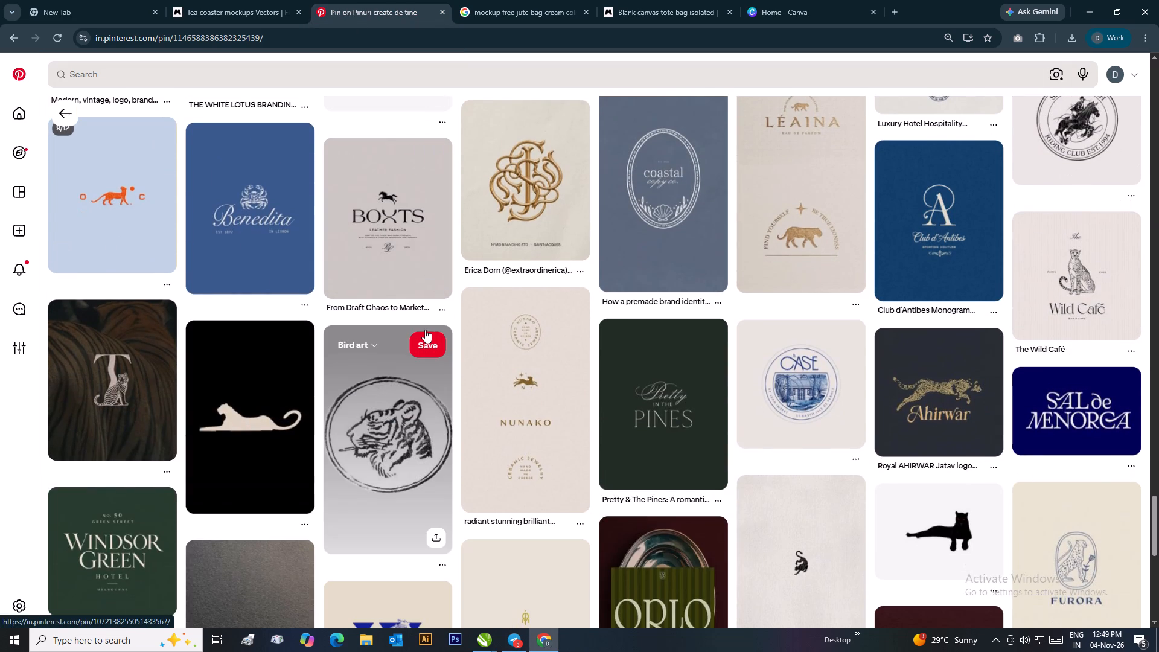
scroll(424, 338, "down", 7)
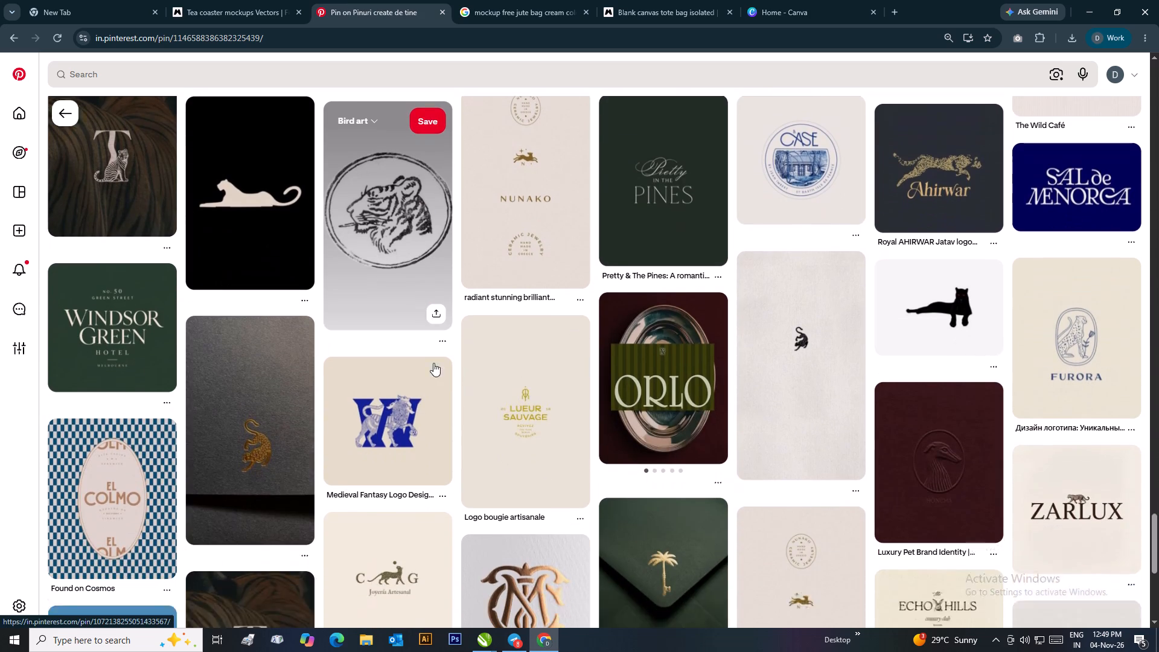
scroll(490, 413, "down", 5)
scroll(743, 437, "down", 1)
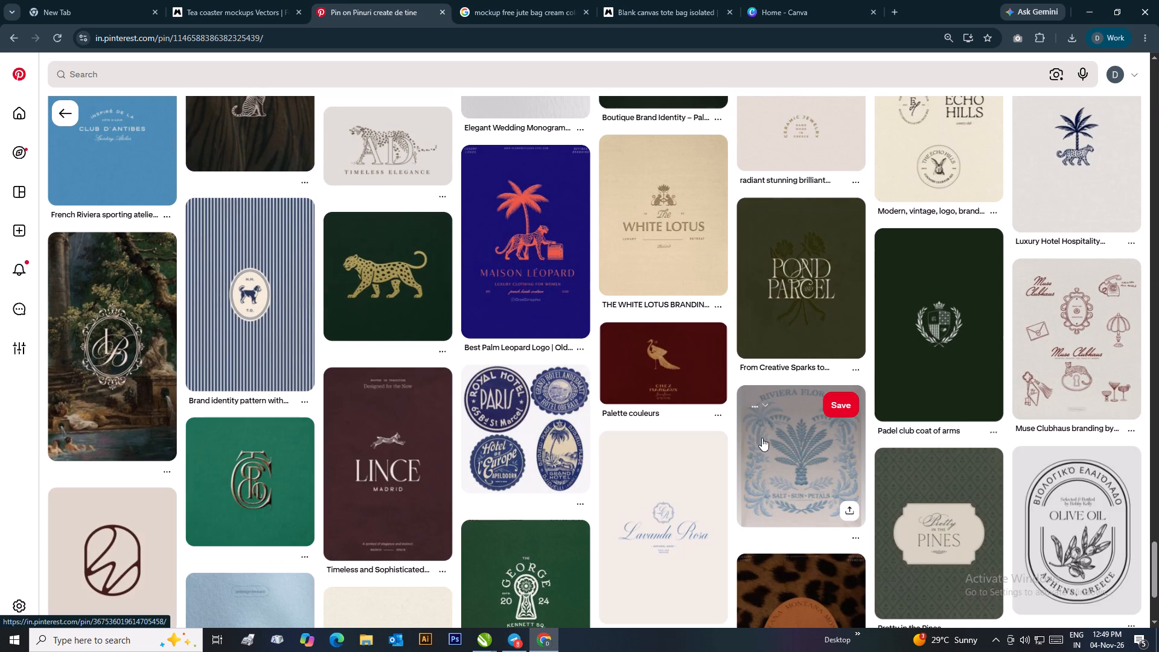
scroll(759, 439, "down", 4)
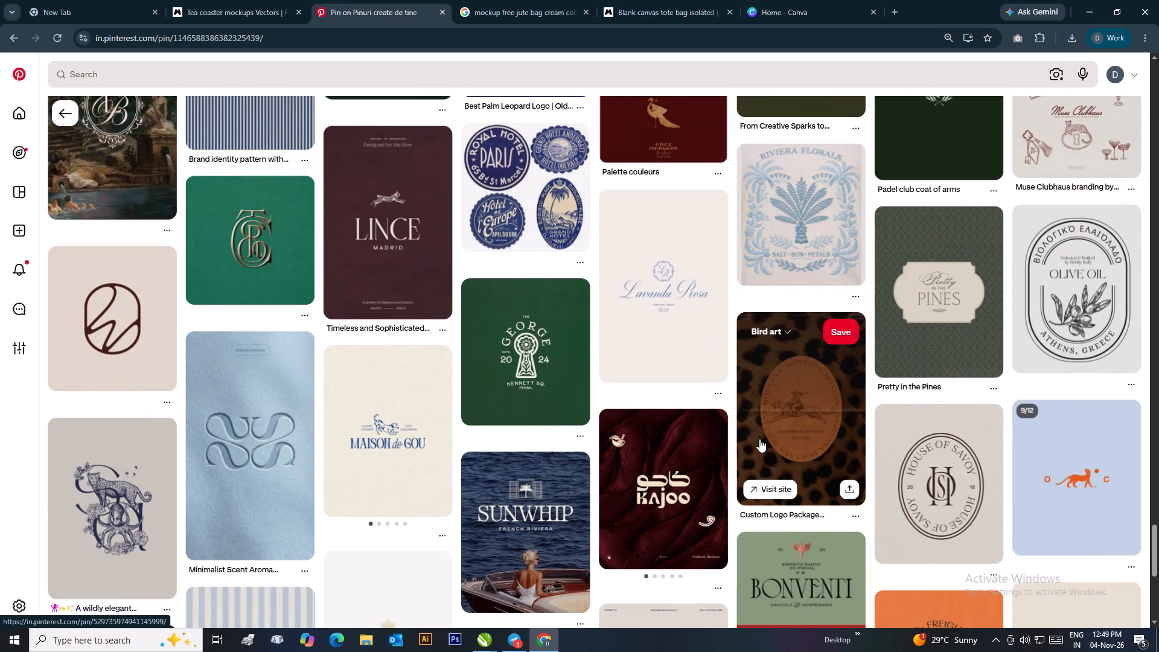
scroll(404, 418, "down", 5)
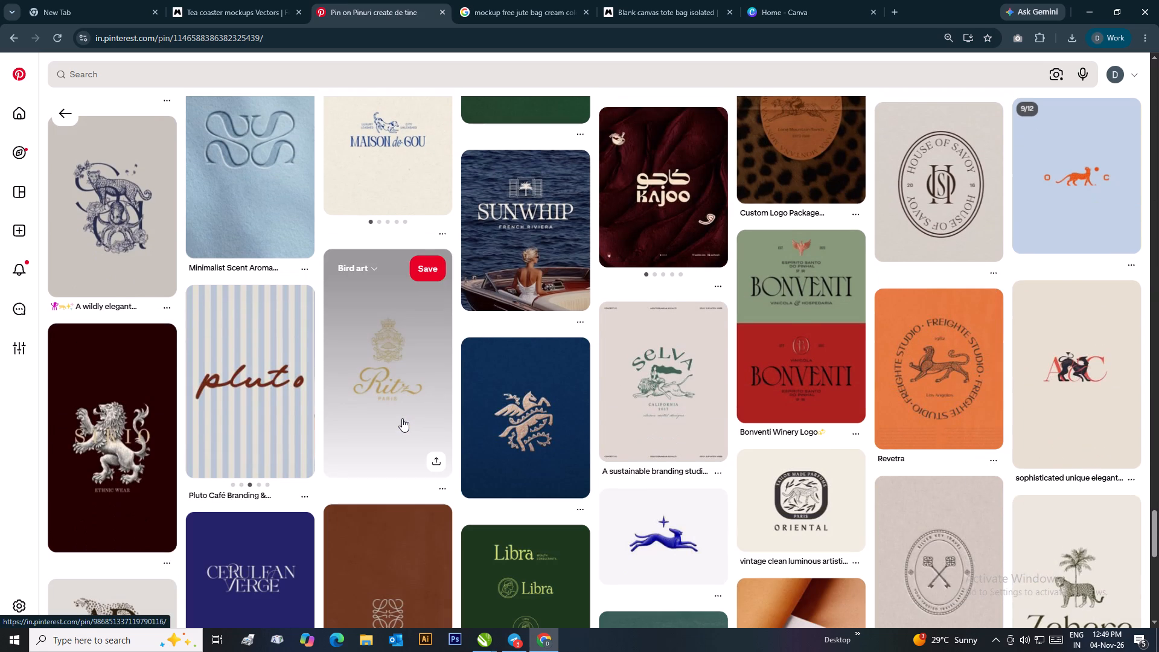
scroll(492, 406, "down", 4)
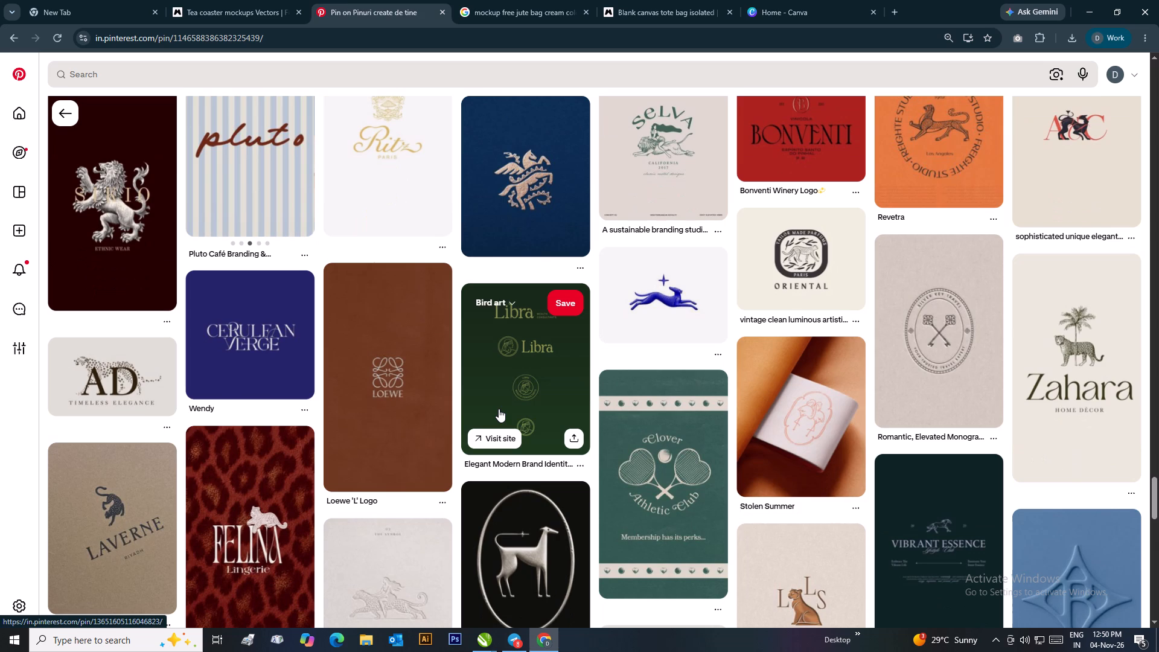
scroll(499, 409, "down", 4)
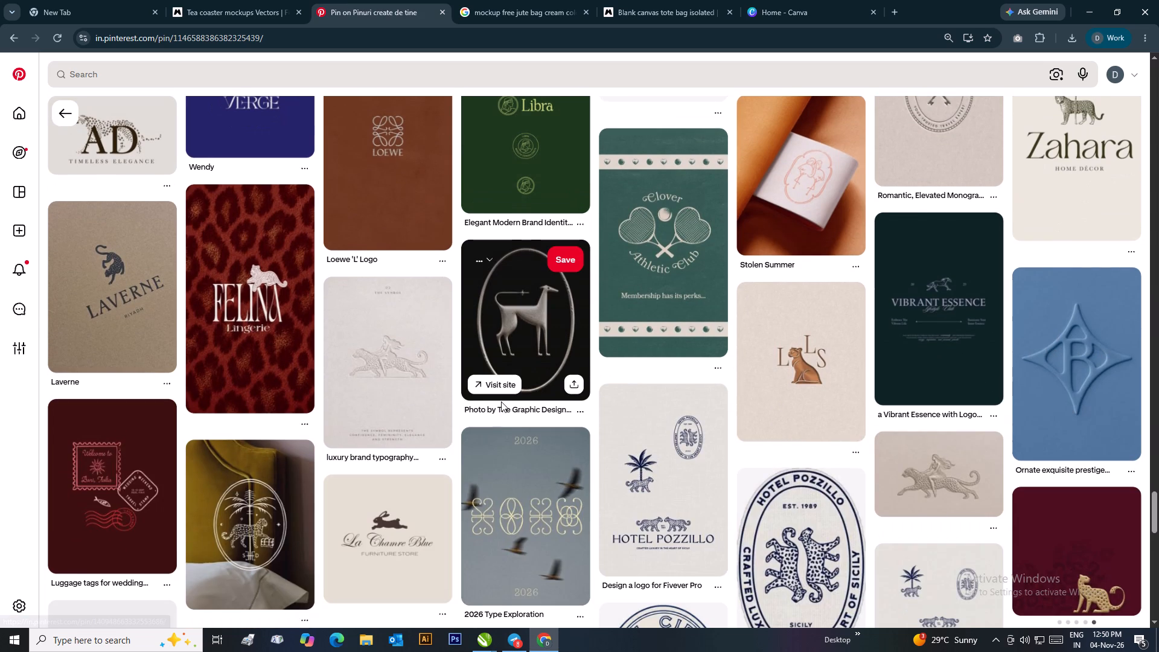
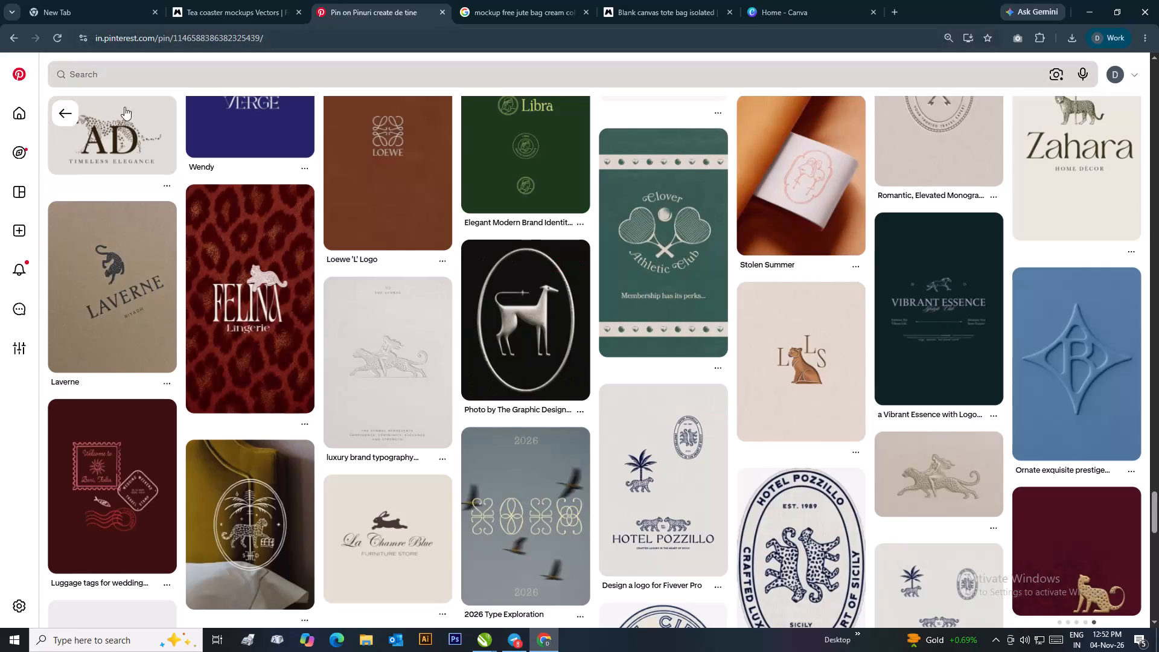
Search Pinterest for "award certificate".
left_click(104, 75)
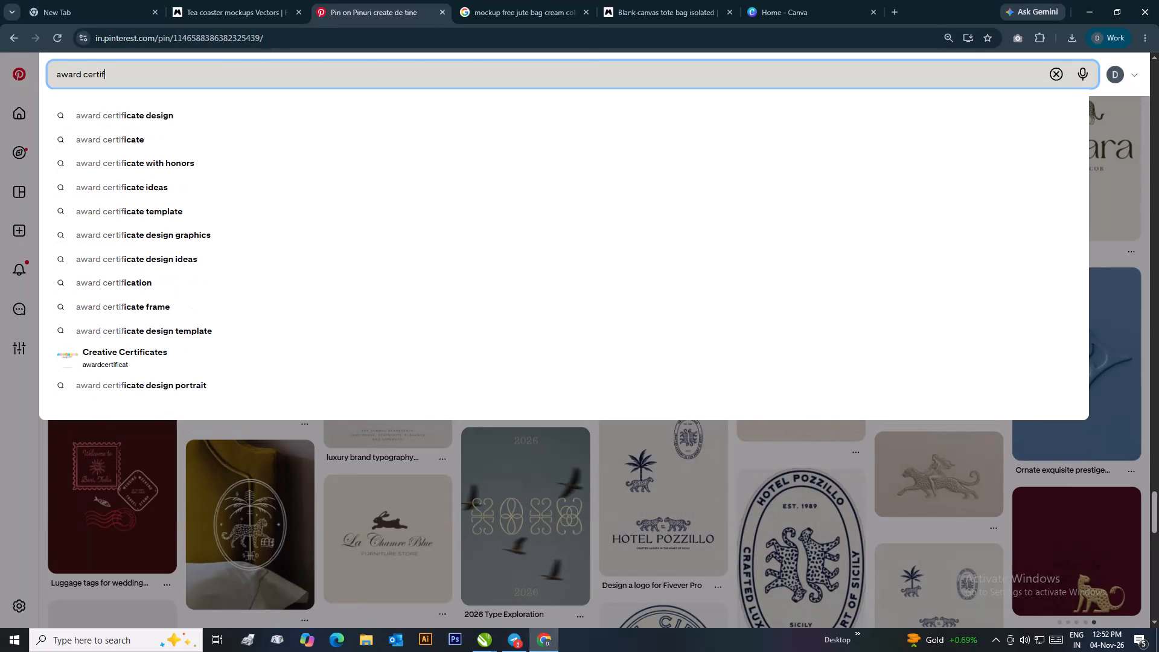
key("BackSpace")
key("BackSpace")
key("BackSpace")
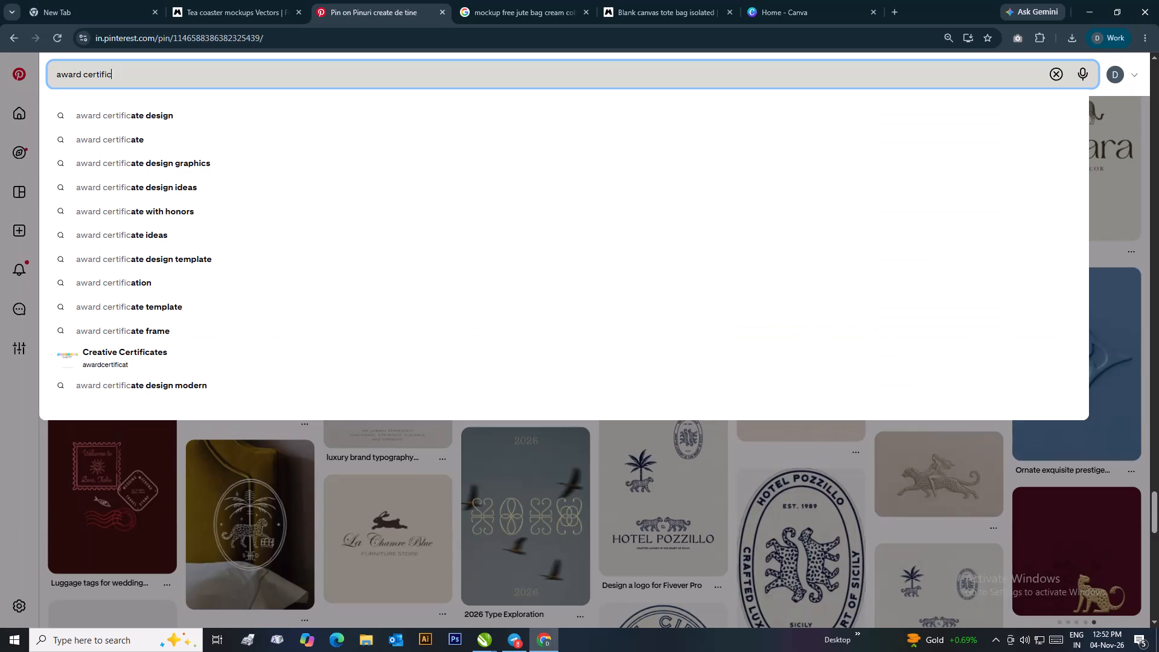
type("CATE")
key("Return")
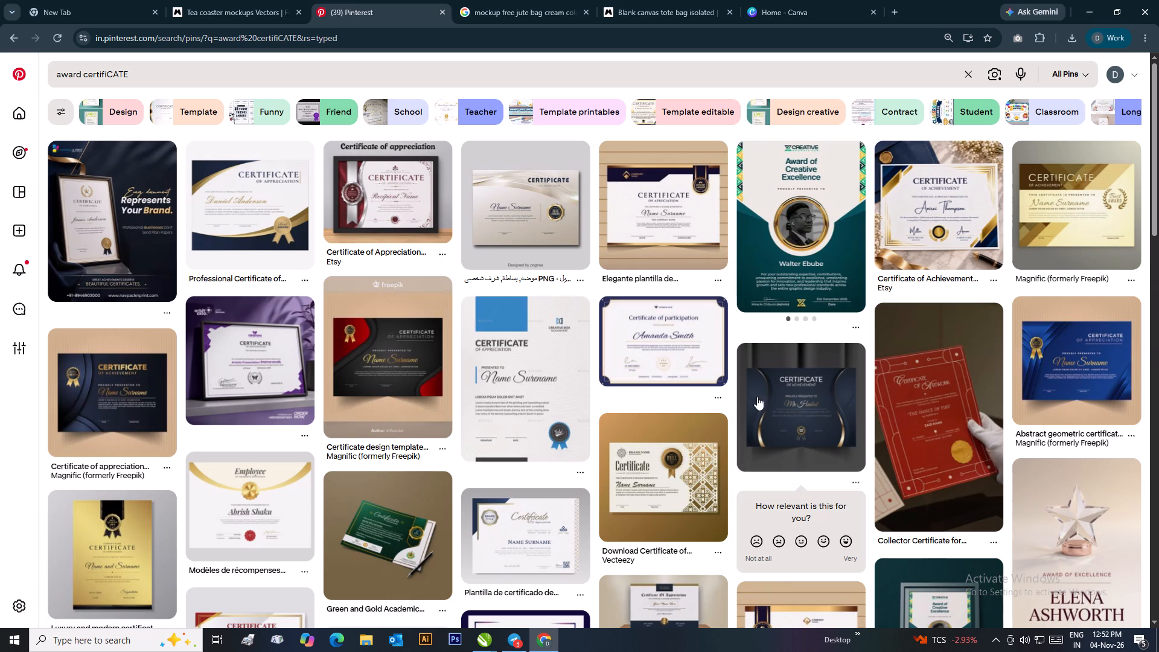
Browse award certificate pins for layout references, opening the abstract geometric blue, luxury green, dark navy and gradient blue templates.
left_click(1081, 366)
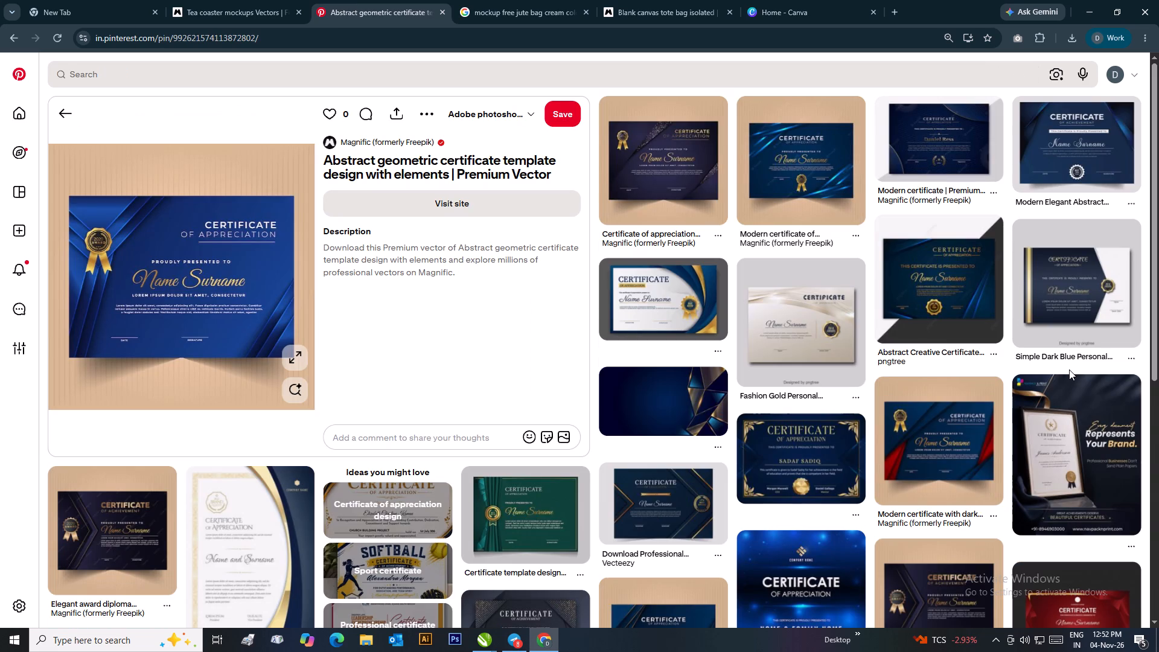
scroll(1068, 369, "down", 1)
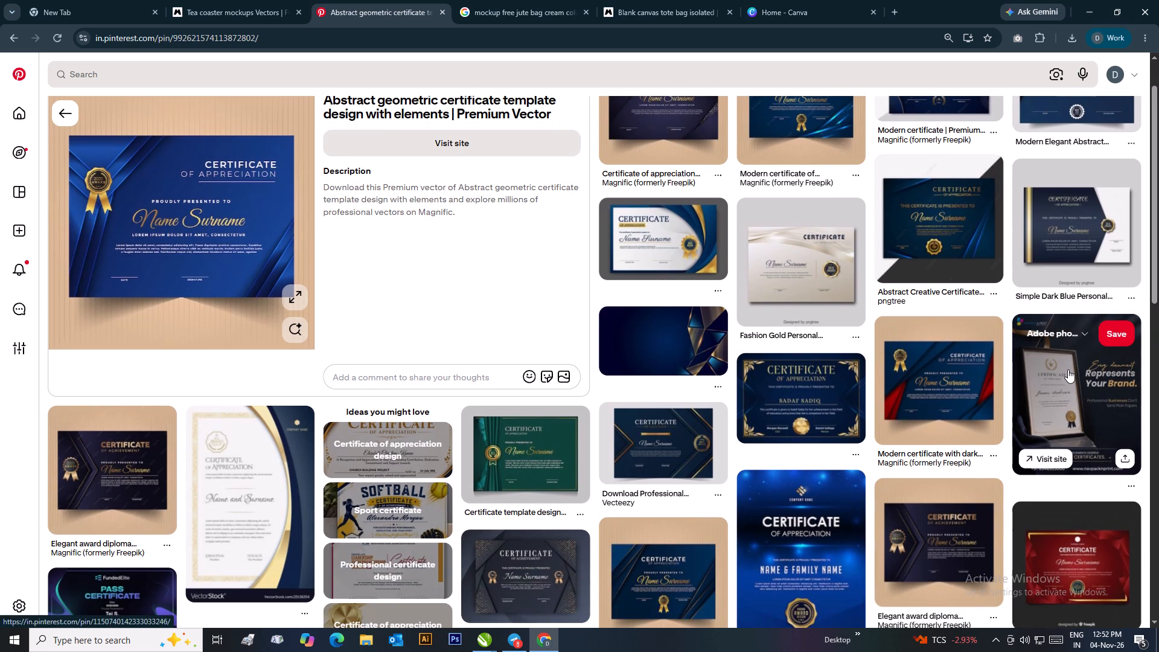
left_click(516, 464)
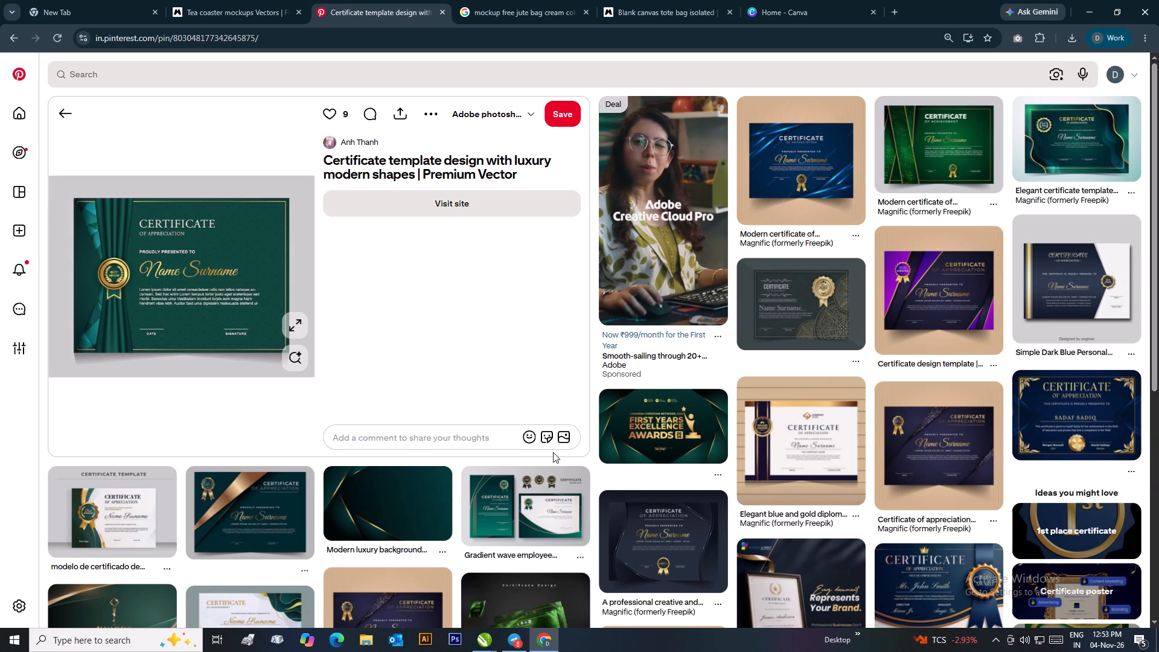
scroll(553, 452, "down", 3)
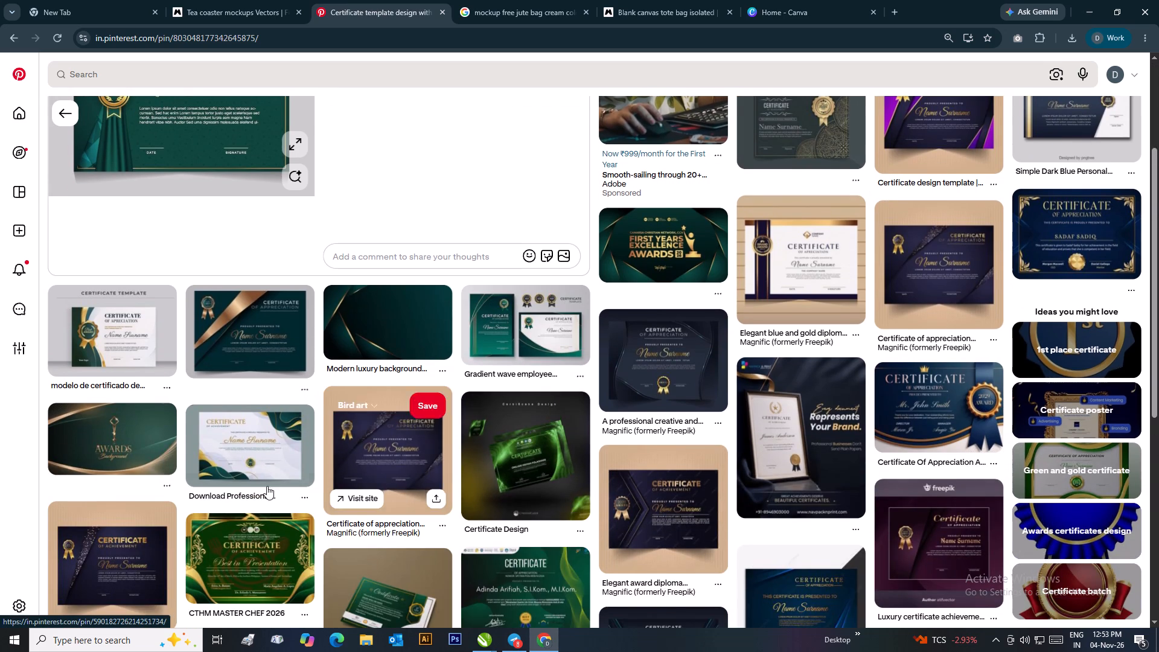
scroll(267, 486, "down", 5)
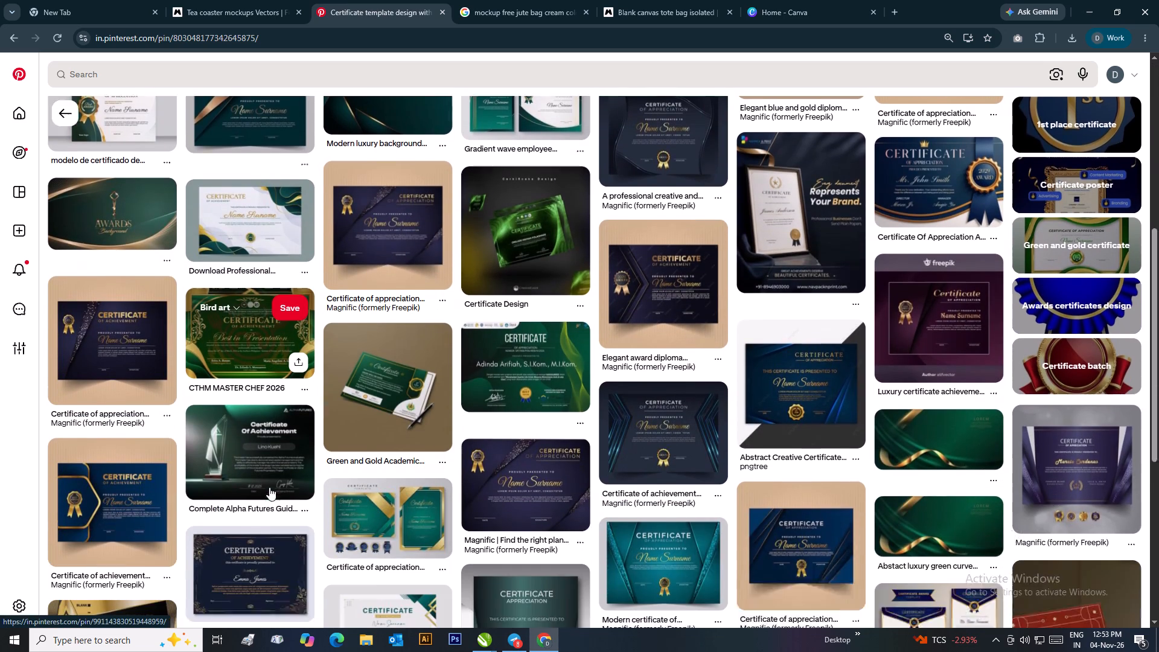
scroll(269, 487, "down", 1)
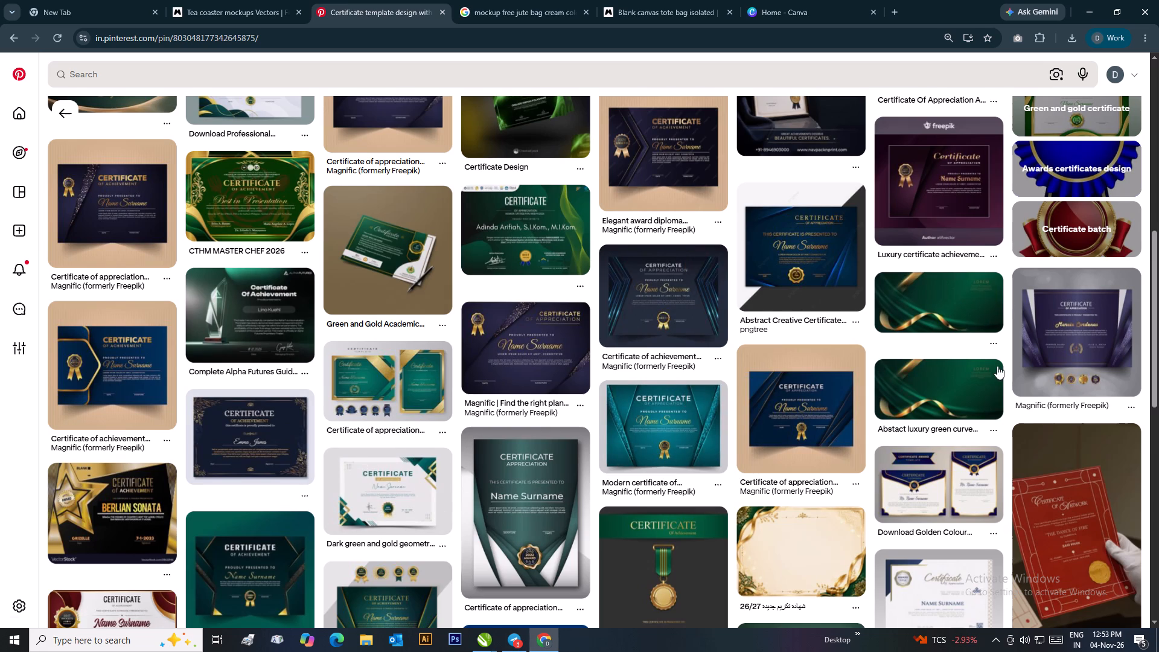
scroll(997, 366, "up", 2)
left_click(650, 417)
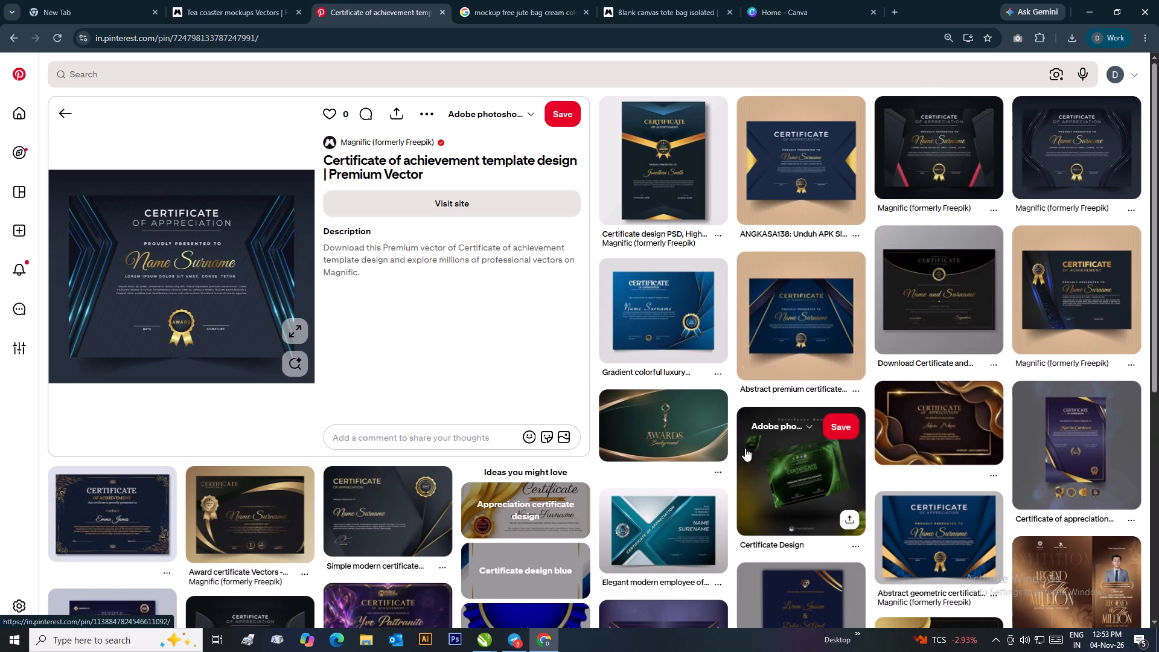
left_click(657, 316)
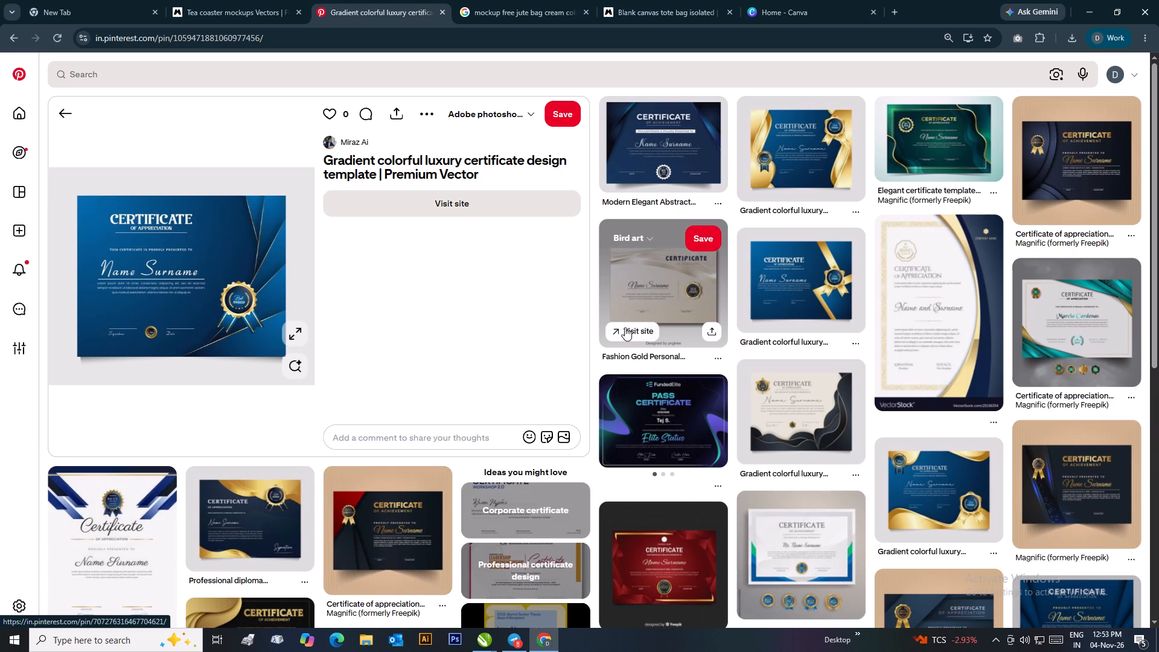
scroll(514, 357, "down", 5)
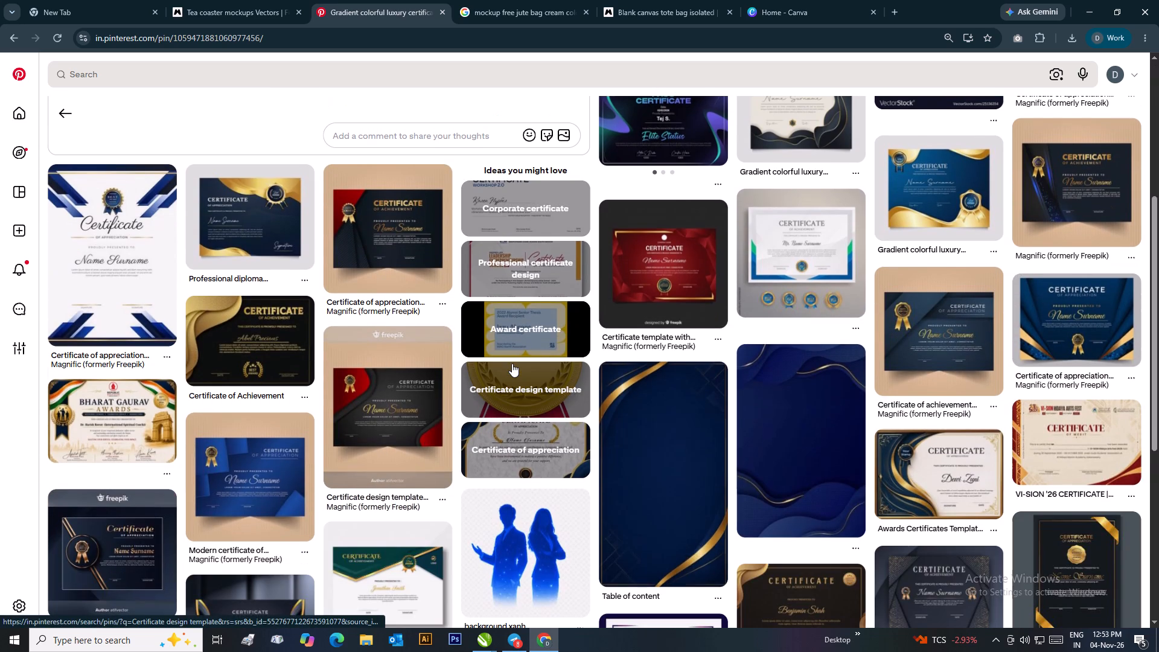
scroll(519, 374, "down", 3)
scroll(488, 412, "down", 2)
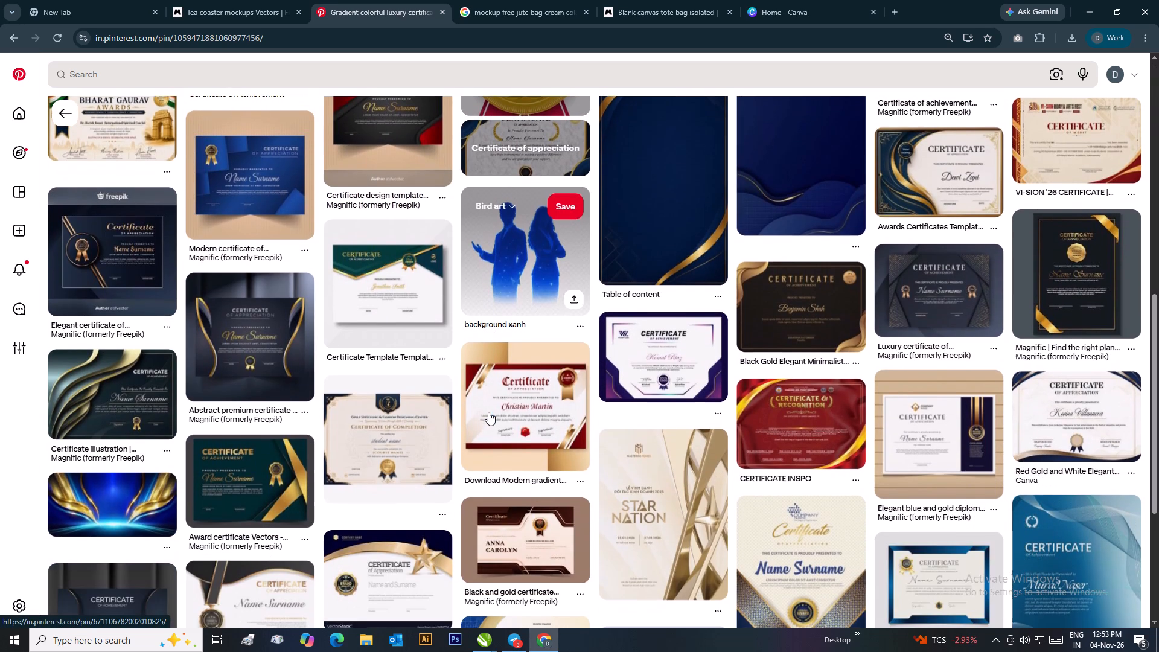
scroll(487, 415, "down", 2)
Examine gold-accented certificate pins, including the black and gold, brand award, light pngtree and elegant gold diploma templates, and their related designs.
left_click(538, 432)
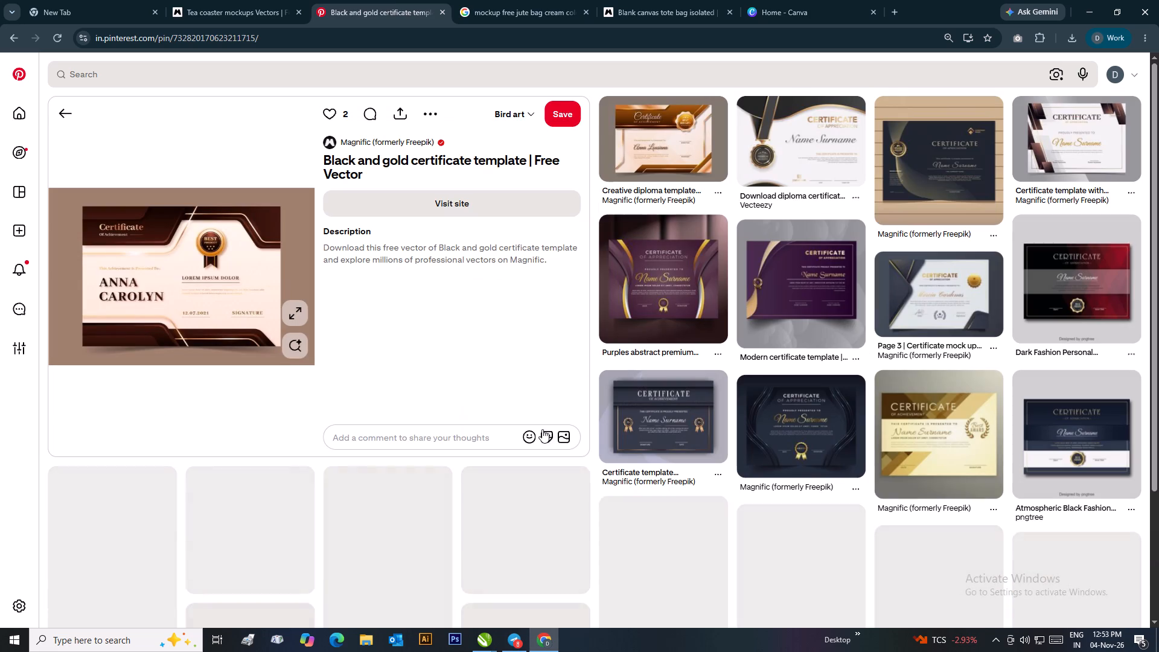
scroll(558, 427, "down", 4)
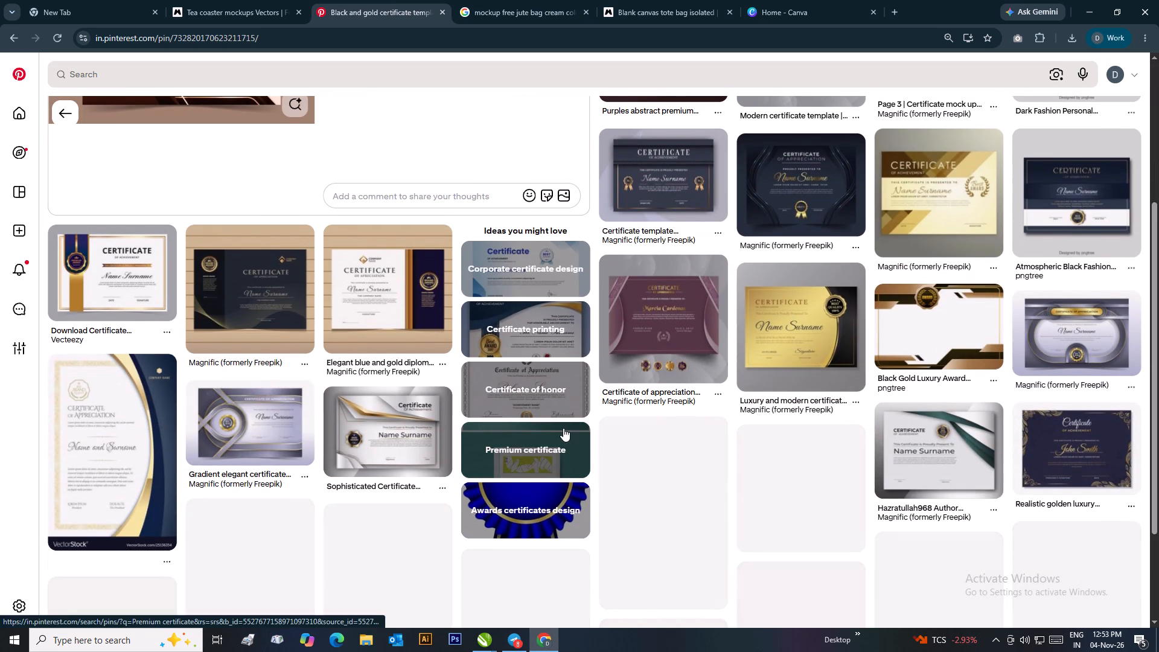
scroll(563, 428, "down", 1)
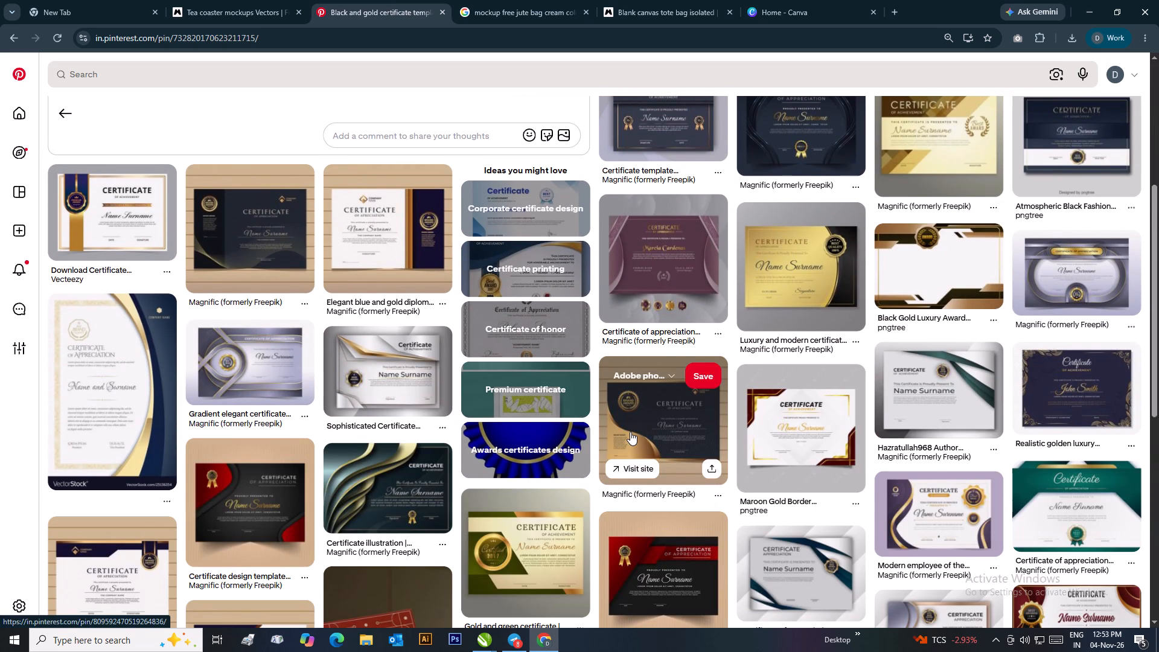
scroll(630, 432, "down", 1)
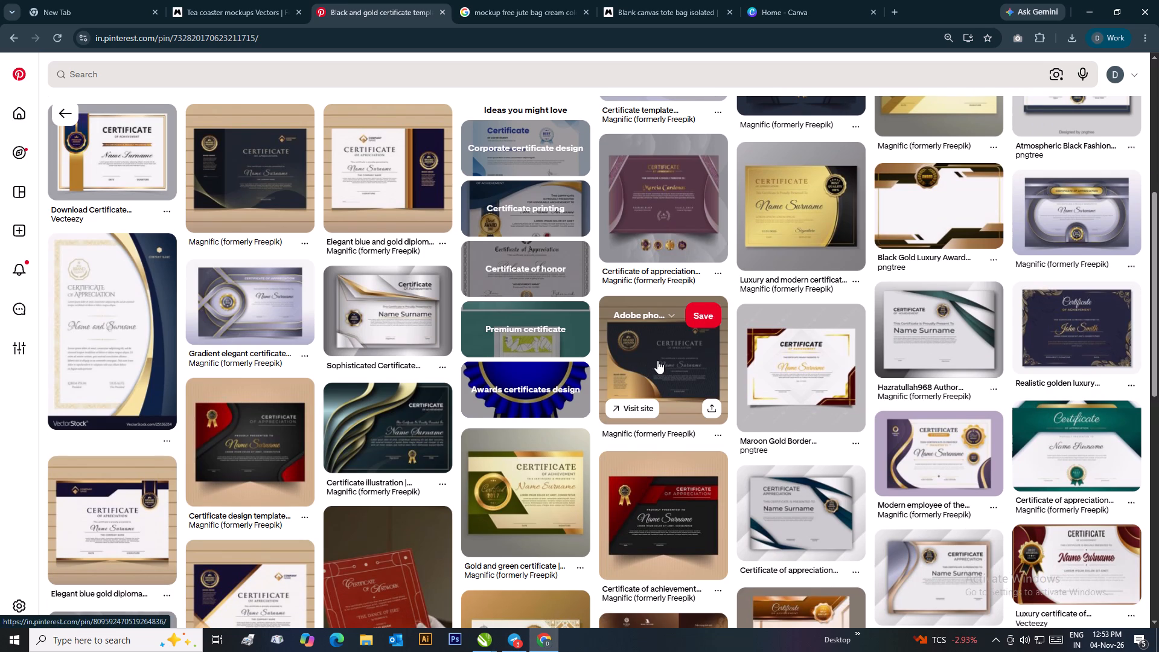
left_click(657, 360)
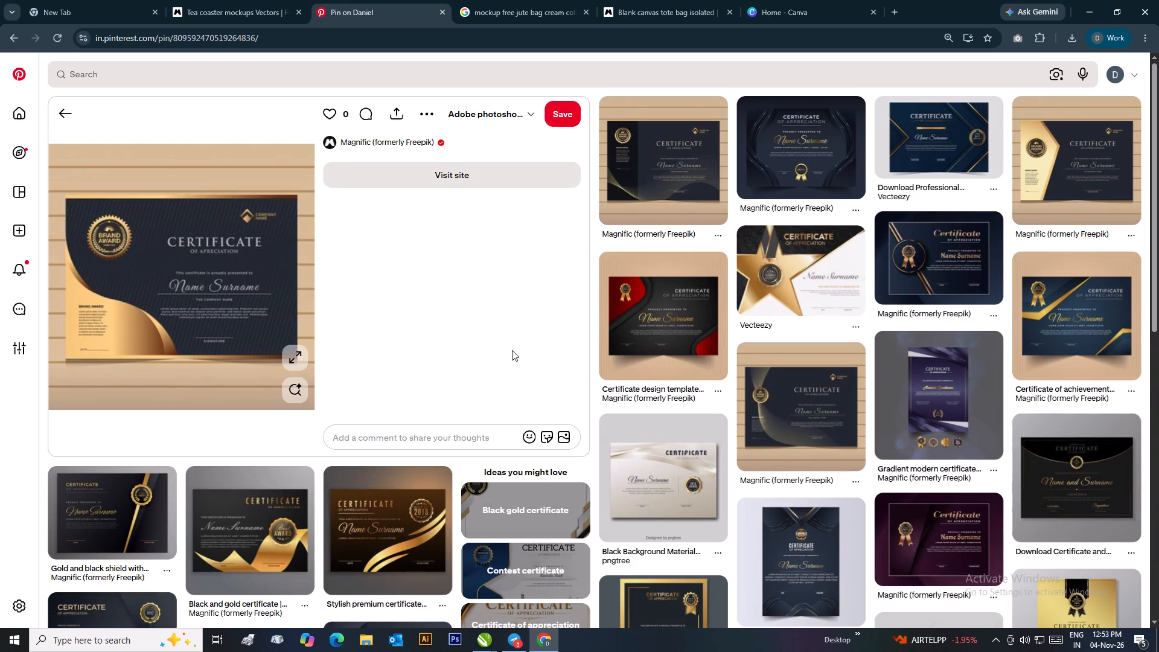
scroll(512, 350, "down", 2)
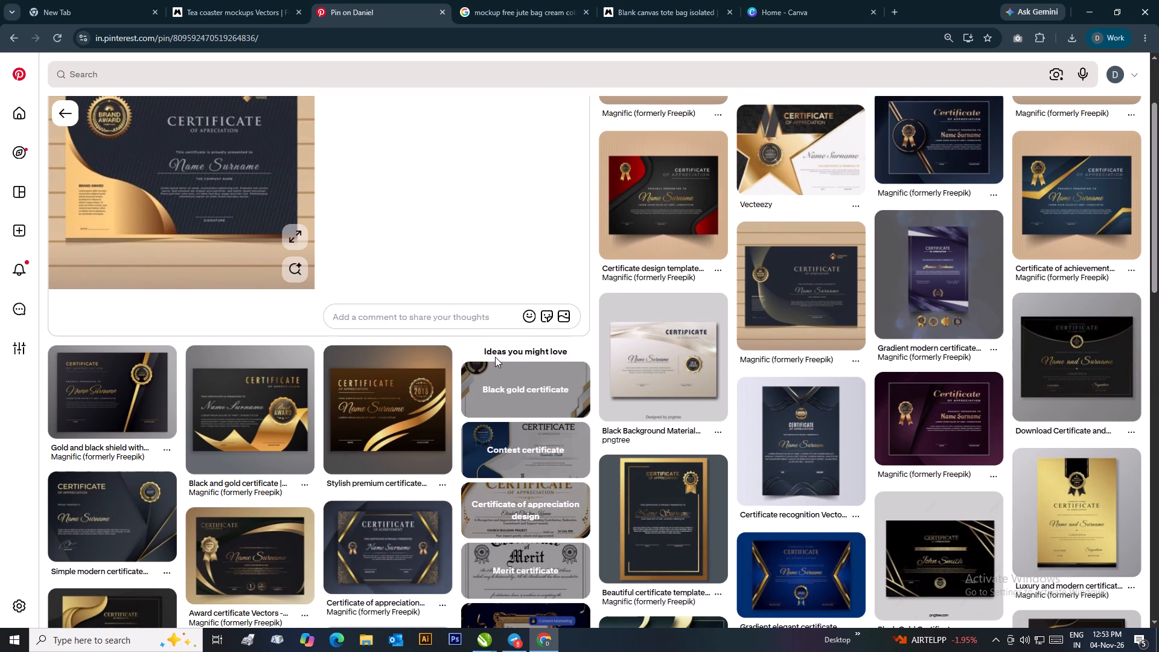
scroll(495, 357, "down", 1)
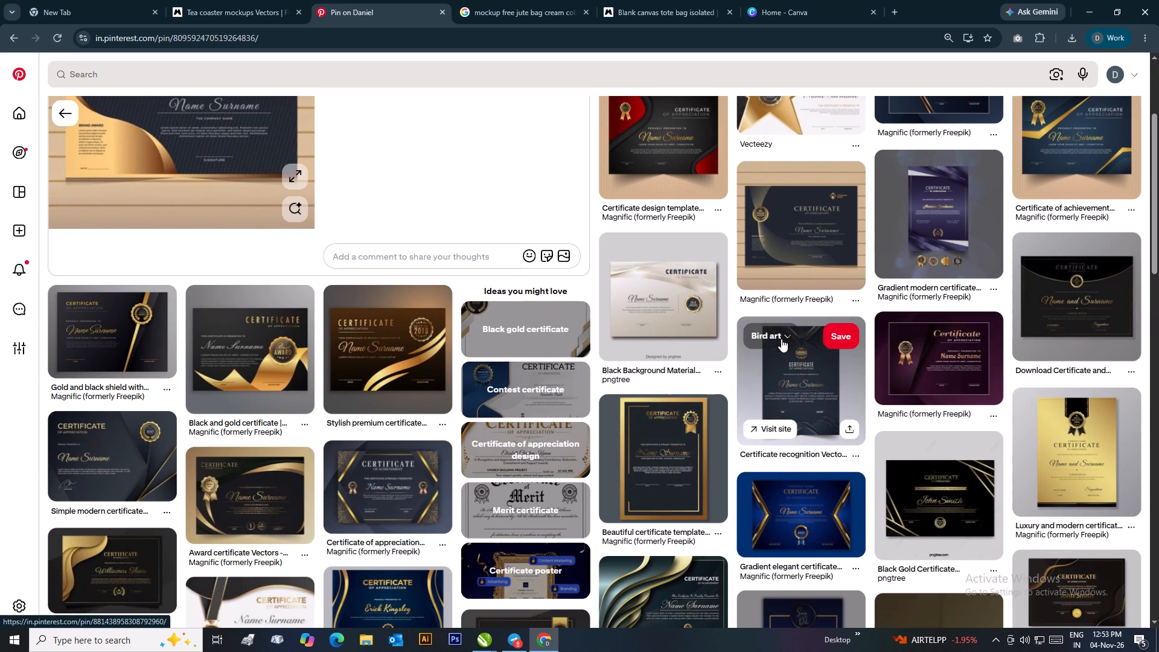
left_click(666, 299)
scroll(305, 424, "down", 3)
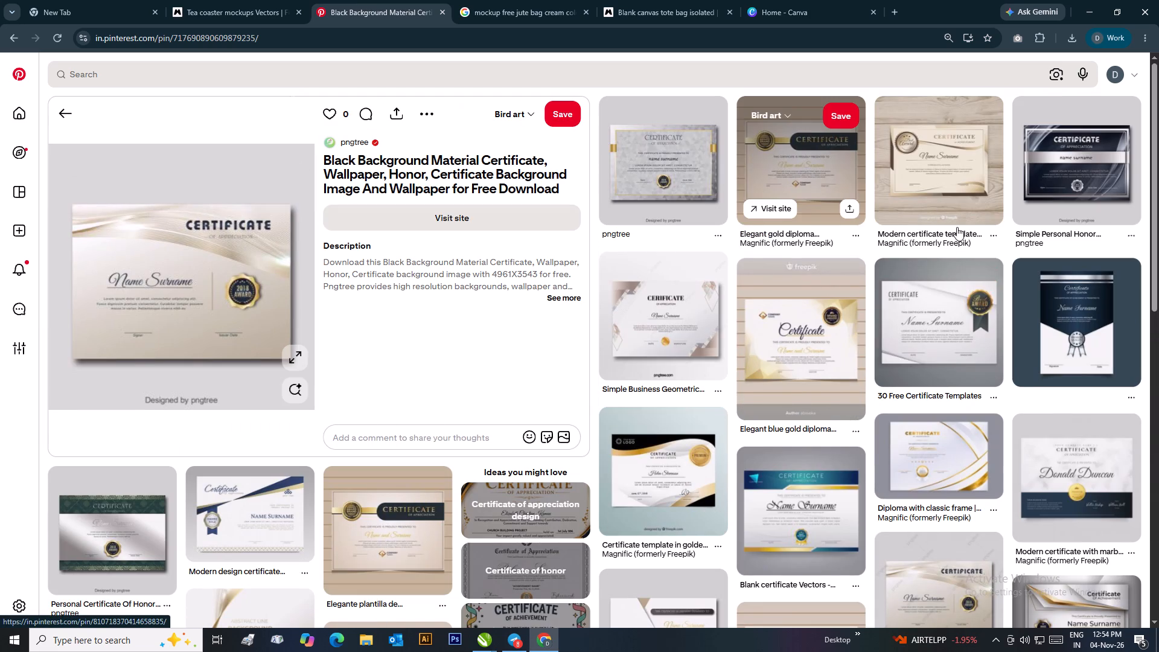
left_click(801, 162)
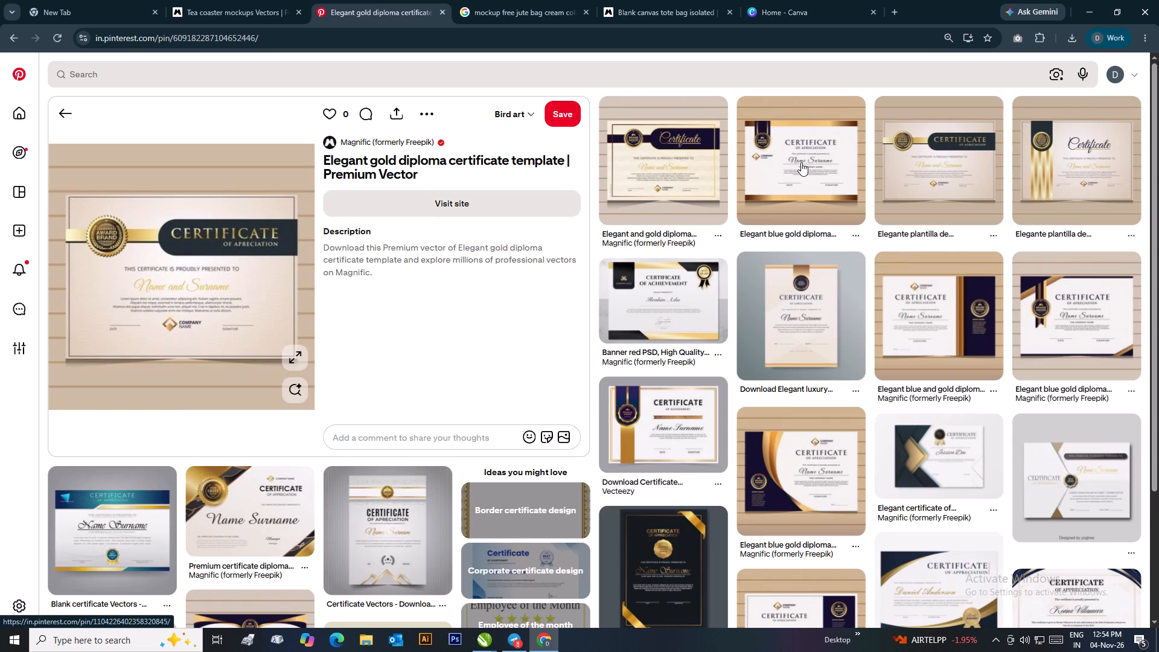
scroll(846, 262, "down", 2)
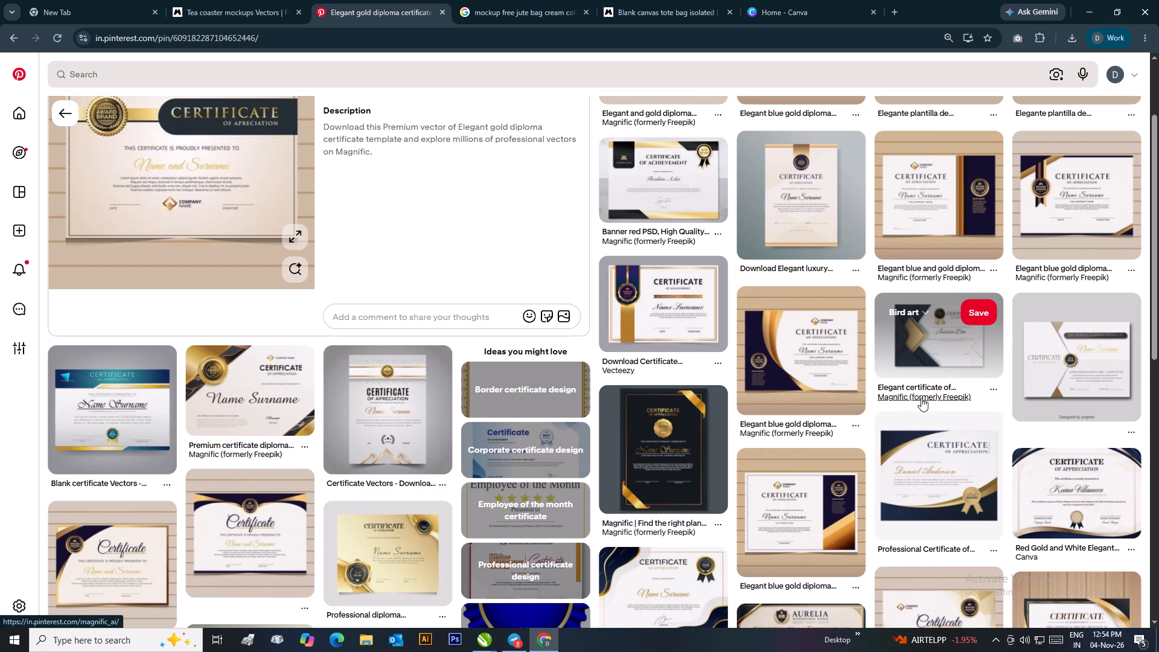
scroll(921, 398, "down", 1)
Open the elegant blue gold diploma certificate template pin and download its image to the desktop folder as IOHIH.
left_click(793, 301)
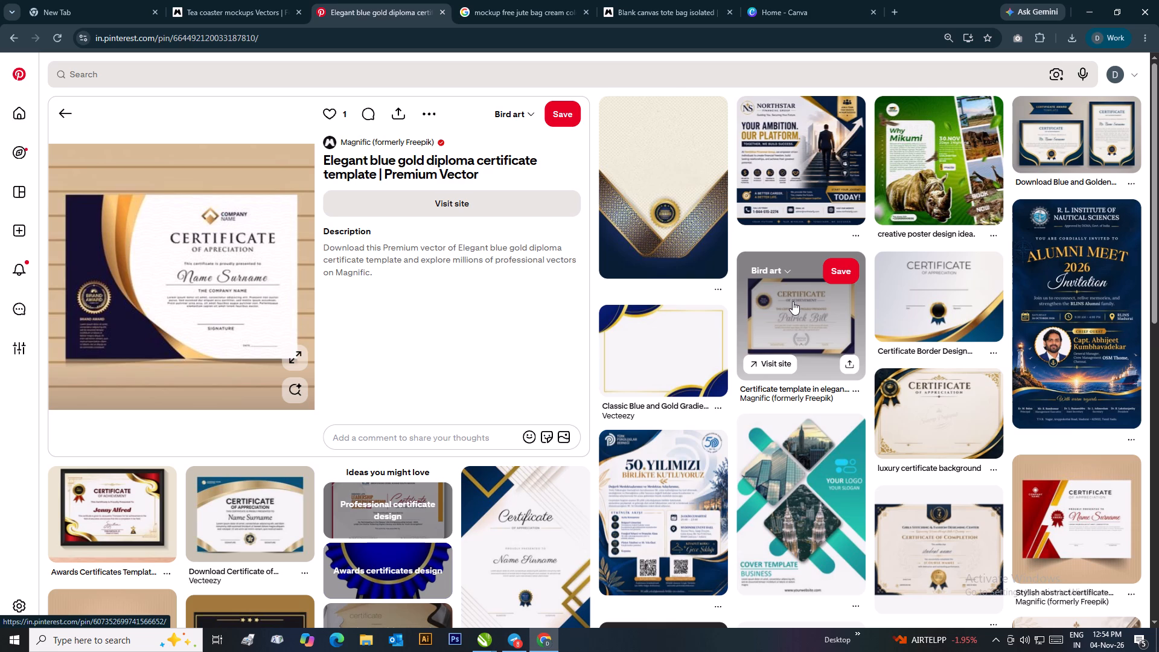
scroll(793, 301, "down", 2)
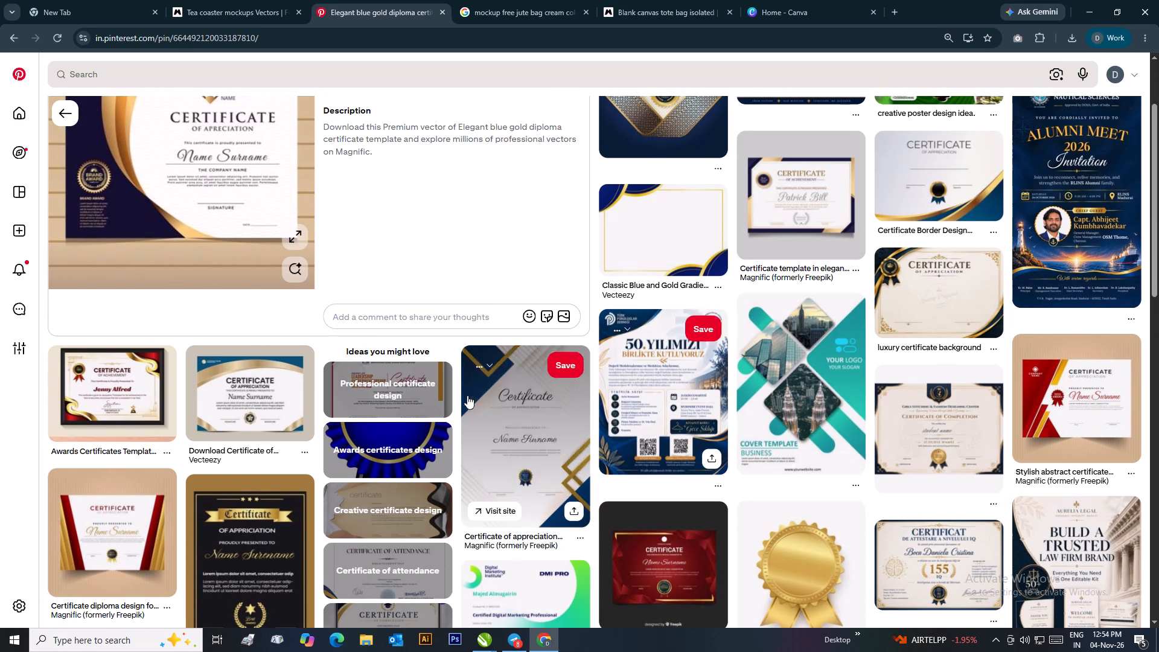
scroll(268, 470, "up", 2)
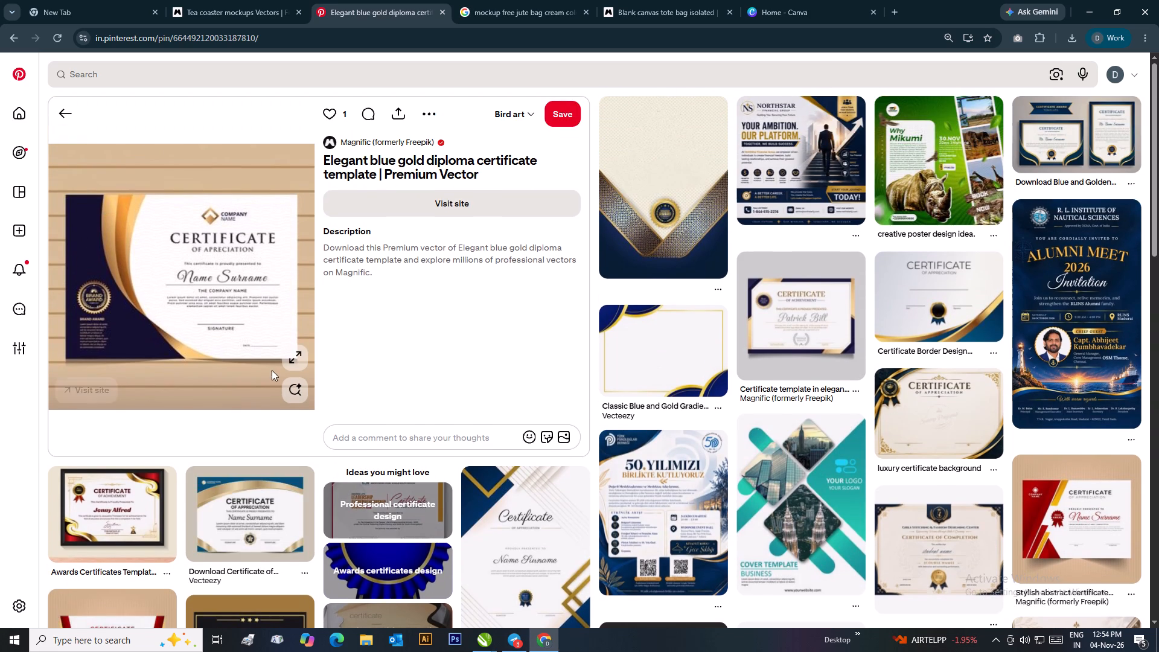
left_click(424, 108)
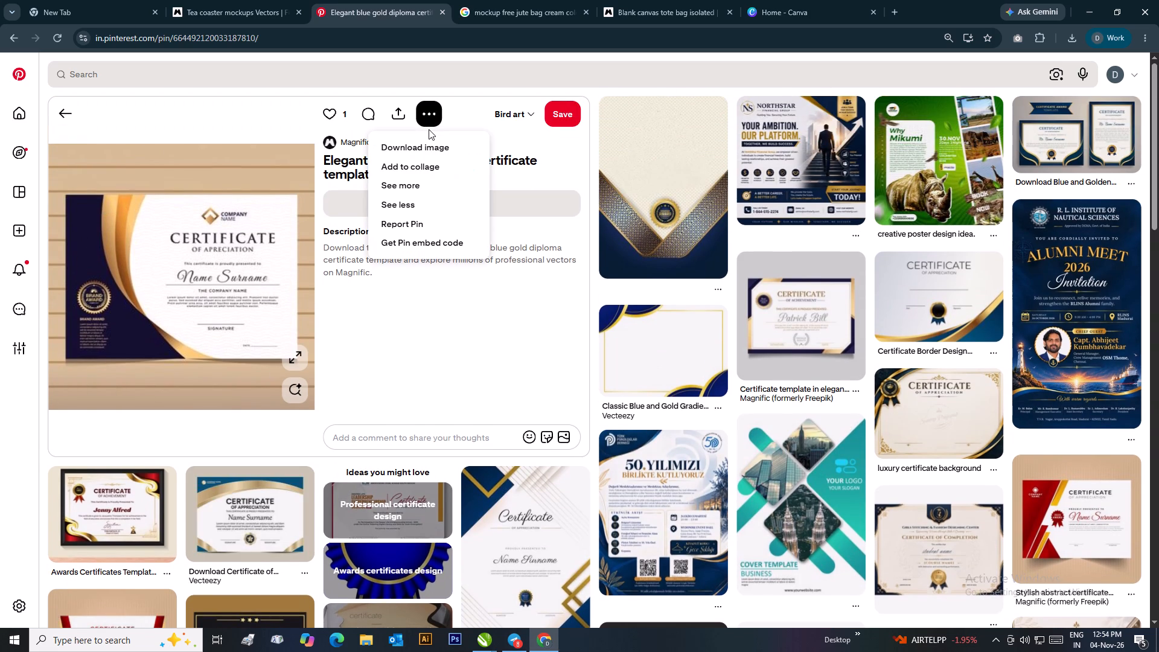
left_click(414, 155)
key("BackSpace")
type("OIHIH")
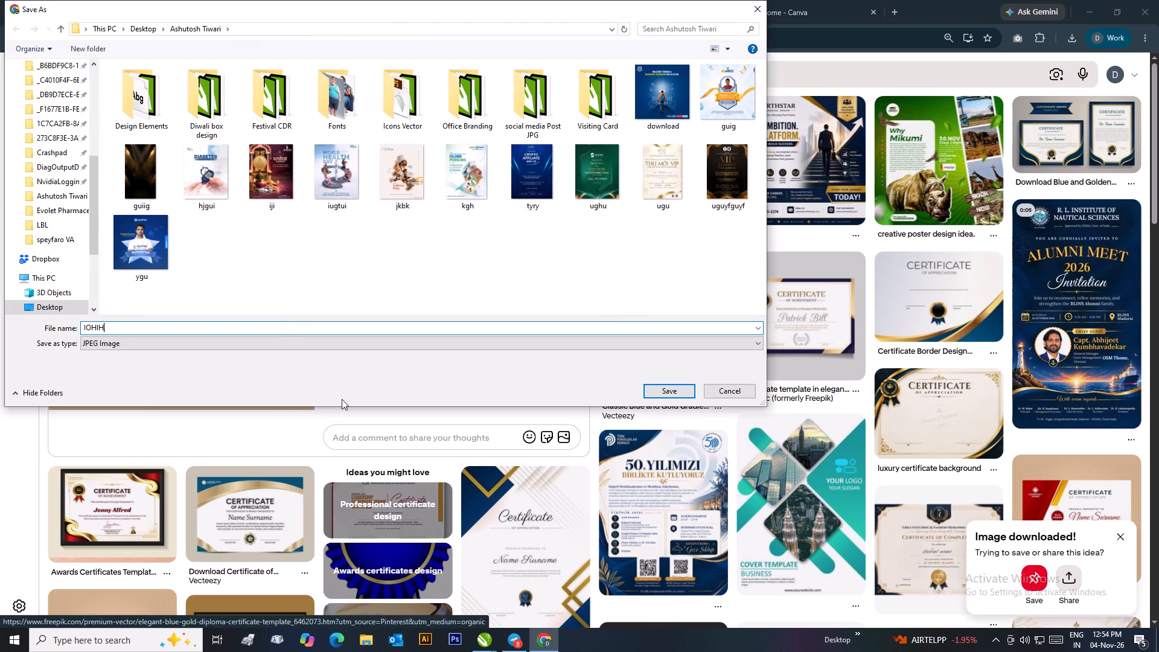
left_click(662, 386)
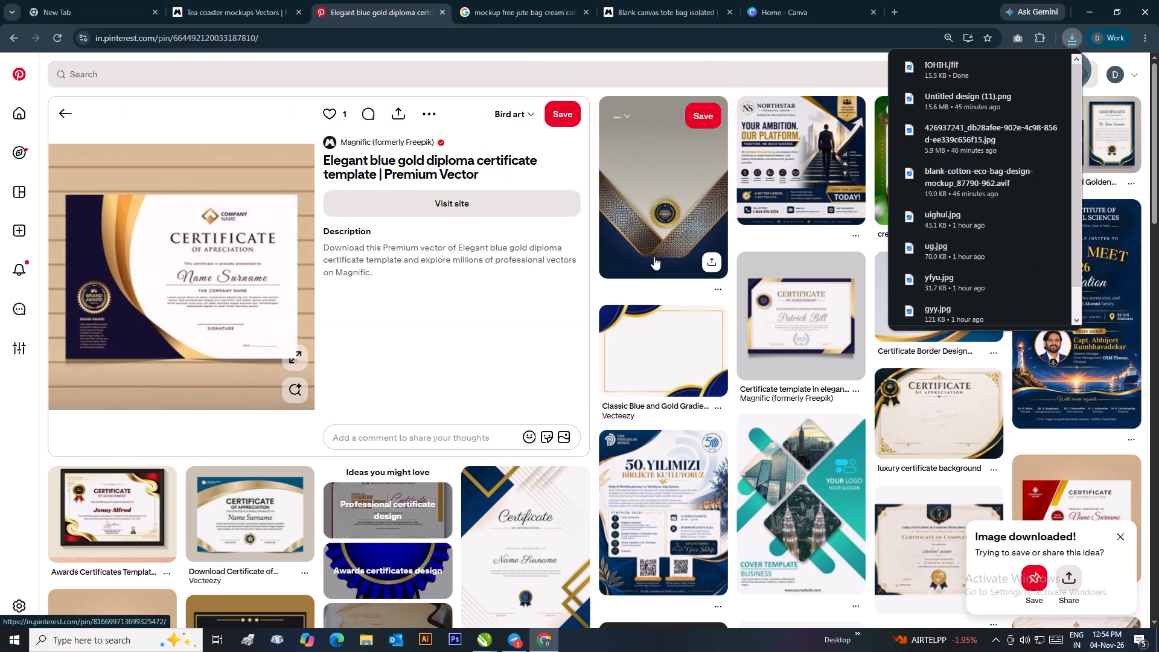
Bring the downloaded certificate image into the CorelDRAW tea coaster document and place it on the empty area beside the page.
left_click_drag(962, 68, 464, 651)
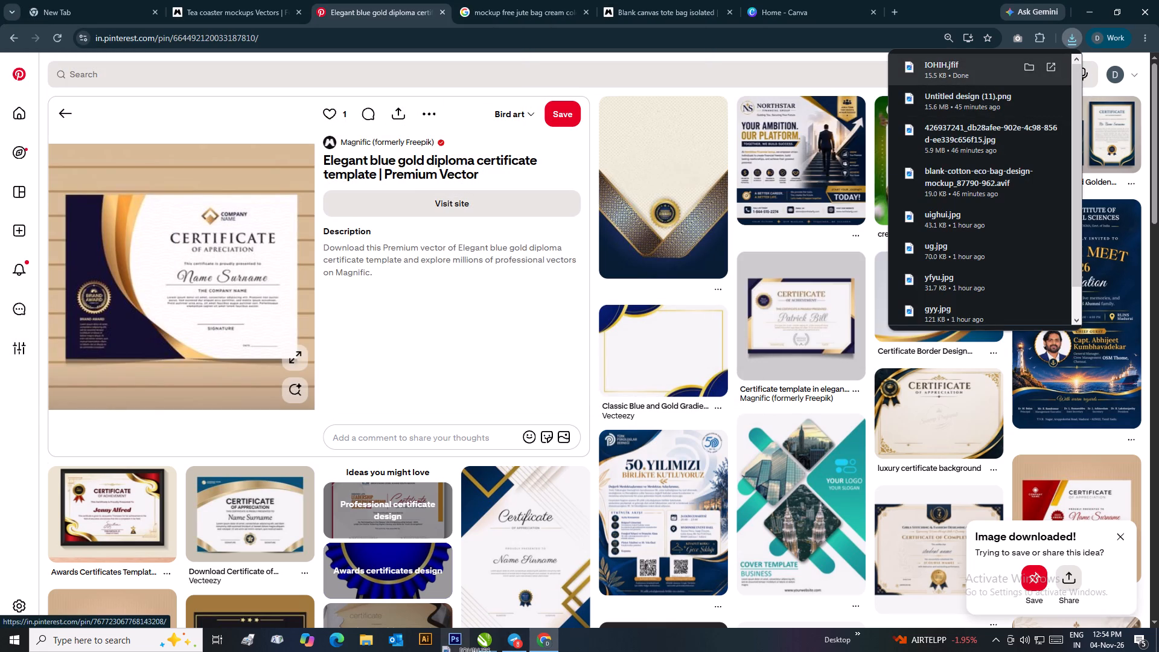
left_click_drag(464, 651, 351, 356)
left_click_drag(355, 344, 288, 280)
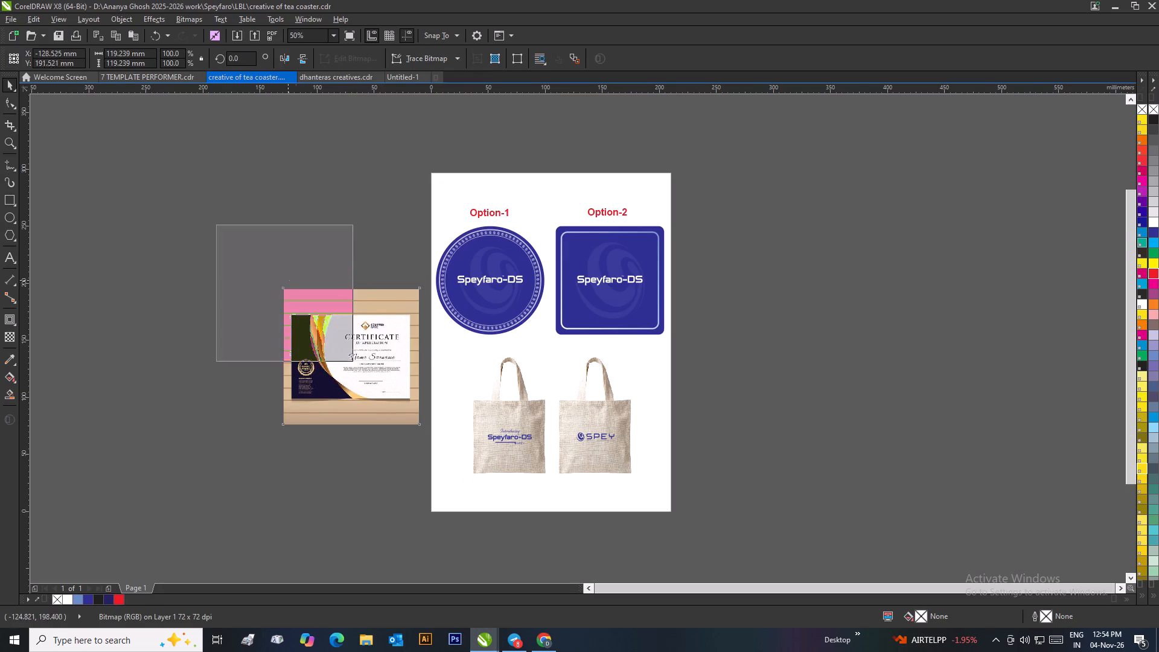
left_click_drag(288, 280, 287, 271)
scroll(292, 279, "up", 1)
left_click(761, 394)
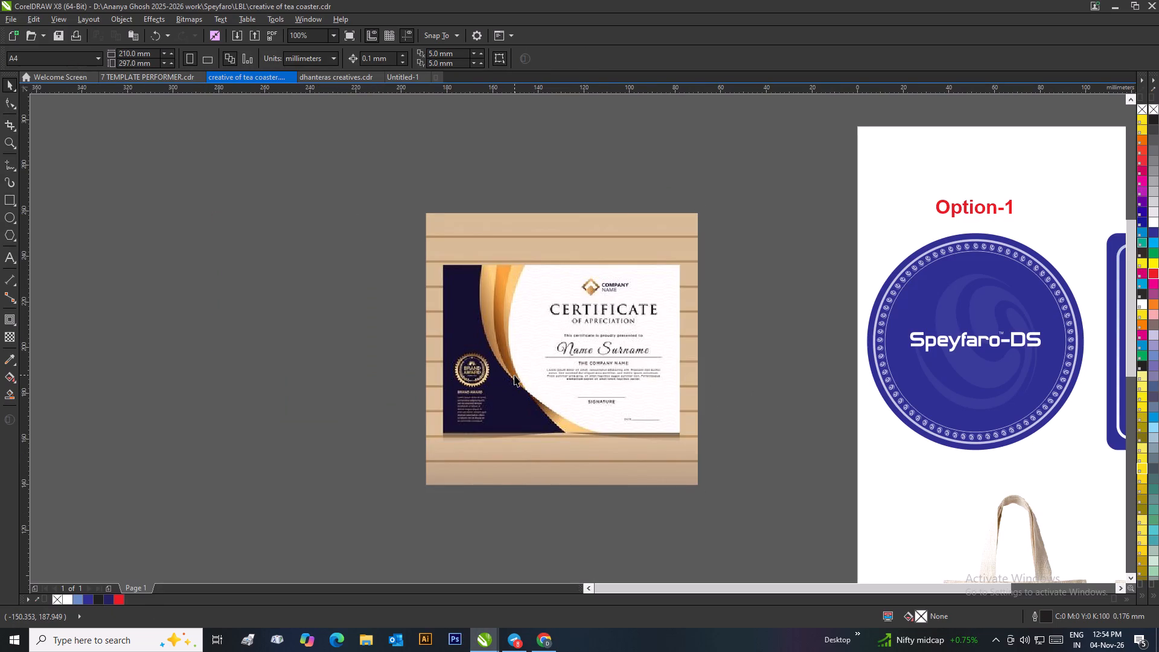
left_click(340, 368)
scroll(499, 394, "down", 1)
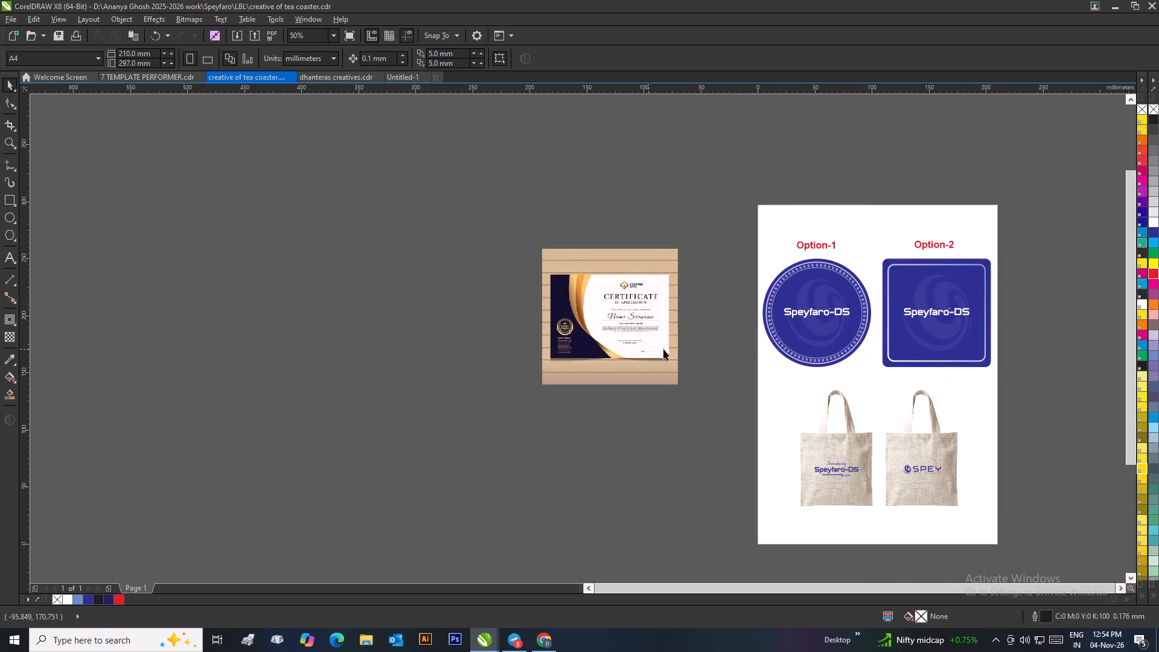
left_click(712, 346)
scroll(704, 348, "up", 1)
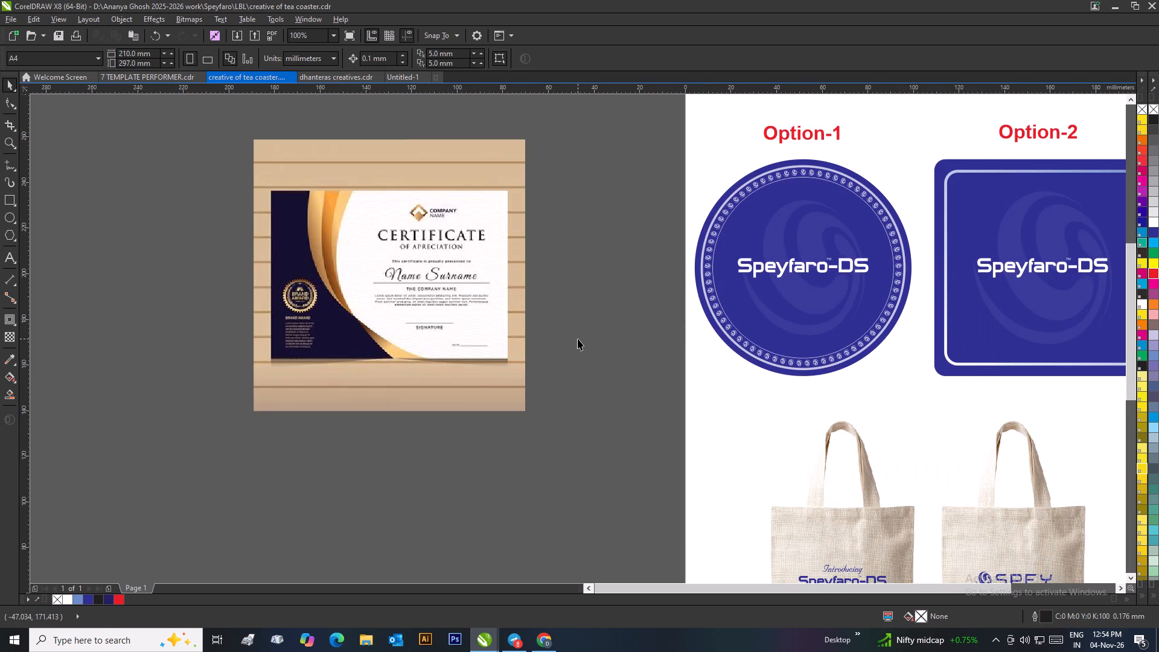
Switch to Chrome and browse the related certificate designs beneath the elegant blue gold diploma pin on Pinterest for more references.
scroll(606, 352, "down", 3)
left_click(546, 626)
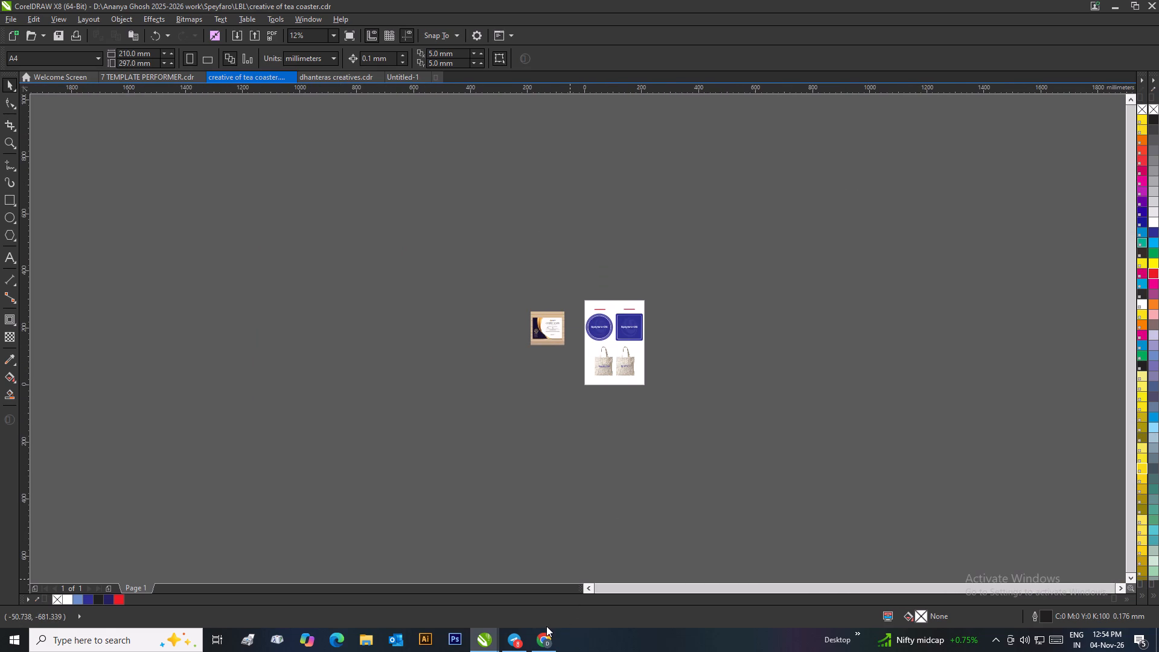
left_click(538, 643)
scroll(616, 574, "down", 5)
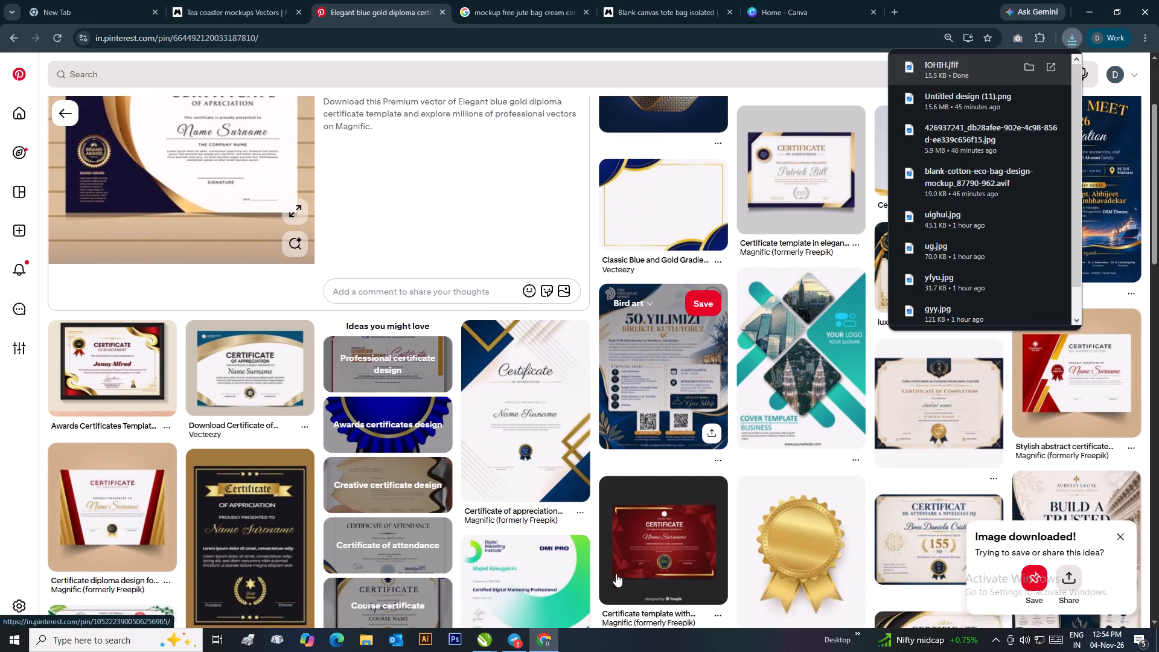
scroll(616, 574, "down", 5)
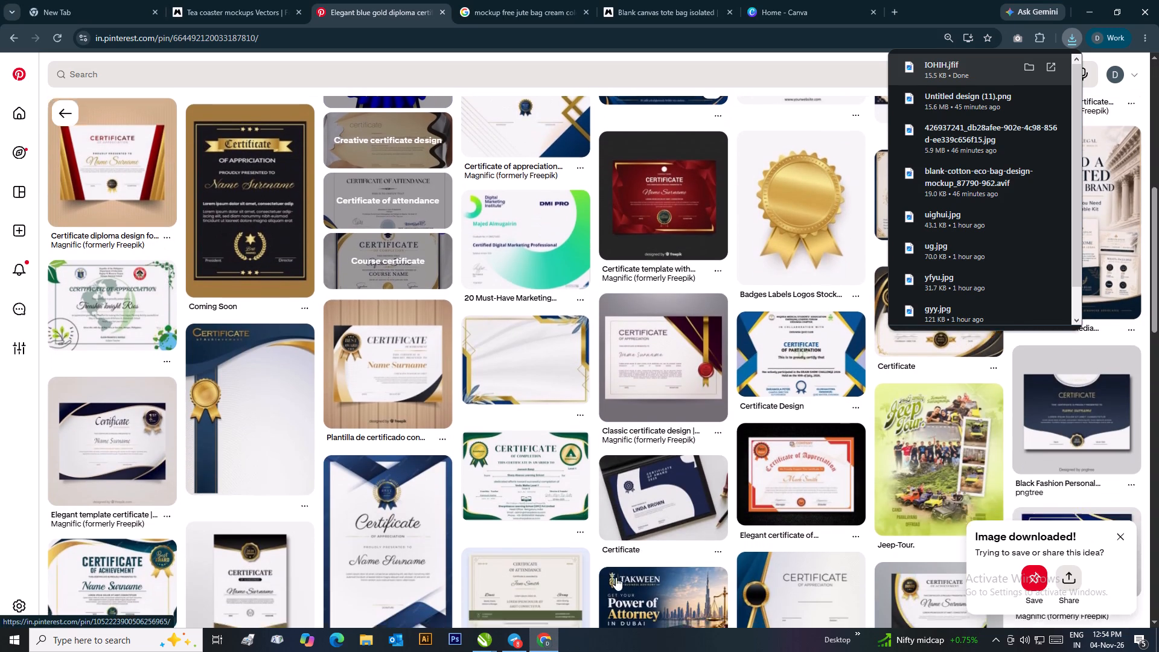
scroll(616, 577, "down", 2)
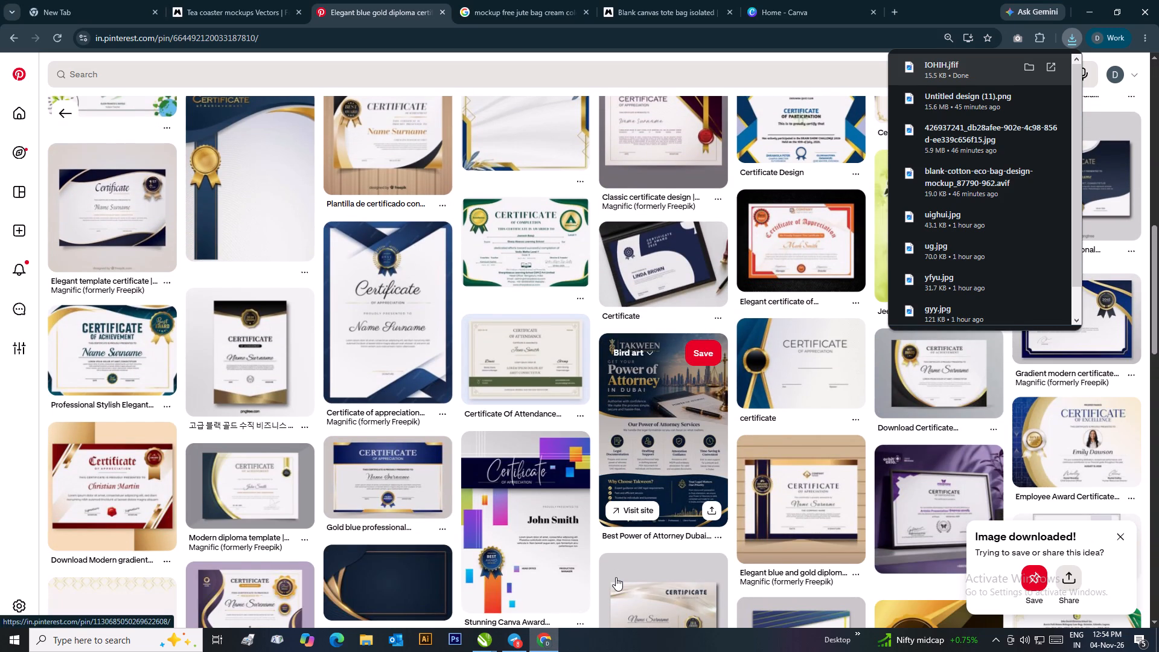
scroll(616, 577, "down", 3)
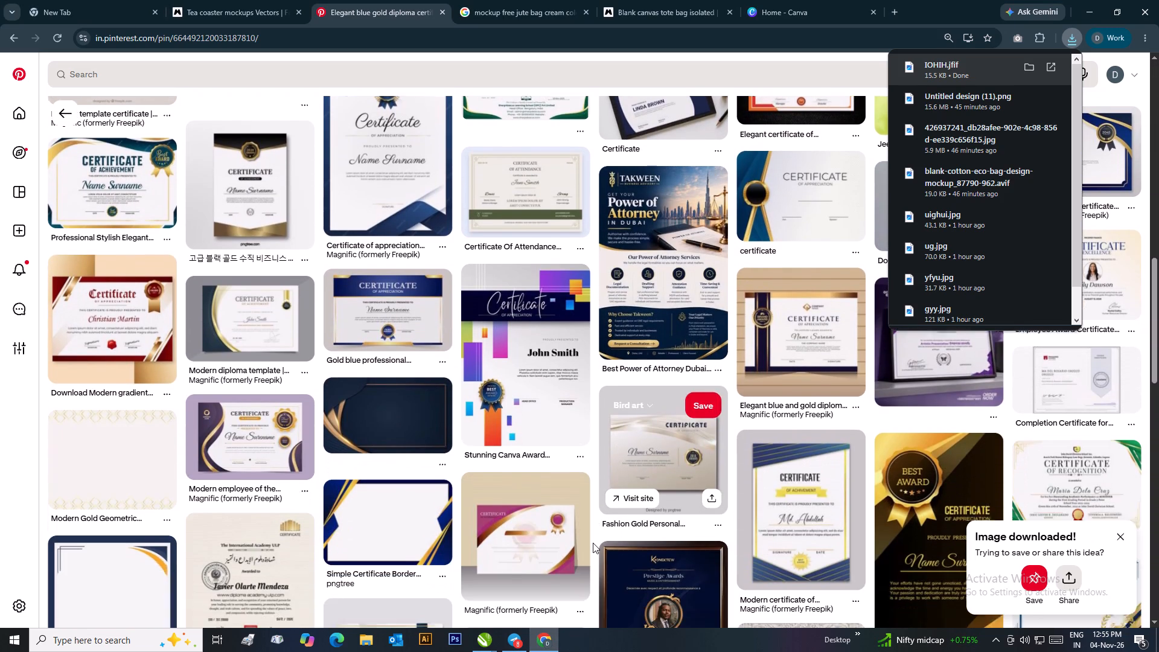
scroll(593, 543, "down", 1)
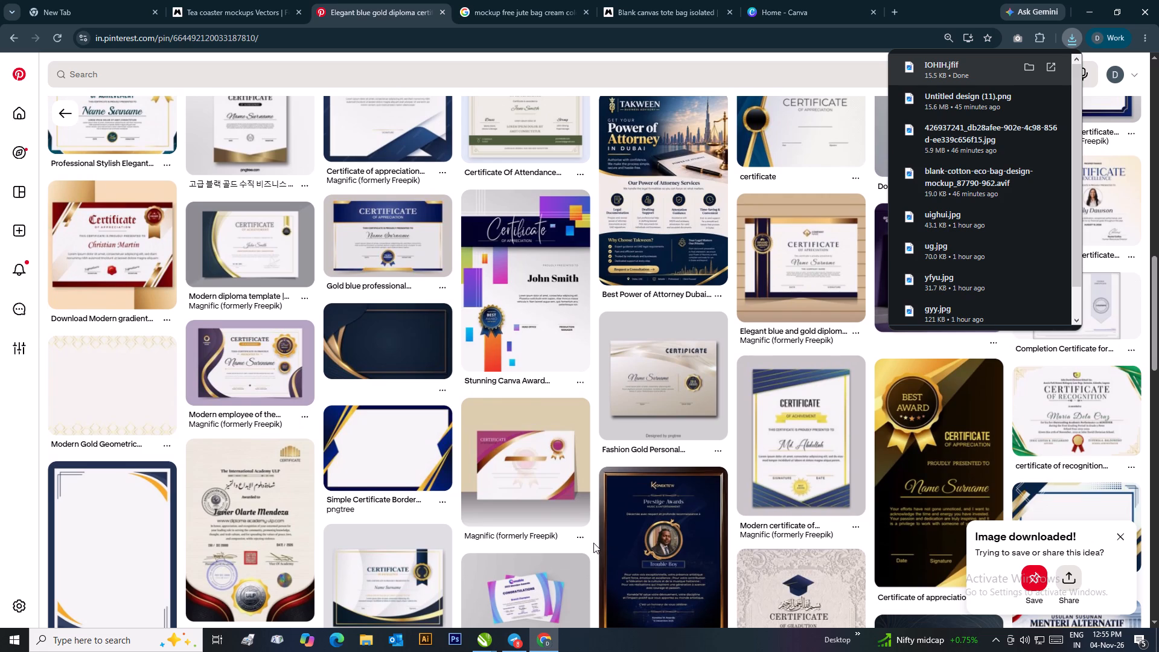
scroll(595, 543, "up", 2)
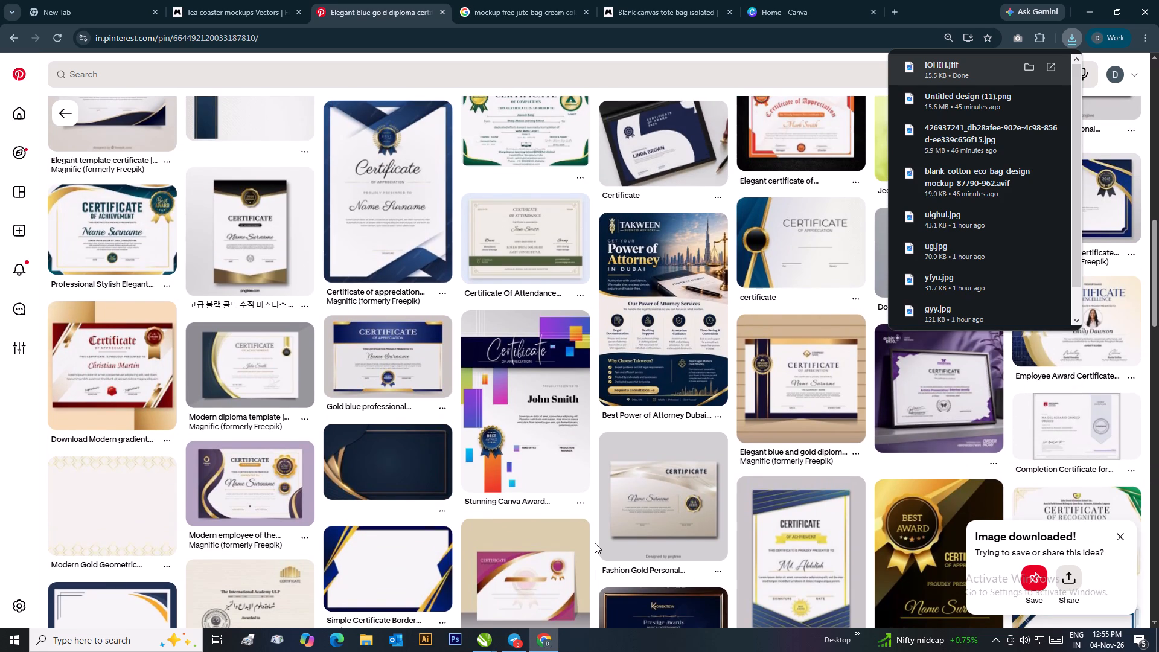
scroll(595, 543, "up", 1)
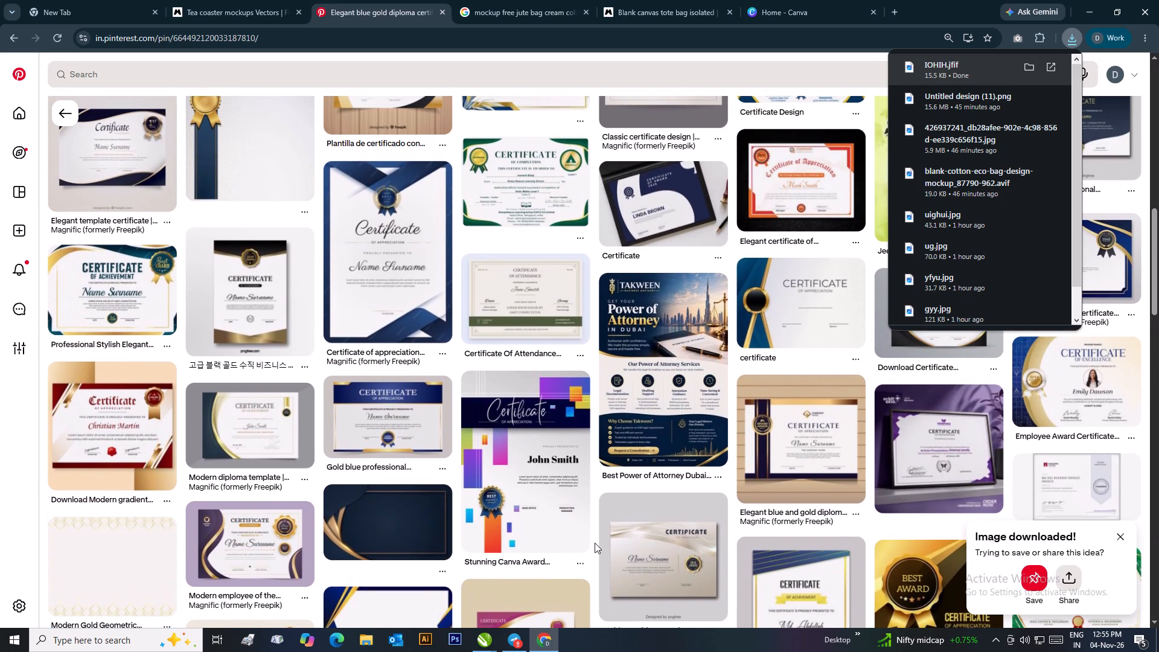
scroll(662, 550, "up", 1)
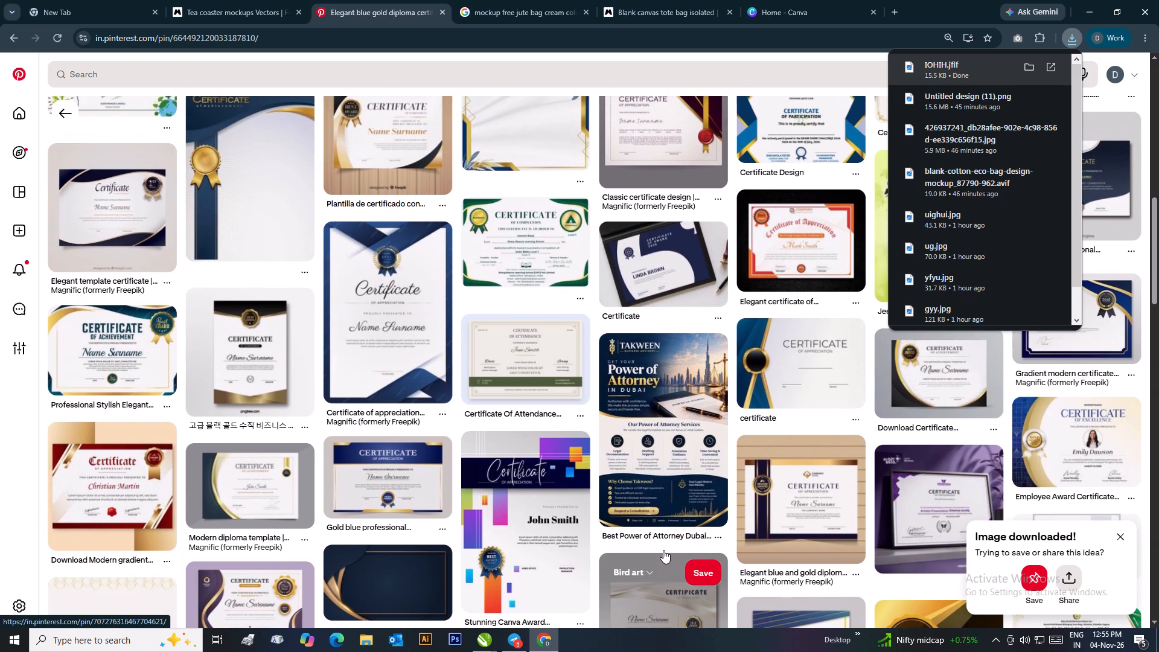
scroll(663, 550, "up", 1)
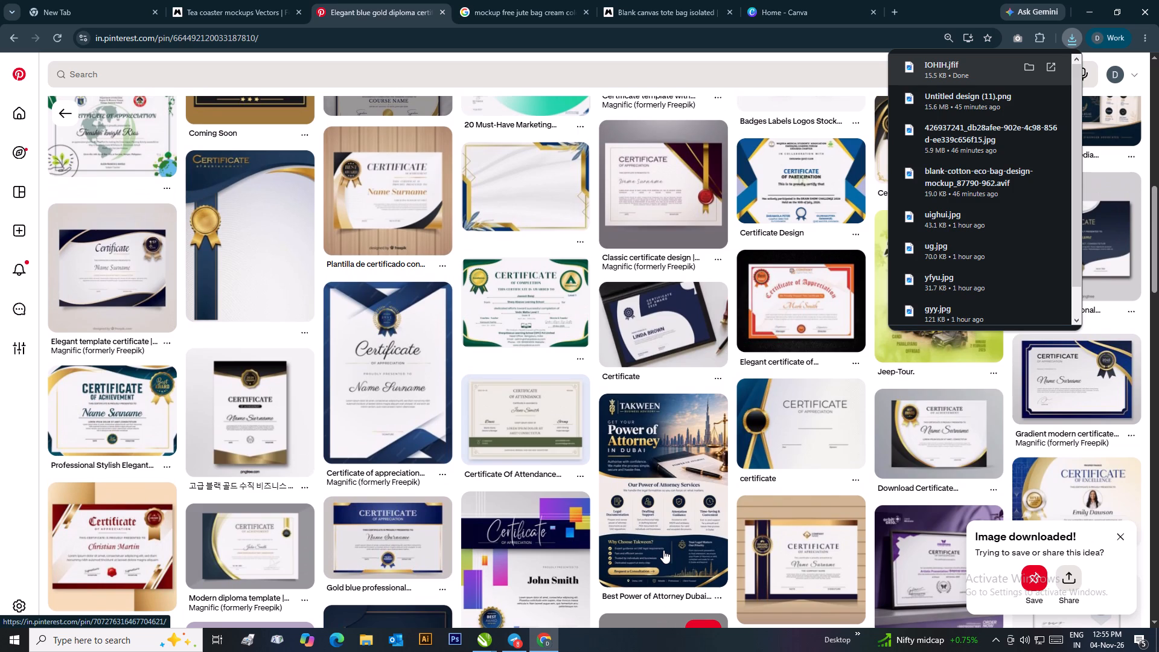
scroll(703, 550, "up", 2)
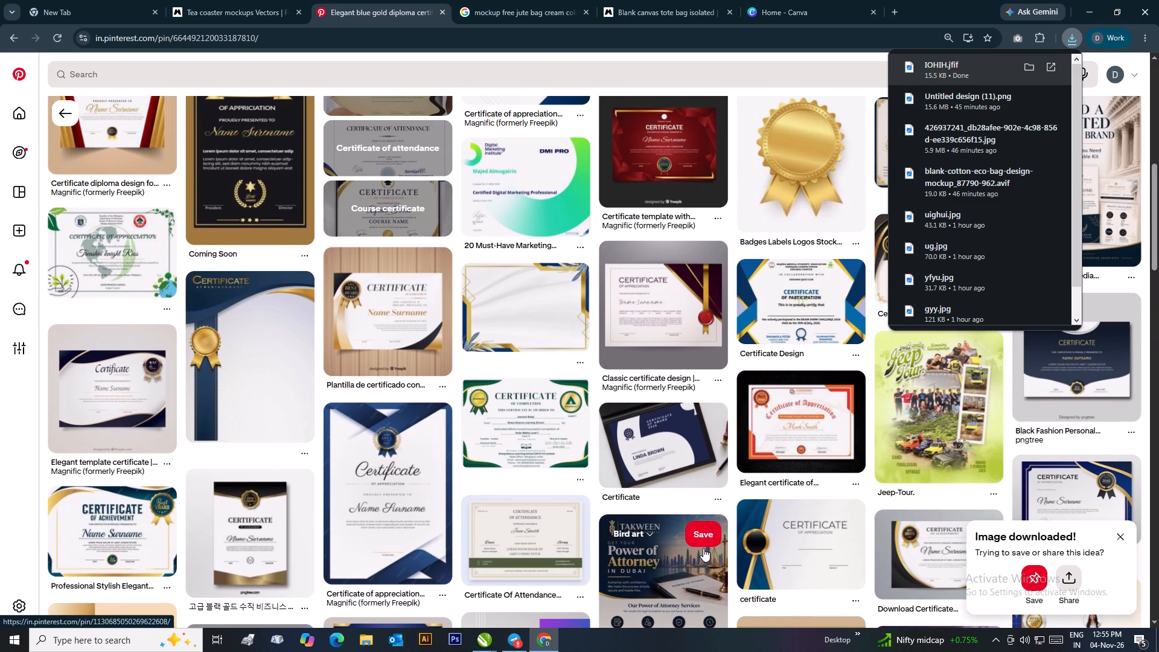
scroll(703, 548, "up", 2)
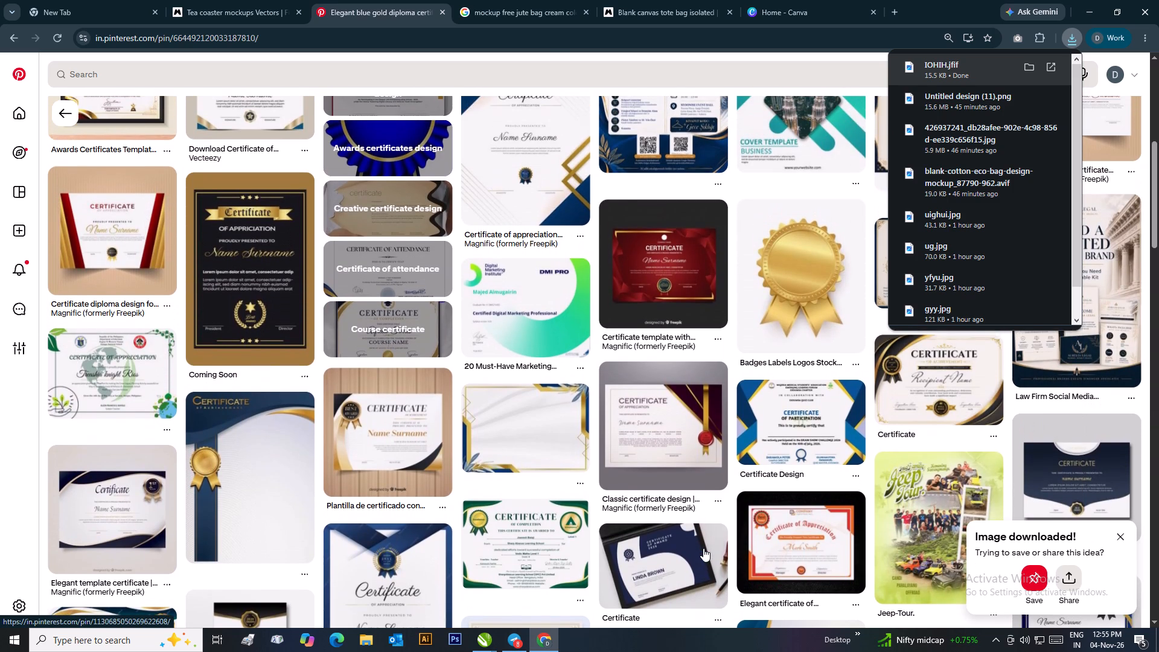
Look further through the related certificate pins, down to and past the Explore related boards section, comparing layouts and ribbon accents.
scroll(703, 548, "down", 7)
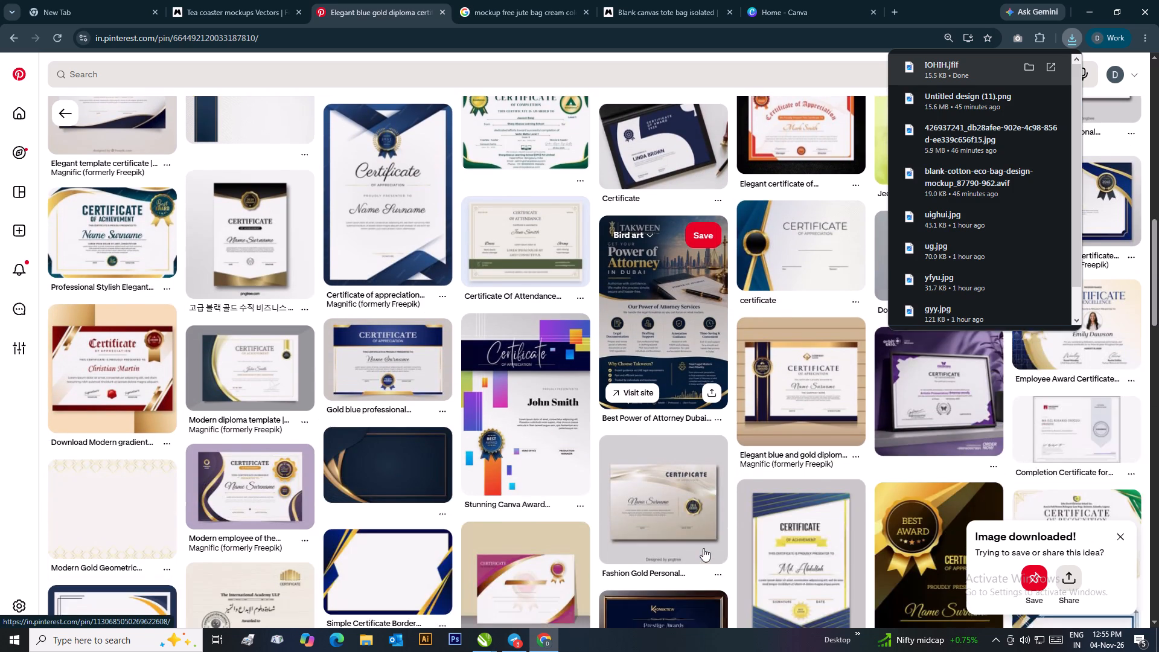
scroll(703, 548, "down", 8)
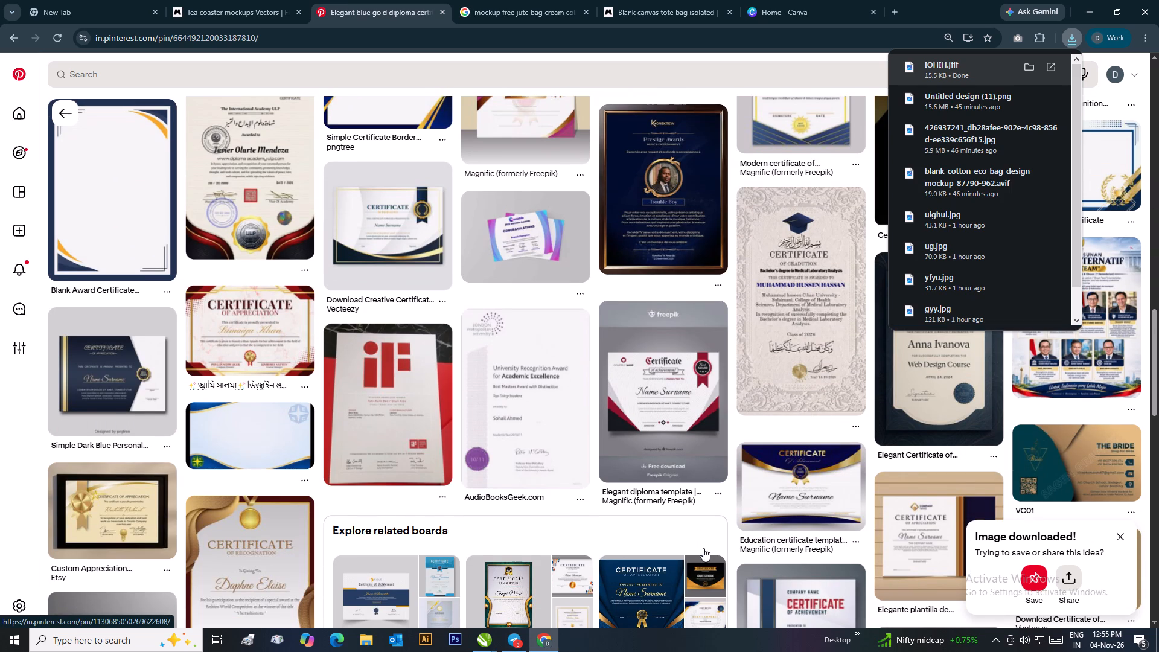
scroll(703, 548, "down", 1)
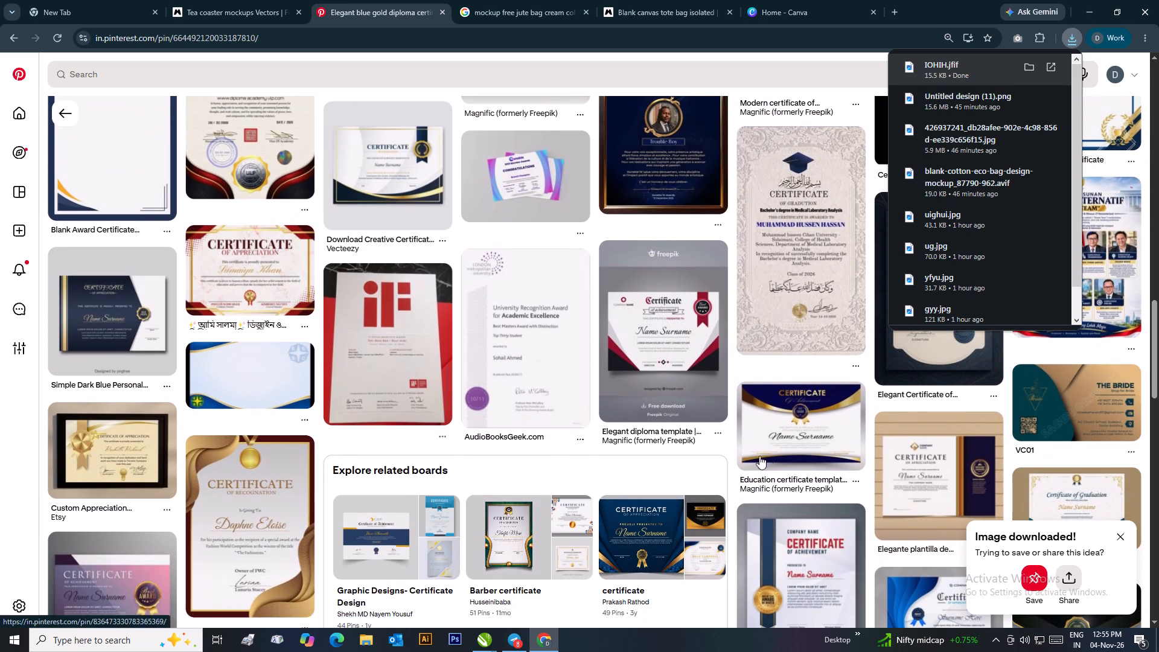
scroll(742, 488, "down", 2)
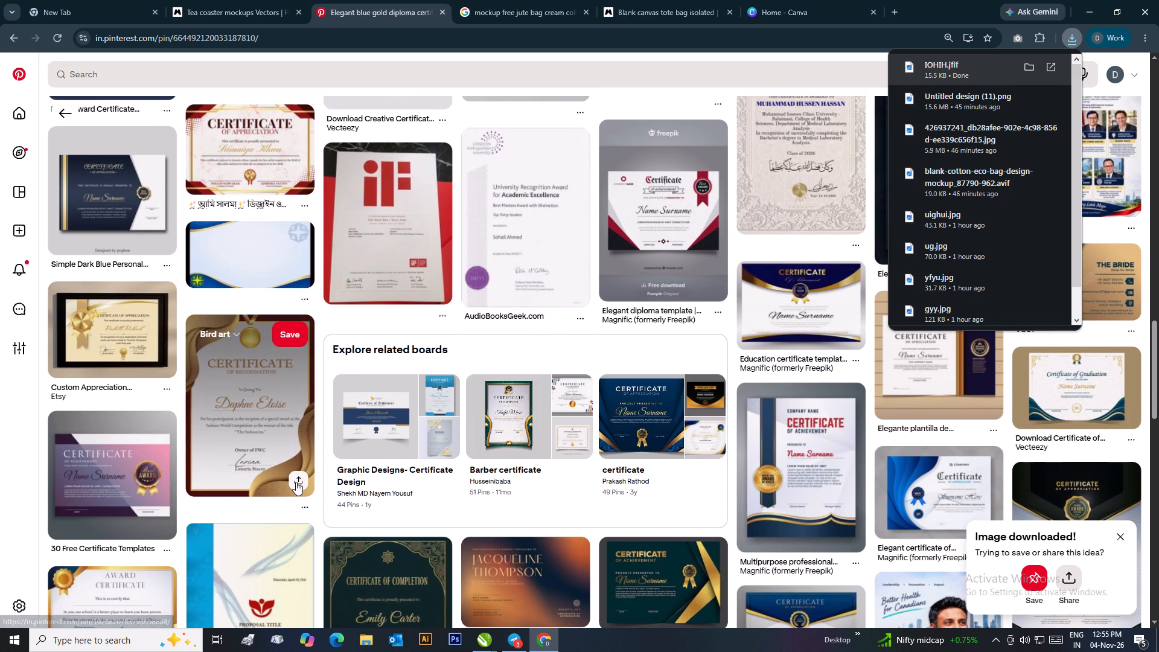
scroll(315, 486, "down", 3)
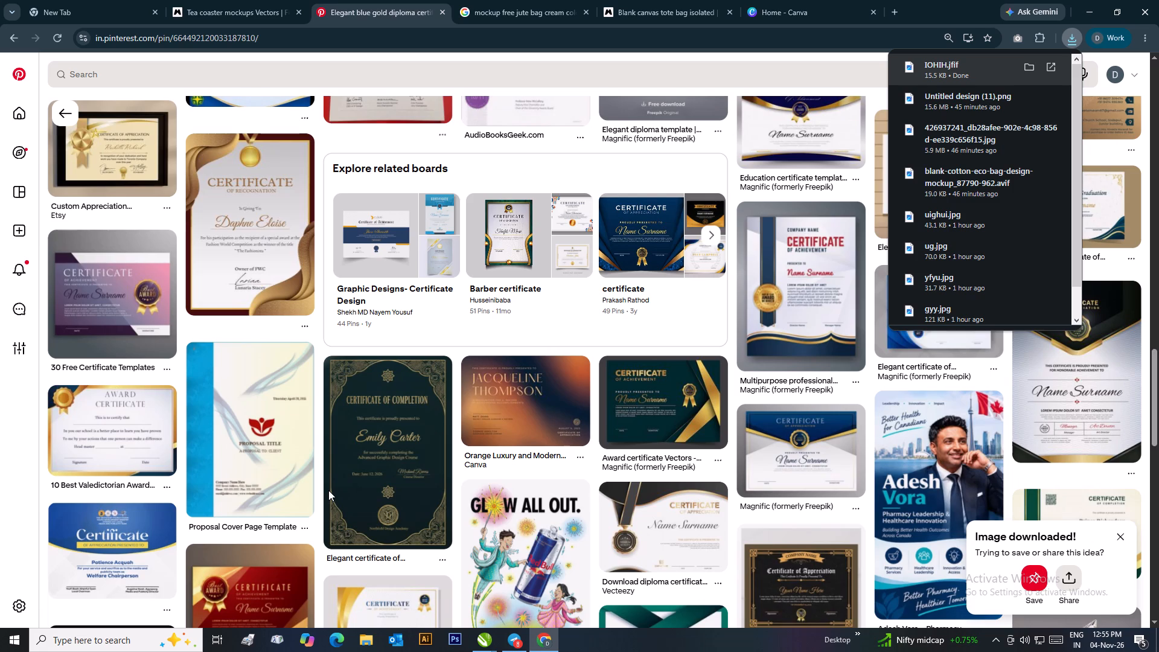
scroll(328, 490, "down", 3)
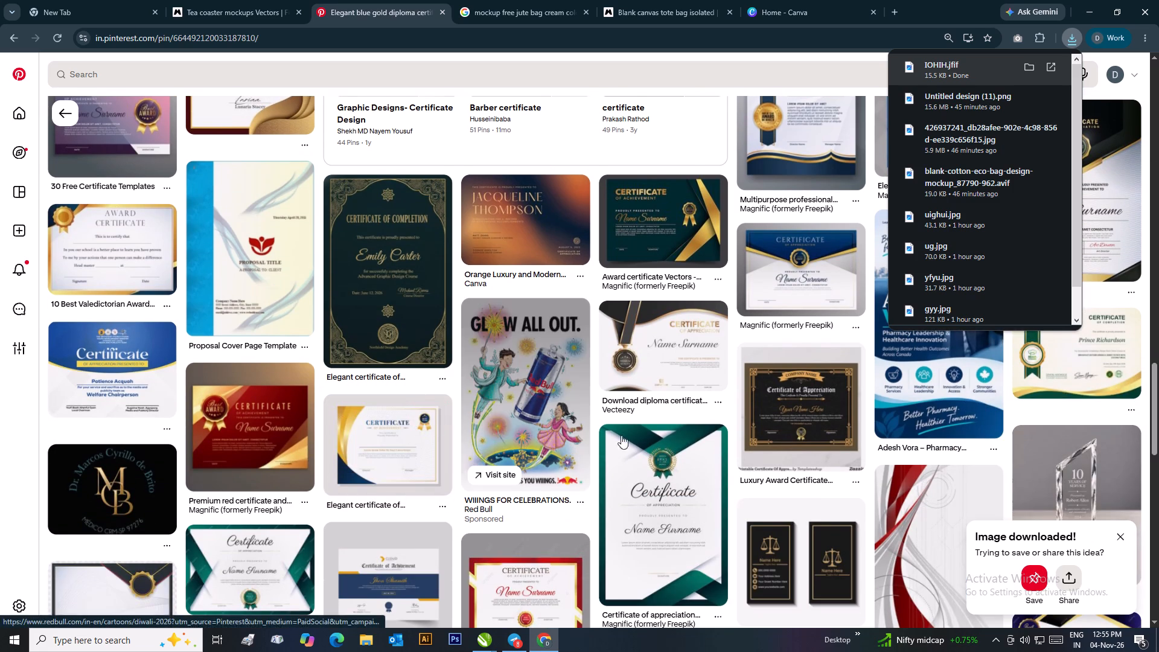
scroll(668, 416, "down", 5)
scroll(669, 421, "up", 1)
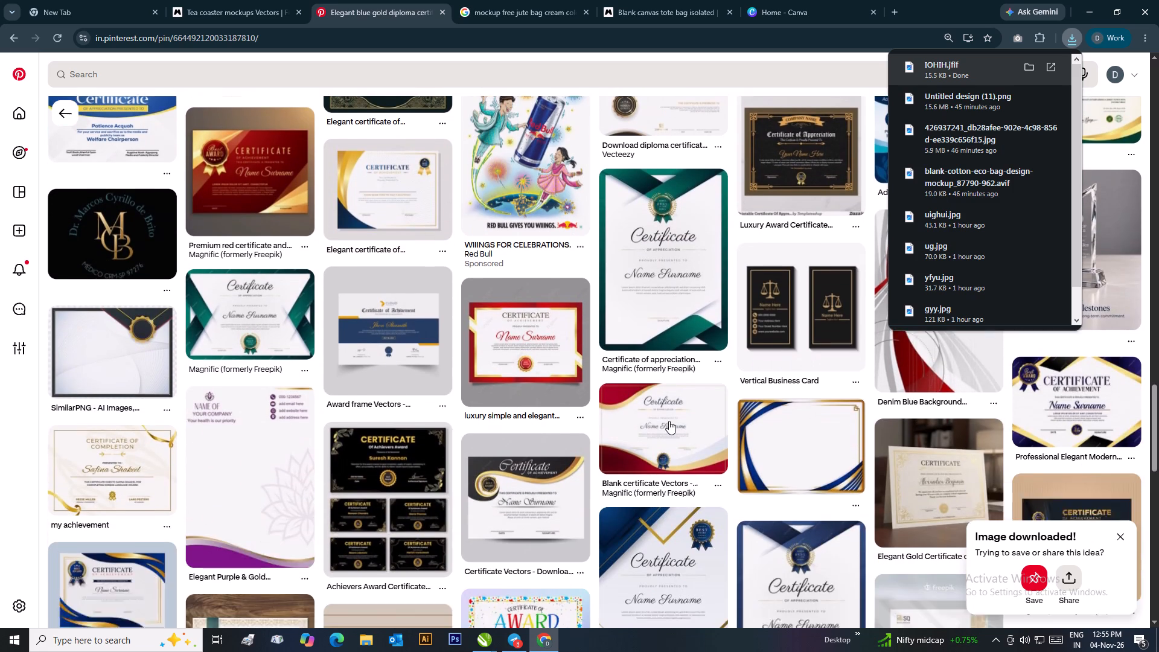
Examine the certificate pins deeper in the related feed, comparing blue, gold and navy award and appreciation layouts.
scroll(669, 421, "down", 5)
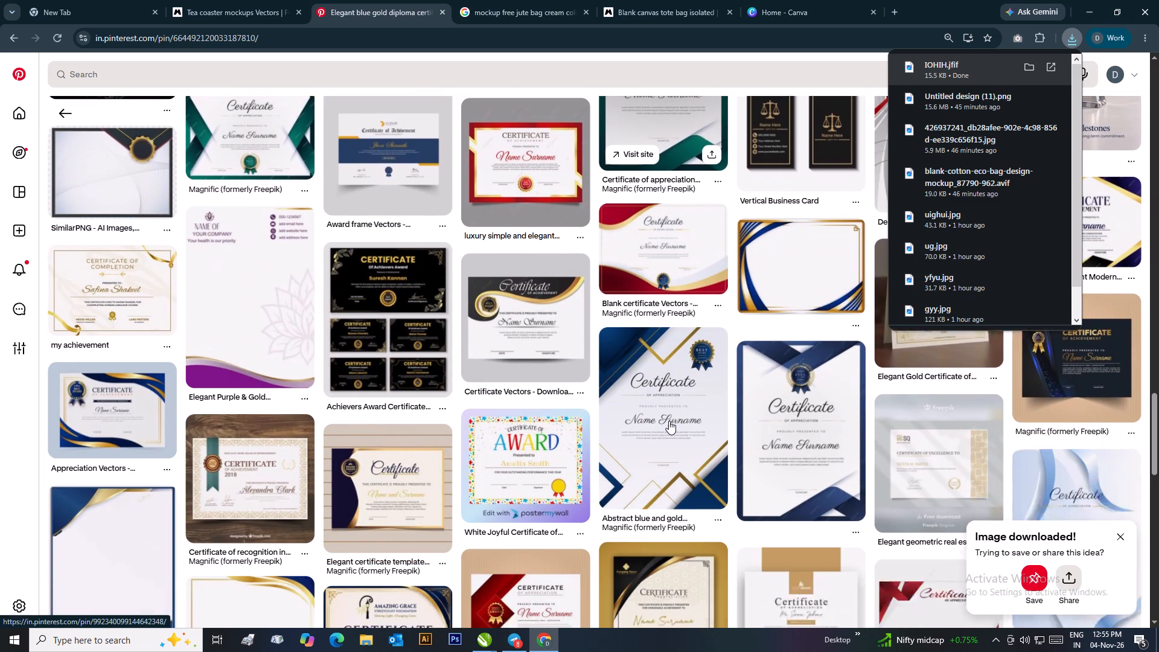
scroll(669, 421, "down", 2)
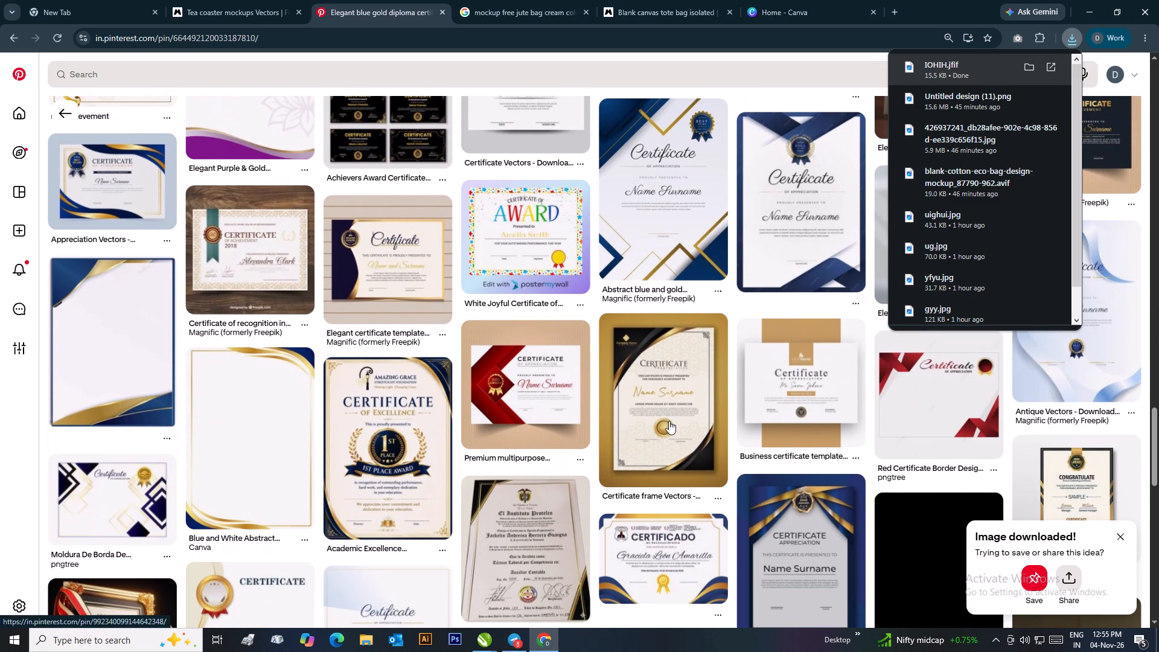
scroll(669, 421, "down", 4)
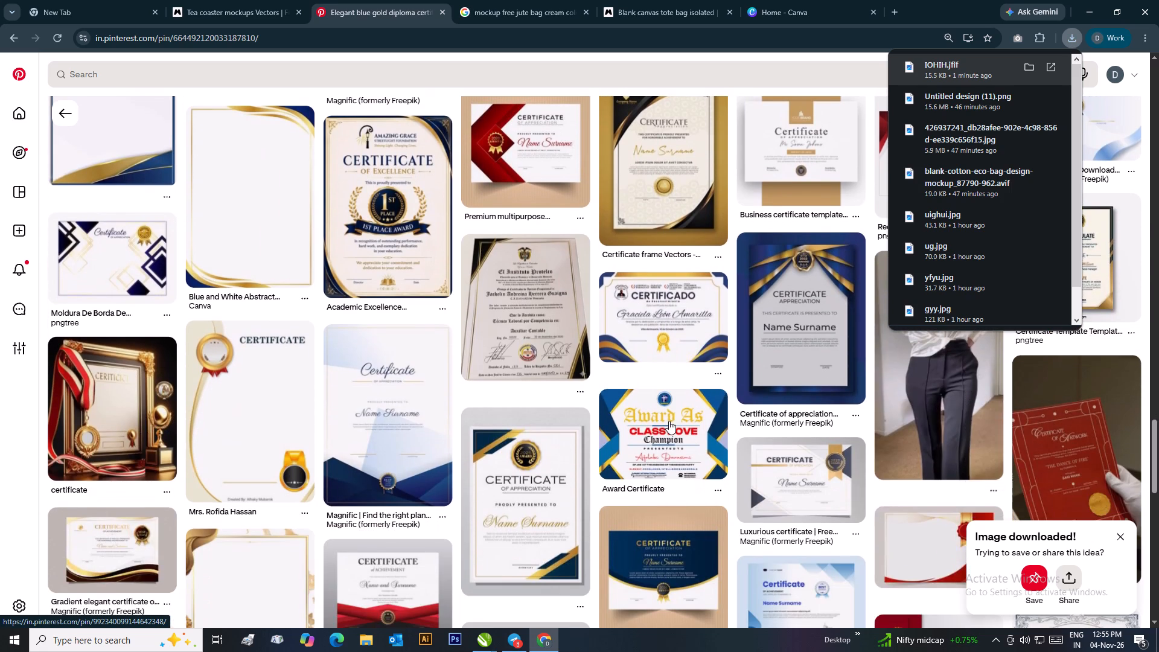
scroll(669, 421, "down", 6)
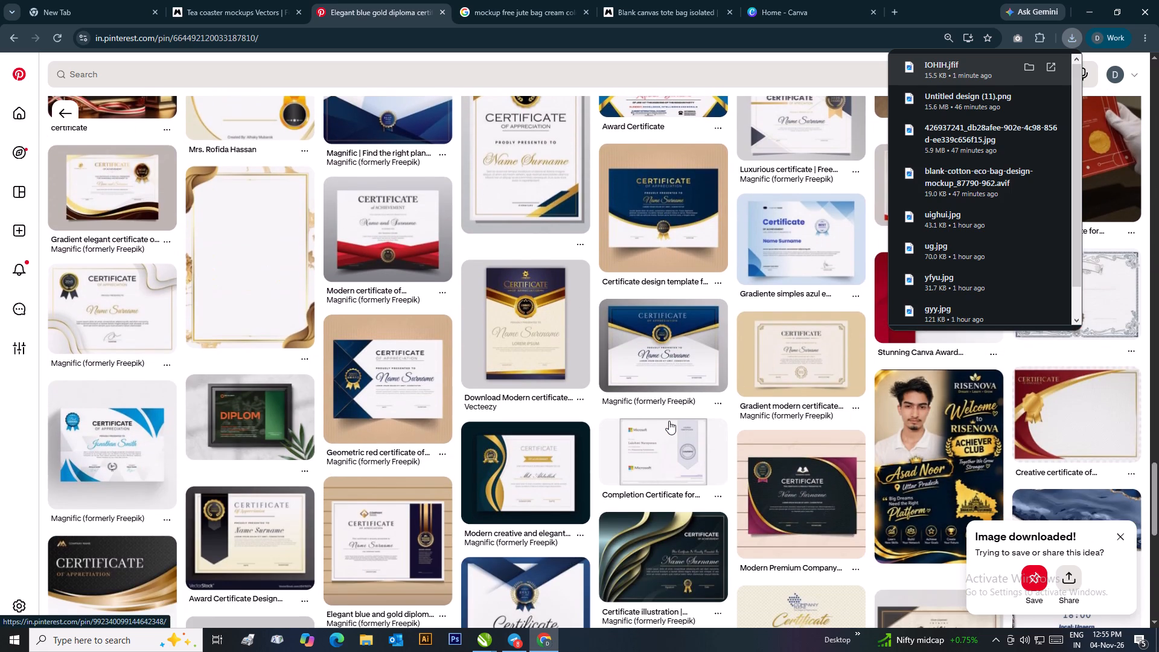
scroll(669, 421, "down", 3)
scroll(669, 421, "up", 1)
scroll(669, 421, "down", 3)
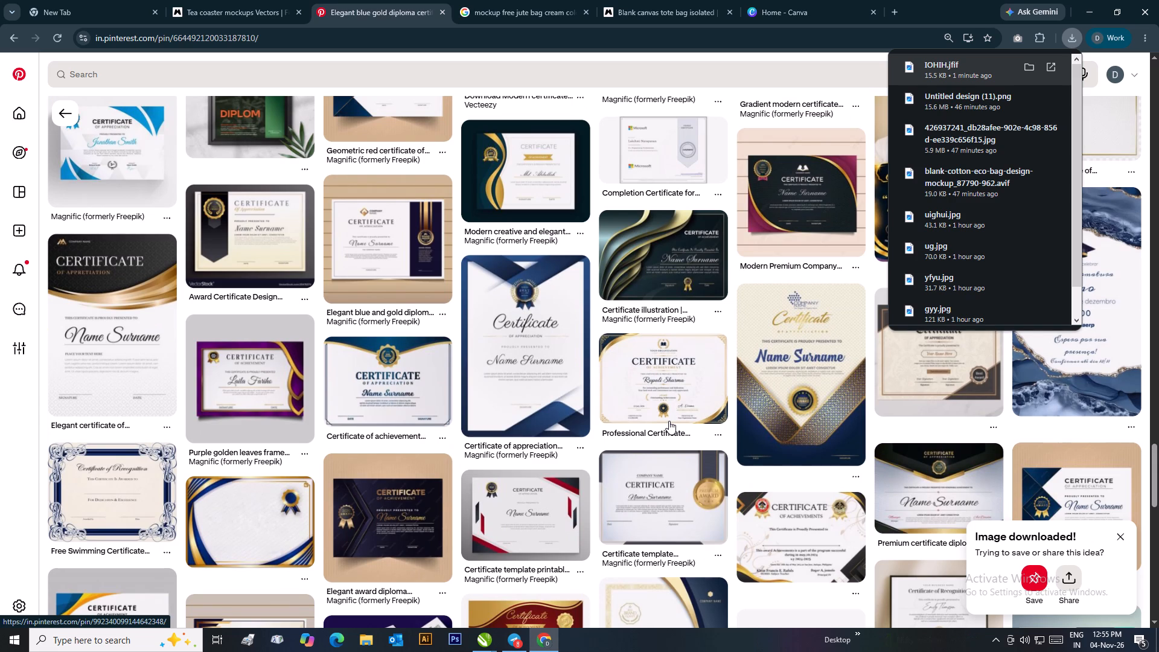
scroll(669, 421, "down", 3)
scroll(669, 422, "up", 1)
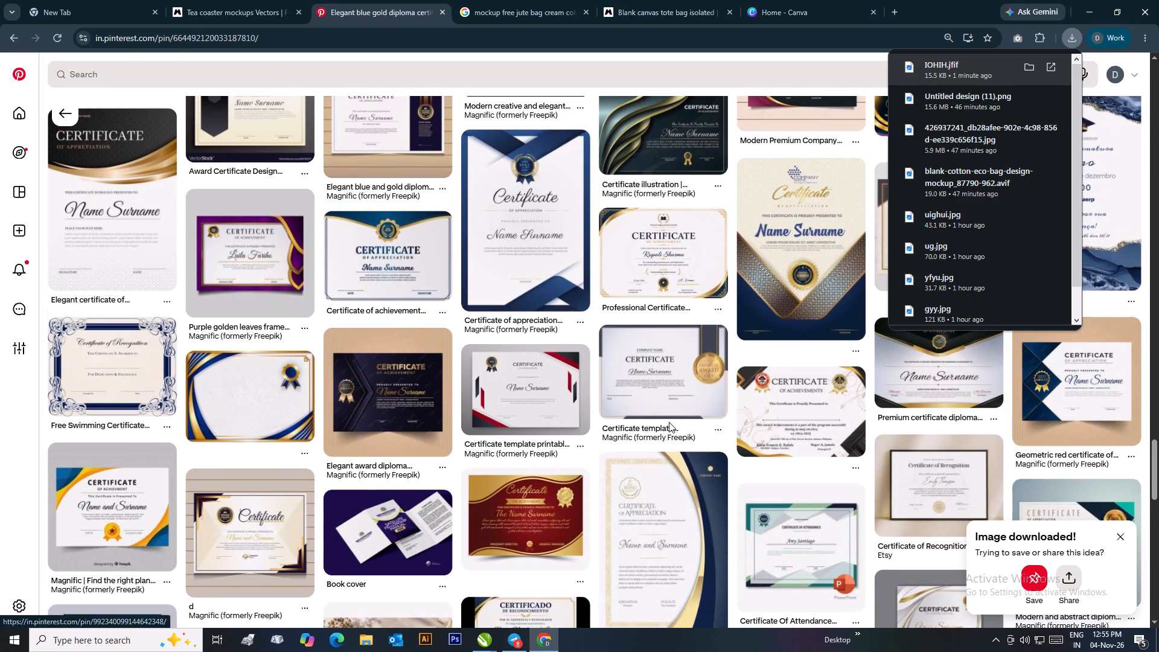
scroll(669, 422, "down", 3)
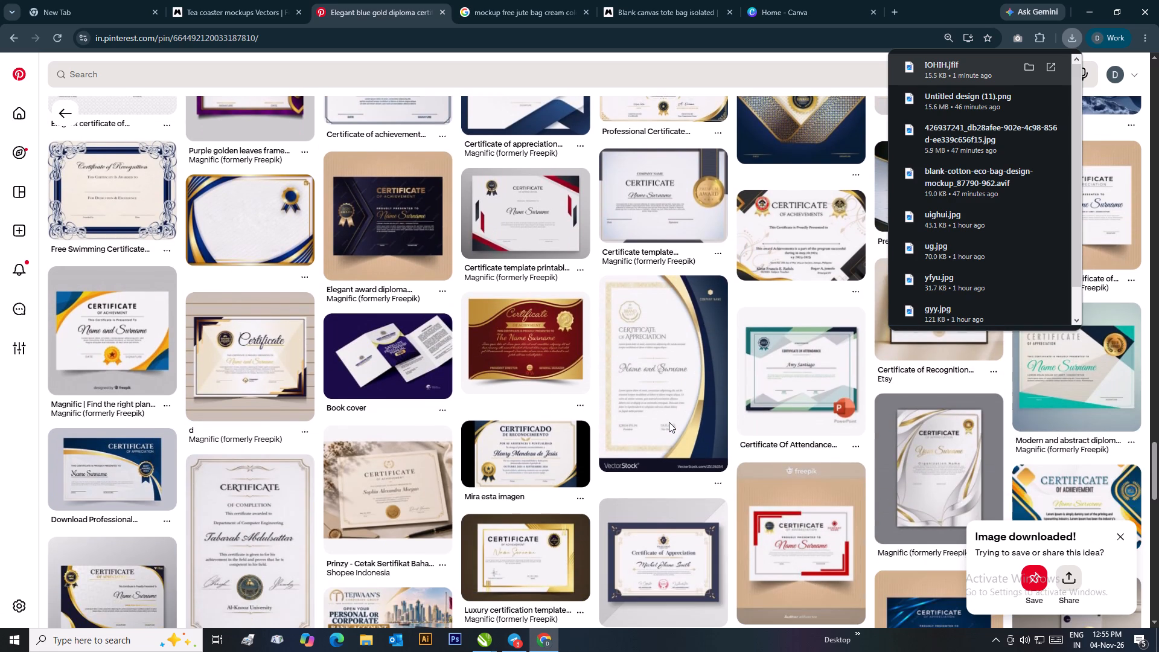
scroll(669, 422, "down", 2)
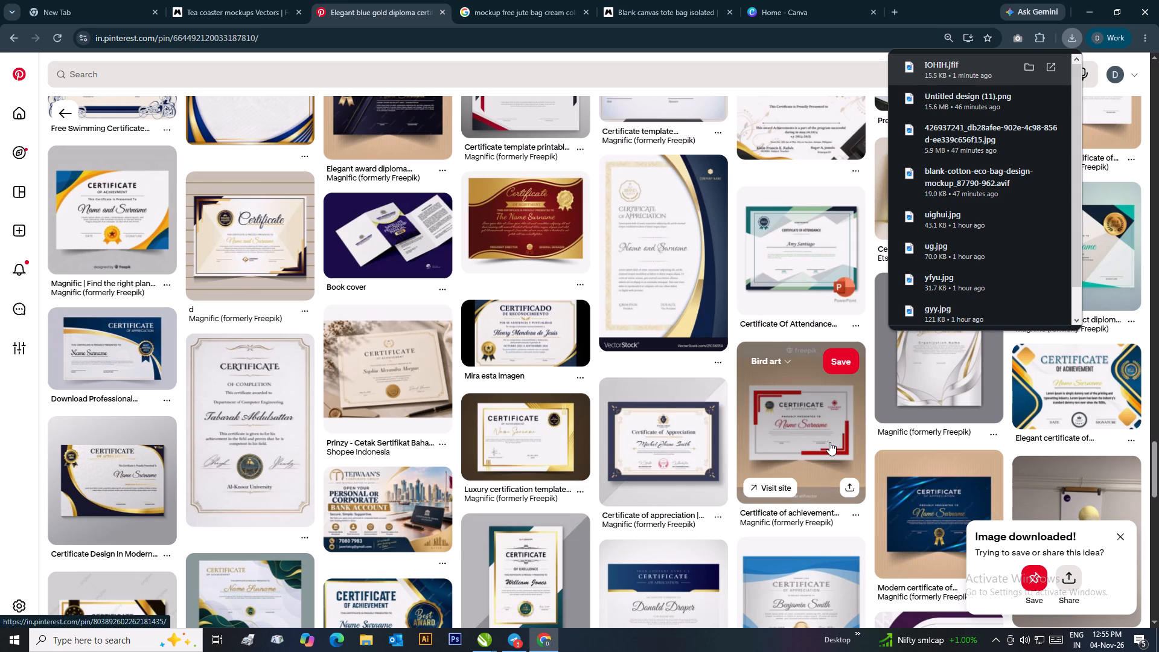
scroll(1011, 423, "down", 3)
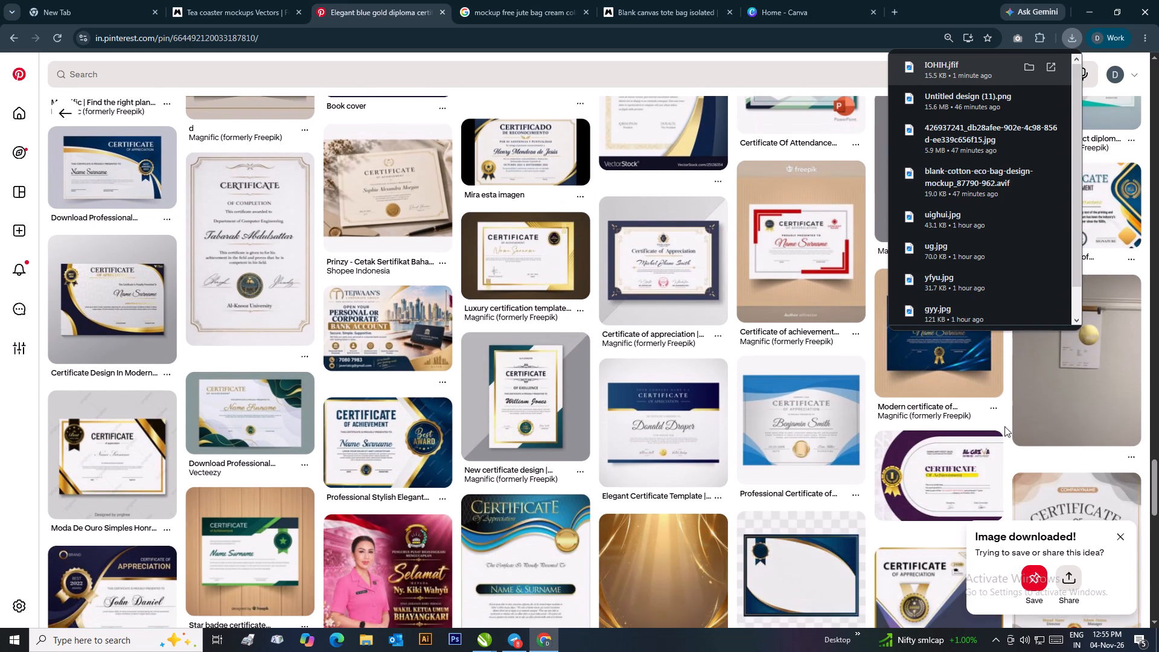
scroll(1004, 426, "up", 1)
scroll(768, 437, "down", 3)
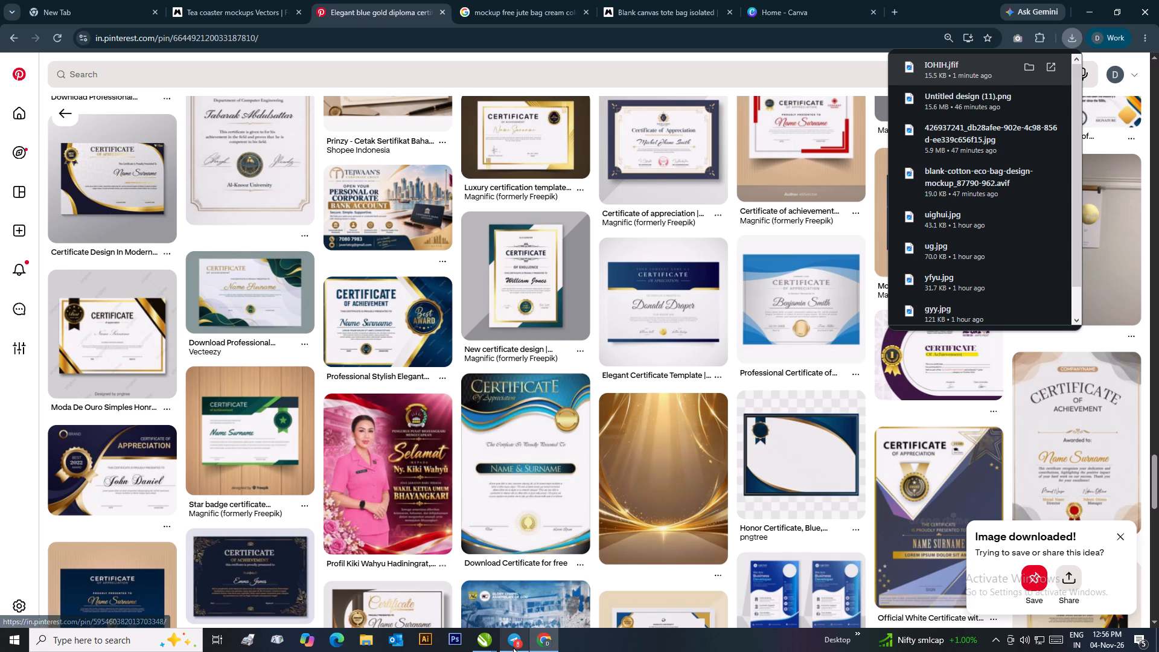
Switch to CorelDRAW and draw a rectangle about 175 × 115 mm on the empty area beyond the certificate image.
left_click(538, 635)
scroll(596, 335, "up", 3)
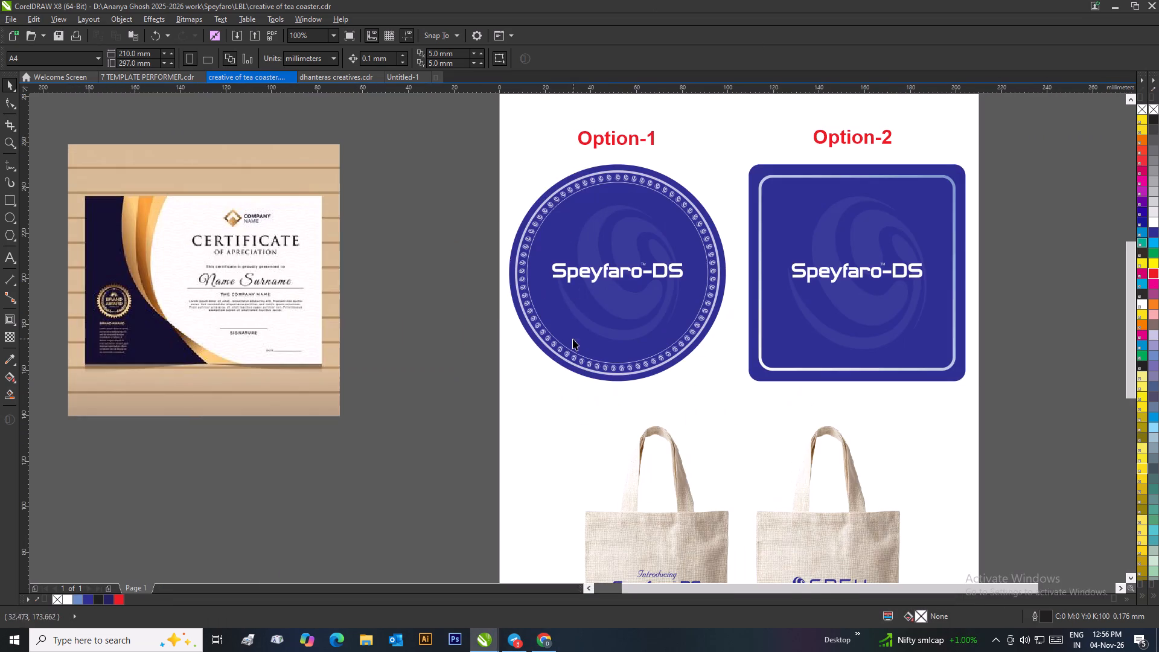
scroll(441, 296, "down", 2)
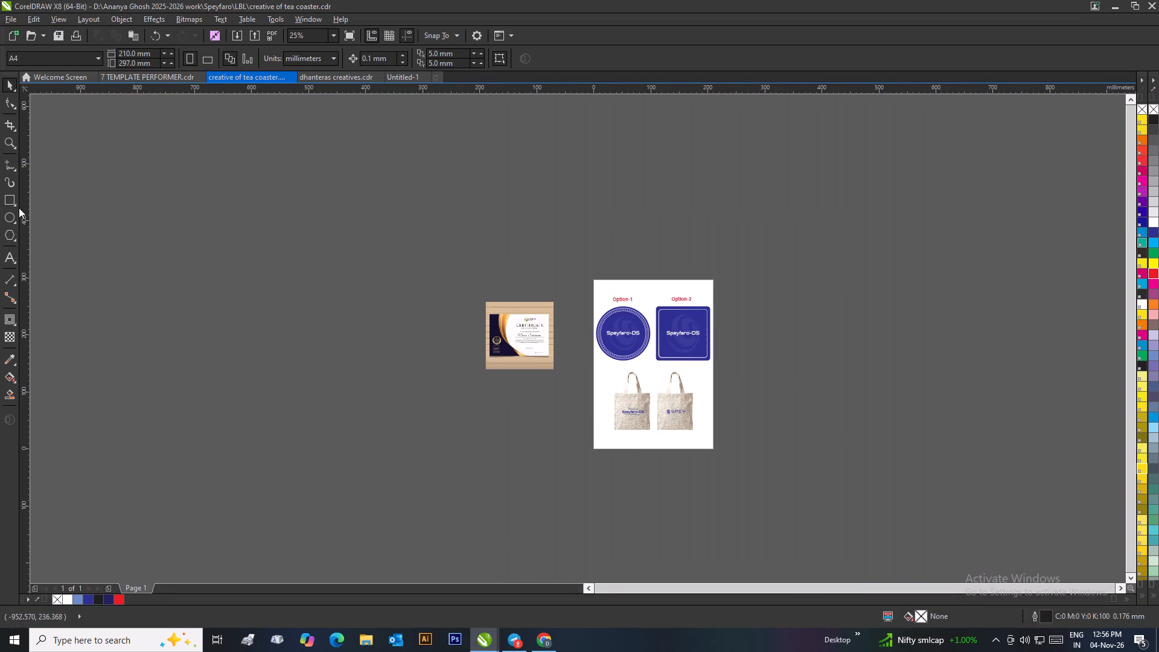
left_click(4, 201)
left_click_drag(163, 176, 263, 241)
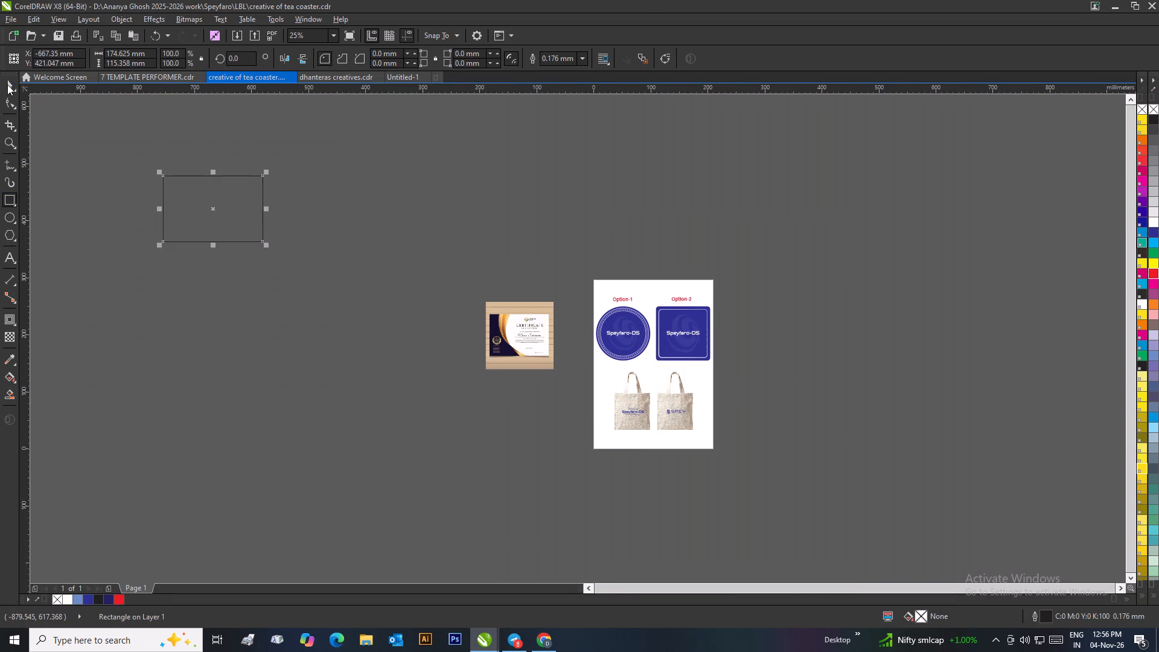
Narrow the rectangle to about 159 mm wide and move it across the empty area to just above the certificate image.
left_click_drag(7, 85, 13, 90)
left_click_drag(235, 234, 273, 234)
left_click(357, 226)
left_click(269, 220)
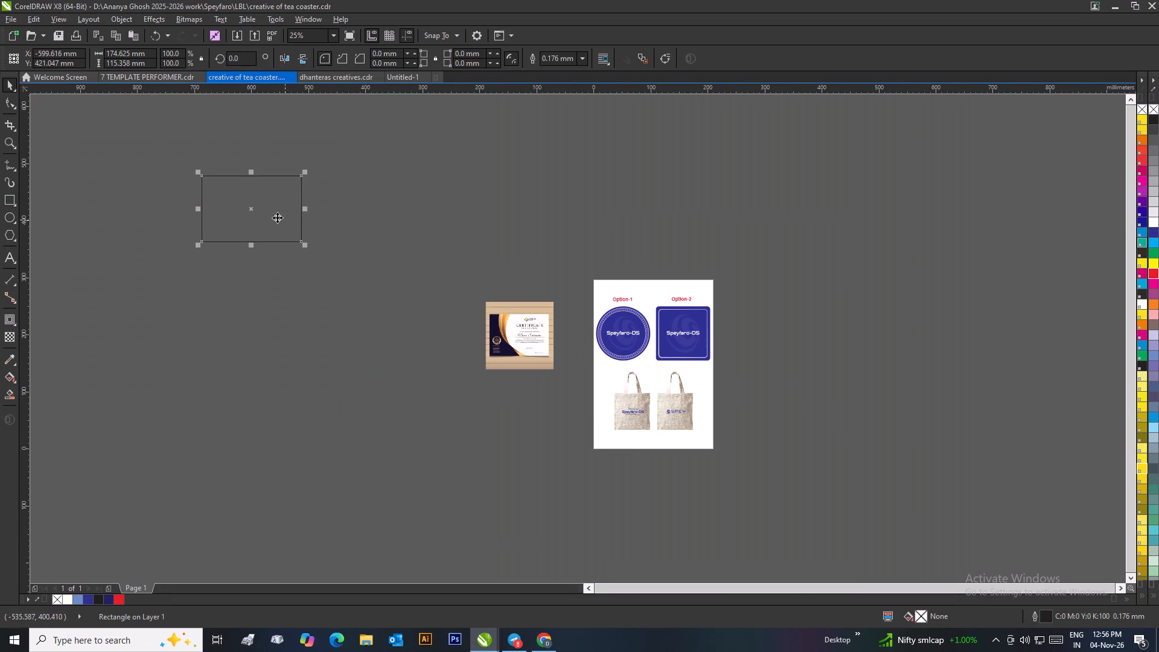
left_click_drag(276, 217, 380, 220)
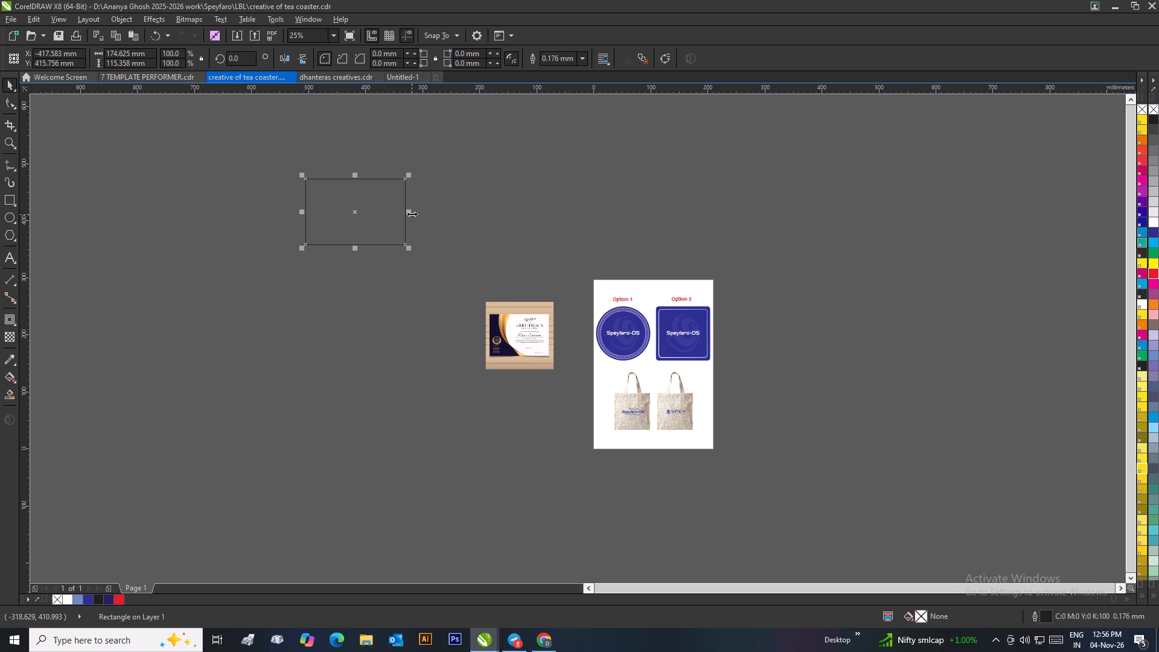
left_click_drag(412, 214, 403, 219)
left_click(437, 222)
left_click_drag(357, 223, 450, 226)
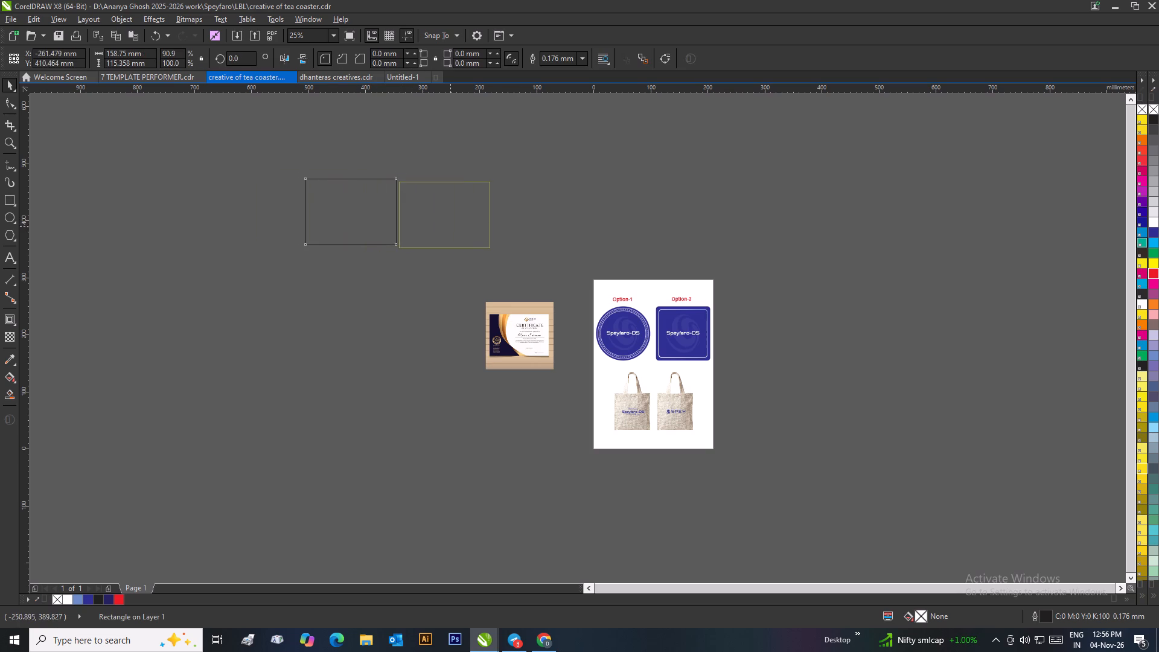
Place a copy of the rectangle directly beside the original, leaving a narrow gap between them.
left_click_drag(450, 226, 452, 225)
right_click(452, 225)
Fill both rectangles with white and set their outline to None.
left_click_drag(530, 152, 249, 269)
left_click(68, 595)
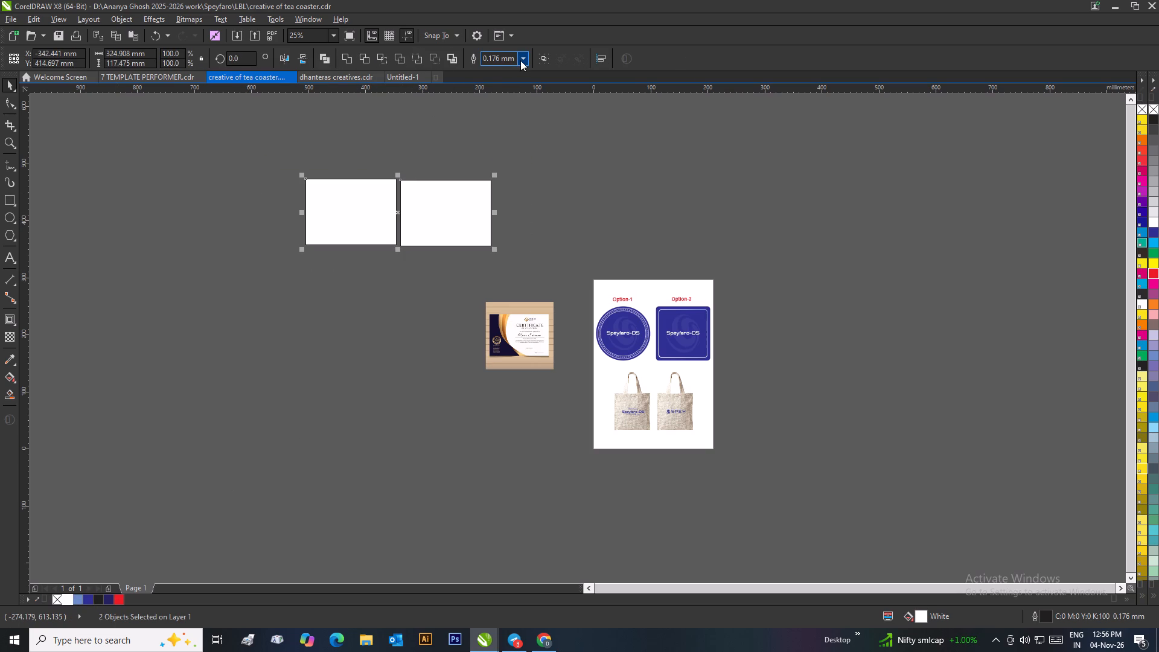
left_click(520, 60)
left_click(513, 67)
Align the two white rectangles along their top edges and deselect them.
left_click_drag(524, 160, 221, 269)
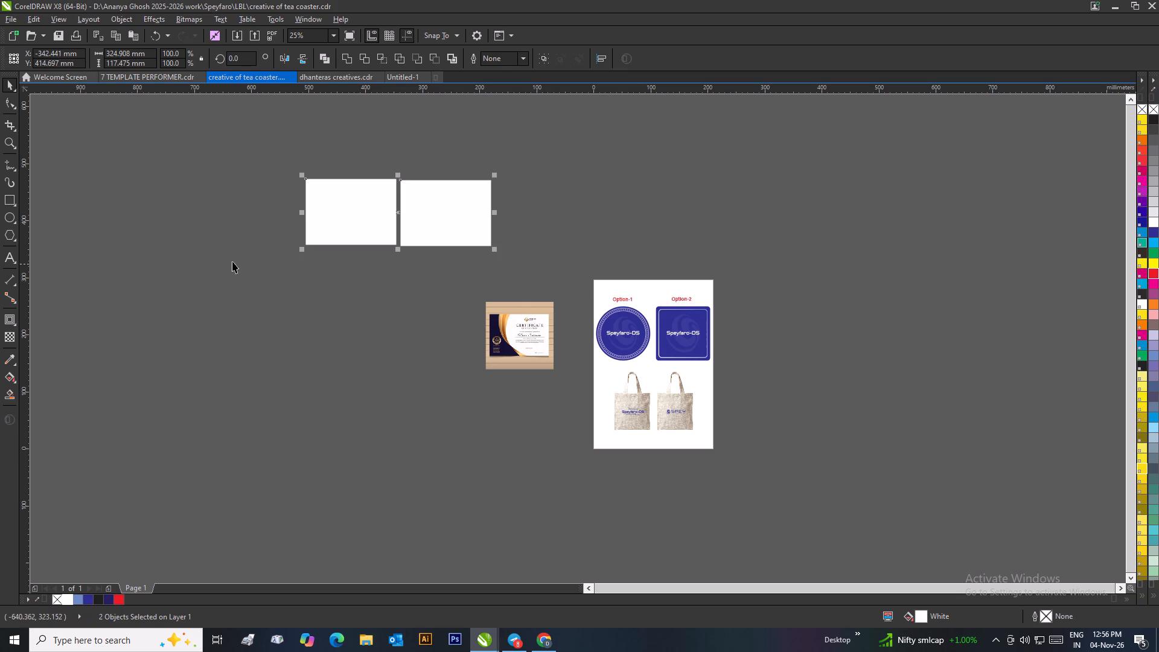
key("t")
left_click(552, 206)
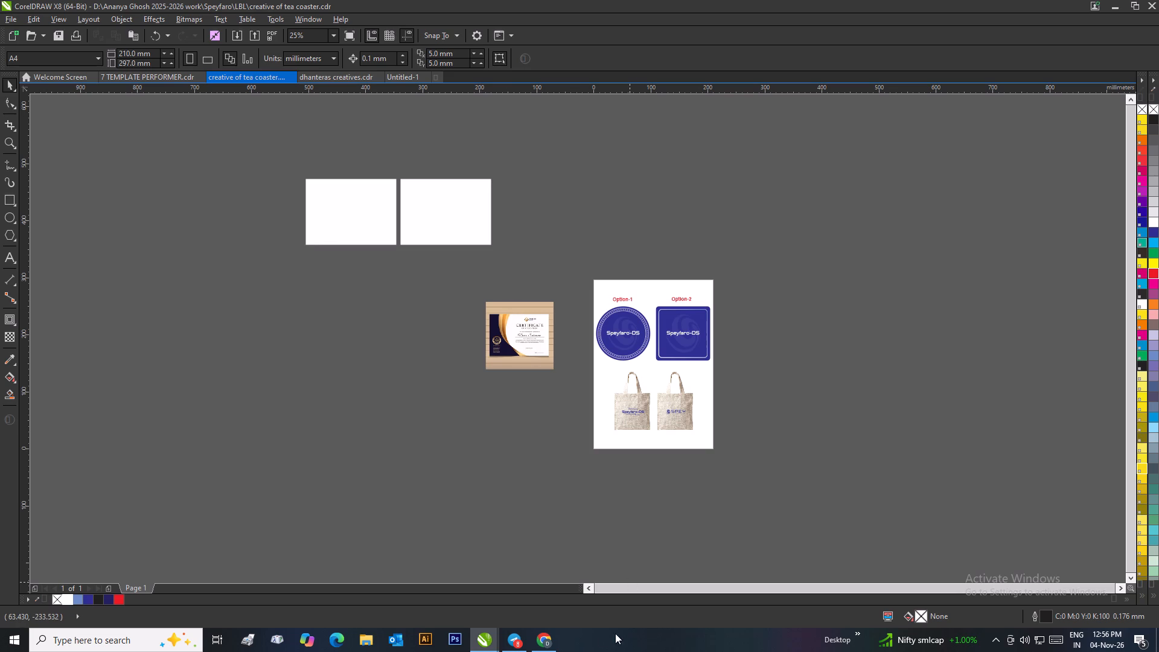
Switch to Canva in Chrome, search the design types for CERTI and create a Certificate (A4, Landscape) design.
left_click(555, 639)
left_click(790, 1)
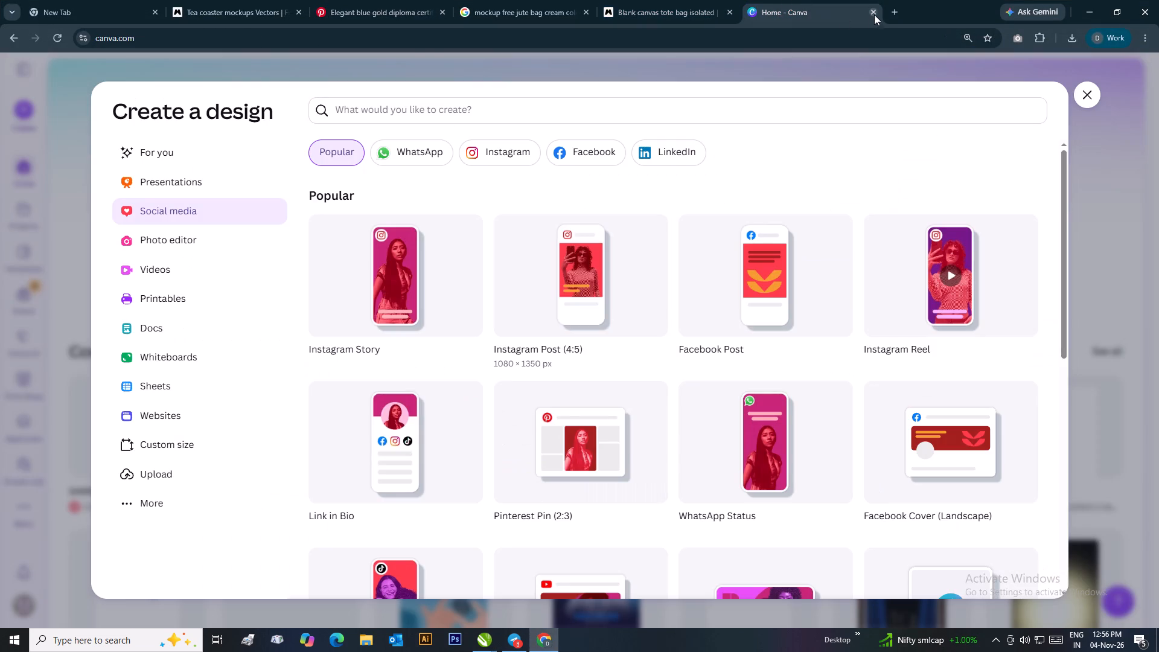
scroll(195, 246, "up", 5)
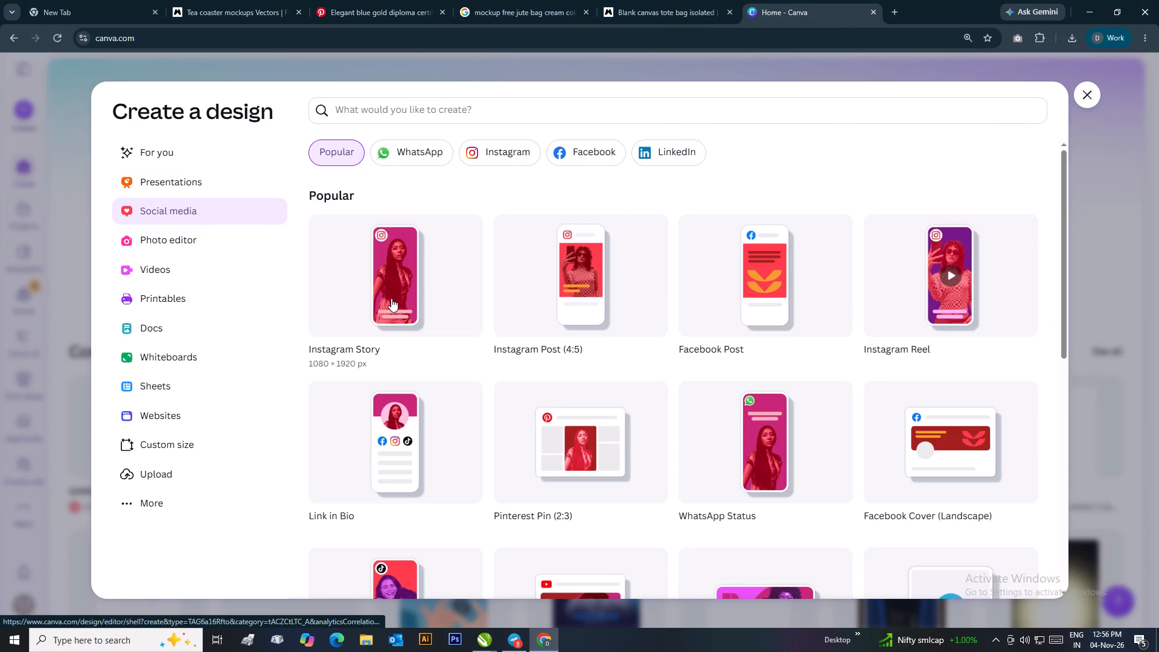
scroll(554, 292, "down", 4)
scroll(548, 315, "up", 4)
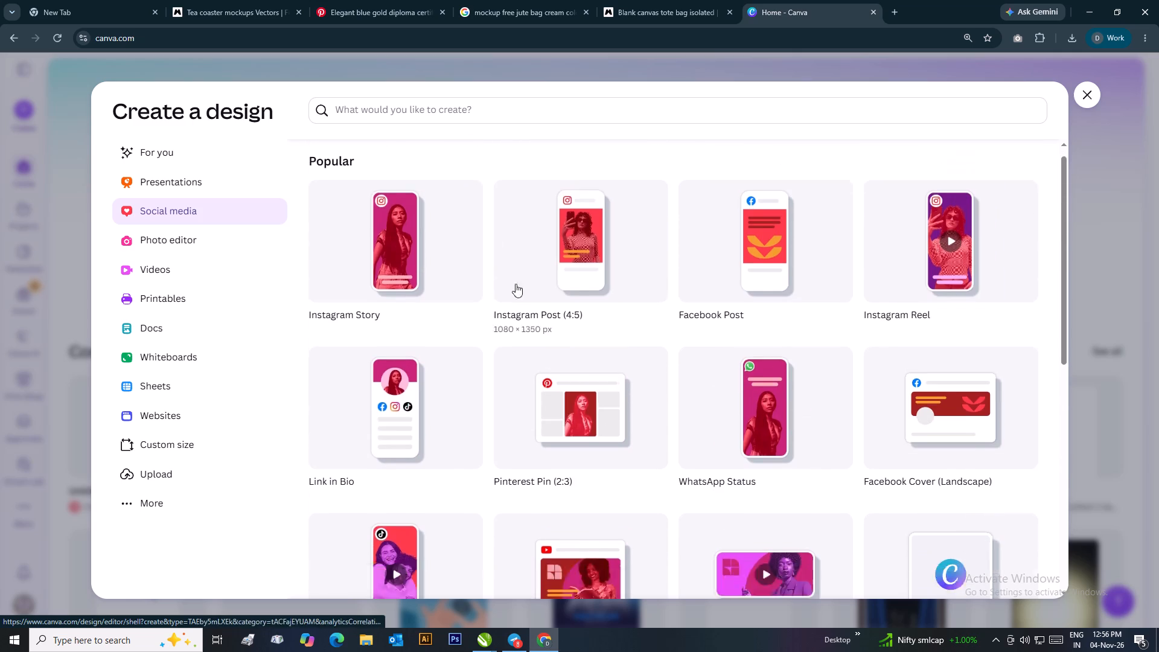
left_click(395, 120)
type("CERTI")
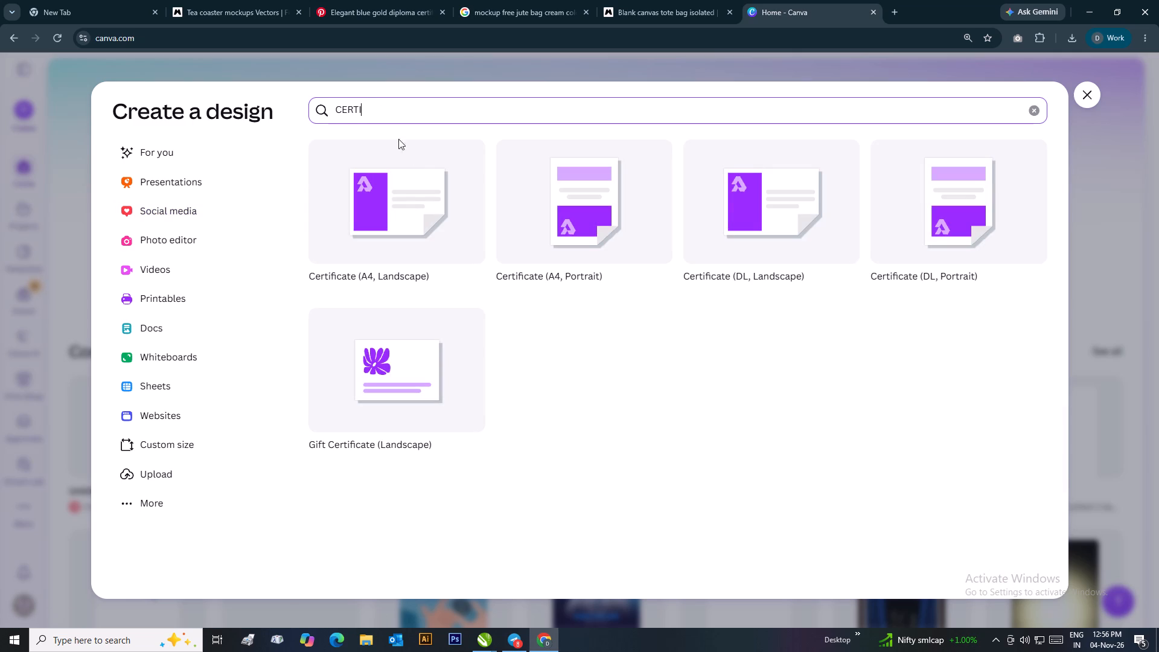
left_click(389, 211)
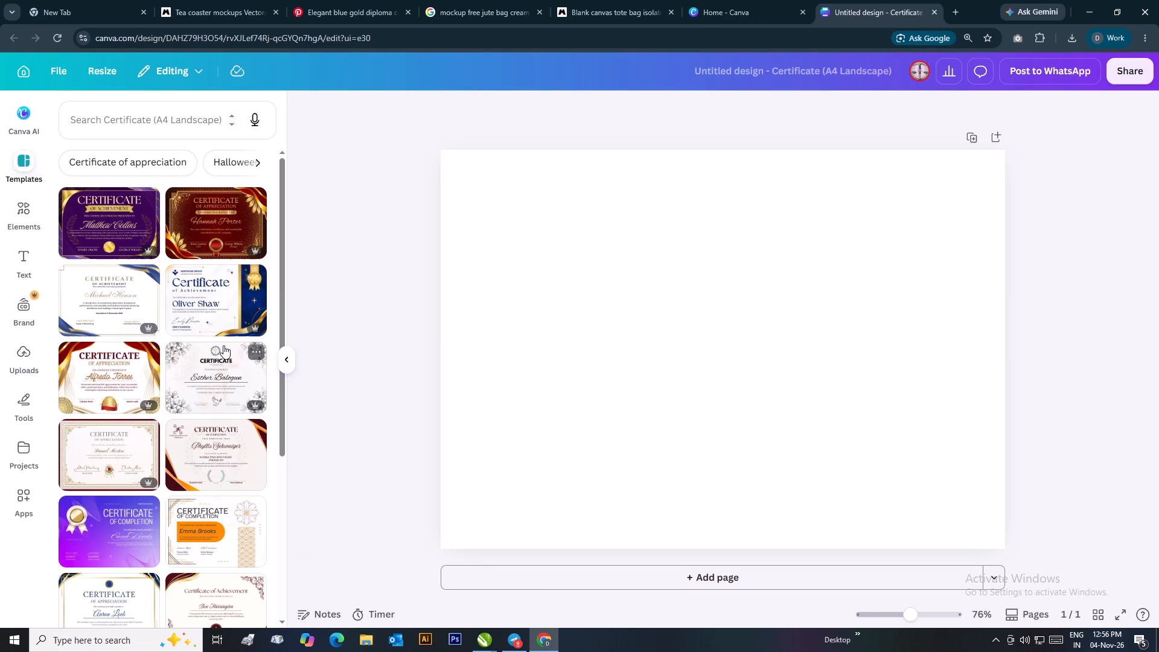
Look through the A4 landscape certificate templates, comparing borders, medal placement and color schemes.
scroll(223, 349, "down", 3)
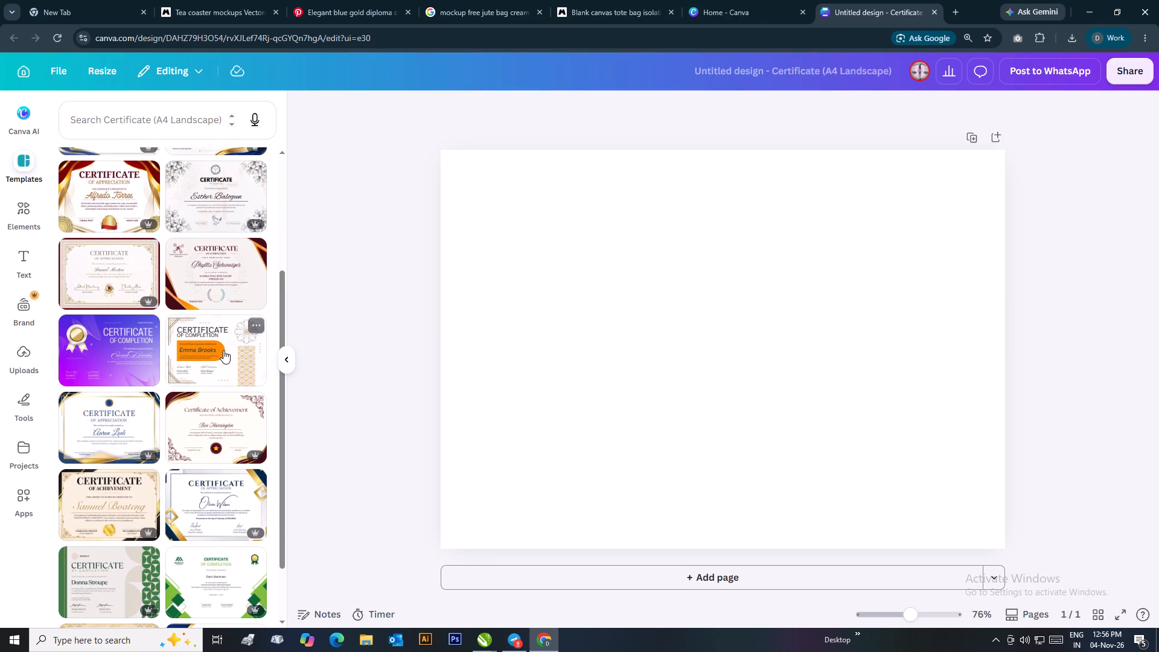
scroll(223, 350, "down", 1)
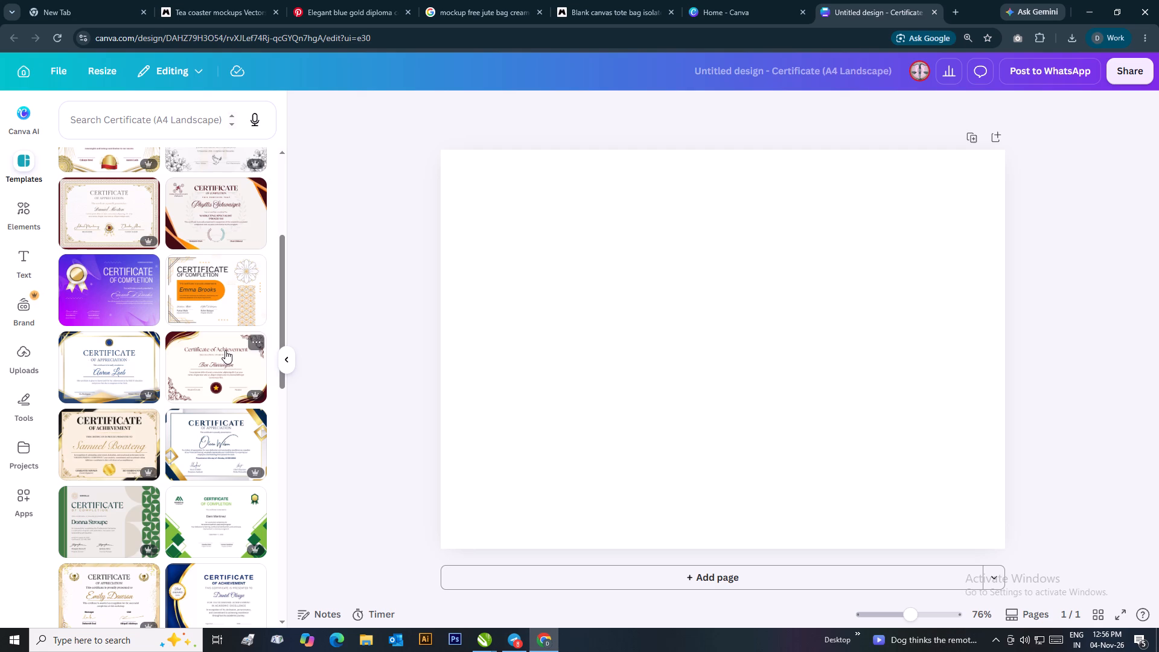
scroll(225, 350, "down", 2)
scroll(184, 265, "down", 3)
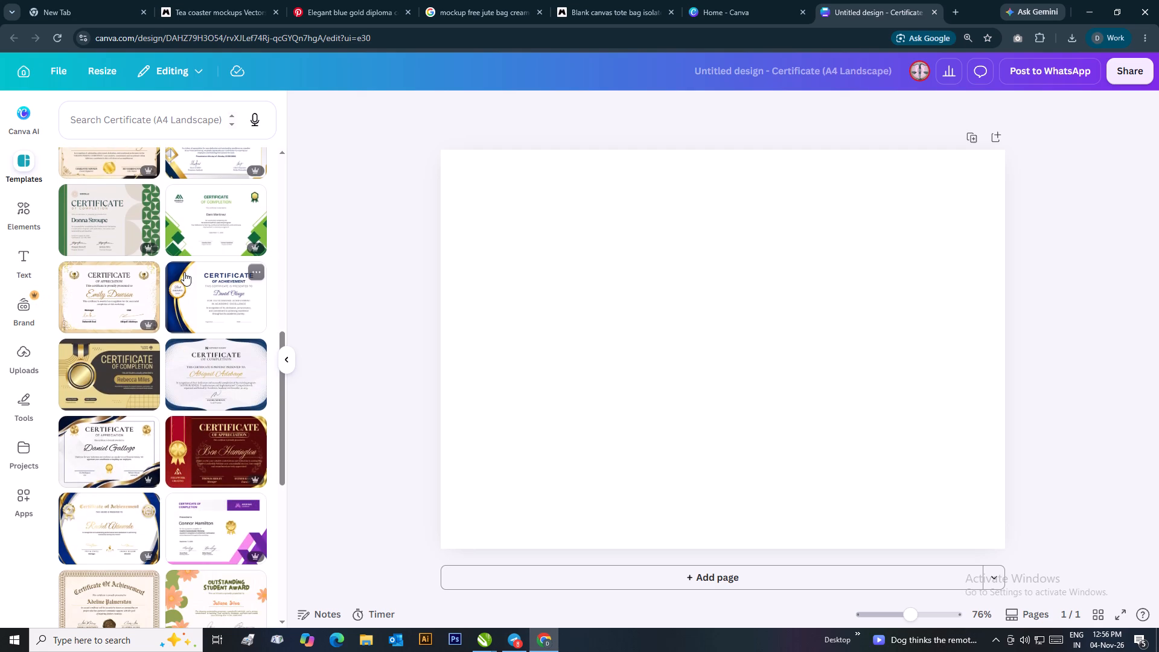
scroll(184, 272, "down", 7)
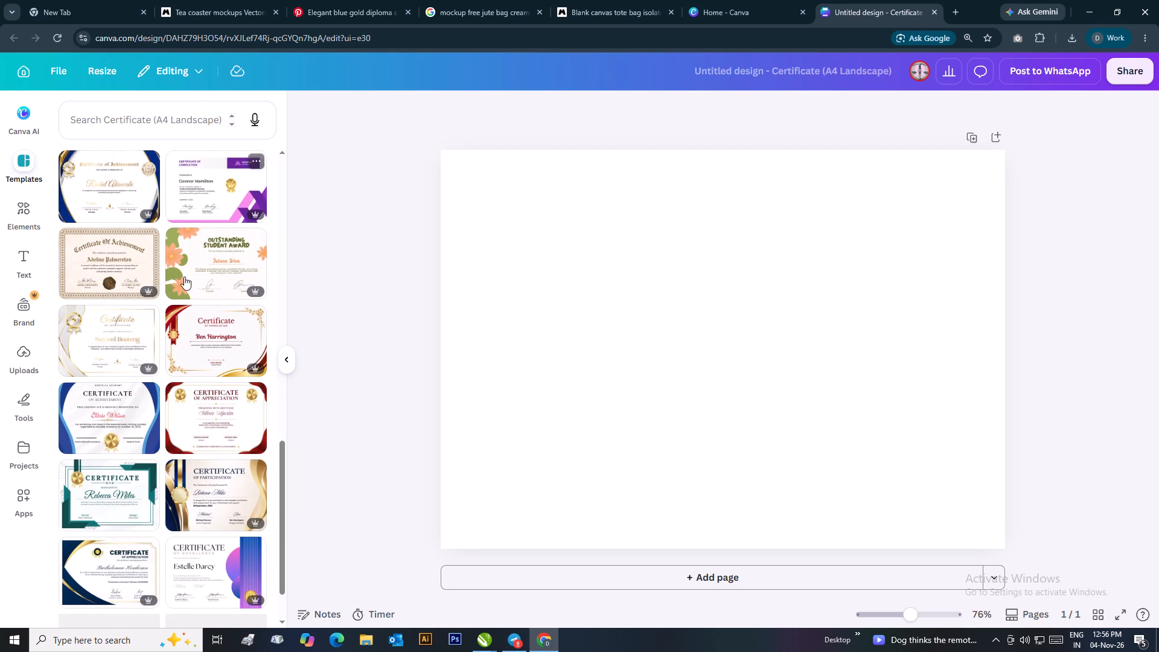
scroll(184, 276, "down", 2)
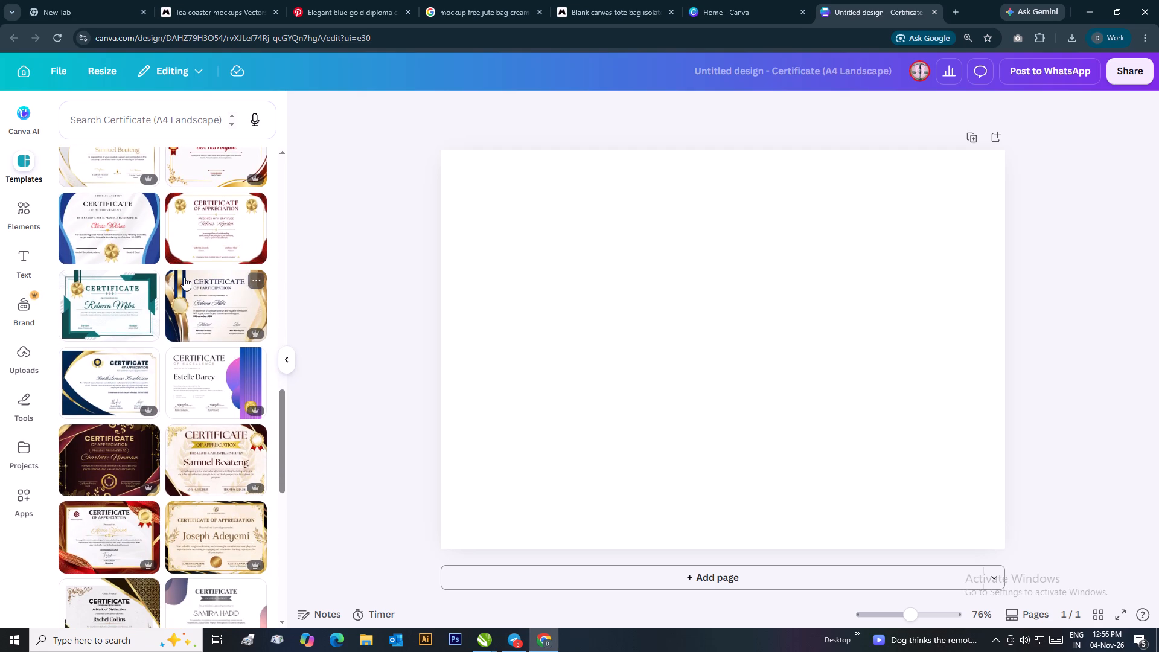
scroll(184, 279, "down", 4)
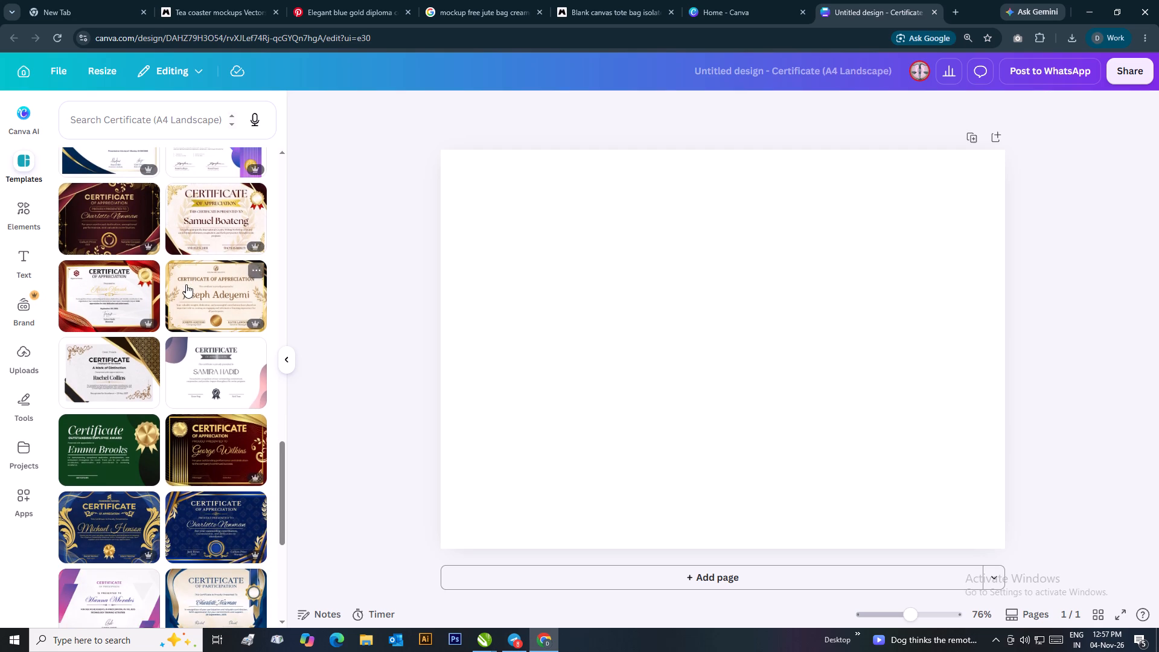
scroll(186, 284, "down", 2)
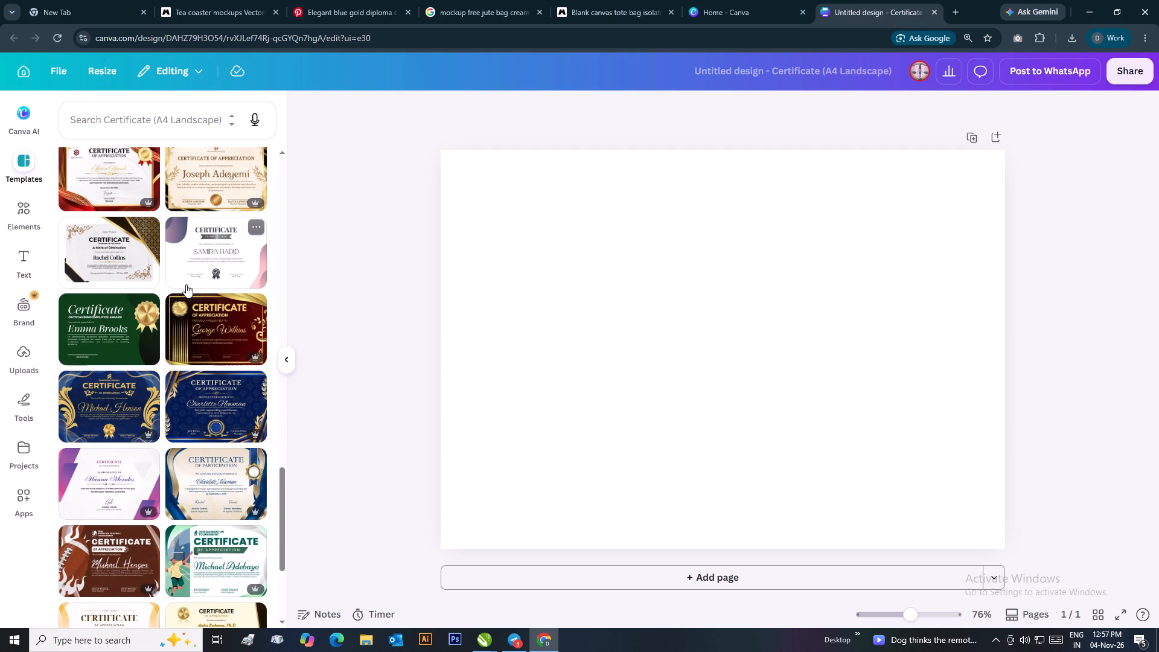
Examine certificate templates further down the list, comparing navy, gold, green and red ribbon layouts.
scroll(186, 284, "down", 5)
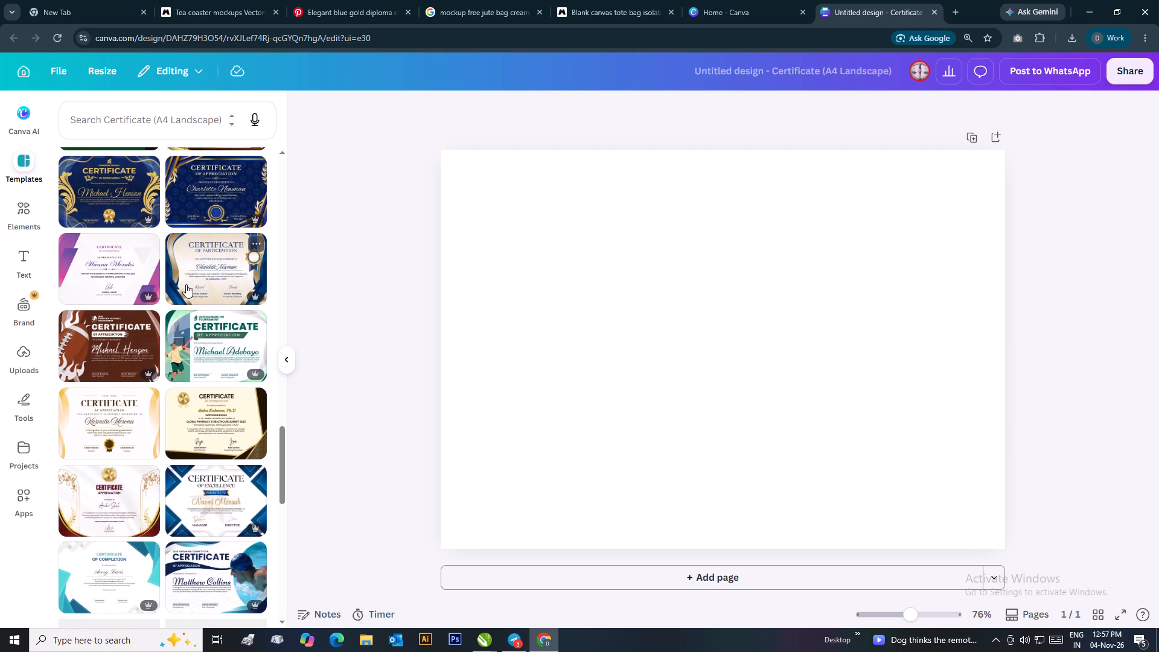
scroll(186, 284, "down", 5)
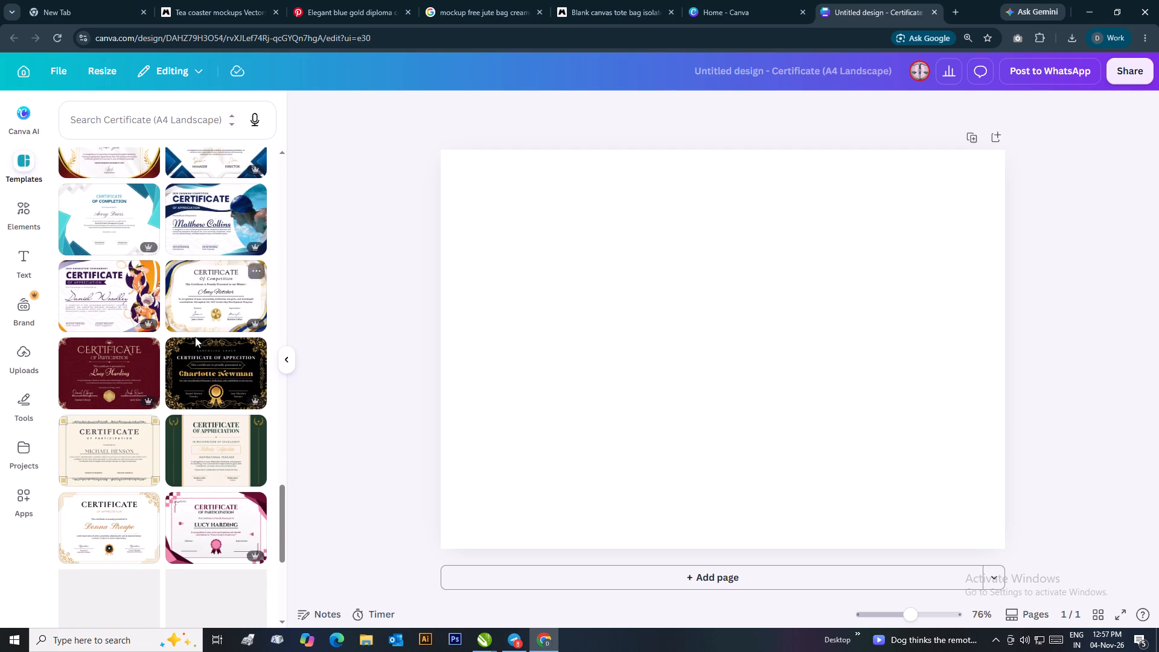
scroll(194, 342, "down", 6)
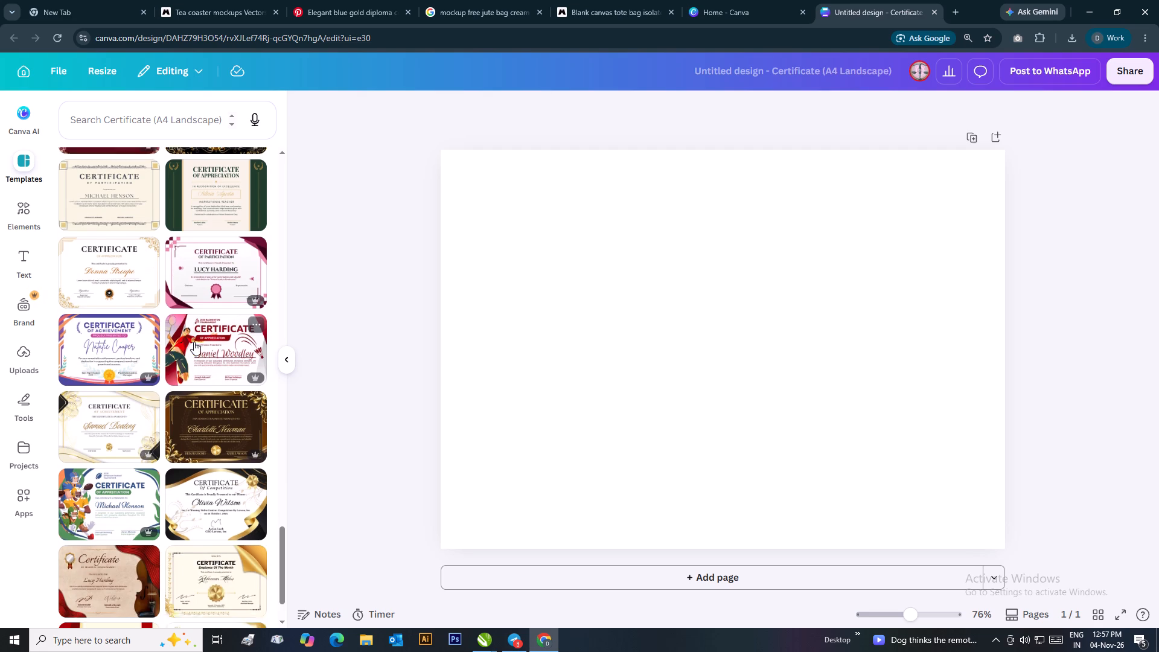
scroll(194, 342, "down", 1)
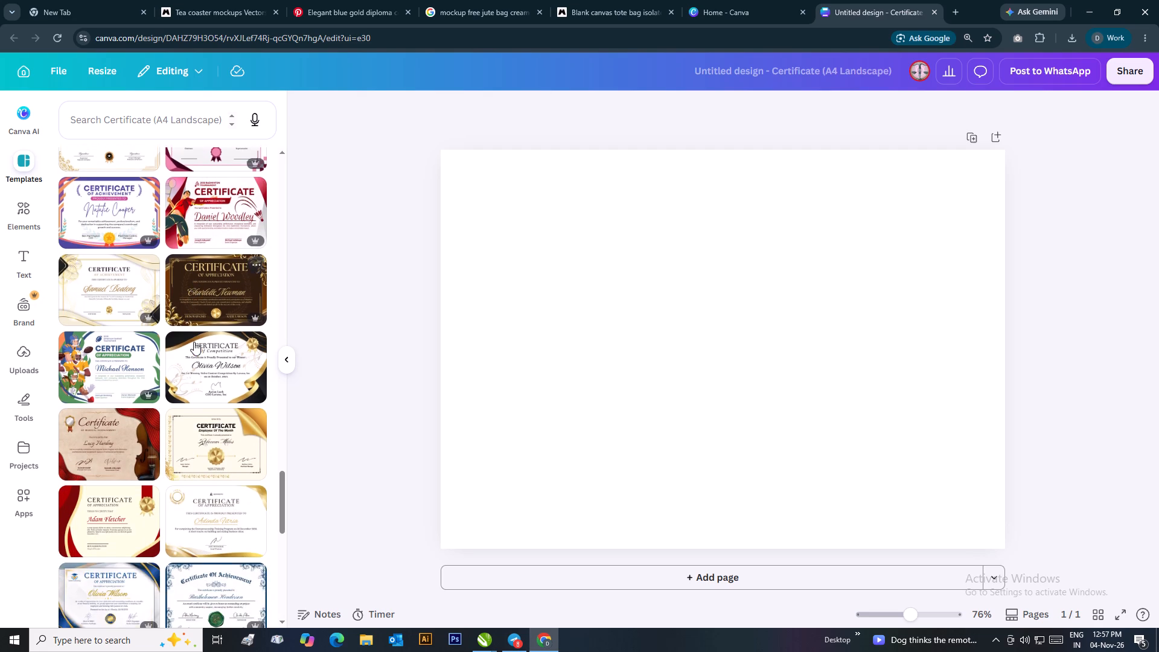
scroll(194, 342, "down", 4)
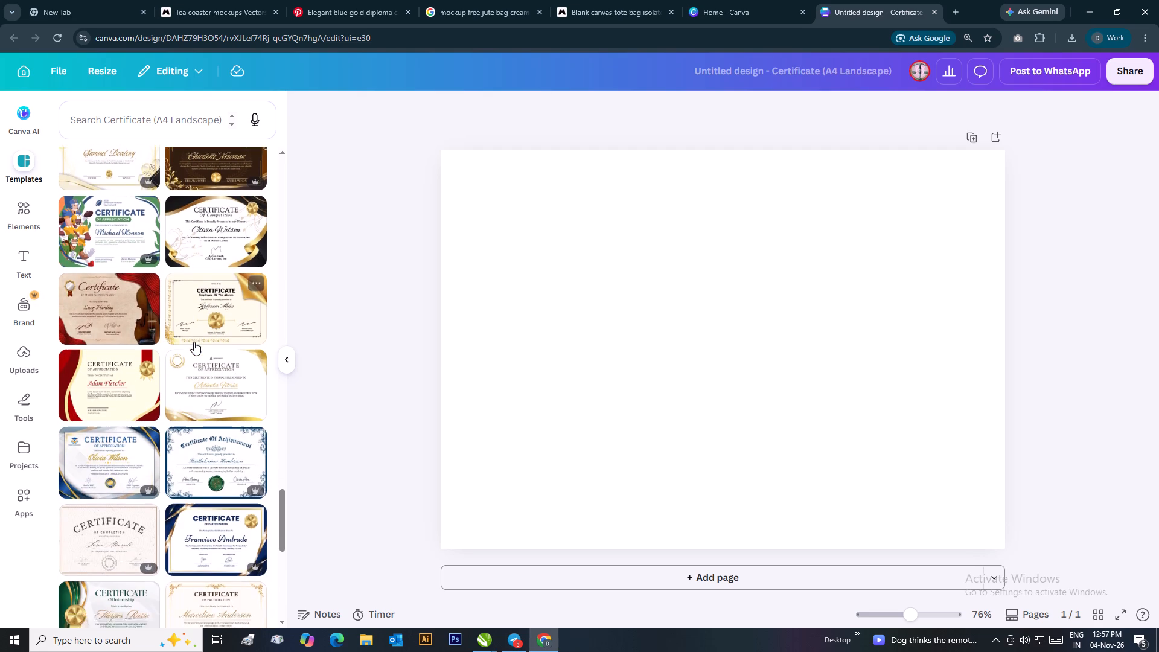
scroll(194, 342, "down", 1)
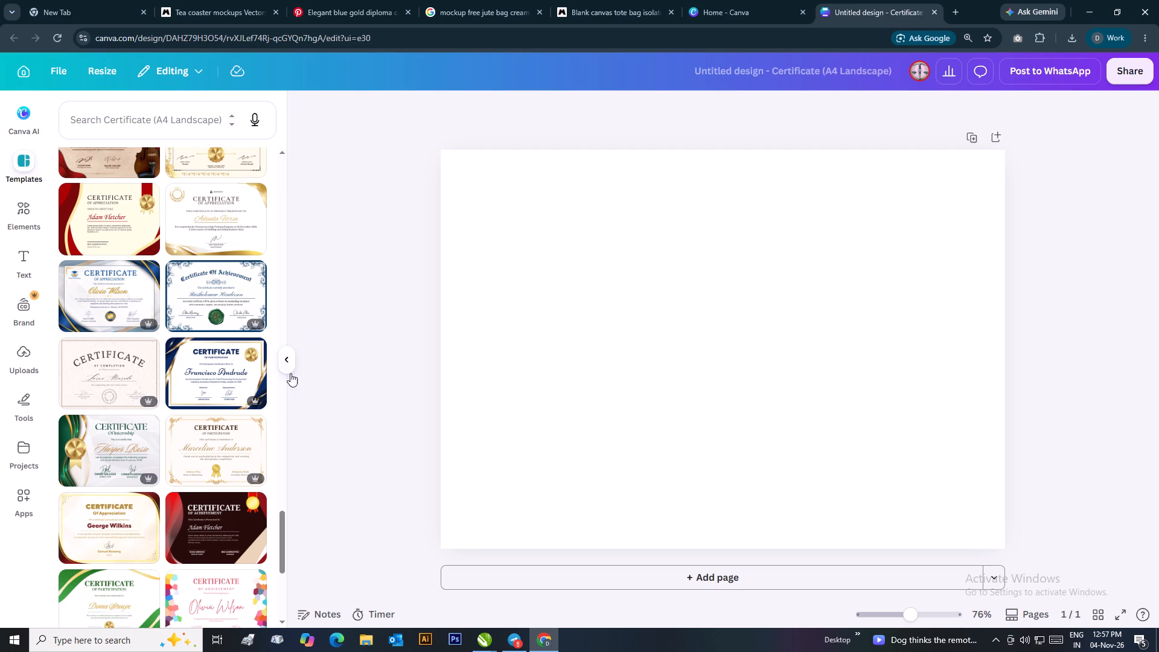
scroll(289, 380, "down", 3)
scroll(267, 439, "down", 4)
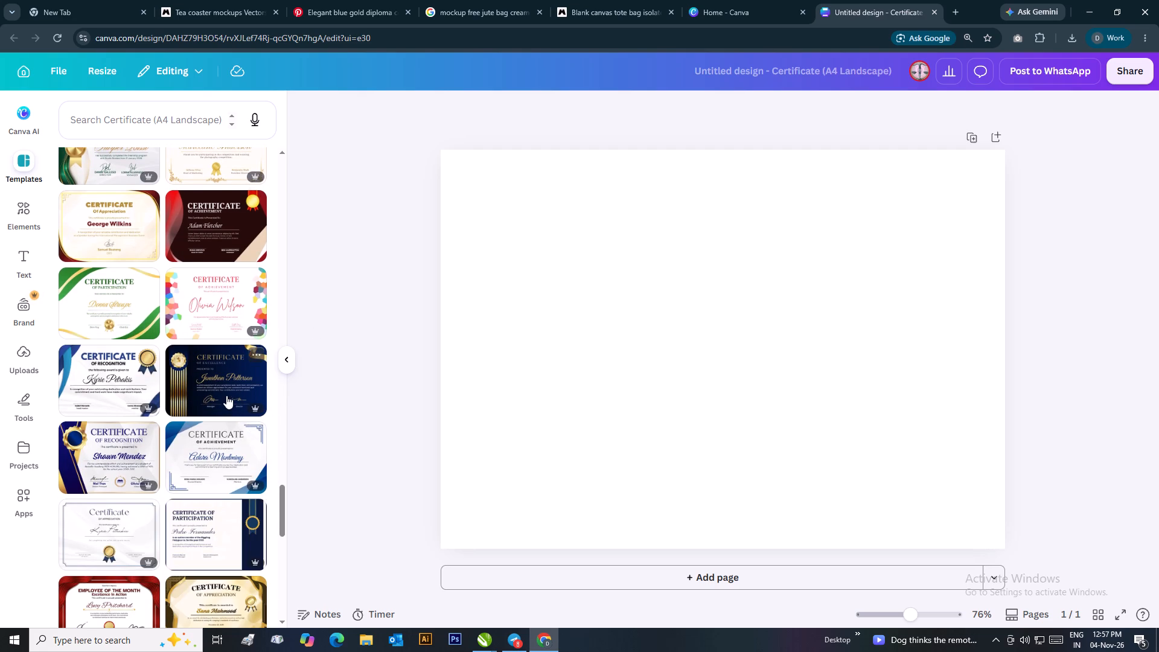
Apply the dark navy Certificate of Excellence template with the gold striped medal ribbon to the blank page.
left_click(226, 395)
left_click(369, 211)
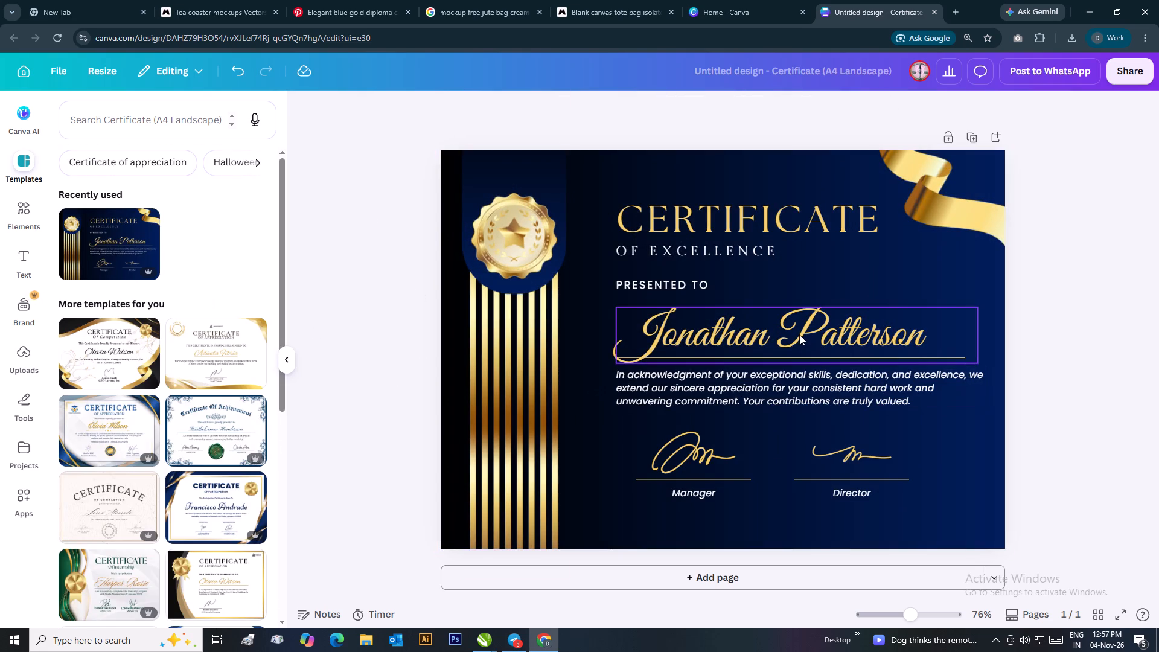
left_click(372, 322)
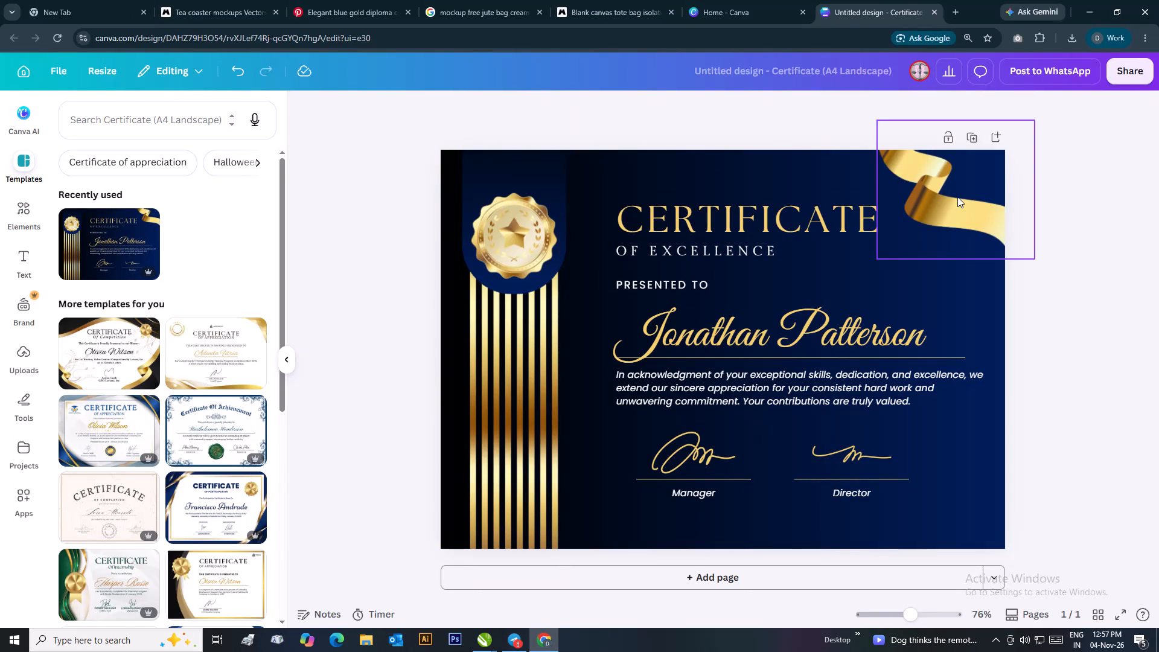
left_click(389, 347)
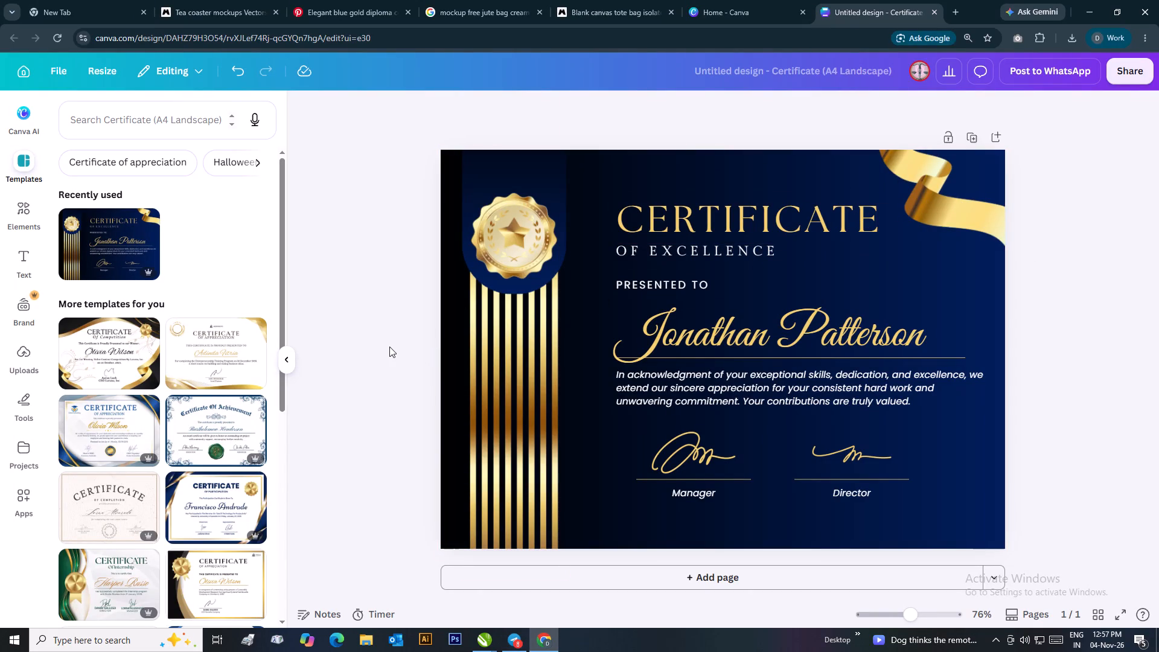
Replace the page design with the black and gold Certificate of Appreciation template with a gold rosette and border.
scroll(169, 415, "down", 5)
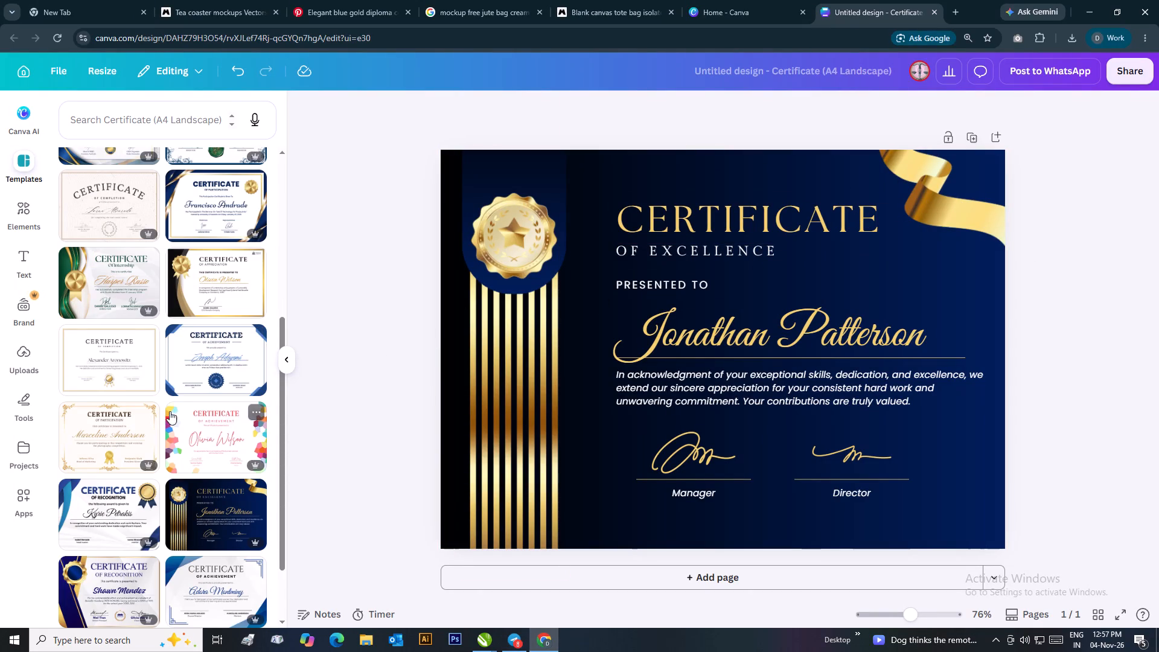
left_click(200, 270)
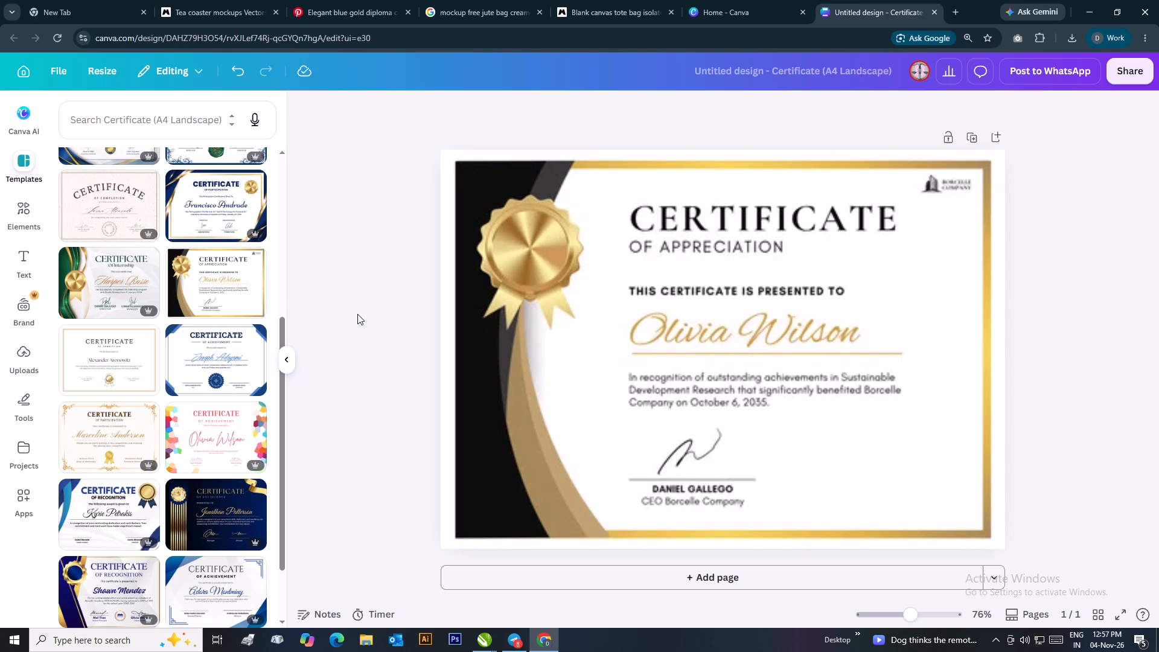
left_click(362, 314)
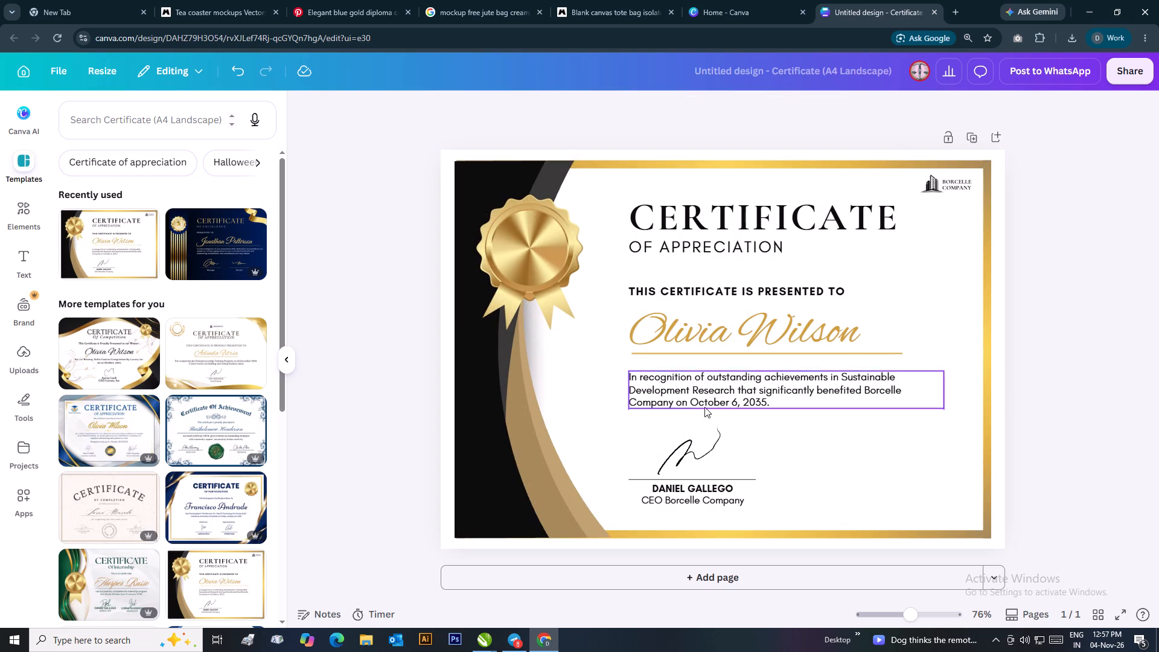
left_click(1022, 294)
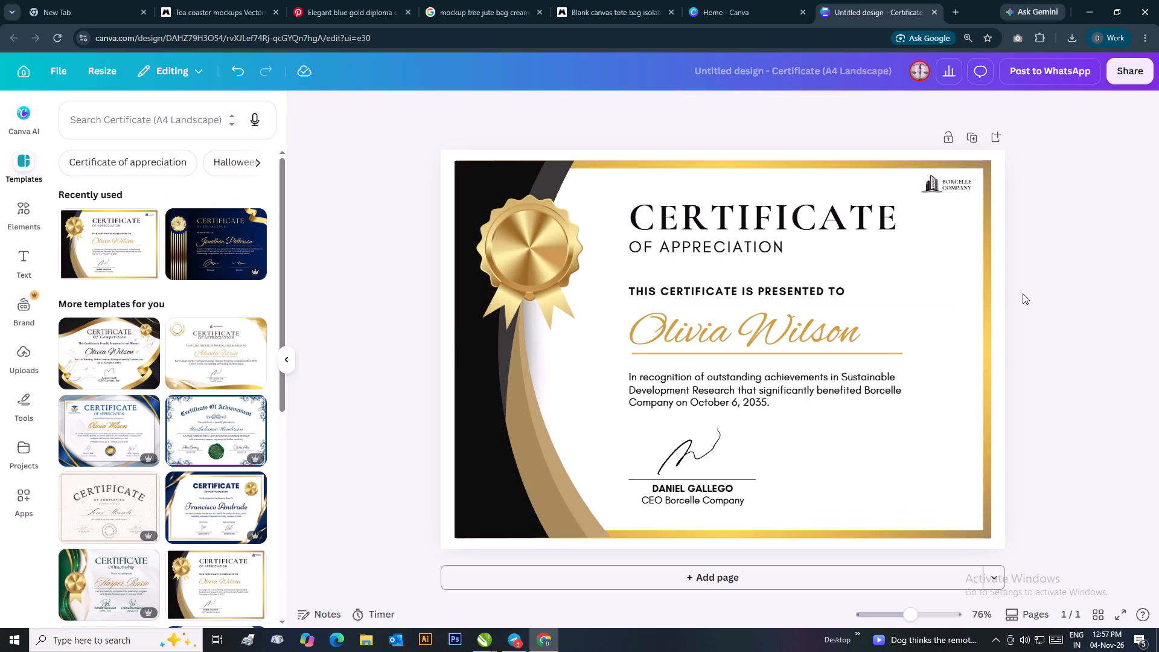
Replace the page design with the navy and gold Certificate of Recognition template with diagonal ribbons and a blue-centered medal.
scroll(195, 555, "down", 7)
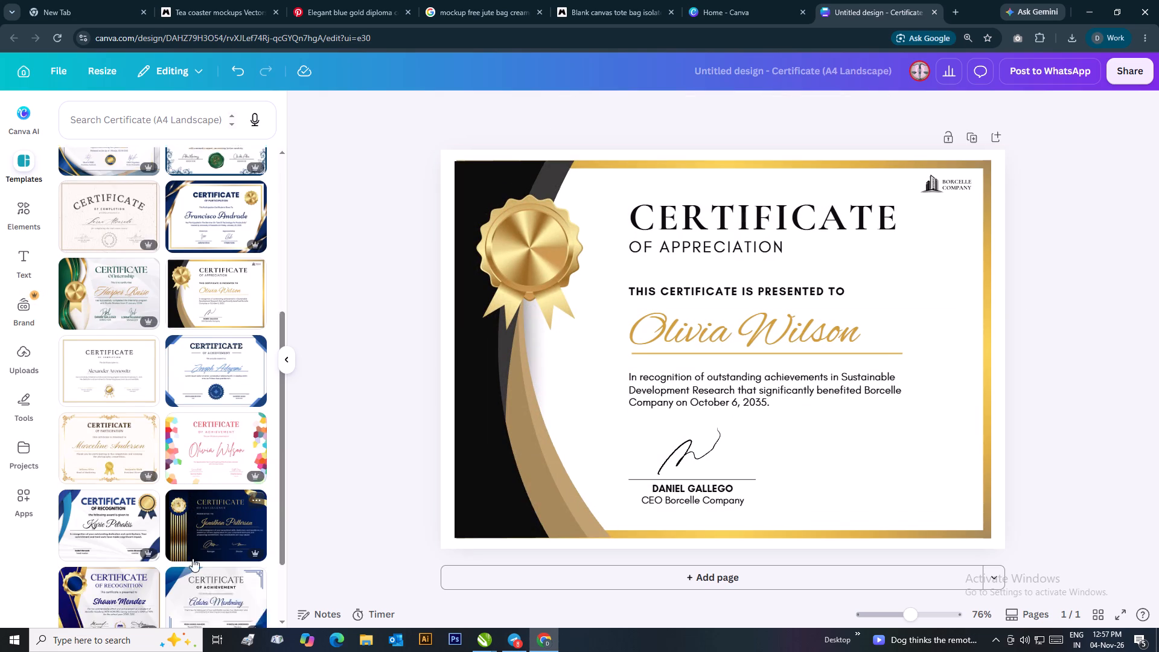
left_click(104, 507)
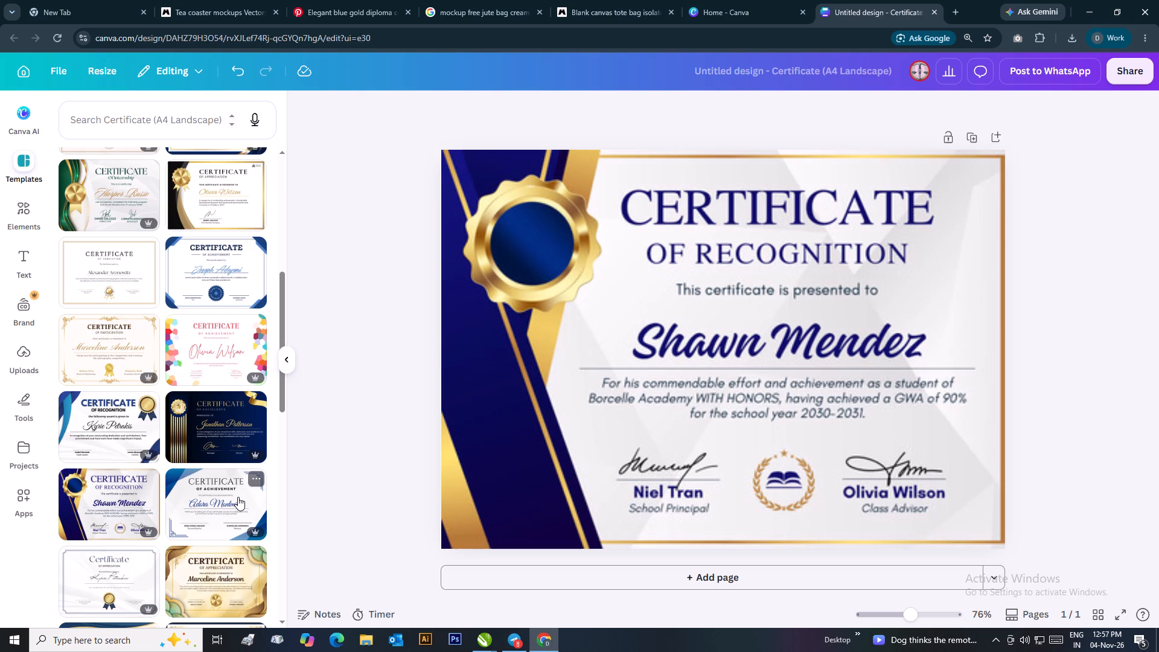
Replace the page design with the white Certificate of Recognition template with gold wavy sides and a laurel emblem.
scroll(239, 494, "down", 6)
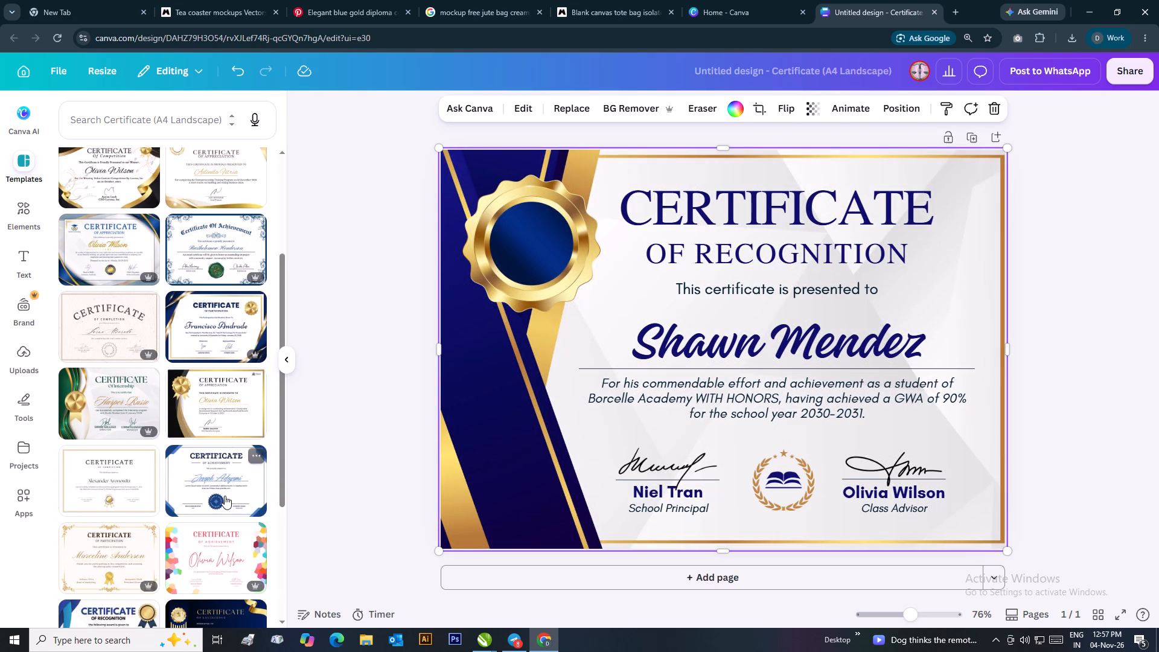
scroll(225, 496, "down", 3)
scroll(126, 475, "down", 3)
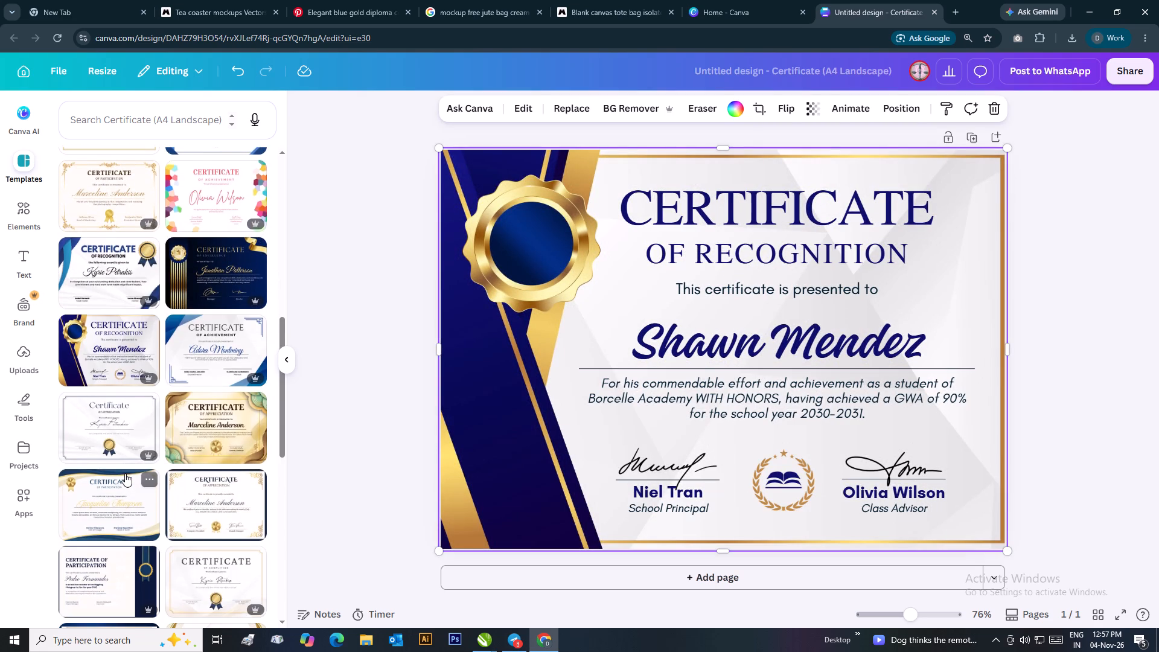
scroll(134, 420, "down", 2)
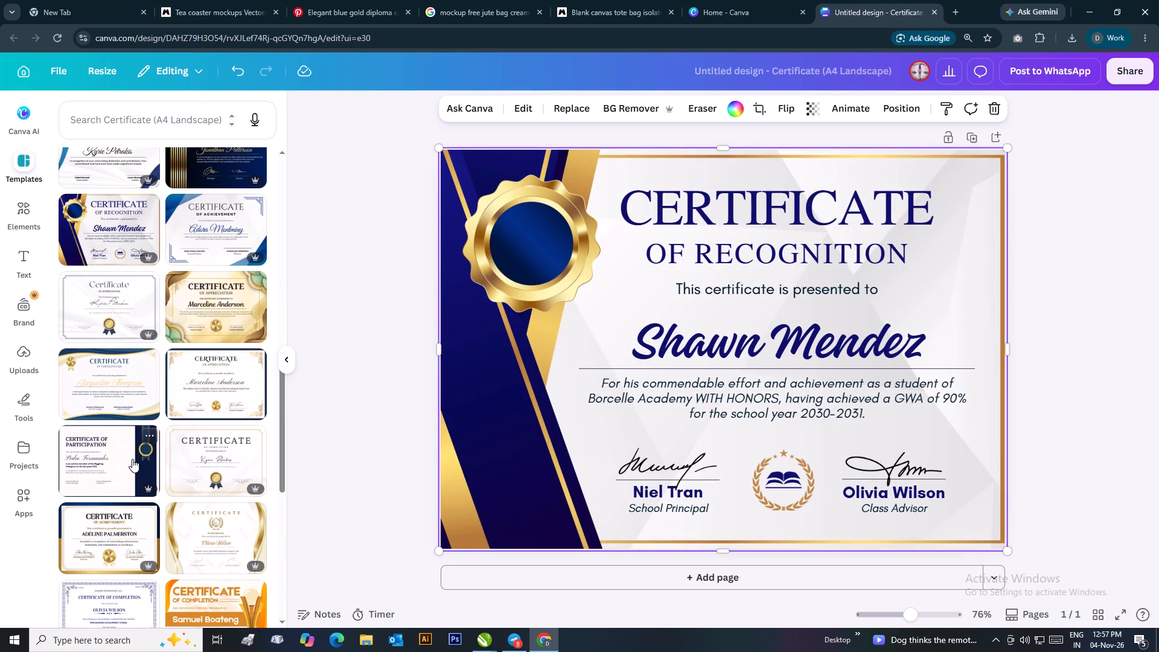
scroll(132, 462, "down", 2)
left_click(213, 420)
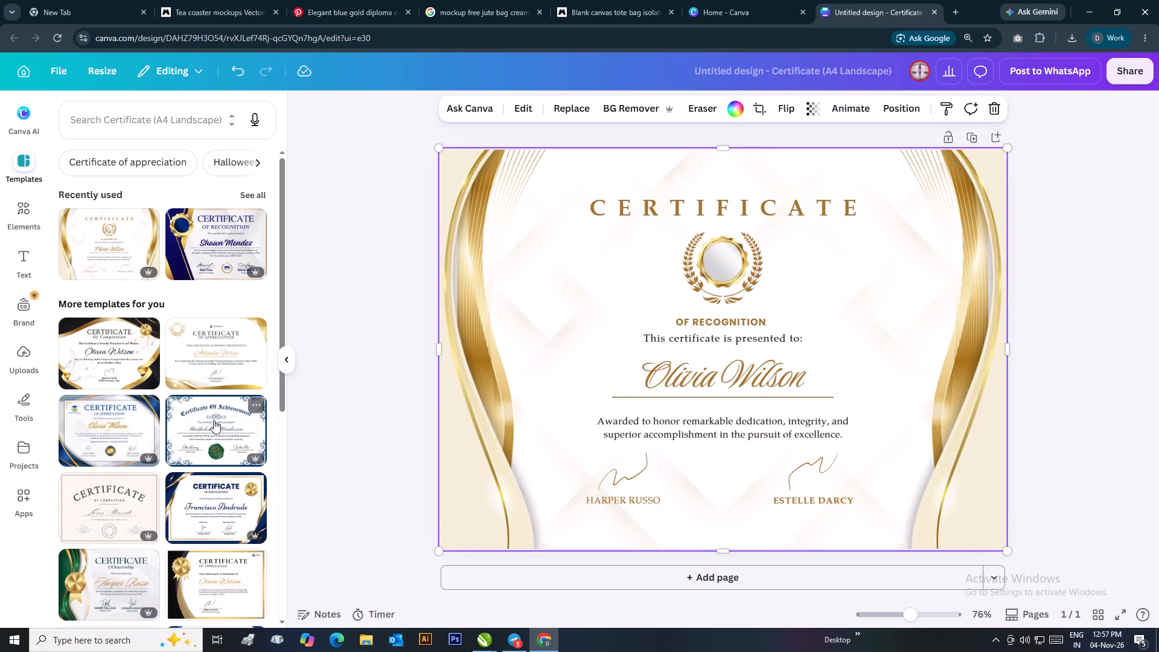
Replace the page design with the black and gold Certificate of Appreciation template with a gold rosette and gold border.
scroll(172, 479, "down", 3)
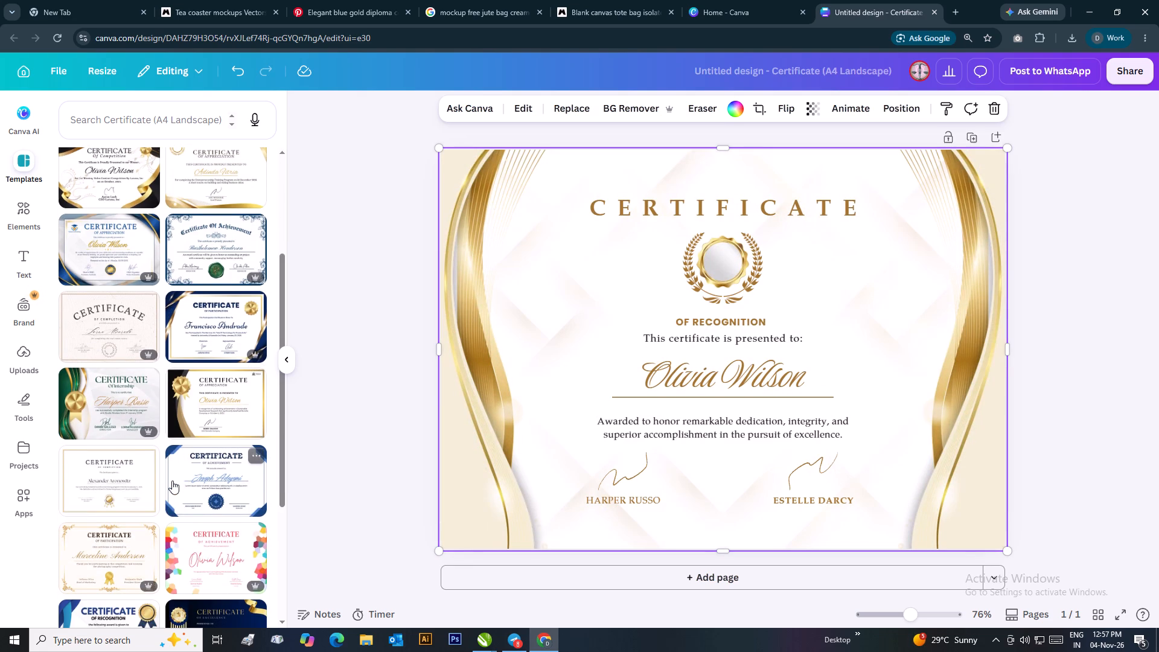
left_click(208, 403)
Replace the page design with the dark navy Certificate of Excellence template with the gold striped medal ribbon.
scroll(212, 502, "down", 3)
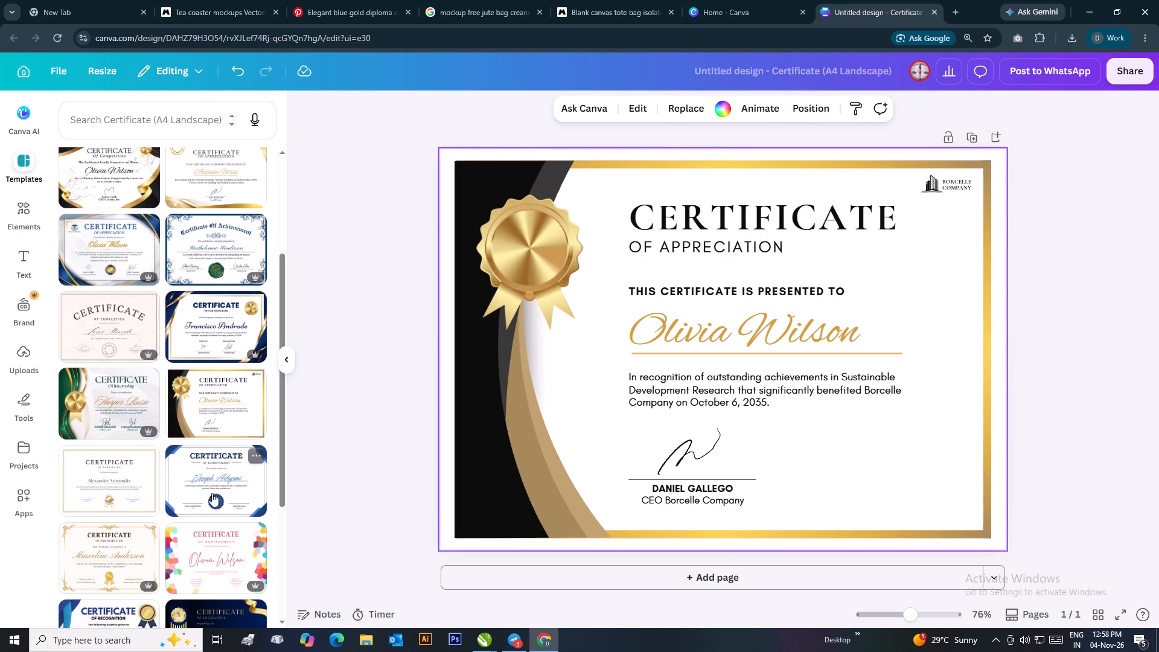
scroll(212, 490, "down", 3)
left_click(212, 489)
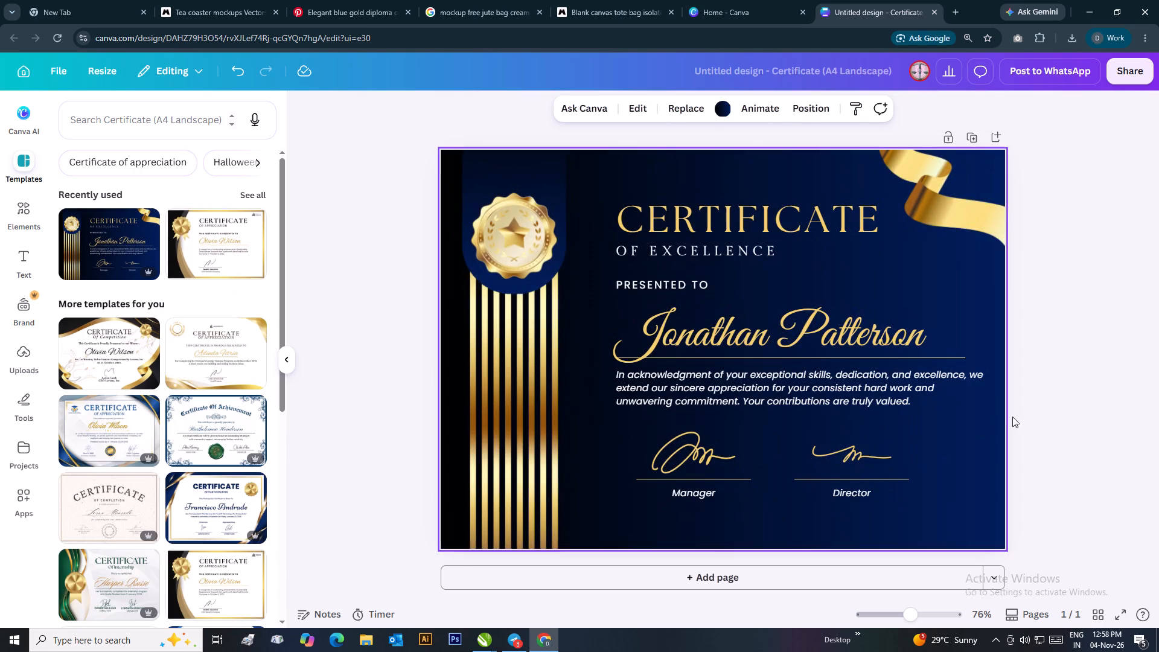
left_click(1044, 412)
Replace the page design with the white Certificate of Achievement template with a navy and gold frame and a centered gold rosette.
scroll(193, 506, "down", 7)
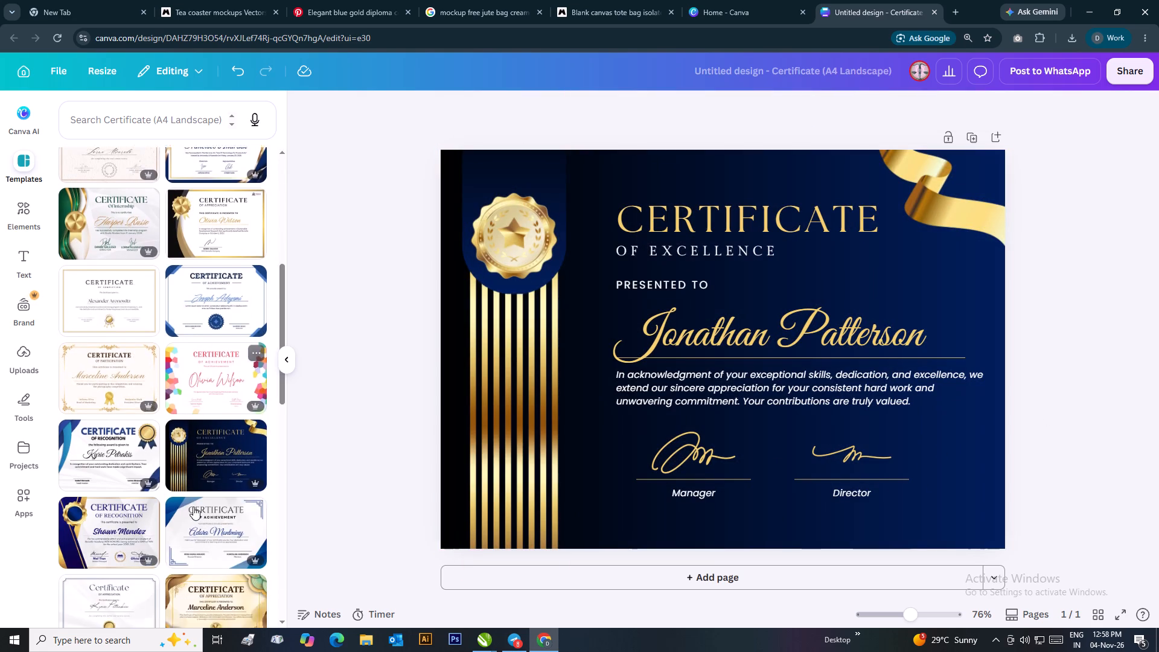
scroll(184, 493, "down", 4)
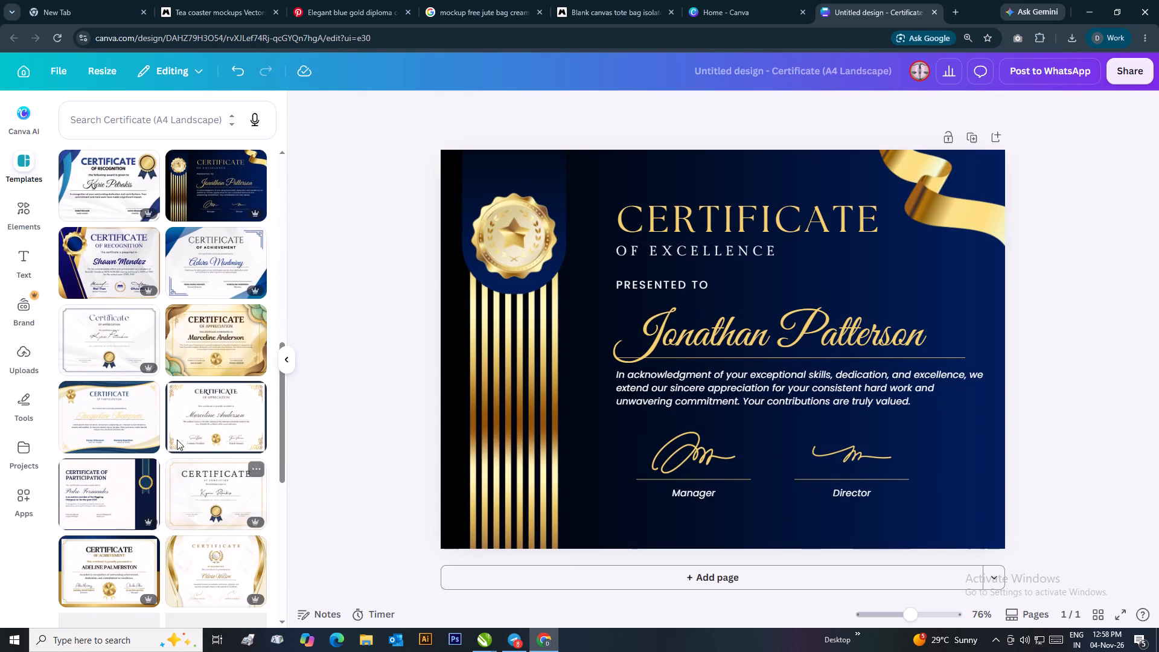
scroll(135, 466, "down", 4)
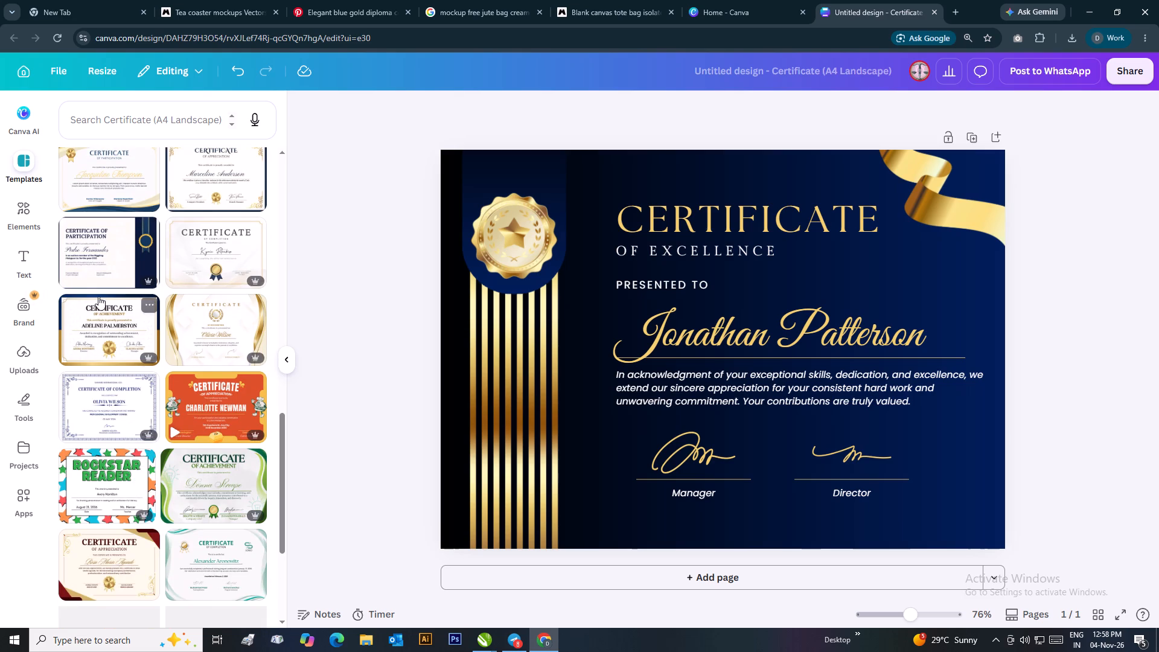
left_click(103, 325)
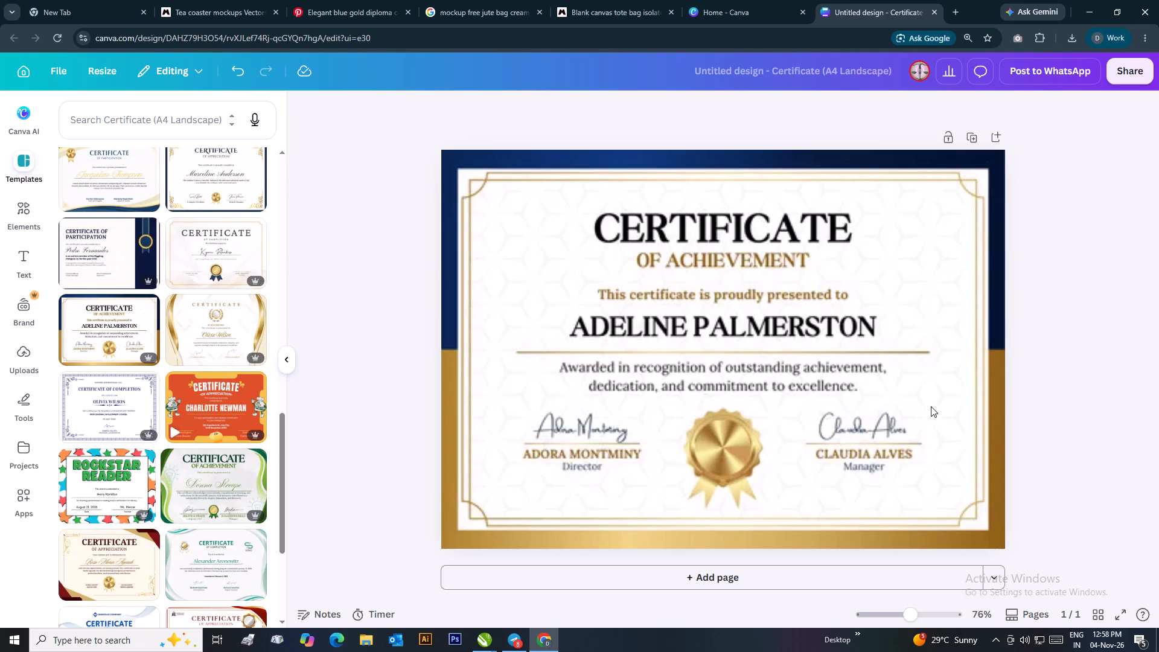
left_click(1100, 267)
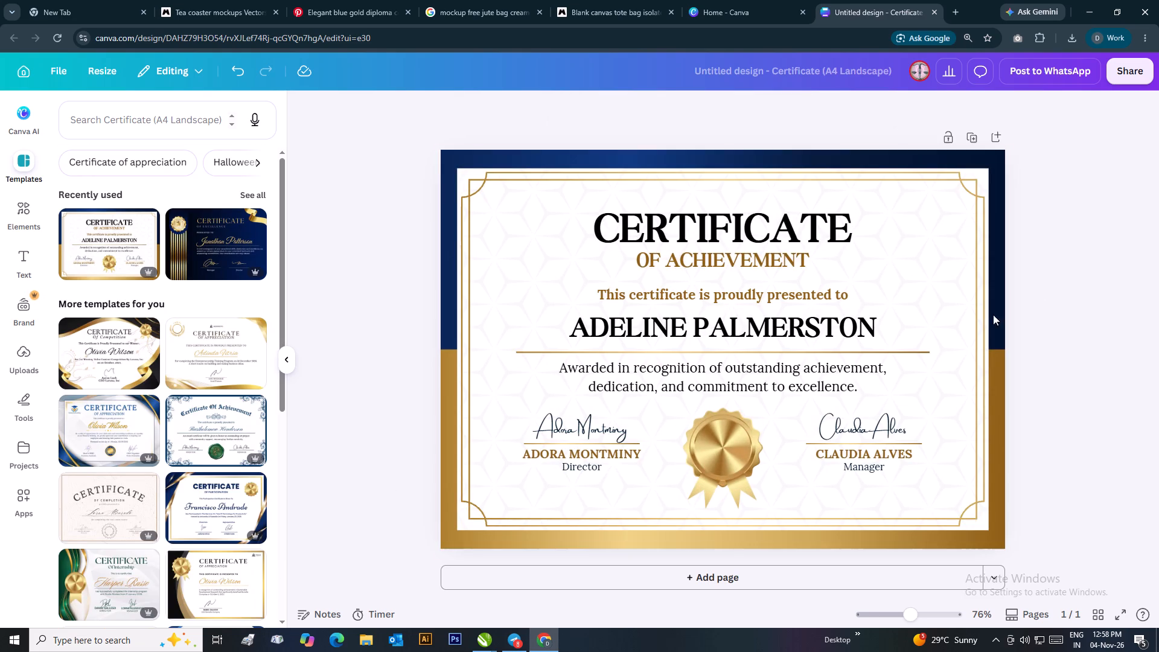
Look through more certificate templates for alternative designs to the navy and gold framed one.
scroll(290, 404, "down", 4)
scroll(228, 426, "down", 4)
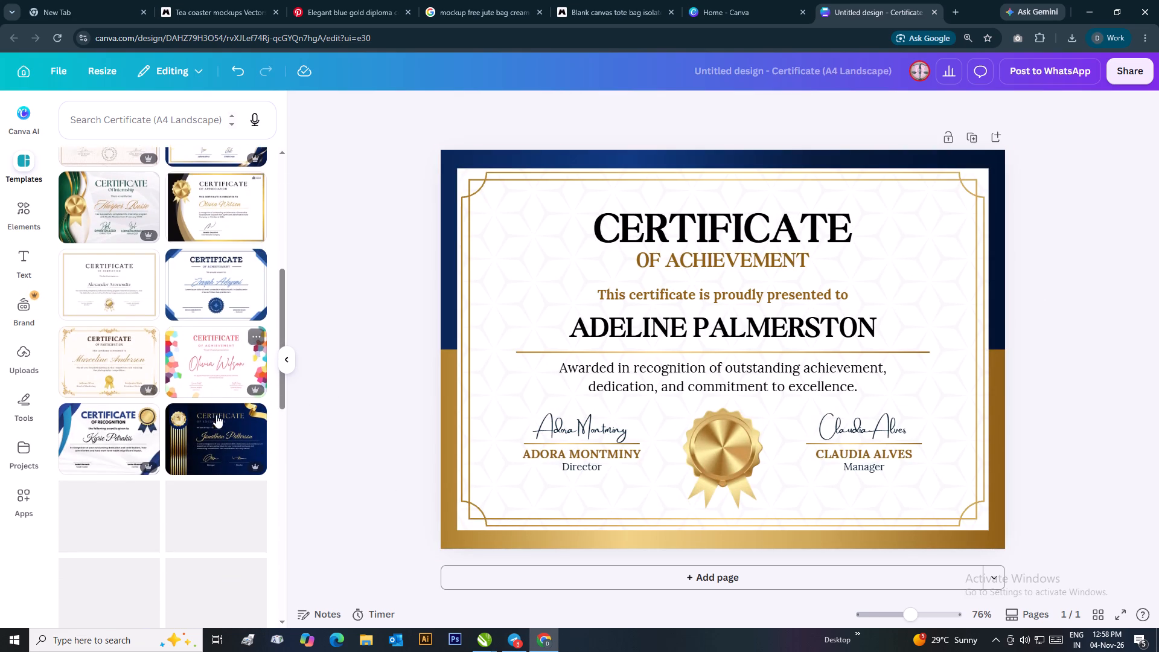
scroll(216, 414, "down", 6)
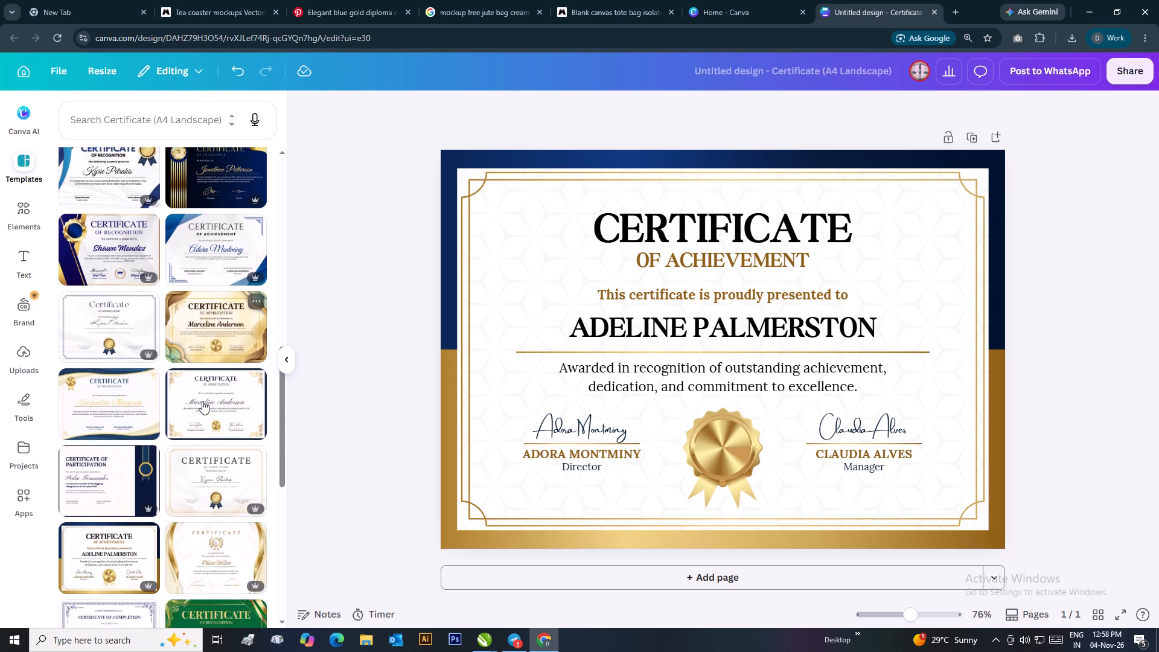
scroll(185, 411, "down", 4)
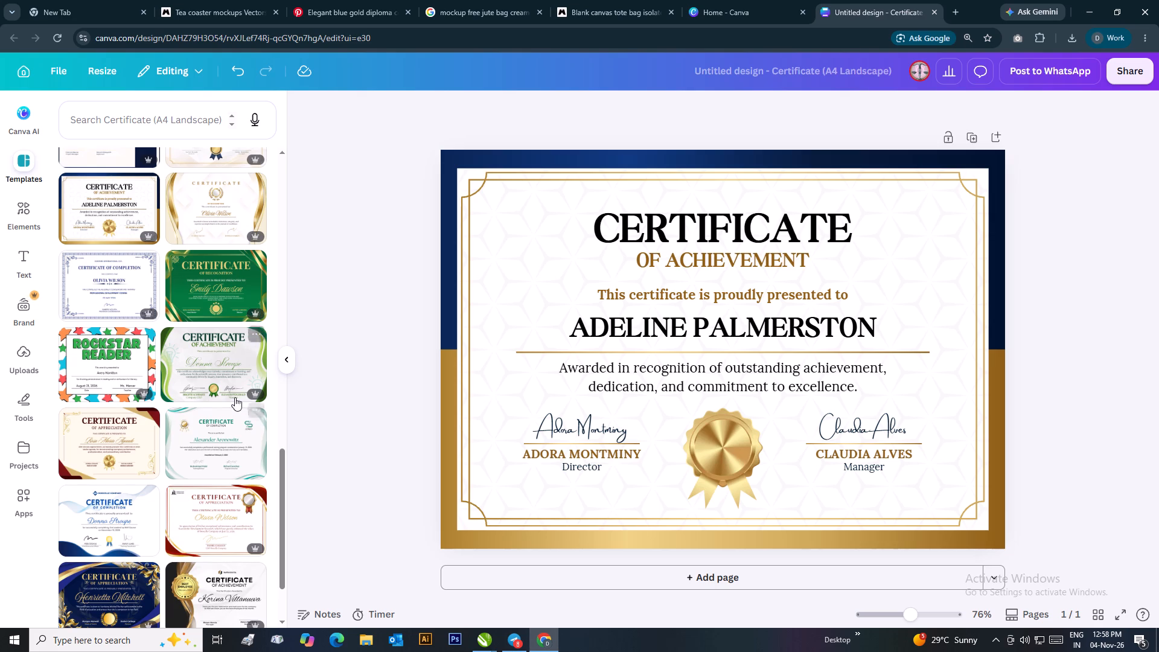
scroll(203, 375, "down", 4)
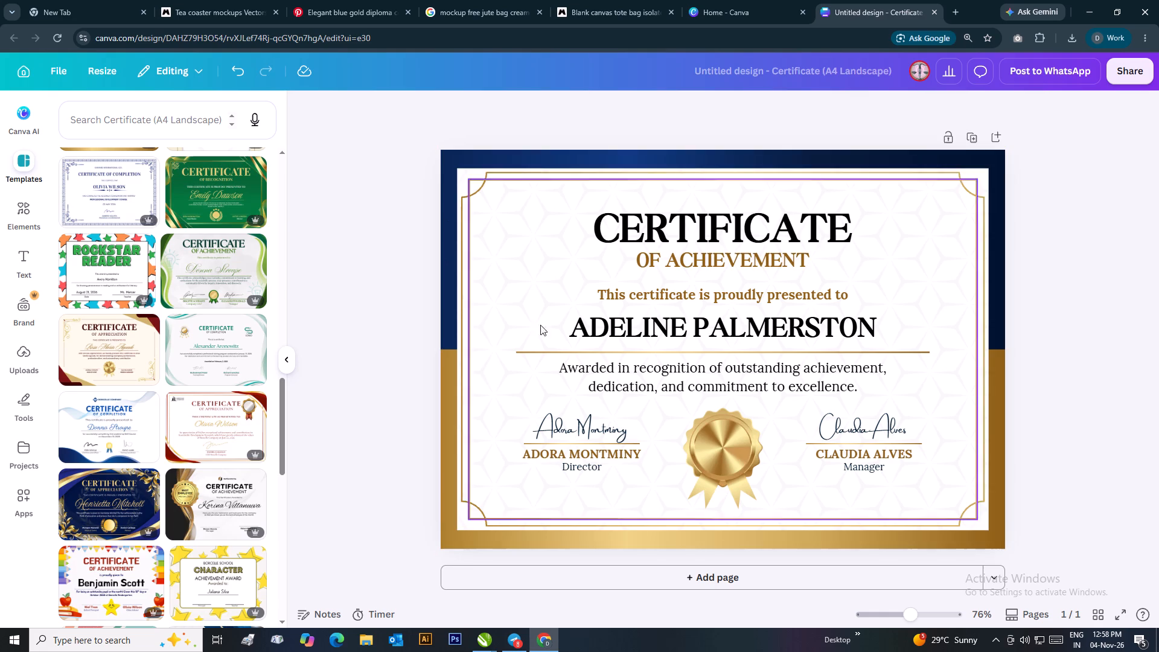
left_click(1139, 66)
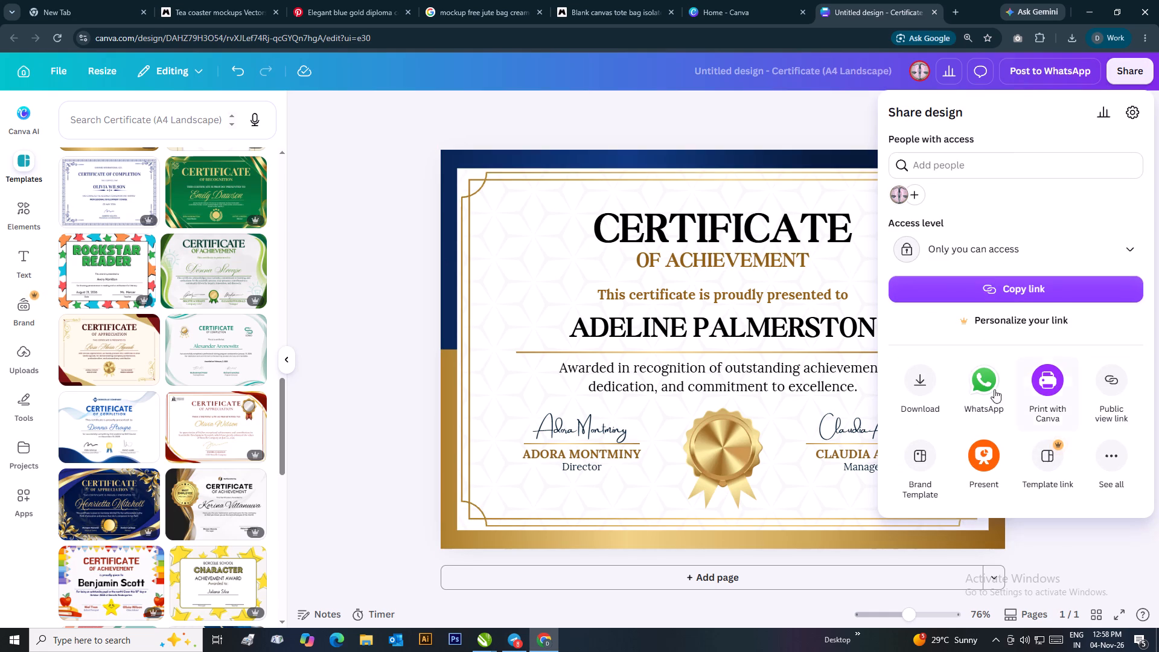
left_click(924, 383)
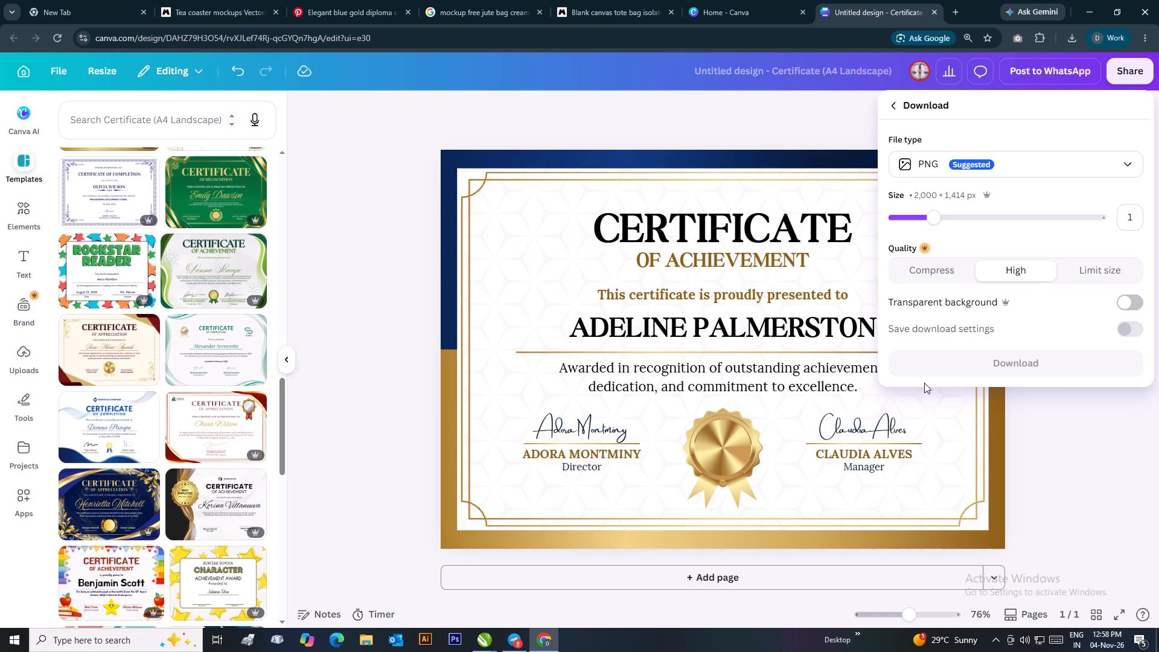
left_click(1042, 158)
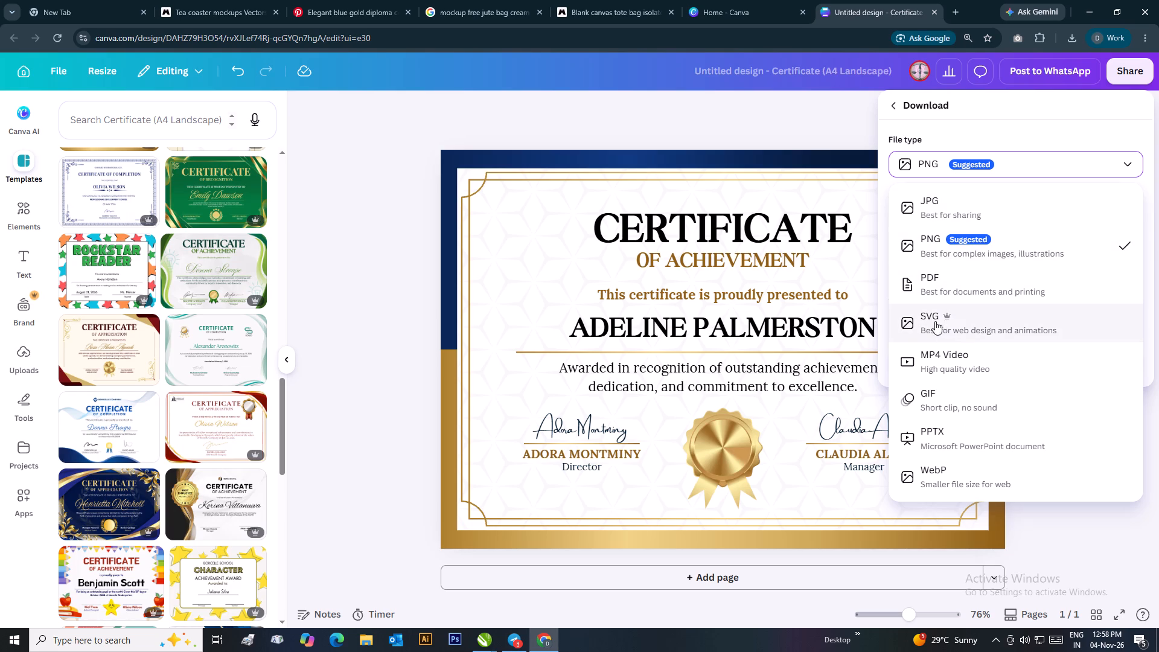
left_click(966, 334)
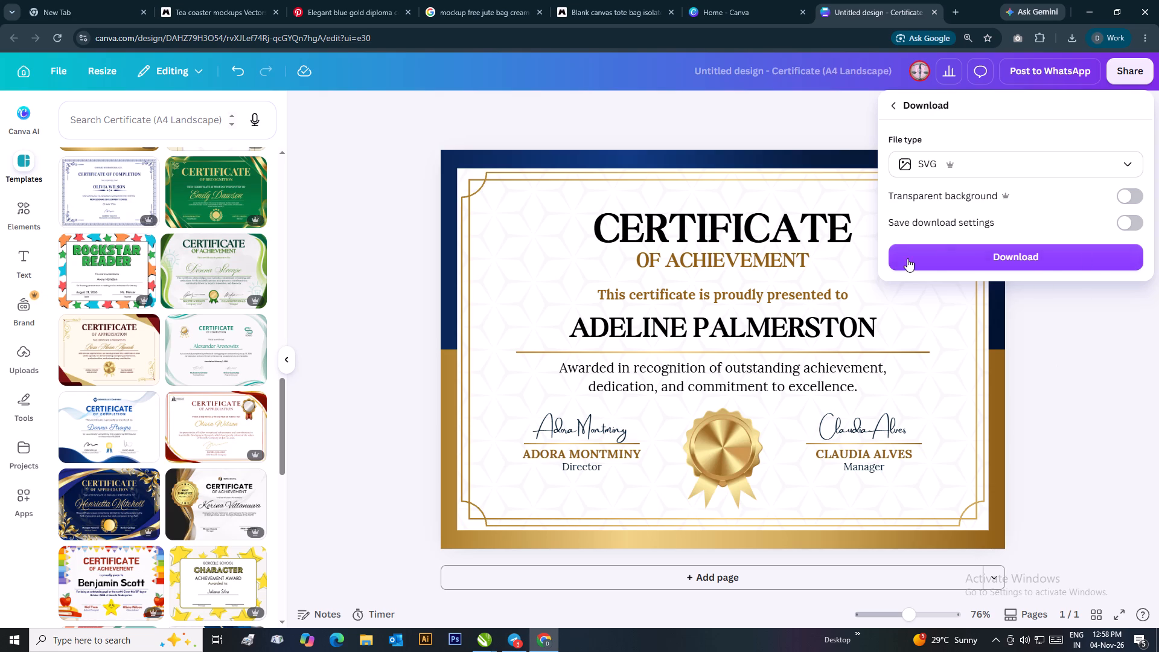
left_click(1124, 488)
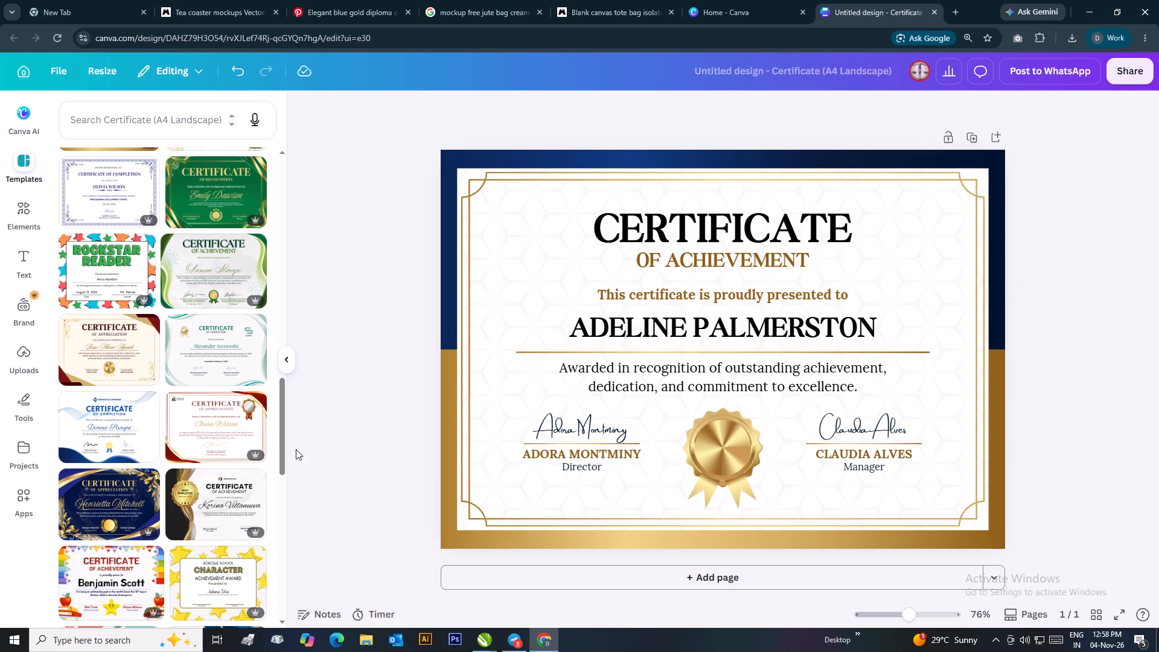
Replace the page design with the white Certificate of Appreciation template with a navy medal banner, gold corner flourishes and a blue-gold corner wave.
scroll(179, 406, "down", 7)
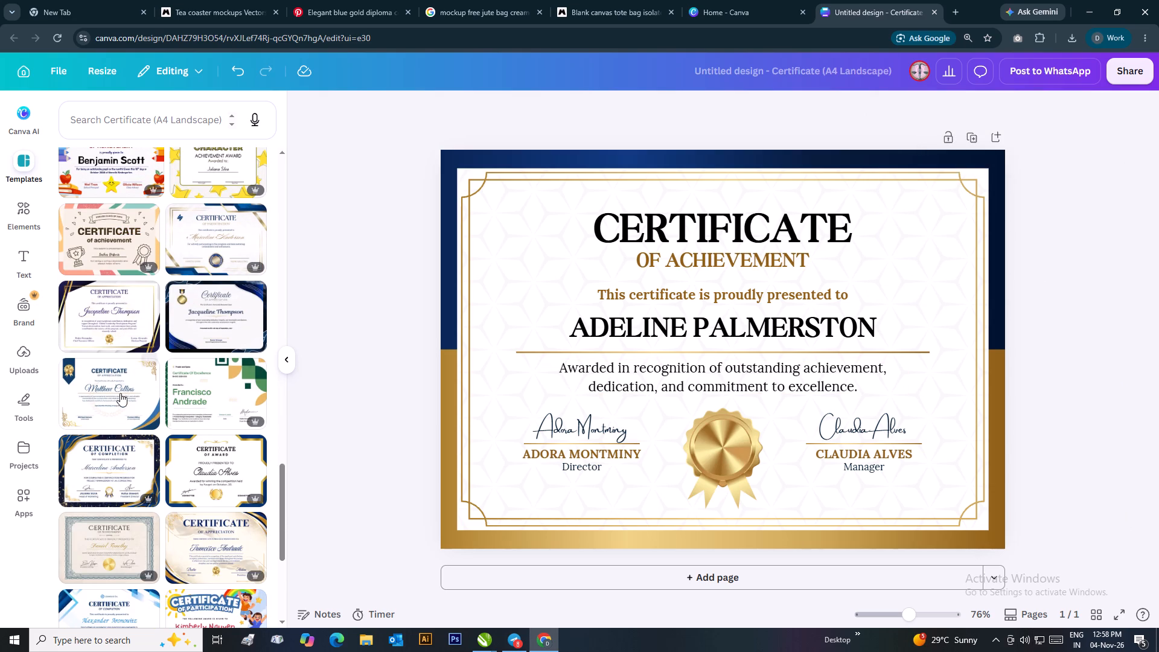
left_click(107, 388)
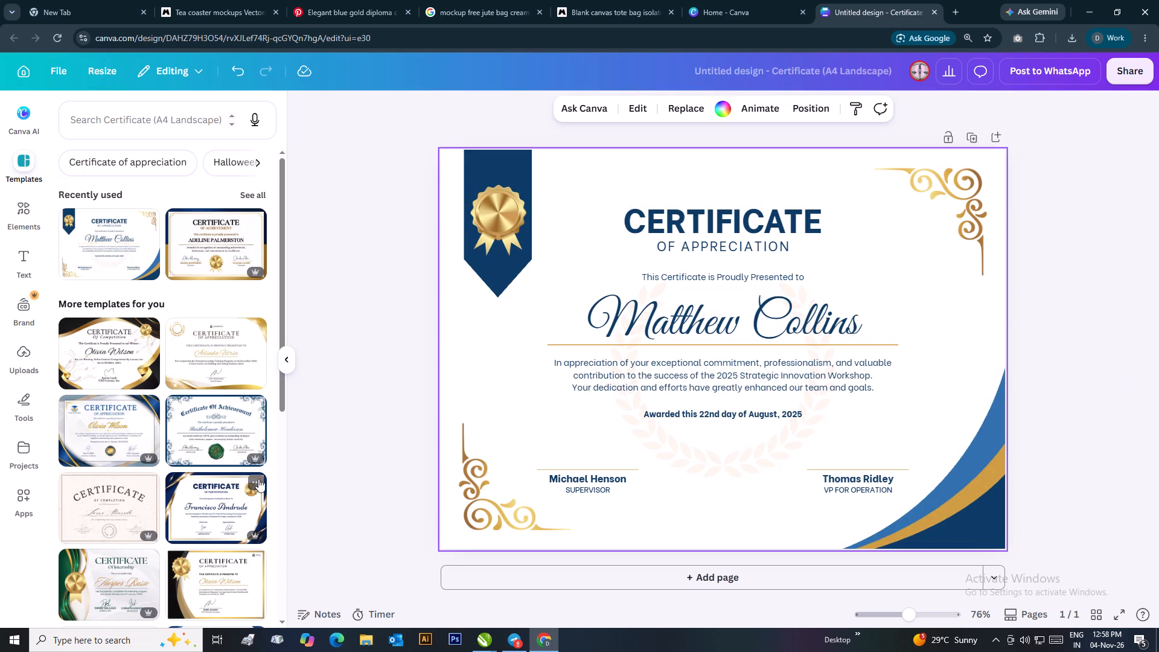
Recolor the pointed banner behind the gold medal to deep blue #1800ad.
left_click(512, 162)
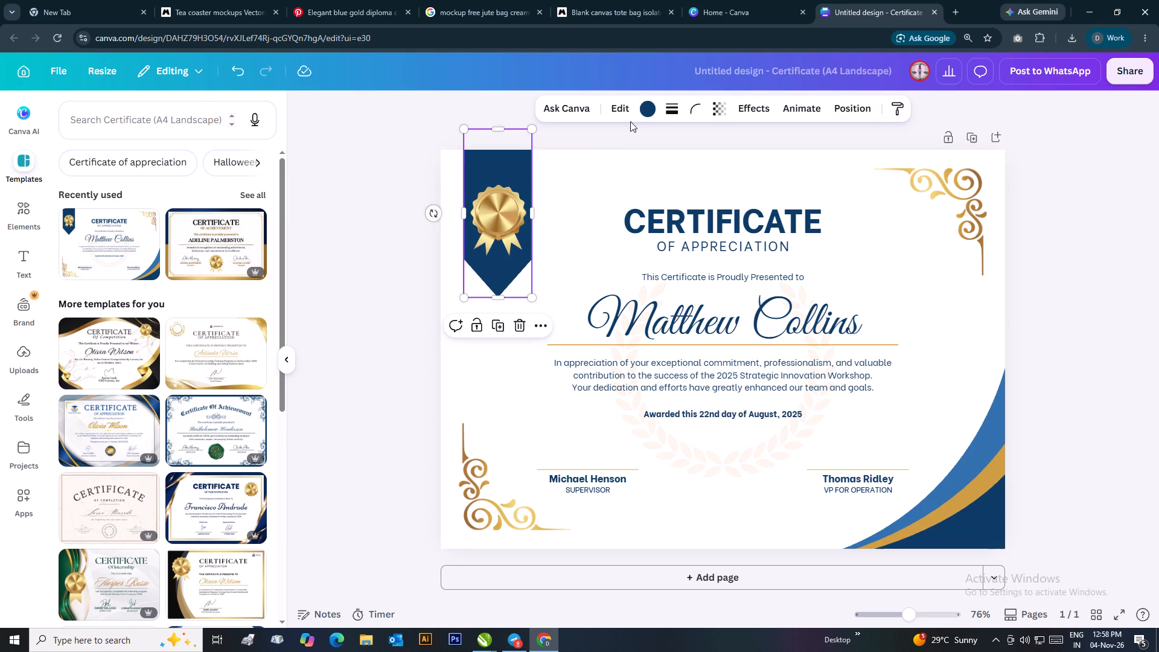
left_click(645, 107)
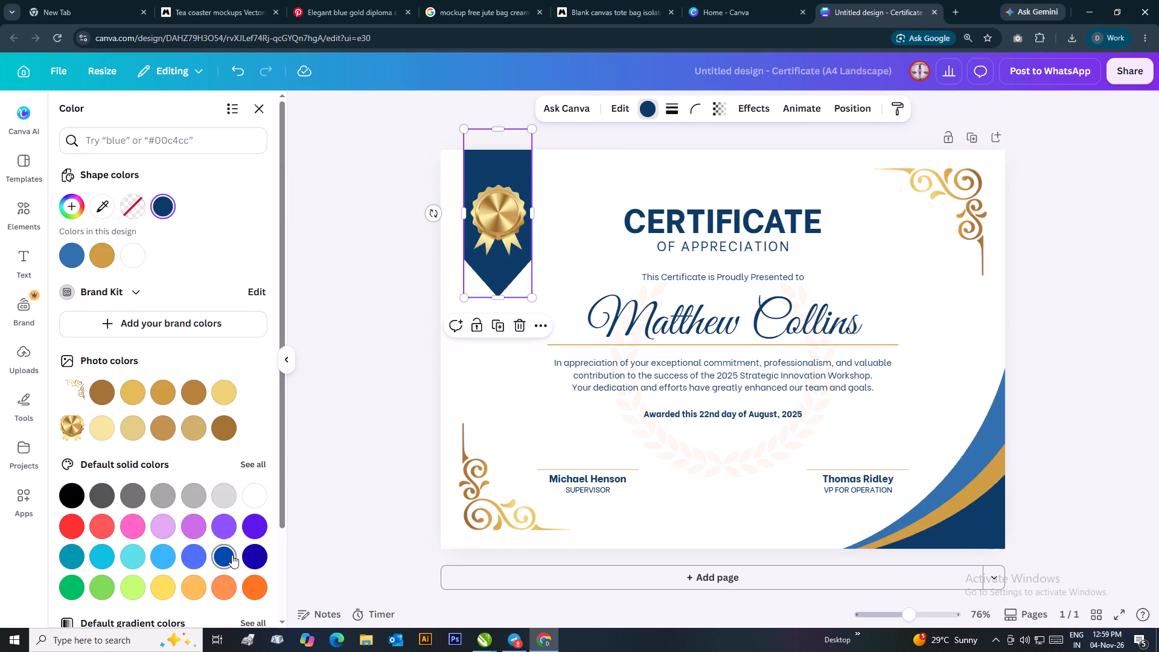
left_click(229, 556)
left_click(246, 554)
double_click(342, 422)
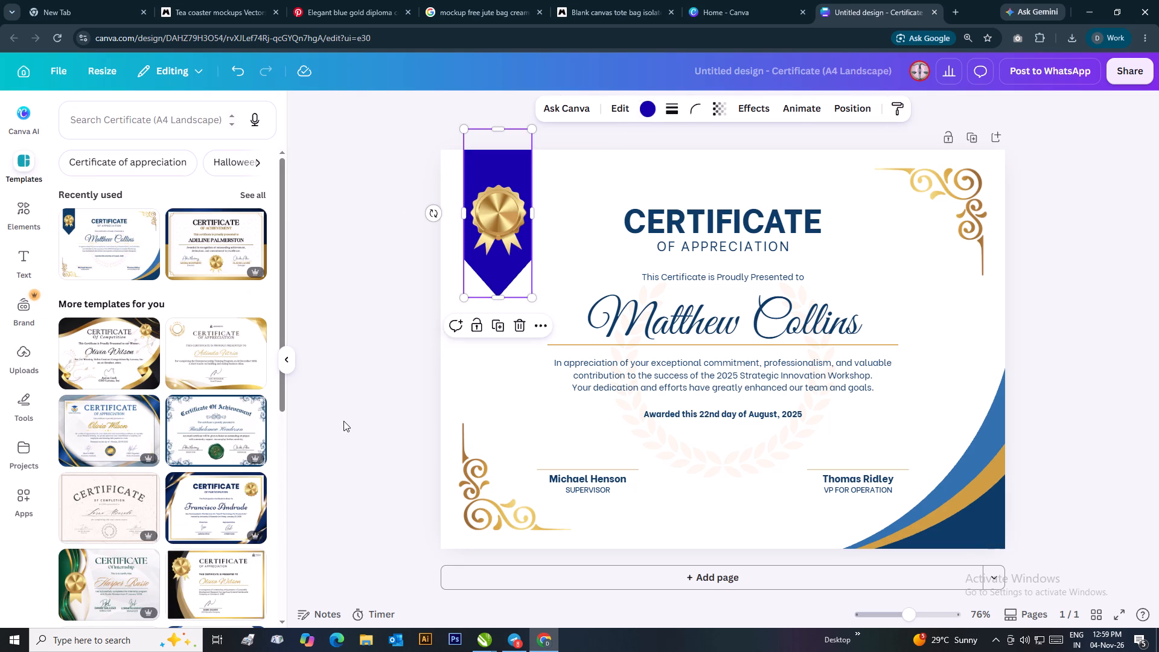
Recolor both the light blue and navy parts of the corner wave graphic to deep blue #1800ad, keeping its gold band.
left_click(983, 443)
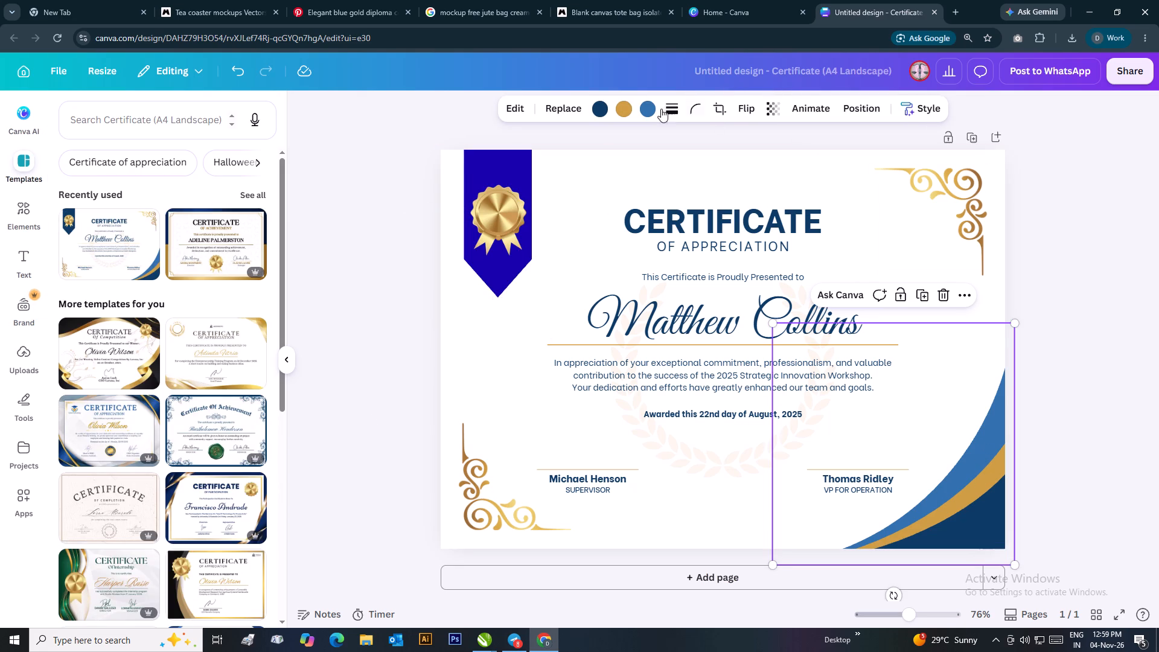
left_click(656, 109)
left_click(257, 559)
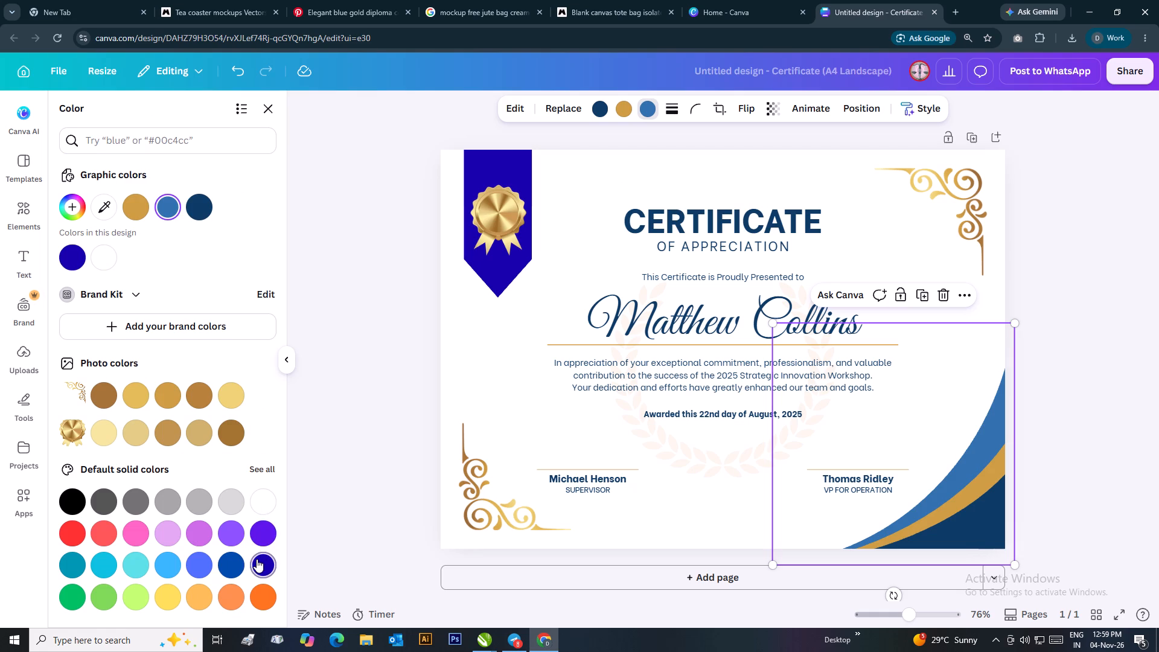
left_click(353, 444)
left_click(987, 522)
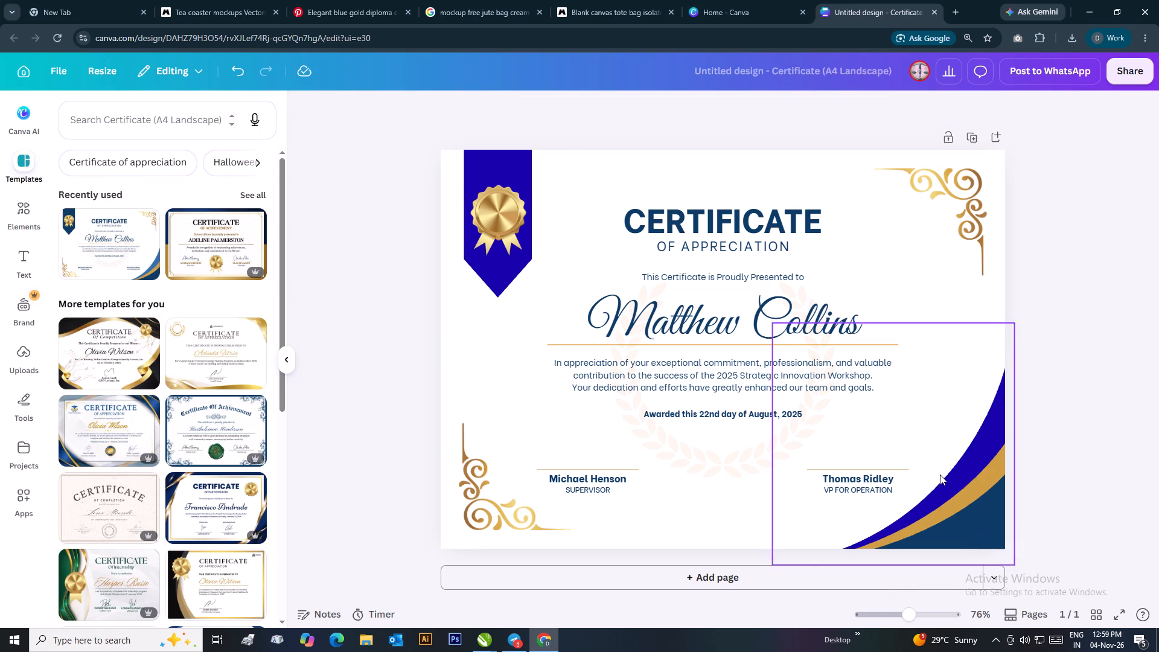
left_click(976, 535)
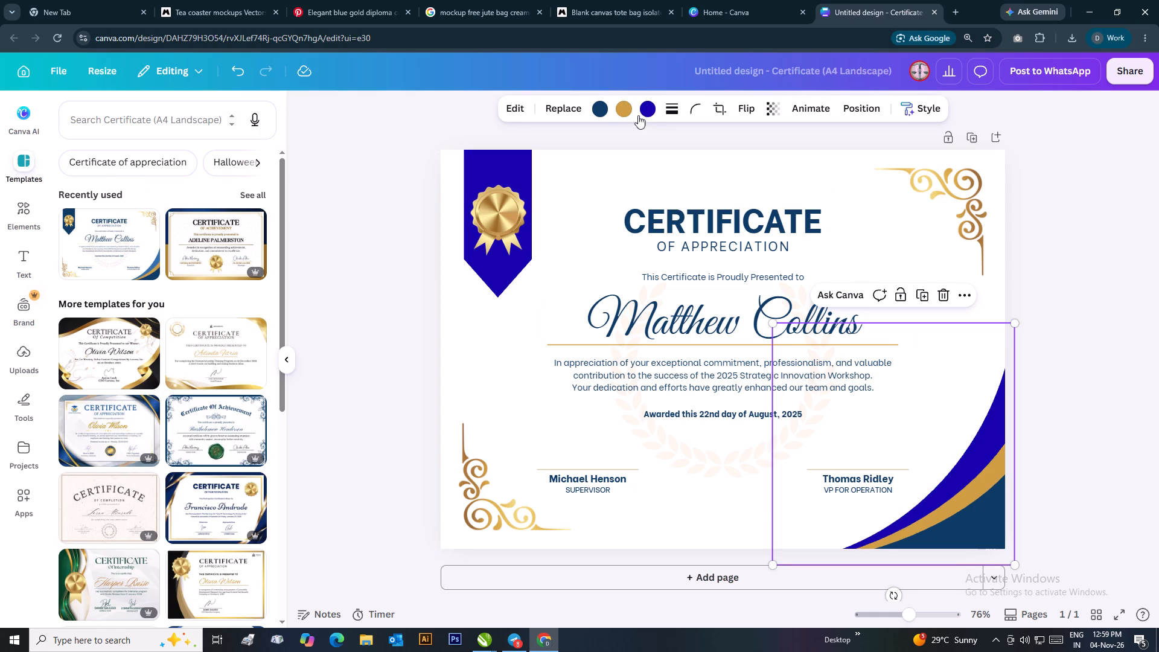
left_click(600, 109)
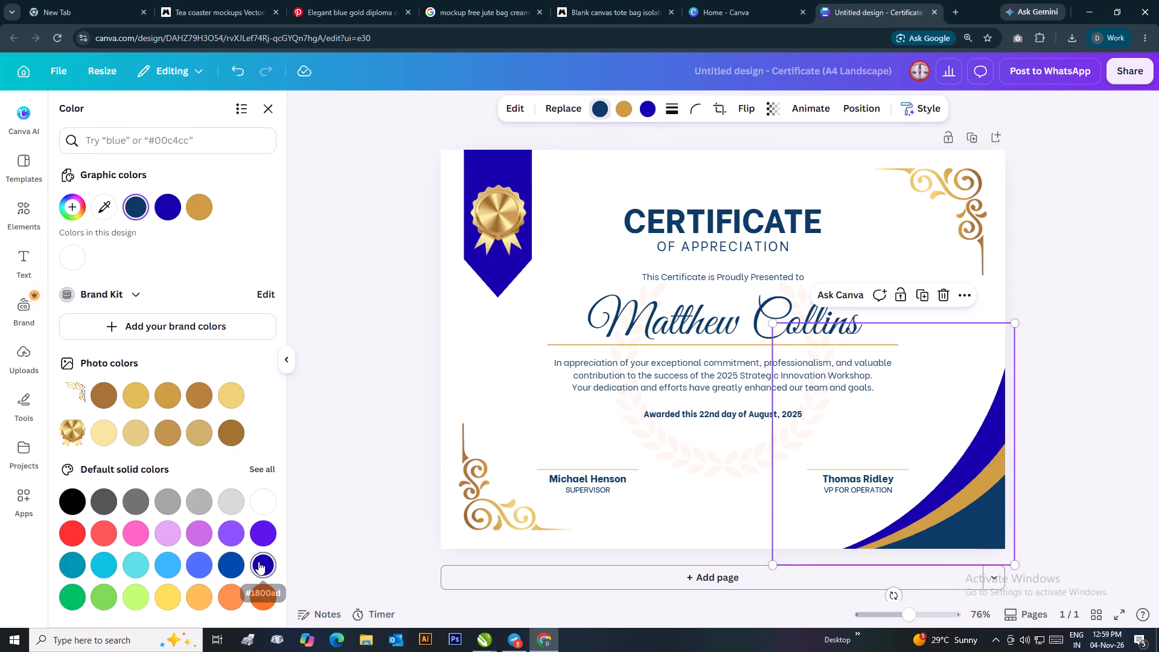
left_click(259, 561)
double_click(376, 452)
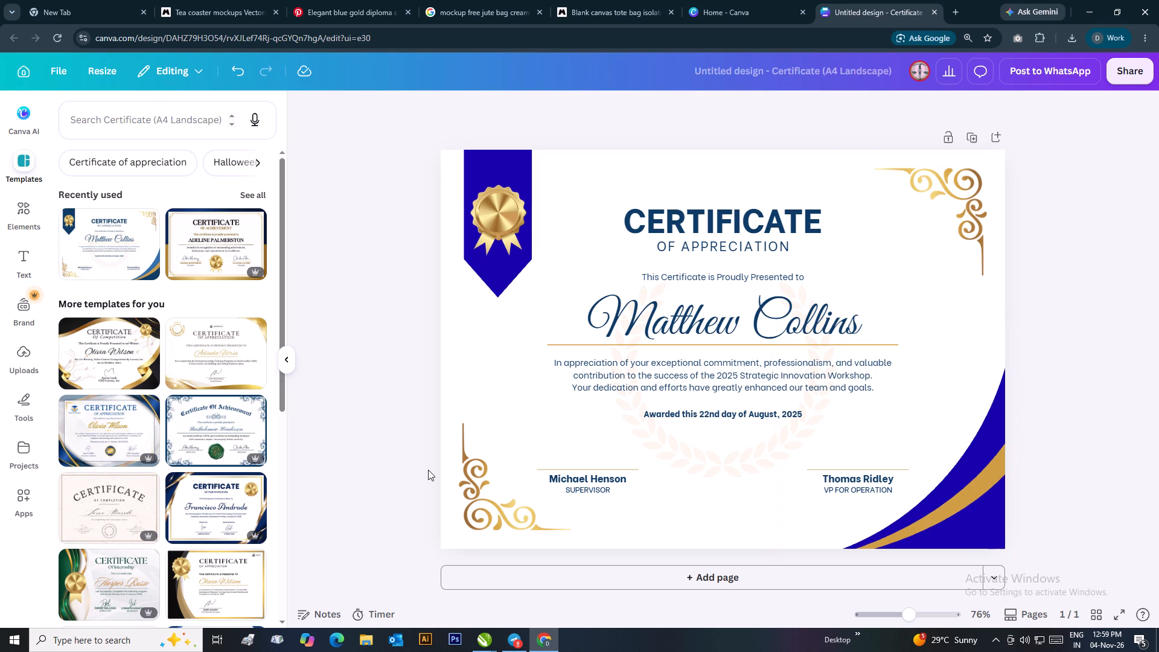
left_click(1035, 305)
Look through more of the suggested certificate templates for alternatives to the recolored blue and gold Certificate of Appreciation.
scroll(127, 368, "down", 2)
scroll(191, 443, "down", 2)
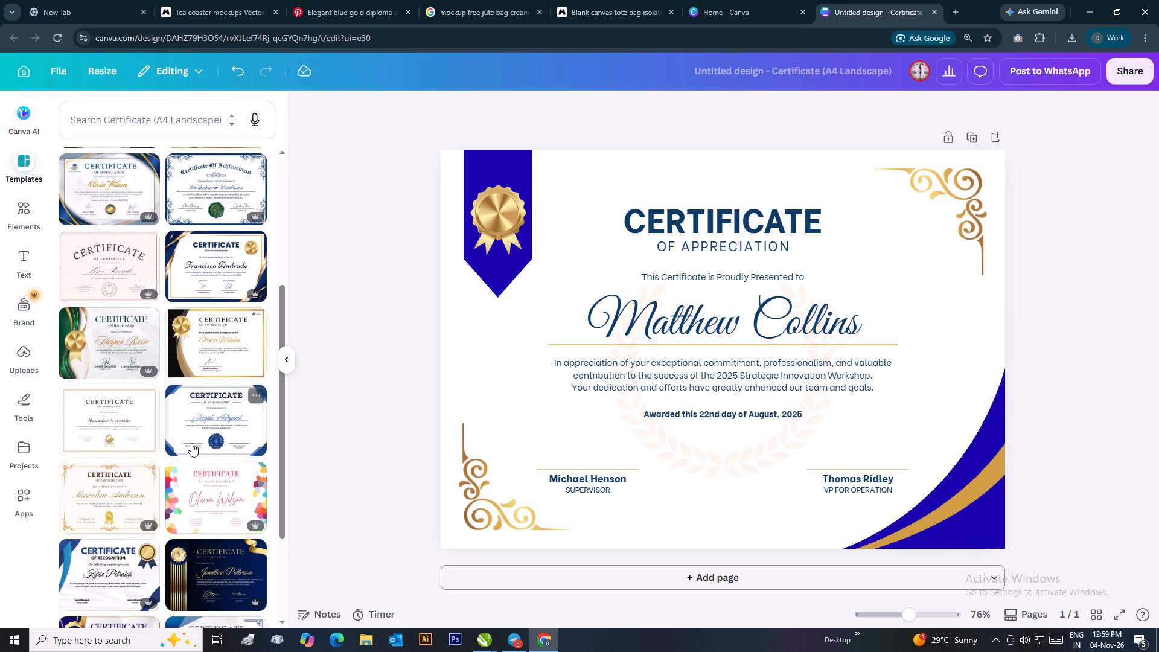
scroll(191, 445, "down", 2)
scroll(130, 458, "down", 6)
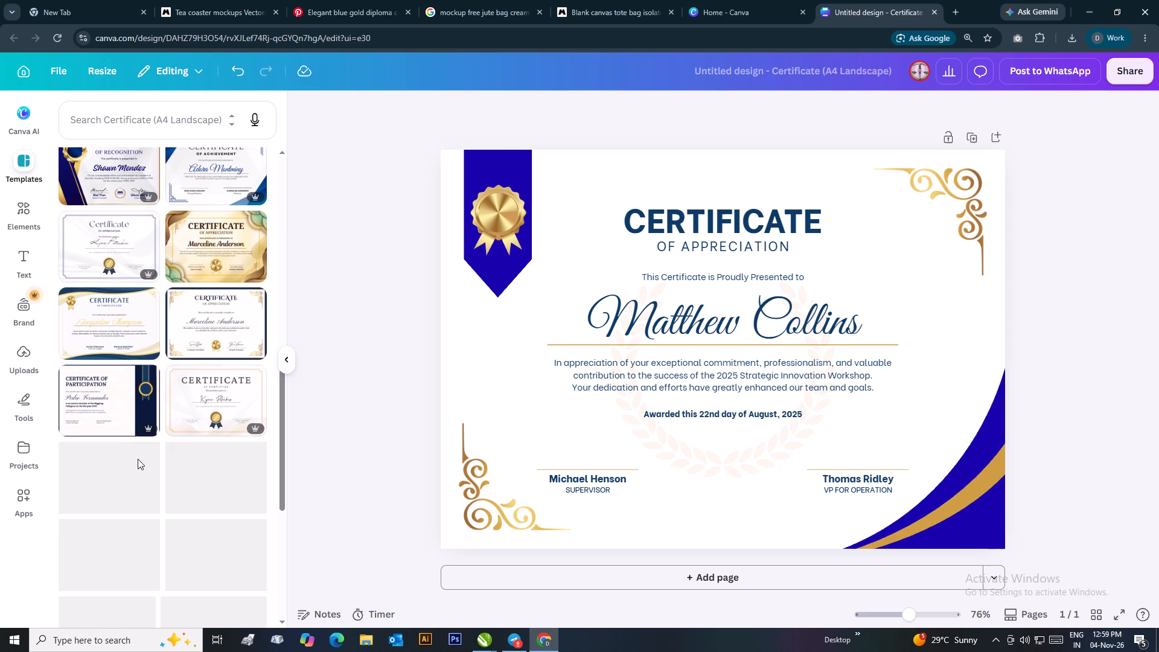
scroll(197, 426, "down", 5)
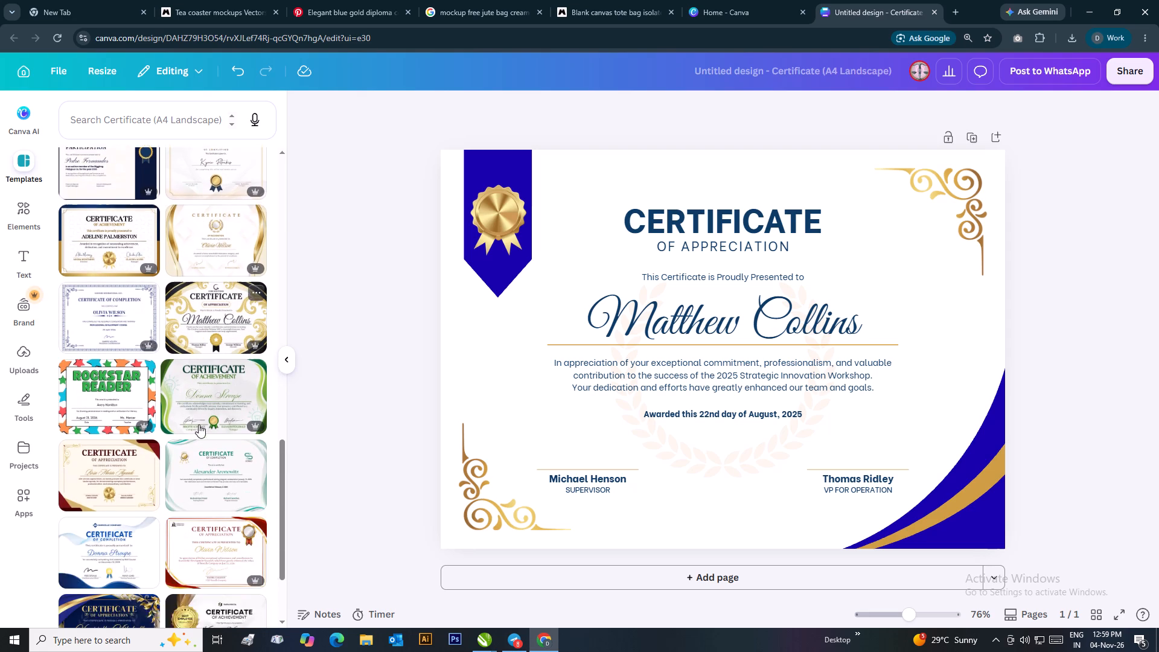
scroll(131, 433, "down", 4)
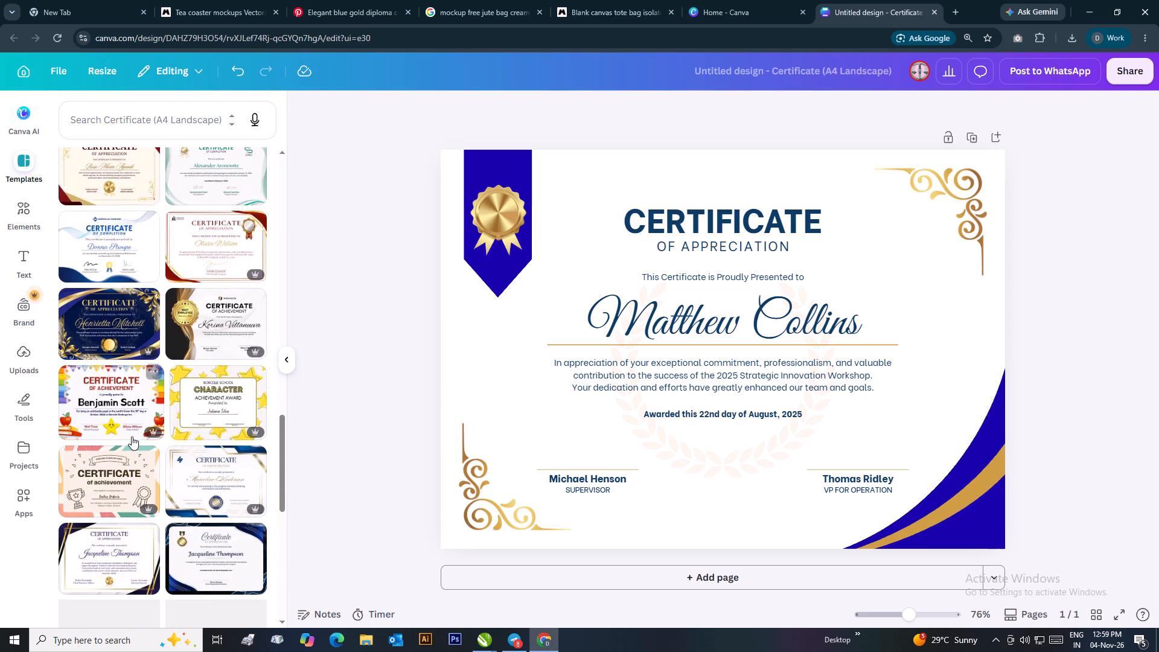
scroll(173, 494, "down", 4)
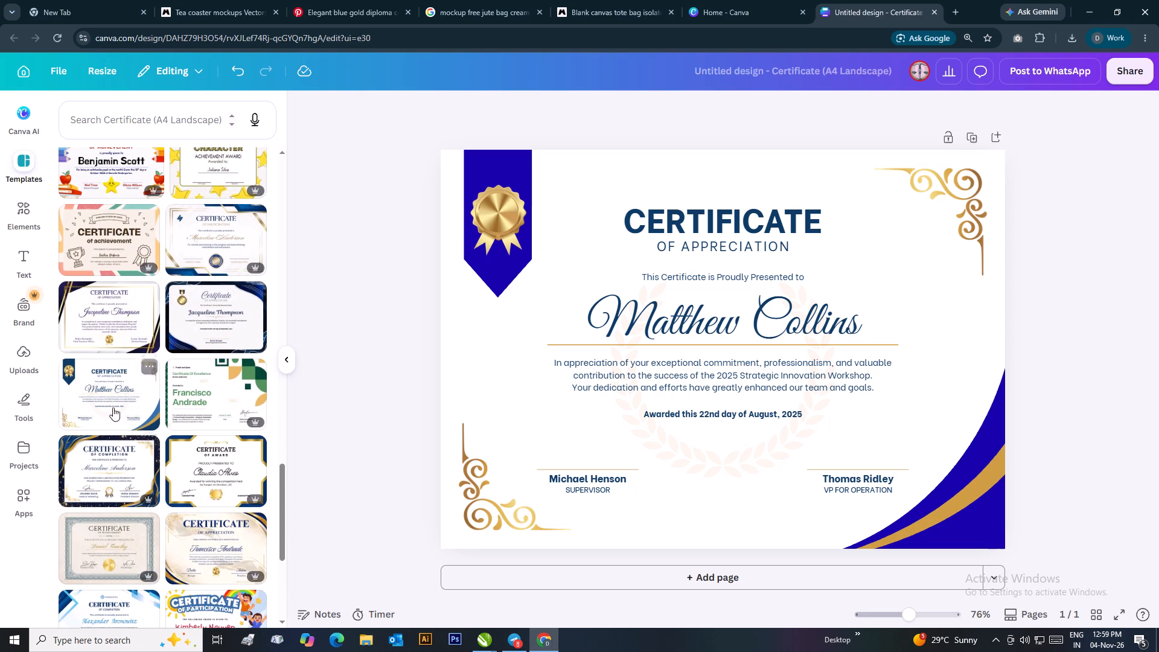
scroll(115, 404, "down", 4)
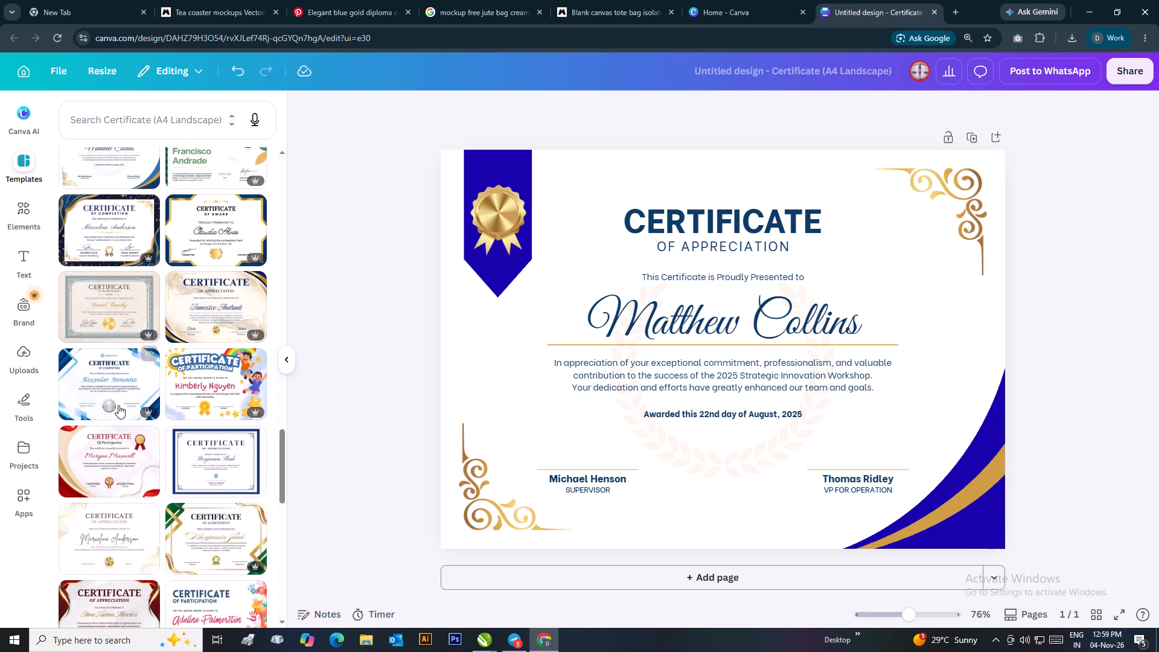
scroll(122, 403, "down", 5)
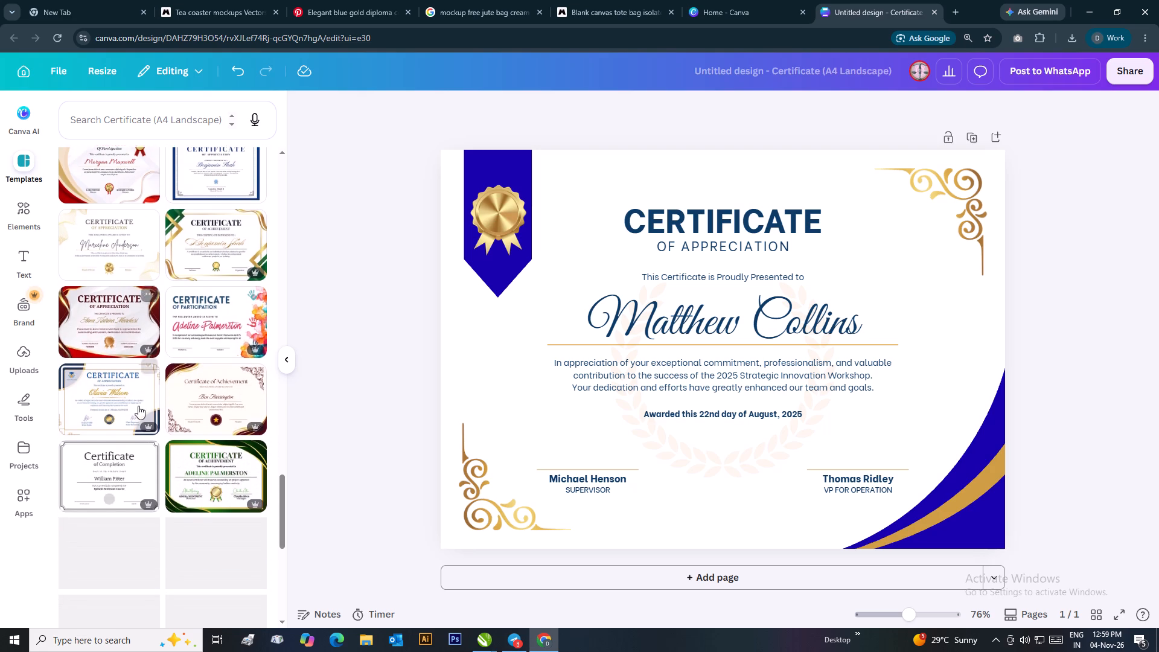
scroll(138, 406, "down", 1)
scroll(126, 293, "down", 3)
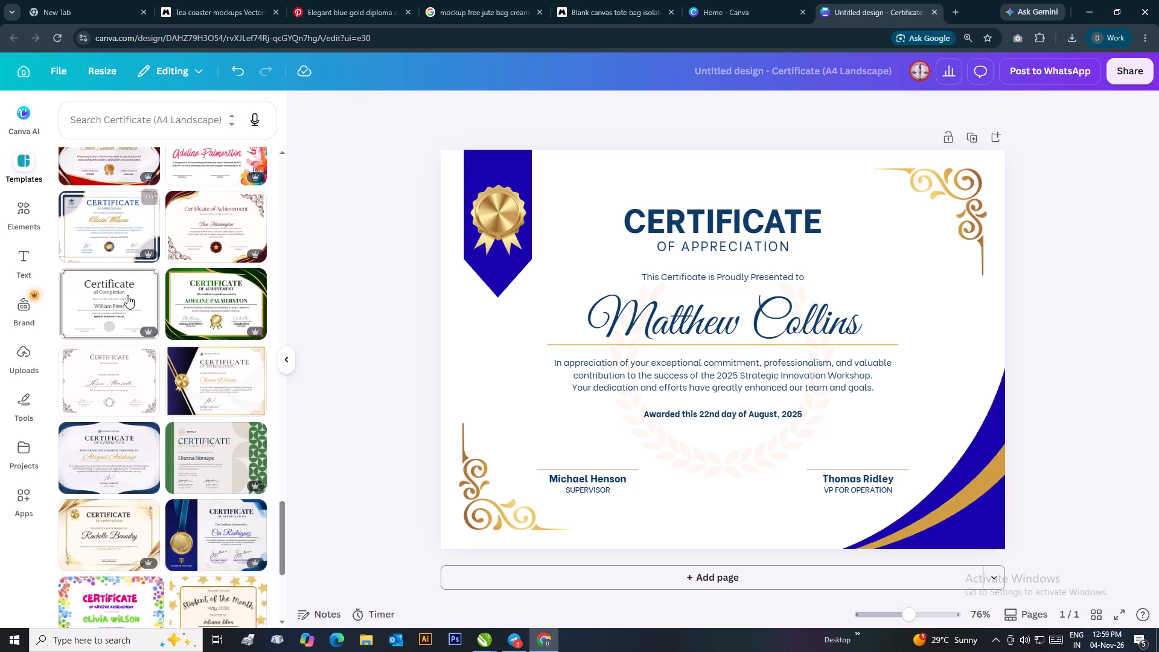
Search the certificate templates for "award certificate".
left_click(182, 121)
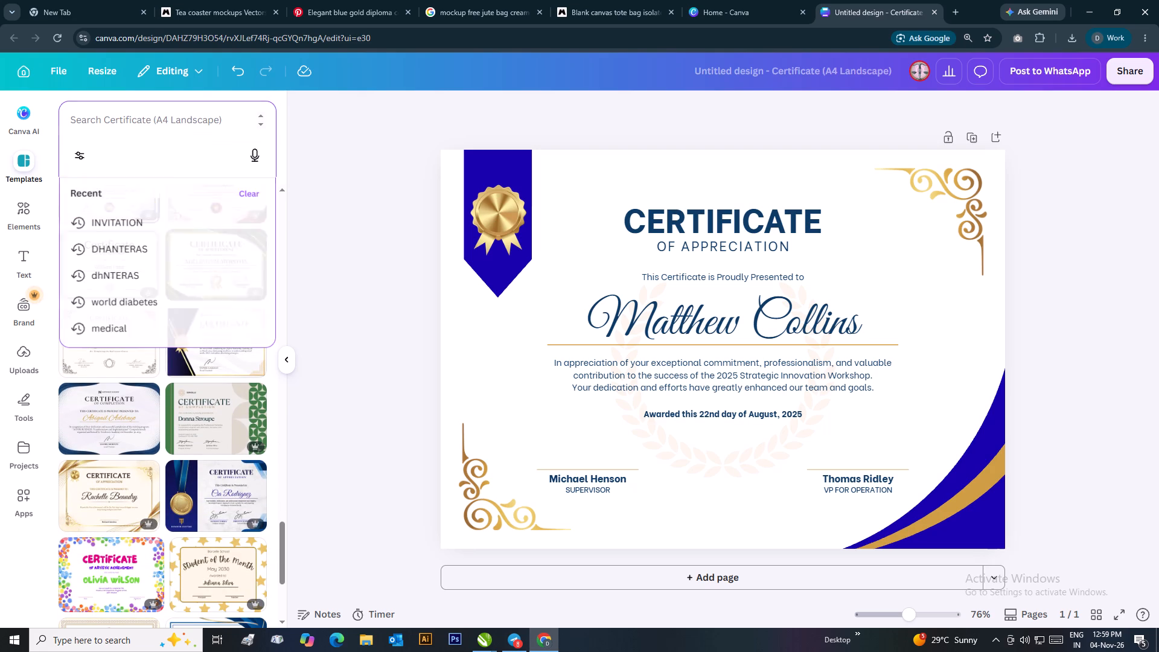
type("AWARD")
key("space")
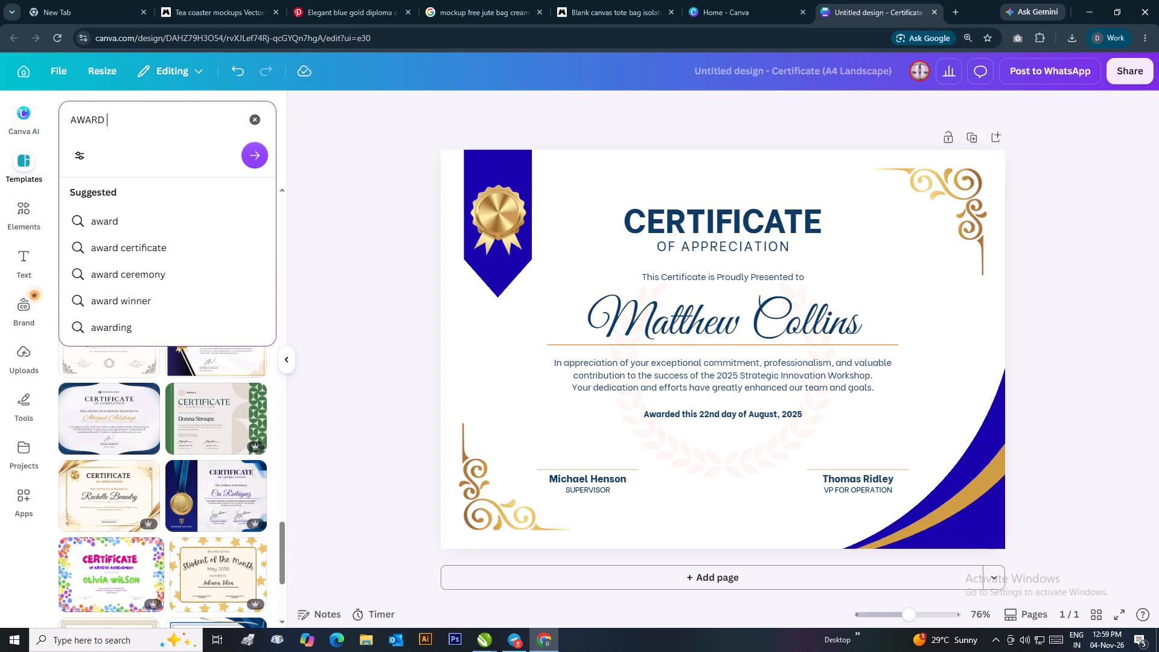
left_click(142, 255)
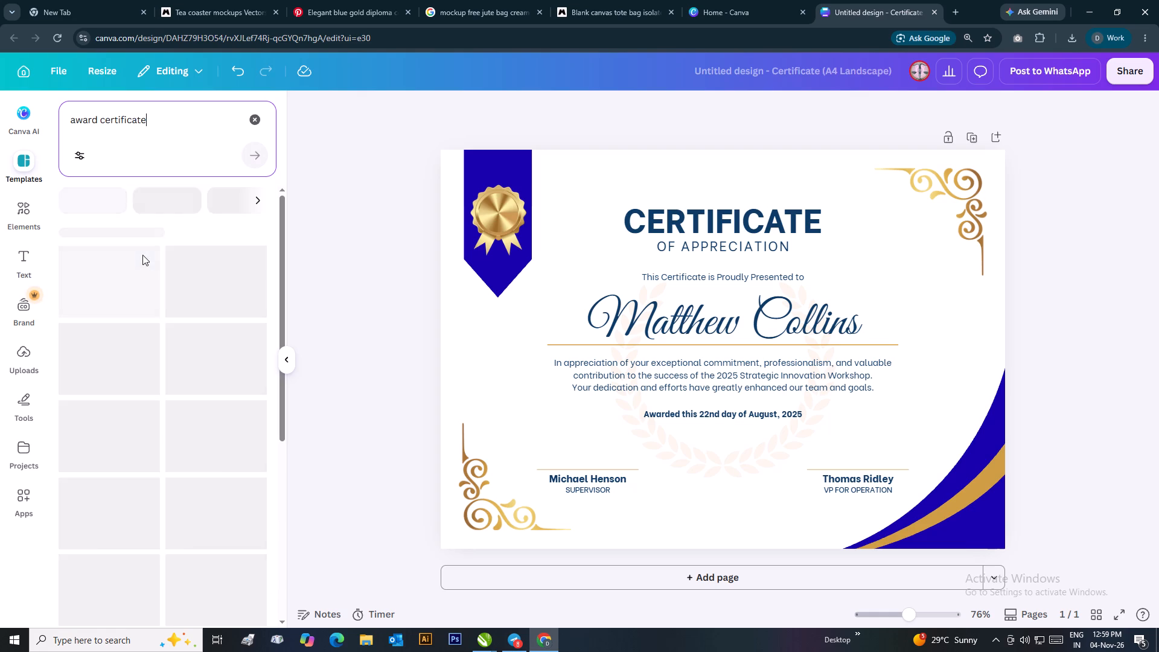
Replace the page design with the dark blue Certificate of Appreciation template with gold corner lines, gold script name and round gold seal.
scroll(223, 332, "down", 2)
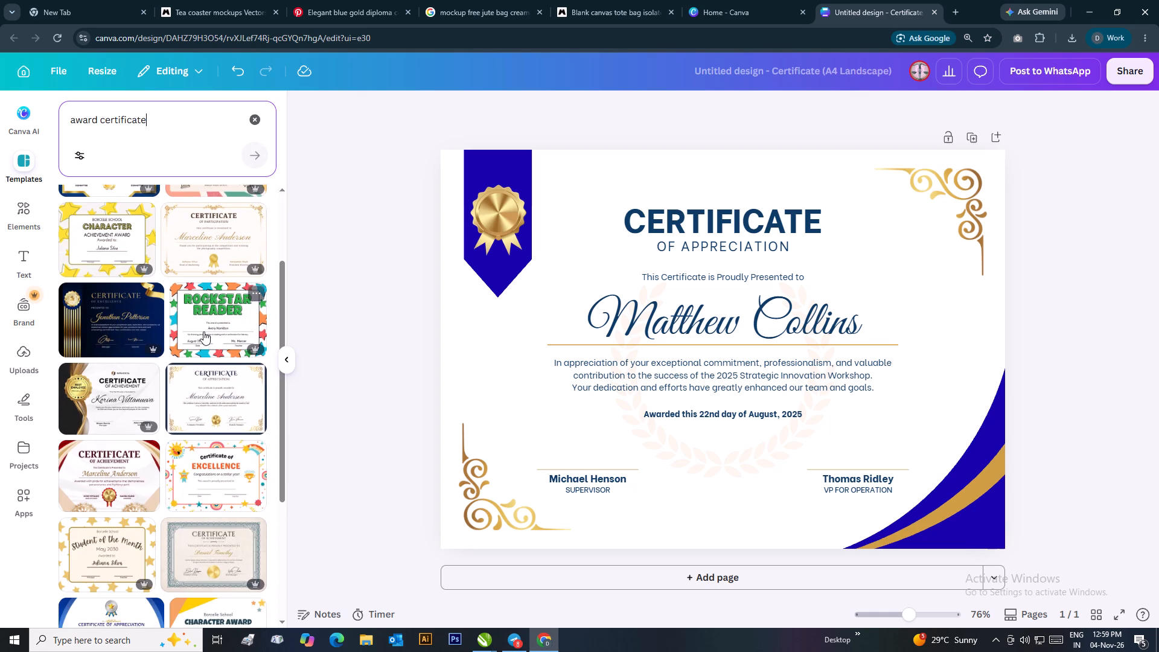
scroll(203, 331, "down", 6)
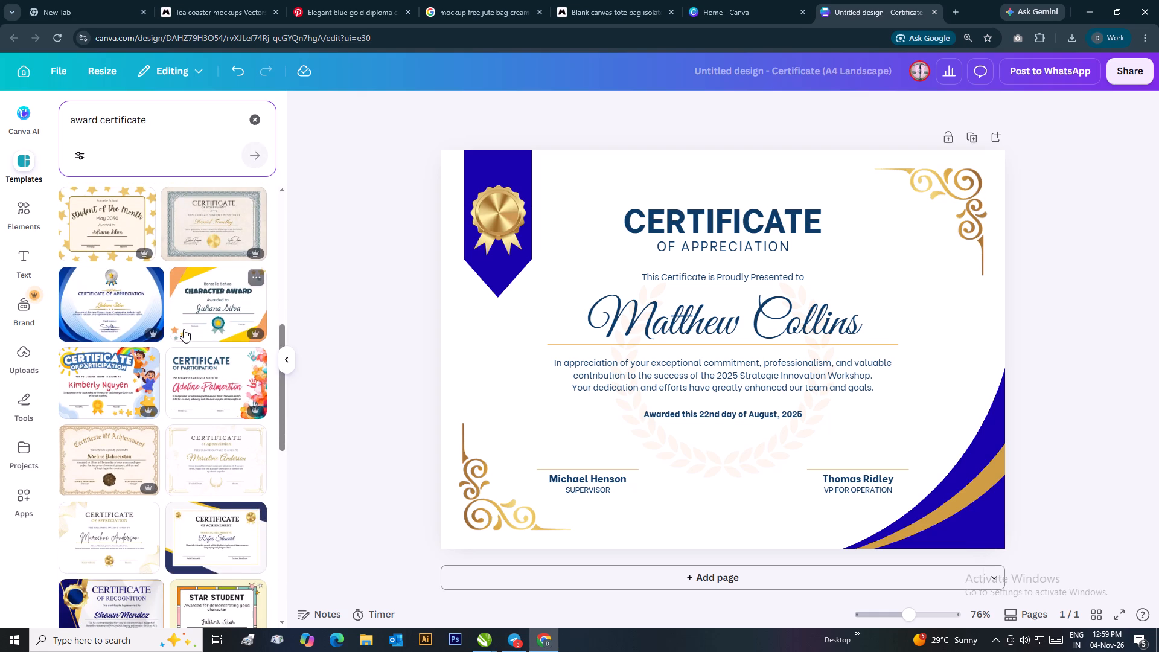
scroll(184, 329, "down", 3)
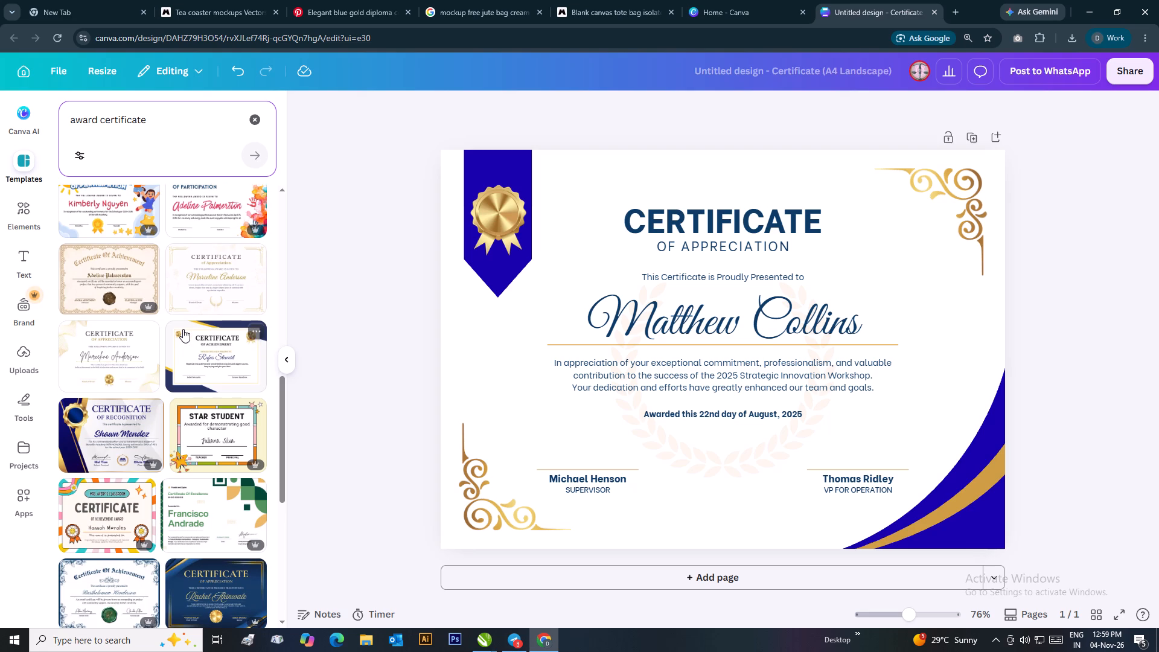
scroll(150, 340, "down", 4)
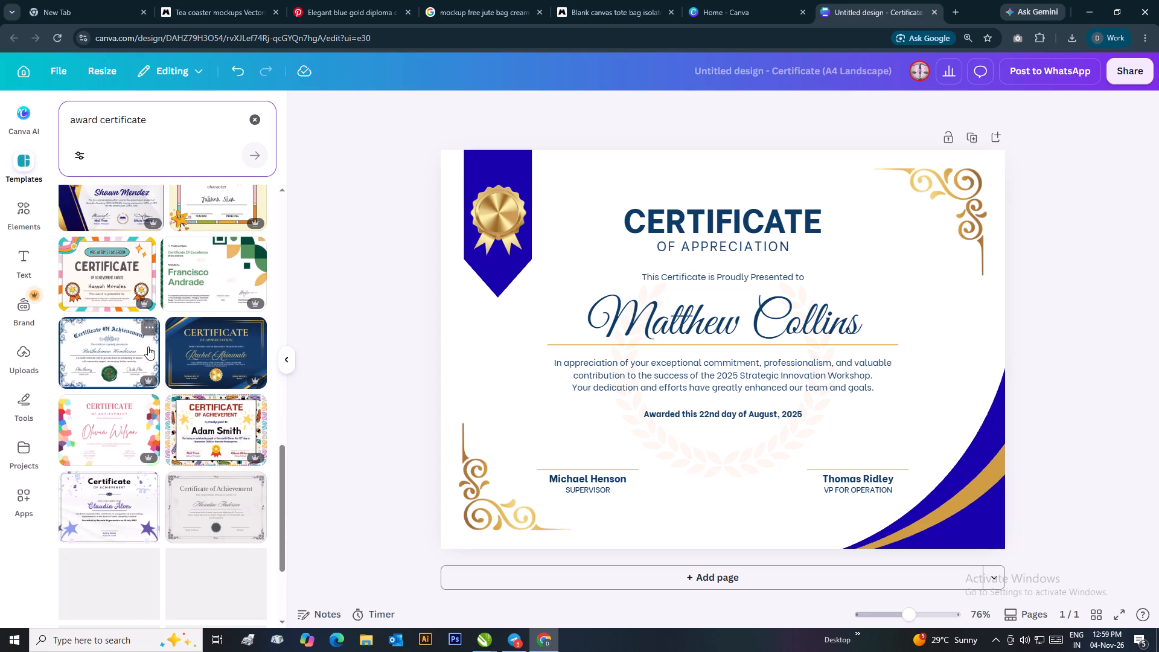
left_click(209, 357)
left_click(373, 308)
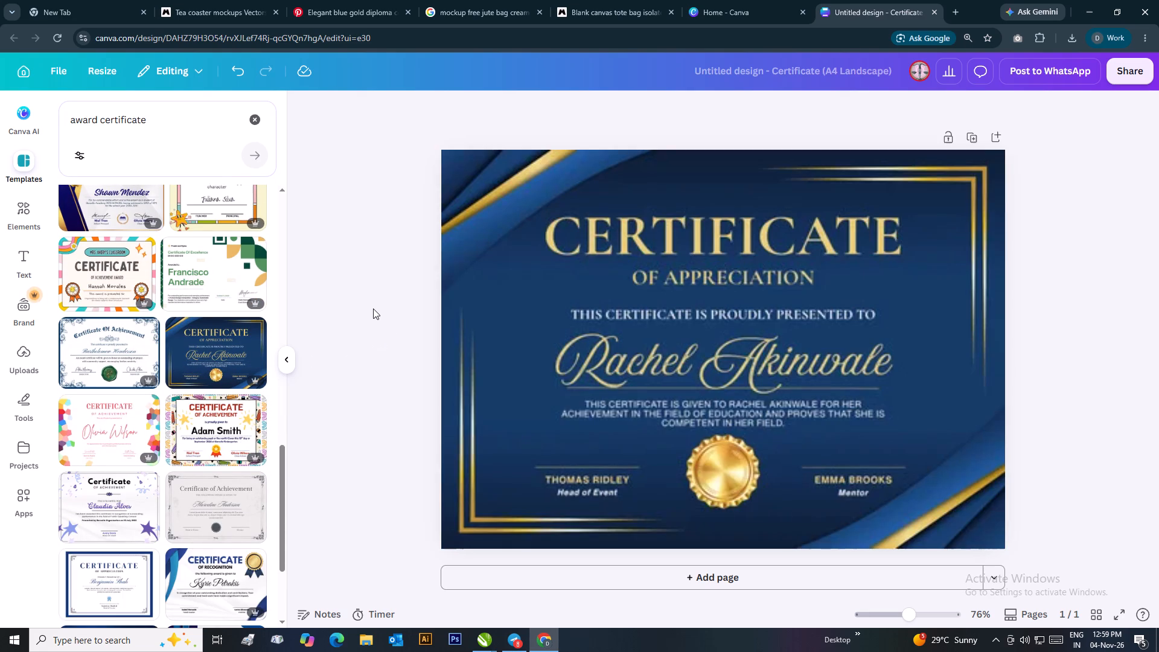
left_click(1032, 372)
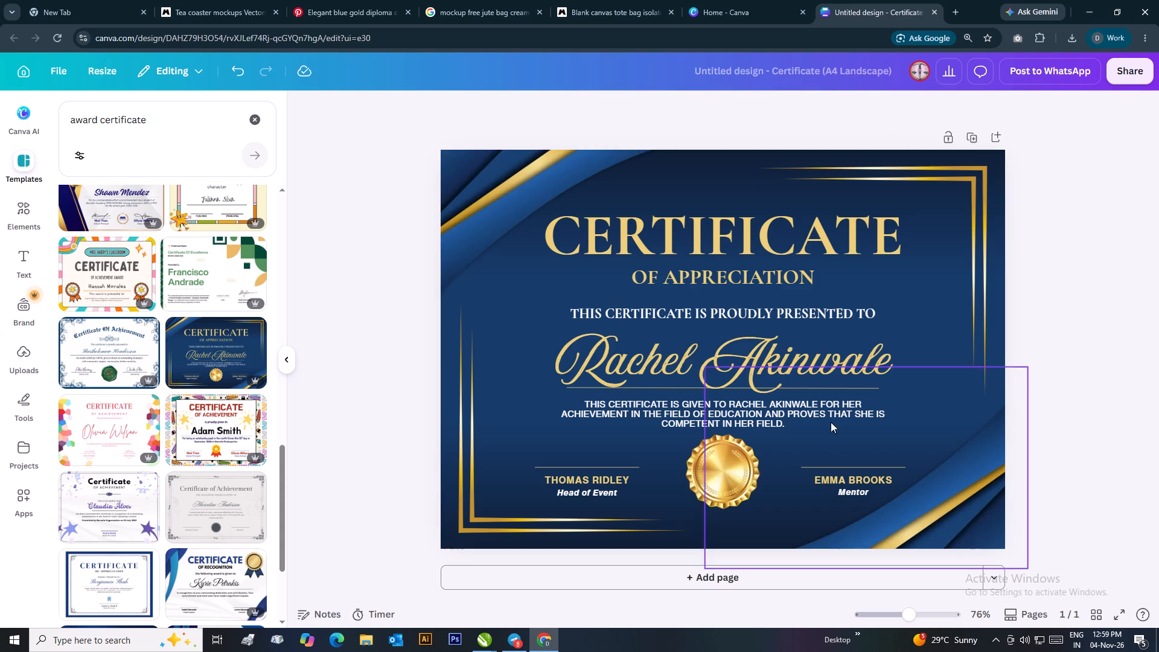
Look through further award certificate templates for other layouts to compare with the dark blue and gold design.
scroll(222, 425, "down", 9)
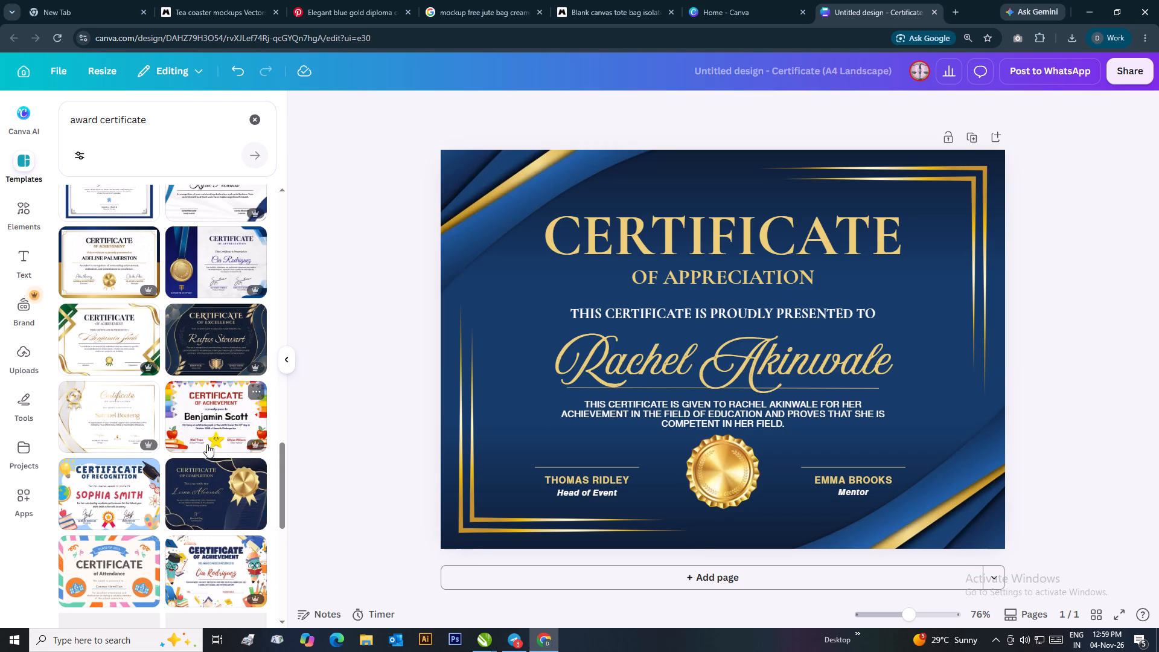
scroll(184, 429, "down", 6)
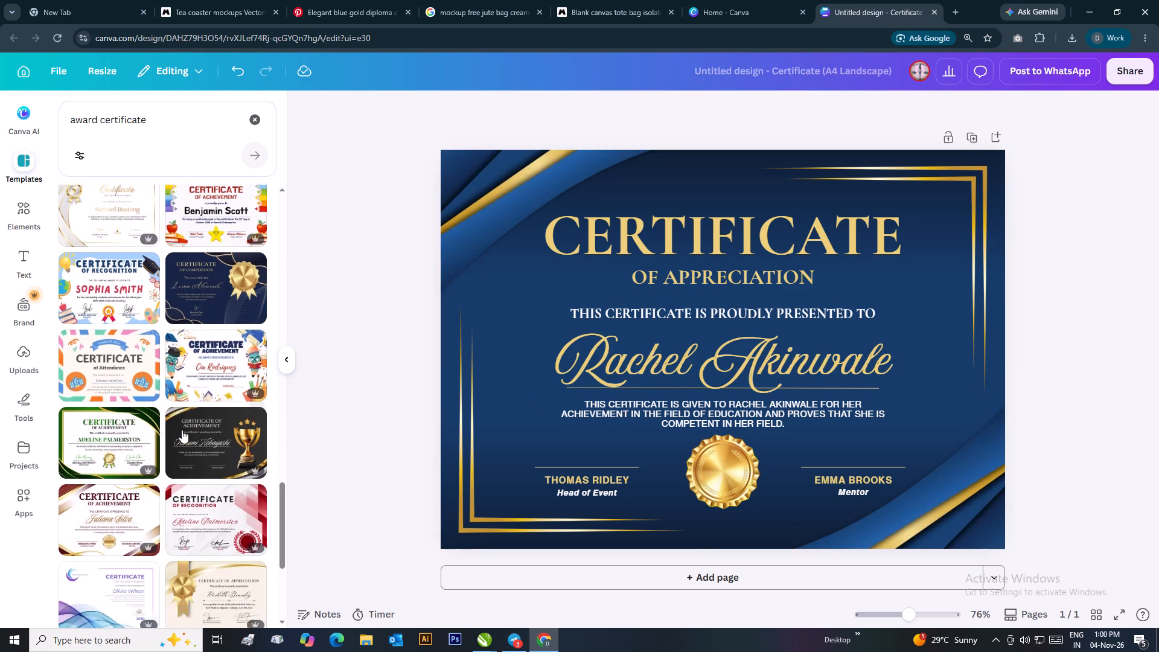
scroll(182, 430, "down", 4)
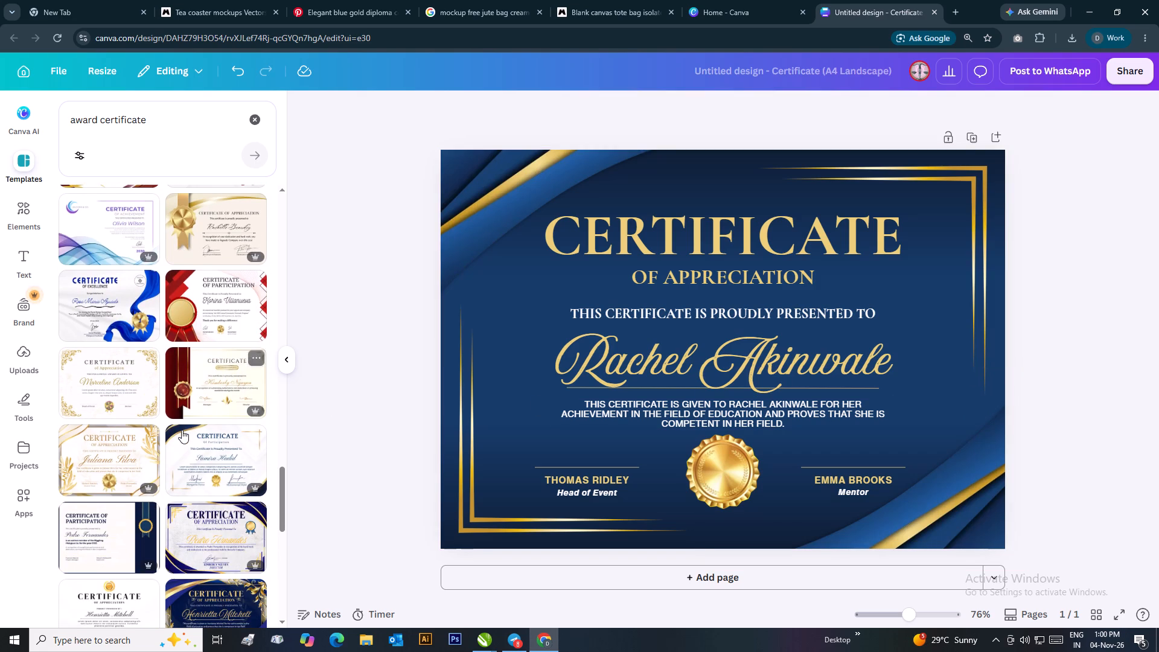
scroll(178, 429, "down", 4)
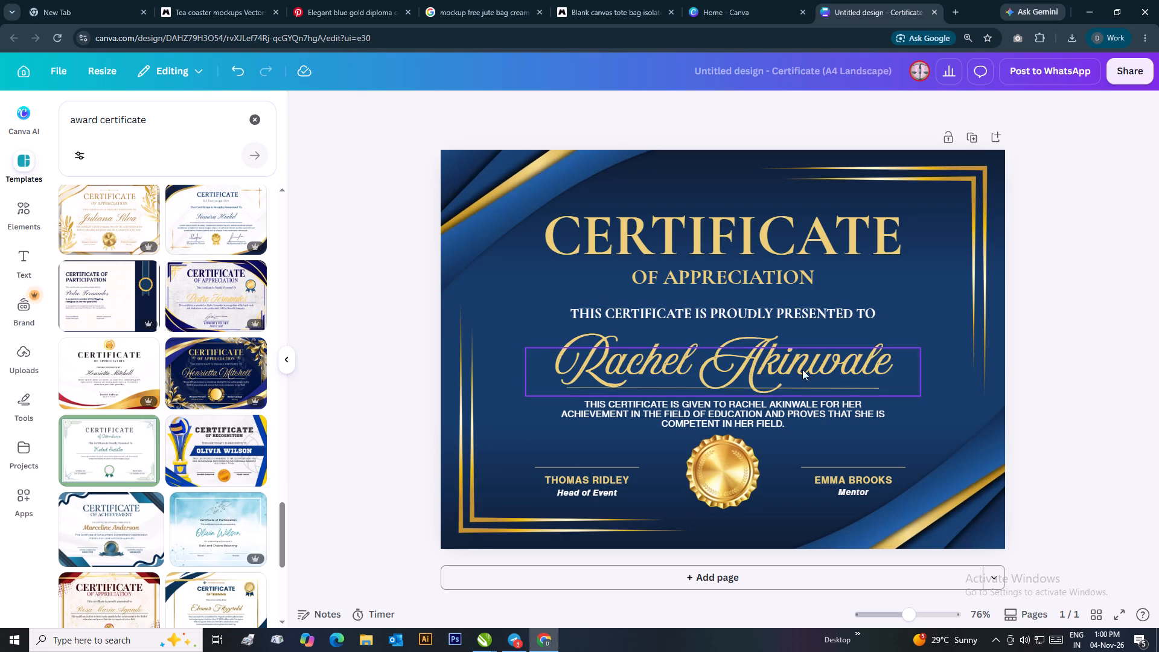
Switch to CorelDRAW and close the dhanteras creatives document without saving its changes.
left_click(474, 638)
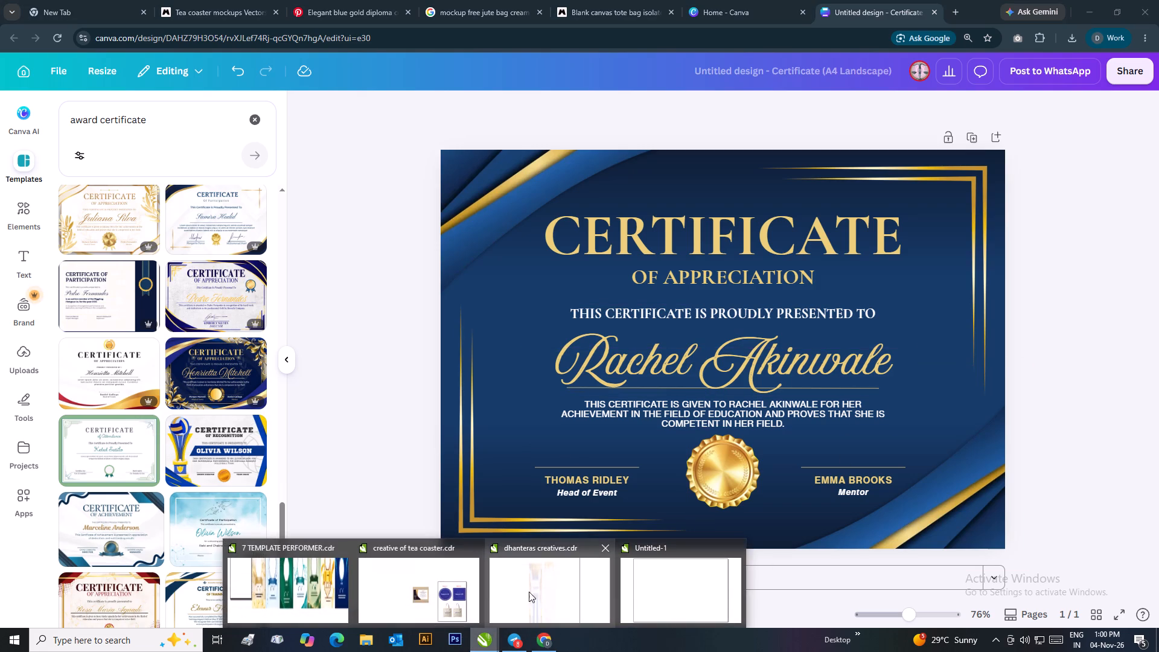
left_click(489, 589)
scroll(598, 418, "down", 2)
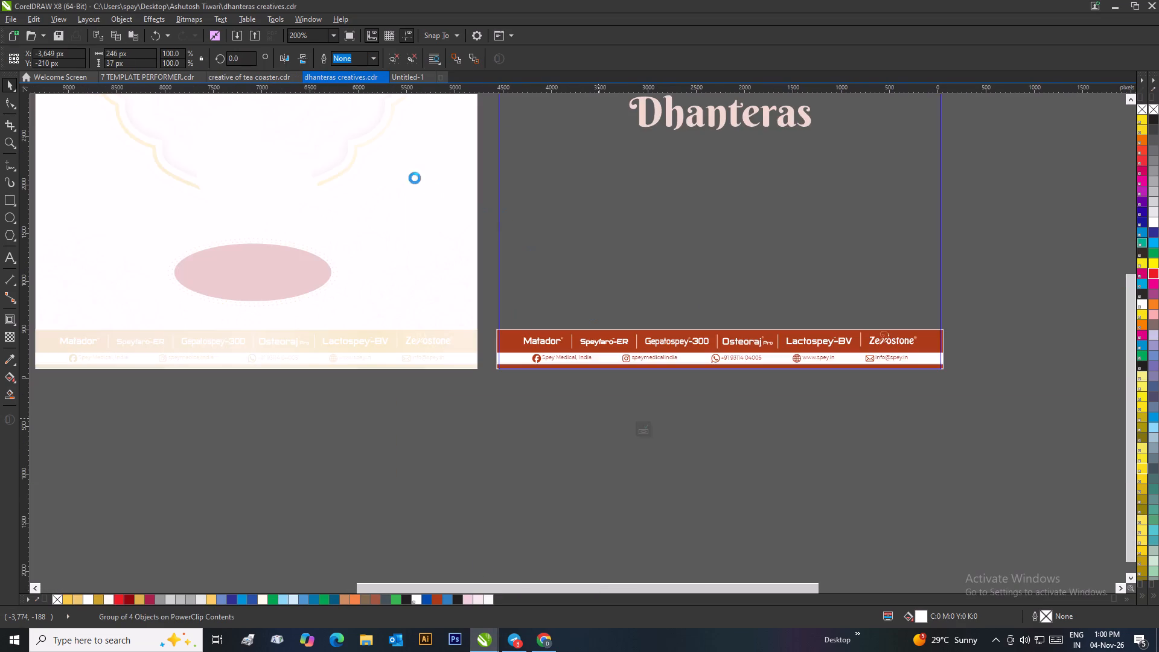
left_click(383, 75)
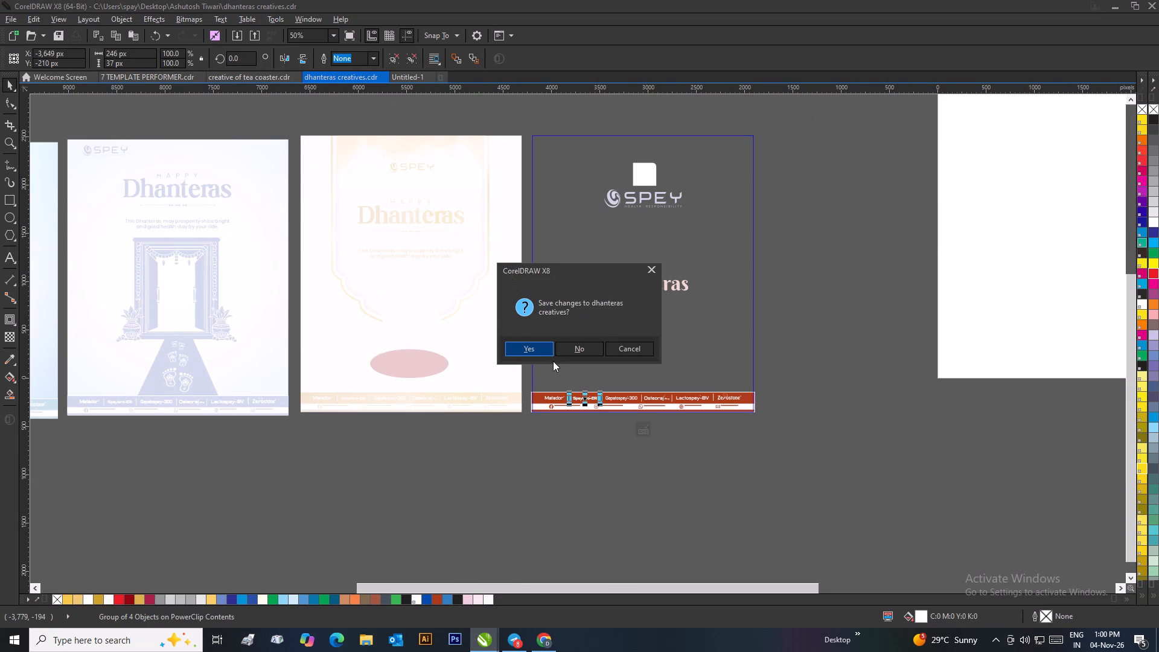
left_click(570, 346)
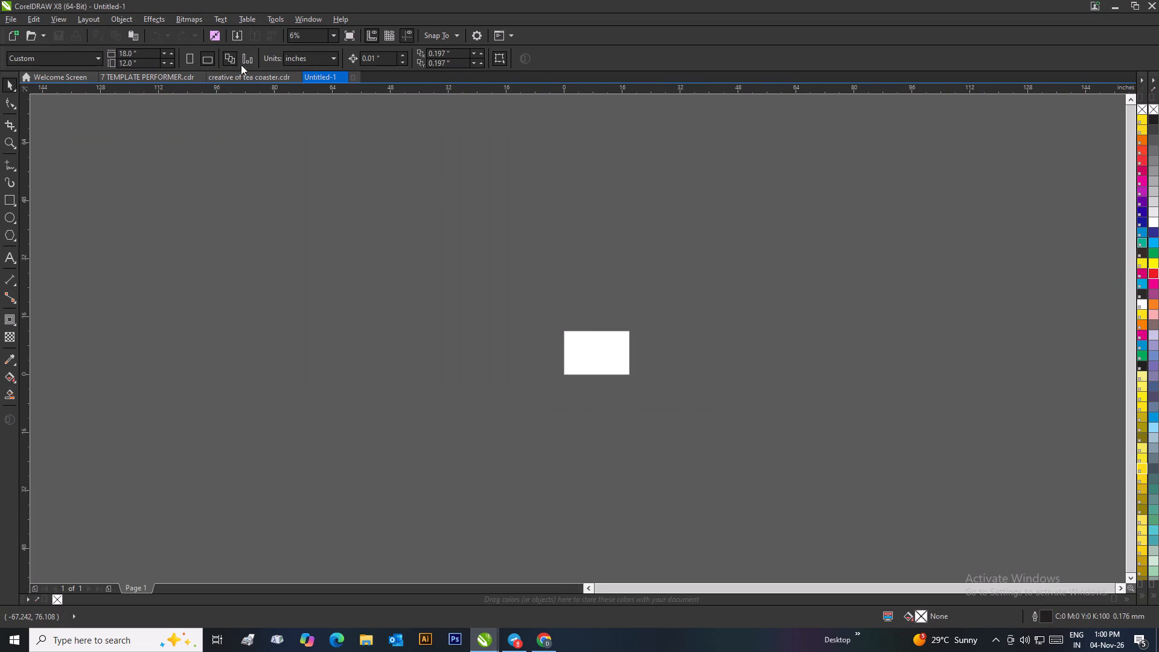
Close the blank Untitled-1 document and bring up the coaster and tote bag page in the creative of tea coaster document.
left_click(237, 73)
left_click(337, 79)
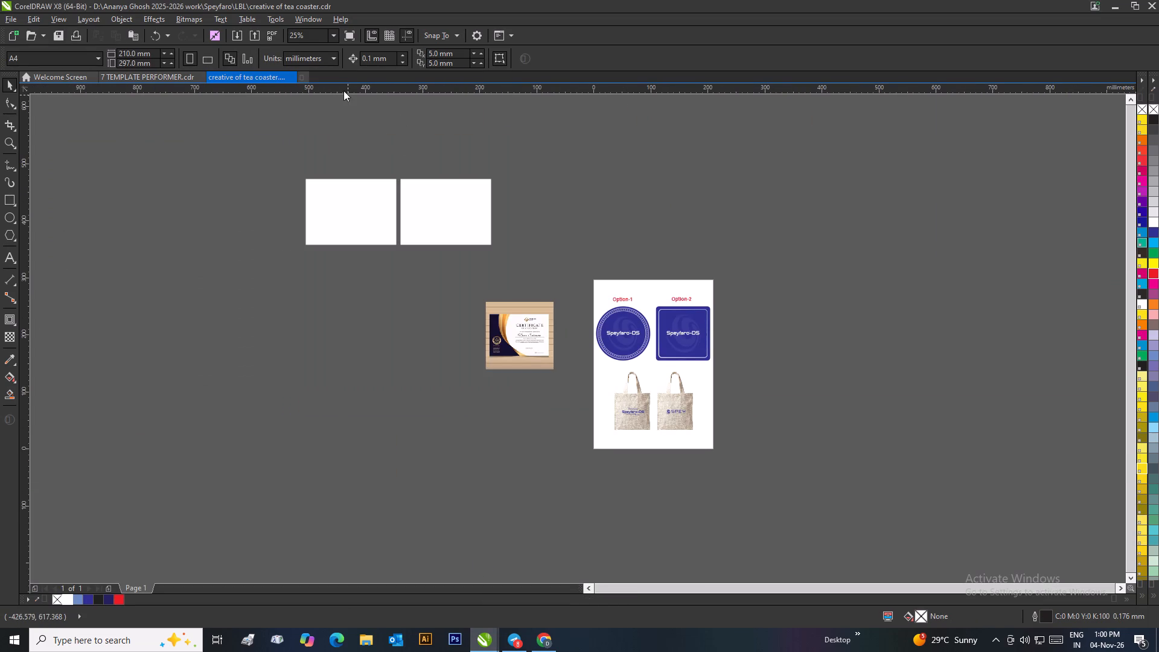
scroll(643, 360, "up", 1)
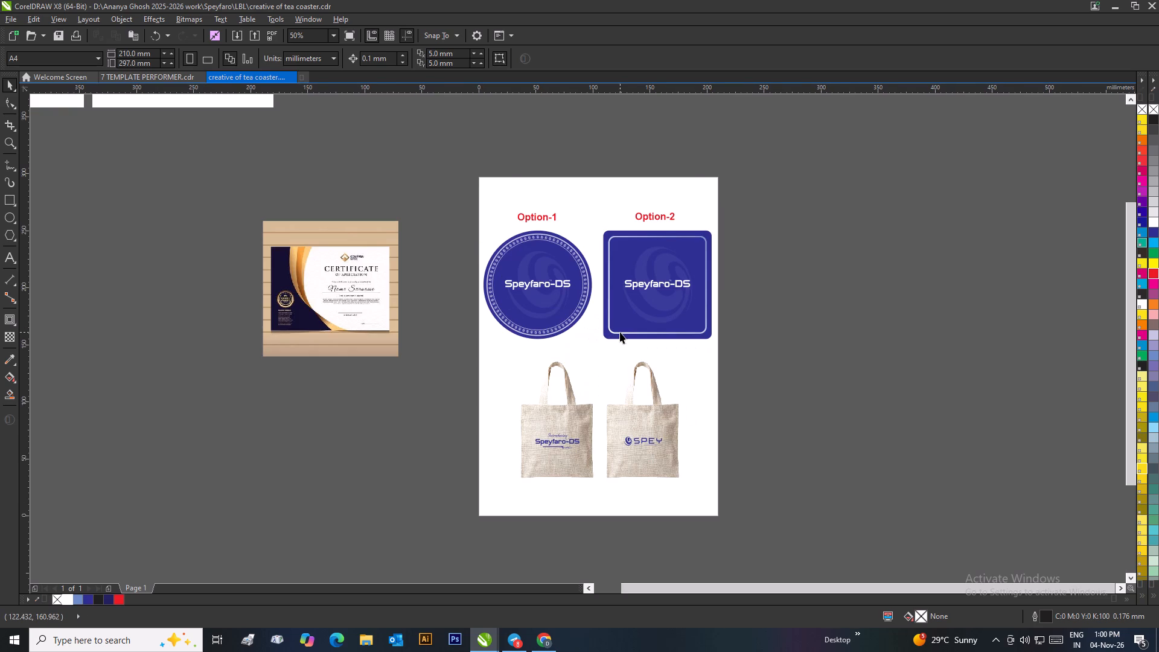
scroll(620, 332, "up", 1)
scroll(583, 340, "down", 1)
left_click(759, 344)
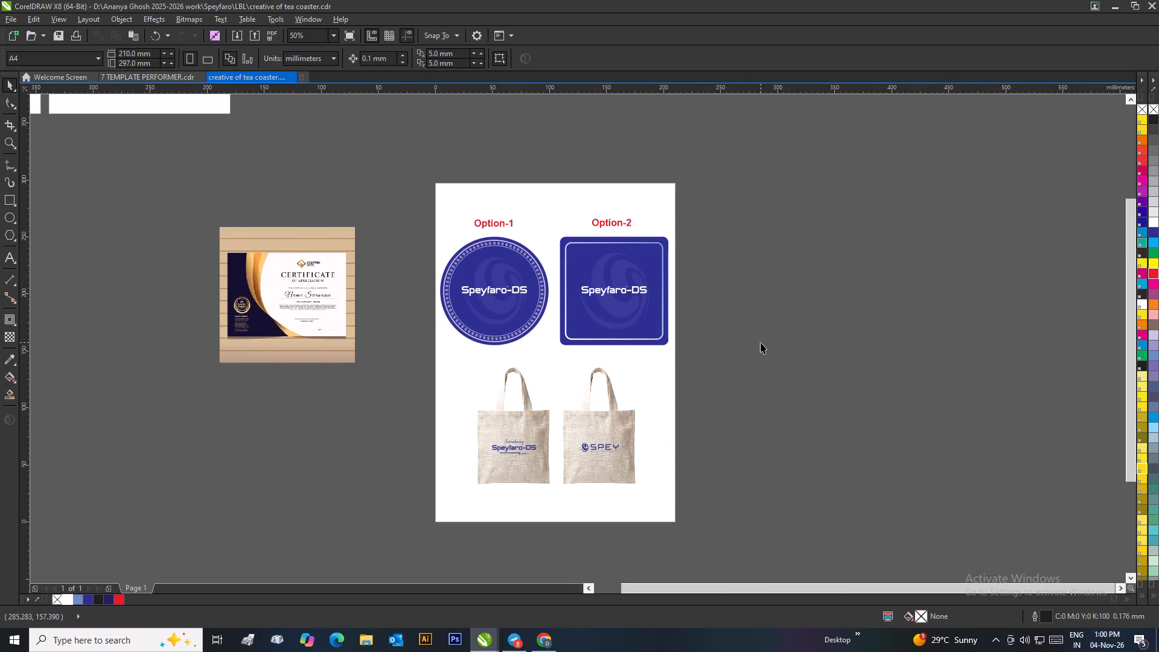